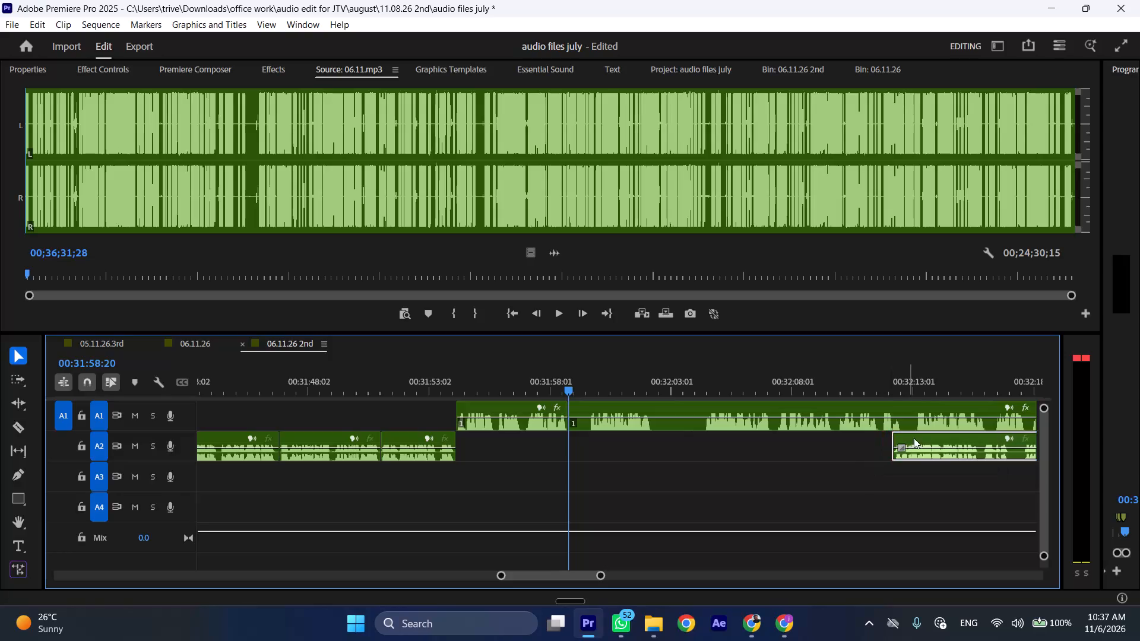
# Move the A2 remainder back to the A1 split at 00:31:58:20, and shift the A1 remainder forward to about 00:32:12.
pyautogui.moveTo(903, 437); pyautogui.dragTo(583, 437)
pyautogui.hotkey('ctrl', 'z')
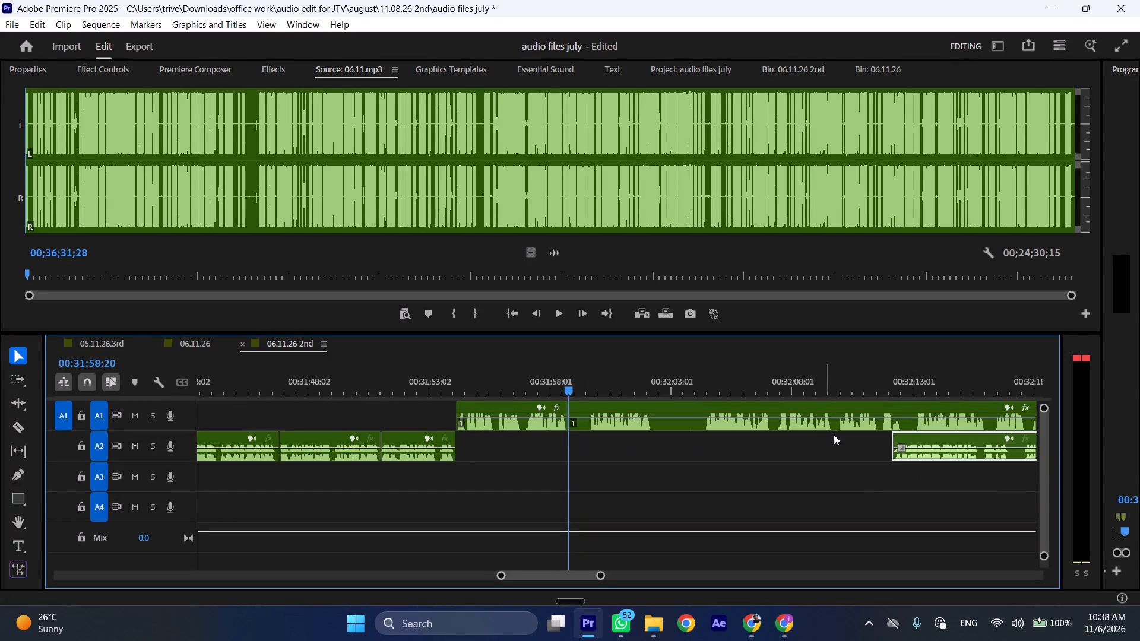
pyautogui.moveTo(923, 440); pyautogui.dragTo(604, 445)
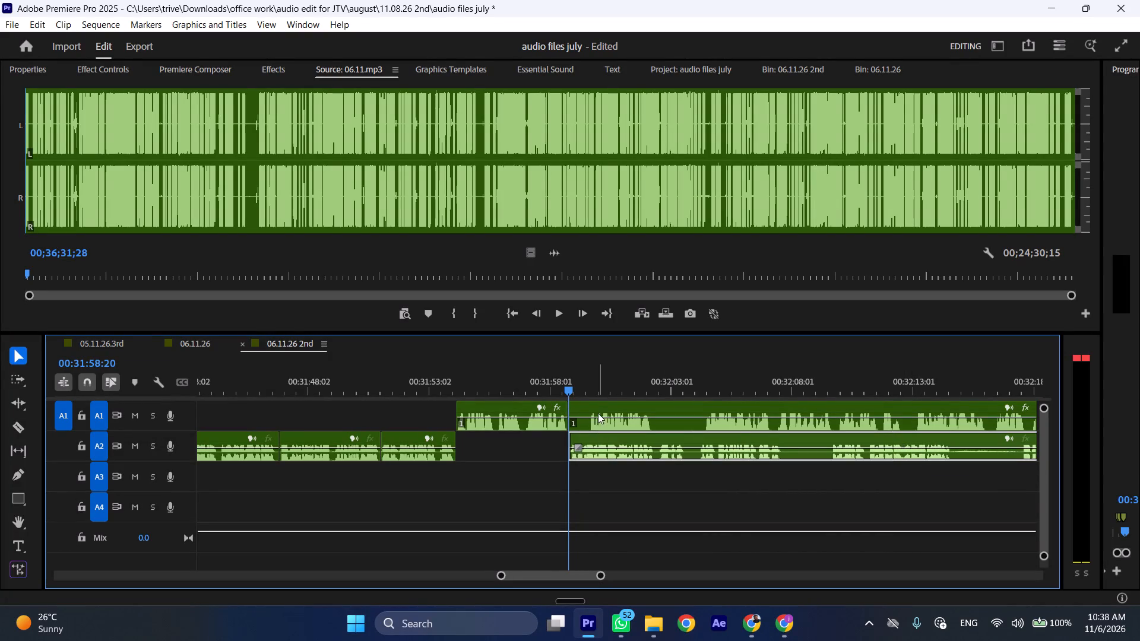
pyautogui.moveTo(597, 401); pyautogui.dragTo(922, 401)
# Play back the repositioned A2 segment from 00:31:58:20 at increased speed to check the join and find the next cut.
pyautogui.press('space')
pyautogui.press('l')
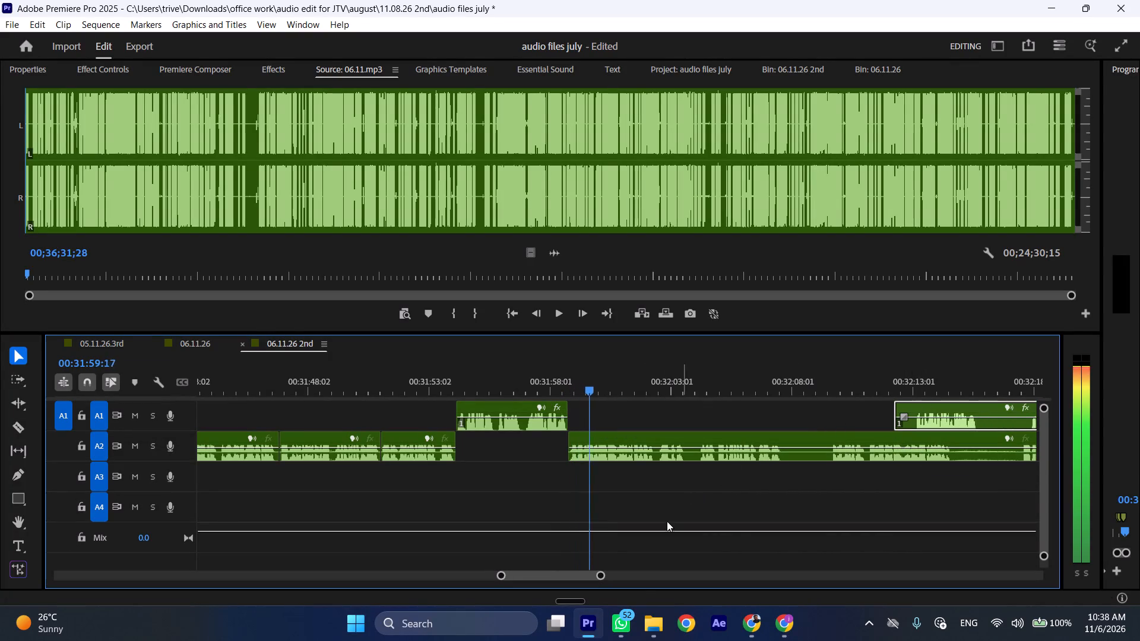
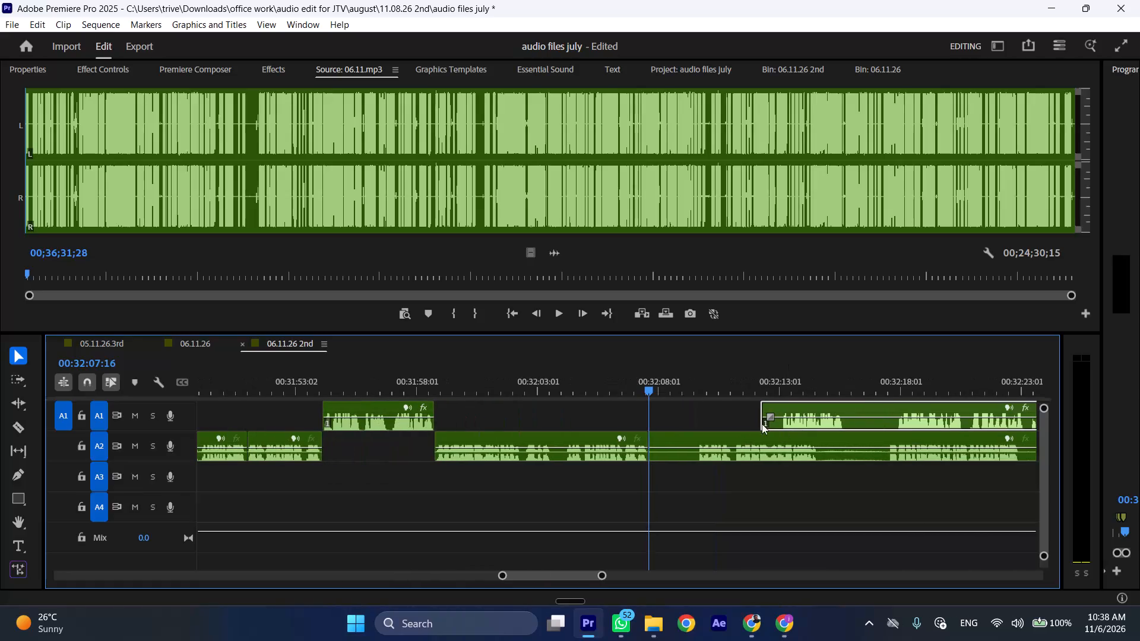
# Trim the silent lead-in off the start of the A1 remainder, up to about 00:32:13.
pyautogui.moveTo(768, 407); pyautogui.dragTo(783, 407)
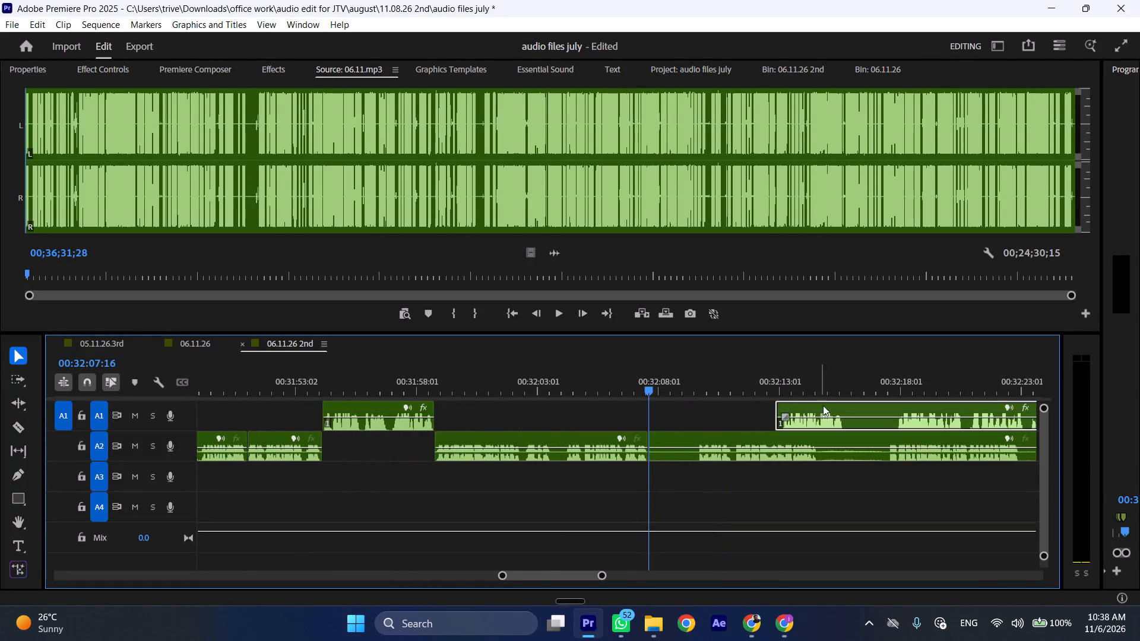
# Move the A1 remainder back to the A2 split at 00:32:07:16, and shift the A2 remainder forward to about 00:32:11.
pyautogui.moveTo(832, 404); pyautogui.dragTo(703, 406)
pyautogui.moveTo(699, 437); pyautogui.dragTo(796, 438)
# Play back the repositioned A1 segment from 00:32:07:16 to check the join and find the next cut.
pyautogui.press('space')
pyautogui.scroll(-6, 781, 451)
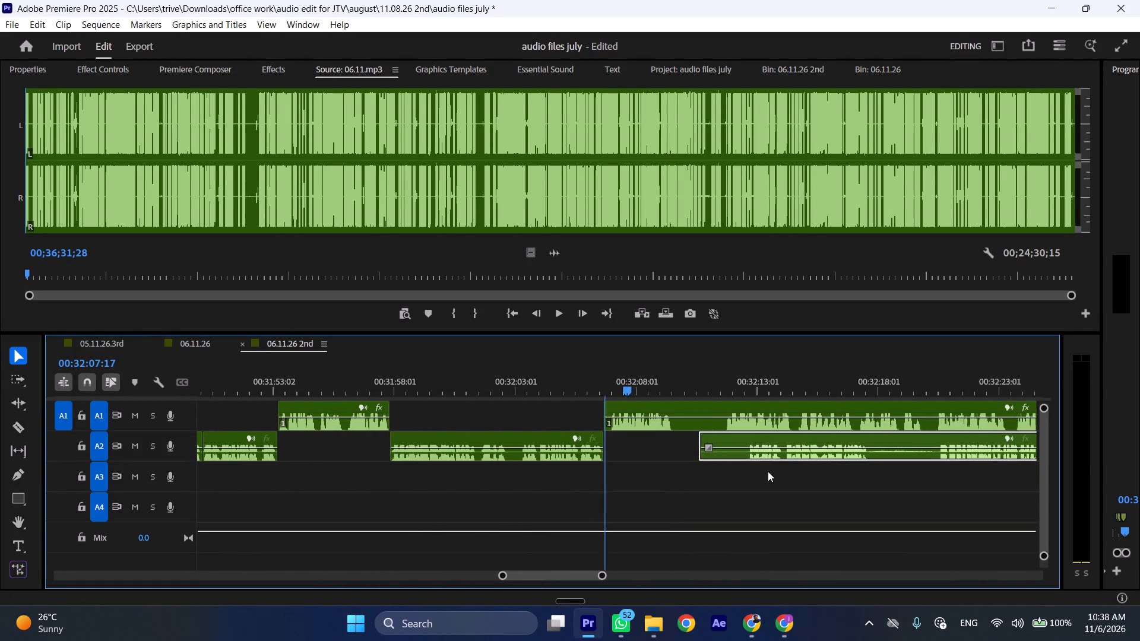
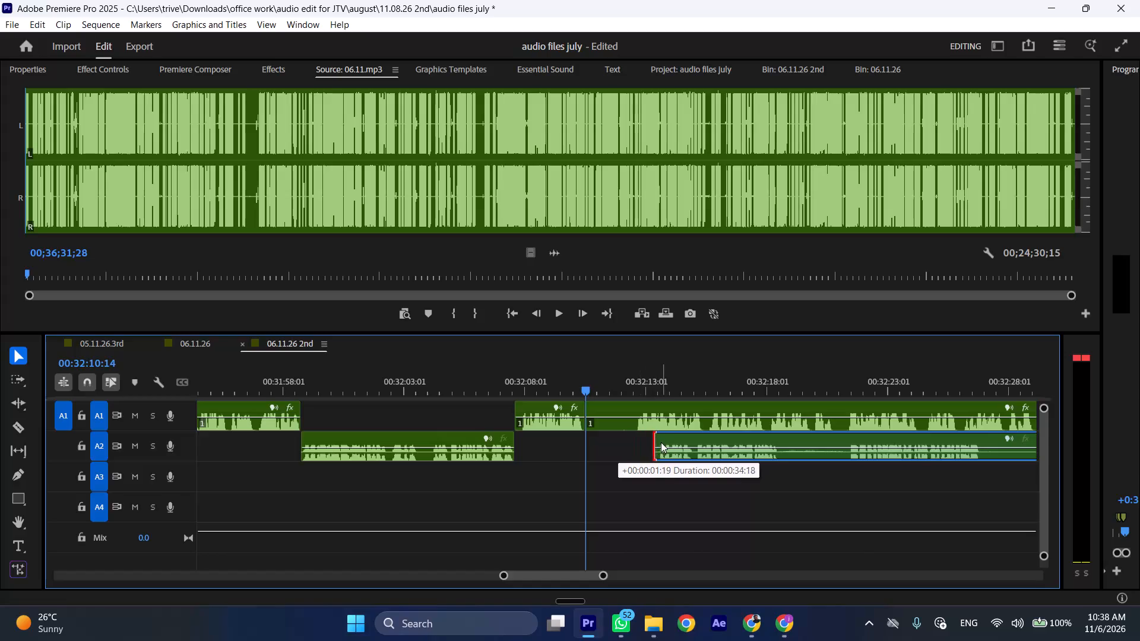
# Move the A2 remainder back to the A1 split at 00:32:10:14, and shift the A1 remainder forward to about 00:32:39.
pyautogui.moveTo(698, 437); pyautogui.dragTo(676, 437)
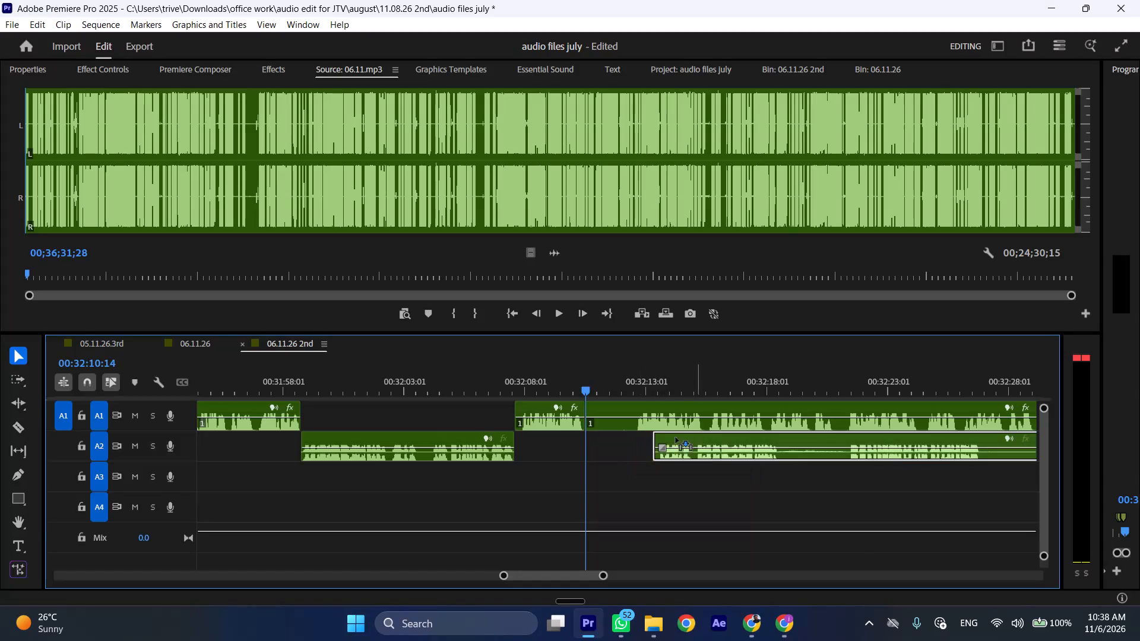
pyautogui.moveTo(676, 437); pyautogui.dragTo(630, 437)
pyautogui.moveTo(617, 400); pyautogui.dragTo(984, 410)
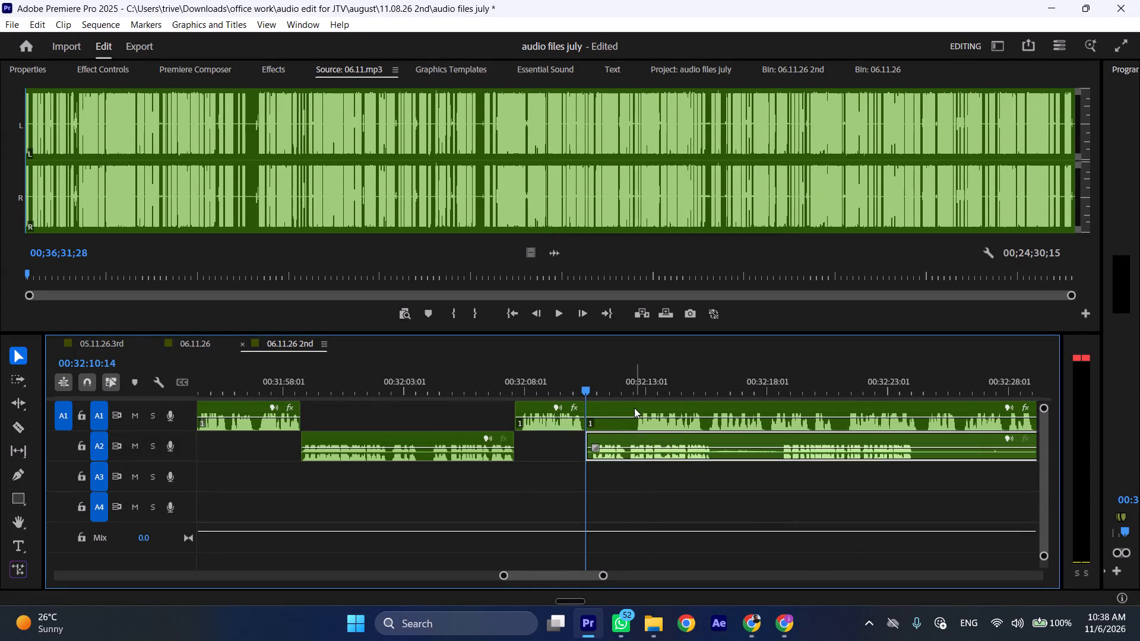
pyautogui.moveTo(632, 408); pyautogui.dragTo(1041, 418)
# Play the repositioned A2 segment, split it around the first pause, from about 00:32:16 to 00:32:18:14, and ripple delete that pause.
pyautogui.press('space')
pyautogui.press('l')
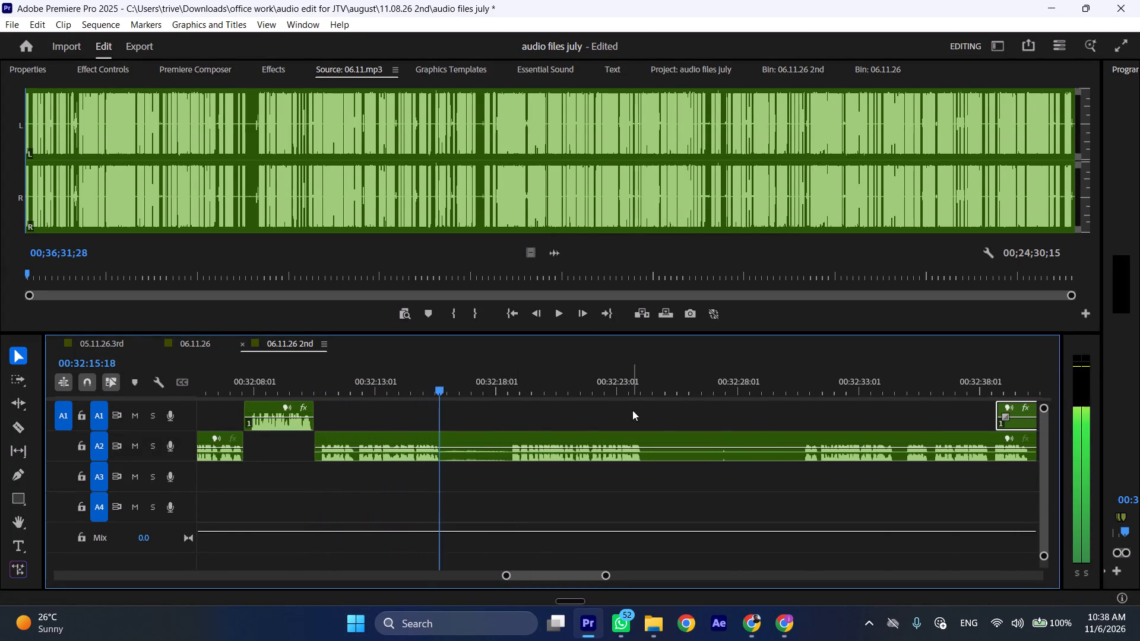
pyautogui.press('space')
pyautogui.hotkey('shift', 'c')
pyautogui.click(511, 386)
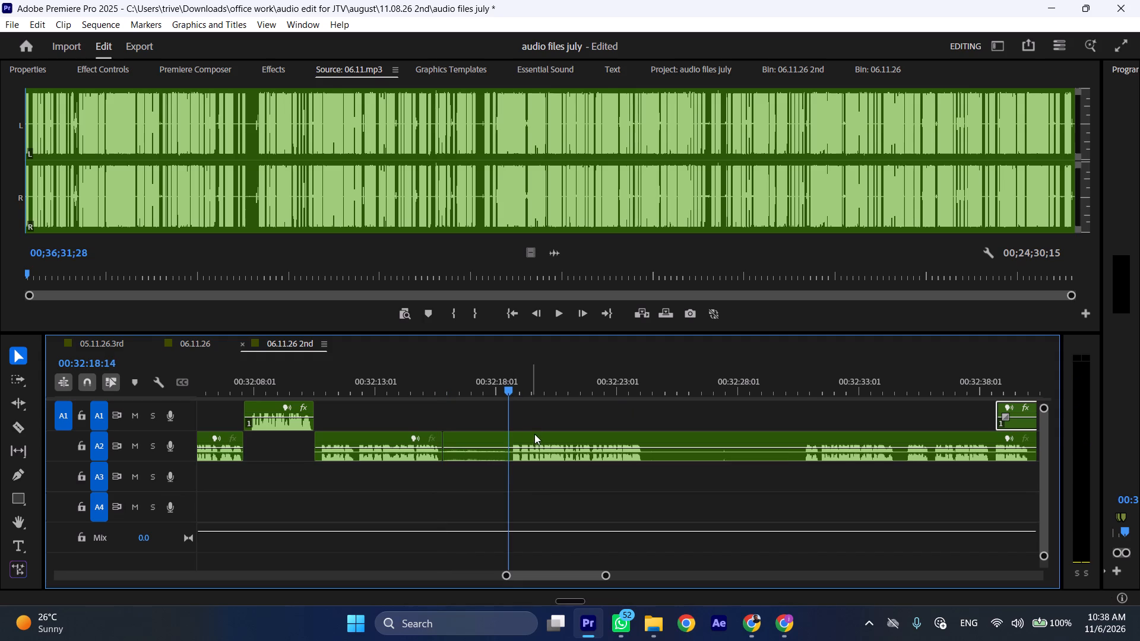
pyautogui.click(535, 434)
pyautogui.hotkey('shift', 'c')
pyautogui.hotkey('ctrl', 'shift', 'd')
# Play on through A2, split it at 00:32:21:12 and 00:32:28:00, and ripple delete the long pause between the splits.
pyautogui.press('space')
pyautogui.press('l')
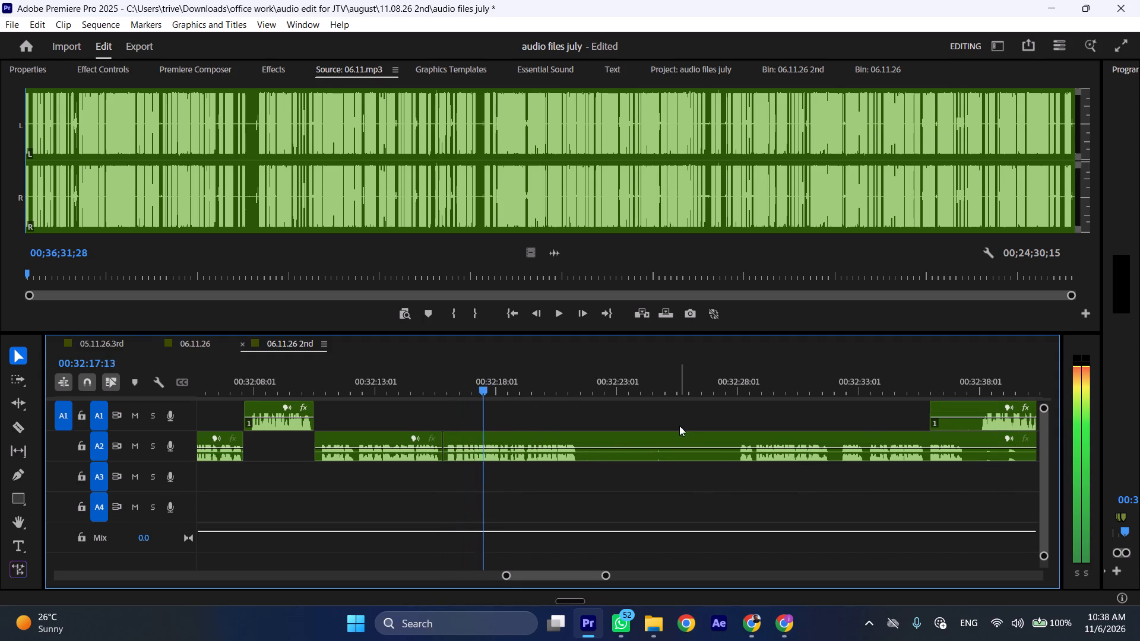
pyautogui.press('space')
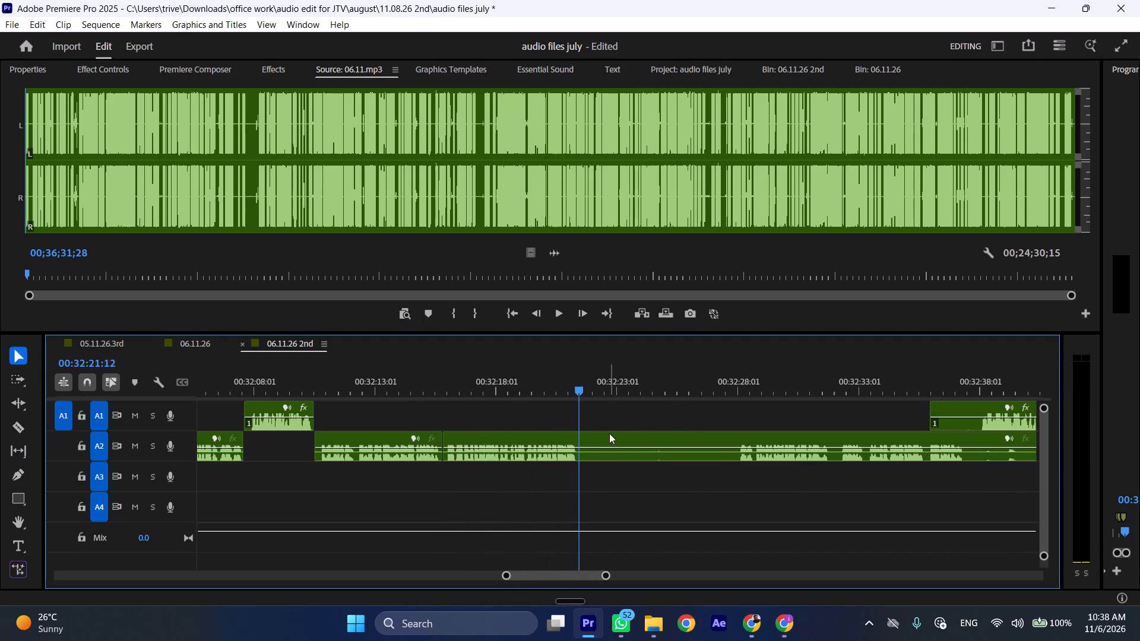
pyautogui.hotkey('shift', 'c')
pyautogui.moveTo(712, 383); pyautogui.dragTo(739, 388)
pyautogui.click(754, 440)
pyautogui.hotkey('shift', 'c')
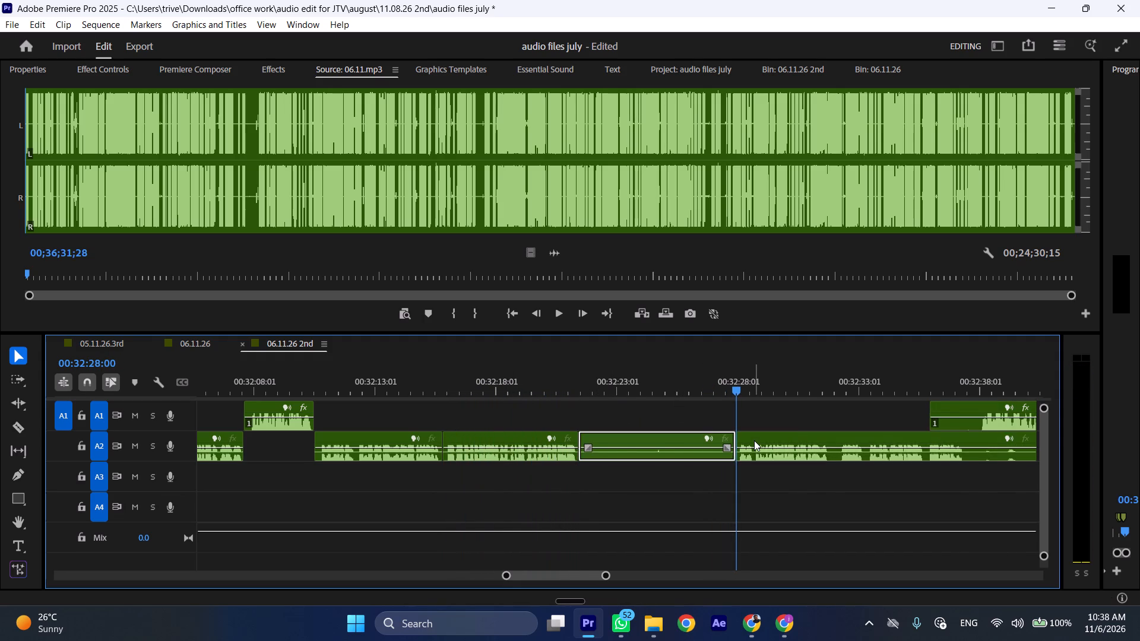
pyautogui.hotkey('ctrl', 'shift', 'd')
# Trim the silent lead-in off the A1 remainder up to about 00:32:31, and shift it forward to about 00:32:37 during playback.
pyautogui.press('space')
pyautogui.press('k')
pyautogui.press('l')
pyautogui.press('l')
pyautogui.scroll(-6, 663, 475)
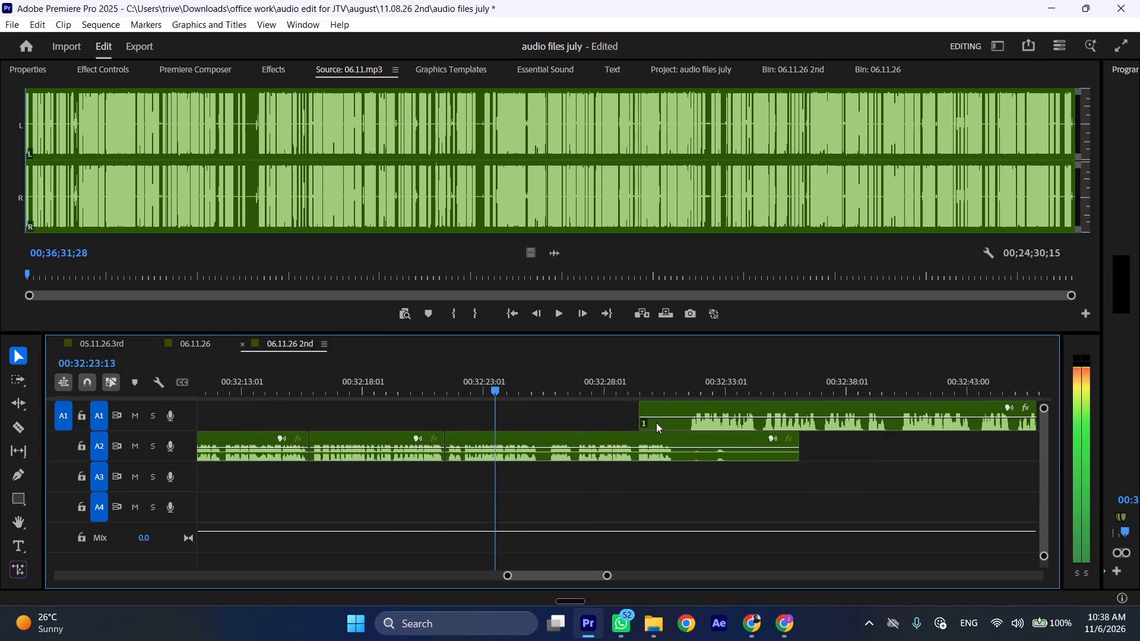
pyautogui.moveTo(641, 410); pyautogui.dragTo(688, 410)
pyautogui.moveTo(718, 400); pyautogui.dragTo(863, 404)
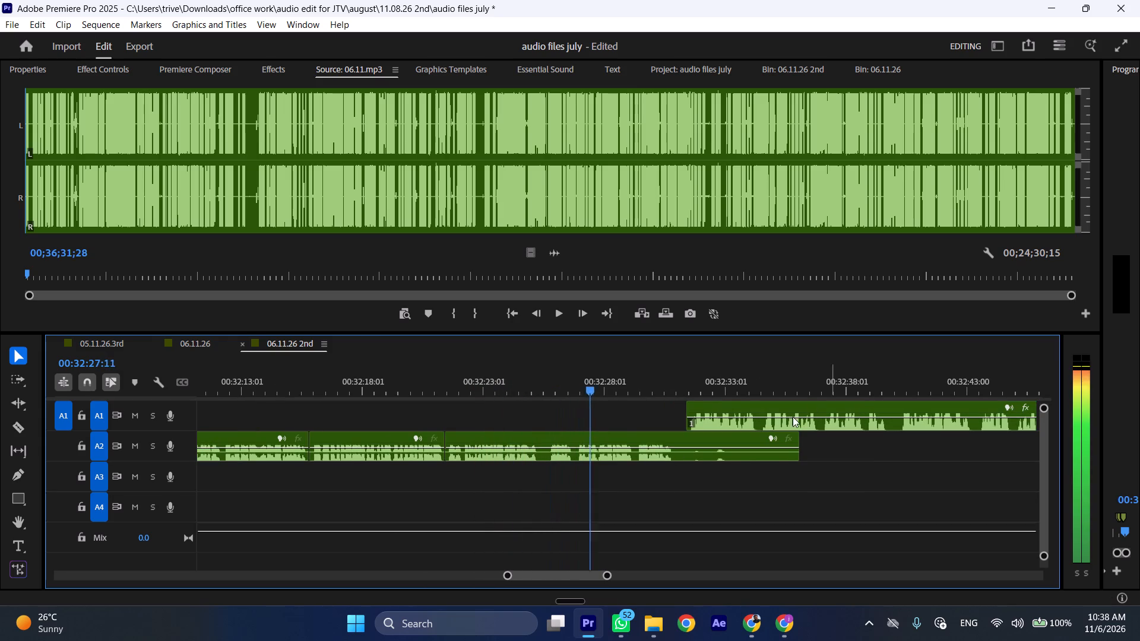
pyautogui.moveTo(752, 405); pyautogui.dragTo(886, 405)
# Split A2 where its speech ends, at about 00:32:31:03, and delete the leftover tail.
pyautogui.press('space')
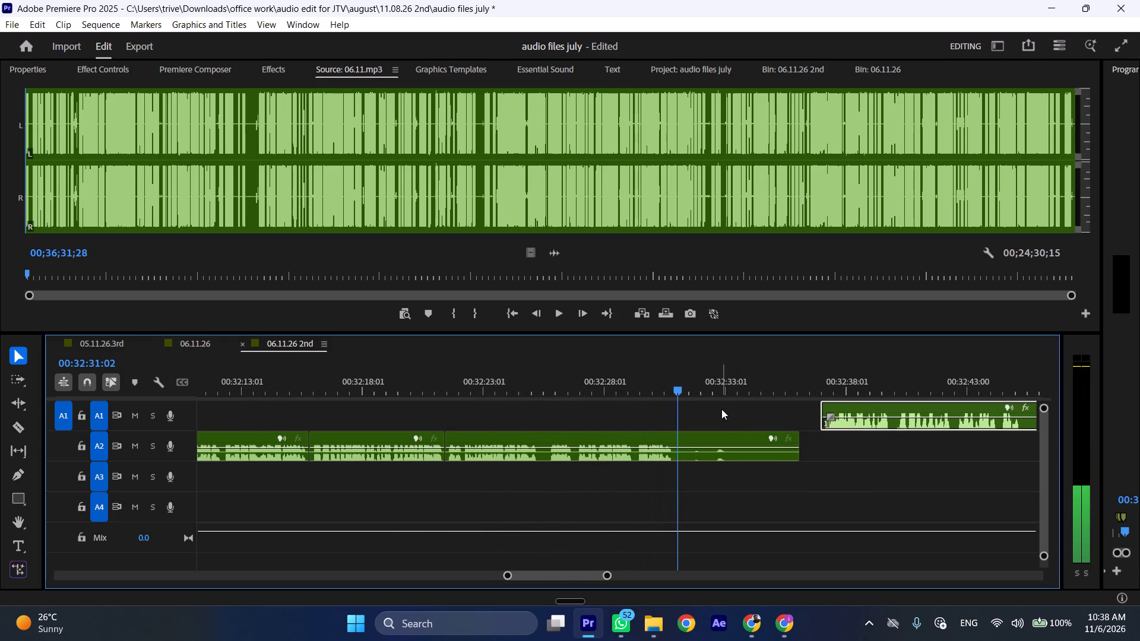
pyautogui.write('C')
pyautogui.click(711, 442)
pyautogui.press('BackSpace')
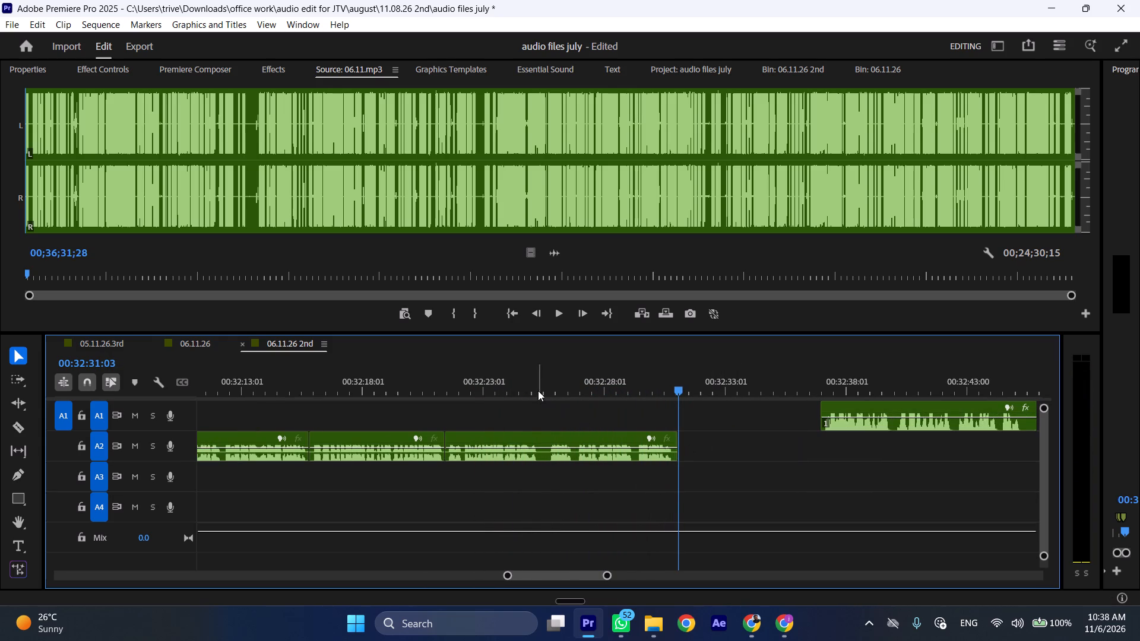
# Split A2 around the short pause from about 00:32:25:11 to 00:32:25:19, ripple delete it, and briefly play the join.
pyautogui.moveTo(538, 391); pyautogui.dragTo(552, 392)
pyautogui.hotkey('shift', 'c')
pyautogui.click(576, 451)
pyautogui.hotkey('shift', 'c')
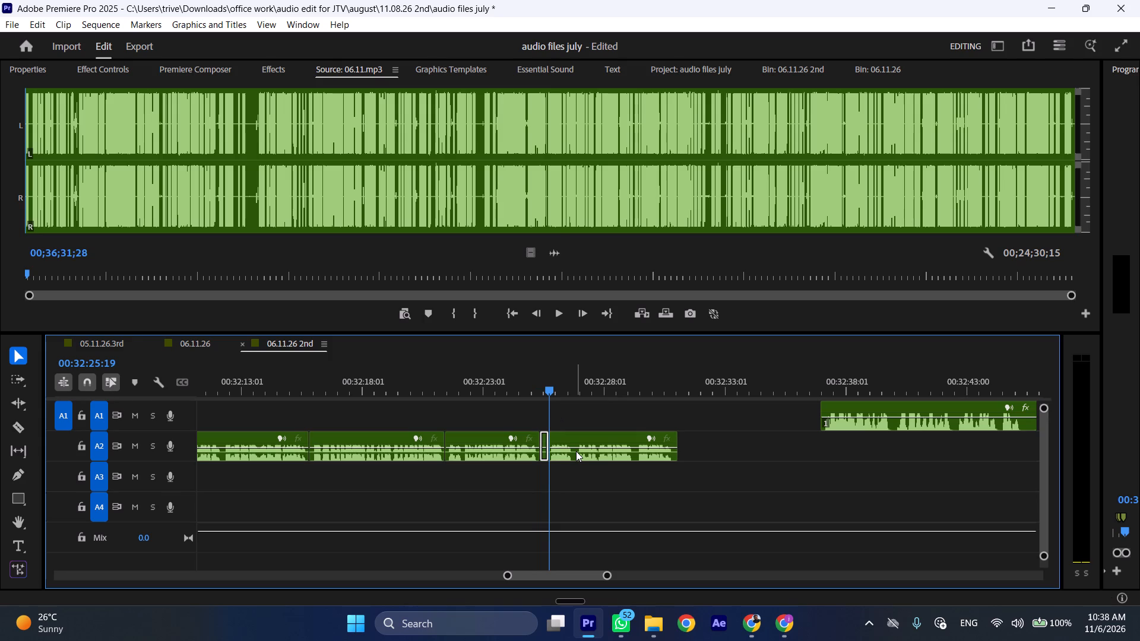
pyautogui.hotkey('ctrl', 'shift', 'd')
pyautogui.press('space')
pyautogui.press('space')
# Move the A1 remainder back to the end of the A2 segment, at about 00:32:30:20.
pyautogui.moveTo(831, 402); pyautogui.dragTo(736, 410)
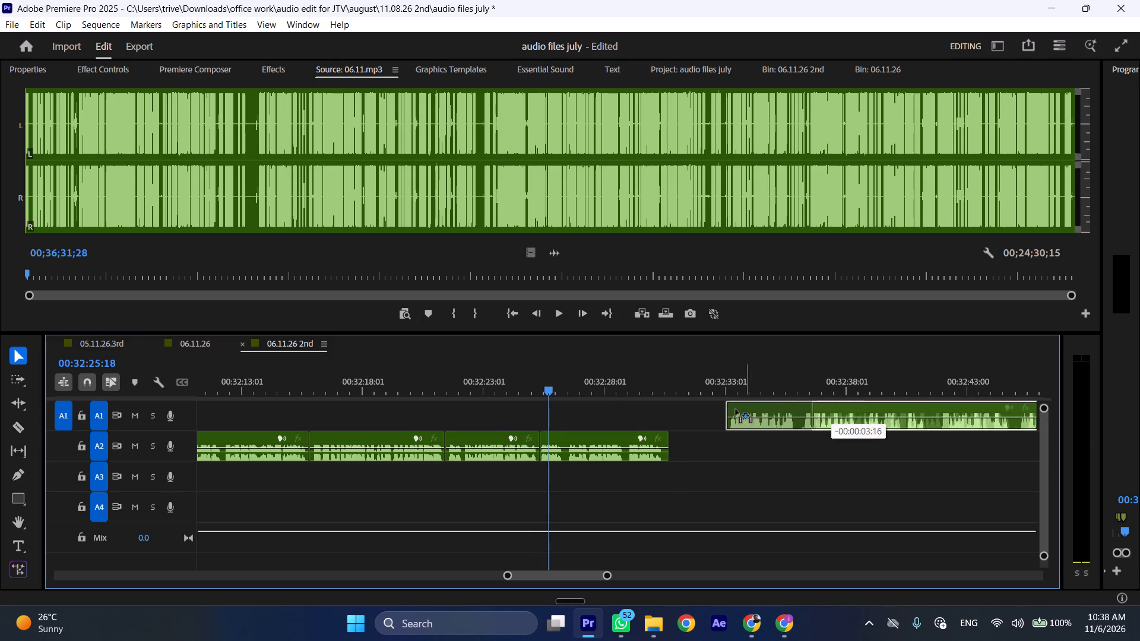
pyautogui.moveTo(736, 410); pyautogui.dragTo(693, 412)
# Play back from 00:32:25:18 at increased speed to check the A2 to A1 join and find the next cut.
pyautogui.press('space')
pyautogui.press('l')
pyautogui.scroll(-4, 639, 474)
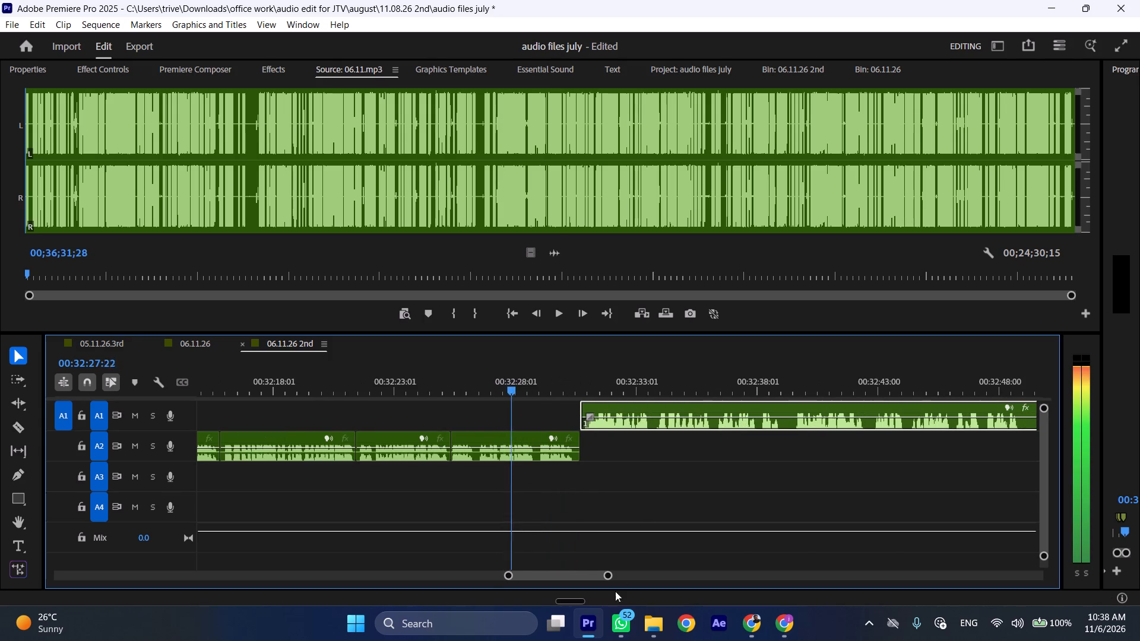
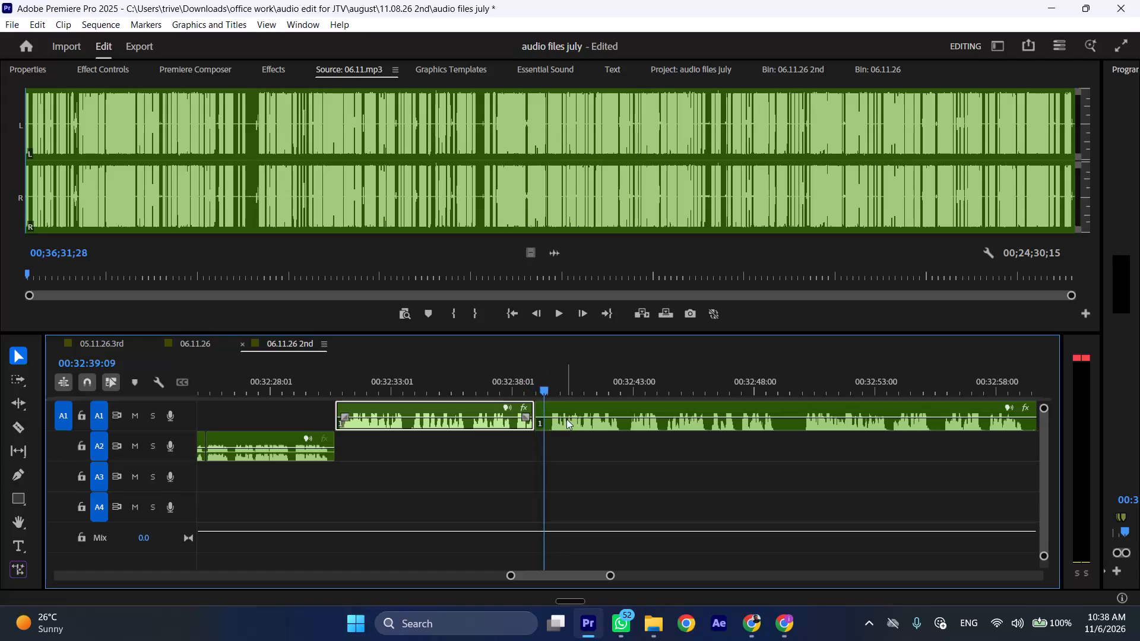
# Split the A1 clip at 00:32:39:09 and ripple-remove the short pause before it, back to 00:32:39:01.
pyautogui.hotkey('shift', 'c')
pyautogui.hotkey('ctrl', 'shift', 'd')
# Play back A1 from 00:32:39:01 at increased speed, and cut out the pause from about 00:32:48:22 to 00:32:49:13, closing the gap.
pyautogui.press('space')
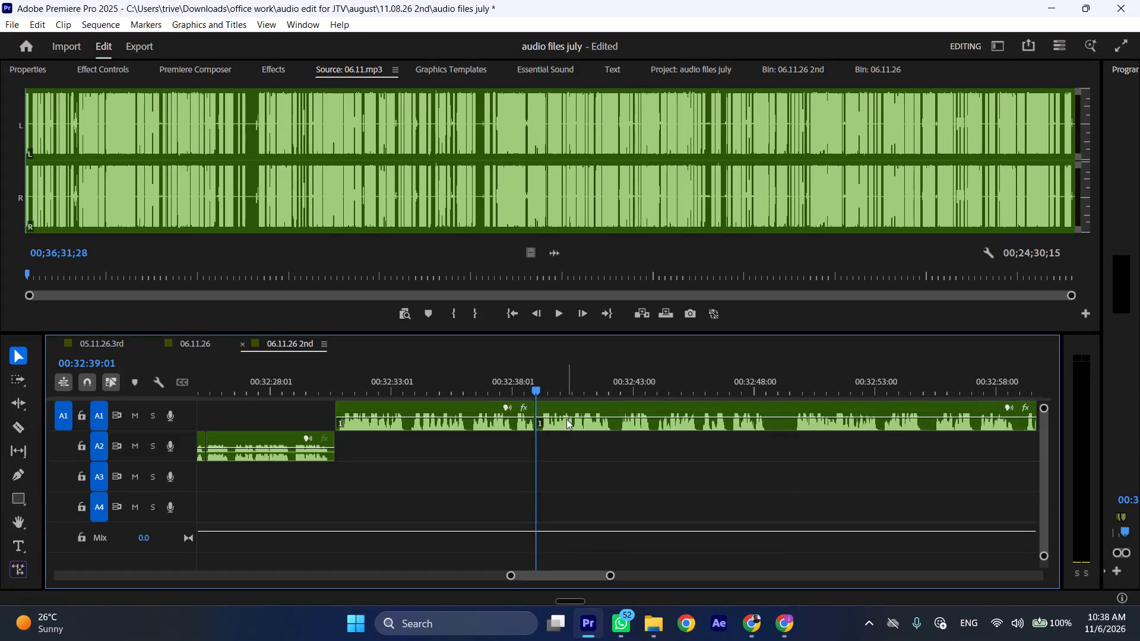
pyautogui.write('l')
pyautogui.scroll(-5, 588, 437)
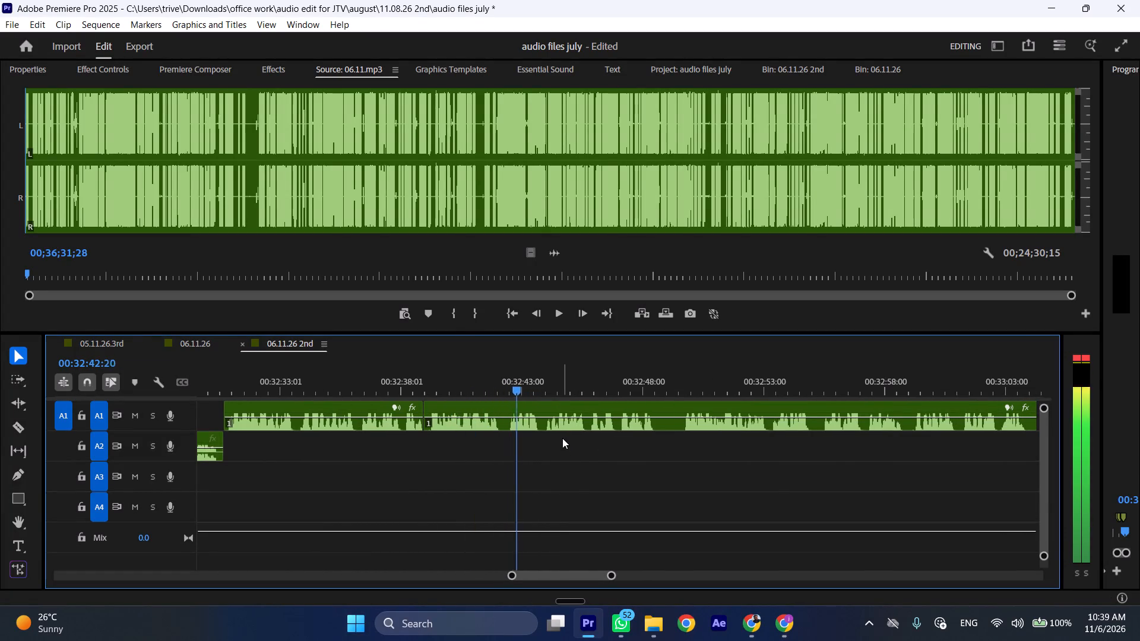
pyautogui.scroll(-5, 562, 438)
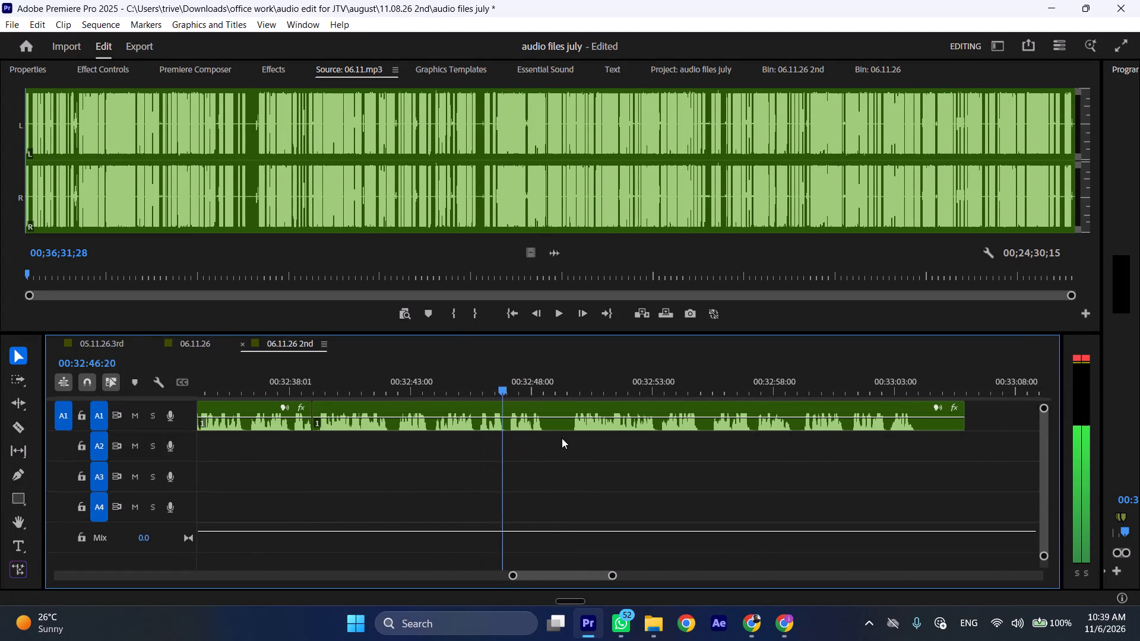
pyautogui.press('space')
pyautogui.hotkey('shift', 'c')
pyautogui.click(569, 386)
pyautogui.click(581, 411)
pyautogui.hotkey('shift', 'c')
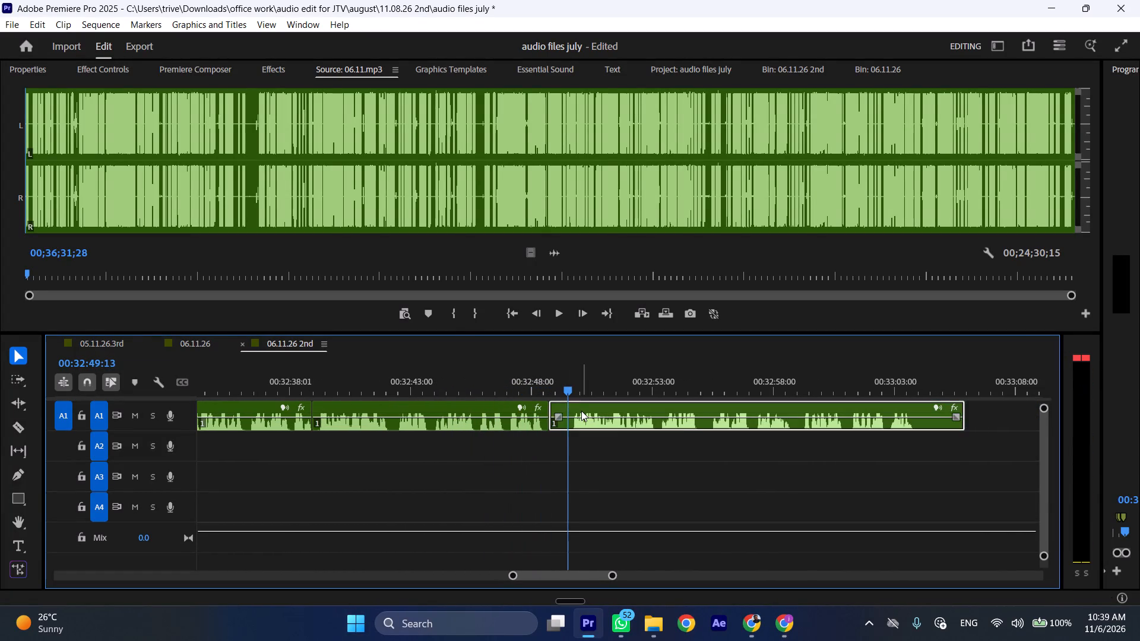
pyautogui.hotkey('ctrl', 'shift', 'd')
# Play back the closed-up A1 audio from about 00:32:48:22 at increased speed to check the join and find the next cut.
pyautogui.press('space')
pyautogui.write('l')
pyautogui.scroll(-5, 616, 447)
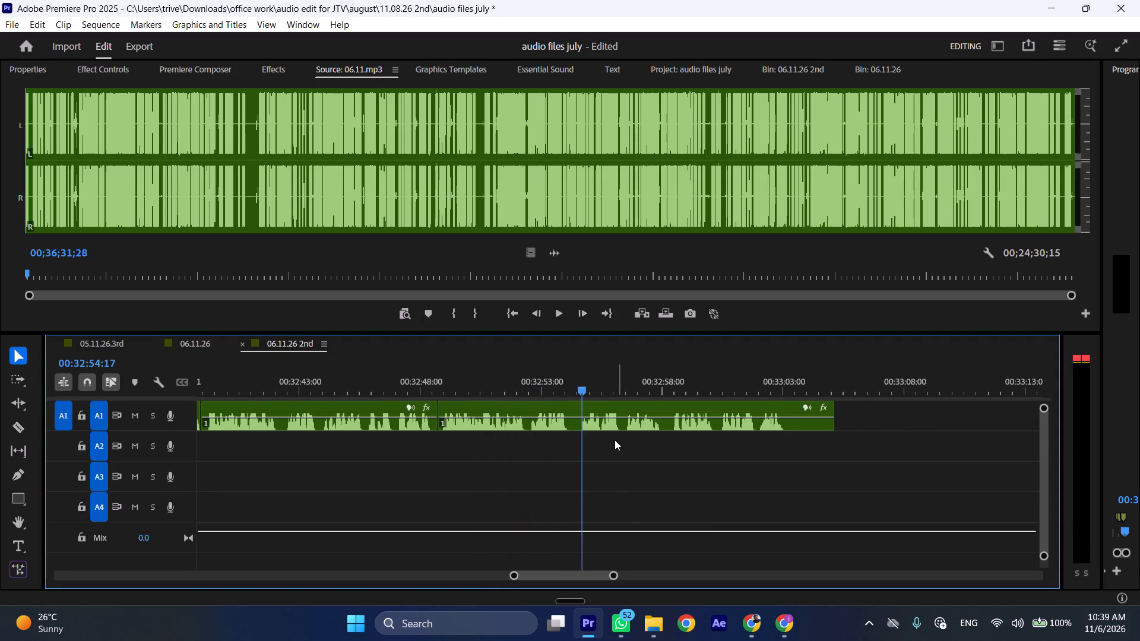
# Cut out the A1 speech piece between about 00:32:52 and 00:32:54:15 and close the gap it leaves.
pyautogui.click(528, 382)
pyautogui.press('space')
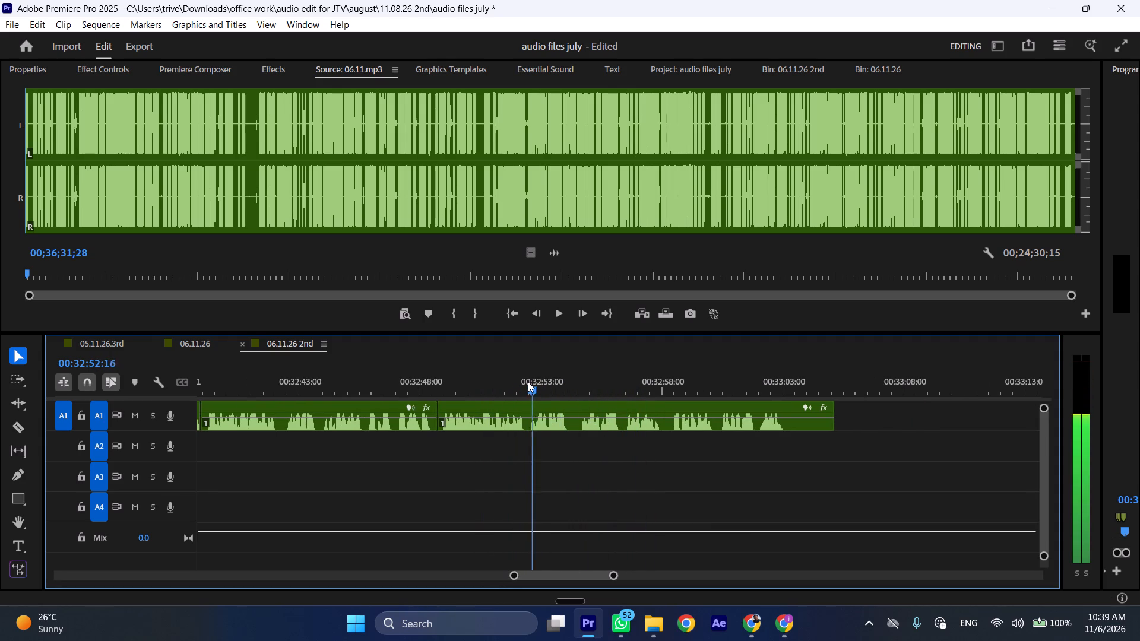
pyautogui.click(528, 382)
pyautogui.hotkey('shift', 'c')
pyautogui.moveTo(555, 385); pyautogui.dragTo(582, 388)
pyautogui.click(596, 415)
pyautogui.hotkey('shift', 'c')
pyautogui.hotkey('ctrl', 'shift', 'd')
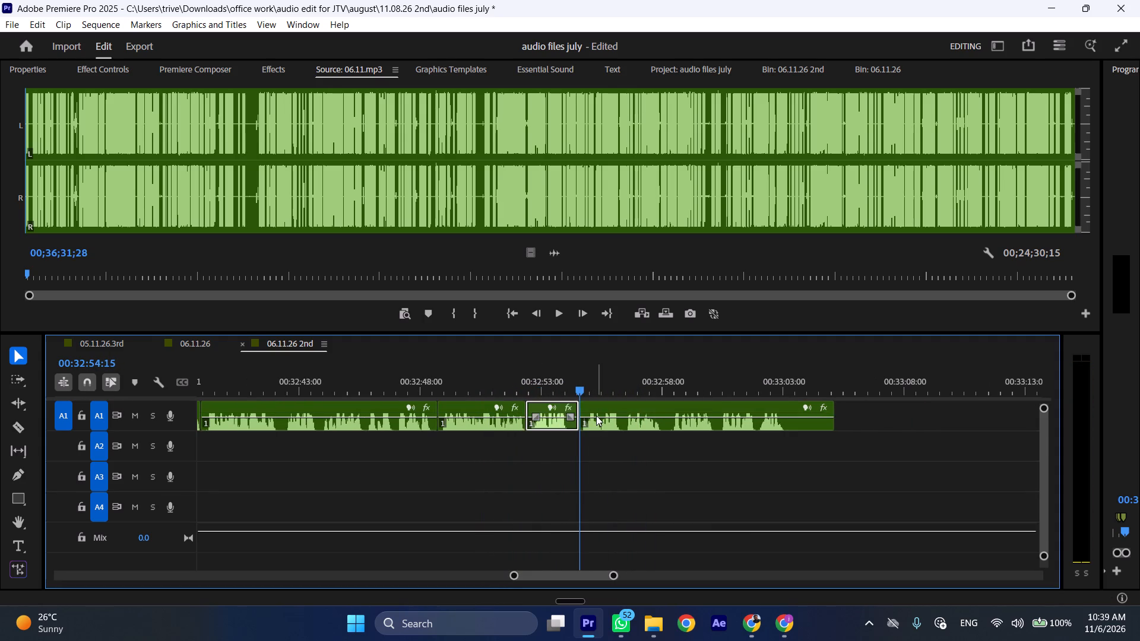
# Play through the last A1 segment, split it after the speech at 00:33:01:04 and delete the silent tail.
pyautogui.press('space')
pyautogui.write('l')
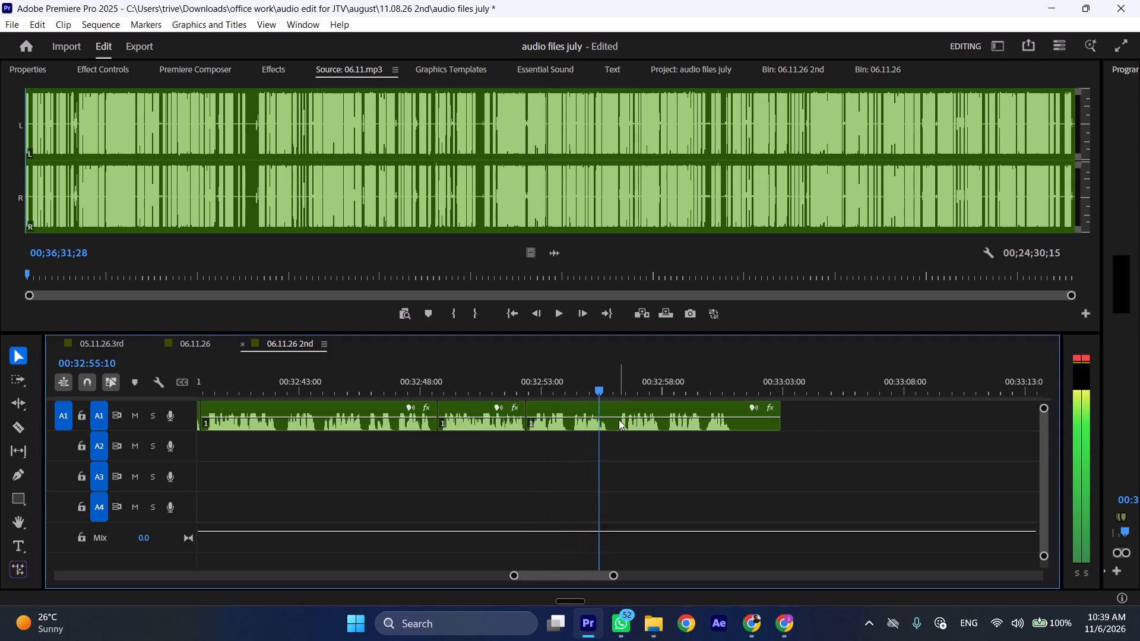
pyautogui.press('space')
pyautogui.click(745, 426)
pyautogui.hotkey('shift', 'c')
pyautogui.click(754, 426)
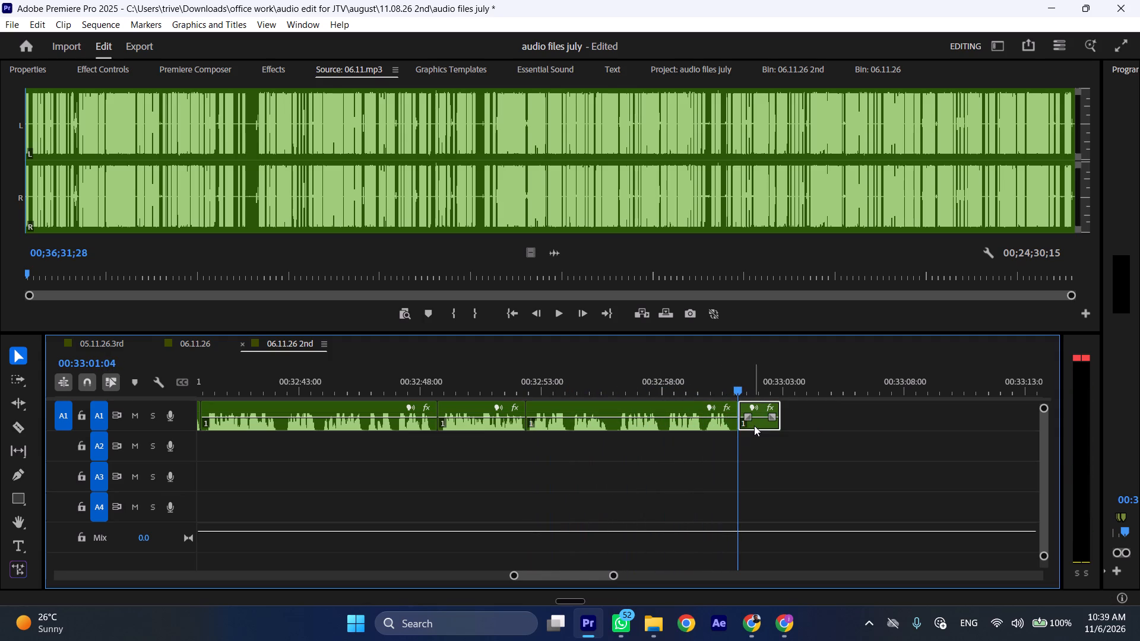
pyautogui.press('BackSpace')
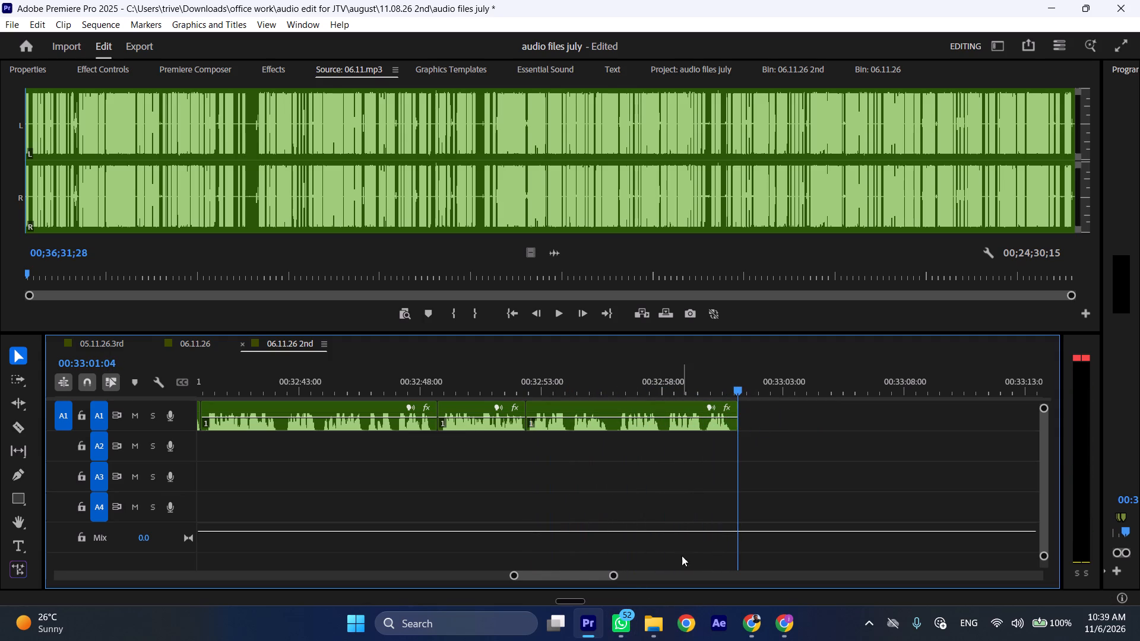
# Listen to the A2 speech around the second marker, from about 00:27:26, to review the flagged passage.
pyautogui.hotkey('ctrl', 'shift', 'x')
pyautogui.hotkey('ctrl', 'shift', 'x')
pyautogui.hotkey('ctrl', 'shift', 'x')
pyautogui.hotkey('ctrl', 'shift', 'x')
pyautogui.hotkey('ctrl', 'shift', 'x')
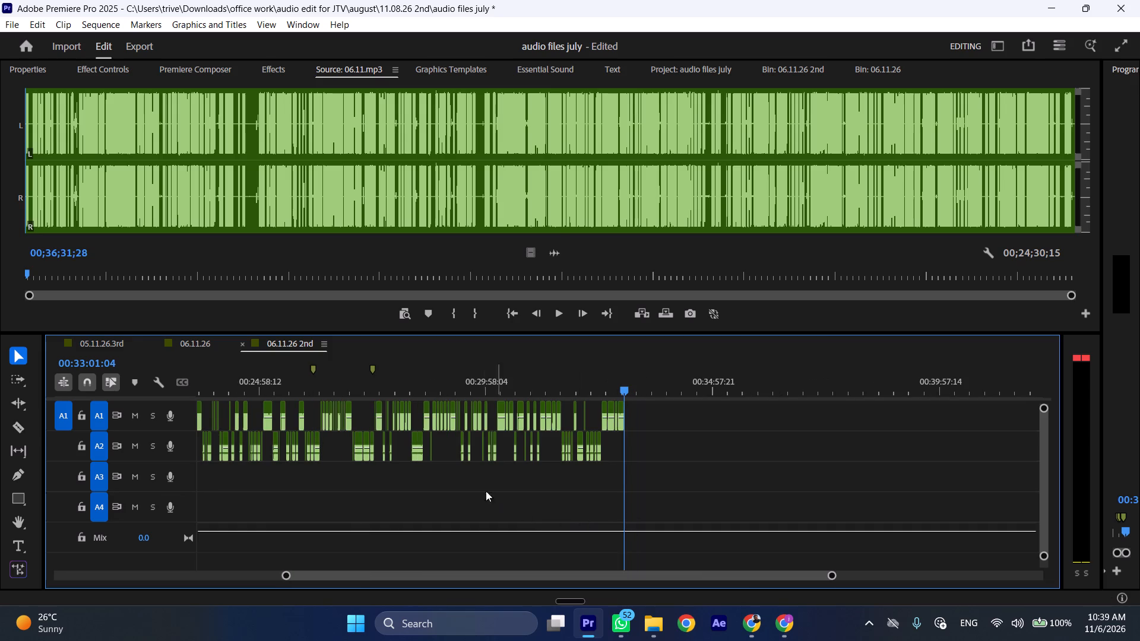
pyautogui.click(372, 392)
pyautogui.hotkey('ctrl', 'shift', 'c')
pyautogui.hotkey('ctrl', 'shift', 'c')
pyautogui.hotkey('ctrl', 'shift', 'c')
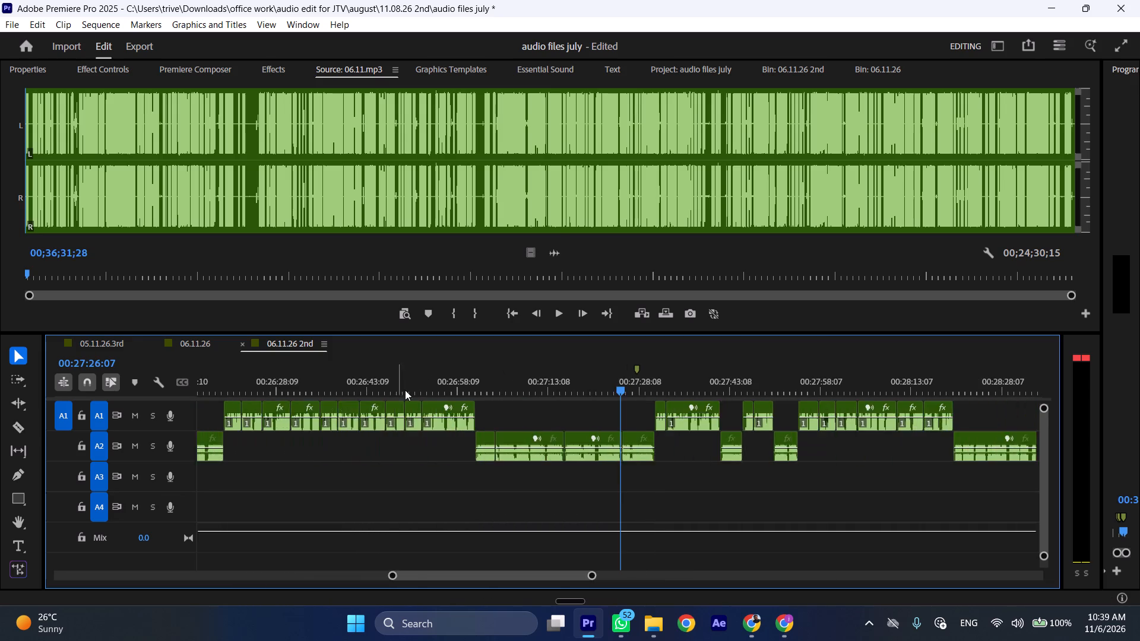
pyautogui.hotkey('ctrl', 'shift', 'c')
pyautogui.press('space')
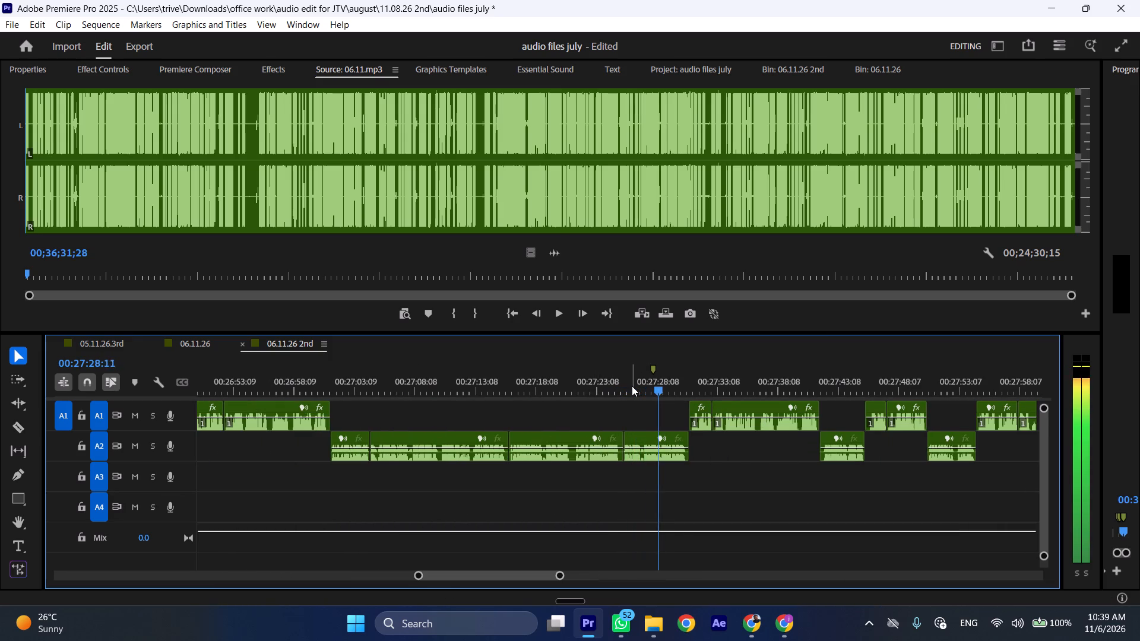
pyautogui.click(632, 386)
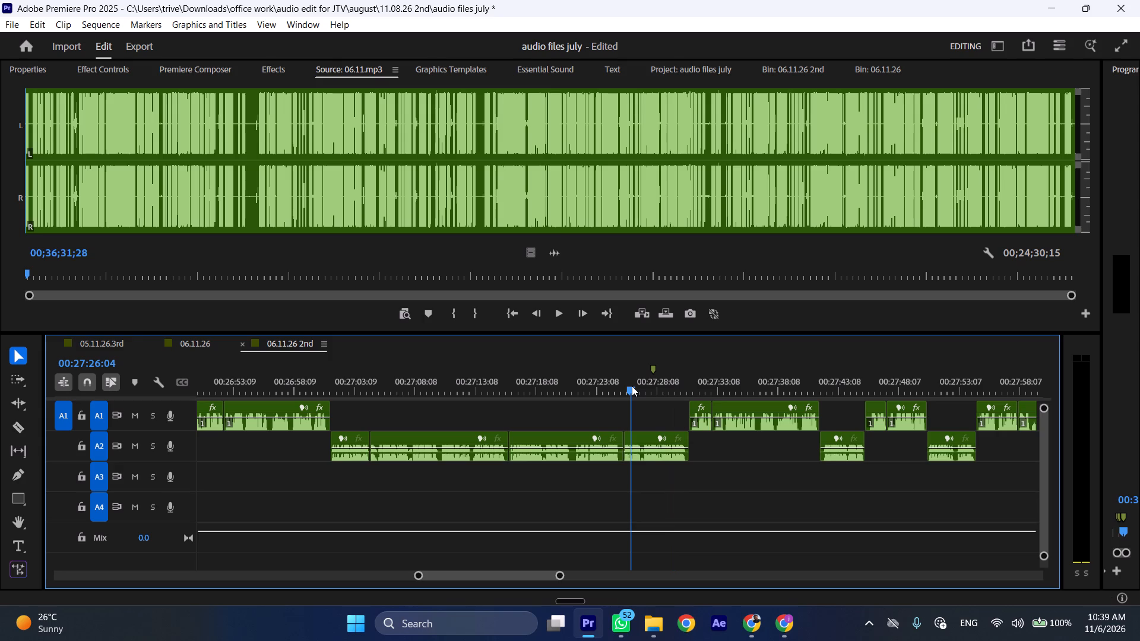
# Listen to the A2 speech around the earlier marker, from about 00:26:08, to review that flagged passage.
pyautogui.hotkey('ctrl', 'shift', 'x')
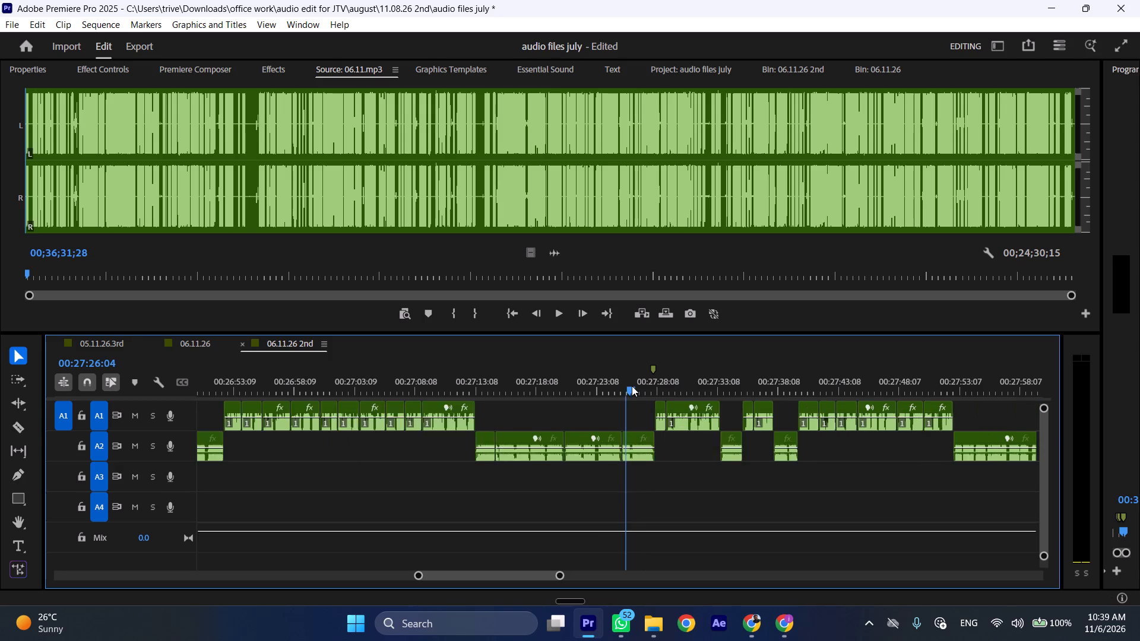
pyautogui.hotkey('ctrl', 'shift', 'x')
pyautogui.hotkey('ctrl', 'shift', 'x')
pyautogui.moveTo(499, 386); pyautogui.dragTo(506, 387)
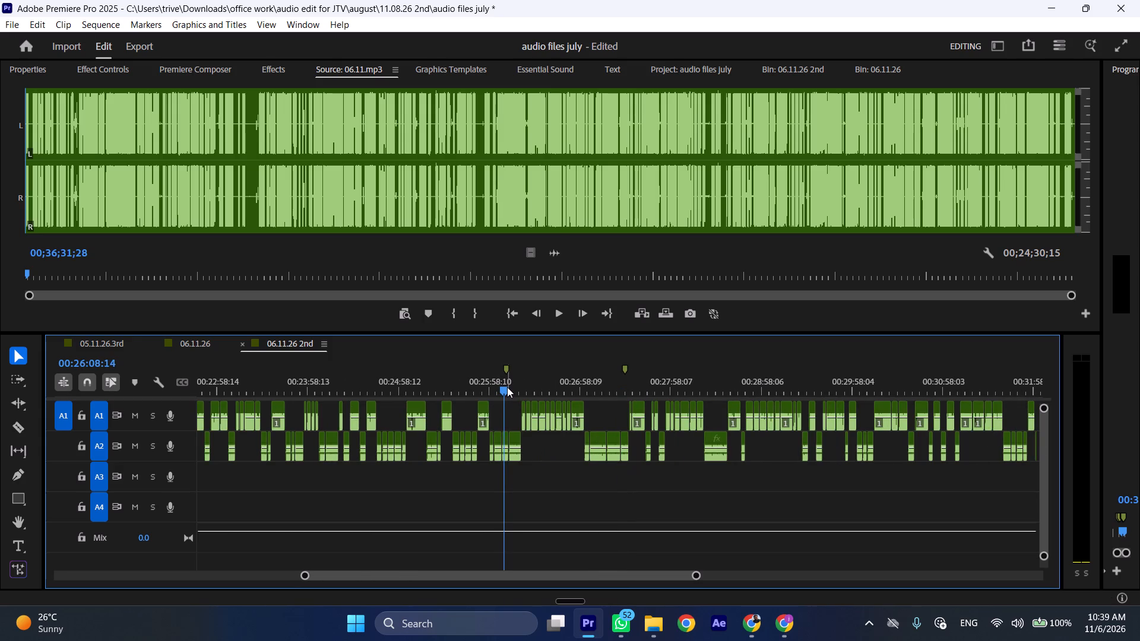
pyautogui.hotkey('ctrl', 'shift', 'c')
pyautogui.hotkey('ctrl', 'shift', 'c')
pyautogui.hotkey('ctrl', 'shift', 'c')
pyautogui.hotkey('ctrl', 'shift', 'c')
pyautogui.press('space')
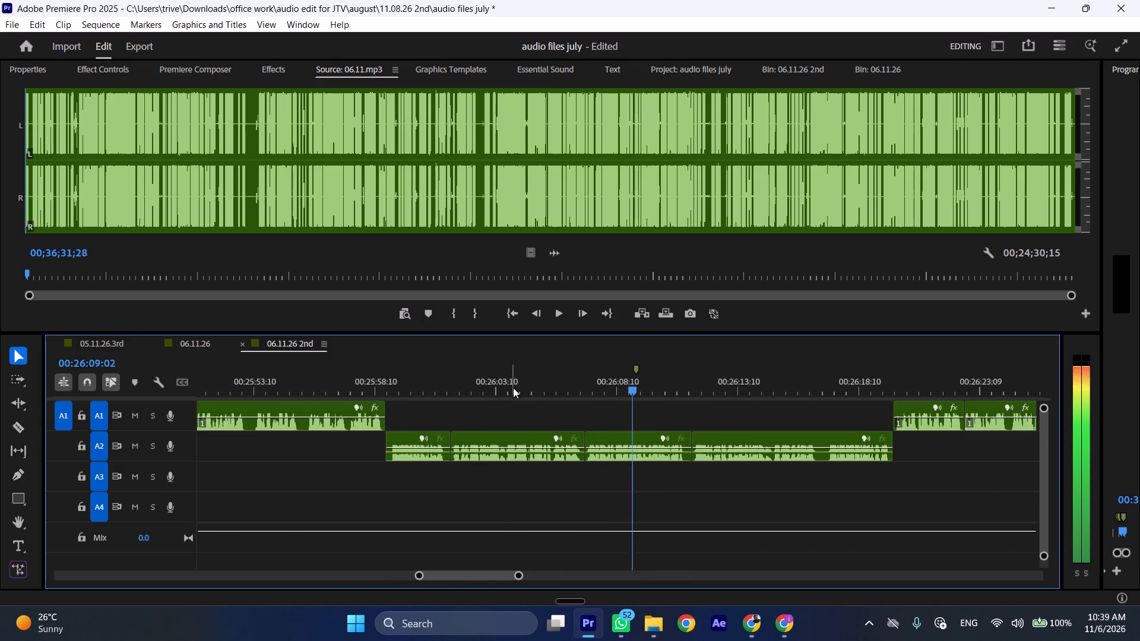
pyautogui.click(605, 389)
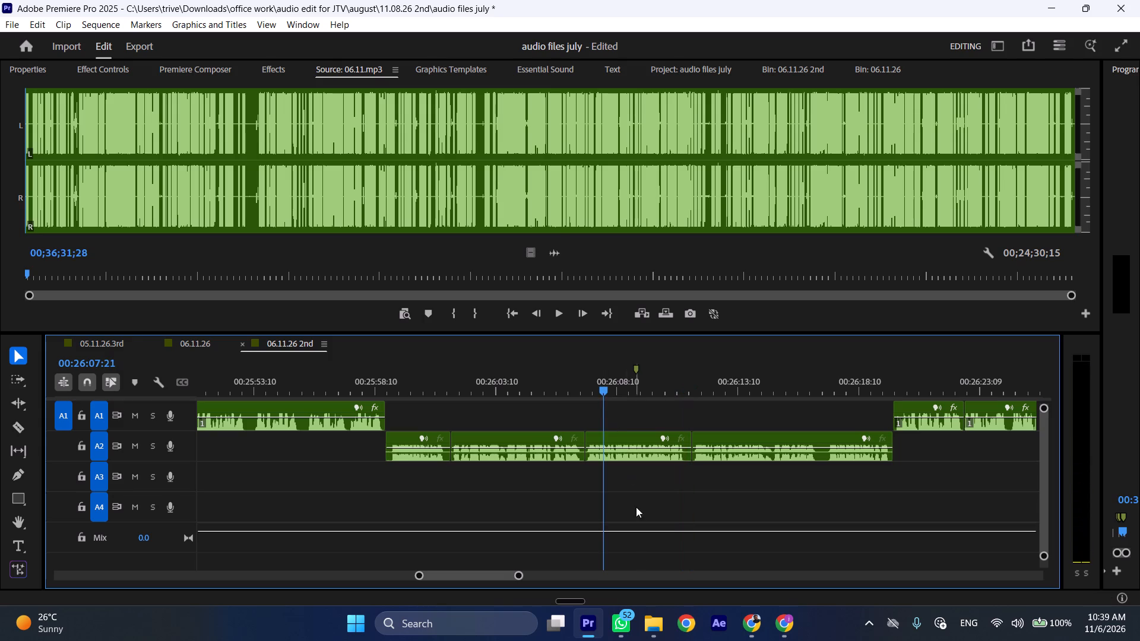
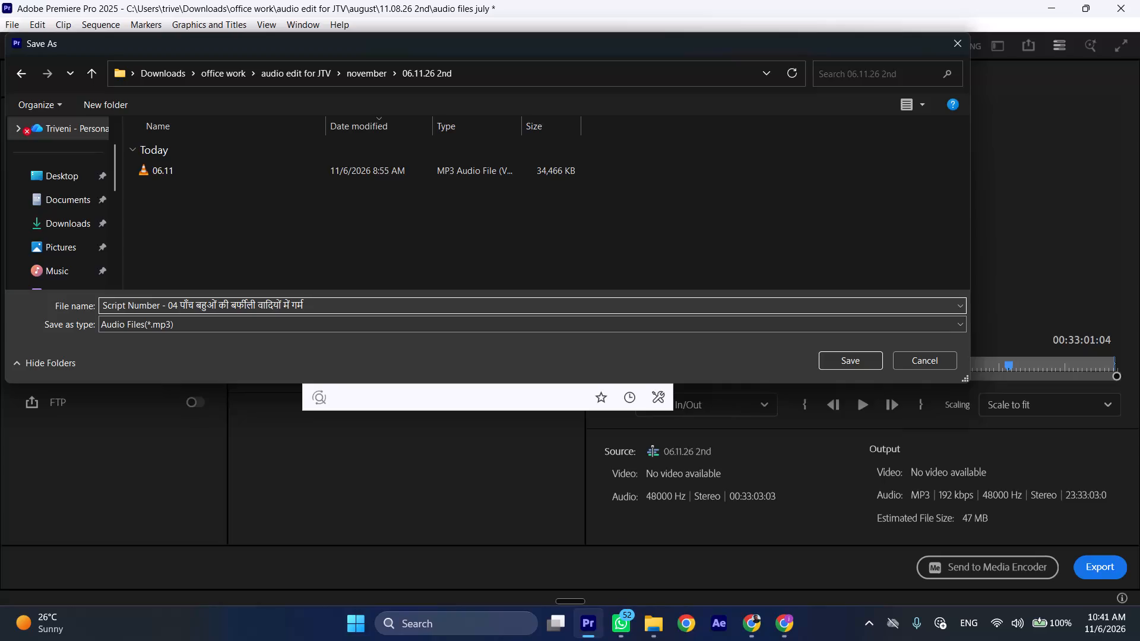
# Finish the file name as "Script Number - 04 पाँच बहुओं की बर्फीली वादियों में गर्म ..." and export the sequence as MP3 into the 06.11.26 2nd folder.
pyautogui.write('...')
pyautogui.click(867, 358)
pyautogui.click(1098, 570)
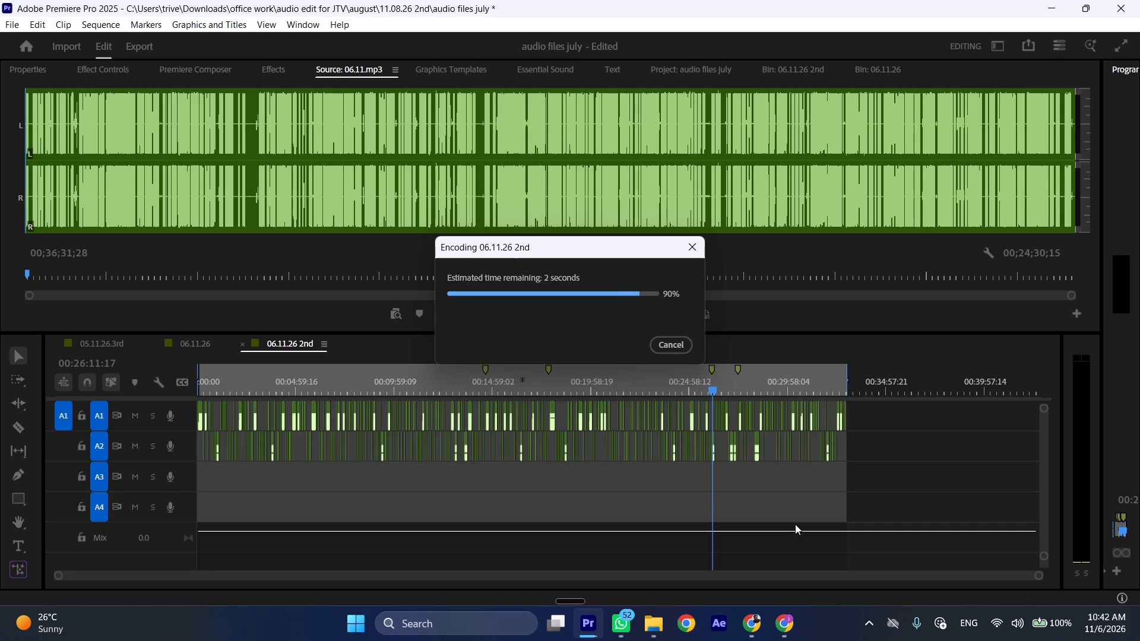
# Switch to Chrome and upload the exported Script Number - 04 MP3 from the 06.11.26 2nd folder to Adobe Podcast Enhance.
pyautogui.click(748, 629)
pyautogui.click(262, 287)
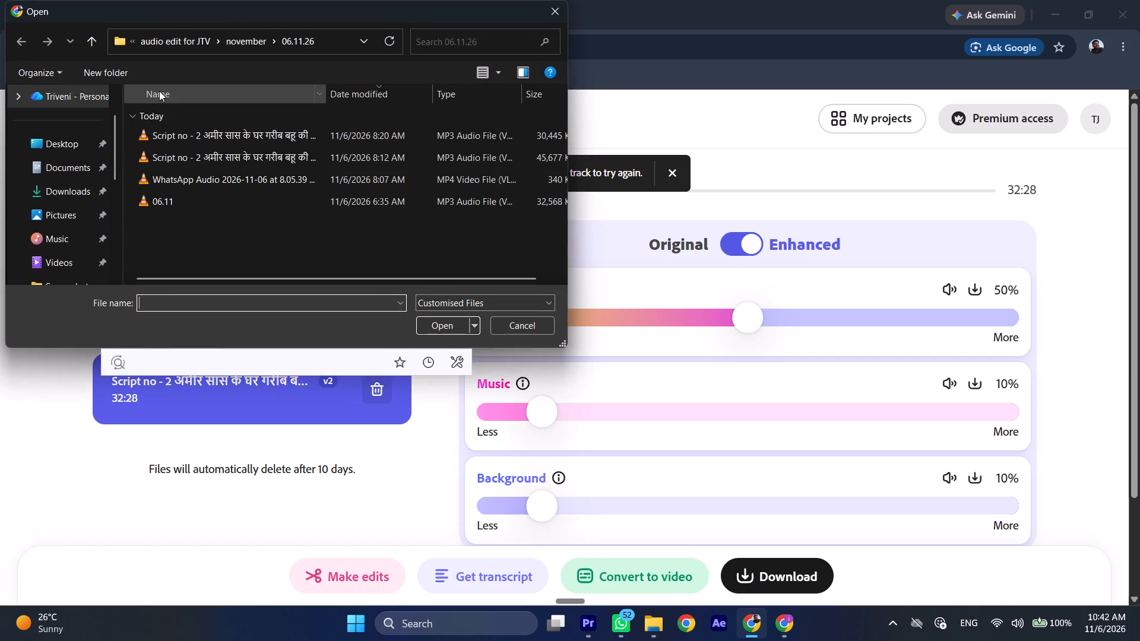
pyautogui.click(91, 45)
pyautogui.doubleClick(157, 130)
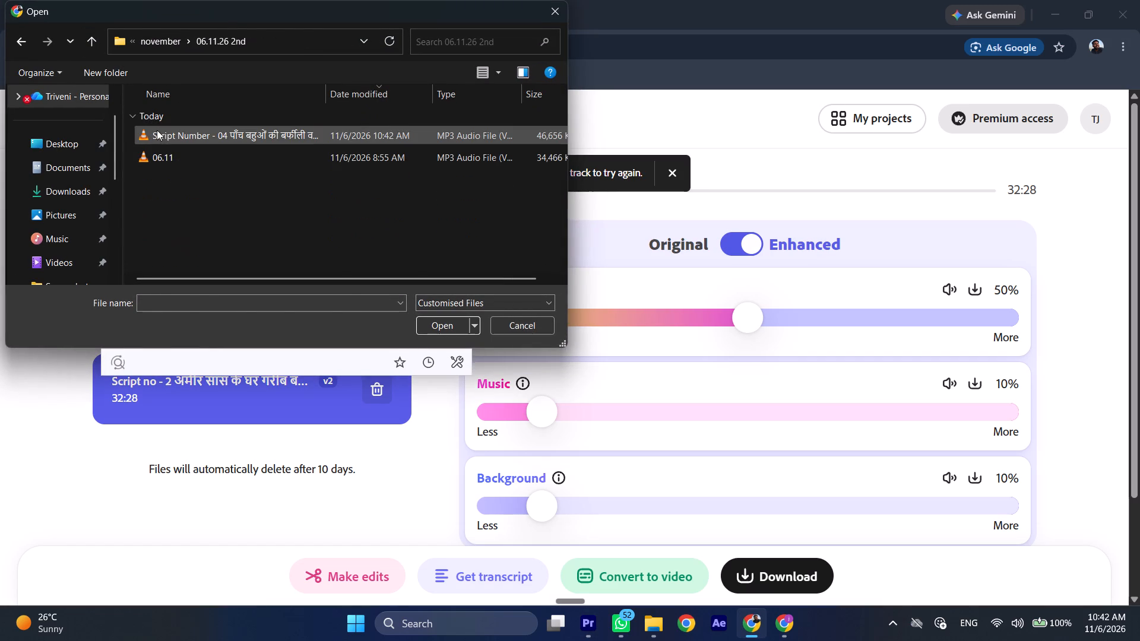
pyautogui.doubleClick(165, 134)
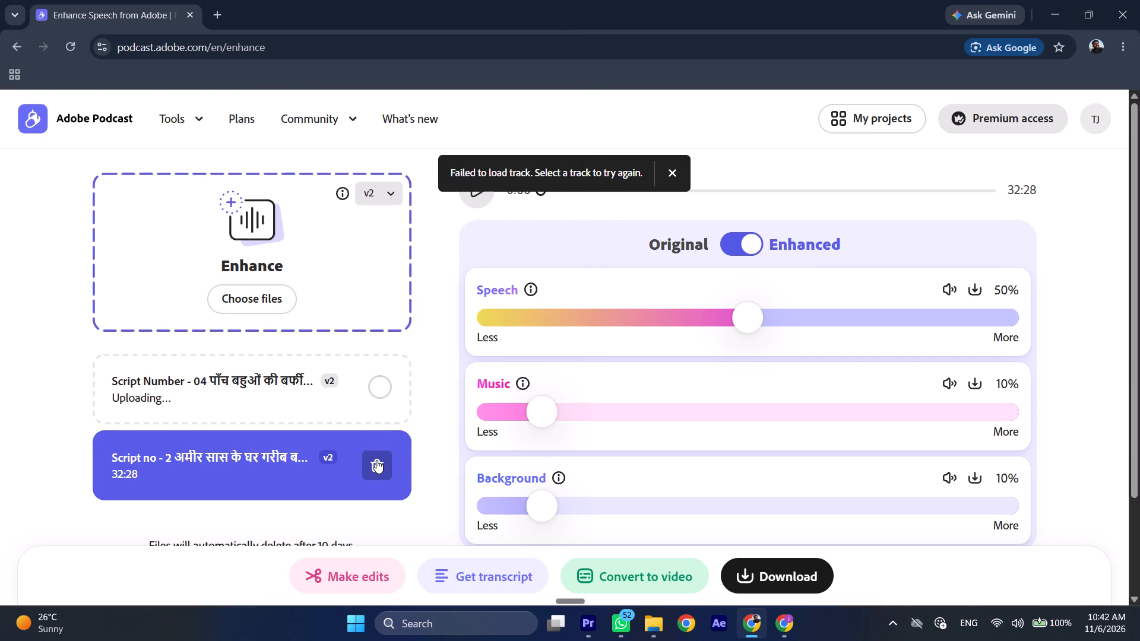
# Delete the old Script no - 2 track from the Adobe Podcast Enhance file list.
pyautogui.click(376, 460)
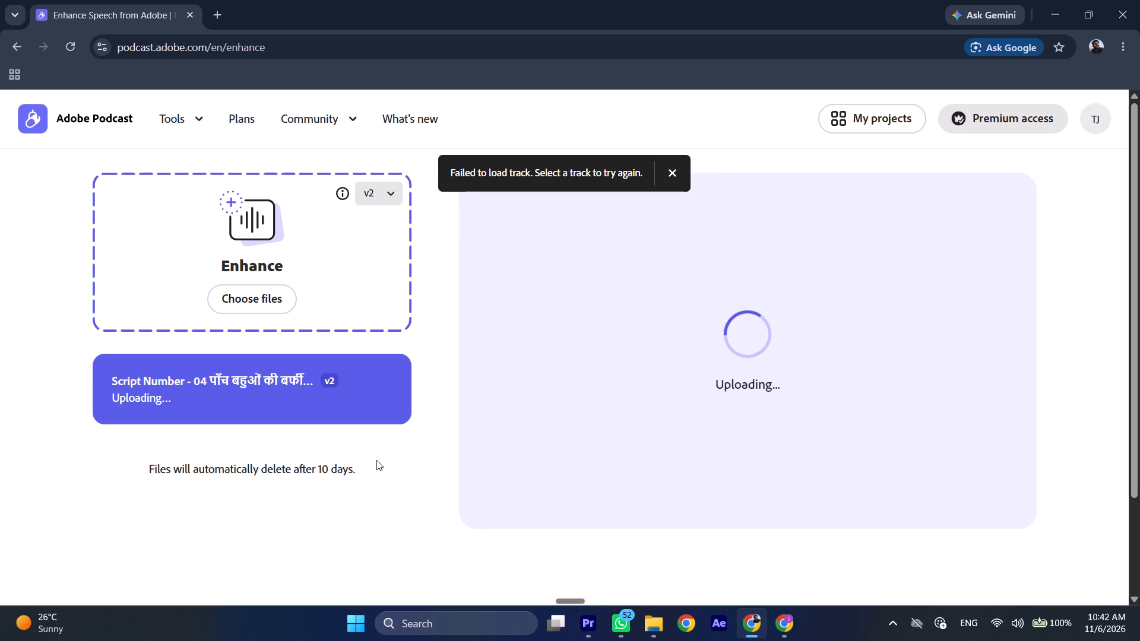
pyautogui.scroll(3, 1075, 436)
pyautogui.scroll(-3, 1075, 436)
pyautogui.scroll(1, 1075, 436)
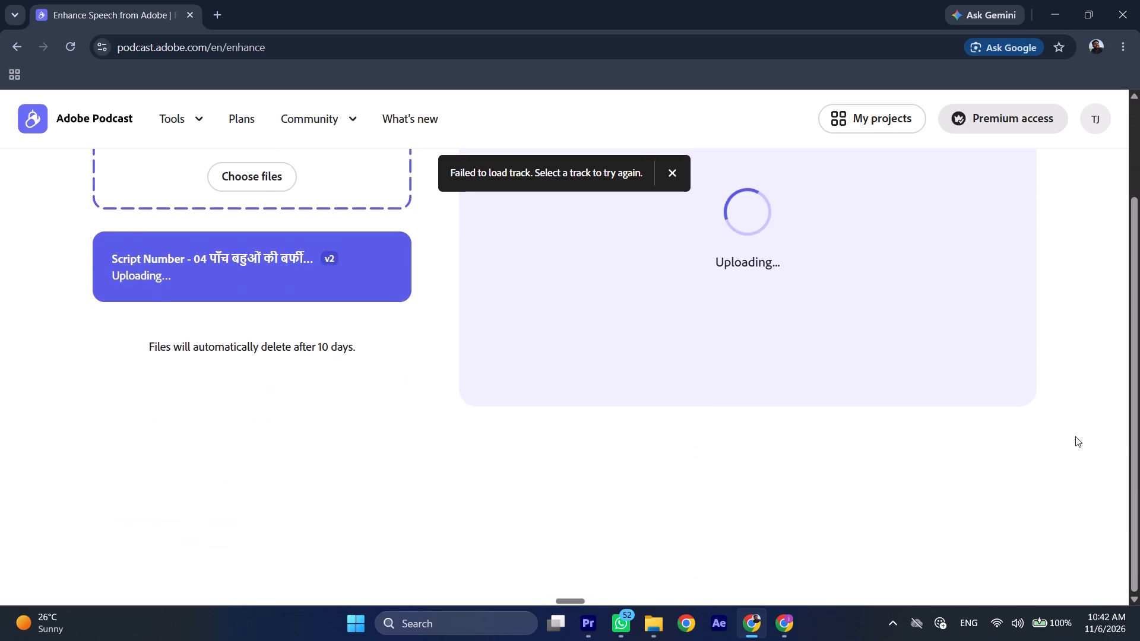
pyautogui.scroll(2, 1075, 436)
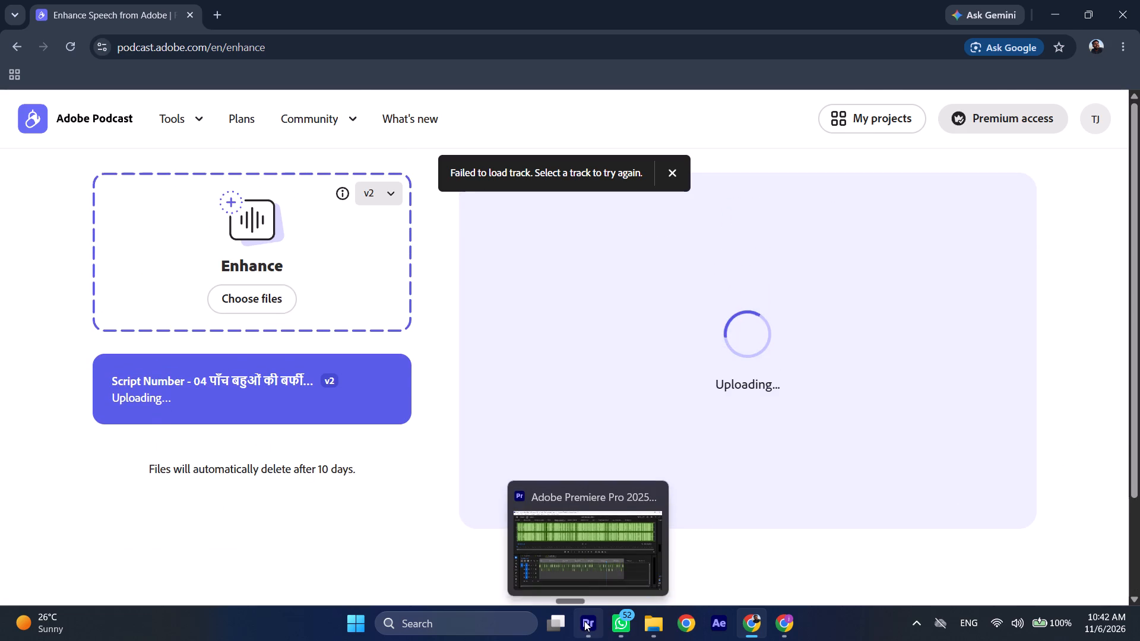
# Switch to Premiere Pro, create a new bin at the project's top level and name it 06.11.26 3rd.
pyautogui.click(584, 621)
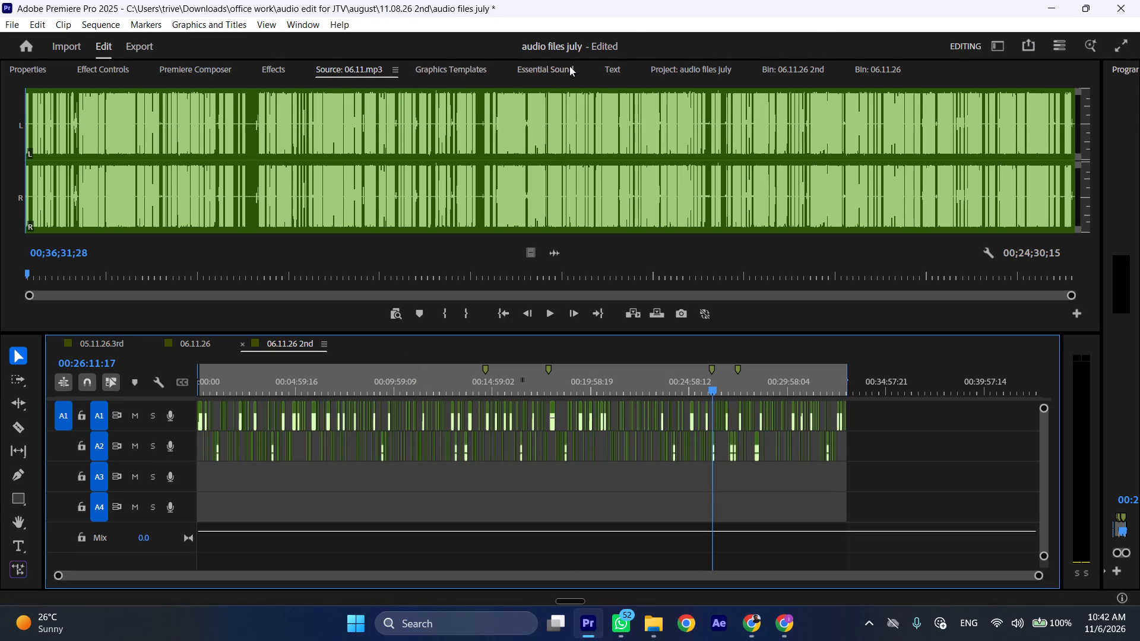
pyautogui.click(680, 65)
pyautogui.click(1025, 312)
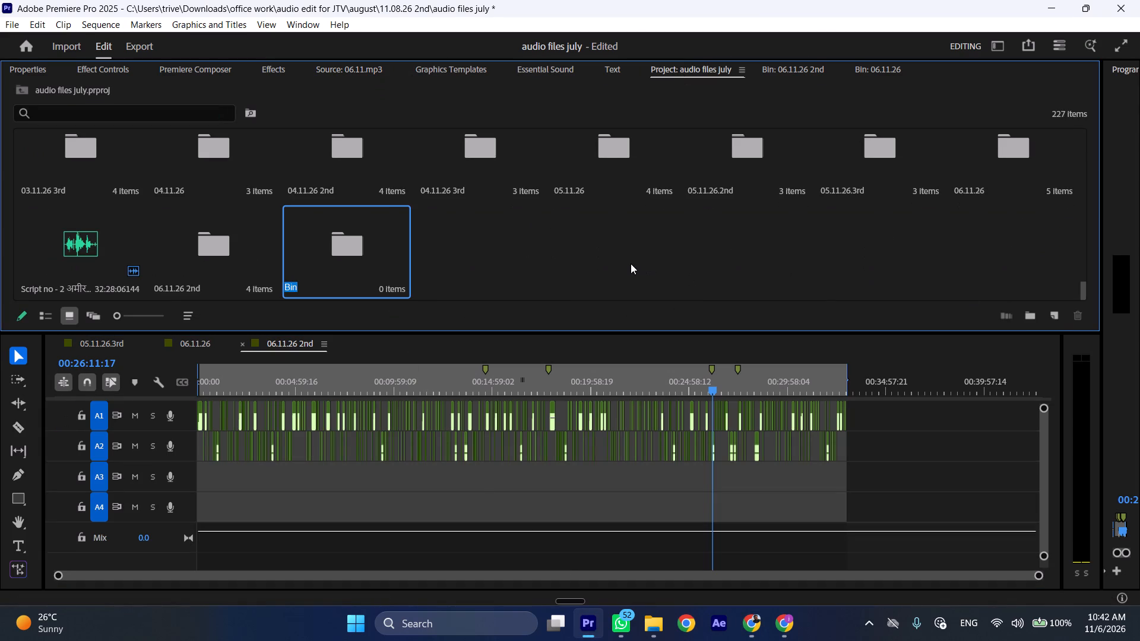
pyautogui.click(204, 260)
pyautogui.press('Return')
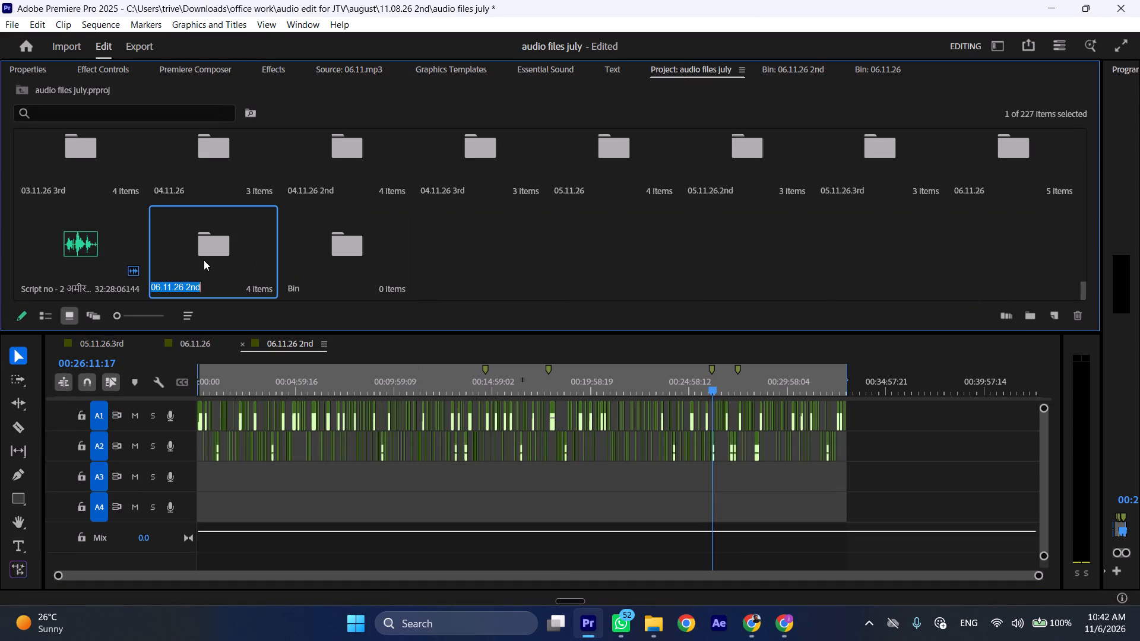
pyautogui.hotkey('ctrl', 'c')
pyautogui.click(328, 261)
pyautogui.press('Return')
pyautogui.hotkey('ctrl', 'v')
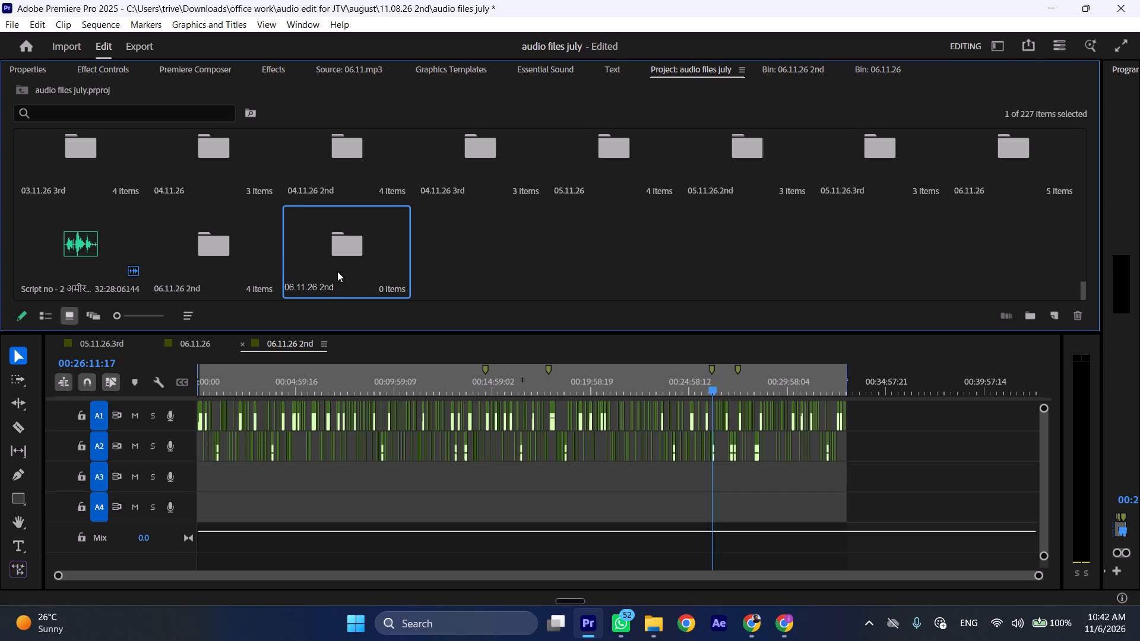
pyautogui.press('BackSpace')
pyautogui.press('BackSpace')
pyautogui.press('BackSpace')
pyautogui.write('3rd')
pyautogui.hotkey('ctrl', 'a')
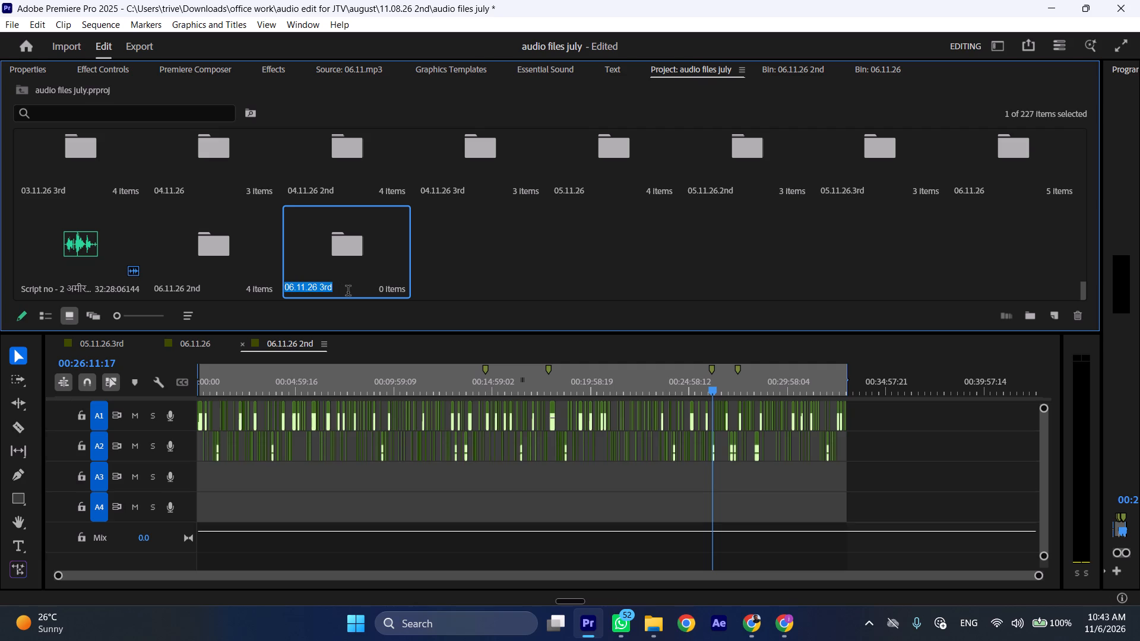
pyautogui.hotkey('ctrl', 'c')
pyautogui.click(435, 270)
# Inside the 06.11.26 3rd bin, create a sequence named 06.11.26 3rd with the HD 1080p 23.976 fps preset.
pyautogui.doubleClick(359, 256)
pyautogui.click(1049, 315)
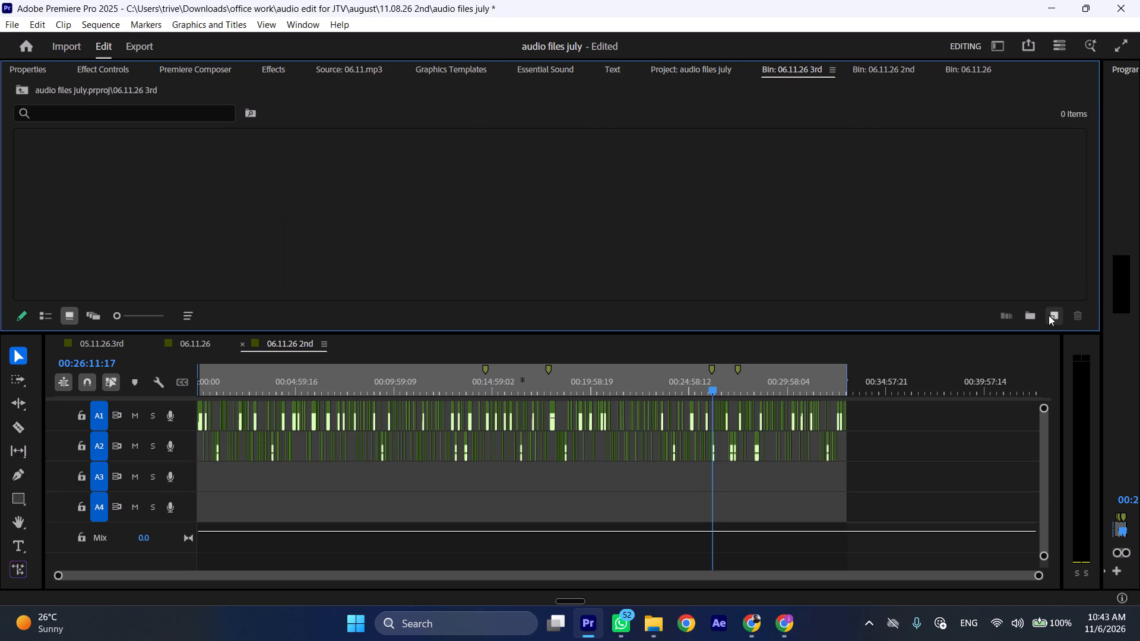
pyautogui.click(1033, 341)
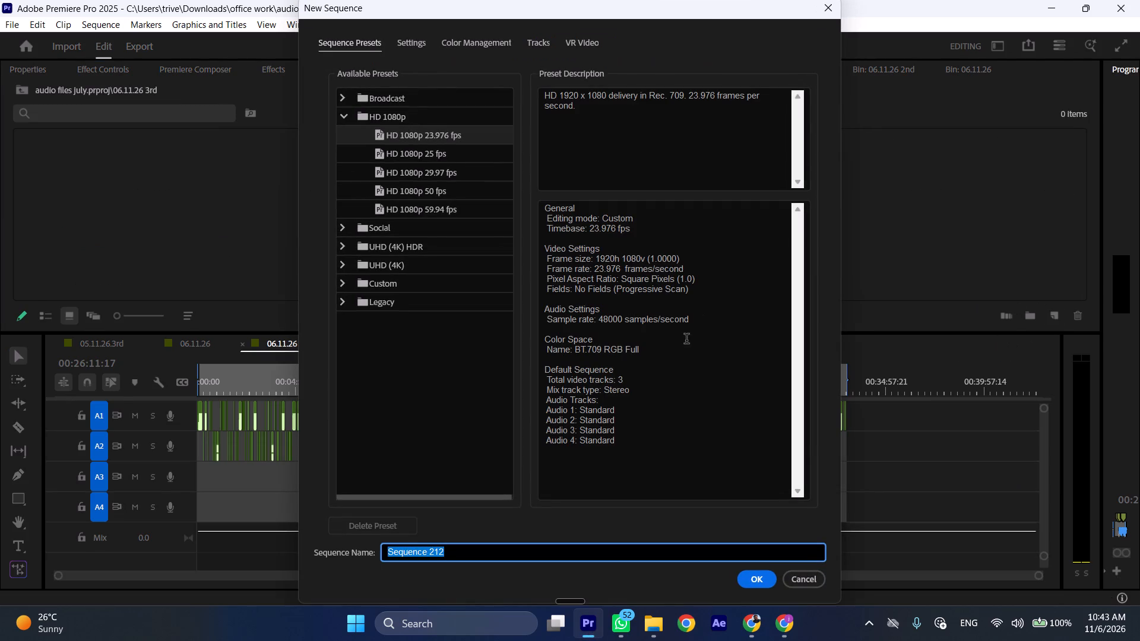
pyautogui.hotkey('ctrl', 'v')
pyautogui.click(750, 572)
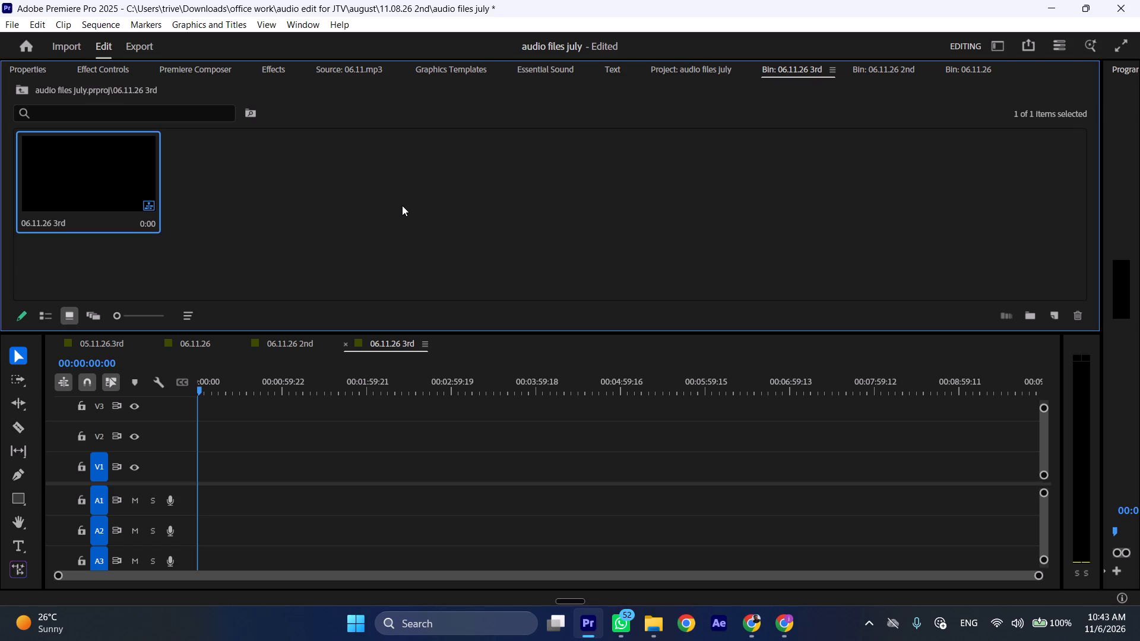
# Switch to Chrome and check the enhancement progress of the Script Number - 04 audio in Adobe Podcast.
pyautogui.click(739, 624)
pyautogui.scroll(3, 1090, 320)
pyautogui.scroll(-5, 1090, 320)
pyautogui.scroll(5, 1090, 320)
pyautogui.scroll(-5, 1090, 320)
pyautogui.scroll(4, 1090, 320)
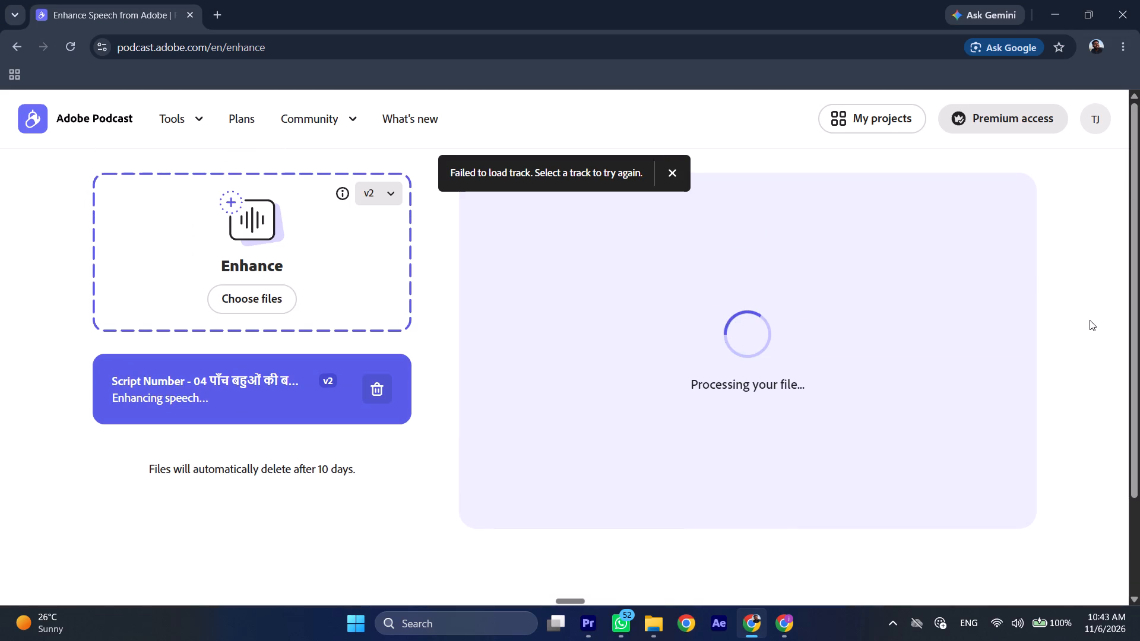
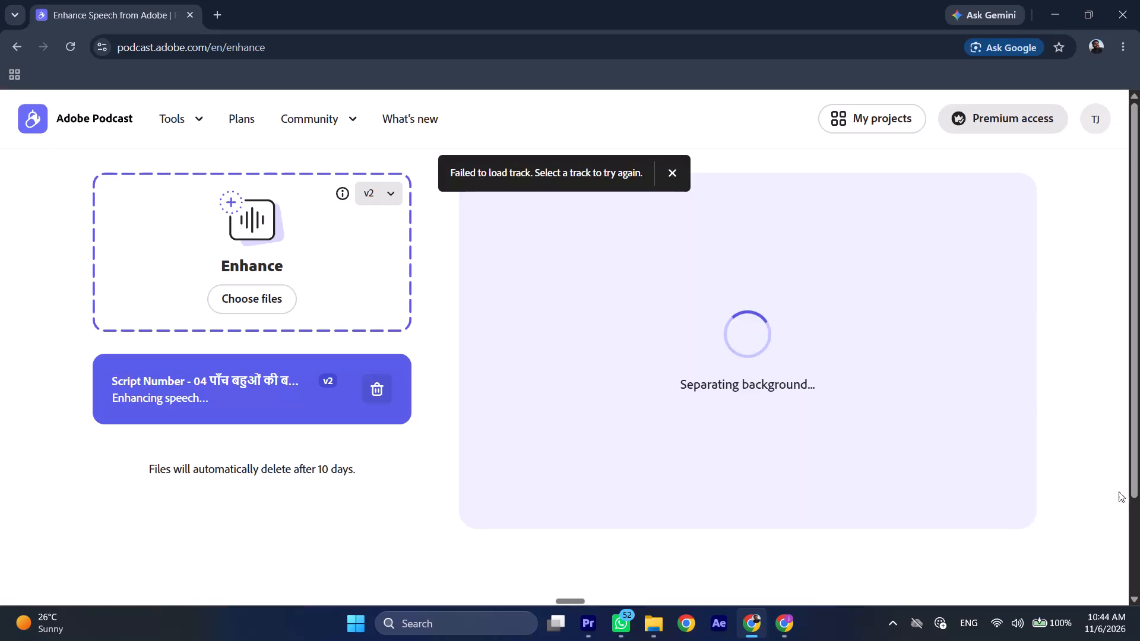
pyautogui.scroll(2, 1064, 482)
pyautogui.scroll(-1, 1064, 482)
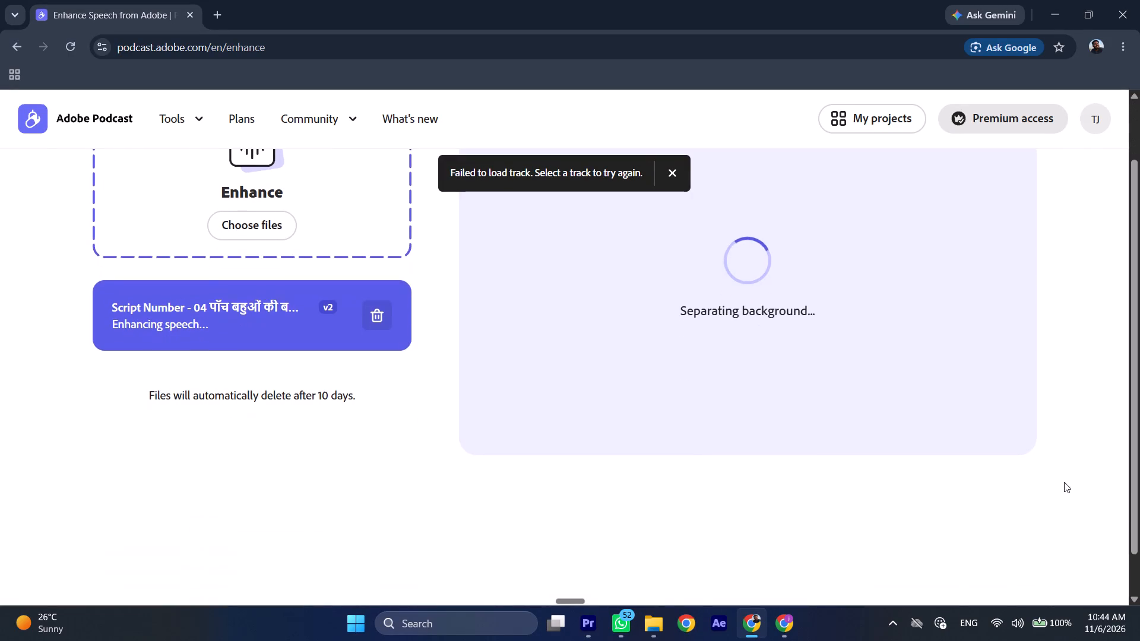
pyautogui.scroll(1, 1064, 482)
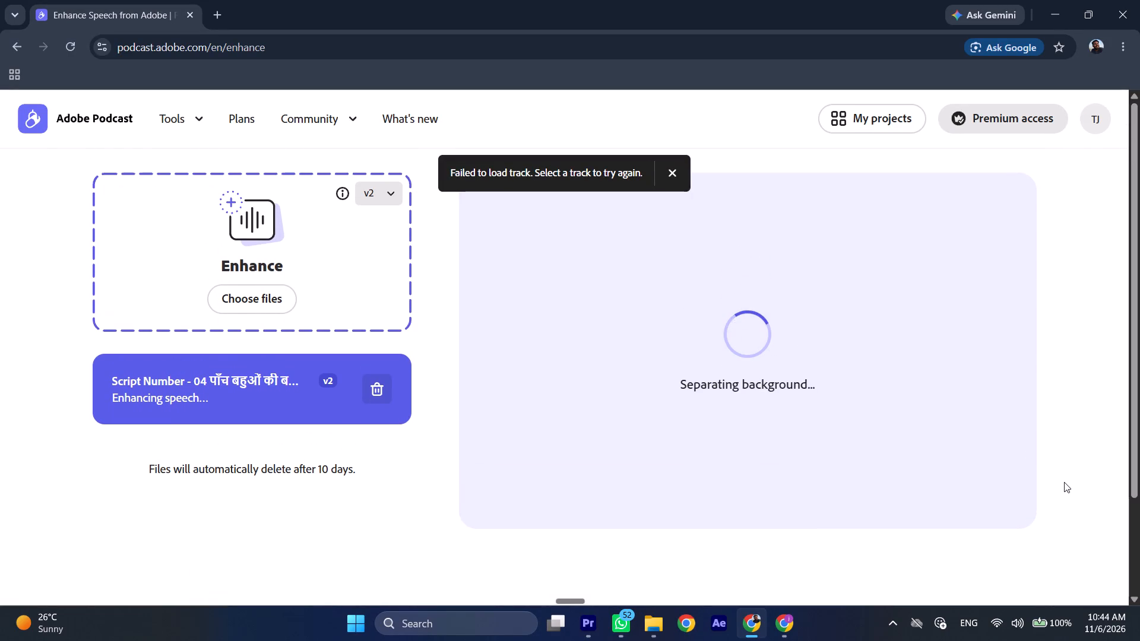
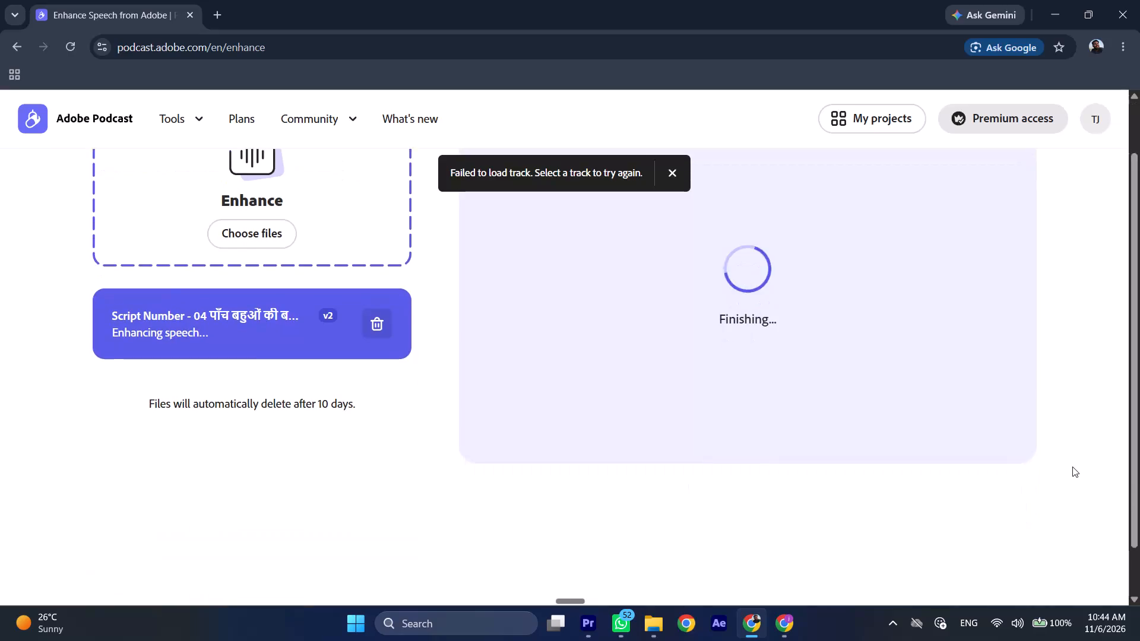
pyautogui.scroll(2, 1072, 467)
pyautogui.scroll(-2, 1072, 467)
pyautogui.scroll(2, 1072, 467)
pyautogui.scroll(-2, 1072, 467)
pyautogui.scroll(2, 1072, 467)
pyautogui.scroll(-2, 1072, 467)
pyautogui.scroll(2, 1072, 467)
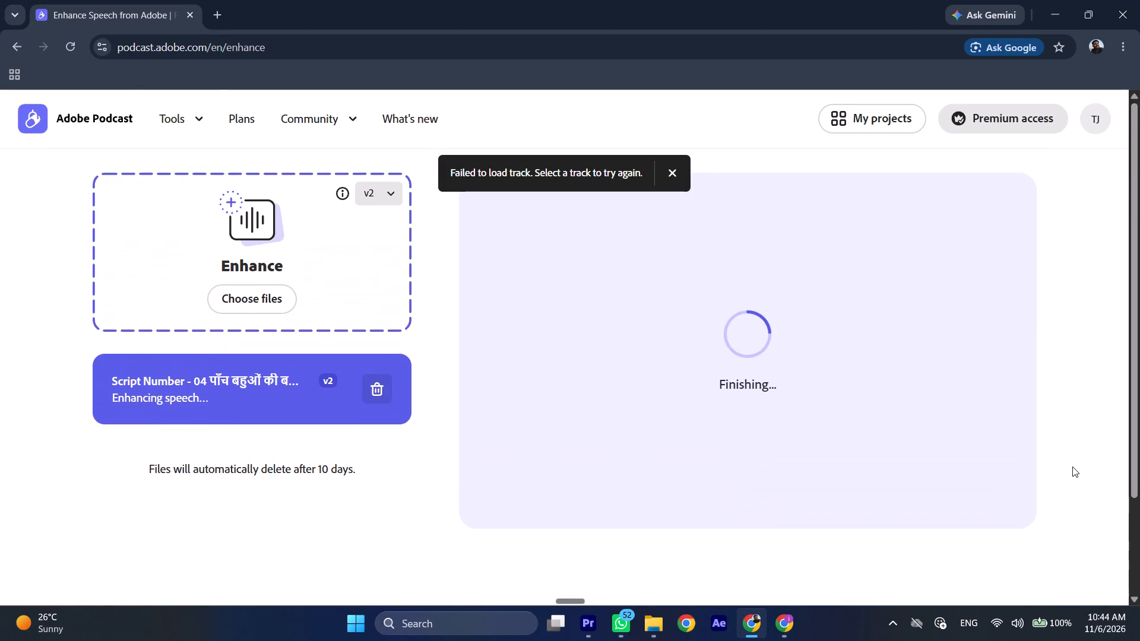
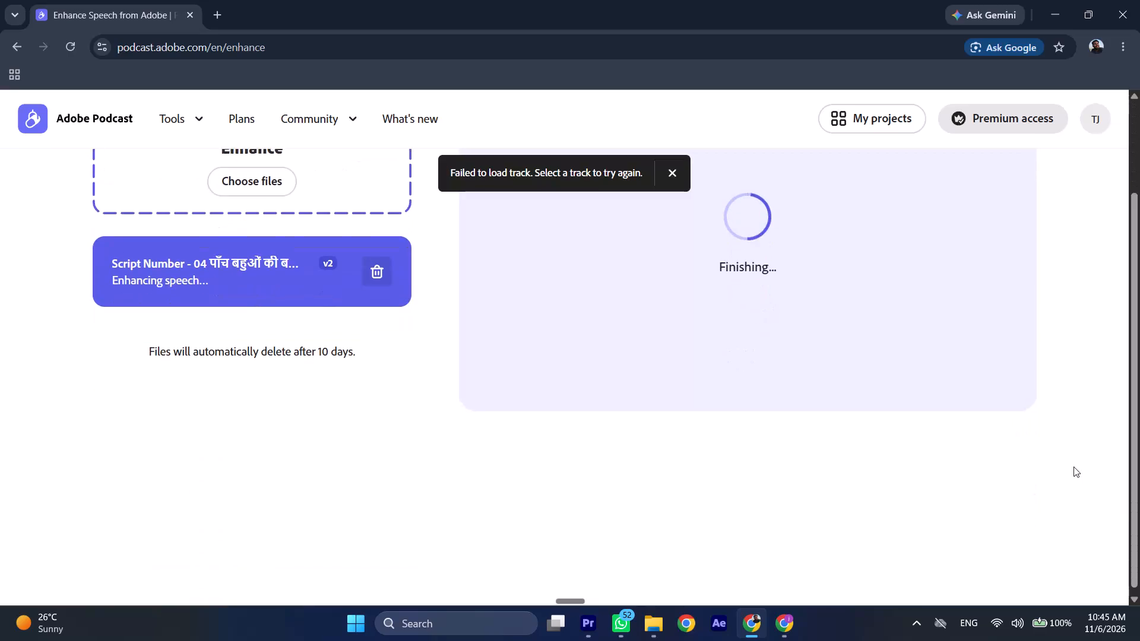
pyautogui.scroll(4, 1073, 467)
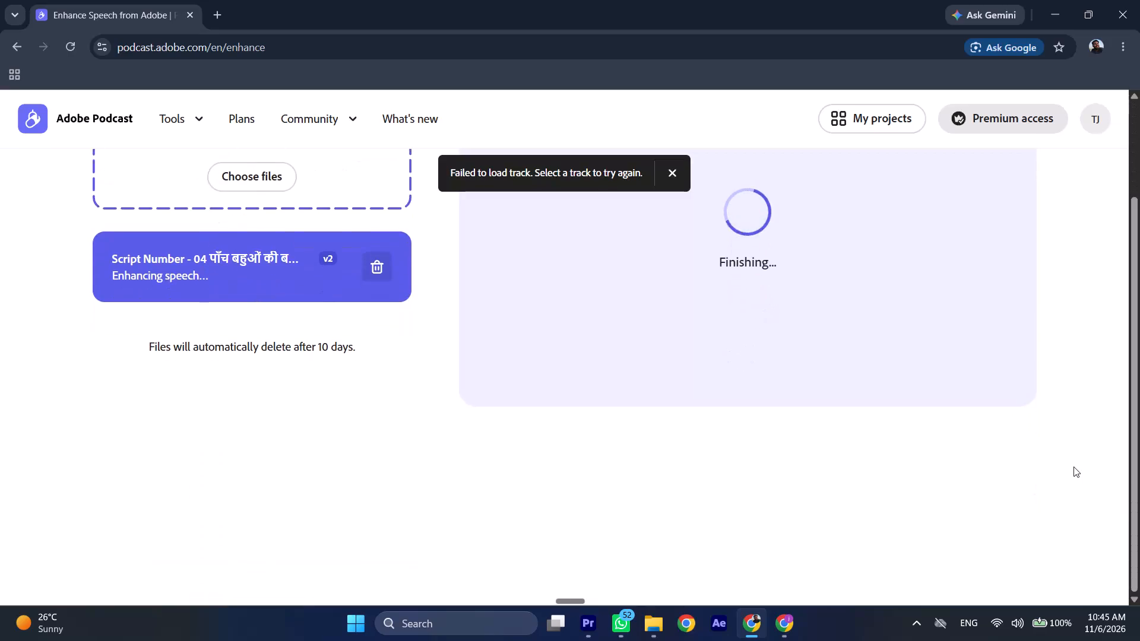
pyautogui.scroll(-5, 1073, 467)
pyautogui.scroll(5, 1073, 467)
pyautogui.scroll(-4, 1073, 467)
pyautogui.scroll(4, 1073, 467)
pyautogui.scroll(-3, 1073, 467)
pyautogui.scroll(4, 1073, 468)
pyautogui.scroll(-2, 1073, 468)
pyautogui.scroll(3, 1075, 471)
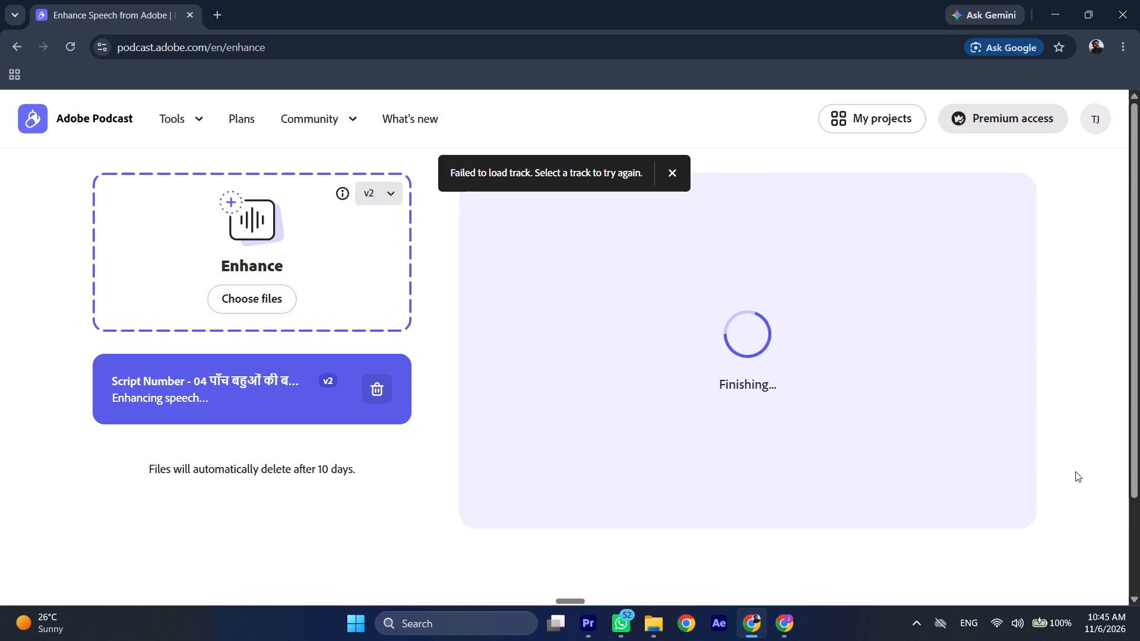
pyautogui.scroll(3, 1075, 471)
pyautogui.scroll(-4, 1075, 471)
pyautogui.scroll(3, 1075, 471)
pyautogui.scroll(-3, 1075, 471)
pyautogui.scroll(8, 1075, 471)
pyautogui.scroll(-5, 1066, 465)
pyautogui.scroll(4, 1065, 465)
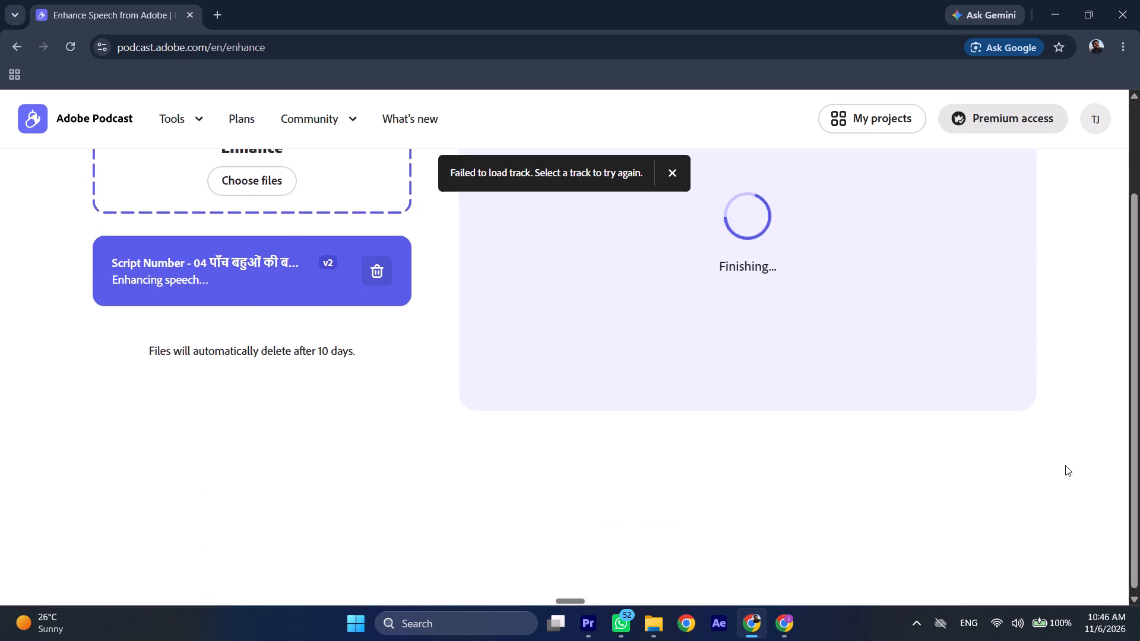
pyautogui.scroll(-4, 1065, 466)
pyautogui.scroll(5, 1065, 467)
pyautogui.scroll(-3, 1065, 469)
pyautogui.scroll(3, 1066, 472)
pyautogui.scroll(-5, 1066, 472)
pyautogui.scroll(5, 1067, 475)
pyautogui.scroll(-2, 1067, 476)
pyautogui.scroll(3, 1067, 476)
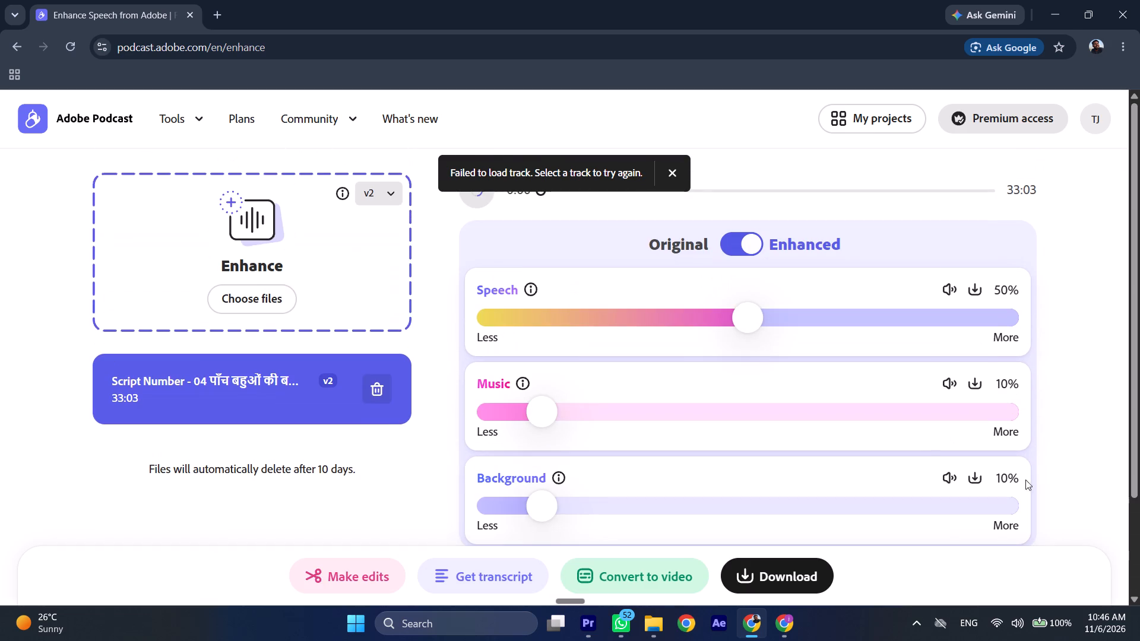
# Set the enhanced track's mix to 0% music, 0% background and 55% speech.
pyautogui.moveTo(531, 415); pyautogui.dragTo(433, 417)
pyautogui.moveTo(546, 512); pyautogui.dragTo(427, 509)
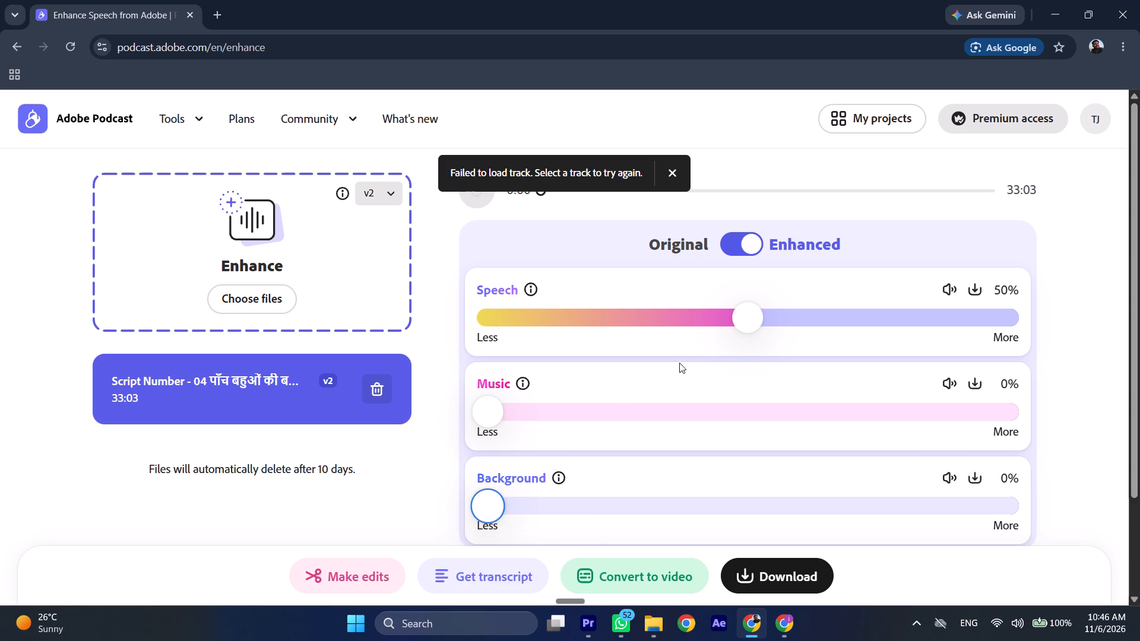
pyautogui.moveTo(744, 324); pyautogui.dragTo(765, 325)
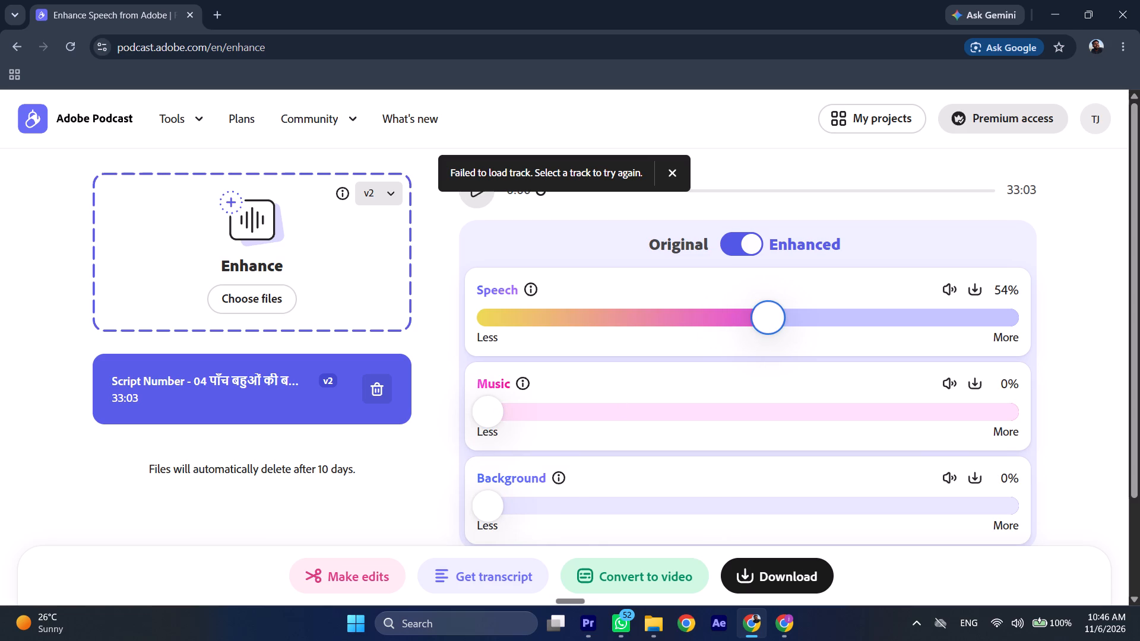
pyautogui.moveTo(765, 325); pyautogui.dragTo(769, 326)
# Download the enhanced version of the Script Number - 04 audio track.
pyautogui.click(788, 578)
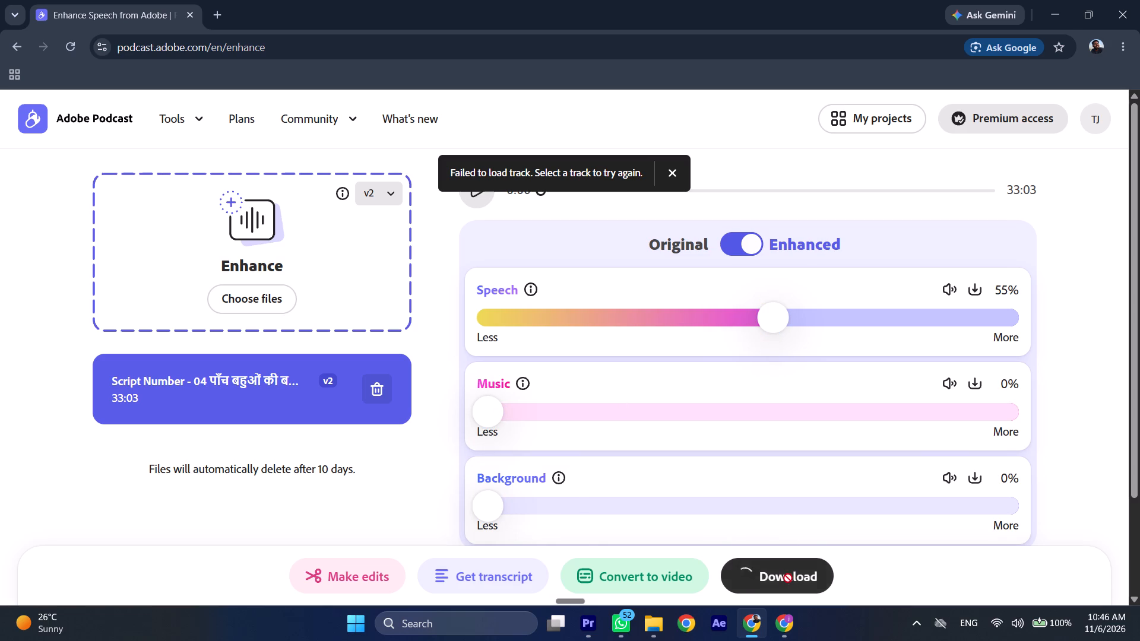
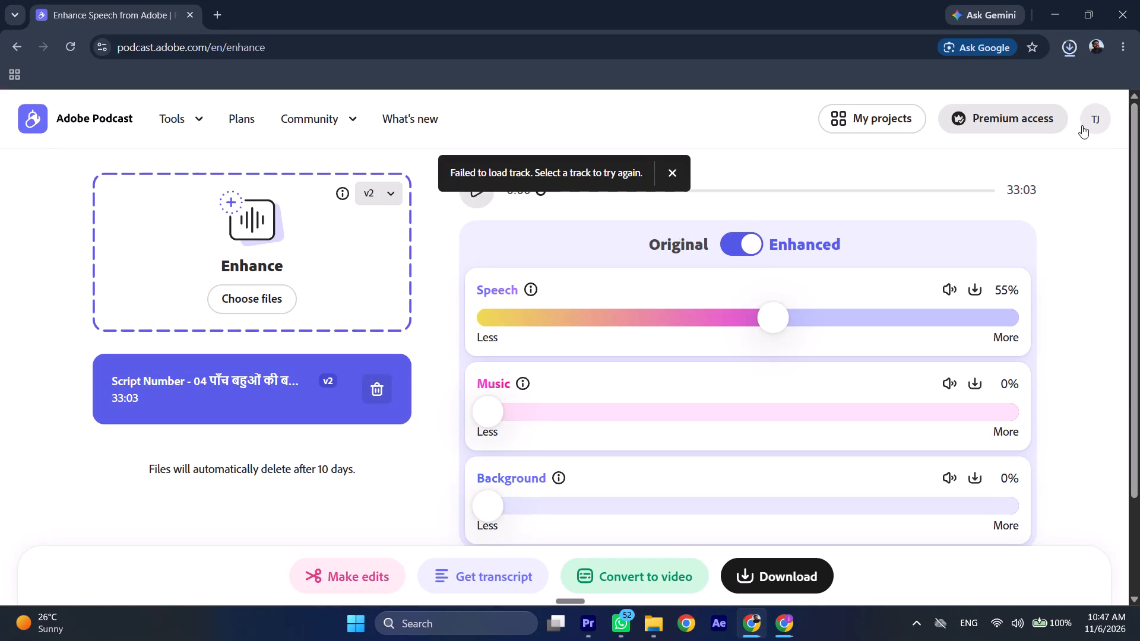
# Show the newly downloaded Script Number - 04 enhanced audio in its File Explorer folder and cut the file from Downloads.
pyautogui.click(1035, 87)
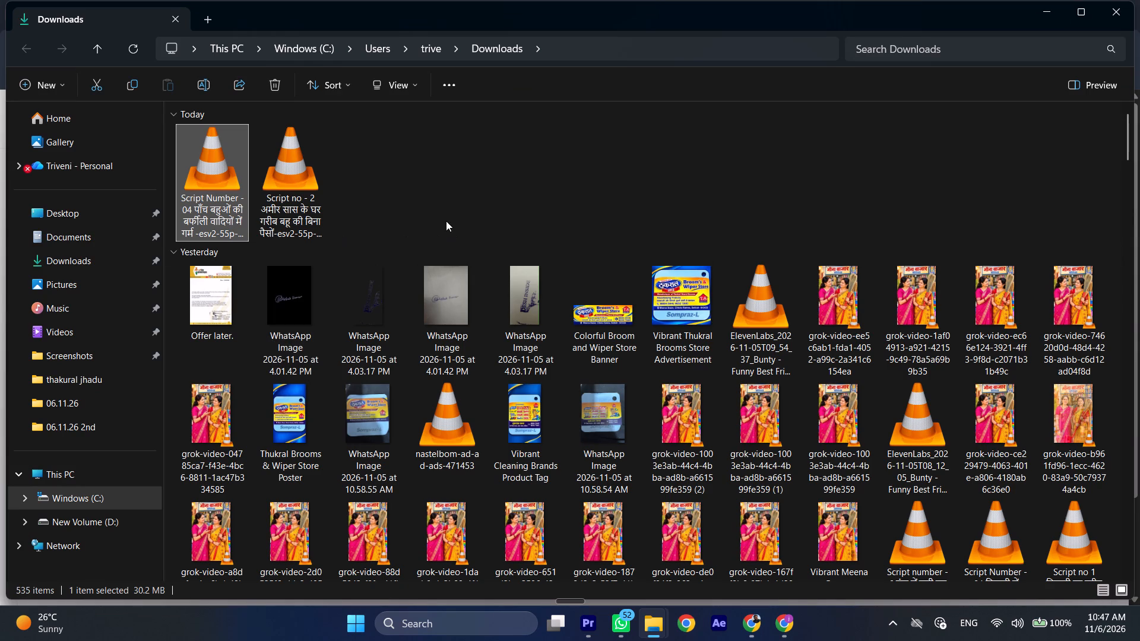
pyautogui.click(95, 82)
pyautogui.scroll(-8, 444, 359)
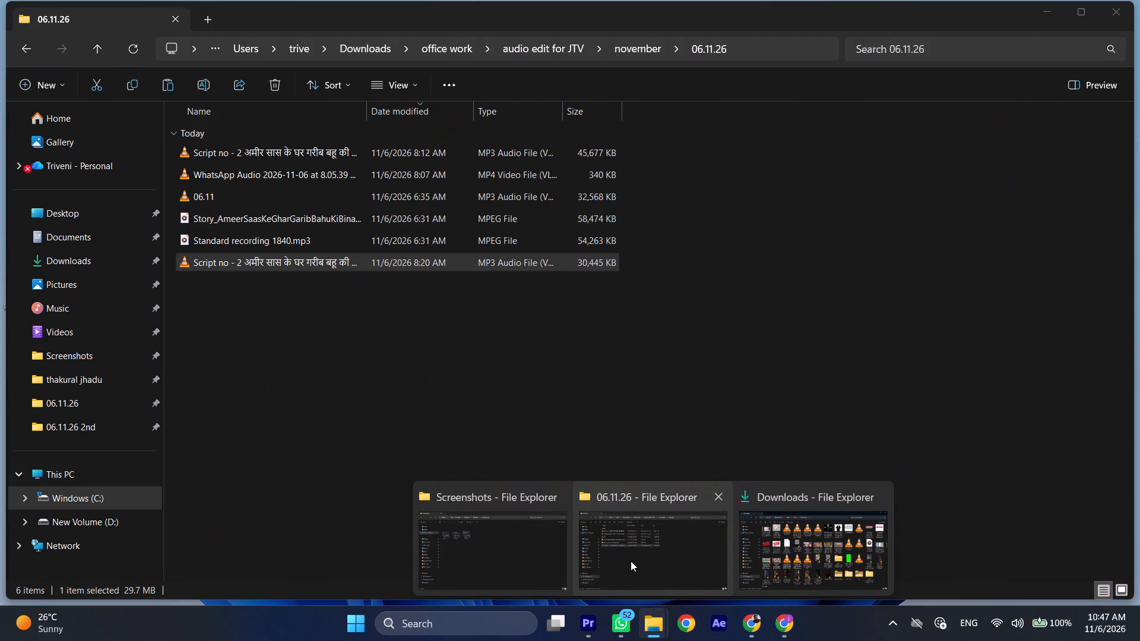
# Paste the cut Script Number - 04 enhanced audio file into the 06.11.26 2nd folder inside the november folder.
pyautogui.click(631, 561)
pyautogui.click(100, 55)
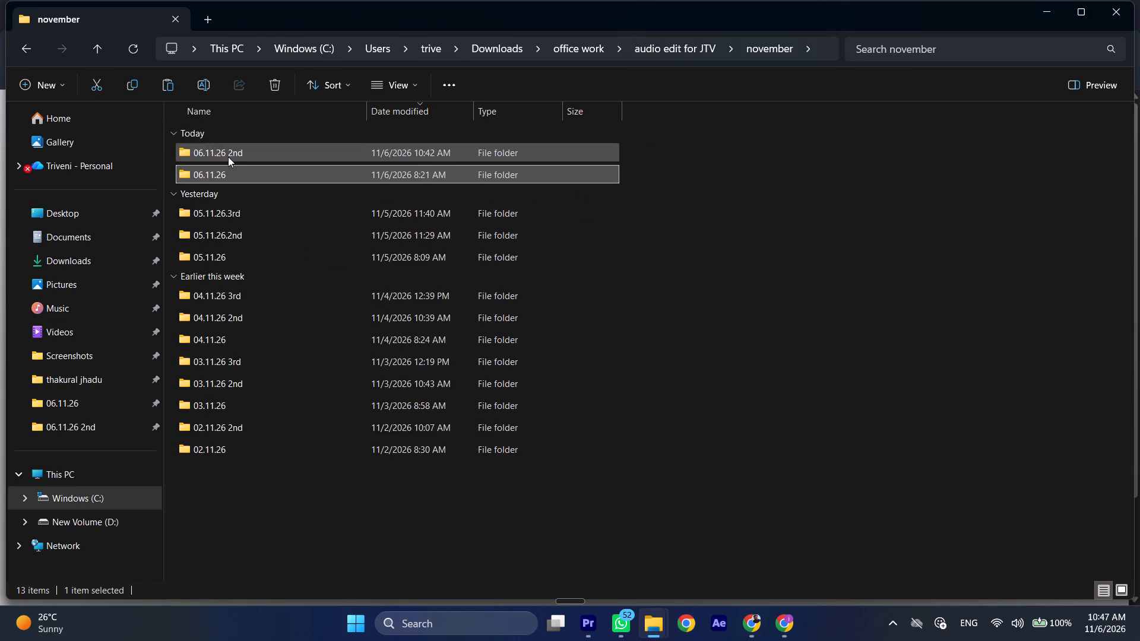
pyautogui.doubleClick(228, 157)
pyautogui.click(171, 92)
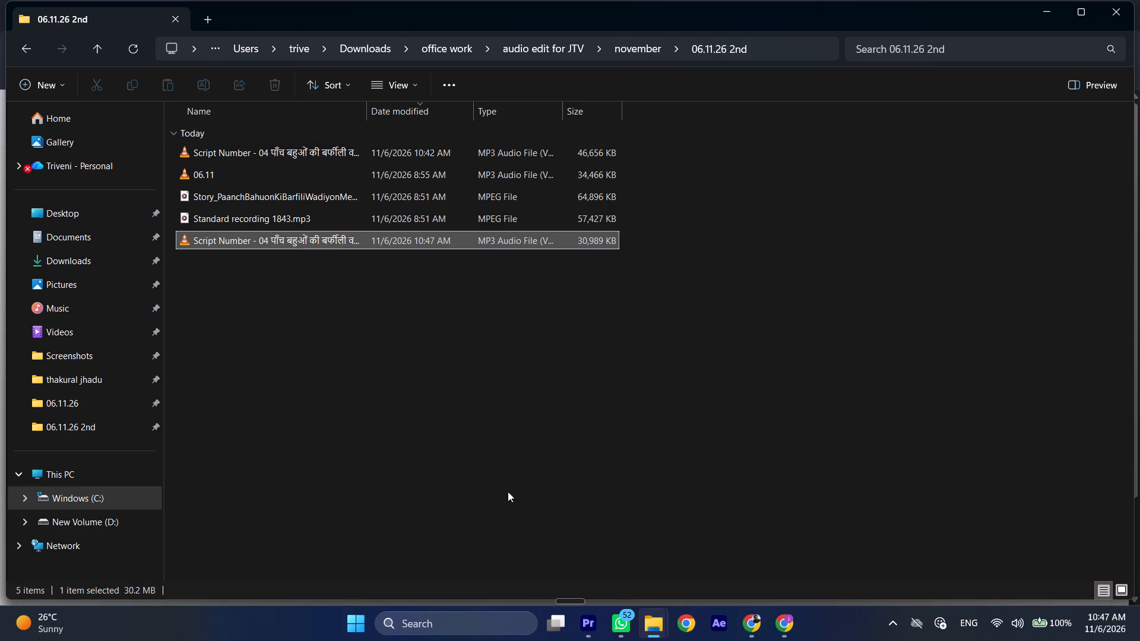
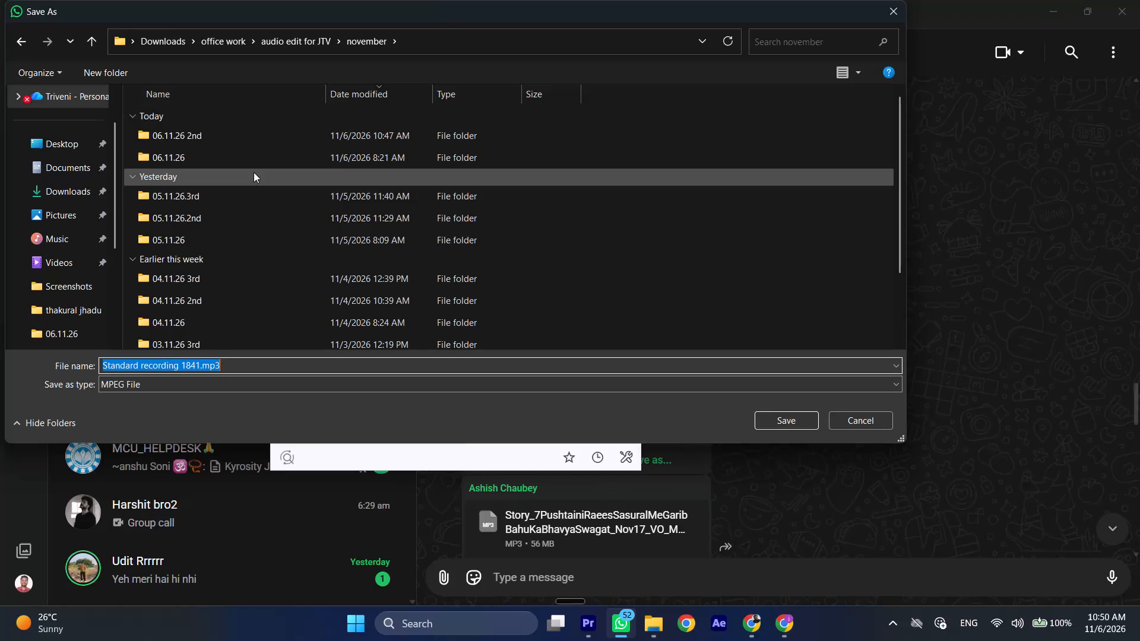
# Create a folder named "06.11.26 3rd" inside november, copying that name, and open it as the save location for Standard recording 1841.mp3.
pyautogui.hotkey('ctrl', 'shift', 'n')
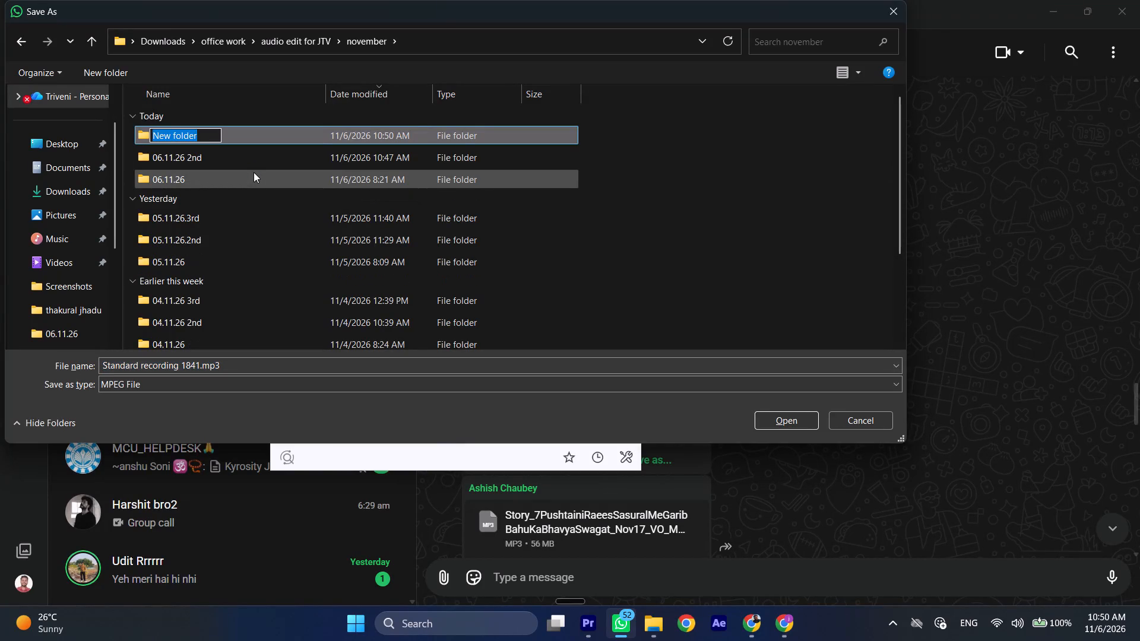
pyautogui.hotkey('ctrl', 'v')
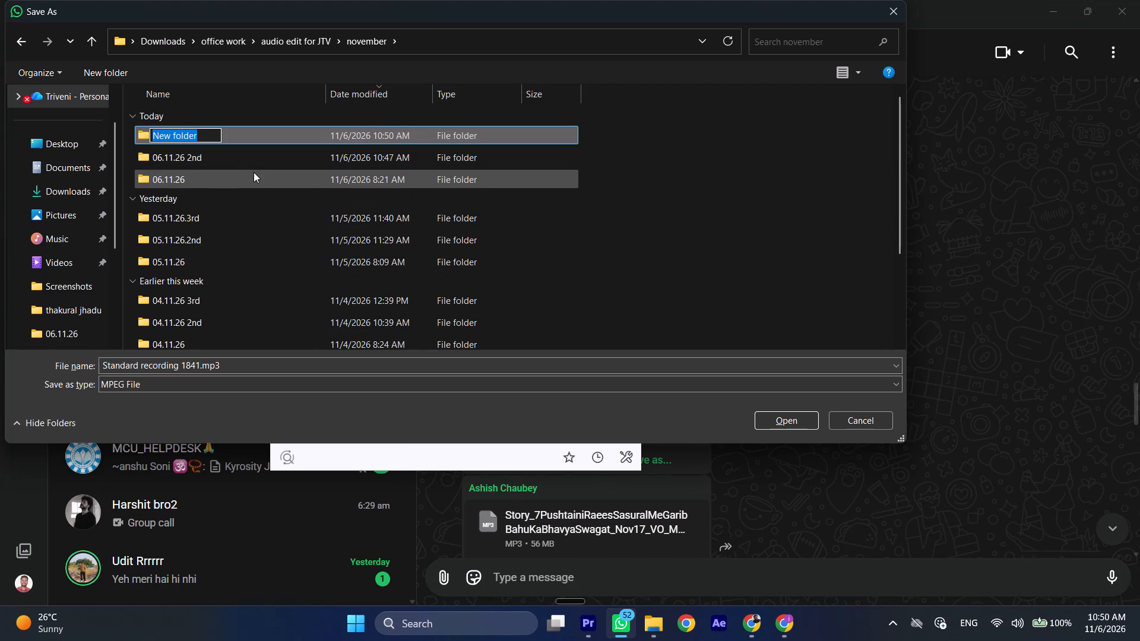
pyautogui.hotkey('ctrl', 'v')
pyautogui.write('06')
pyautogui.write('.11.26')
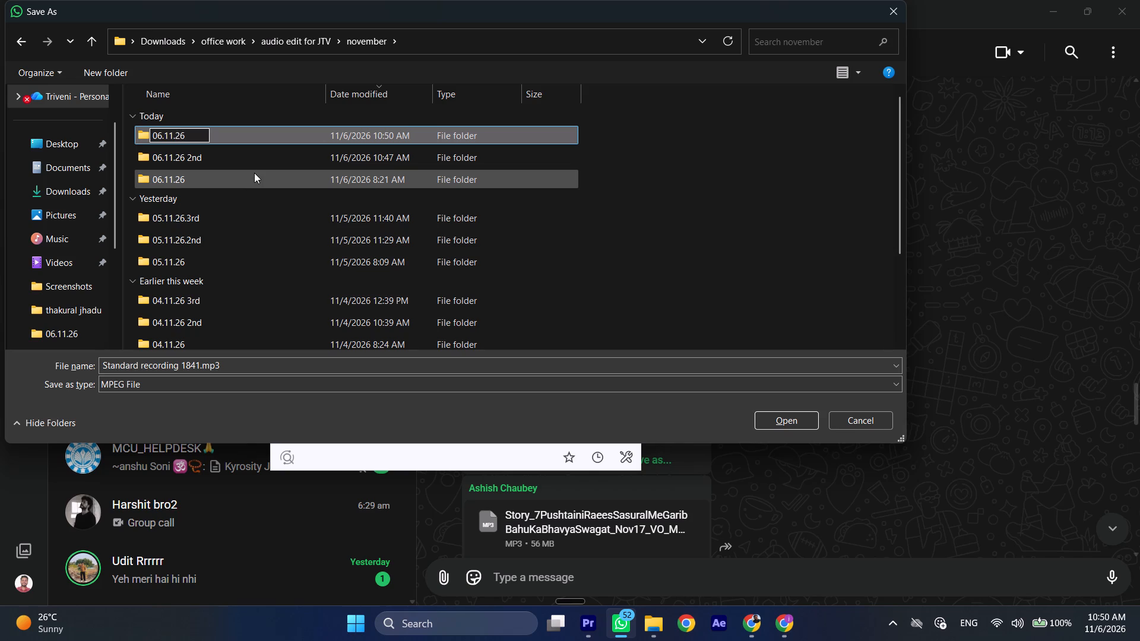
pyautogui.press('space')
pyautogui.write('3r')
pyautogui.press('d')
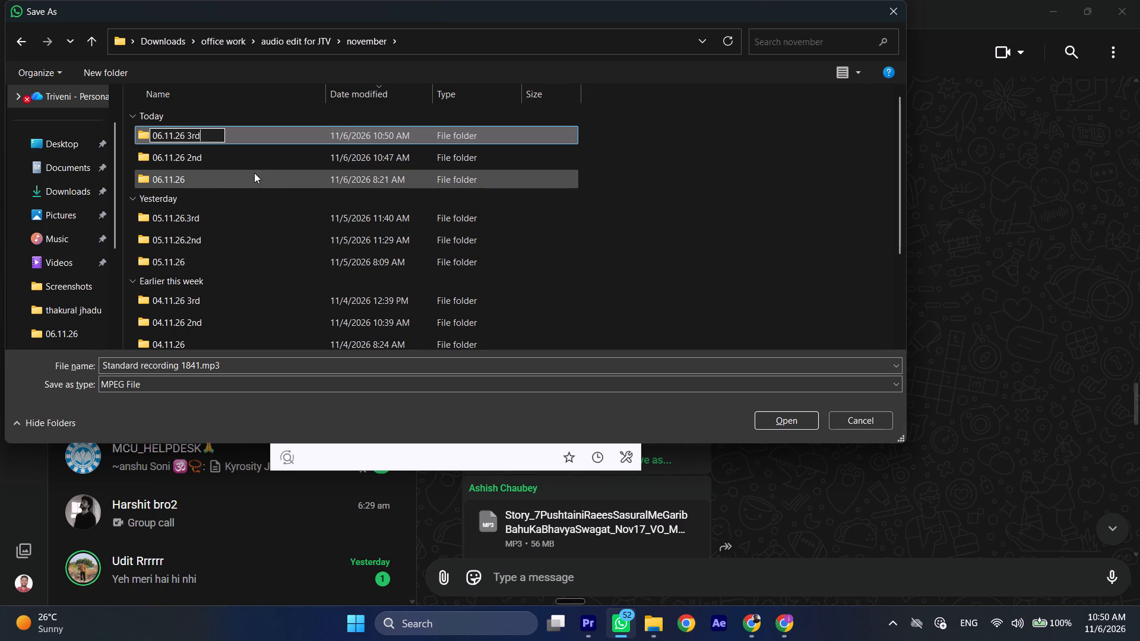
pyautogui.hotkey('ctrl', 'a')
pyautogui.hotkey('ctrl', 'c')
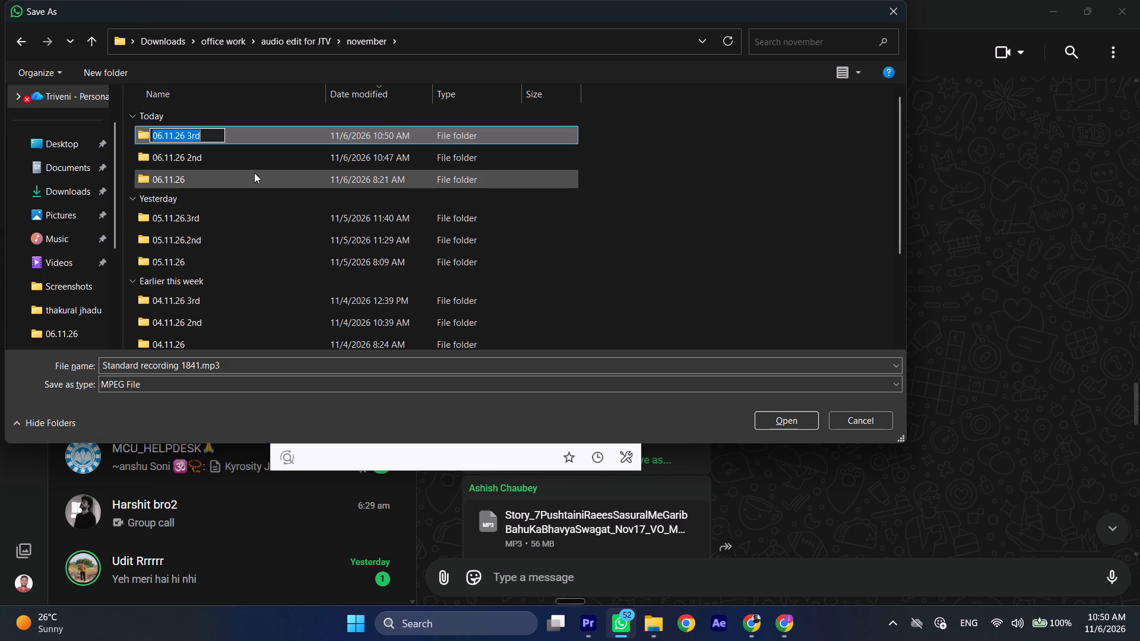
pyautogui.doubleClick(239, 132)
pyautogui.doubleClick(239, 132)
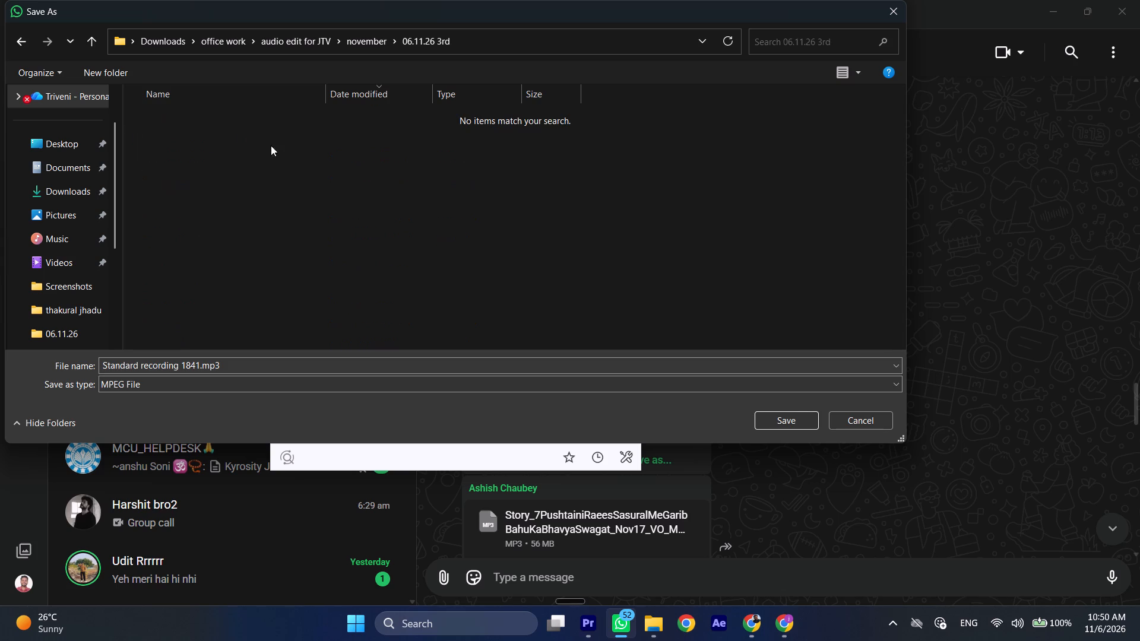
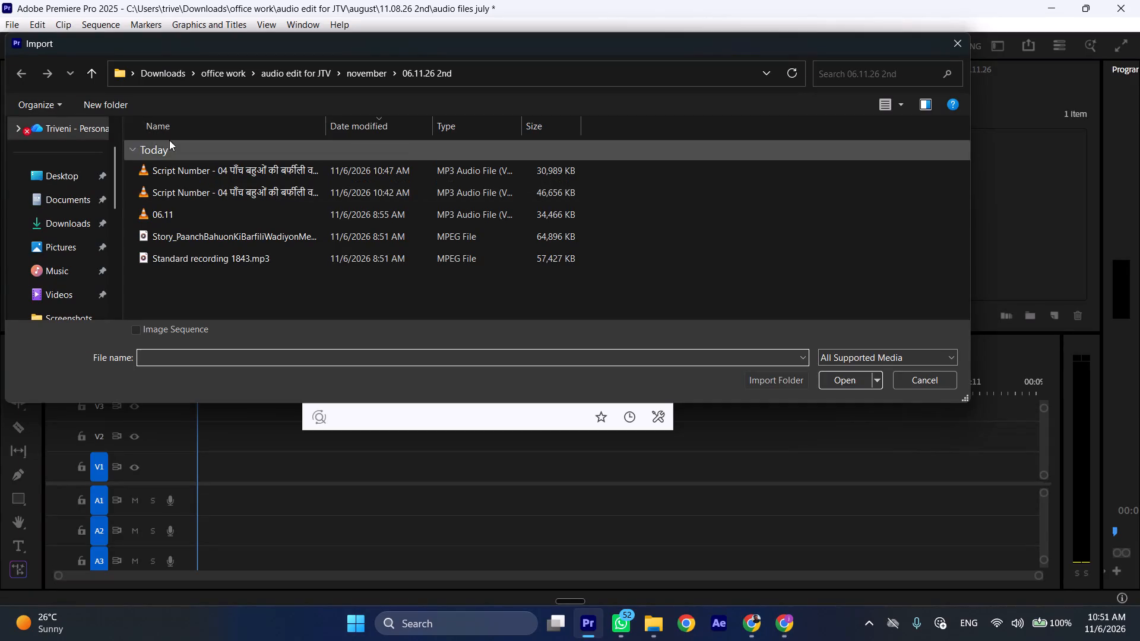
# Import the Standard recording audio file from the november\06.11.26 3rd folder into the 06.11.26 3rd bin.
pyautogui.click(85, 71)
pyautogui.tripleClick(227, 177)
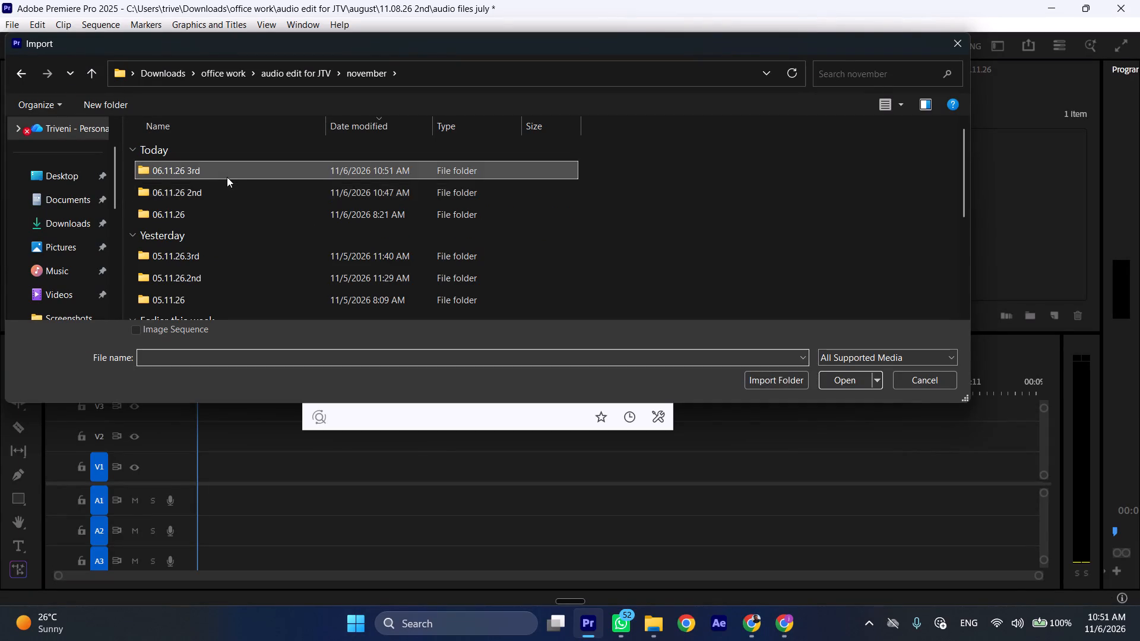
pyautogui.click(226, 175)
# Place the Standard recording clip on audio track A2 at the start of the 06.11.26 3rd sequence.
pyautogui.moveTo(243, 183); pyautogui.dragTo(248, 474)
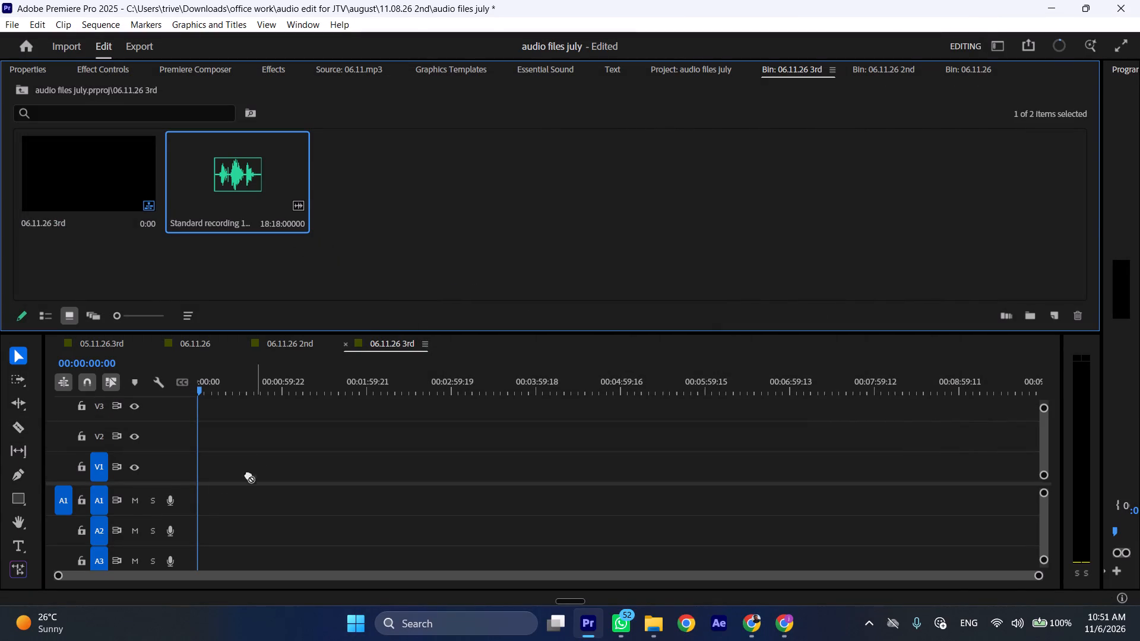
pyautogui.moveTo(248, 474); pyautogui.dragTo(189, 531)
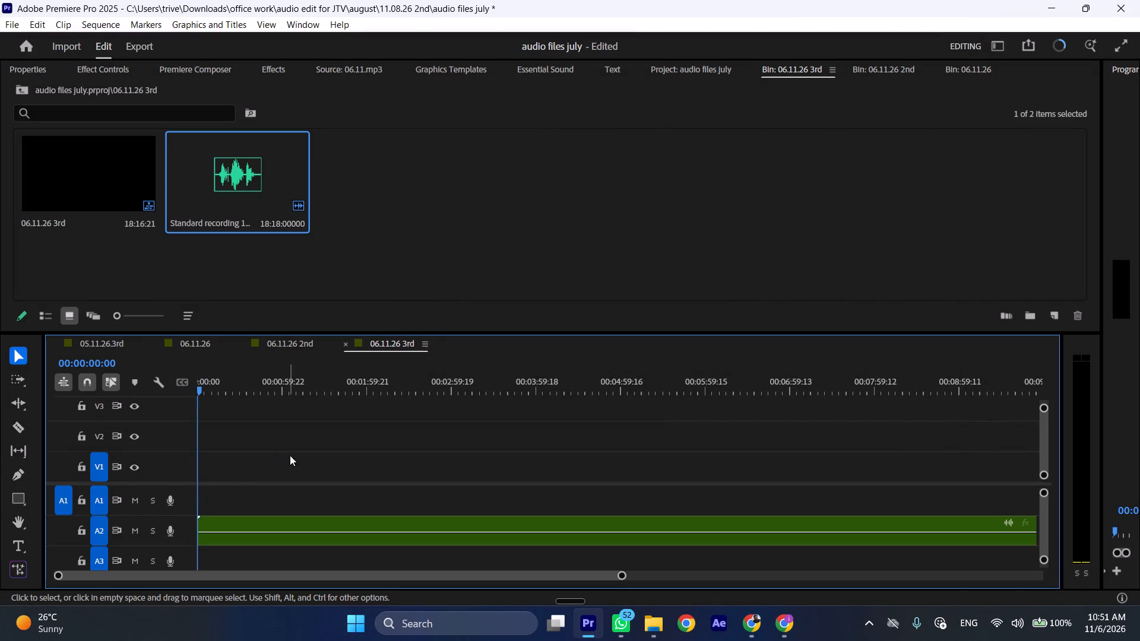
pyautogui.moveTo(621, 575); pyautogui.dragTo(751, 575)
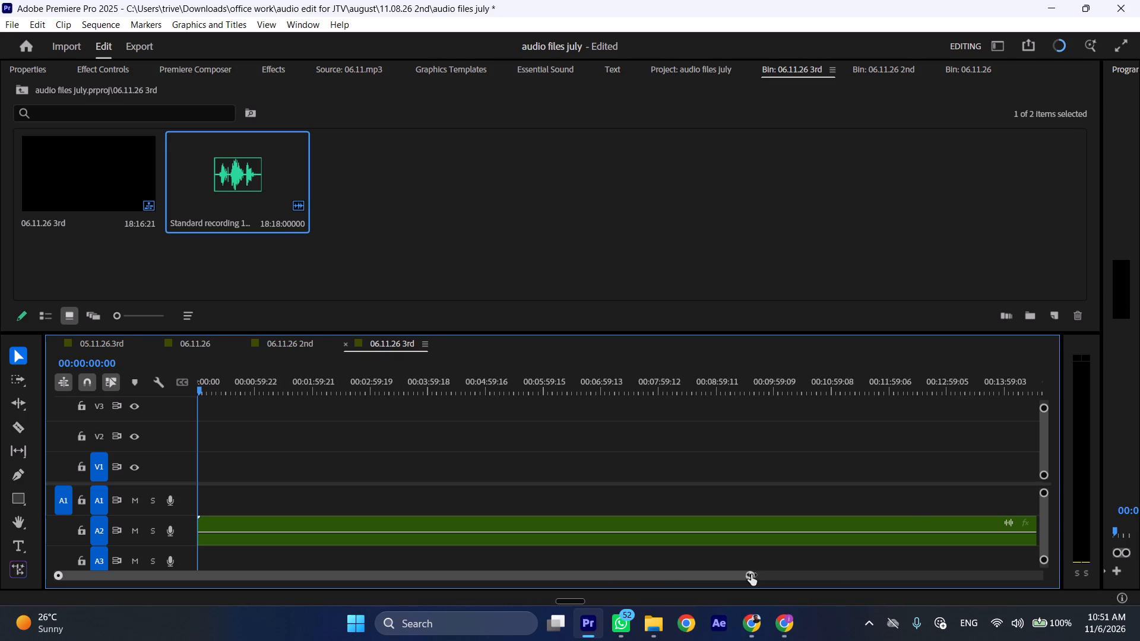
pyautogui.moveTo(751, 575); pyautogui.dragTo(893, 575)
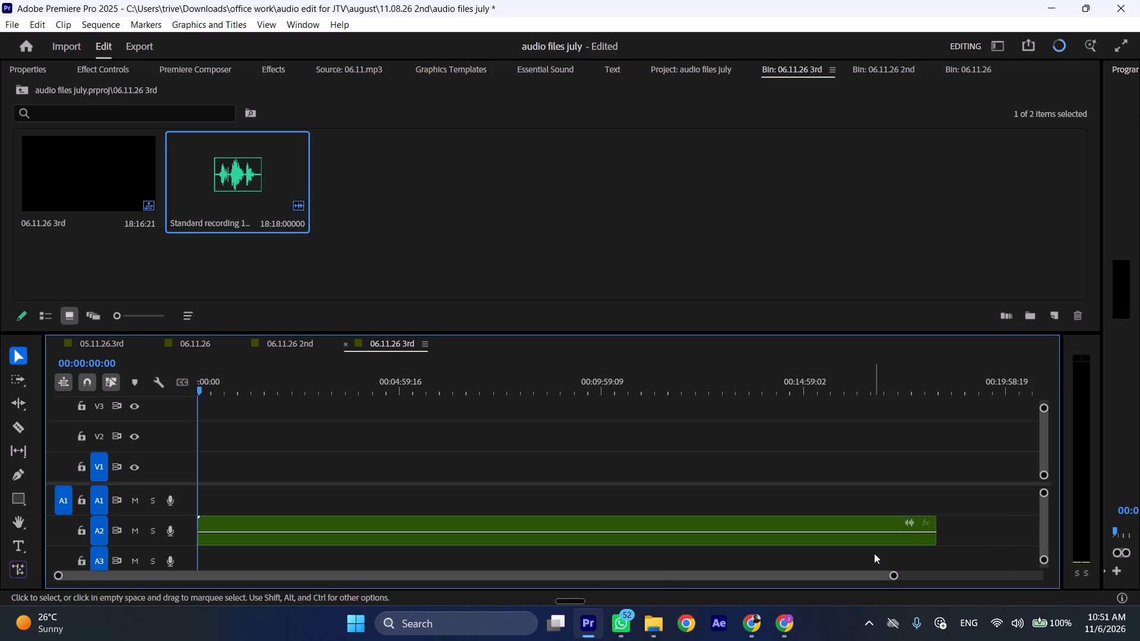
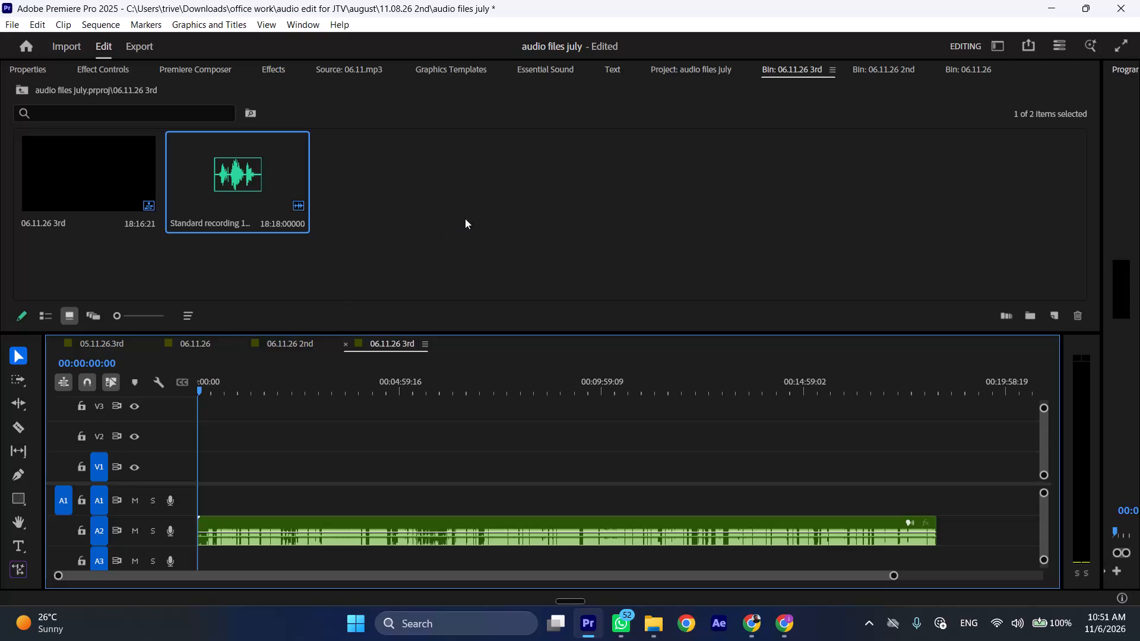
# Import the Story_7Pushtaini audio file from the november\06.11.26 3rd folder into the 06.11.26 3rd bin.
pyautogui.doubleClick(470, 211)
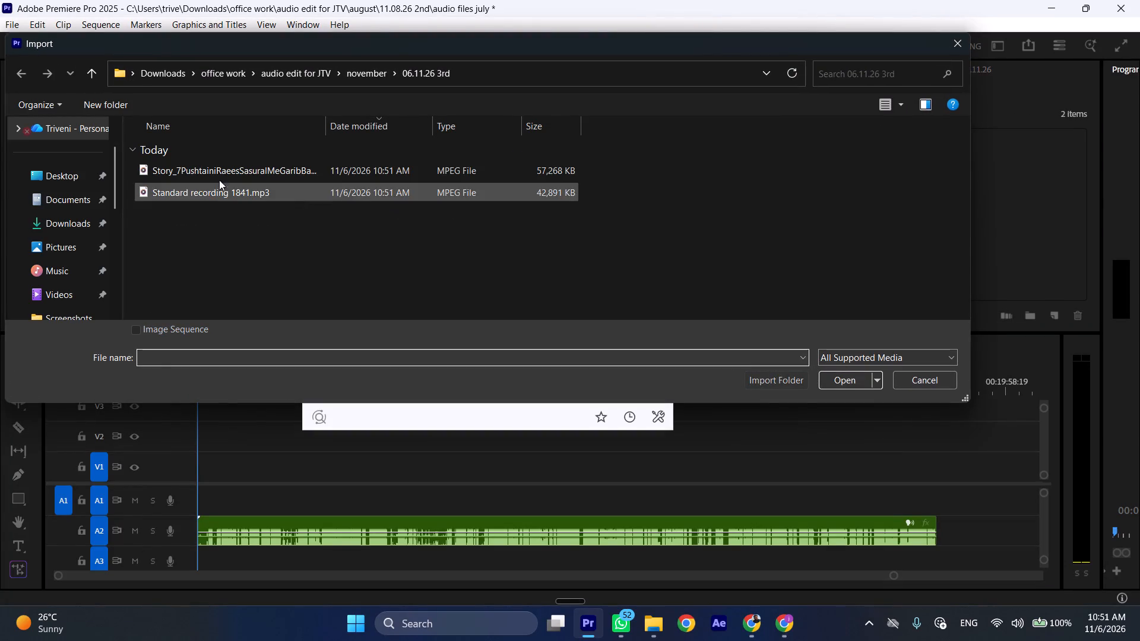
pyautogui.doubleClick(215, 173)
# Place the Story_7Pushtaini clip on audio track A1 at the start of the 06.11.26 3rd sequence.
pyautogui.moveTo(397, 173); pyautogui.dragTo(407, 208)
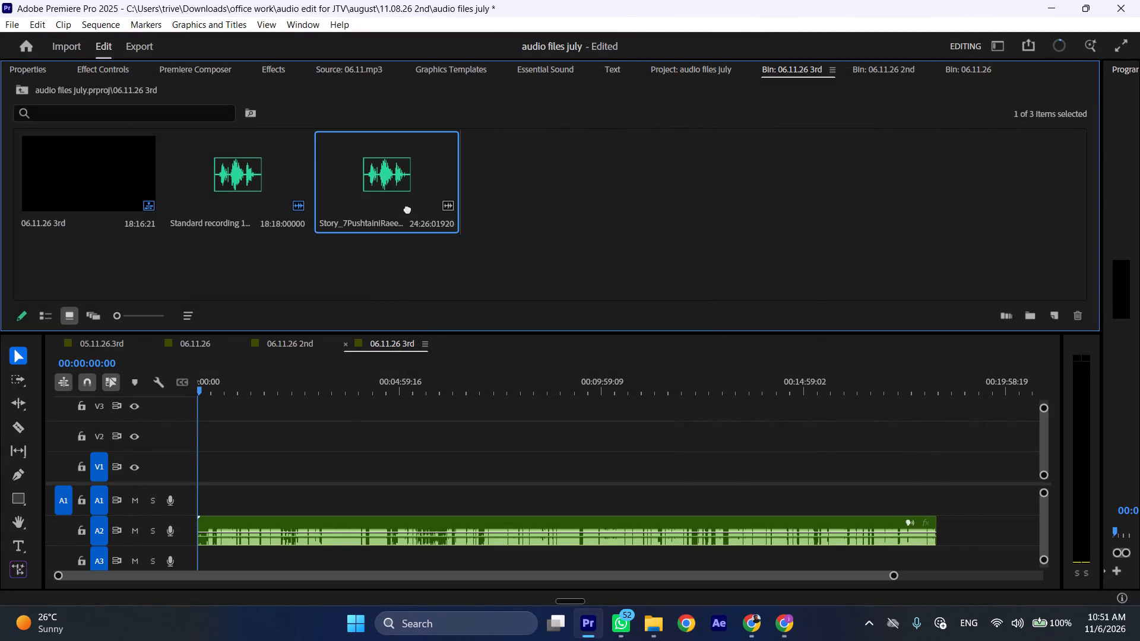
pyautogui.moveTo(407, 208); pyautogui.dragTo(166, 512)
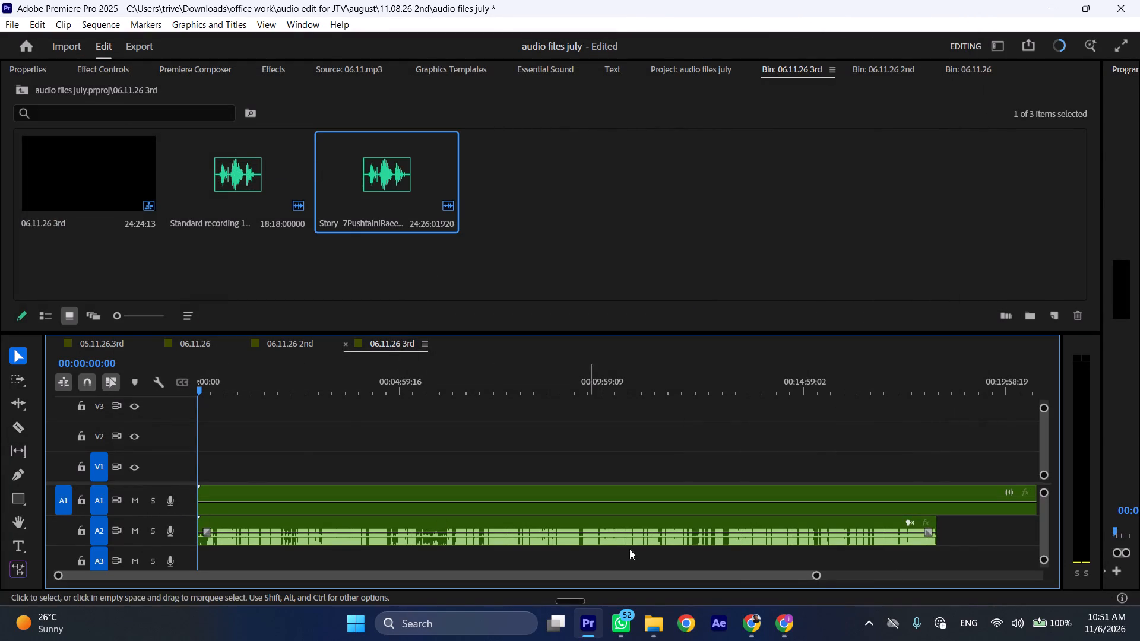
# Adjust the gain of the Story_7Pushtaini clip on audio track A1 by 5 dB.
pyautogui.moveTo(815, 576); pyautogui.dragTo(1017, 564)
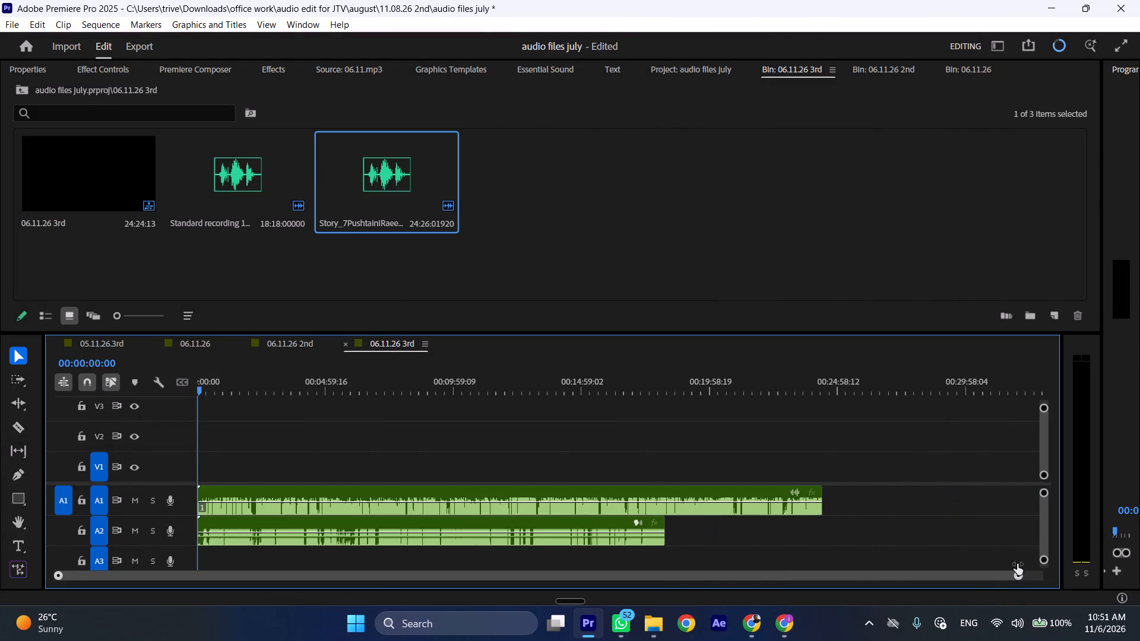
pyautogui.moveTo(1017, 564); pyautogui.dragTo(995, 569)
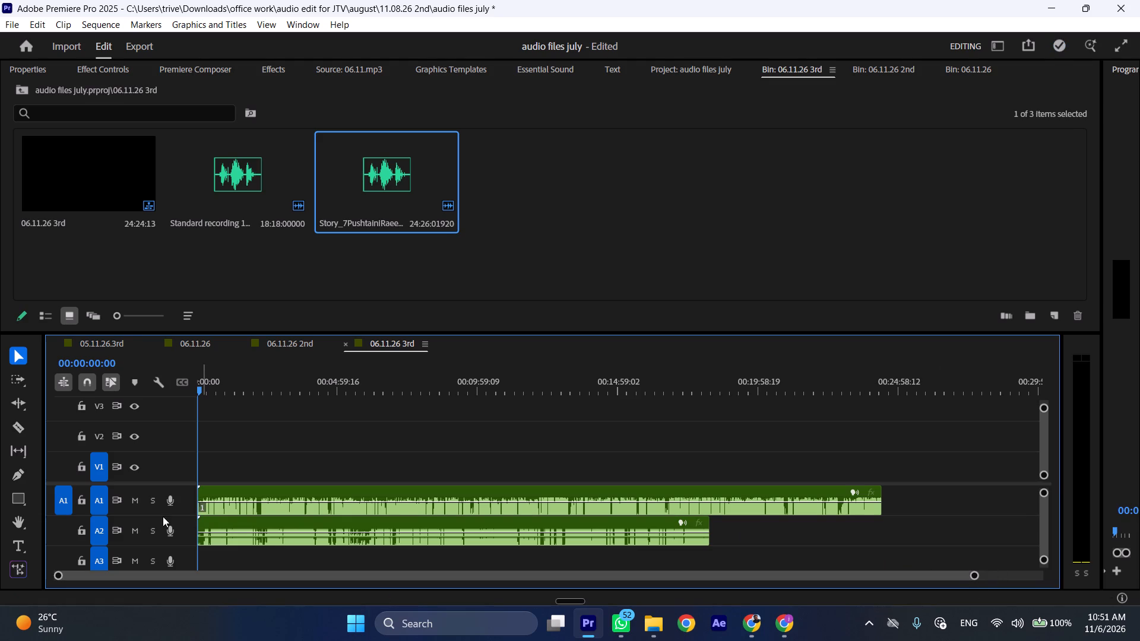
pyautogui.click(185, 481)
pyautogui.click(185, 487)
pyautogui.moveTo(185, 483); pyautogui.dragTo(183, 364)
pyautogui.moveTo(973, 572); pyautogui.dragTo(603, 578)
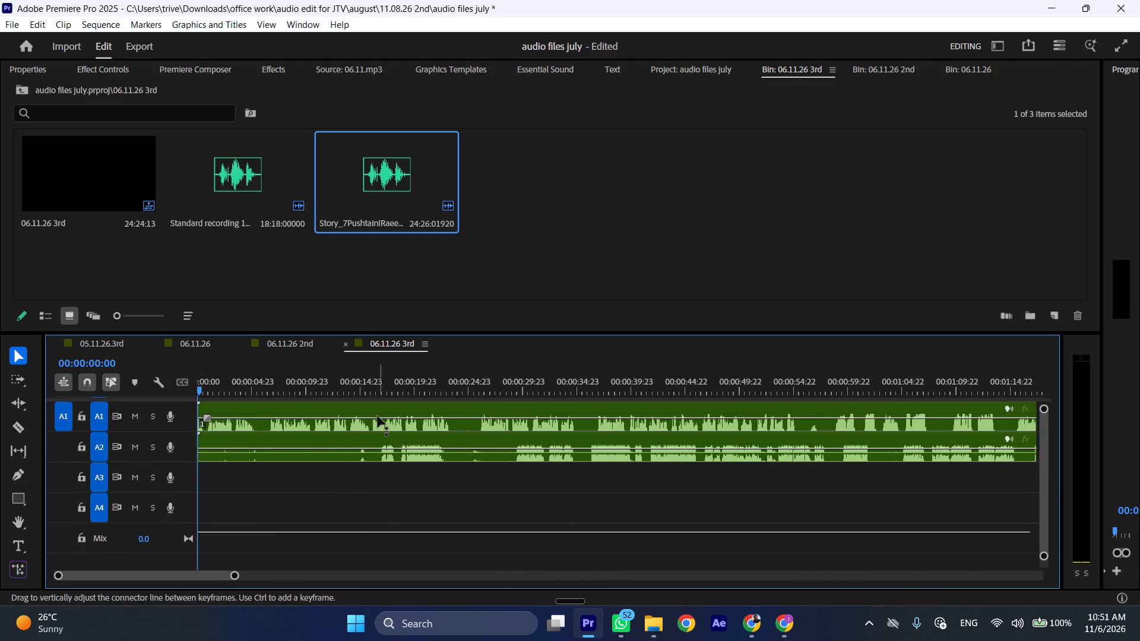
pyautogui.click(375, 412)
pyautogui.write('g5')
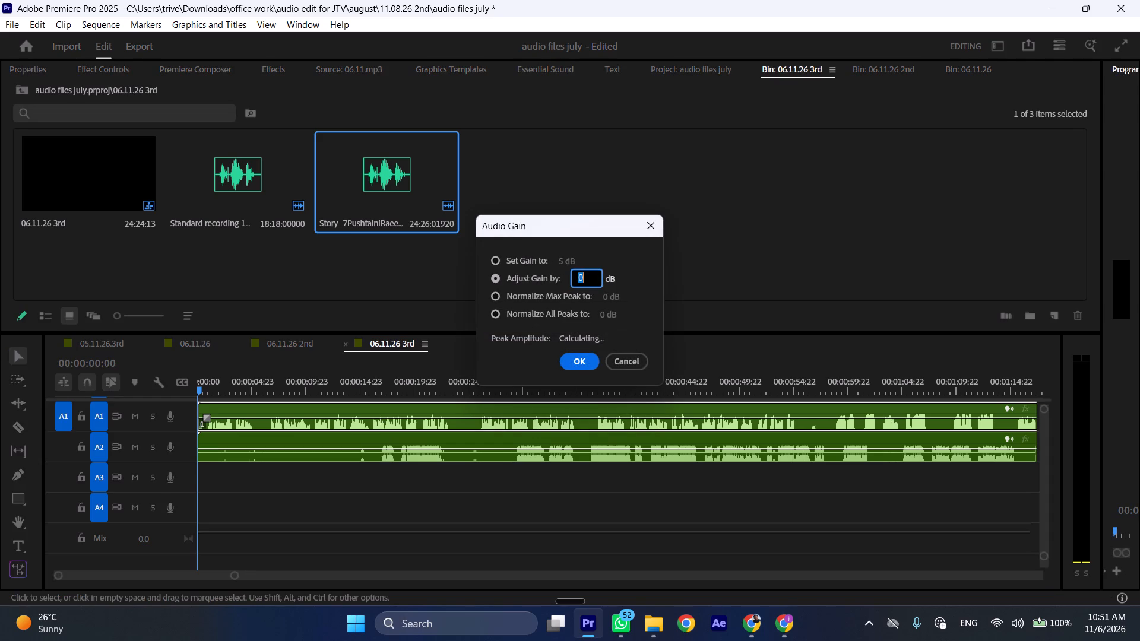
pyautogui.press('Return')
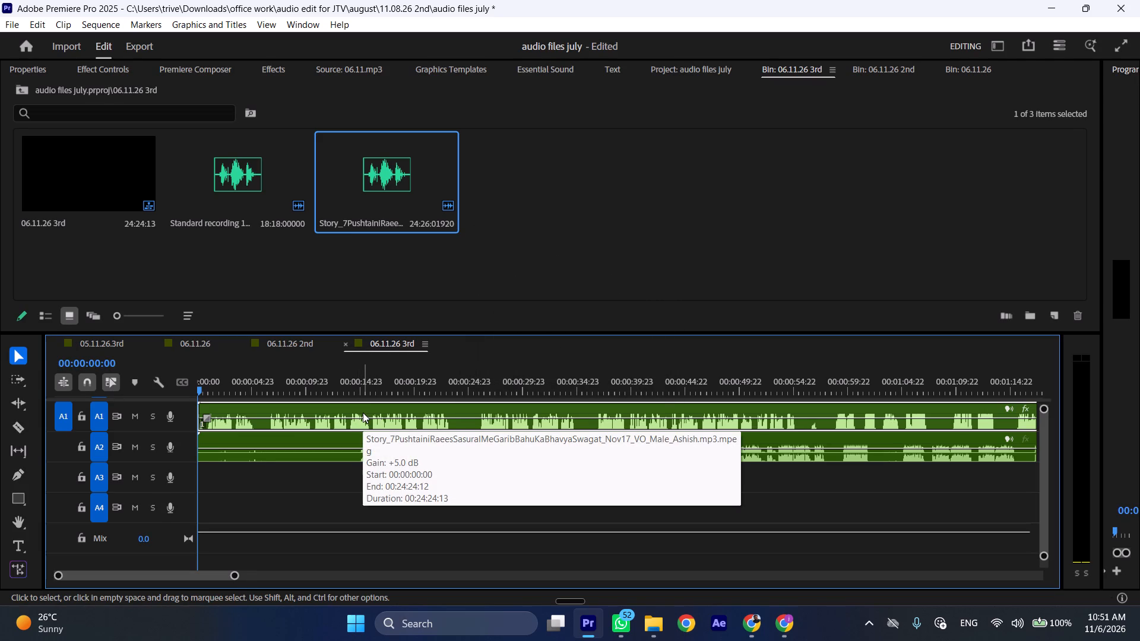
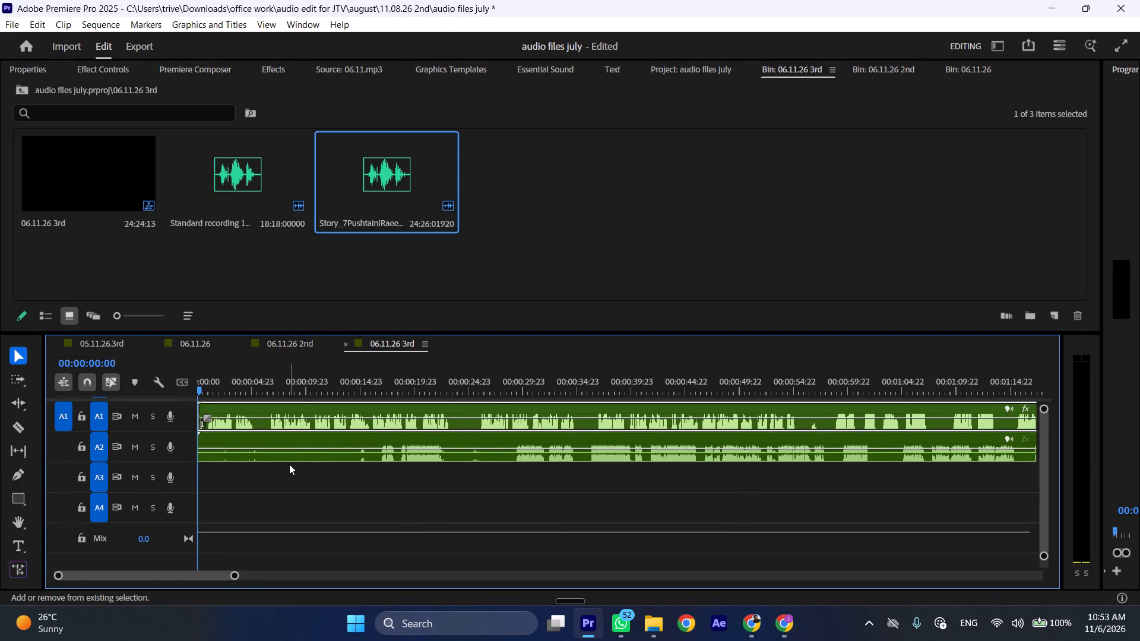
# Trim about 16 seconds off the start of the Standard recording clip on A2 and move it to start at about 29 seconds.
pyautogui.hotkey('ctrl', 'shift', 'c')
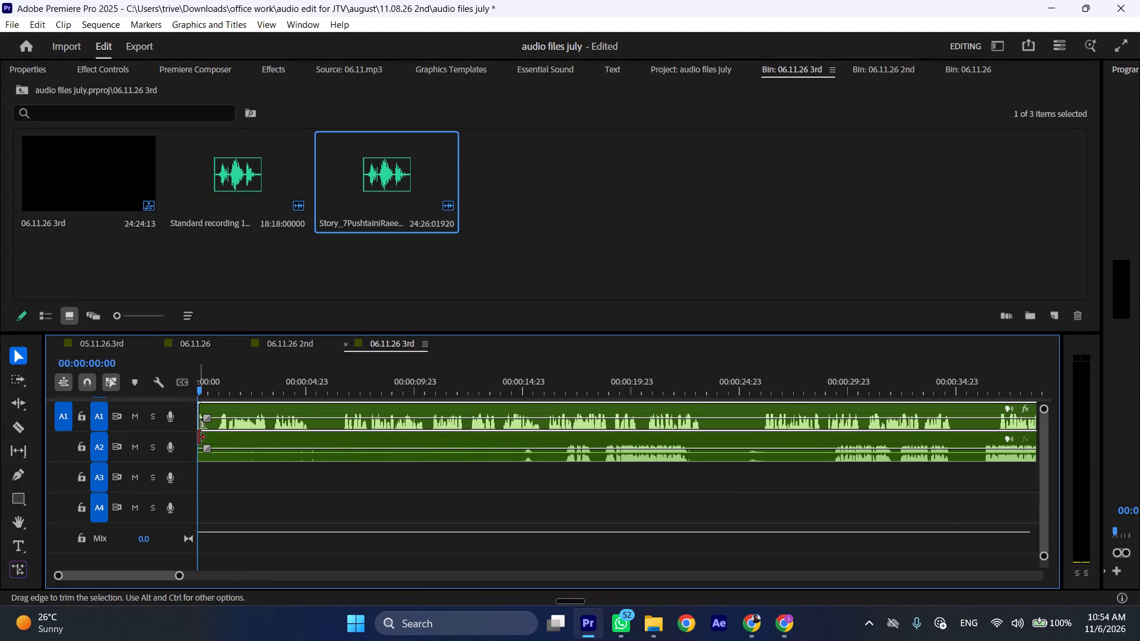
pyautogui.moveTo(198, 437); pyautogui.dragTo(557, 443)
pyautogui.moveTo(575, 442); pyautogui.dragTo(803, 442)
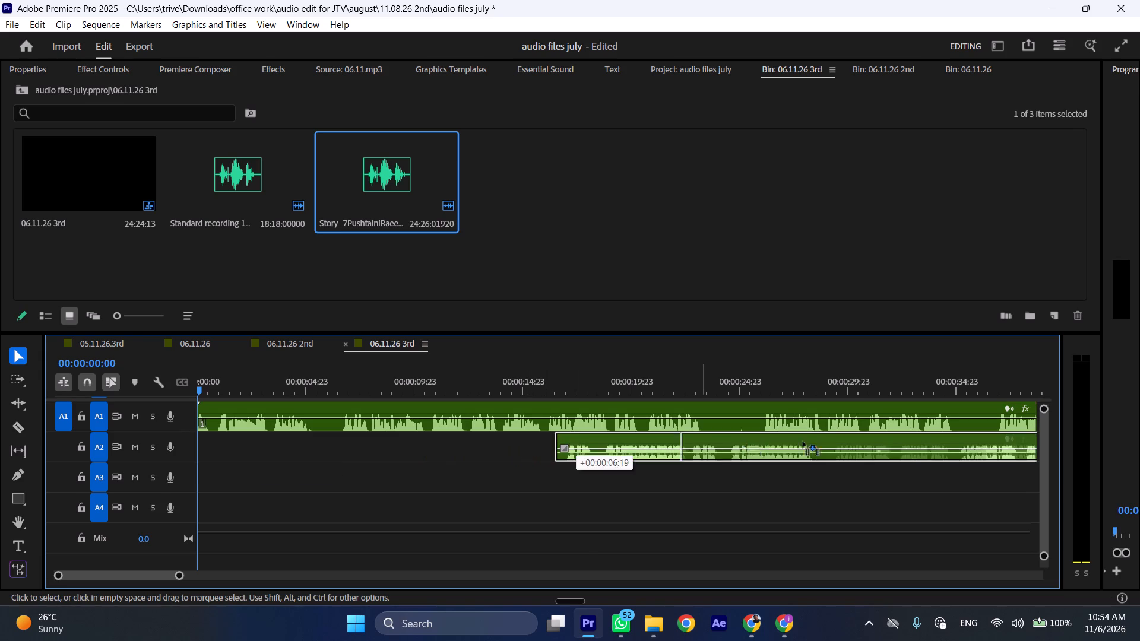
pyautogui.moveTo(803, 442); pyautogui.dragTo(859, 442)
# Play the opening and ripple-trim the start of the Story_7Pushtaini clip on A1 up to 00:00:00:16, closing the gap.
pyautogui.press('space')
pyautogui.press('space')
pyautogui.click(258, 410)
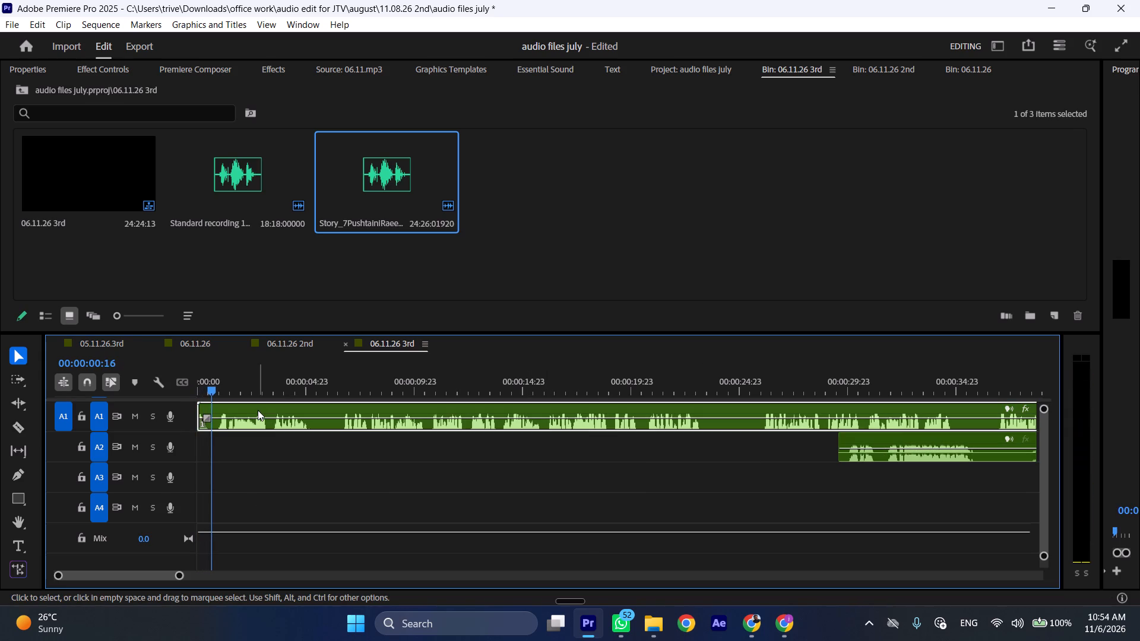
pyautogui.hotkey('shift', 'c')
pyautogui.hotkey('ctrl', 'shift', 'd')
pyautogui.press('space')
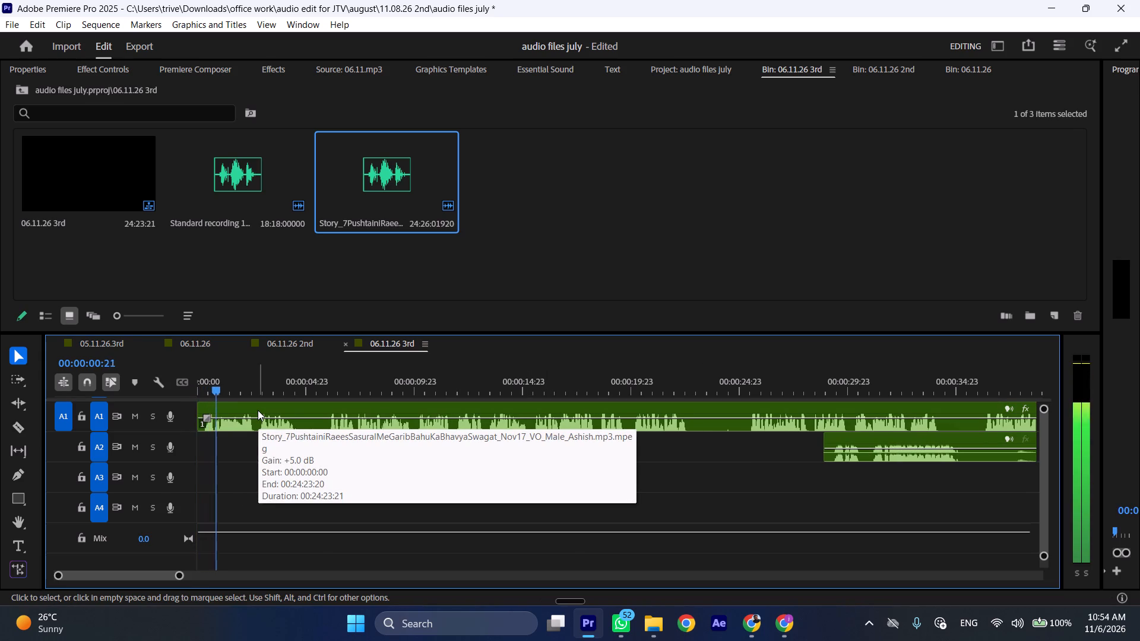
pyautogui.press('space')
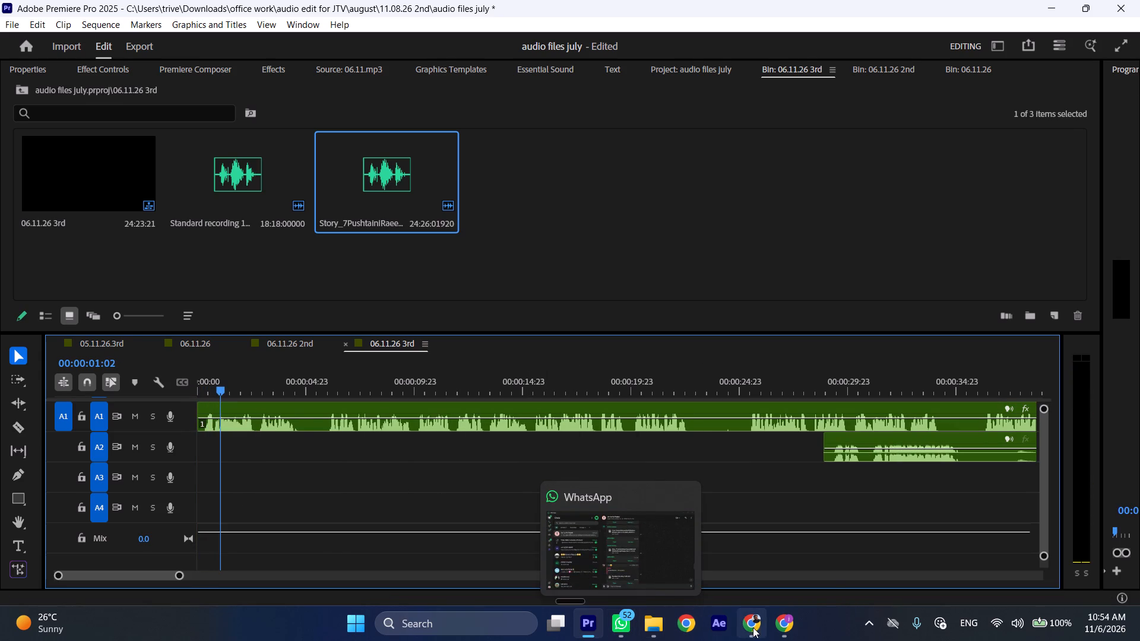
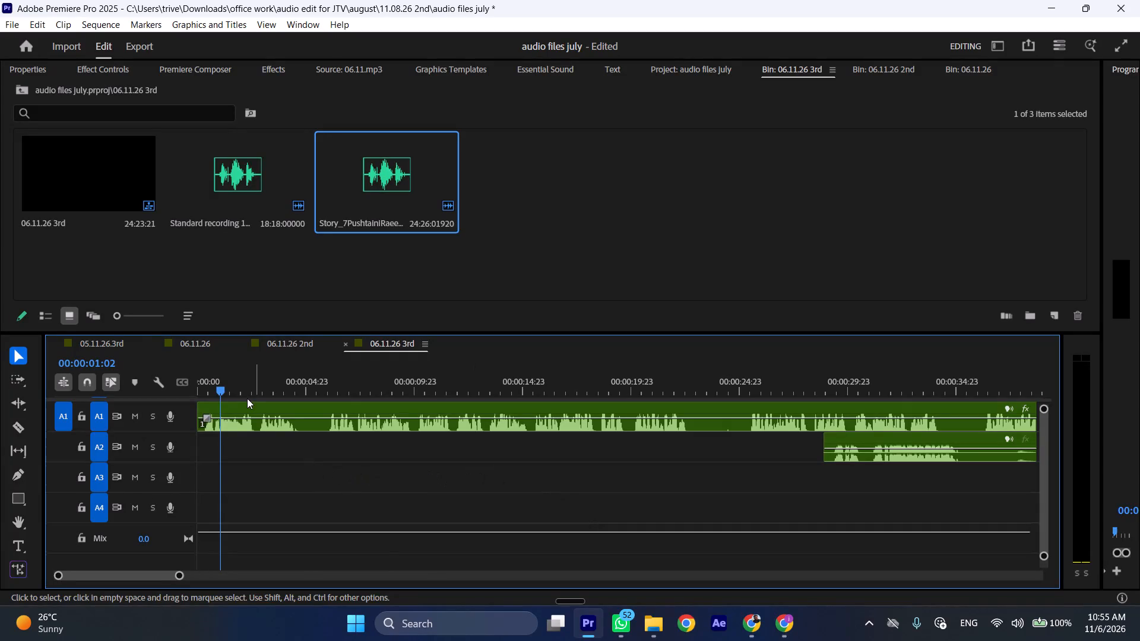
# Play the opening, split the Story_7Pushtaini clip on A1 in the pause near 4.5 seconds, and ripple-delete about one second of silence.
pyautogui.moveTo(245, 395); pyautogui.dragTo(201, 395)
pyautogui.moveTo(221, 392); pyautogui.dragTo(189, 391)
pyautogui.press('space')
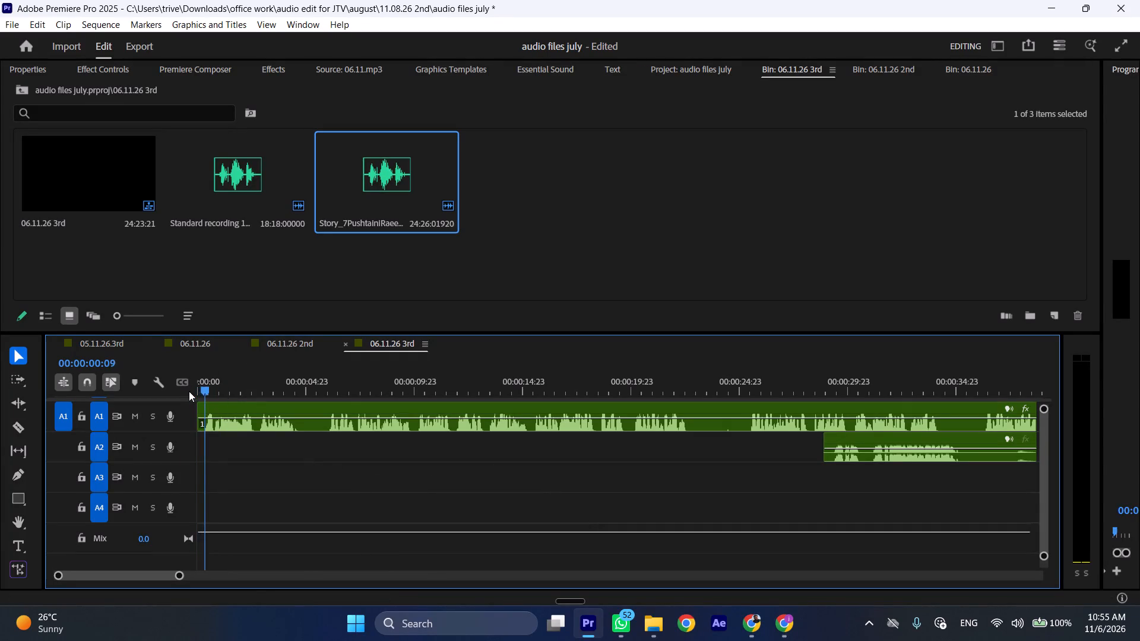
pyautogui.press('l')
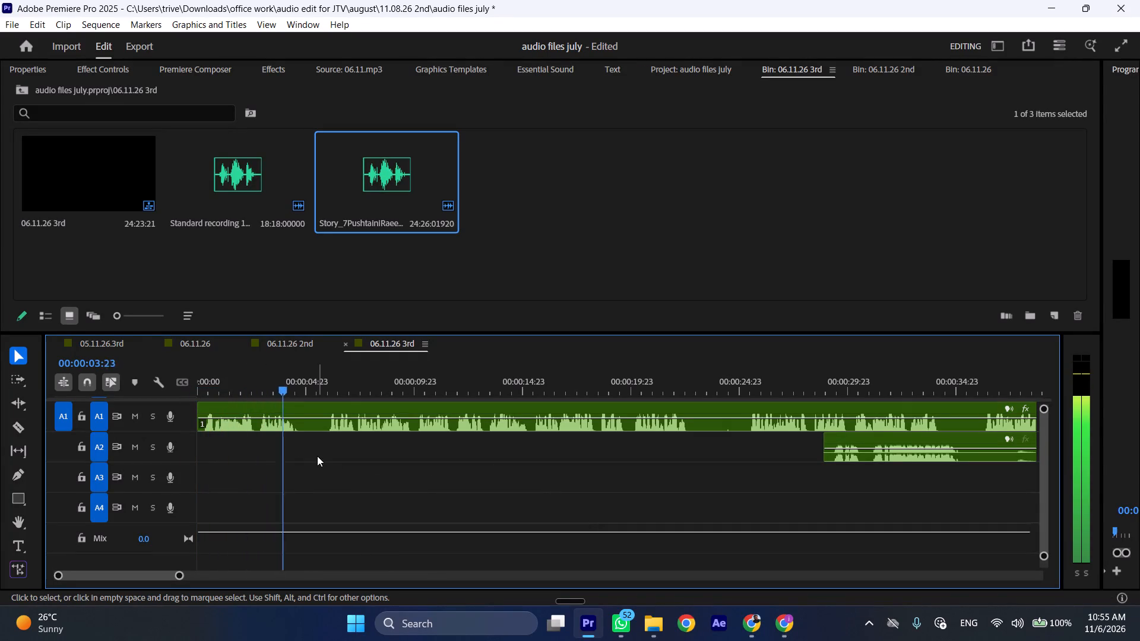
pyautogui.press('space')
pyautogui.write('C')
pyautogui.click(324, 379)
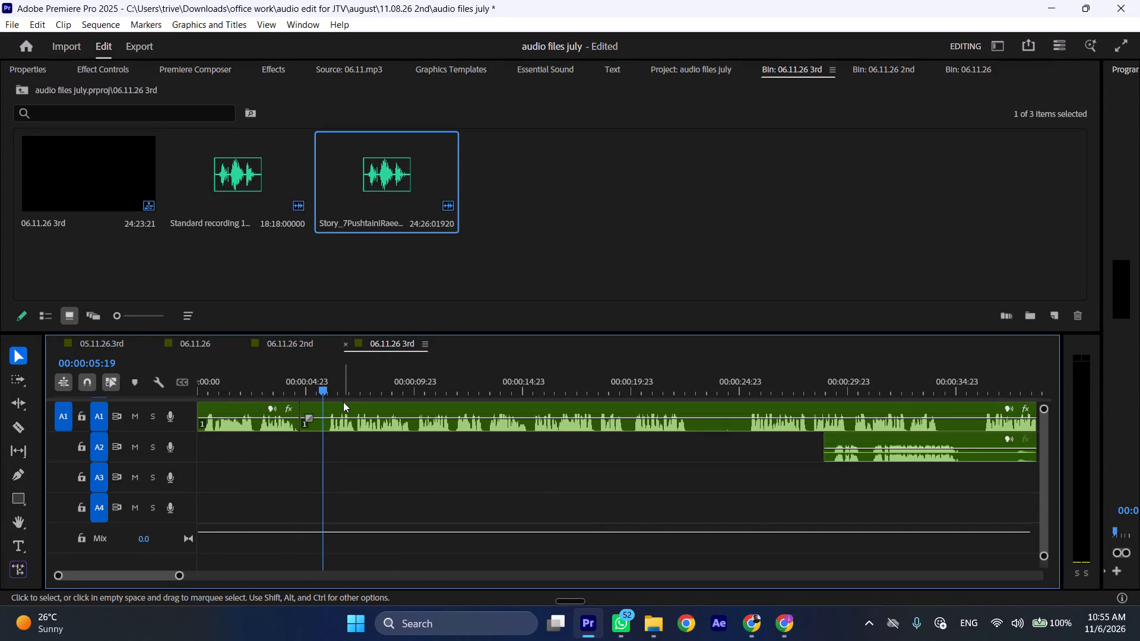
pyautogui.click(343, 402)
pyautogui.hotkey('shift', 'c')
pyautogui.hotkey('ctrl', 'shift', 'd')
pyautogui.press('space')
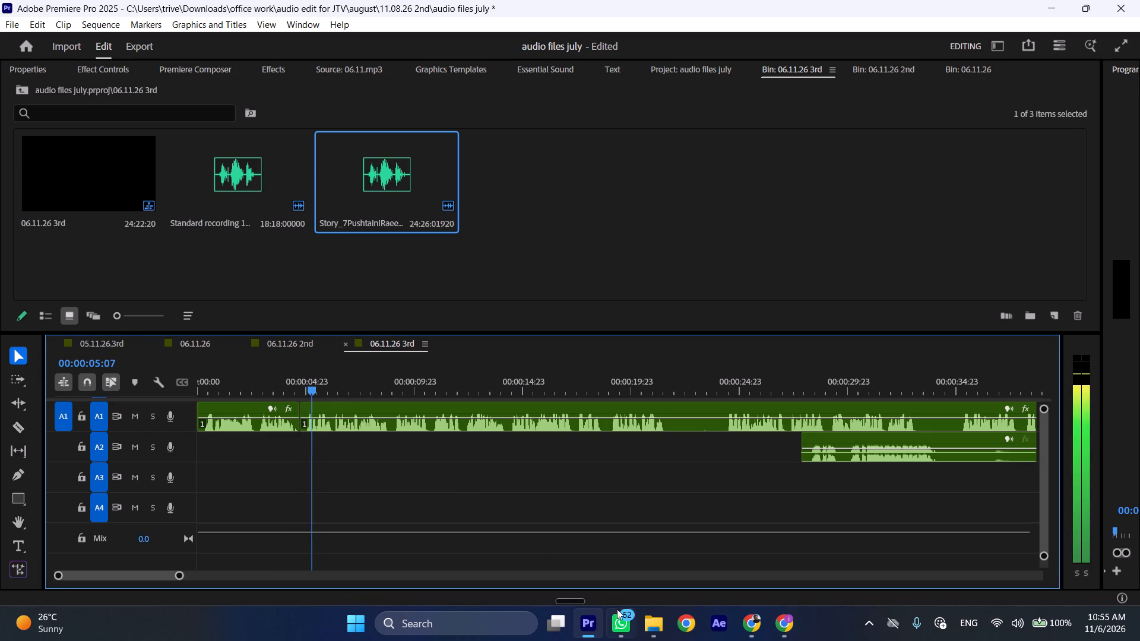
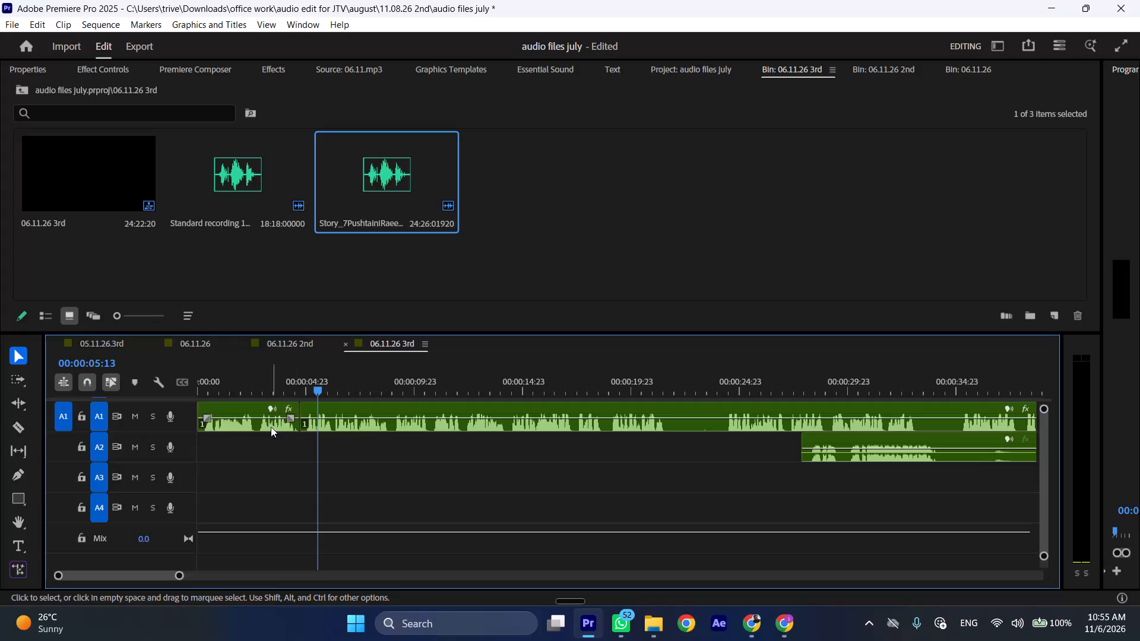
# Delete the opening segment of the Story_7Pushtaini narration on A1, before the cut at about 4.5 seconds.
pyautogui.click(269, 426)
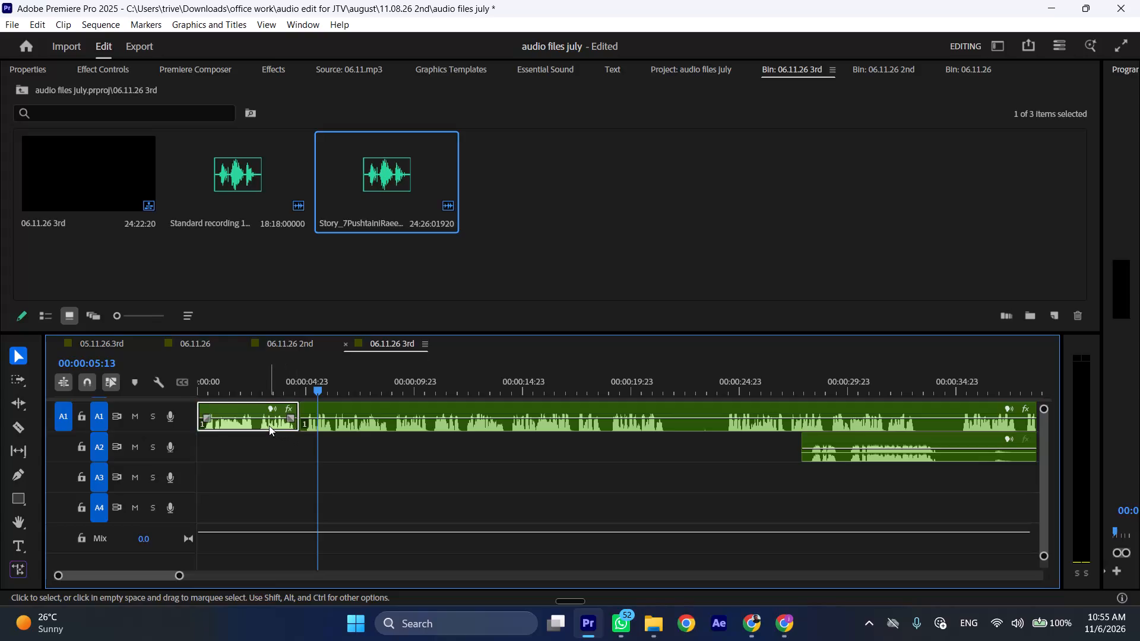
pyautogui.press('BackSpace')
# Open the audio gain settings for the remaining Story_7Pushtaini clip on A1.
pyautogui.moveTo(349, 404); pyautogui.dragTo(835, 401)
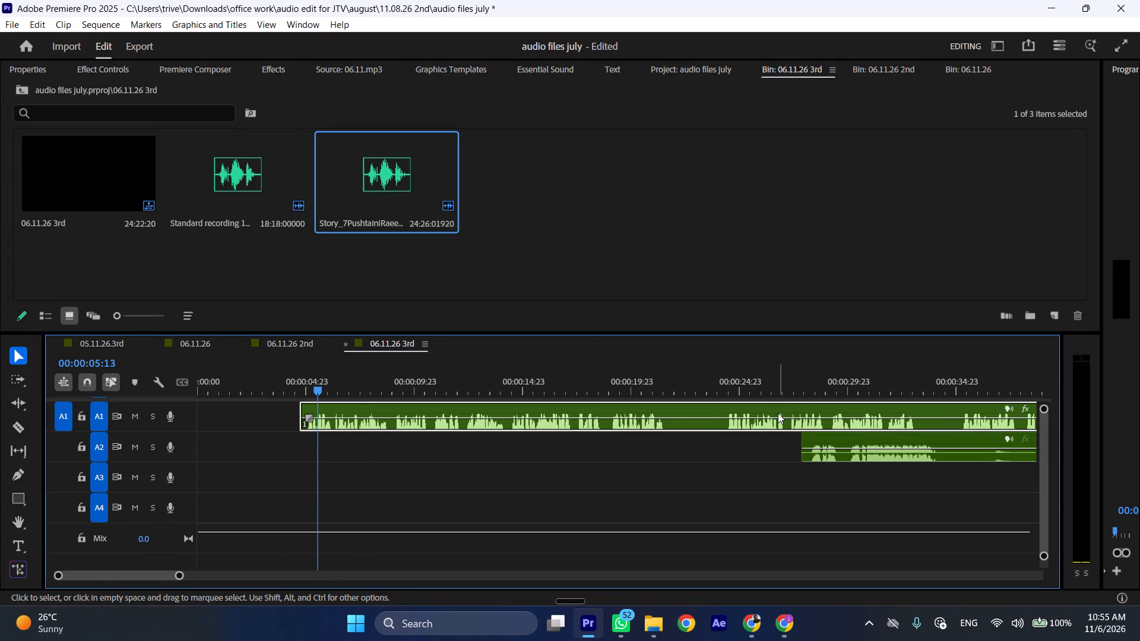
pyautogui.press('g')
pyautogui.click(629, 358)
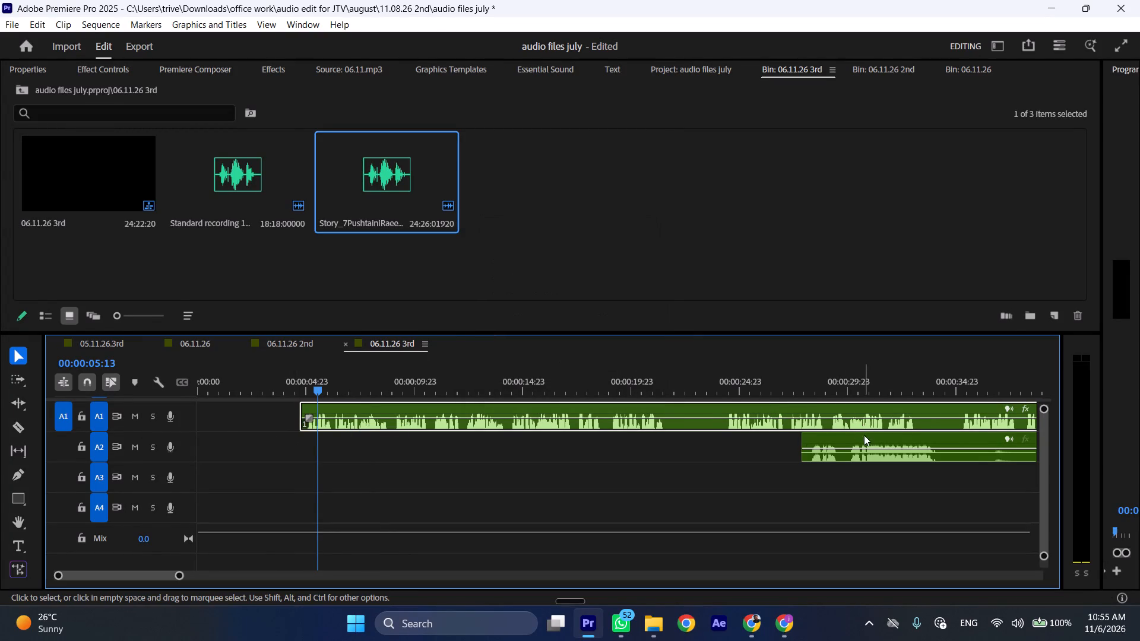
# Move the Standard recording clip on A2 to the start of the sequence and play the opening to check it.
pyautogui.moveTo(857, 438); pyautogui.dragTo(209, 441)
pyautogui.moveTo(204, 390); pyautogui.dragTo(183, 391)
pyautogui.press('space')
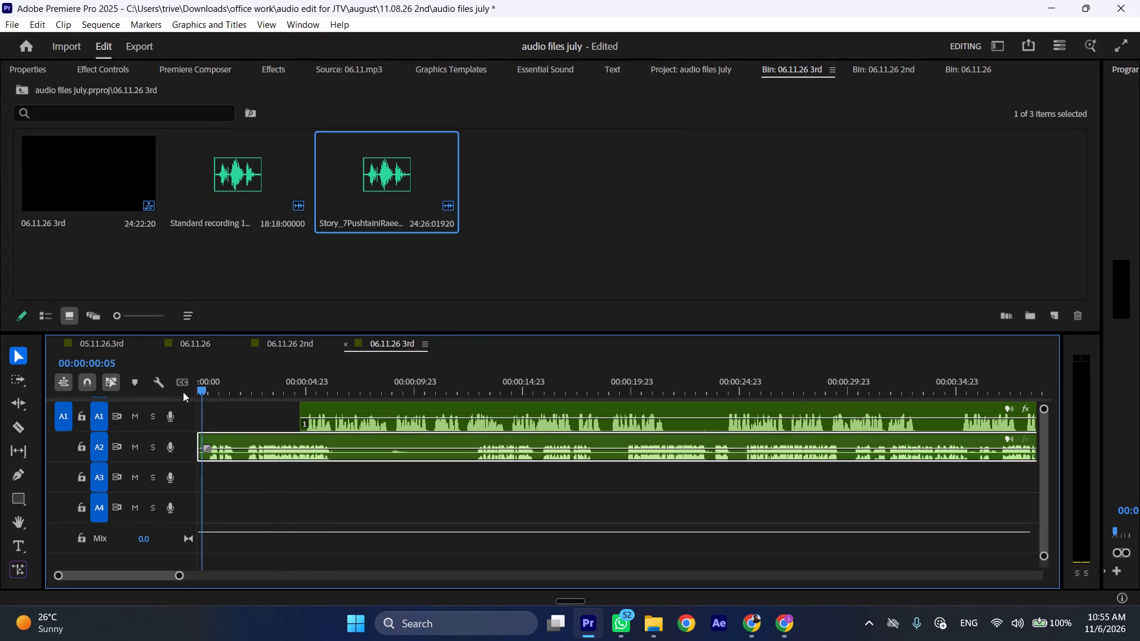
pyautogui.press('l')
pyautogui.press('space')
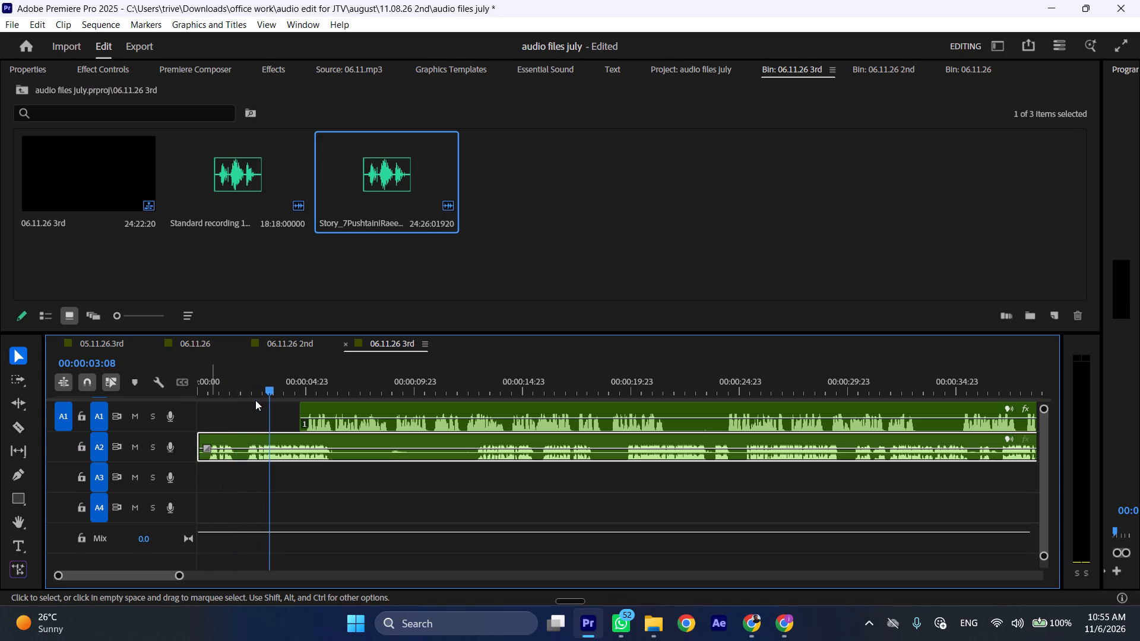
# Close the editing application and save the changes to the audio files july project.
pyautogui.click(1139, 0)
pyautogui.click(552, 351)
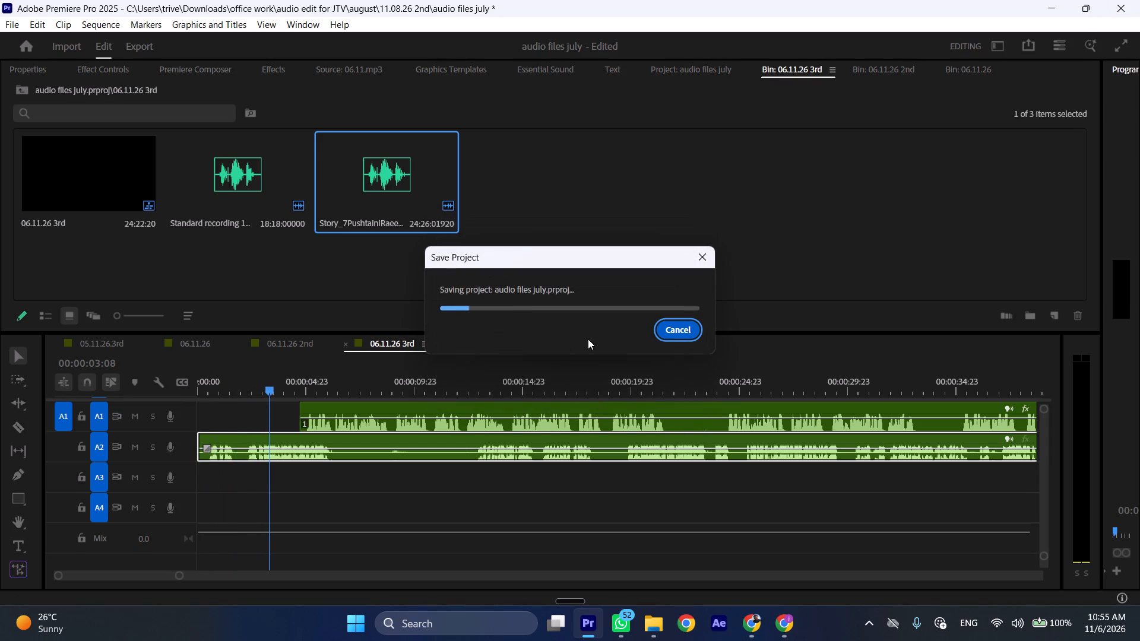
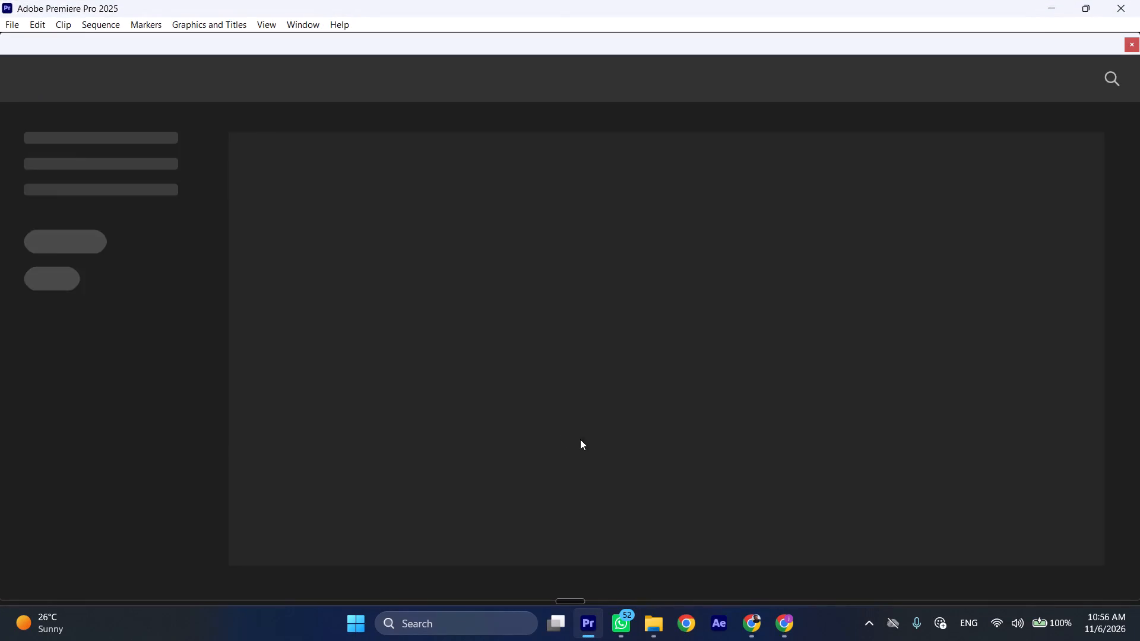
# Open the recent project from the Home screen.
pyautogui.click(305, 307)
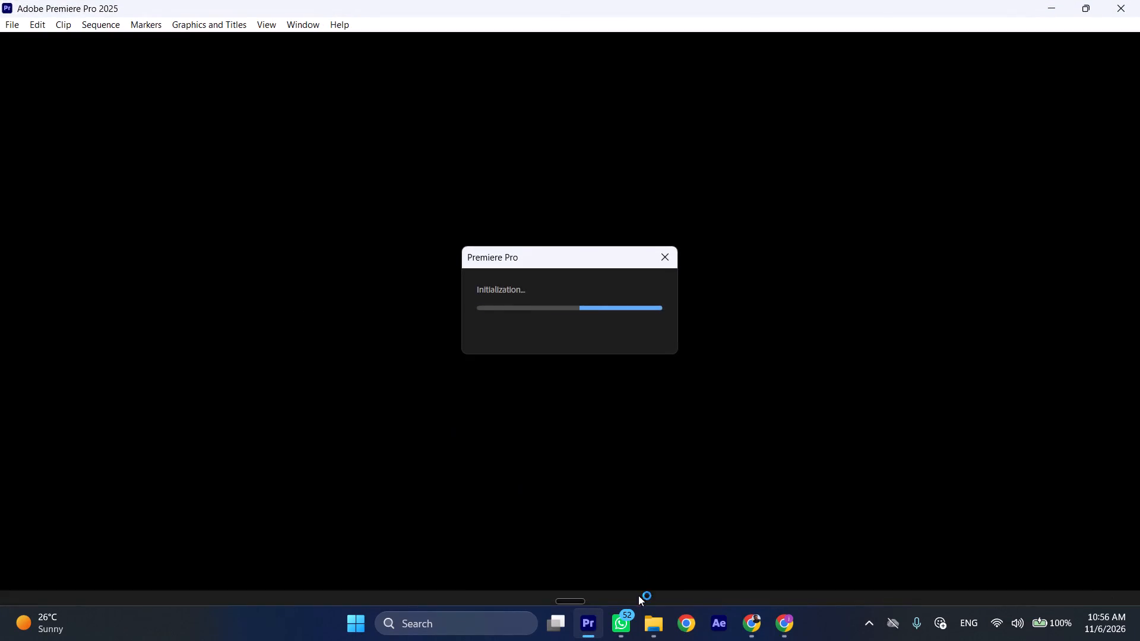
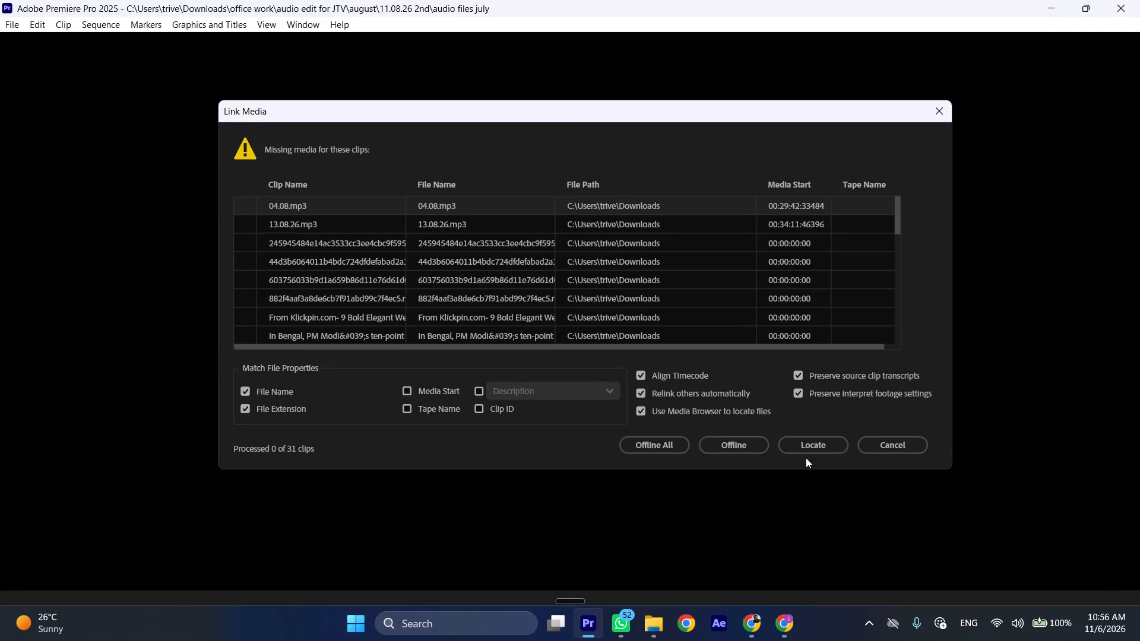
# Dismiss the Link Media dialog without locating or relinking any of the missing clips.
pyautogui.click(904, 443)
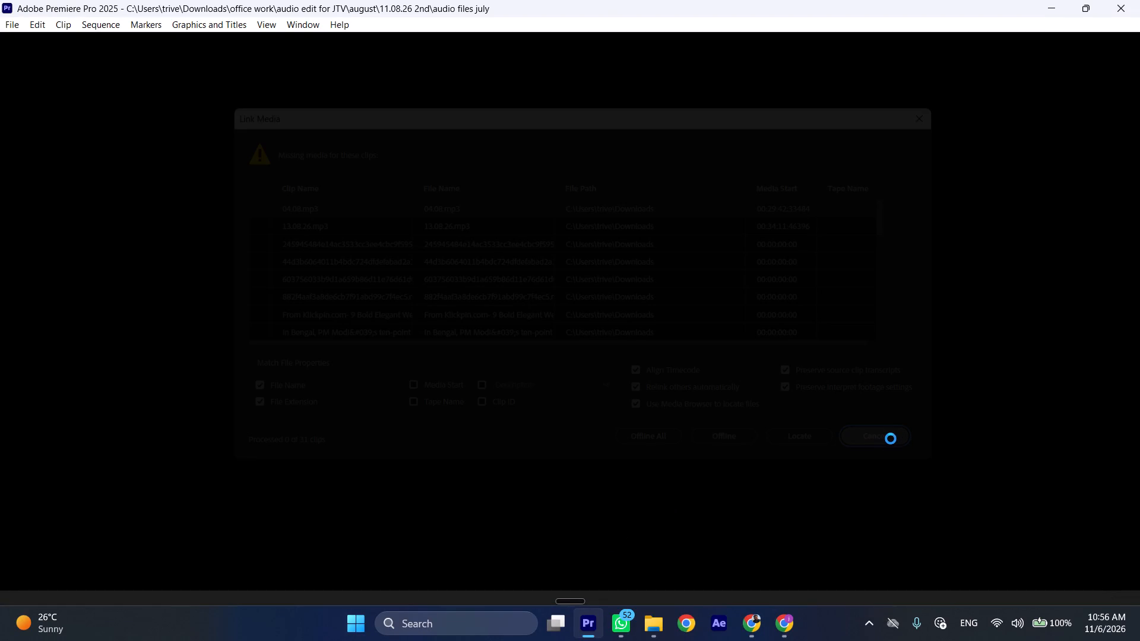
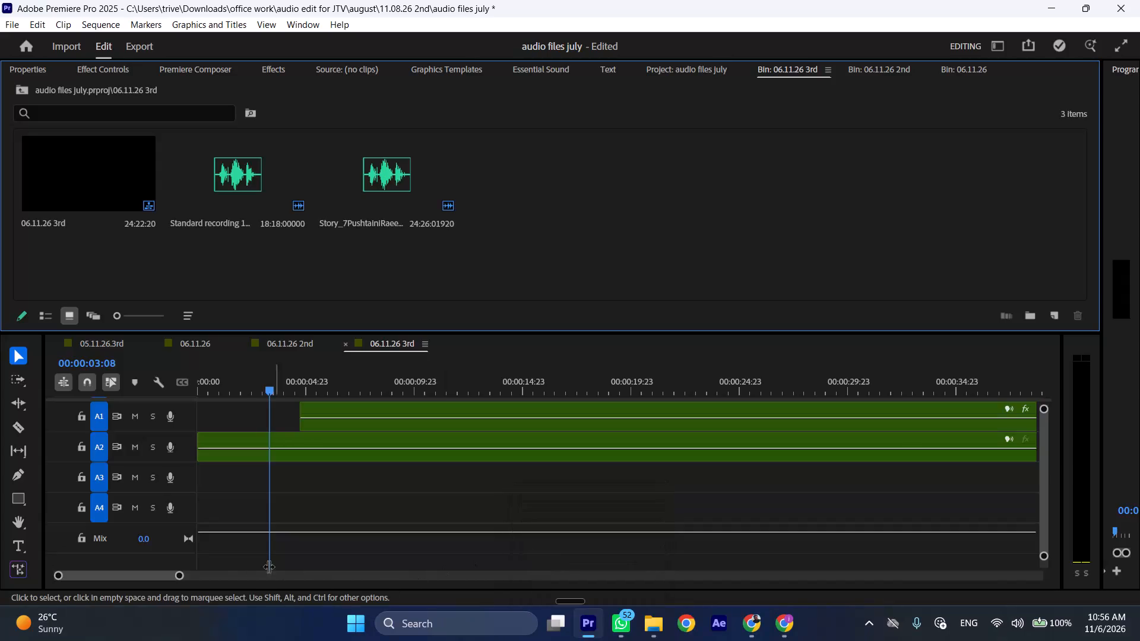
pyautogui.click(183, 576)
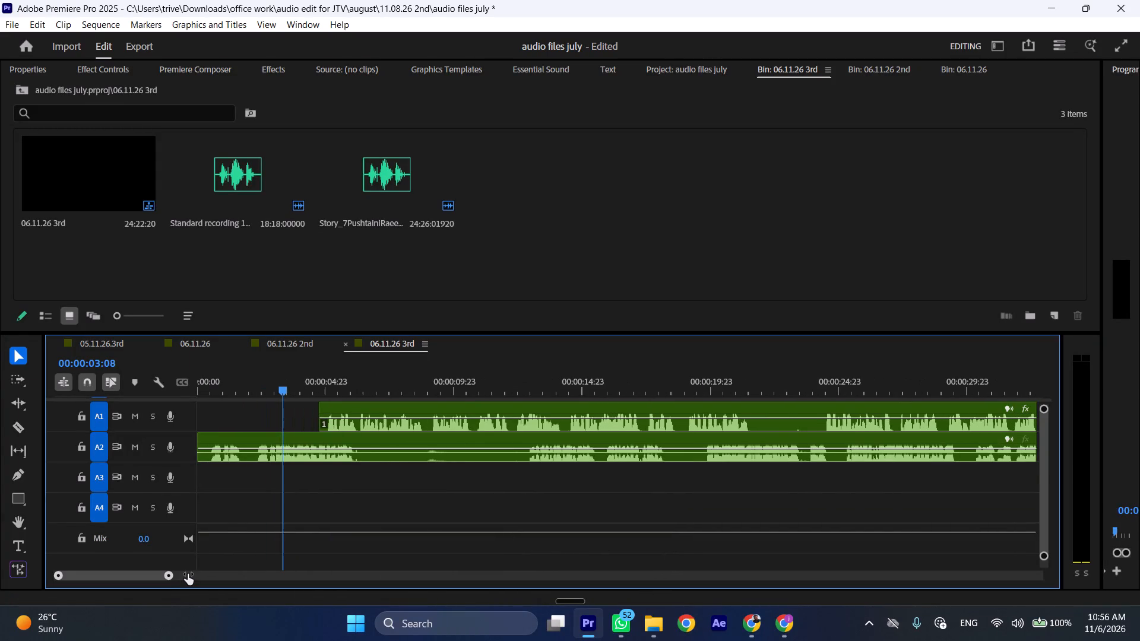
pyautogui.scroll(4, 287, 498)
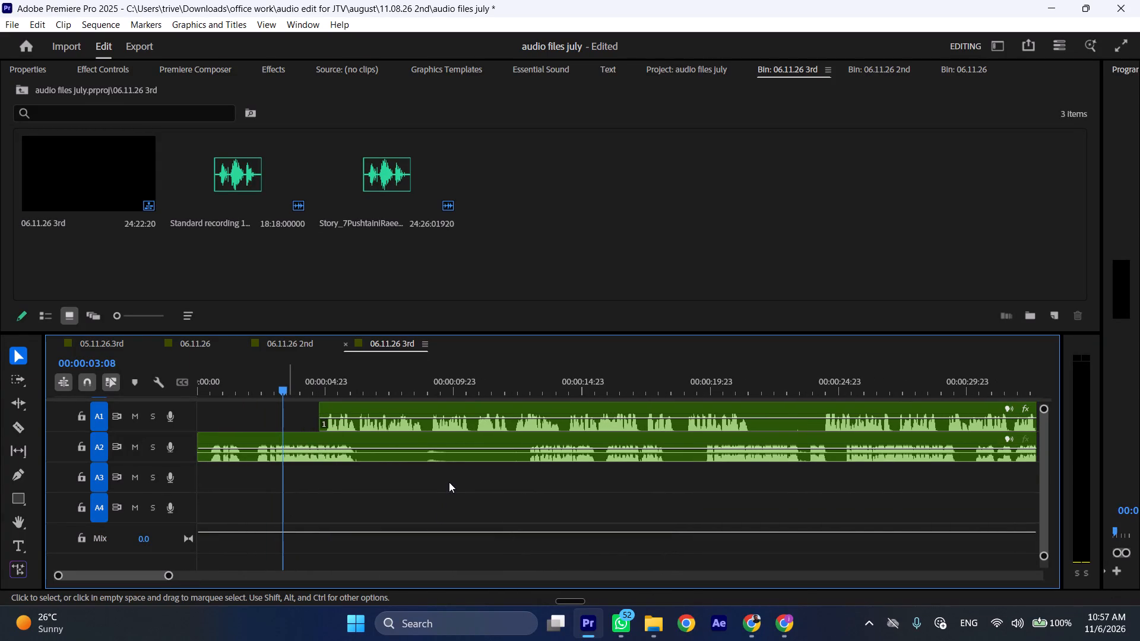
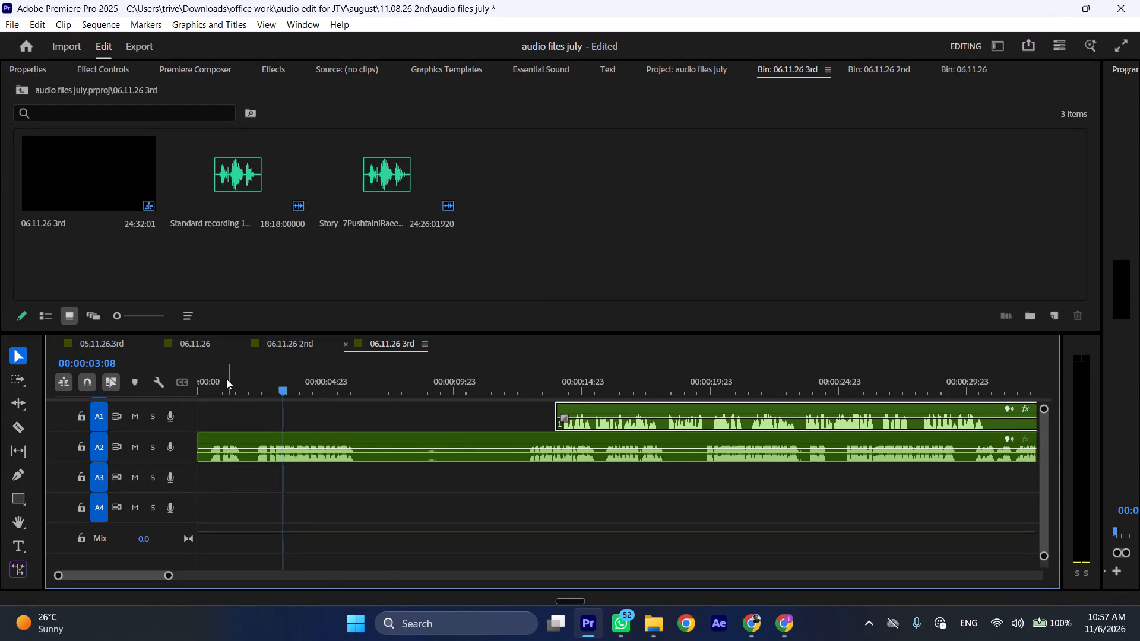
# Find the opening false start by playback, cut the A2 recording about two seconds in, and ripple-delete the portion before the cut.
pyautogui.moveTo(225, 378); pyautogui.dragTo(189, 384)
pyautogui.press('space')
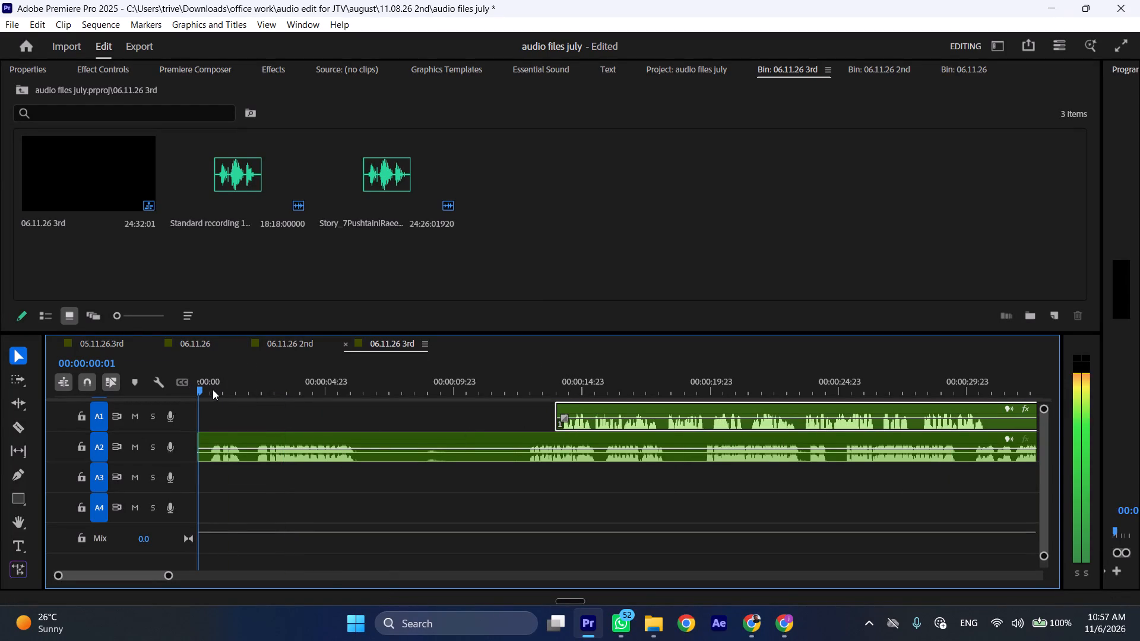
pyautogui.moveTo(213, 387); pyautogui.dragTo(197, 389)
pyautogui.press('space')
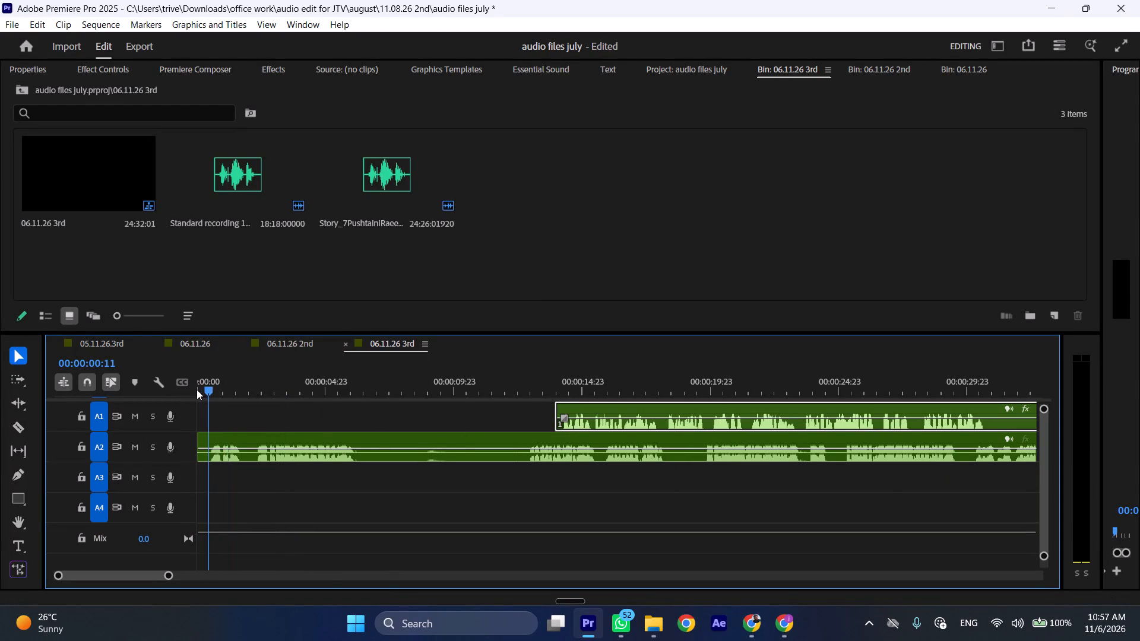
pyautogui.press('l')
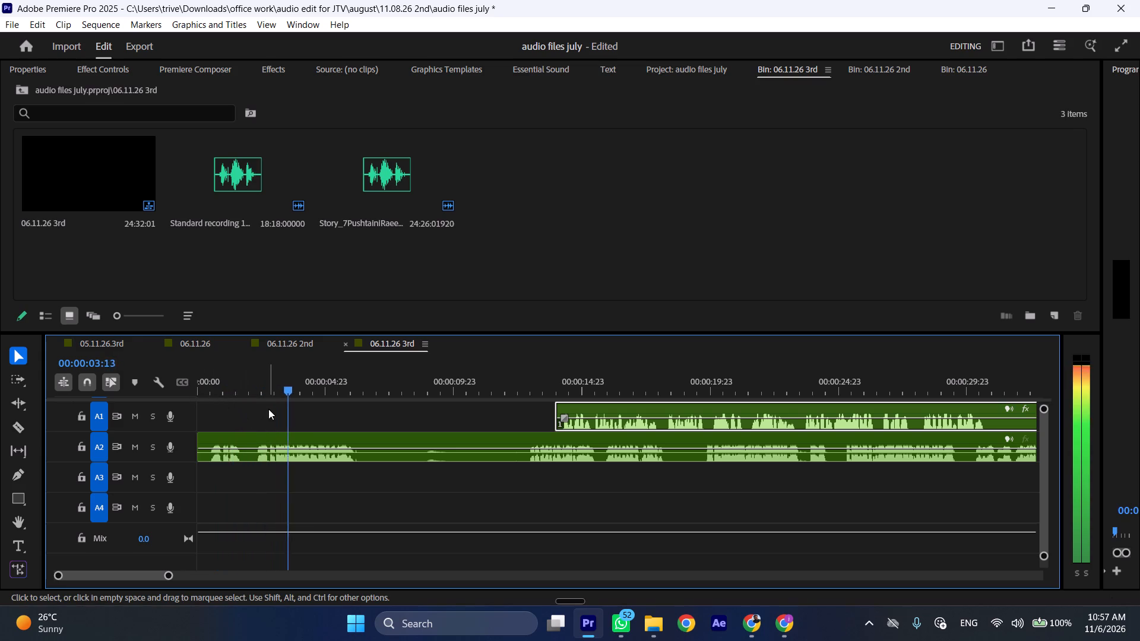
pyautogui.click(251, 380)
pyautogui.click(267, 437)
pyautogui.hotkey('shift', 'c')
pyautogui.hotkey('ctrl', 'shift', 'd')
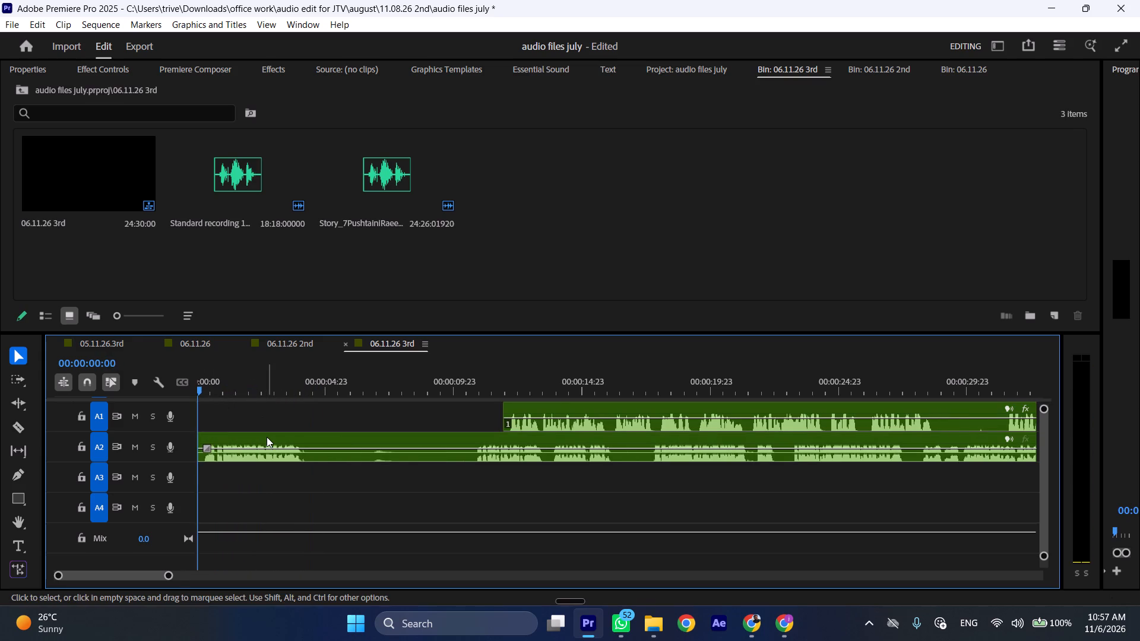
# Play through the opening phrase and split the A2 recording at 00:00:04:15, in the pause after the speech.
pyautogui.press('space')
pyautogui.write('l')
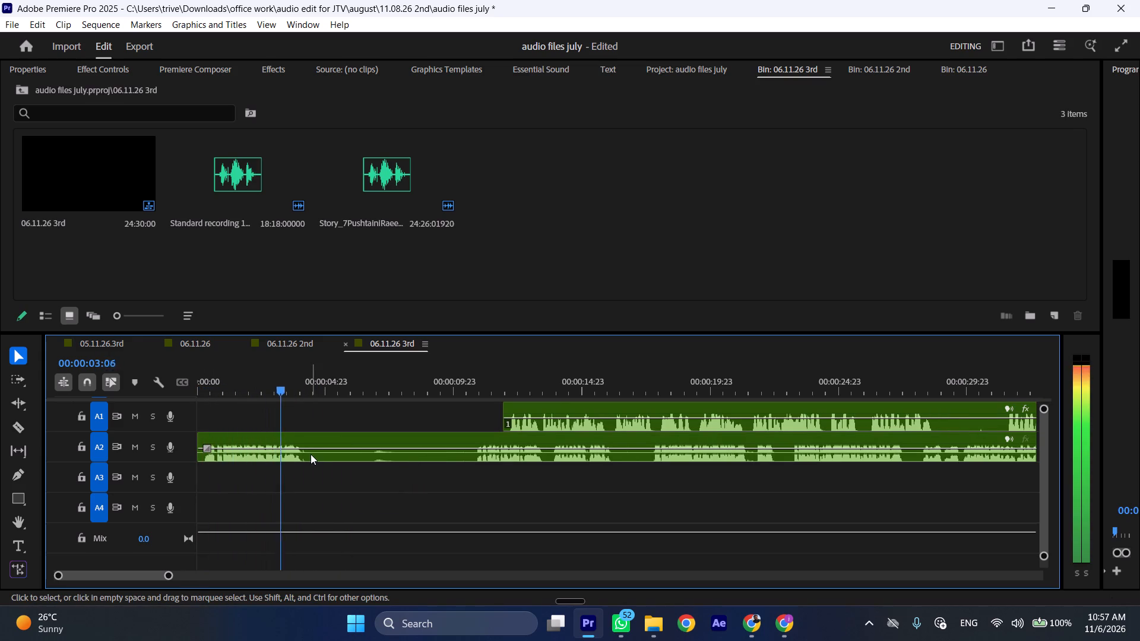
pyautogui.press('space')
pyautogui.hotkey('shift', 'c')
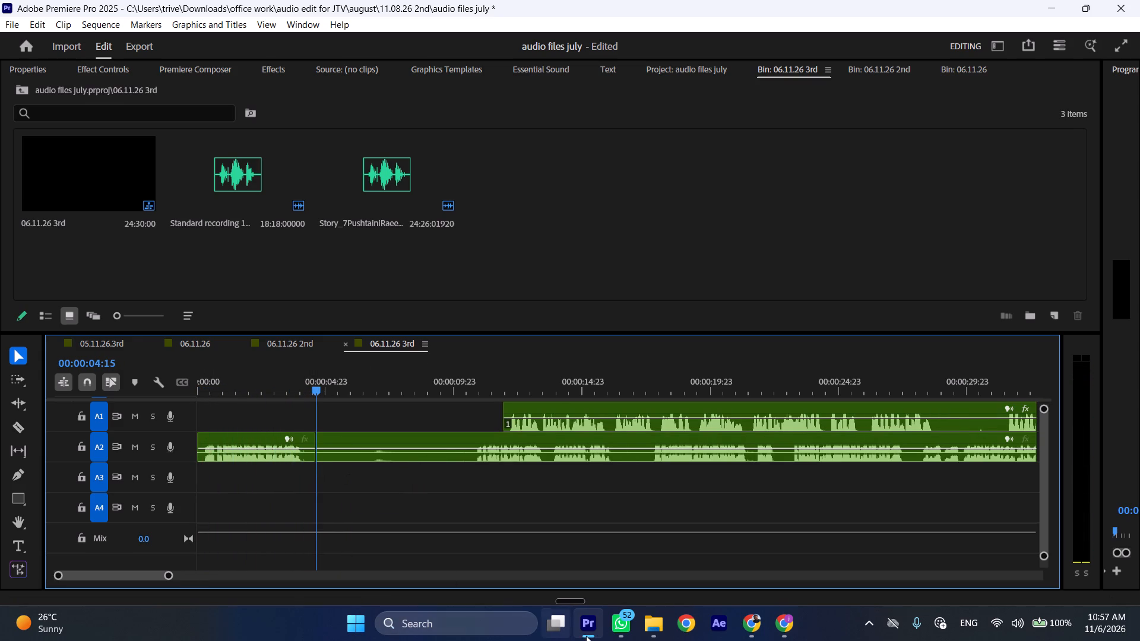
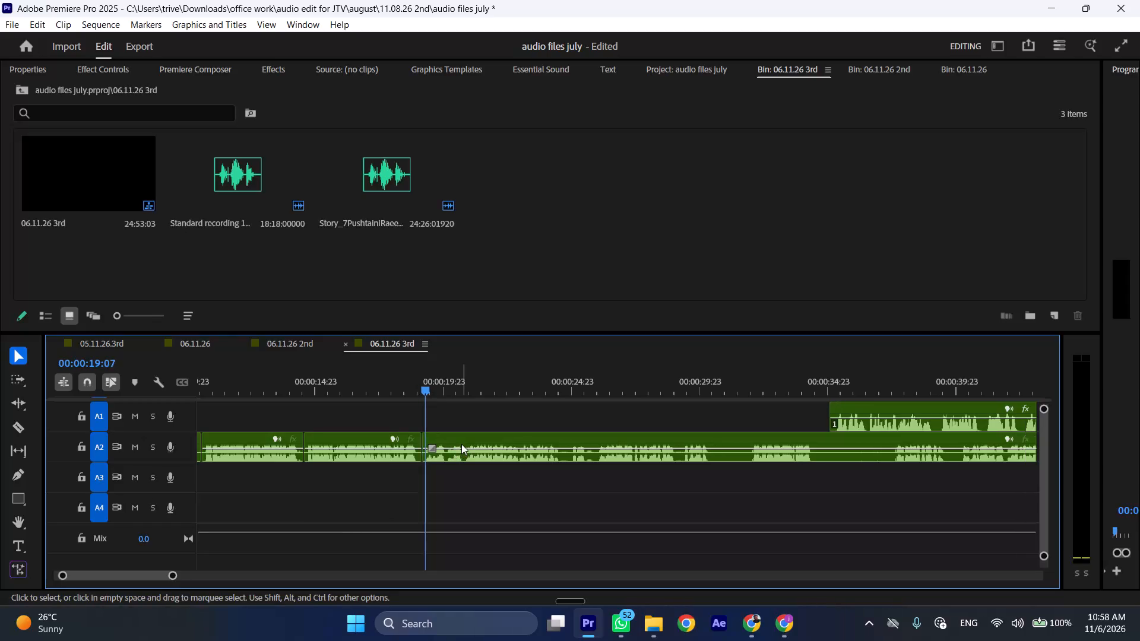
# Cut the A2 recording on both sides of the pause between about 00:00:30:12 and 00:00:31:20, and ripple-delete that piece.
pyautogui.scroll(-6, 461, 444)
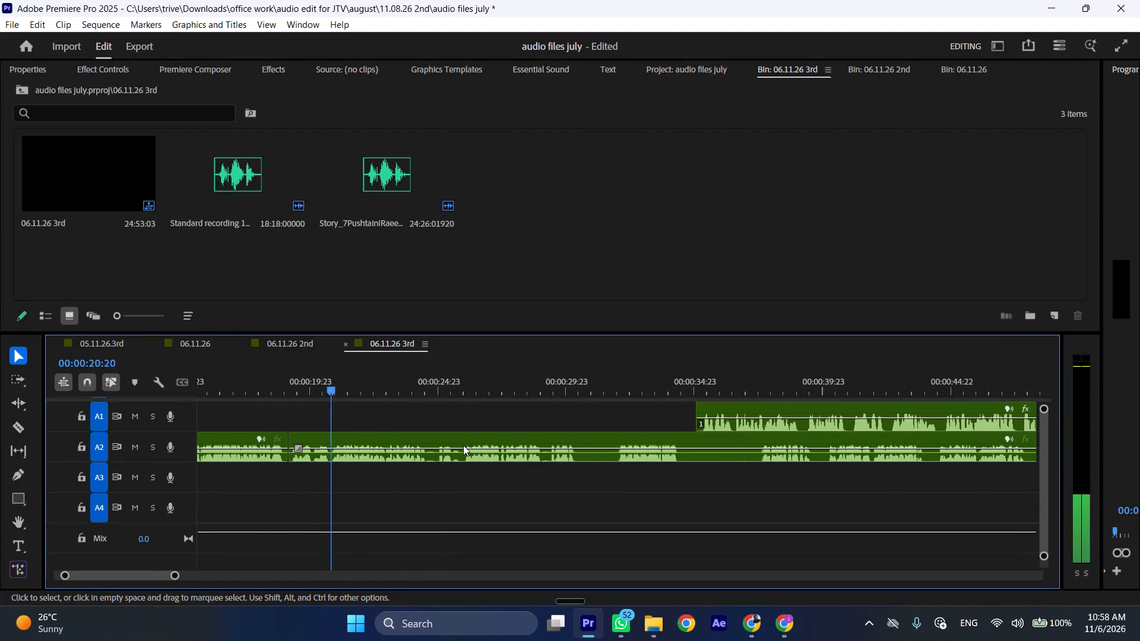
pyautogui.scroll(-4, 463, 445)
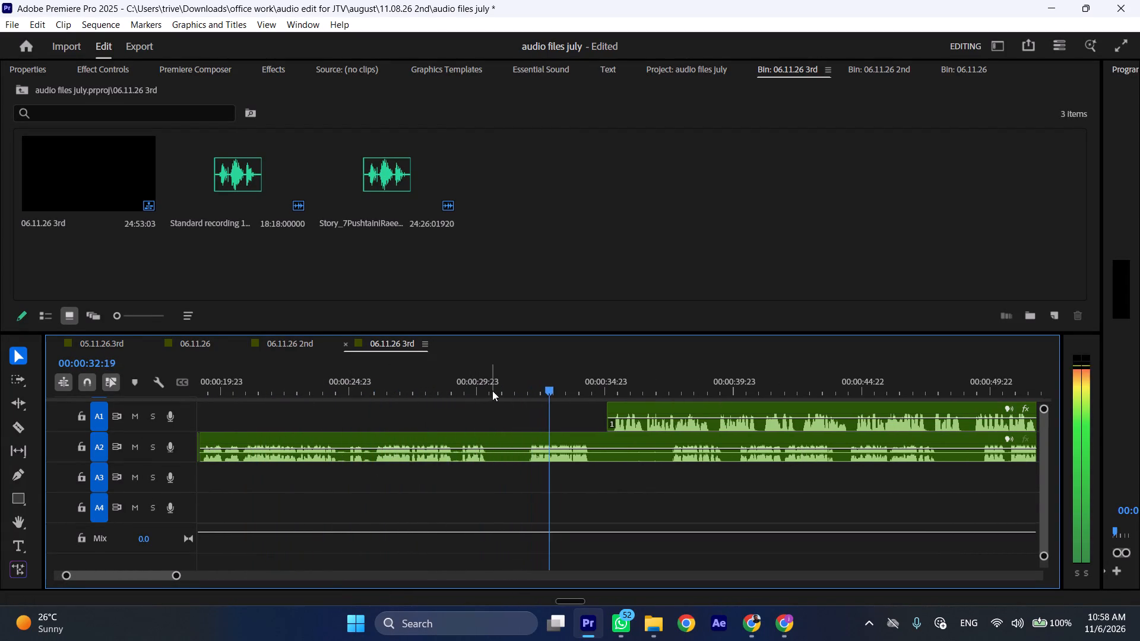
pyautogui.moveTo(492, 385); pyautogui.dragTo(526, 385)
pyautogui.hotkey('shift', 'c')
pyautogui.click(544, 436)
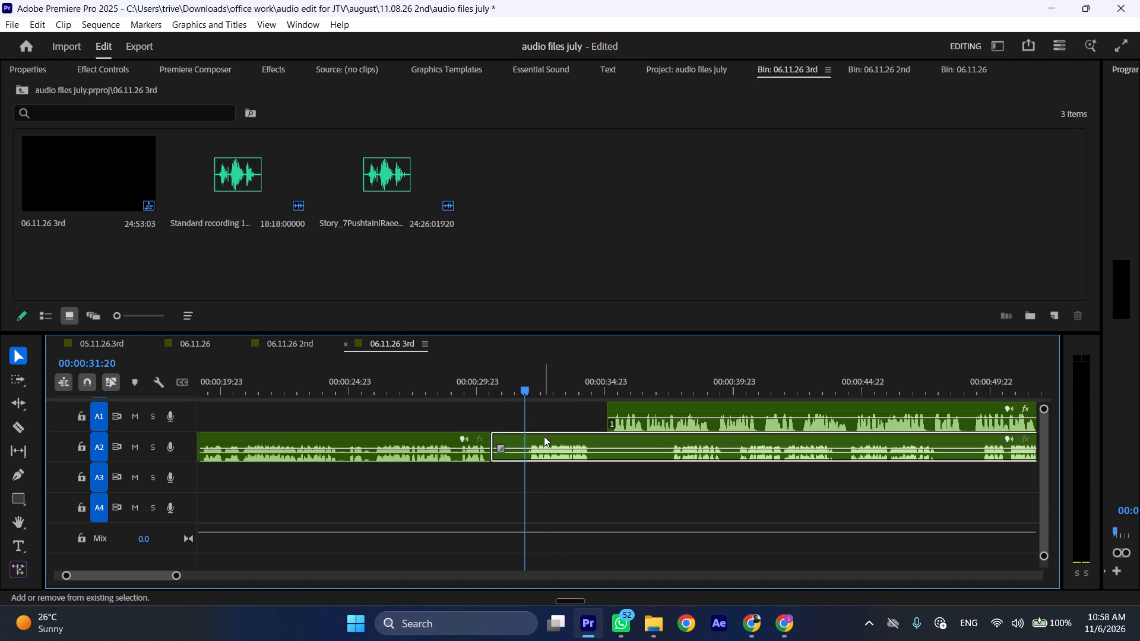
pyautogui.hotkey('shift', 'c')
pyautogui.hotkey('ctrl', 'shift', 'd')
# Play back the section before the new join and move the A1 clip about 11.5 seconds later, starting near 00:00:45.
pyautogui.moveTo(328, 385); pyautogui.dragTo(322, 385)
pyautogui.press('space')
pyautogui.write('l')
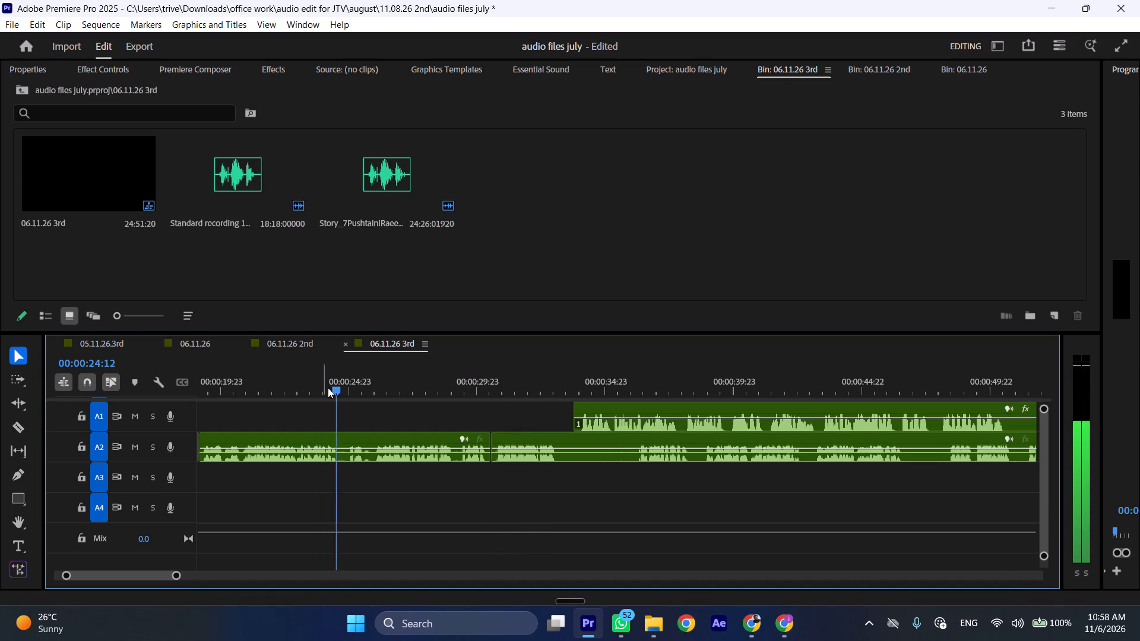
pyautogui.moveTo(598, 407); pyautogui.dragTo(895, 407)
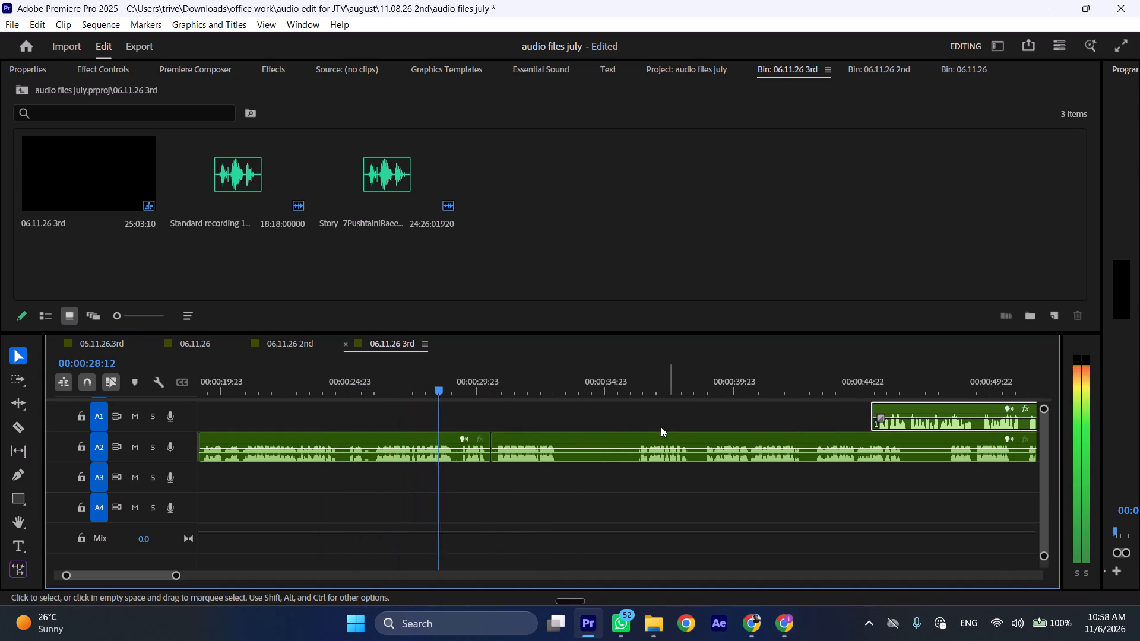
# Play on past the join and split the A2 recording at 00:00:33:05, in the pause after the phrase.
pyautogui.scroll(-4, 448, 481)
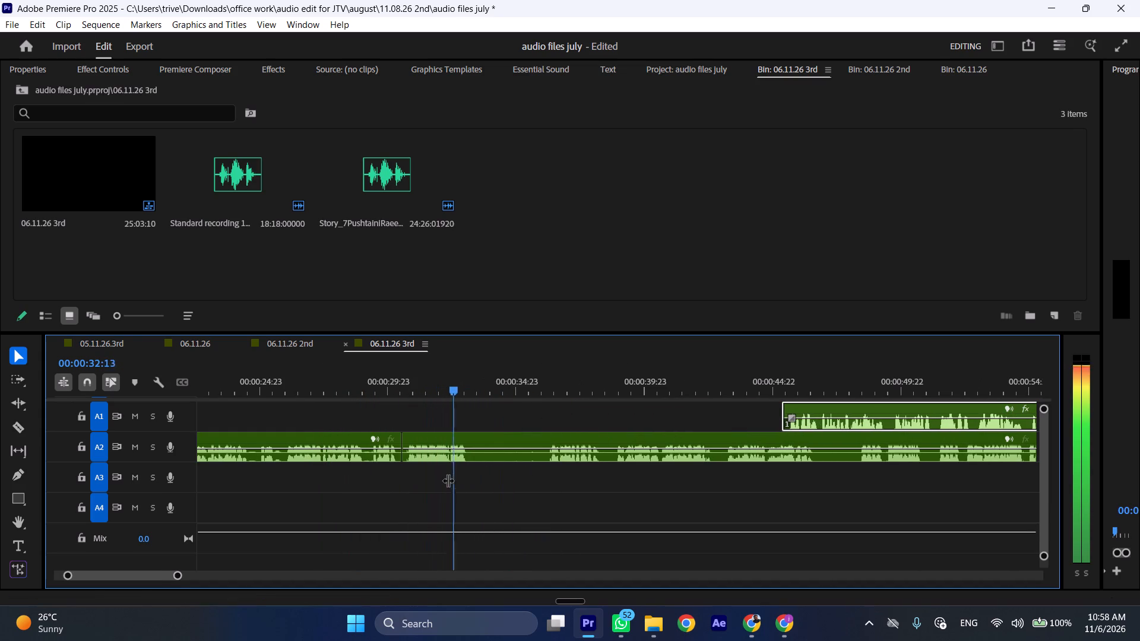
pyautogui.press('space')
pyautogui.hotkey('shift', 'c')
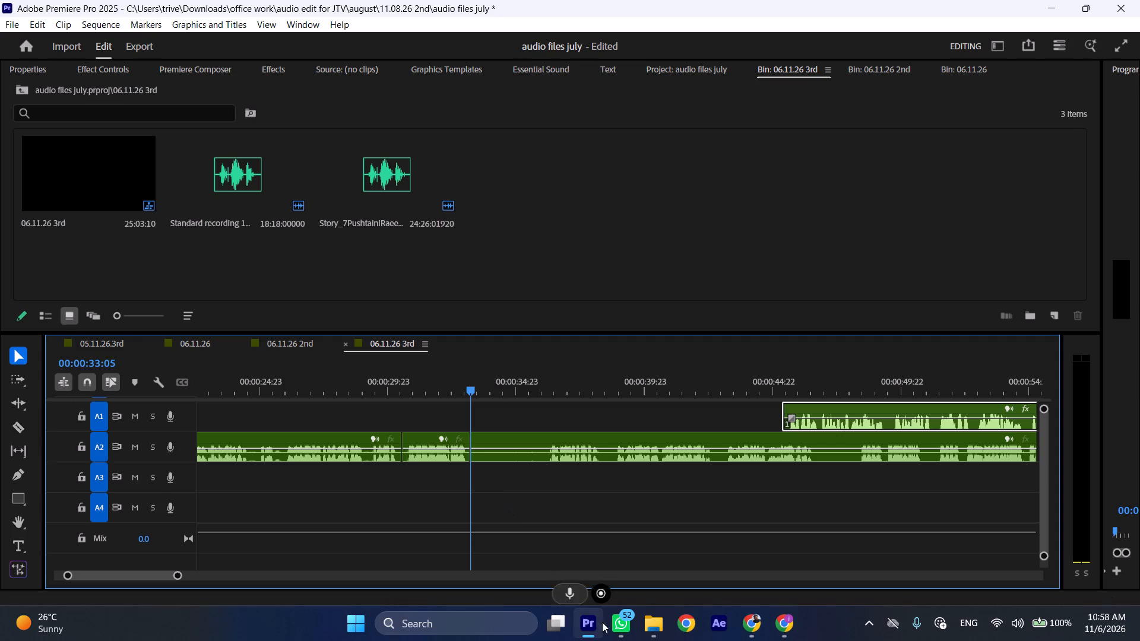
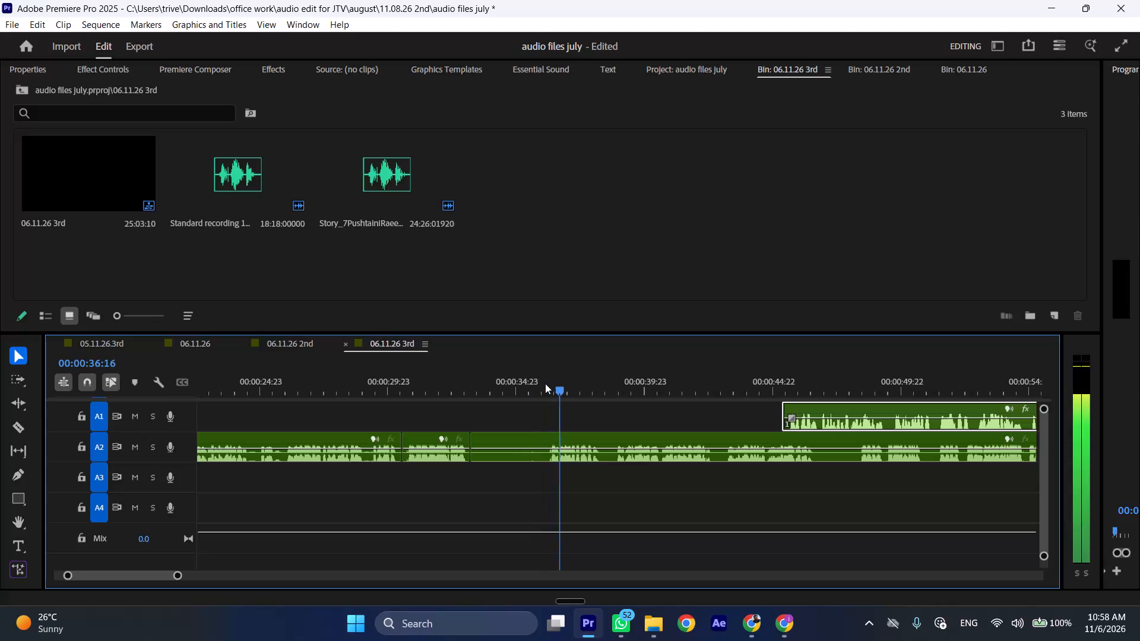
# Stop playback and move the A2 clip after the split later, leaving a gap so that it starts near 00:00:48.
pyautogui.press('space')
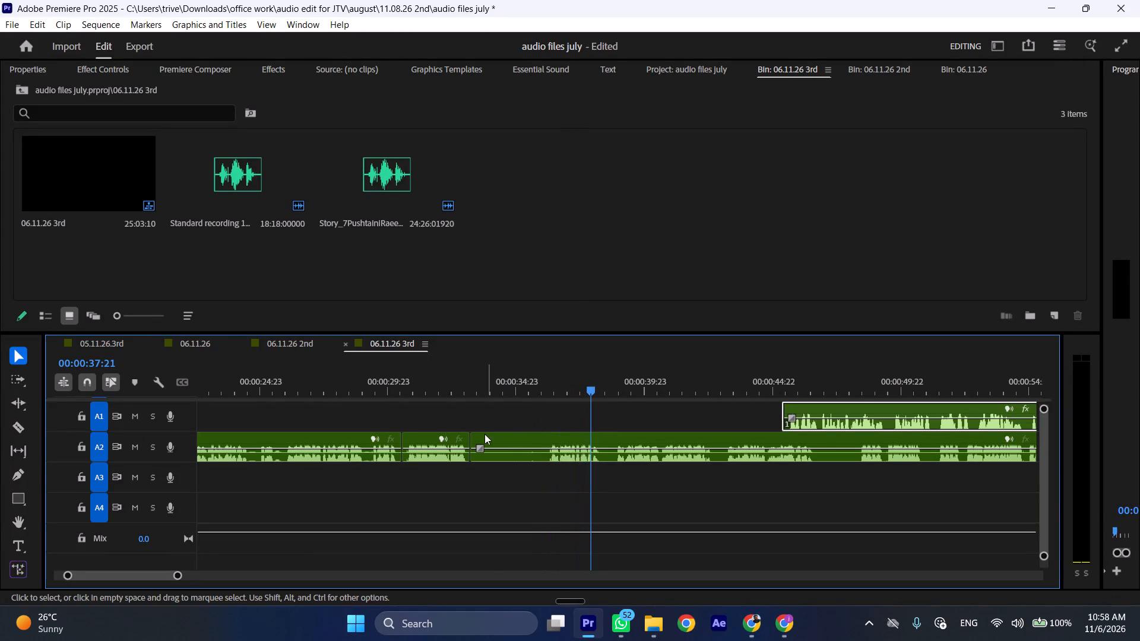
pyautogui.moveTo(478, 435); pyautogui.dragTo(553, 437)
pyautogui.moveTo(567, 437); pyautogui.dragTo(642, 439)
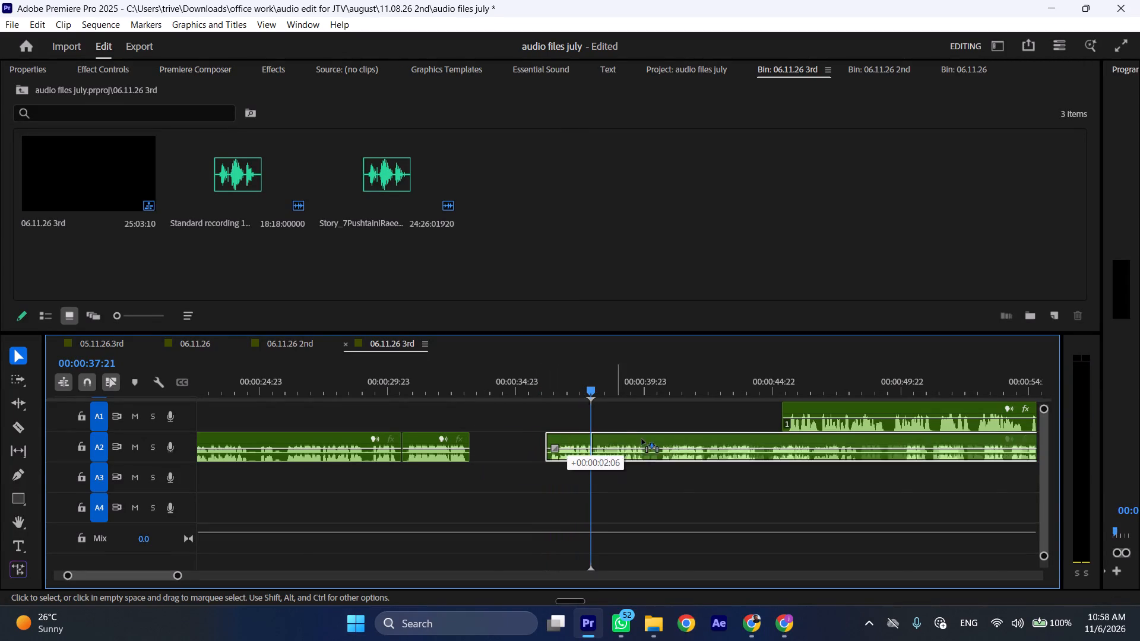
pyautogui.moveTo(642, 439); pyautogui.dragTo(869, 439)
# Move the A1 clip earlier so that it starts at the end of the A2 phrase, at about 00:00:33:05.
pyautogui.moveTo(849, 407); pyautogui.dragTo(543, 427)
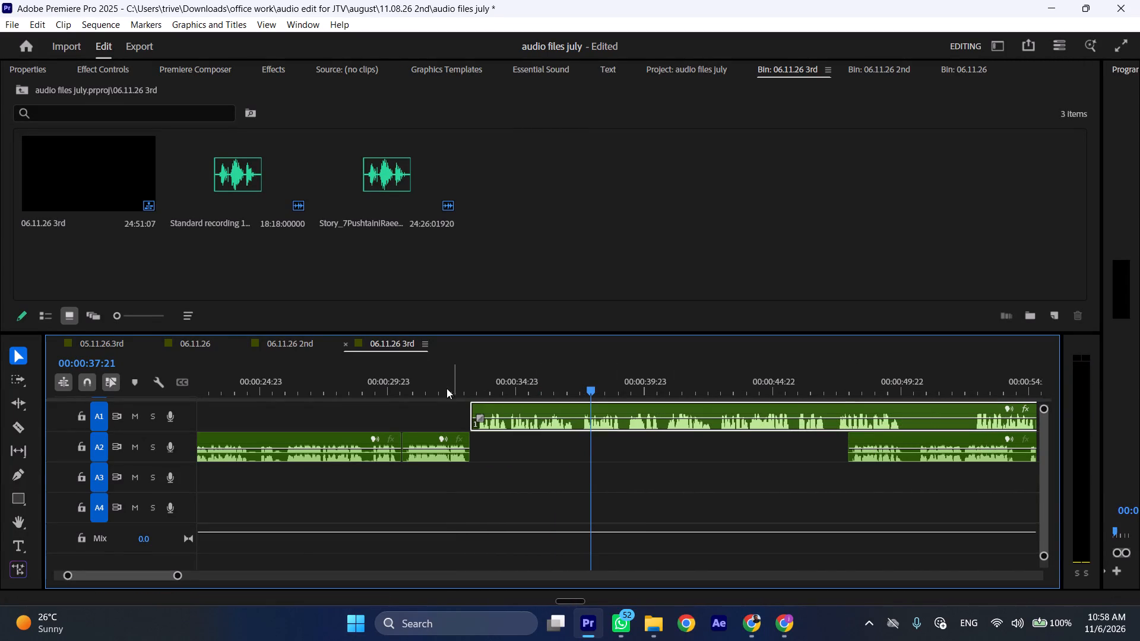
# Play across the A2-to-A1 transition and move the remaining A2 clip about 4 seconds later, starting near 00:00:52.
pyautogui.click(444, 387)
pyautogui.press('space')
pyautogui.write('l')
pyautogui.scroll(-5, 534, 465)
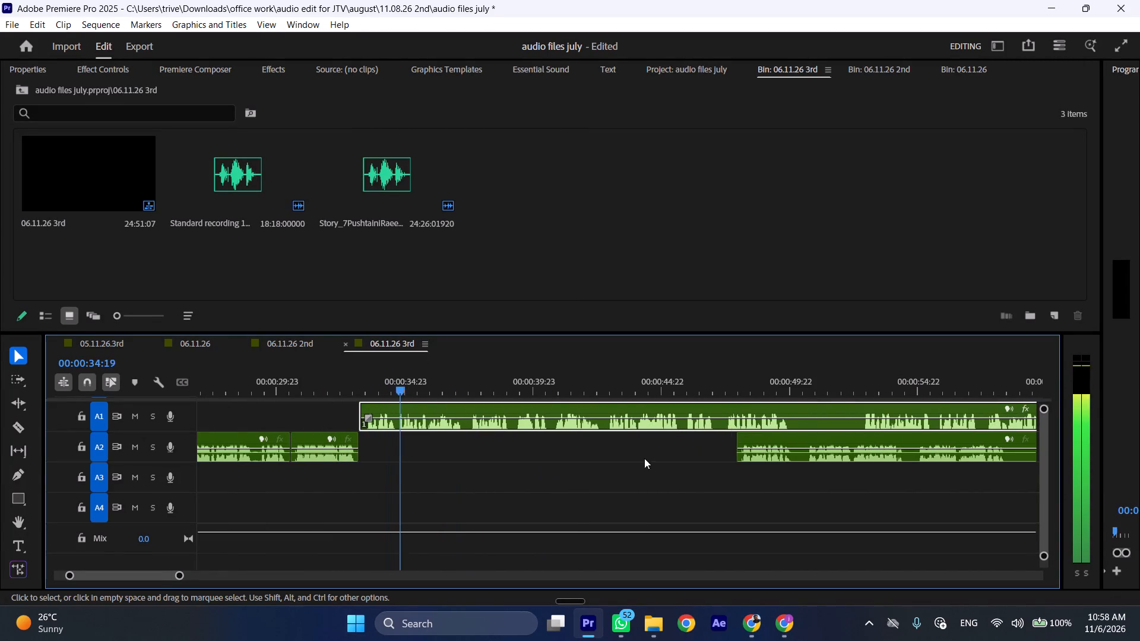
pyautogui.moveTo(773, 433); pyautogui.dragTo(874, 433)
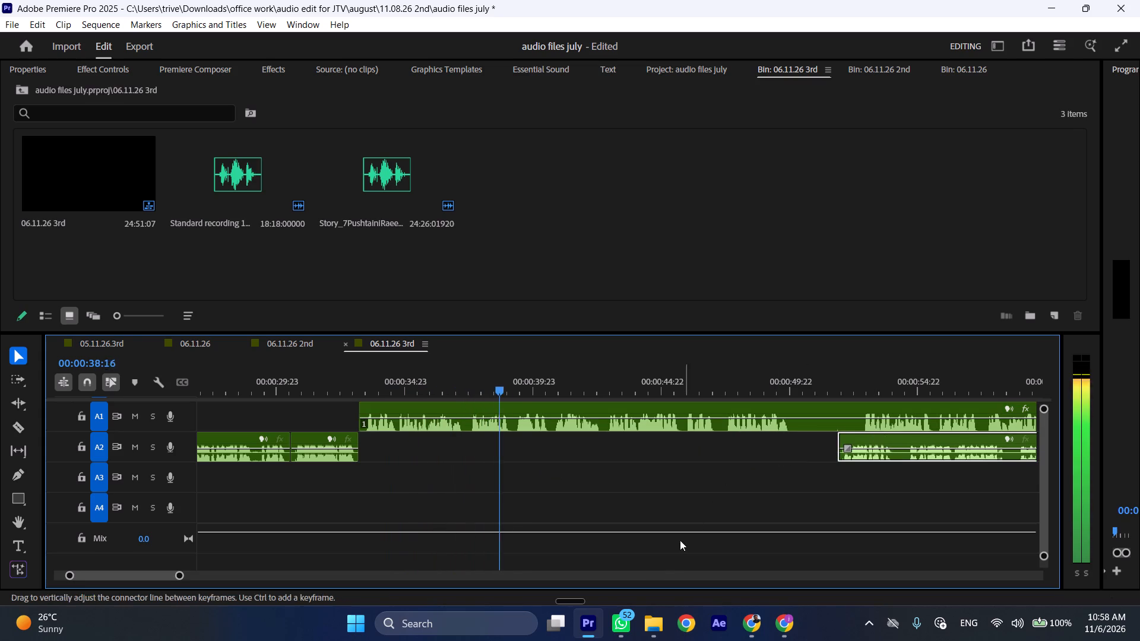
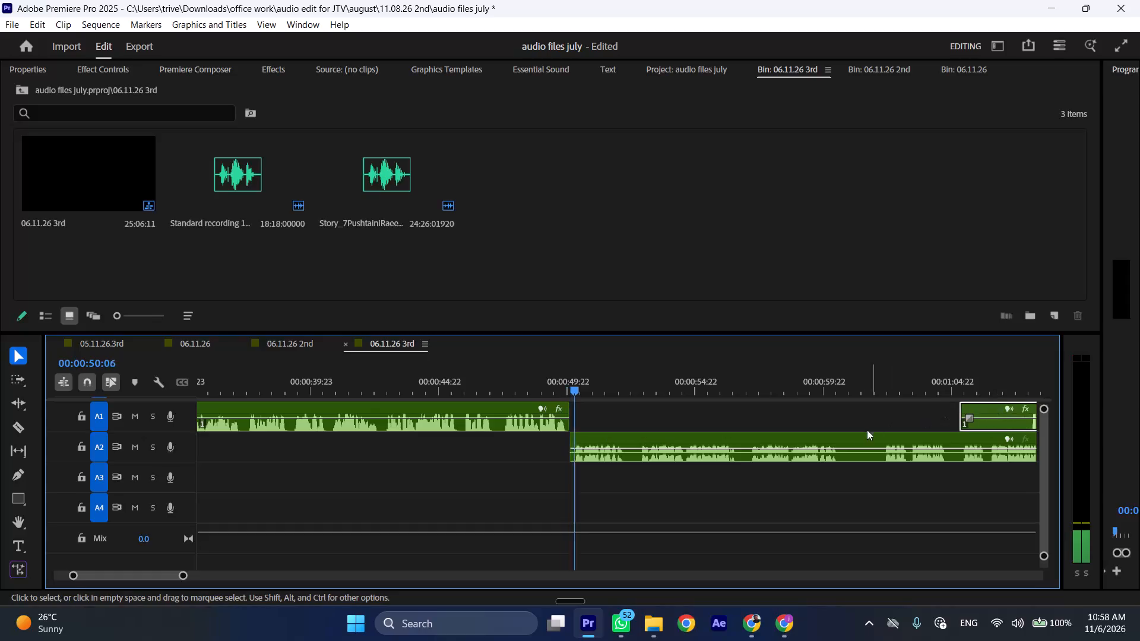
# Listen to the A2 recording after the A1 clip ends, and return the playhead to the start of that A2 phrase, near 00:00:50.
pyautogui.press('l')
pyautogui.scroll(-10, 638, 493)
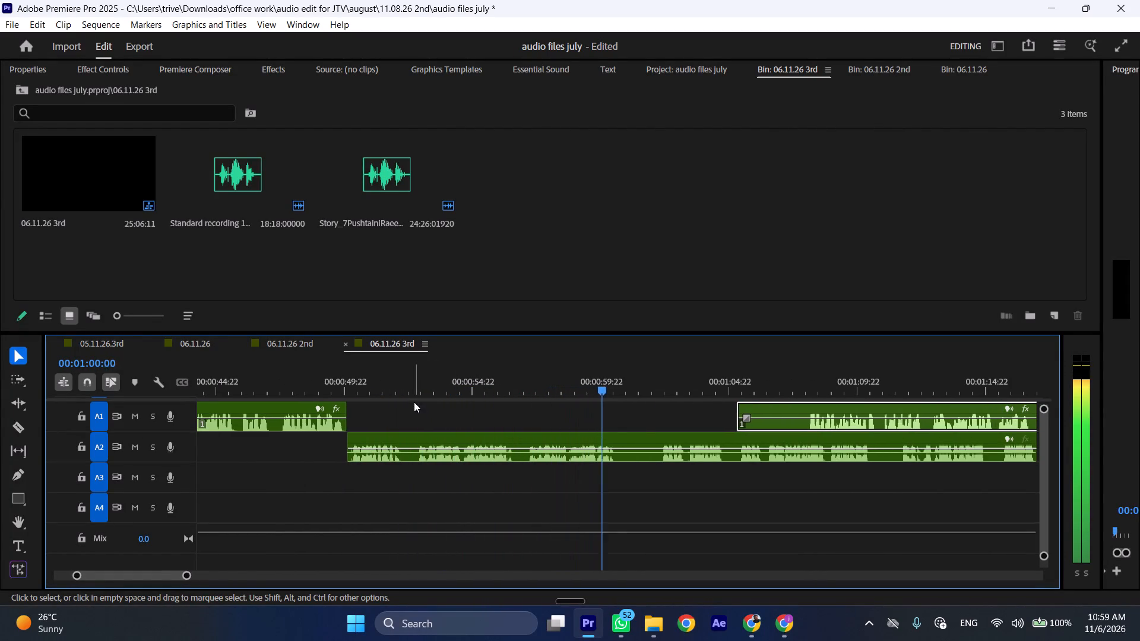
pyautogui.moveTo(413, 391); pyautogui.dragTo(350, 401)
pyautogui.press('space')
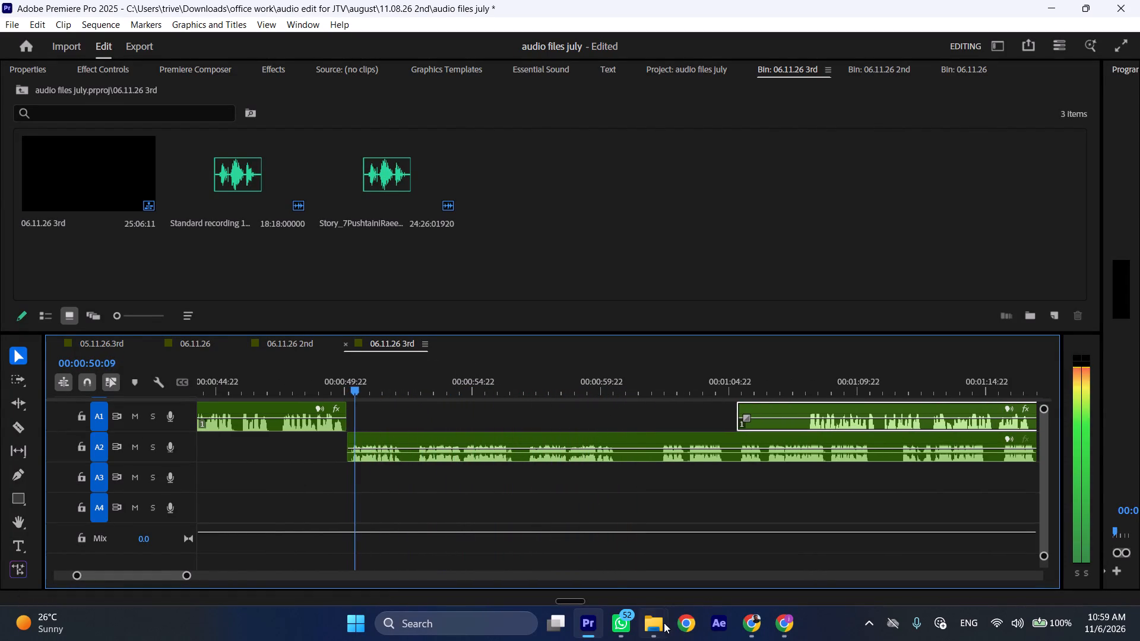
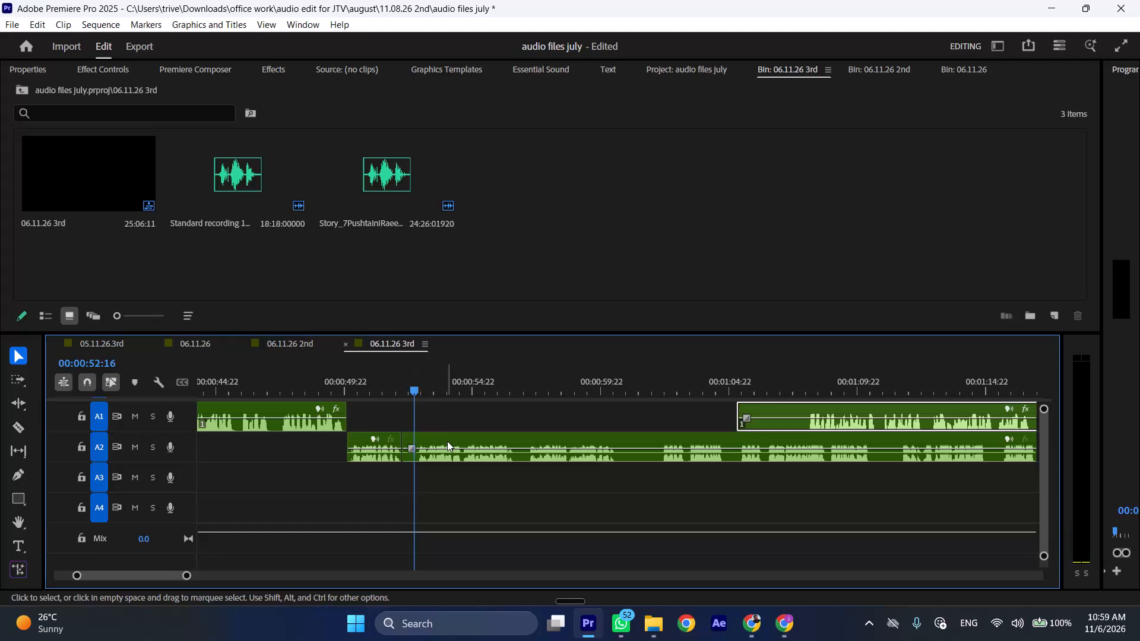
# Ripple-delete the short silence at the start of the A2 clip, up to 00:00:52:16.
pyautogui.click(447, 441)
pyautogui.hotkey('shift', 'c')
pyautogui.hotkey('ctrl', 'shift', 'd')
# Cut out the pause in the A2 recording that begins at 00:00:56:03 and close the gap with a ripple delete.
pyautogui.moveTo(496, 376); pyautogui.dragTo(503, 376)
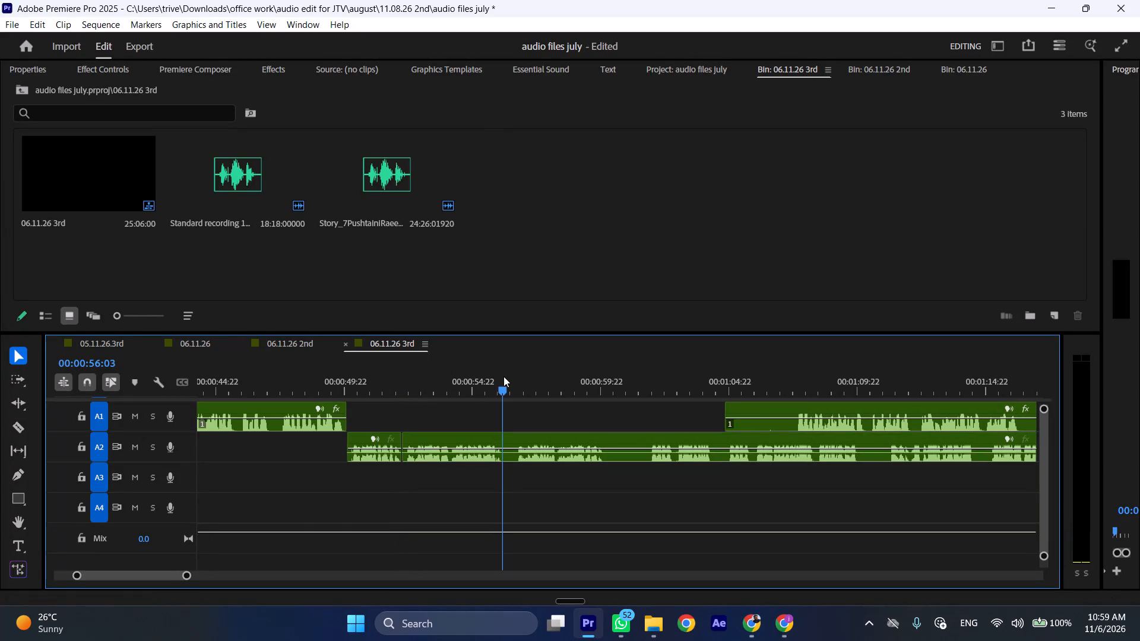
pyautogui.moveTo(503, 376); pyautogui.dragTo(505, 376)
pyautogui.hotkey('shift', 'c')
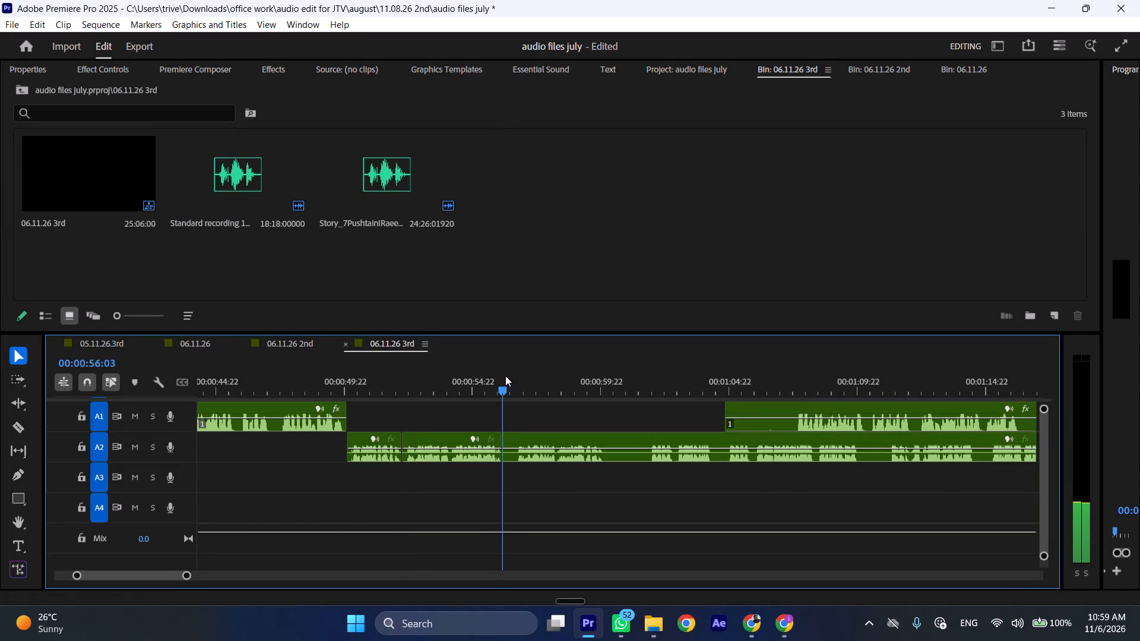
pyautogui.moveTo(505, 376); pyautogui.dragTo(513, 376)
pyautogui.click(524, 432)
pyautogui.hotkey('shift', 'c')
pyautogui.hotkey('ctrl', 'shift', 'd')
# Split the A2 recording at 00:00:59:19, in the pause after the phrase.
pyautogui.moveTo(576, 372); pyautogui.dragTo(584, 373)
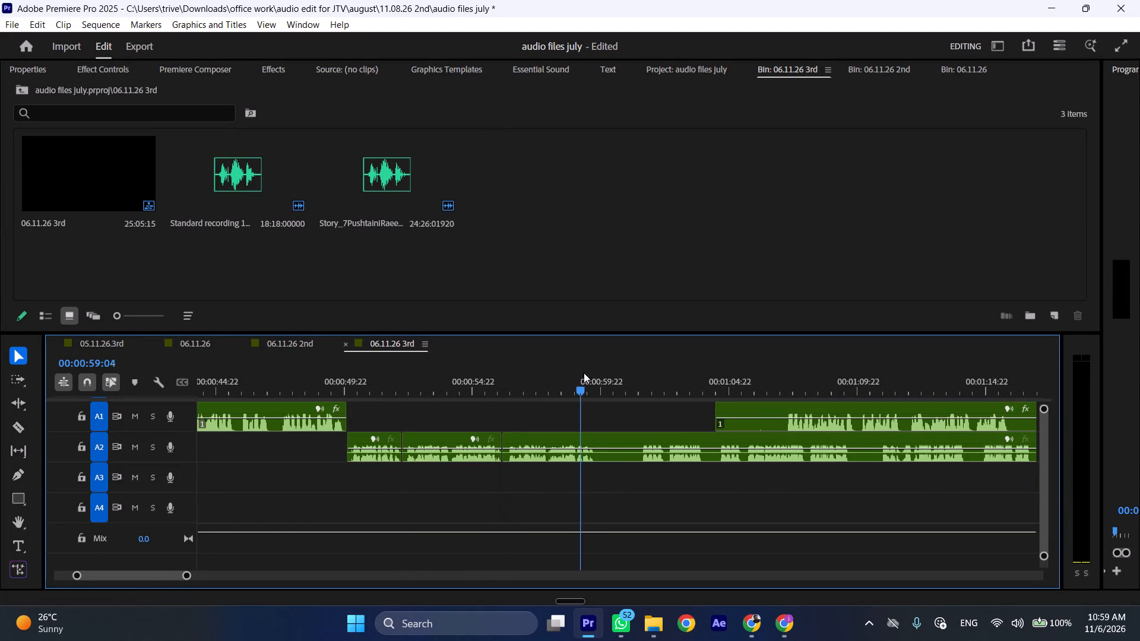
pyautogui.moveTo(584, 373); pyautogui.dragTo(598, 377)
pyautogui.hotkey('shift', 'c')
# Trim the leading silence off the A1 clip and move it earlier so that it starts at 00:00:59:19.
pyautogui.scroll(-6, 591, 412)
pyautogui.moveTo(576, 407); pyautogui.dragTo(639, 407)
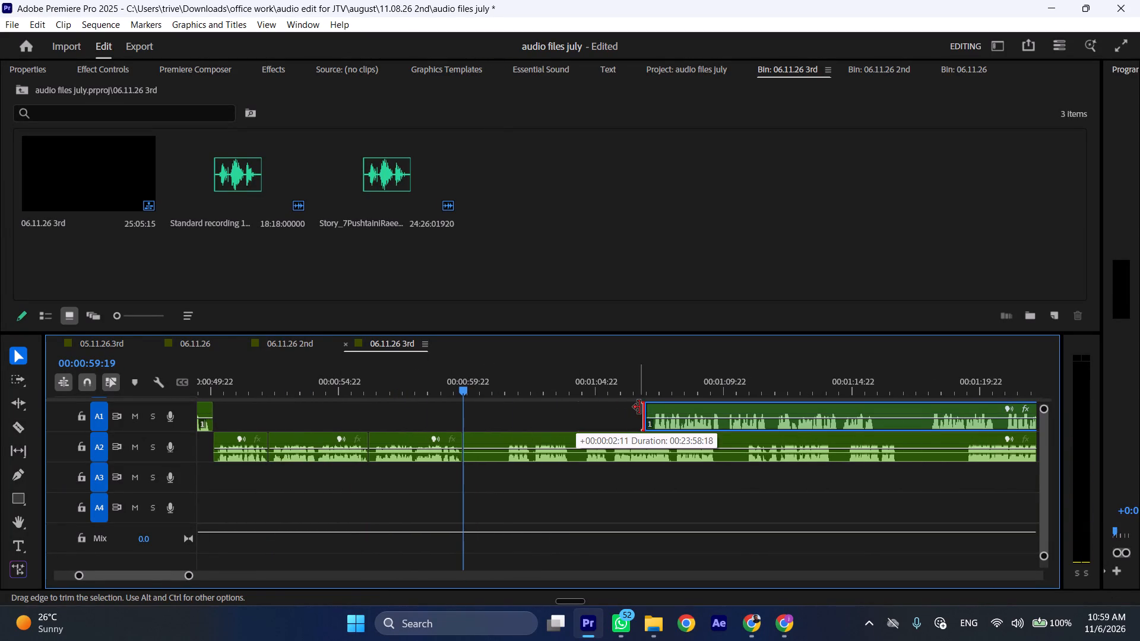
pyautogui.moveTo(639, 407); pyautogui.dragTo(645, 407)
pyautogui.moveTo(671, 405); pyautogui.dragTo(476, 415)
# Move the A2 clip after the split about 11 seconds later, so that it starts near 00:01:10.
pyautogui.moveTo(483, 443); pyautogui.dragTo(610, 443)
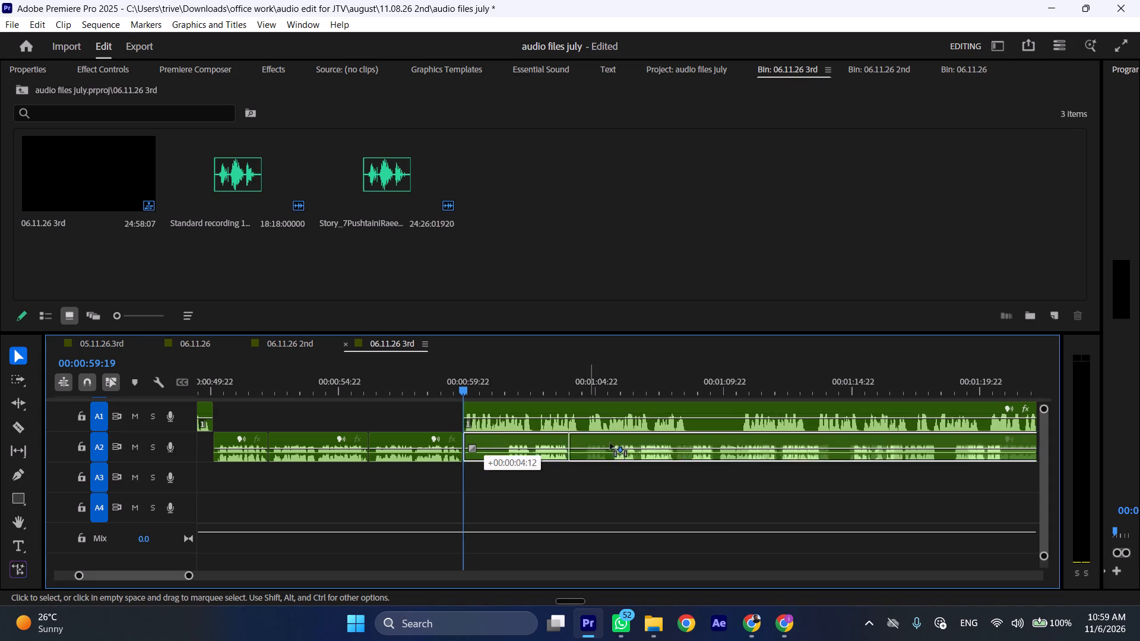
pyautogui.moveTo(610, 443); pyautogui.dragTo(762, 443)
# Play the A1 phrase at increased speed from 00:00:59:19 while trimming the silent start of the remaining A2 clip to about 00:01:12.
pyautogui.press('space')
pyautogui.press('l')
pyautogui.scroll(-6, 644, 455)
pyautogui.moveTo(634, 437); pyautogui.dragTo(638, 437)
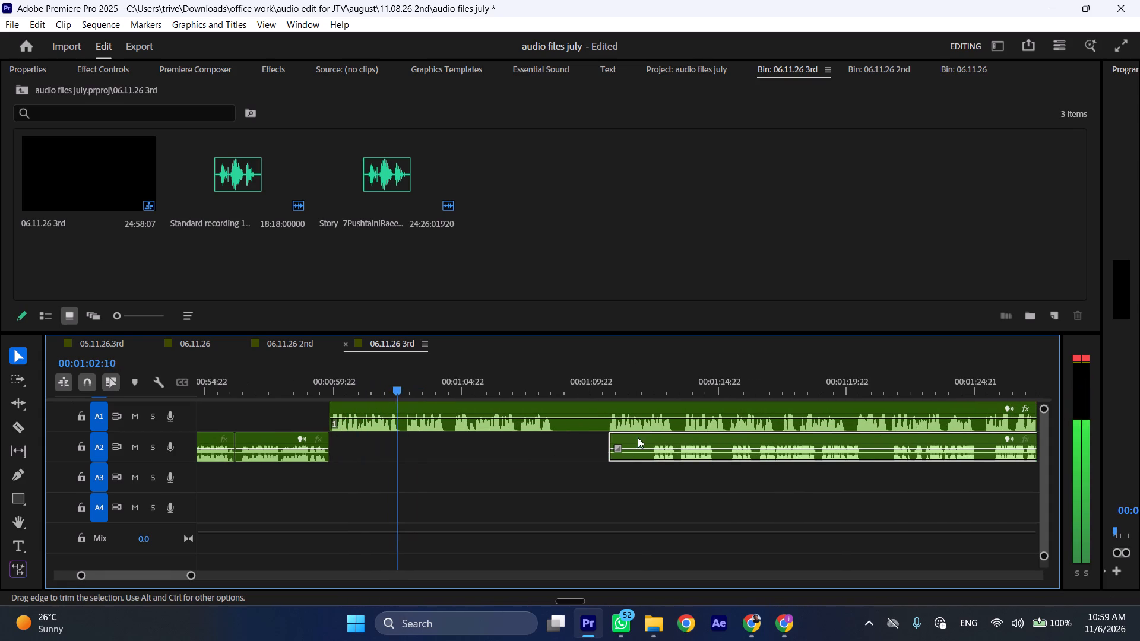
pyautogui.moveTo(638, 437); pyautogui.dragTo(644, 448)
pyautogui.moveTo(617, 438); pyautogui.dragTo(626, 439)
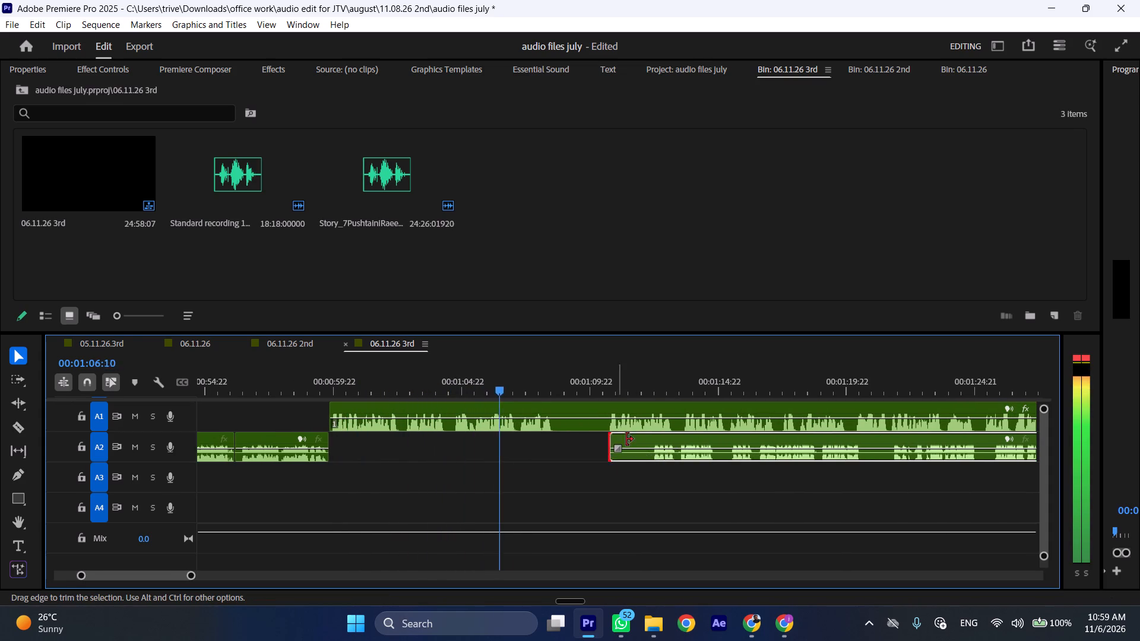
pyautogui.moveTo(626, 439); pyautogui.dragTo(655, 441)
# Stop playback and split the A1 narration at 00:01:08:21, in the pause after the phrase.
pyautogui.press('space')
pyautogui.moveTo(557, 389); pyautogui.dragTo(565, 389)
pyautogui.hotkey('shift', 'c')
pyautogui.scroll(-6, 571, 415)
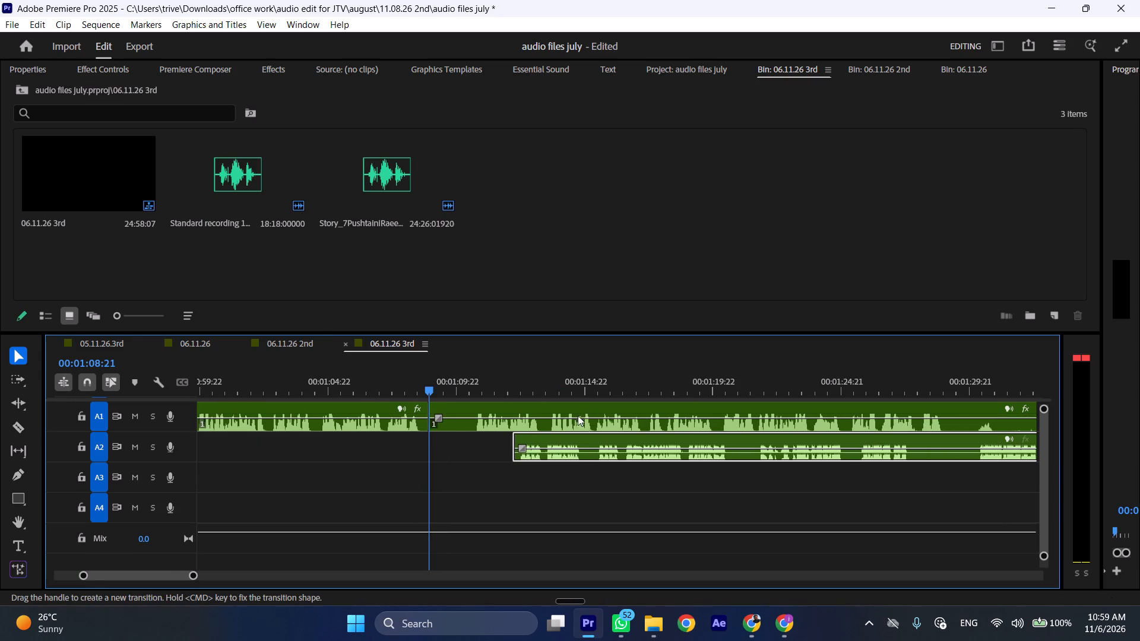
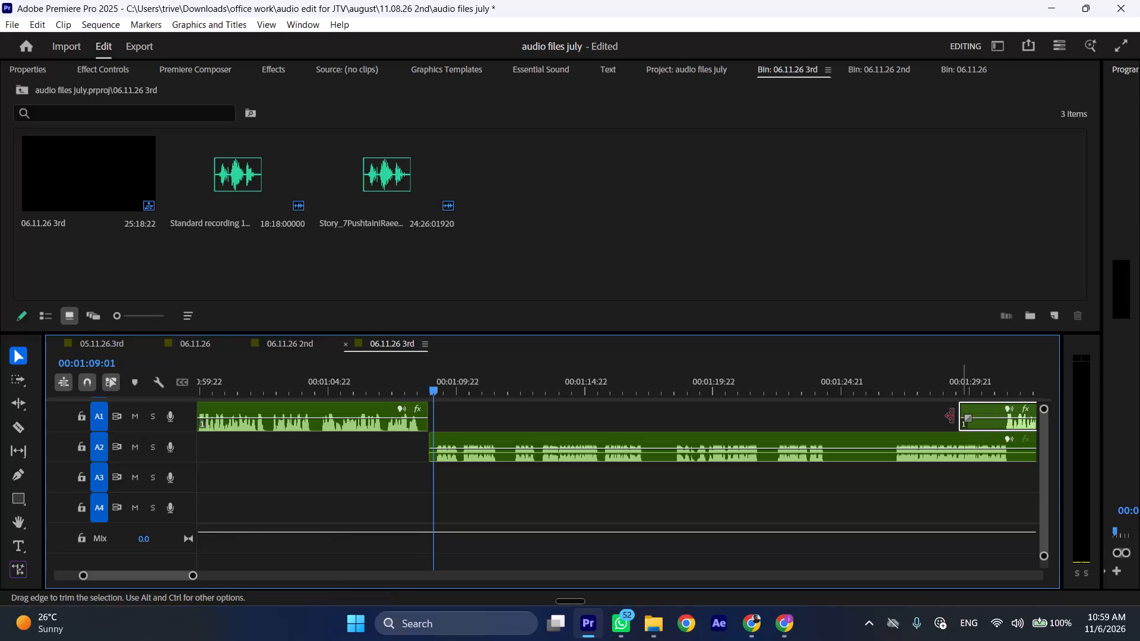
# Play the start of the A2 recording and ripple-delete its opening portion from 00:01:08:21 up to about 00:01:12:03.
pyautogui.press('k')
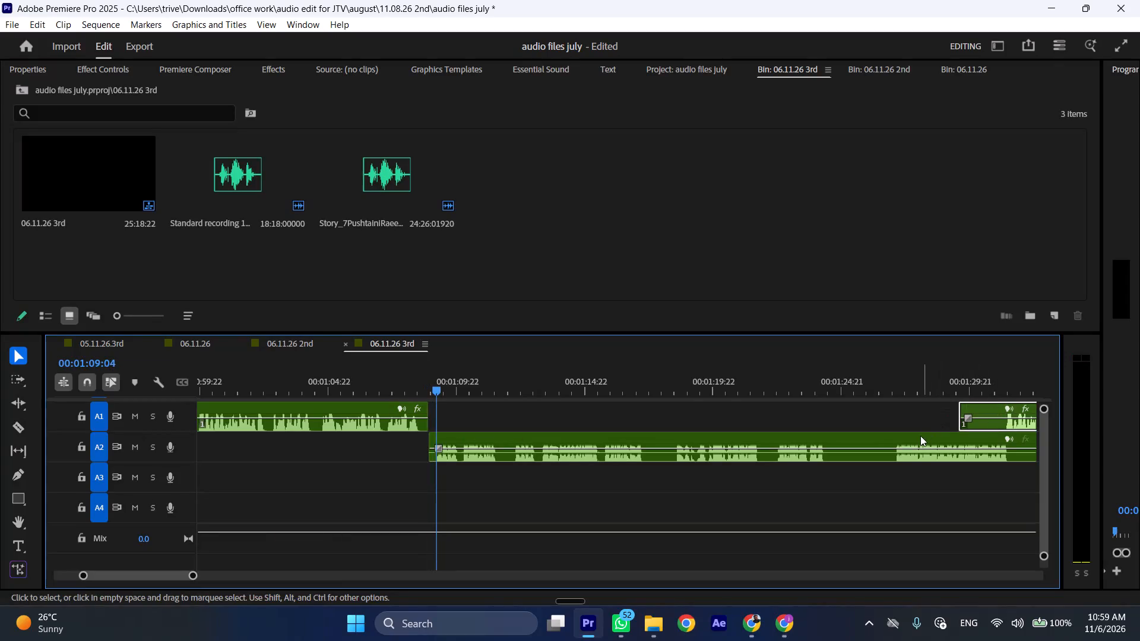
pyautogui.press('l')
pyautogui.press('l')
pyautogui.scroll(-6, 596, 494)
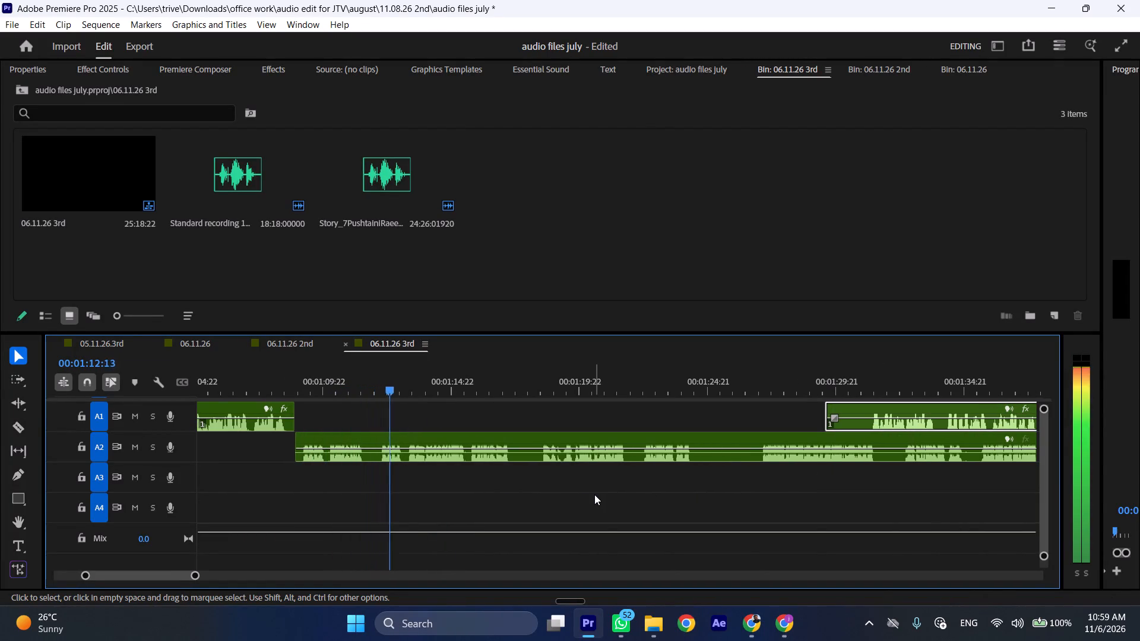
pyautogui.click(381, 384)
pyautogui.click(410, 456)
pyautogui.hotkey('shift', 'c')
pyautogui.hotkey('ctrl', 'shift', 'd')
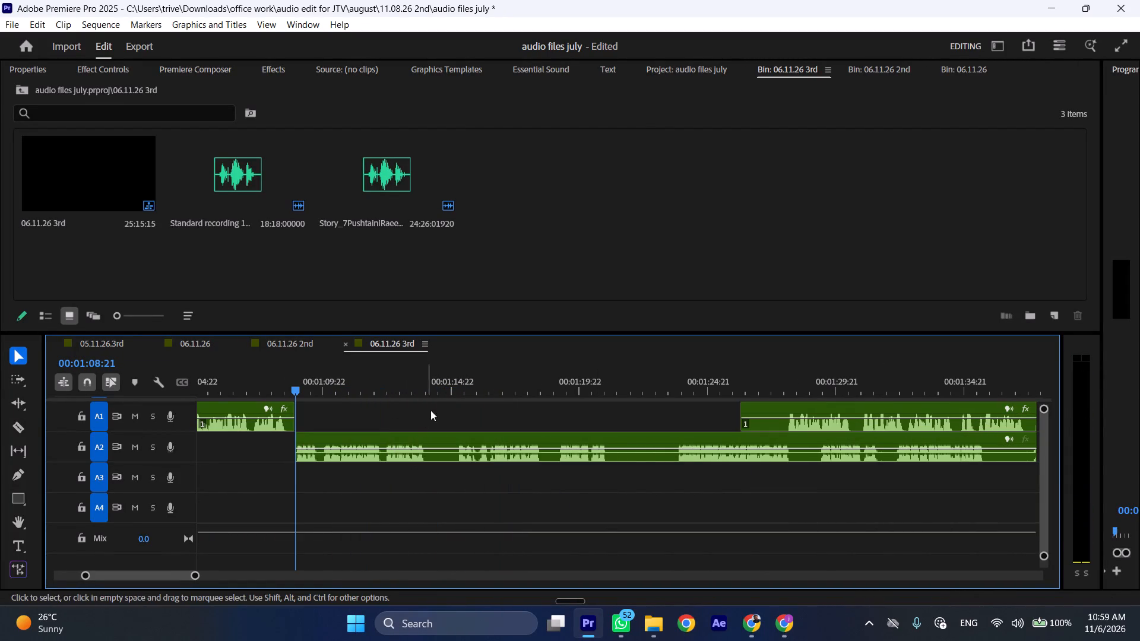
# Cut out the A2 pause between about 00:01:14:04 and 00:01:15:02 and close the gap.
pyautogui.moveTo(439, 394); pyautogui.dragTo(457, 391)
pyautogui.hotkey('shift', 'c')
pyautogui.click(477, 449)
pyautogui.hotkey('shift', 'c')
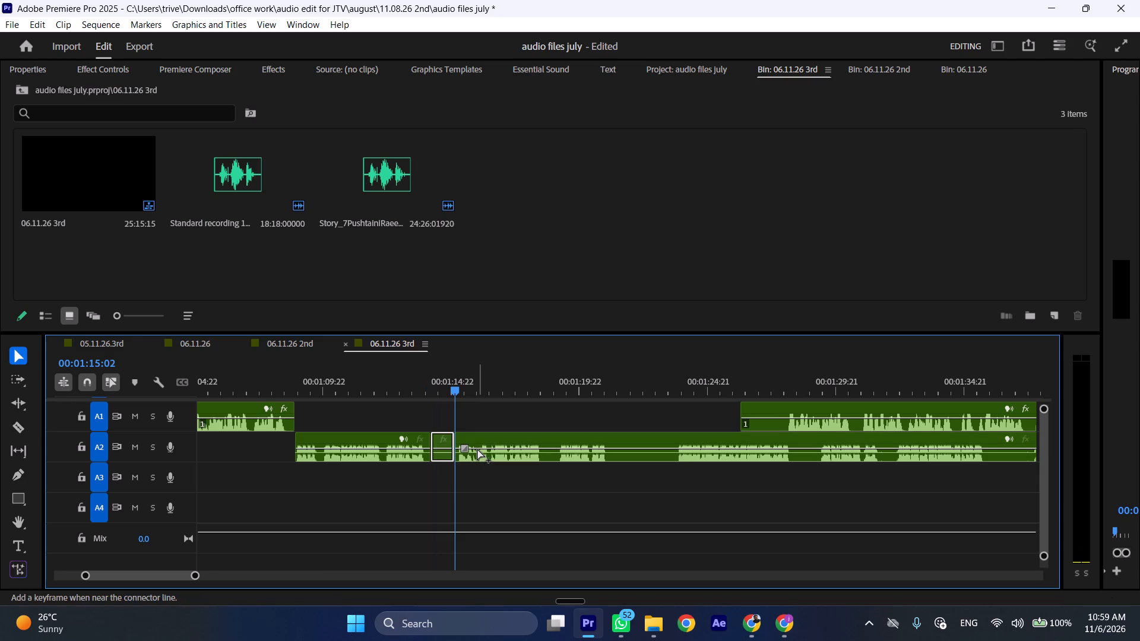
pyautogui.hotkey('ctrl', 'shift', 'd')
# Play on past the new A2 join near 00:01:14:04 to check the recording.
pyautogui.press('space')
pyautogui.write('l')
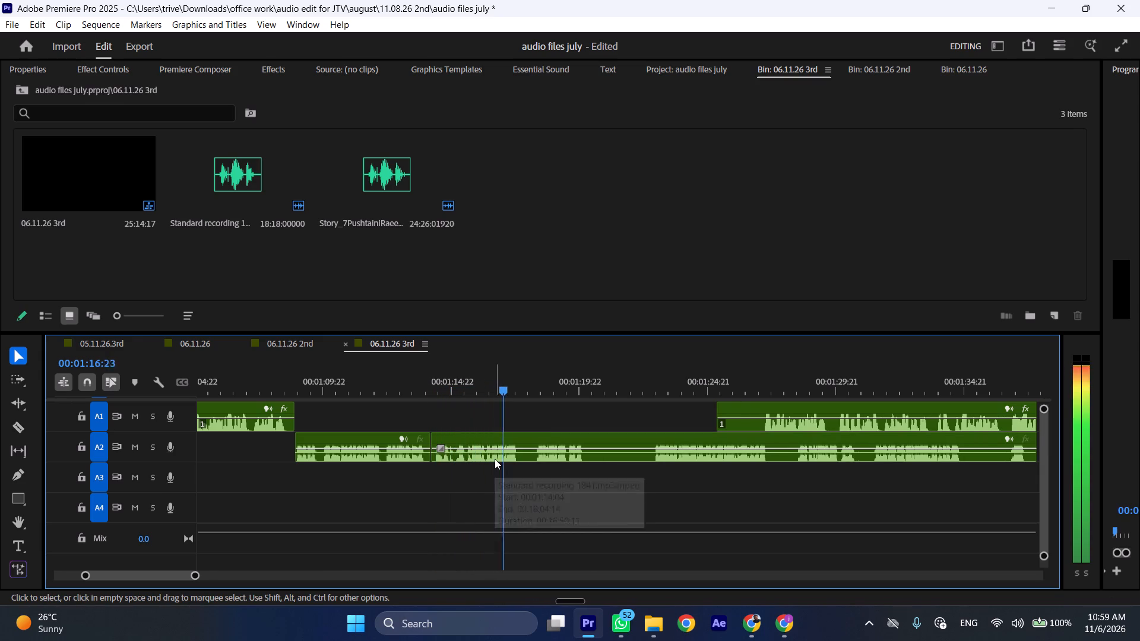
# Cut the short pause out of the A2 speech at about 00:01:17:14 and close the gap across all tracks.
pyautogui.moveTo(521, 384); pyautogui.dragTo(536, 384)
pyautogui.hotkey('shift', 'c')
pyautogui.click(559, 446)
pyautogui.hotkey('shift', 'c')
pyautogui.hotkey('ctrl', 'shift', 'd')
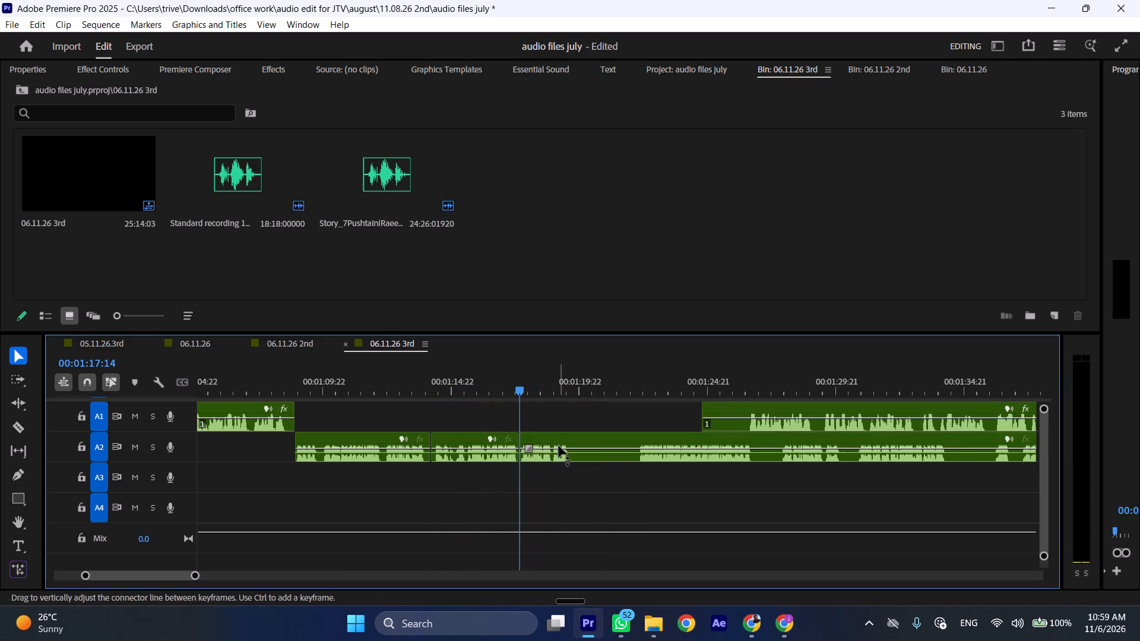
# Split the A2 clip at the end of its phrase, at 00:01:19:16.
pyautogui.click(572, 376)
pyautogui.hotkey('shift', 'c')
# Trim about 1.5 seconds of silence from the start of the next A1 clip and move it earlier to start at 00:01:19:16.
pyautogui.moveTo(702, 408); pyautogui.dragTo(739, 409)
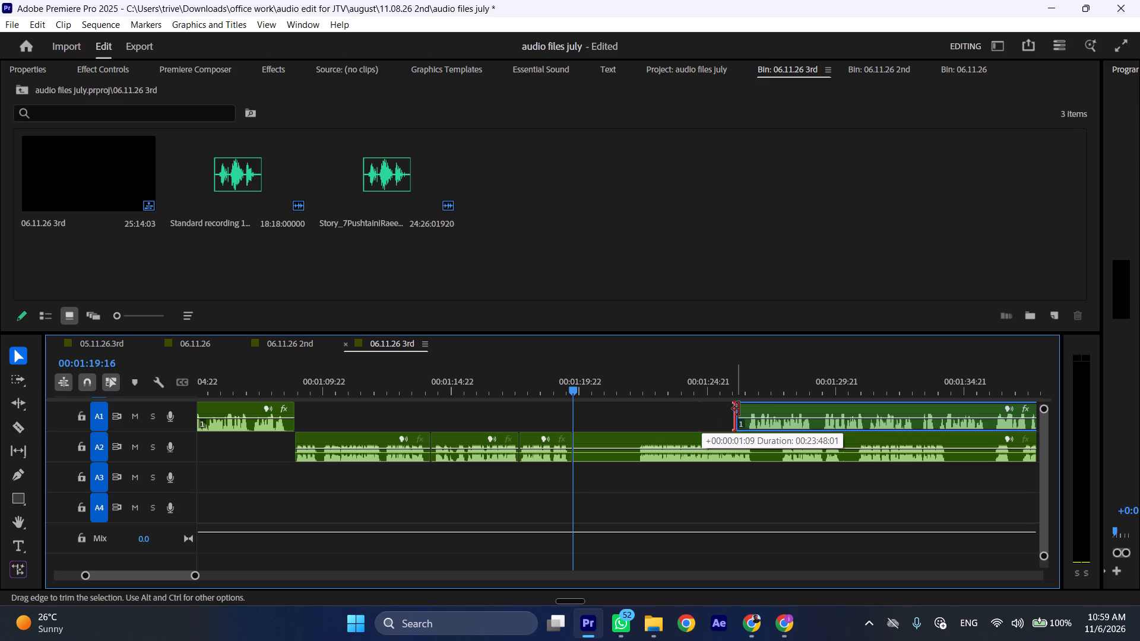
pyautogui.moveTo(739, 409); pyautogui.dragTo(742, 409)
pyautogui.moveTo(781, 409); pyautogui.dragTo(607, 413)
# Move the A2 clip after the split later so that it starts near 00:01:40:15, clearing room for the A1 speech.
pyautogui.scroll(-10, 607, 413)
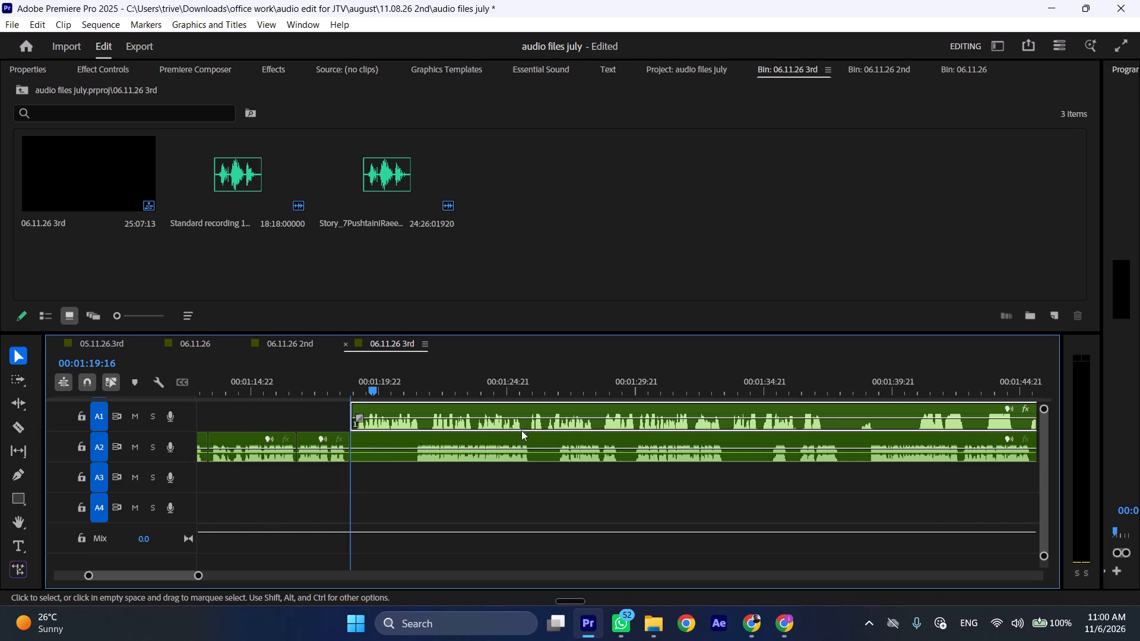
pyautogui.moveTo(382, 436); pyautogui.dragTo(923, 445)
# Play the A1 speech from the transition and cut out its short pause at about 00:01:22:13, closing the gap.
pyautogui.press('space')
pyautogui.press('l')
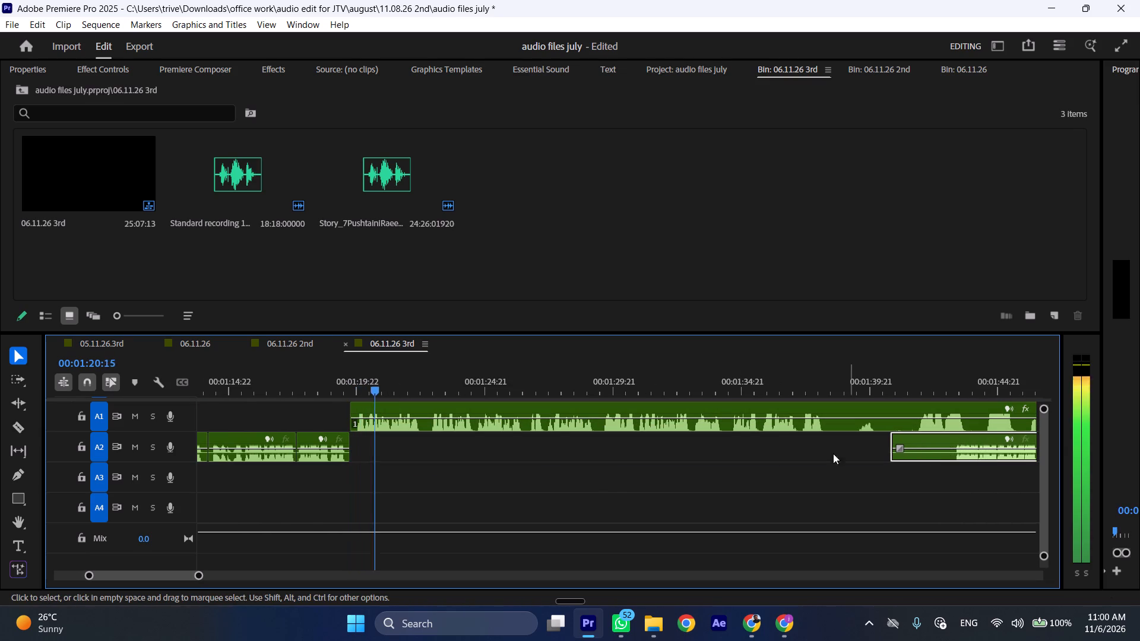
pyautogui.moveTo(426, 385); pyautogui.dragTo(432, 385)
pyautogui.hotkey('shift', 'c')
pyautogui.click(440, 406)
pyautogui.hotkey('shift', 'c')
pyautogui.hotkey('ctrl', 'shift', 'd')
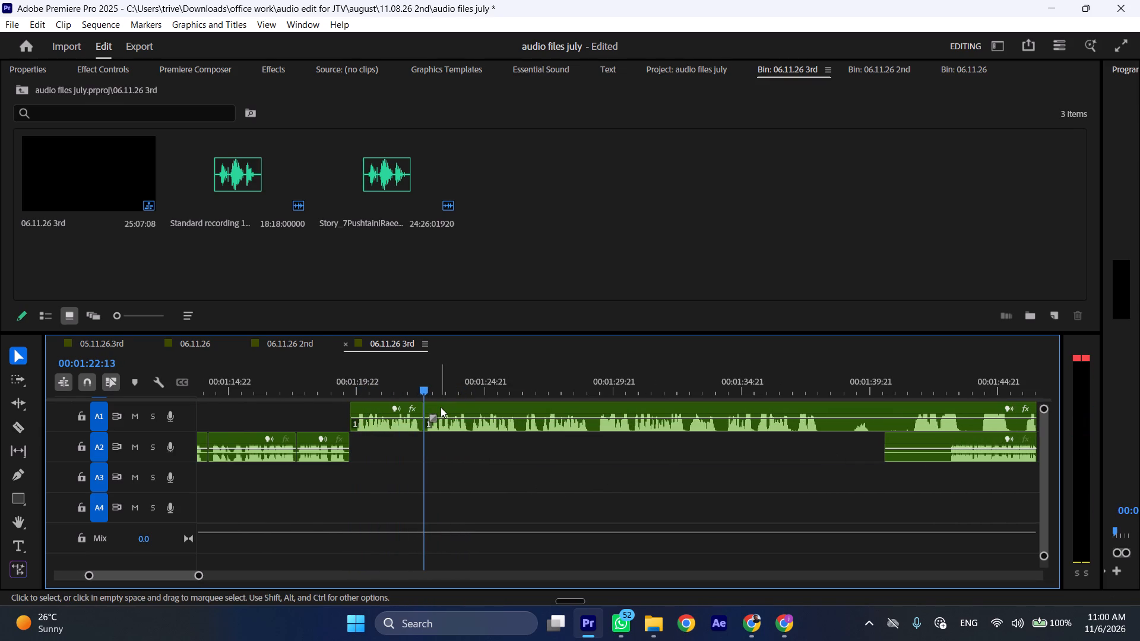
# Play on through the A1 speech, cut out the brief pause at about 00:01:29, and close the gap across the tracks.
pyautogui.press('space')
pyautogui.write('l')
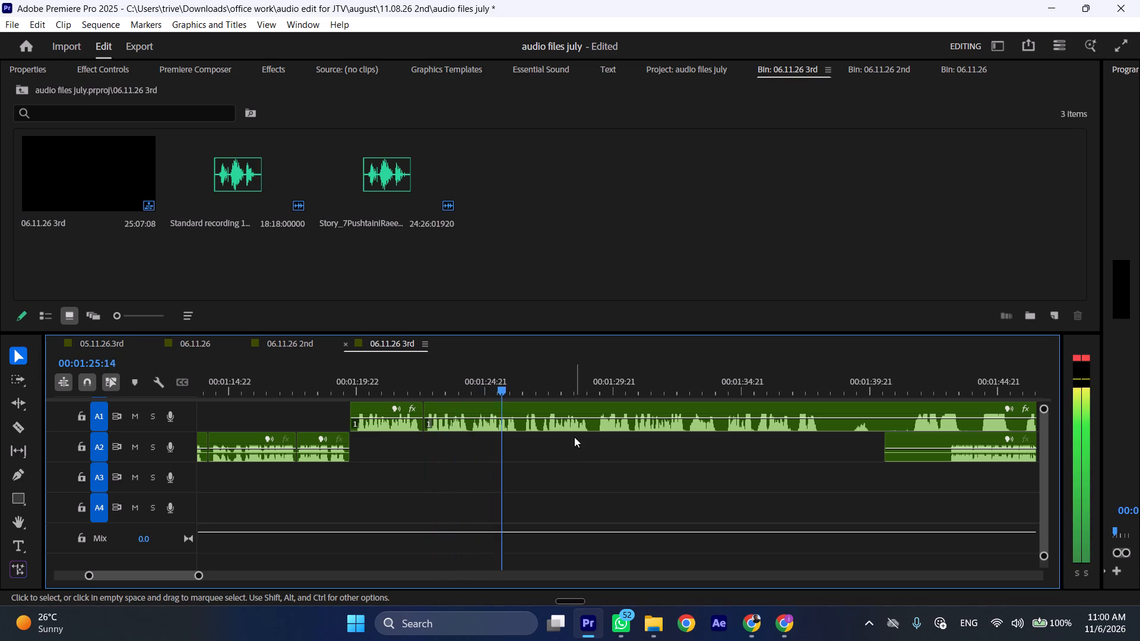
pyautogui.scroll(-5, 545, 437)
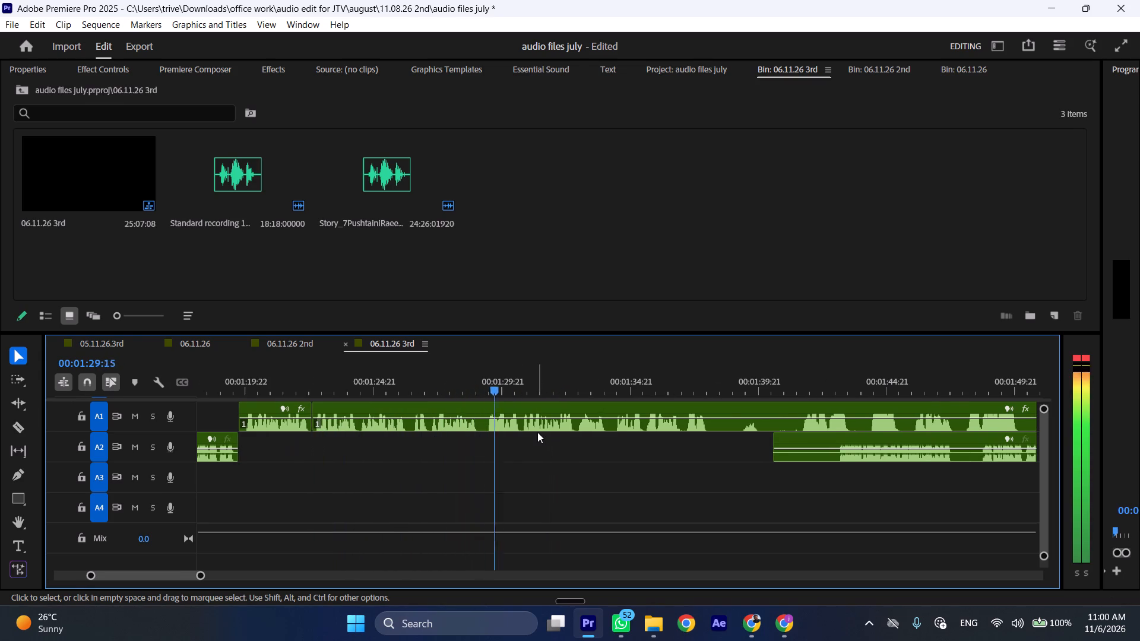
pyautogui.scroll(-4, 537, 432)
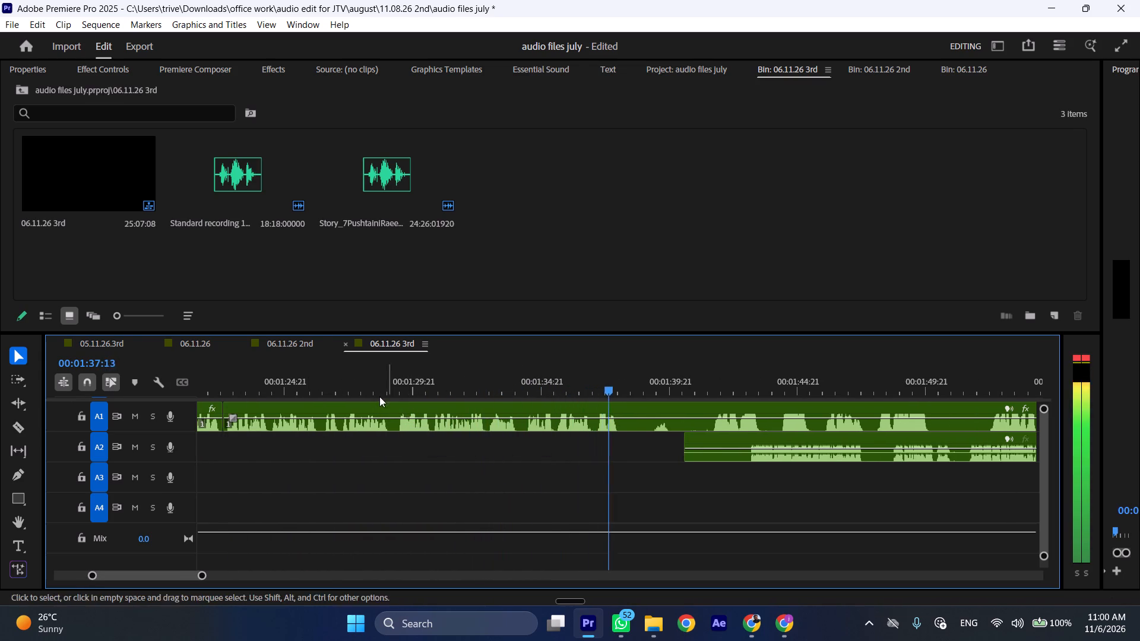
pyautogui.moveTo(389, 385); pyautogui.dragTo(398, 385)
pyautogui.hotkey('shift', 'c')
pyautogui.click(414, 408)
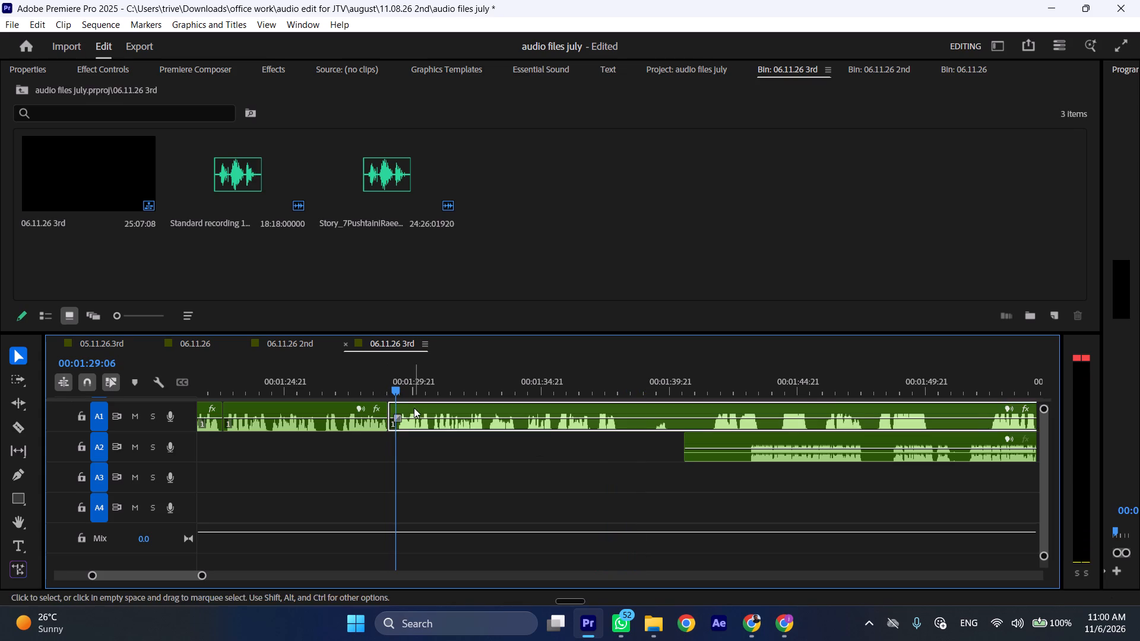
pyautogui.hotkey('shift', 'c')
pyautogui.hotkey('ctrl', 'shift', 'd')
# Cut the short pause out of the A1 speech at about 00:01:33:16 and close the gap.
pyautogui.moveTo(486, 387); pyautogui.dragTo(506, 388)
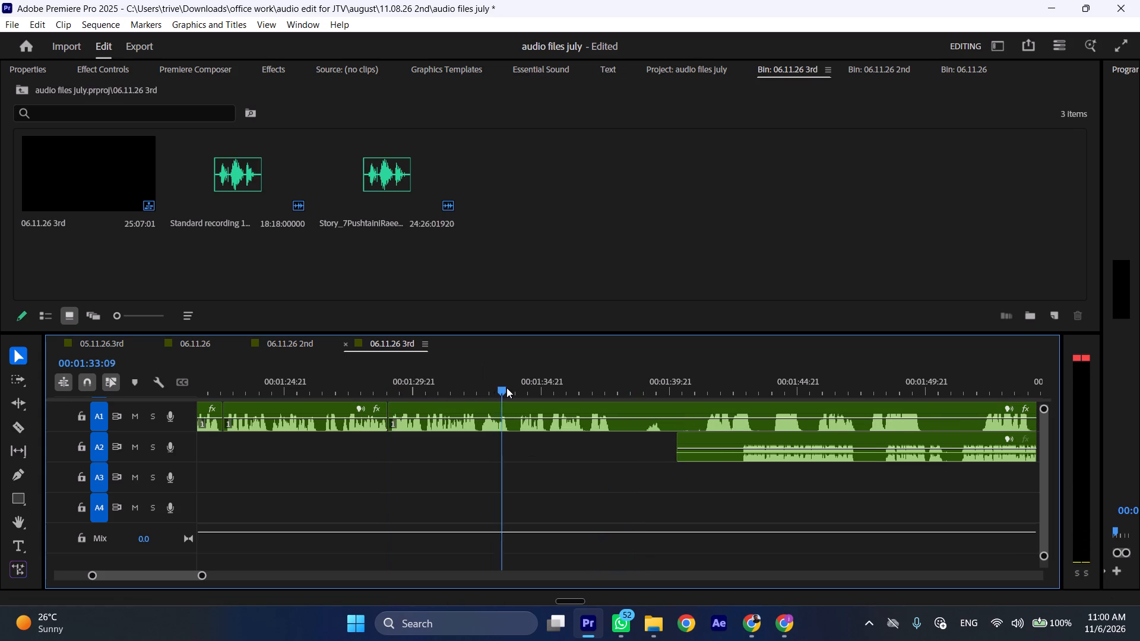
pyautogui.moveTo(506, 388); pyautogui.dragTo(517, 388)
pyautogui.hotkey('shift', 'c')
pyautogui.click(523, 402)
pyautogui.hotkey('shift', 'c')
pyautogui.hotkey('ctrl', 'shift', 'd')
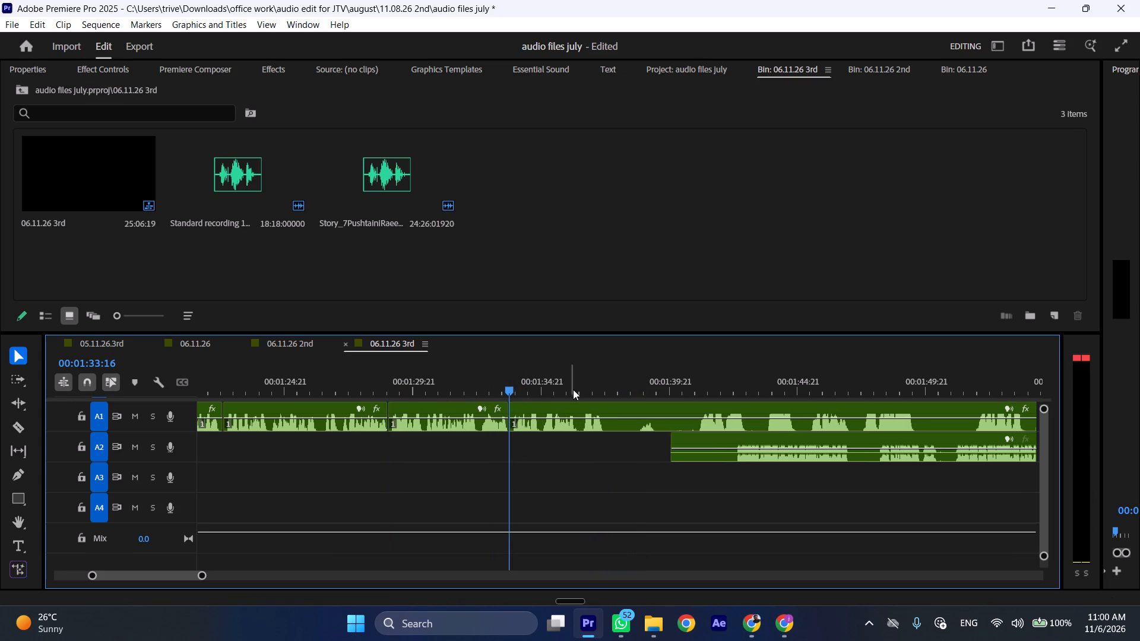
# Split the A1 clip at the end of its phrase, at 00:01:37:15.
pyautogui.moveTo(583, 386); pyautogui.dragTo(612, 391)
pyautogui.hotkey('shift', 'c')
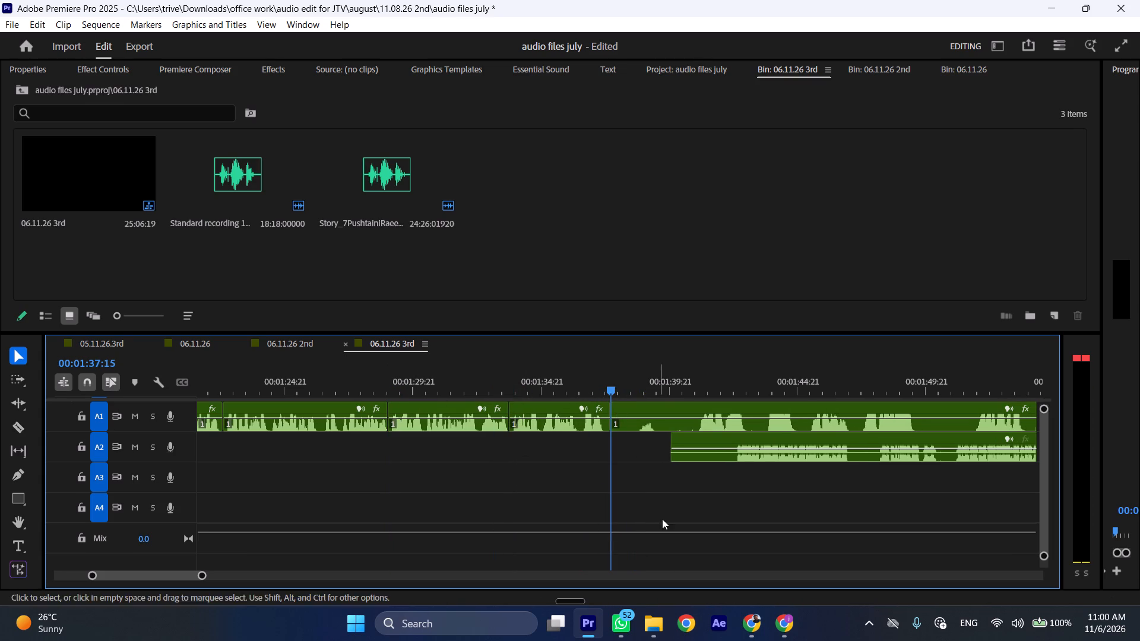
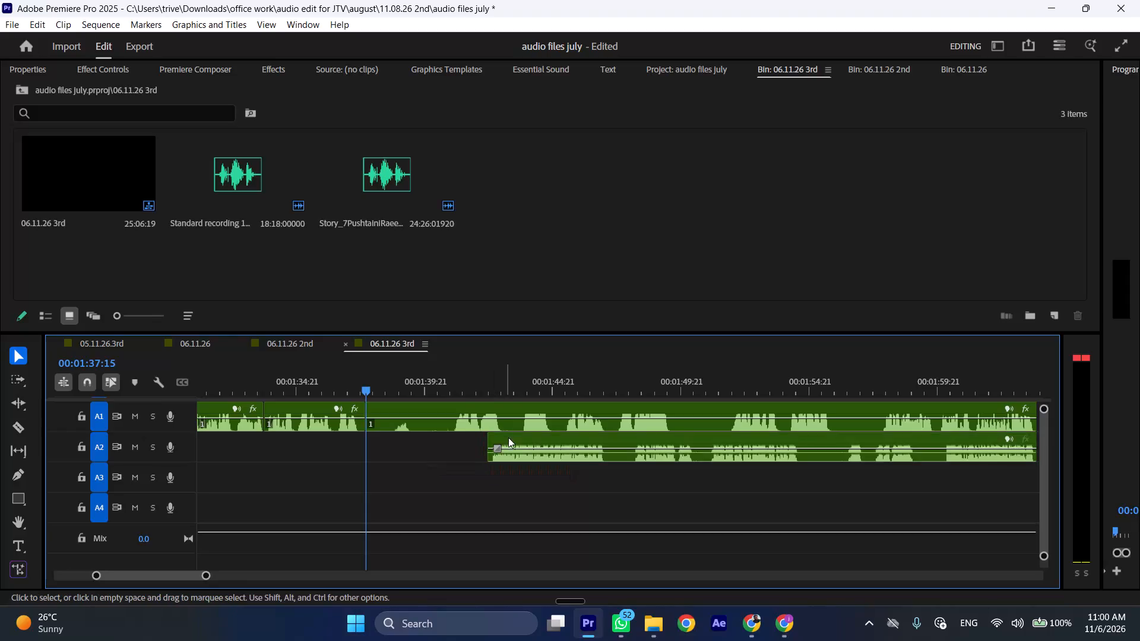
# Move the A2 clip to start at about 00:01:52:22, and cut the A1 pause from 00:01:37:15 to 00:01:40:22, closing the gap.
pyautogui.moveTo(517, 439); pyautogui.dragTo(787, 439)
pyautogui.click(452, 382)
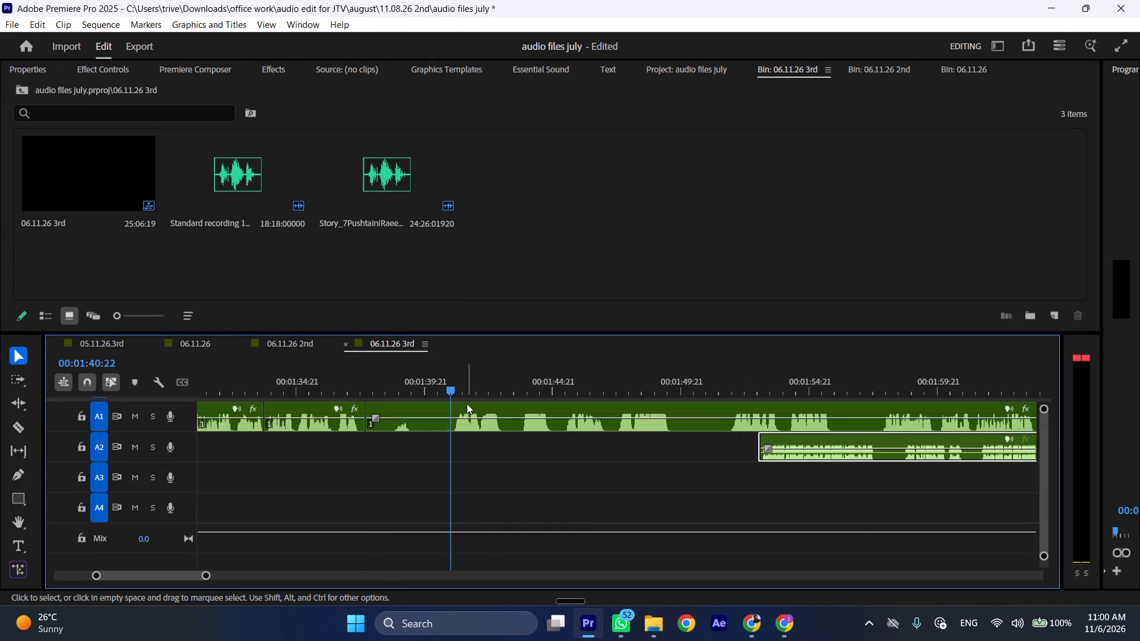
pyautogui.click(468, 405)
pyautogui.hotkey('shift', 'c')
pyautogui.hotkey('ctrl', 'shift', 'd')
# Play on through the A1 speech and cut out the pause from about 00:01:39:14 to 00:01:40:10, closing the gap.
pyautogui.press('space')
pyautogui.write('l')
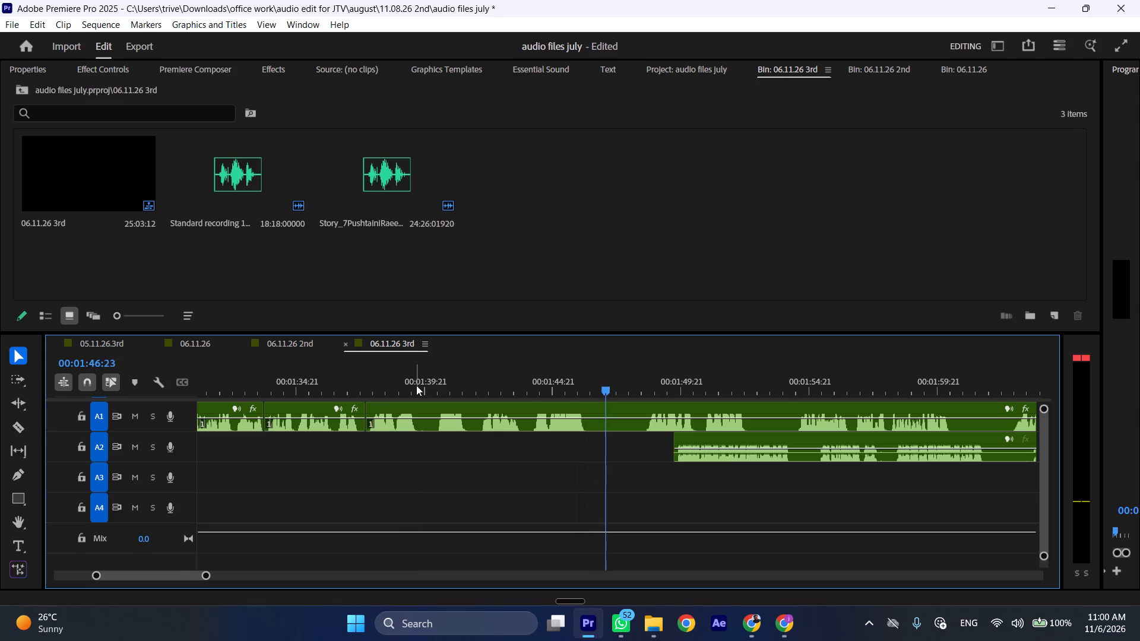
pyautogui.moveTo(416, 385); pyautogui.dragTo(439, 385)
pyautogui.hotkey('shift', 'c')
pyautogui.click(455, 430)
pyautogui.hotkey('shift', 'c')
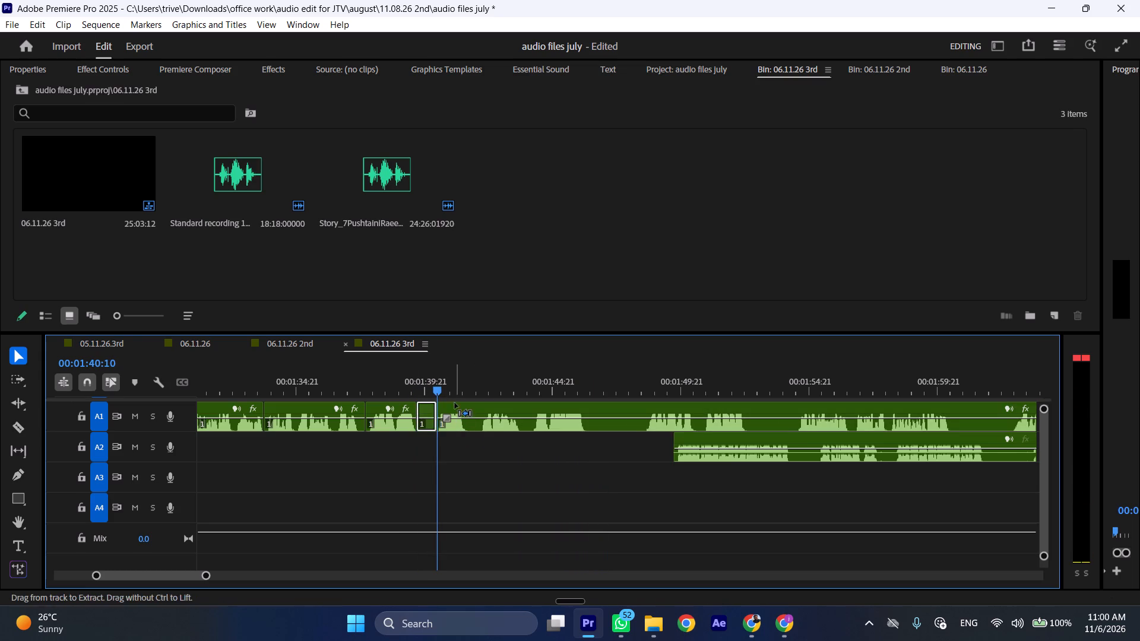
pyautogui.hotkey('ctrl', 'shift', 'd')
# Cut the short pause out of the A1 speech at about 00:01:40:20 and close the gap.
pyautogui.moveTo(441, 383); pyautogui.dragTo(462, 383)
pyautogui.hotkey('shift', 'c')
pyautogui.click(474, 407)
pyautogui.hotkey('shift', 'c')
pyautogui.hotkey('ctrl', 'shift', 'd')
# Cut the brief A1 pause from about 00:01:42:08 to 00:01:42:19 and close the gap across the tracks.
pyautogui.moveTo(480, 386); pyautogui.dragTo(487, 386)
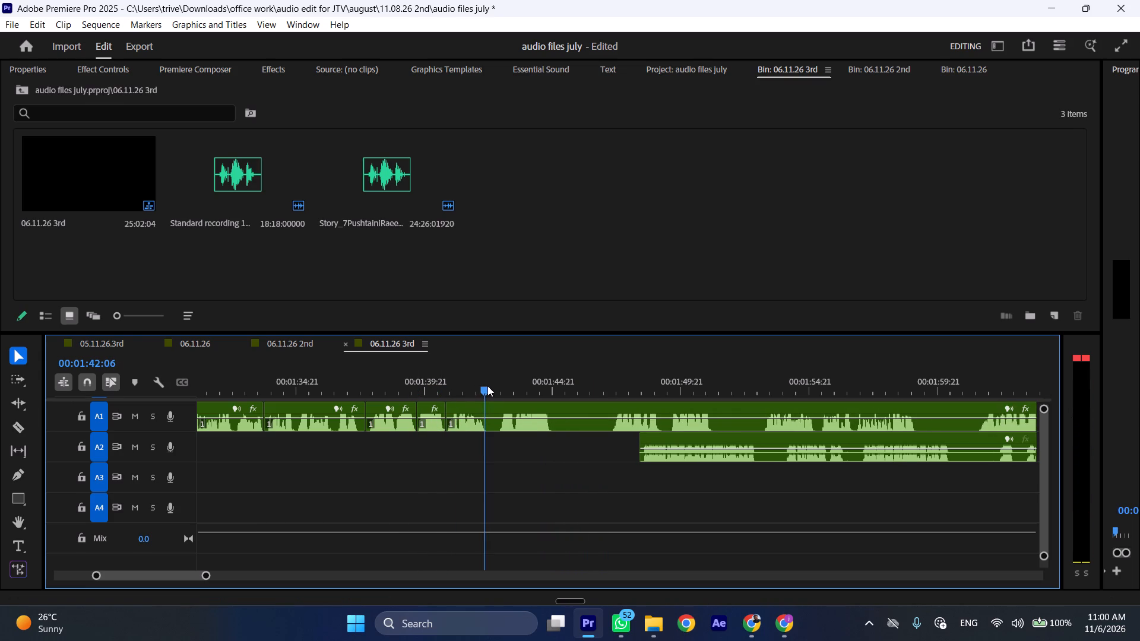
pyautogui.moveTo(487, 386); pyautogui.dragTo(497, 386)
pyautogui.hotkey('shift', 'c')
pyautogui.click(495, 394)
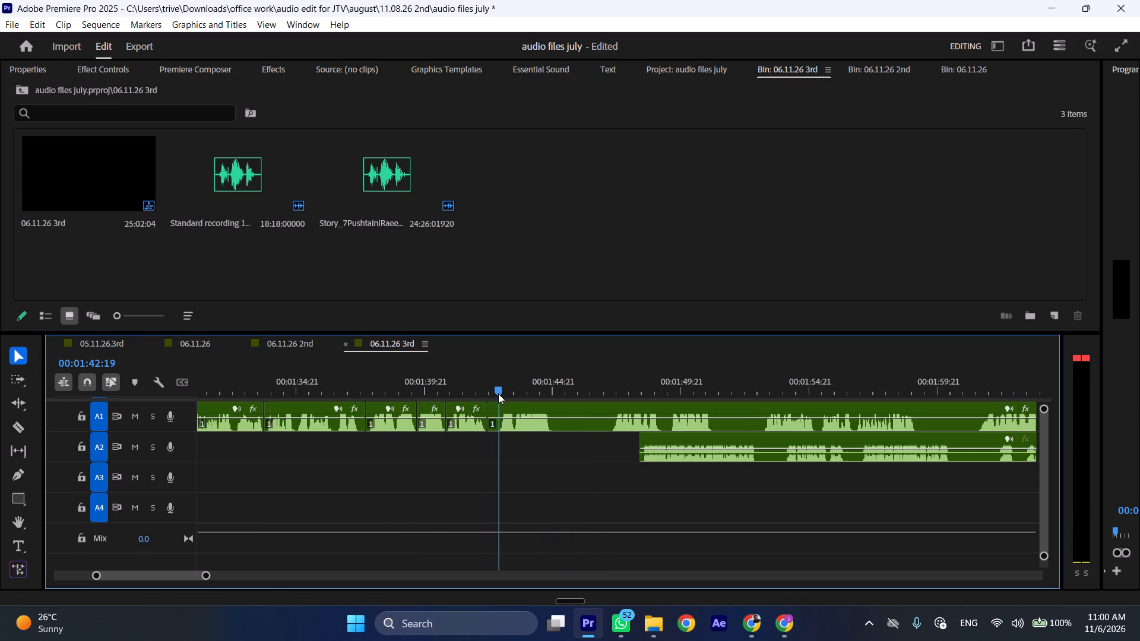
pyautogui.click(510, 406)
pyautogui.hotkey('shift', 'c')
pyautogui.hotkey('ctrl', 'shift', 'd')
# Cut the A1 pause from 00:01:44:14 to 00:01:46:17 and close the gap, moving the A2 clip later to about 00:01:59:08 beforehand.
pyautogui.click(544, 388)
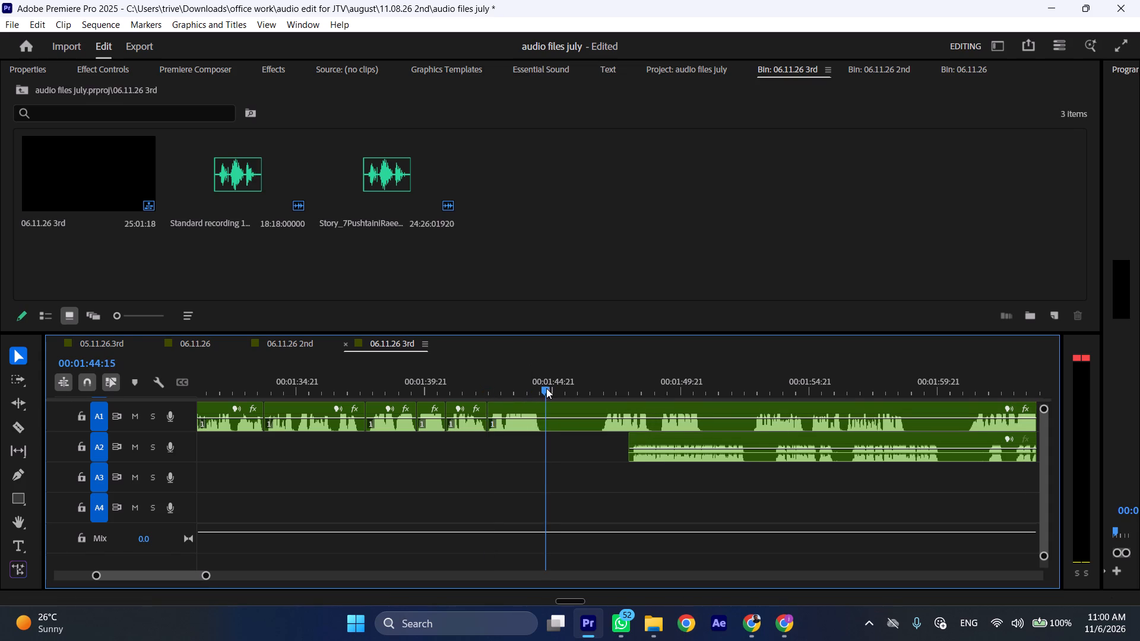
pyautogui.hotkey('shift', 'c')
pyautogui.scroll(-5, 574, 445)
pyautogui.moveTo(549, 439); pyautogui.dragTo(843, 439)
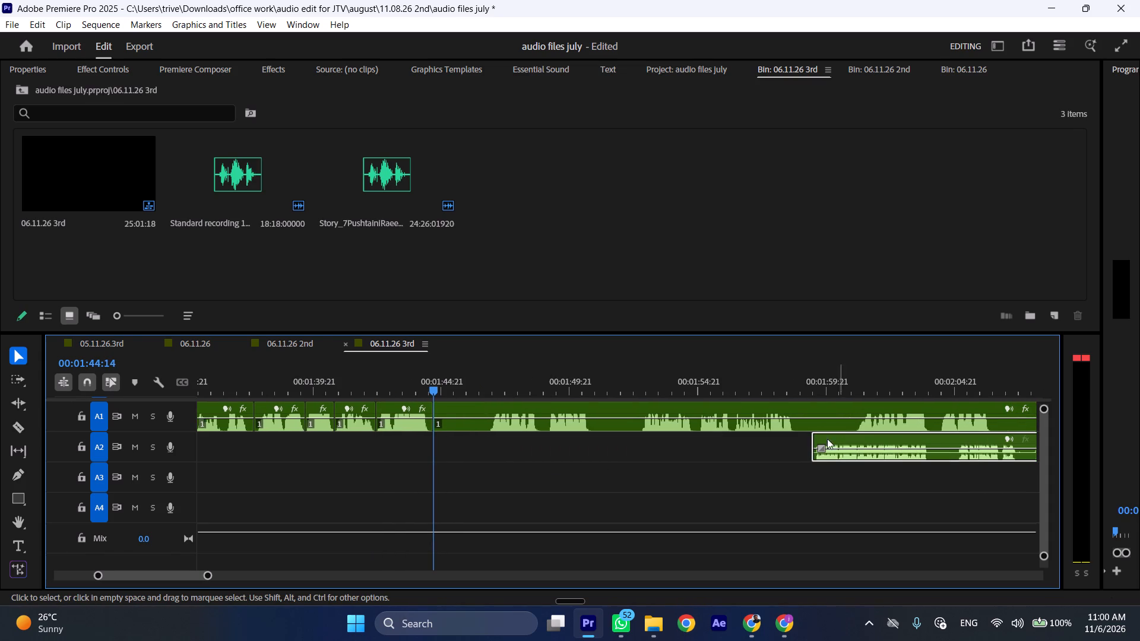
pyautogui.moveTo(498, 389); pyautogui.dragTo(490, 389)
pyautogui.click(503, 404)
pyautogui.hotkey('shift', 'c')
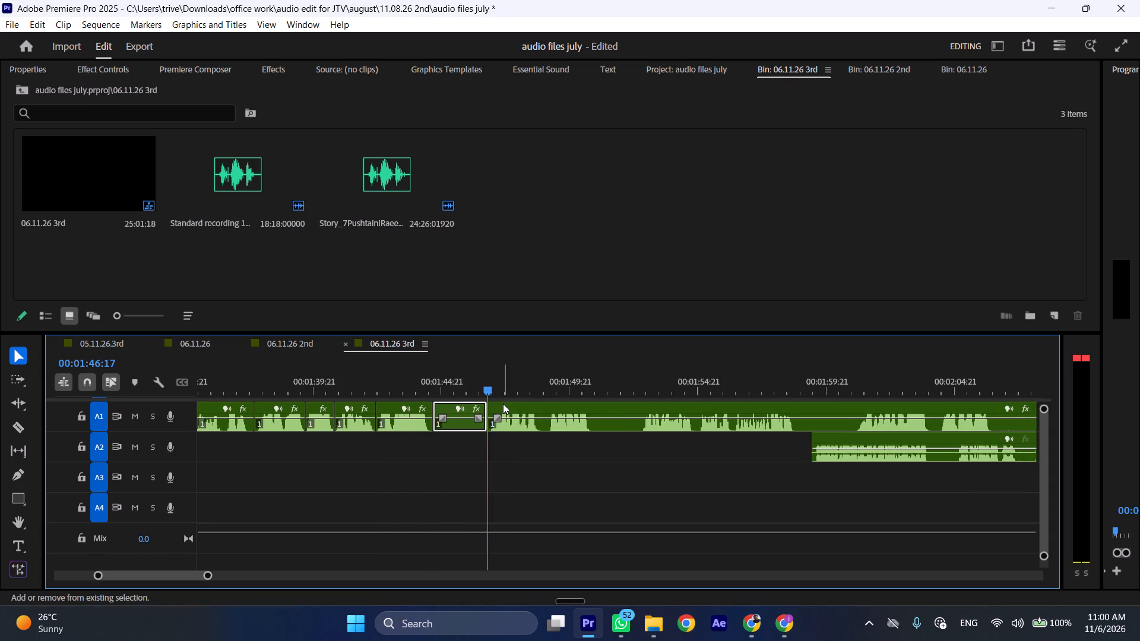
pyautogui.hotkey('ctrl', 'shift', 'd')
# Play on through the A1 speech and cut out the brief pause from 00:01:46:14 to 00:01:46:20, closing the gap.
pyautogui.press('space')
pyautogui.write('l')
pyautogui.scroll(-5, 511, 430)
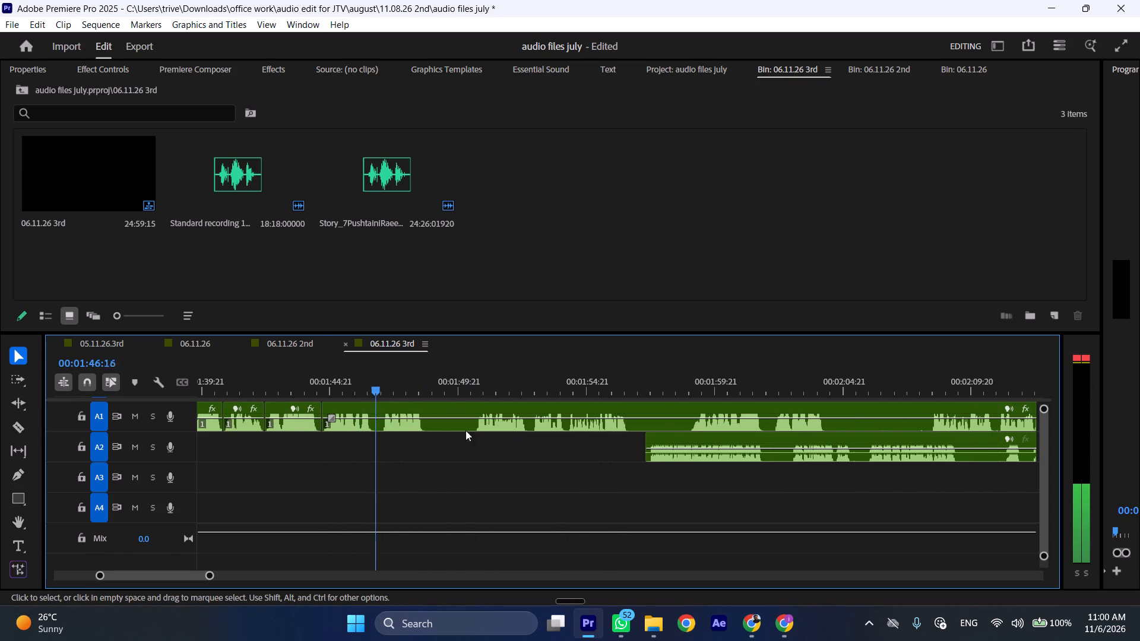
pyautogui.click(377, 383)
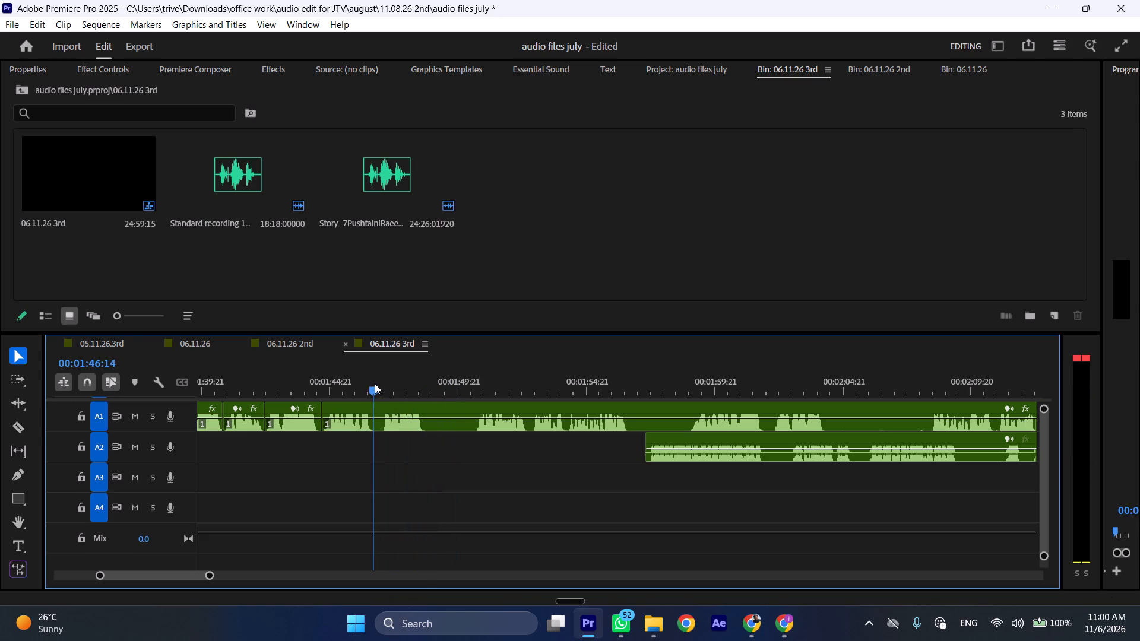
pyautogui.hotkey('shift', 'c')
pyautogui.click(404, 418)
pyautogui.hotkey('shift', 'c')
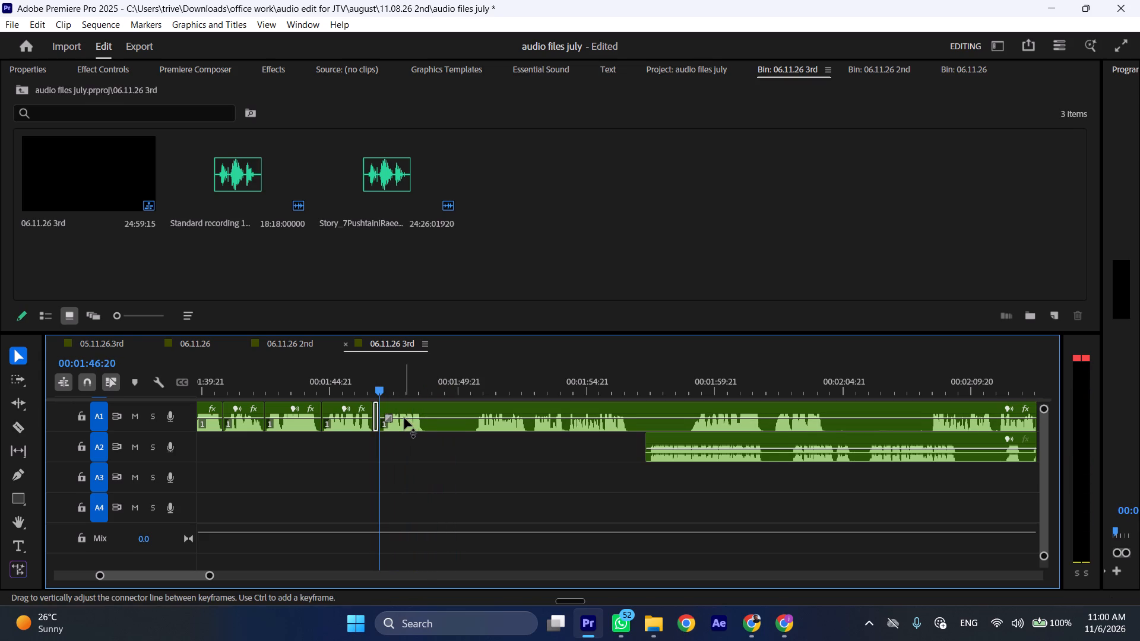
pyautogui.hotkey('ctrl', 'shift', 'd')
# Cut the pause out of the A1 speech from about 00:01:48:09 to 00:01:50:07 and close the gap.
pyautogui.moveTo(411, 384); pyautogui.dragTo(470, 384)
pyautogui.hotkey('shift', 'c')
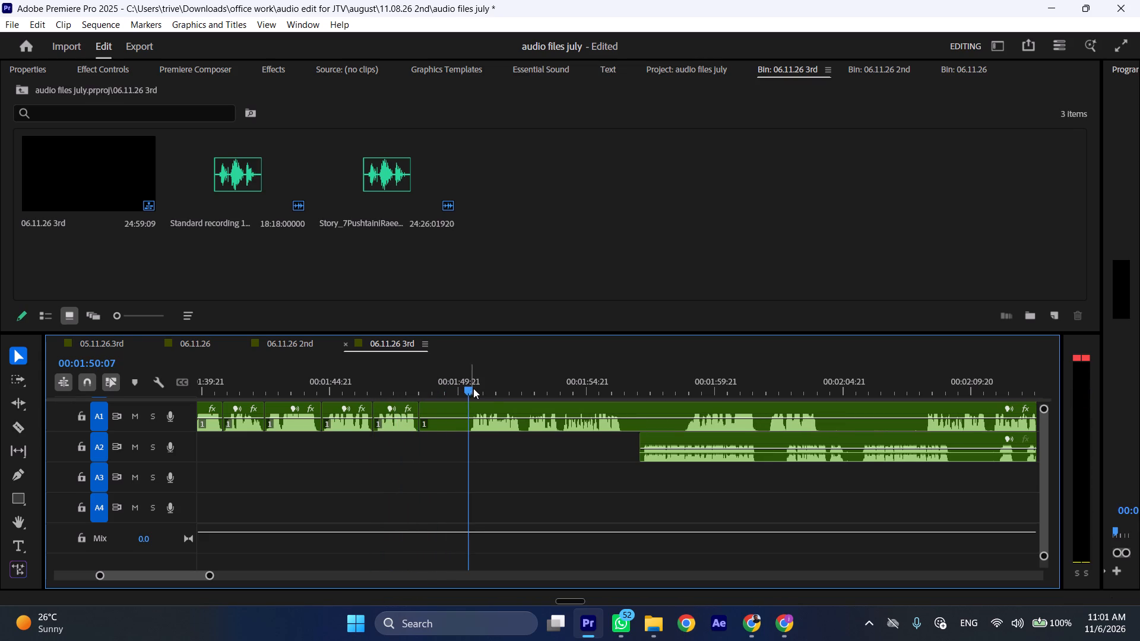
pyautogui.click(489, 404)
pyautogui.hotkey('shift', 'c')
pyautogui.hotkey('ctrl', 'shift', 'd')
# While playing on through the A1 speech, move the A2 clip later to start at about 00:02:04:12.
pyautogui.press('space')
pyautogui.press('l')
pyautogui.scroll(-6, 527, 475)
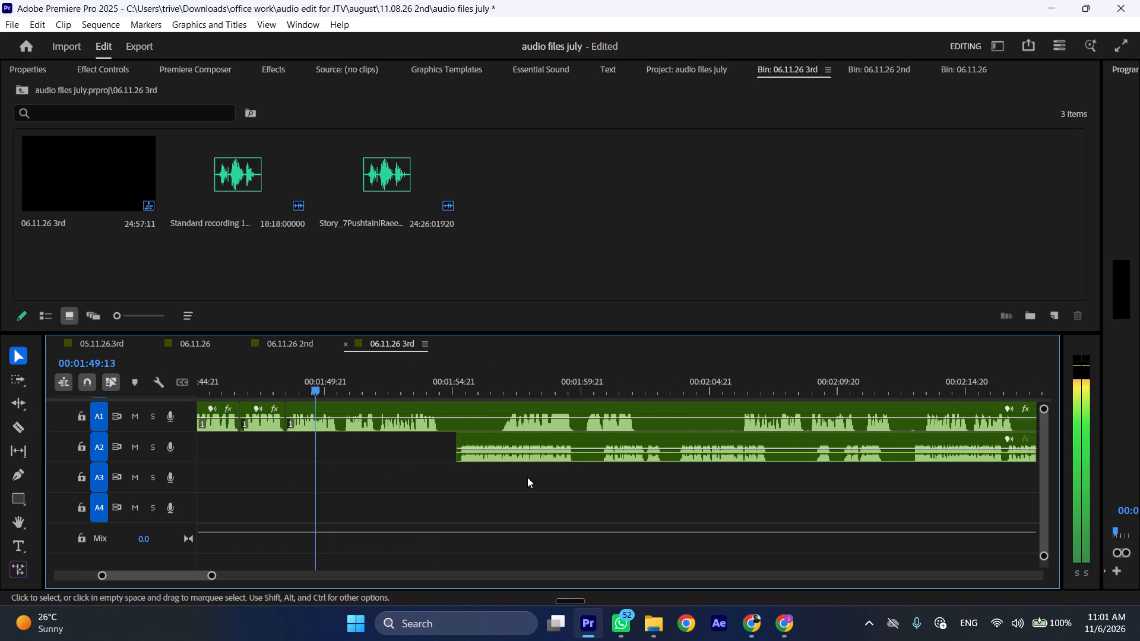
pyautogui.moveTo(484, 435); pyautogui.dragTo(728, 436)
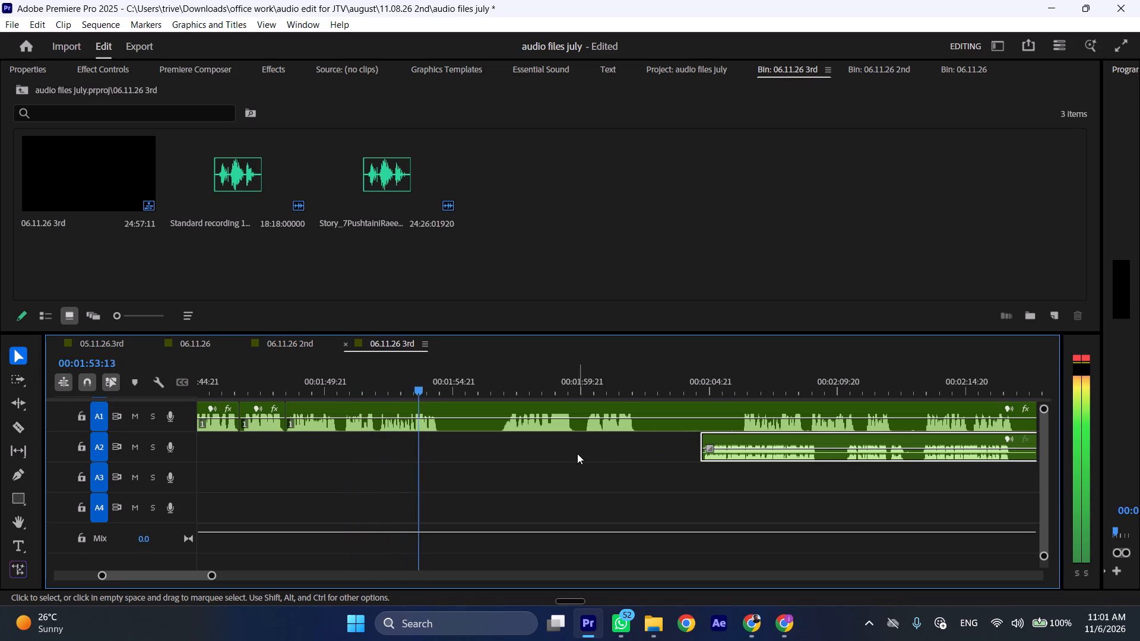
# Play to the end of the A1 phrase and split the clip at 00:01:54:12, where its pause starts.
pyautogui.press('space')
pyautogui.press('space')
pyautogui.press('space')
pyautogui.hotkey('shift', 'c')
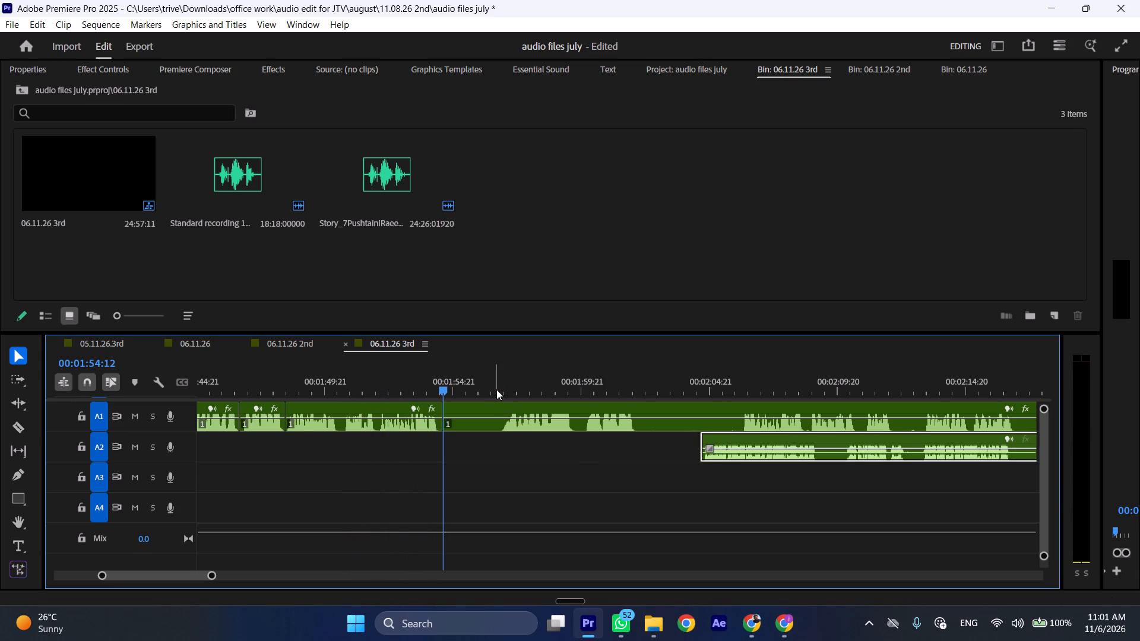
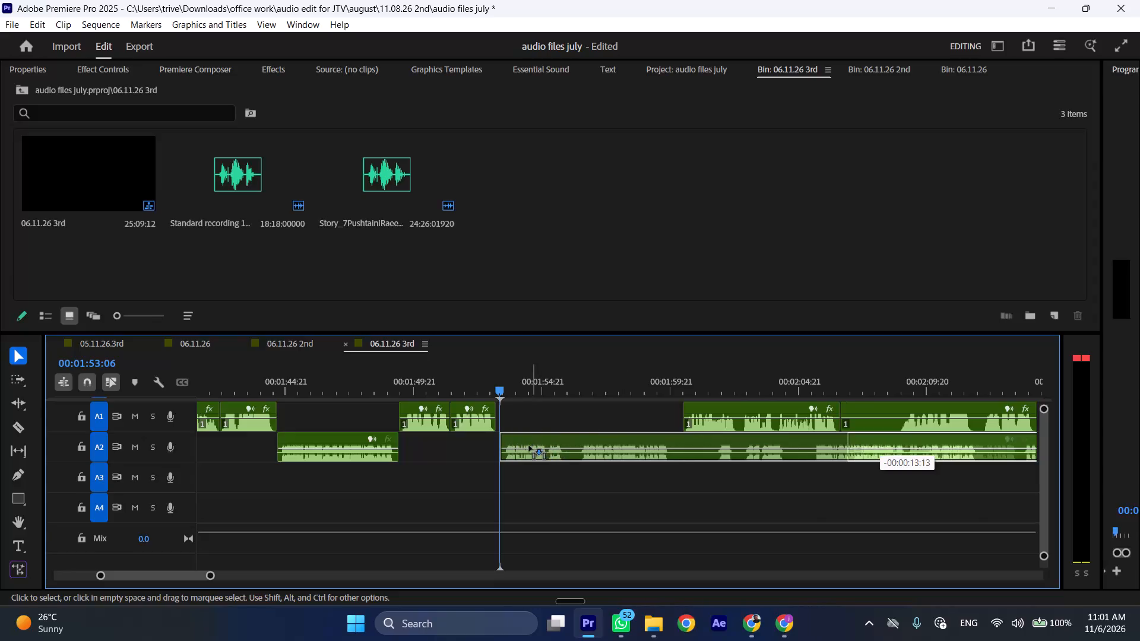
# Play the A2 clip's opening speech and cut out its pause from about 00:01:54:23 to 00:01:56:06, closing the gap.
pyautogui.press('space')
pyautogui.write('l')
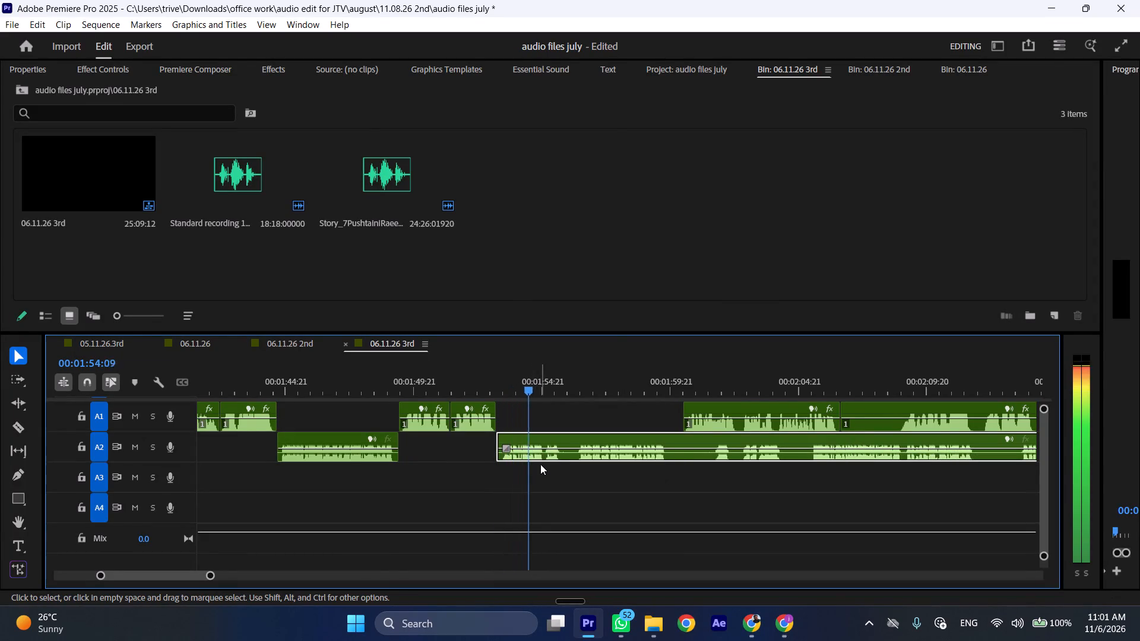
pyautogui.scroll(-6, 540, 464)
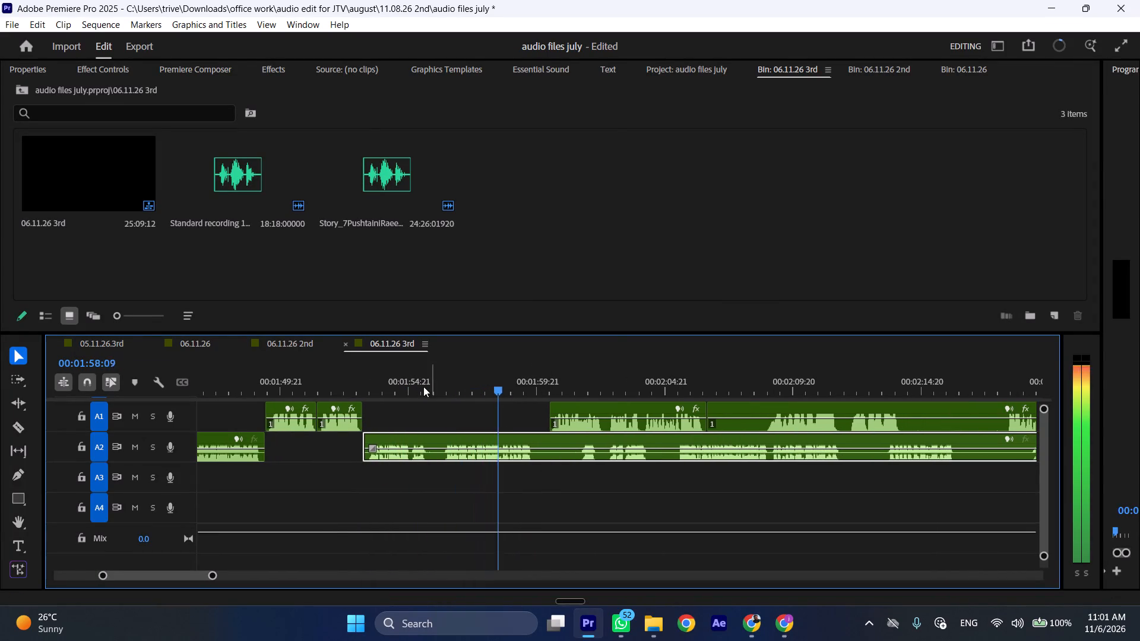
pyautogui.click(414, 386)
pyautogui.write('C')
pyautogui.press('space')
pyautogui.click(446, 389)
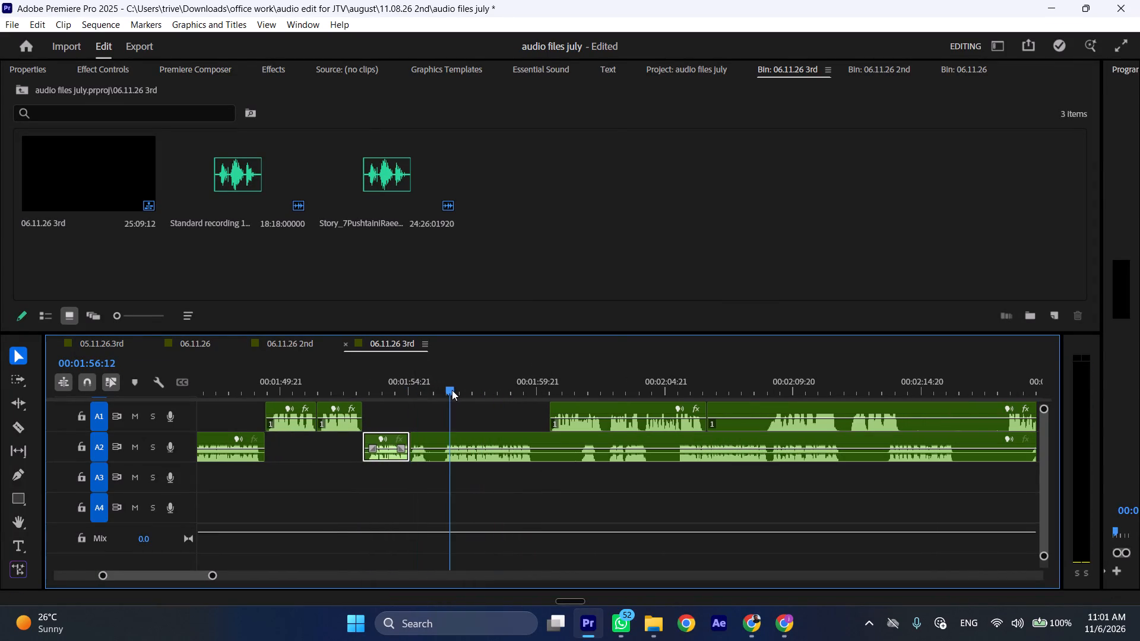
pyautogui.keyDown('shift'); pyautogui.click(468, 441); pyautogui.keyUp('shift')
pyautogui.hotkey('shift', 'c')
pyautogui.hotkey('ctrl', 'shift', 'd')
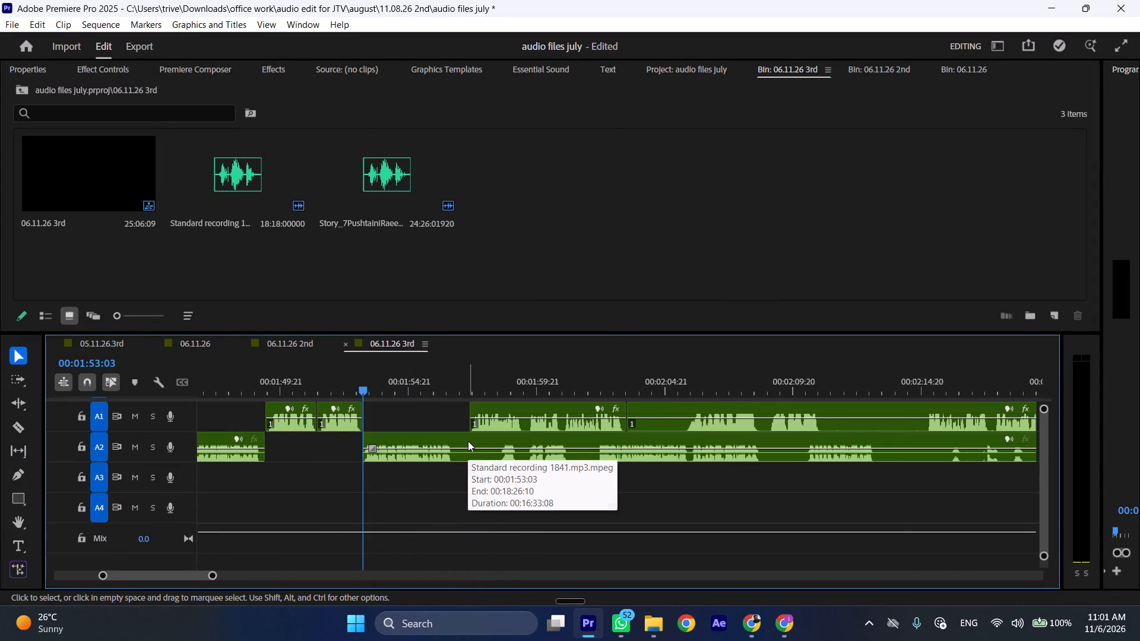
pyautogui.hotkey('ctrl', 'z')
pyautogui.click(424, 456)
pyautogui.hotkey('ctrl', 'shift', 'd')
# Play on to the end of the A2 phrase and split the A2 clip at 00:01:58:16, where its pause starts.
pyautogui.press('space')
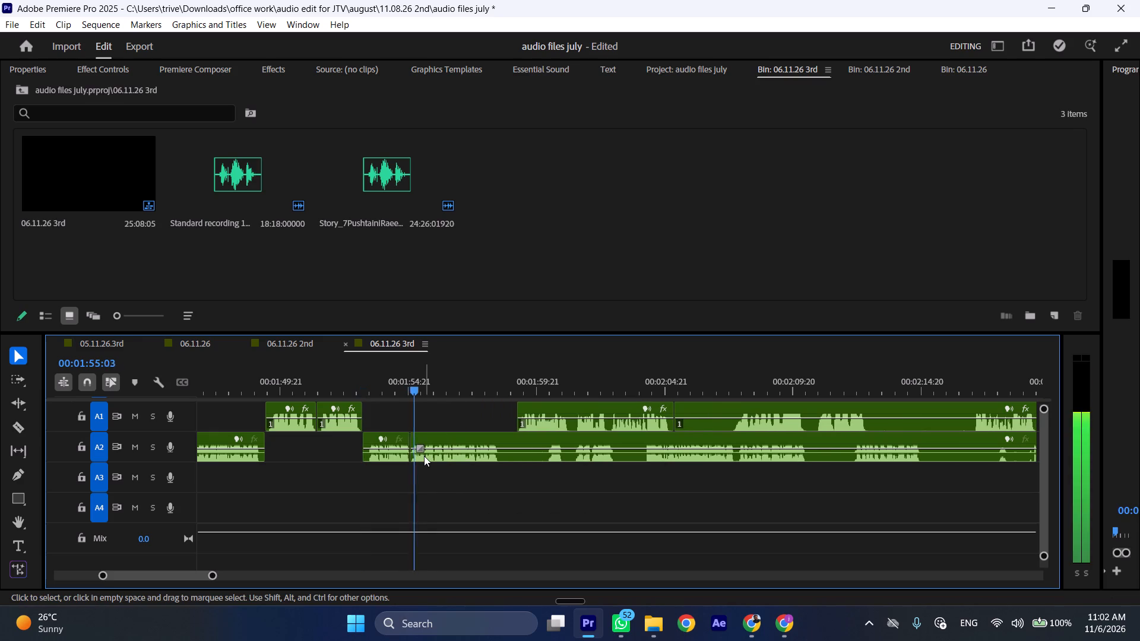
pyautogui.write('kll')
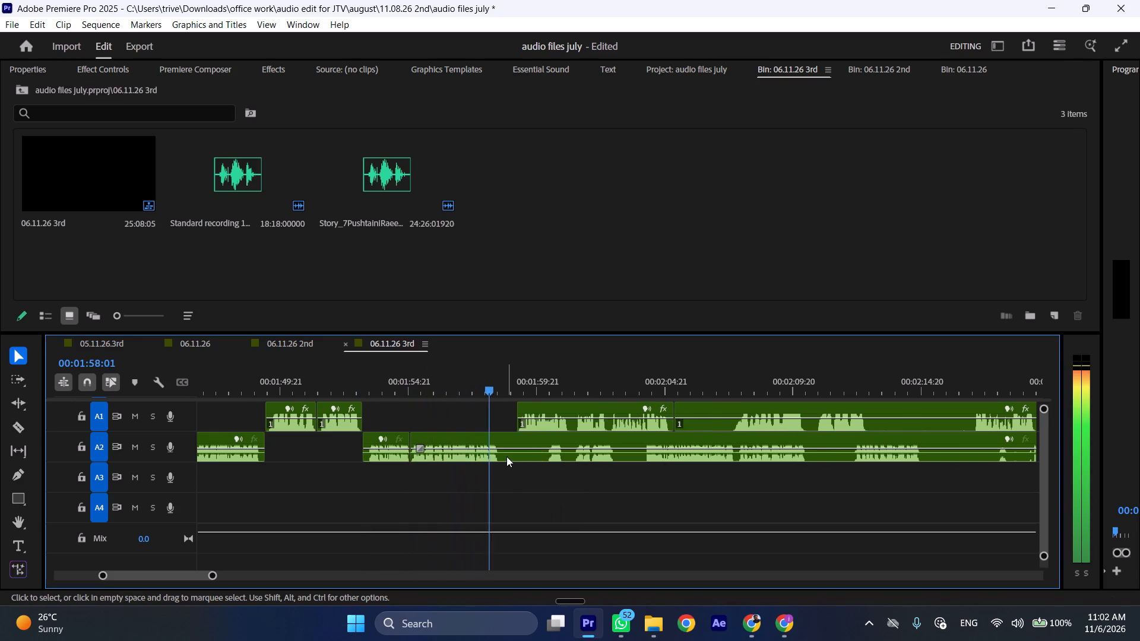
pyautogui.press('space')
pyautogui.click(506, 456)
pyautogui.hotkey('shift', 'c')
# Move the following A1 clip to start at 00:01:58:16 and the remaining A2 clip later to start at about 00:02:08:08.
pyautogui.moveTo(536, 407); pyautogui.dragTo(524, 409)
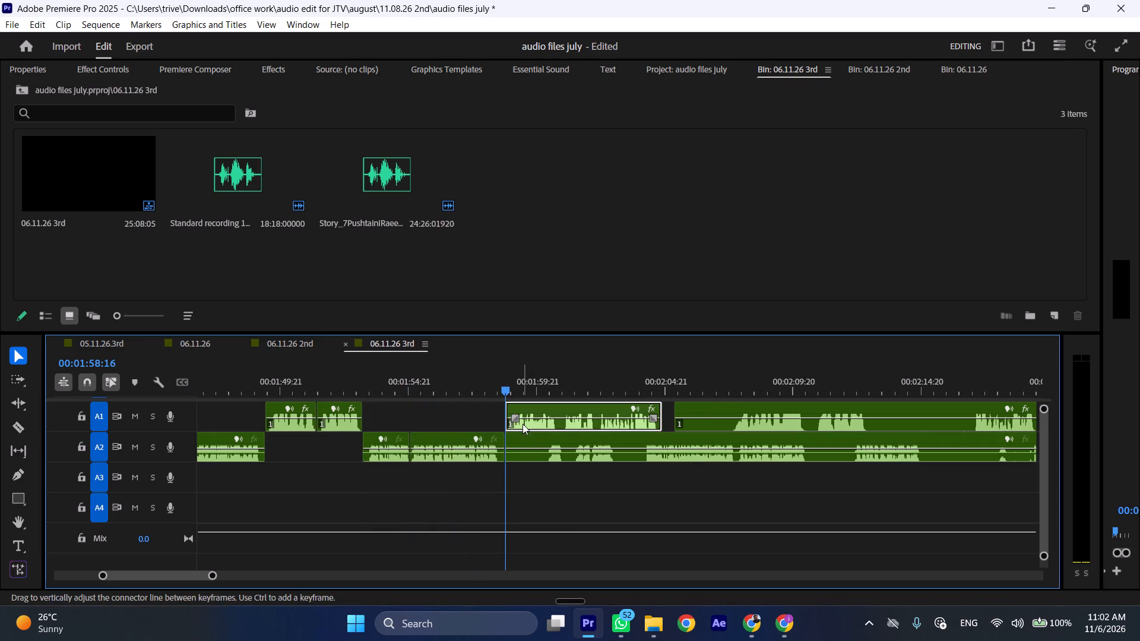
pyautogui.moveTo(514, 439); pyautogui.dragTo(554, 443)
pyautogui.moveTo(582, 441); pyautogui.dragTo(791, 441)
# Play on through the repositioned A1 clip to the end of its speech at about 00:02:04:15.
pyautogui.press('space')
pyautogui.press('l')
pyautogui.scroll(-5, 662, 496)
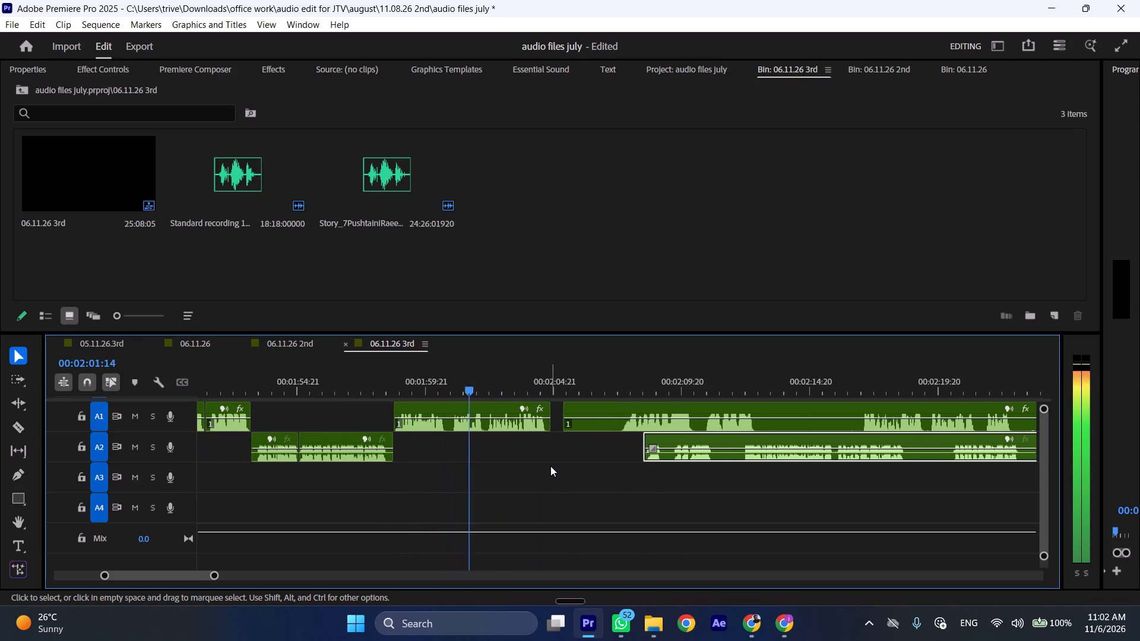
pyautogui.press('space')
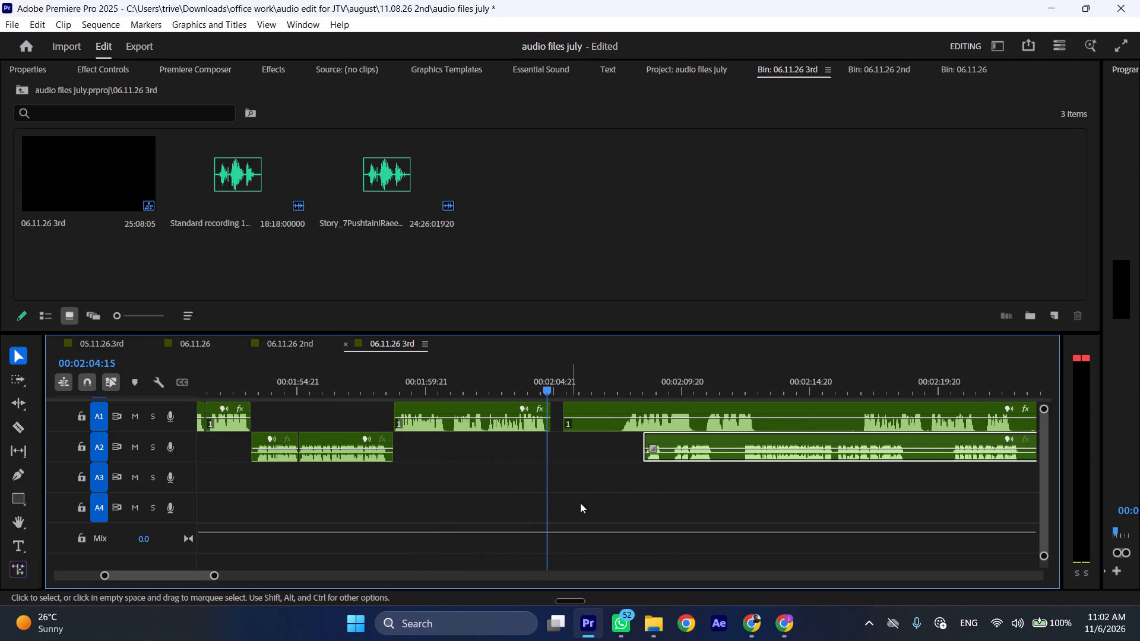
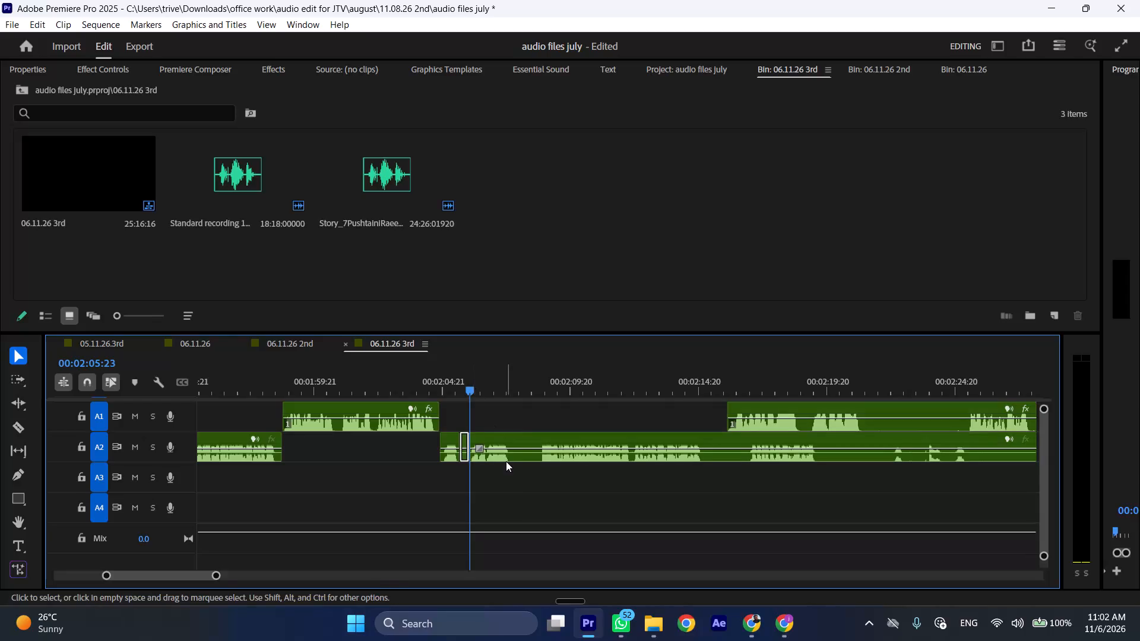
# Remove the short pause in the A2 clip from about 00:02:05:14 to 00:02:05:23, closing the gap.
pyautogui.hotkey('ctrl', 'shift', 'd')
# Split the A2 clip at 00:02:07:06, just after the speech phrase ends and its next pause begins.
pyautogui.moveTo(494, 381); pyautogui.dragTo(501, 381)
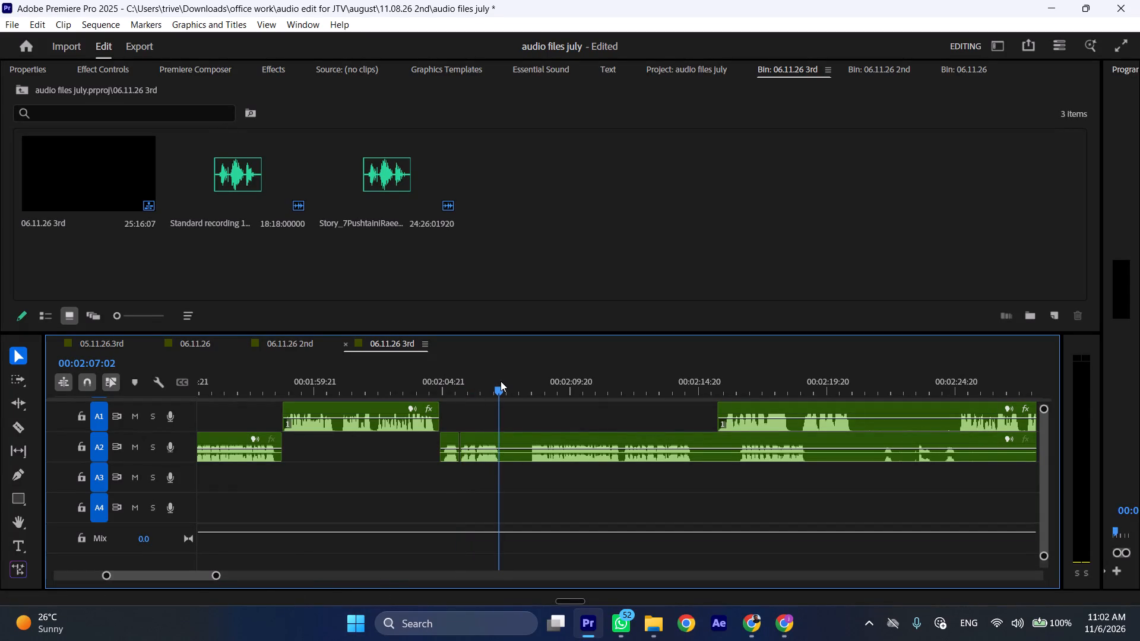
pyautogui.hotkey('shift', 'c')
pyautogui.hotkey('ctrl', 'z')
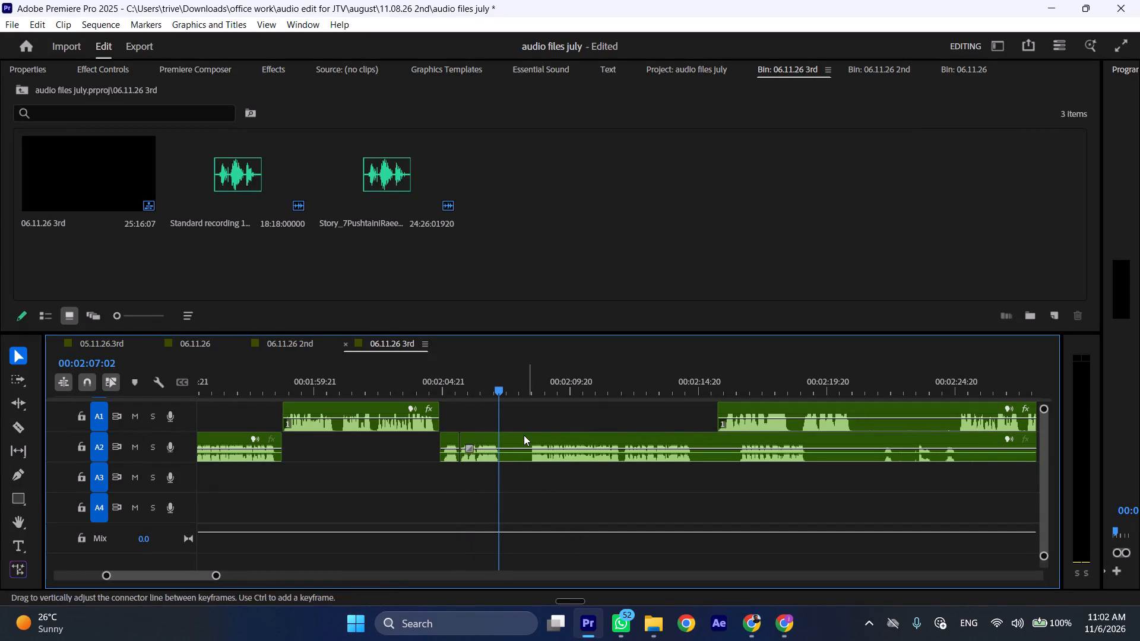
pyautogui.click(499, 389)
pyautogui.hotkey('shift', 'c')
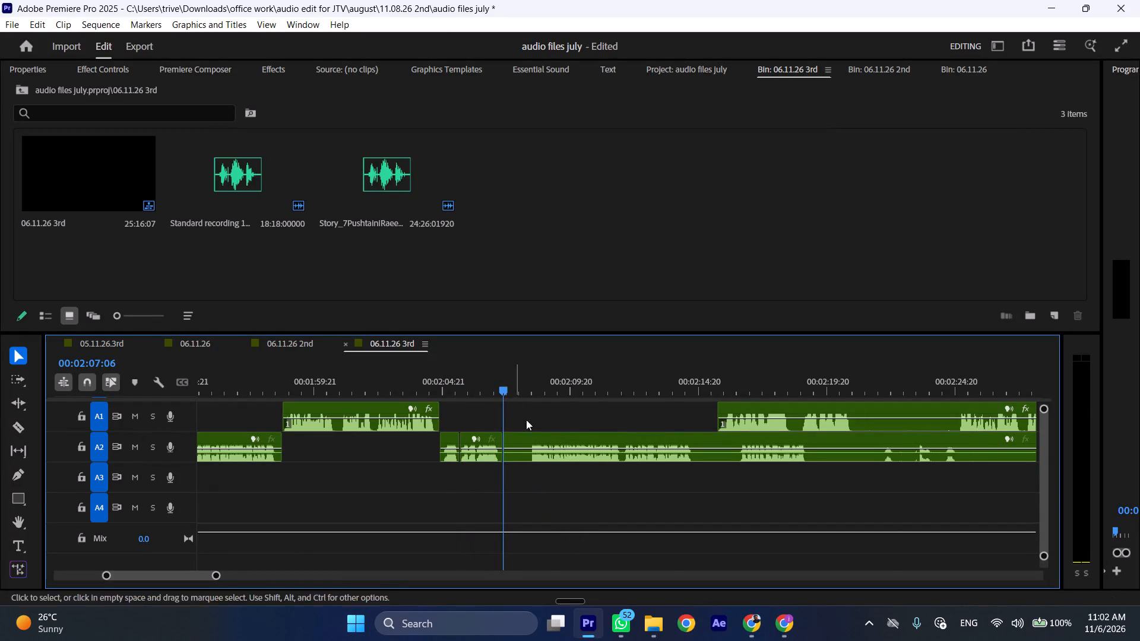
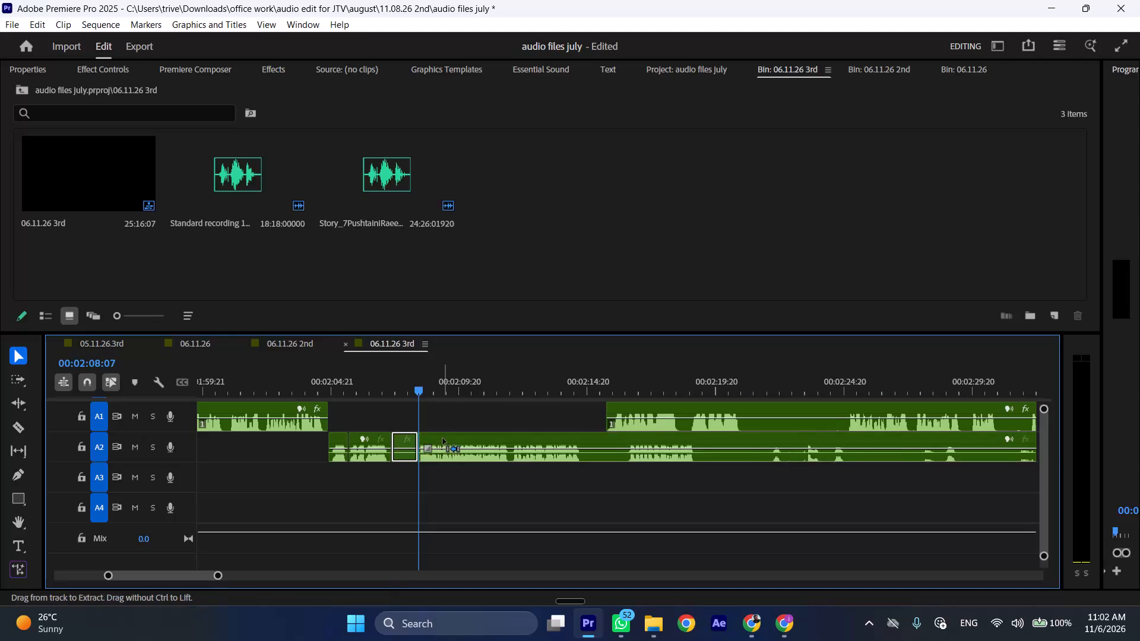
# Remove the A2 pause from 00:02:07:06 to 00:02:08:07, closing the gap, and play on through the following speech.
pyautogui.press('space')
pyautogui.write('l')
pyautogui.scroll(-6, 462, 451)
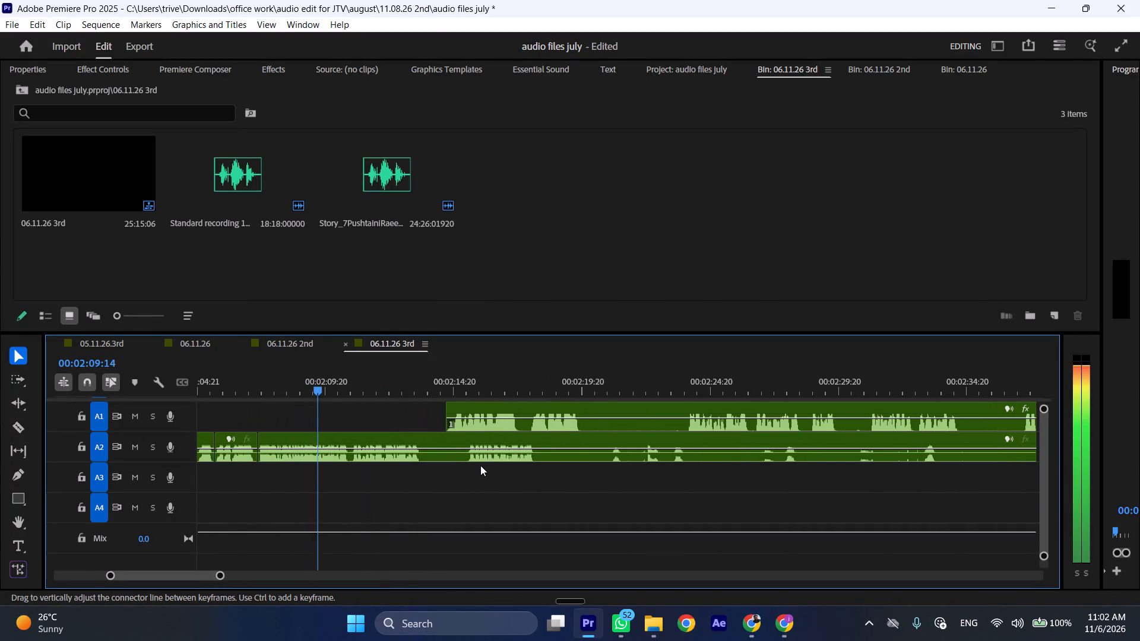
pyautogui.scroll(-3, 403, 477)
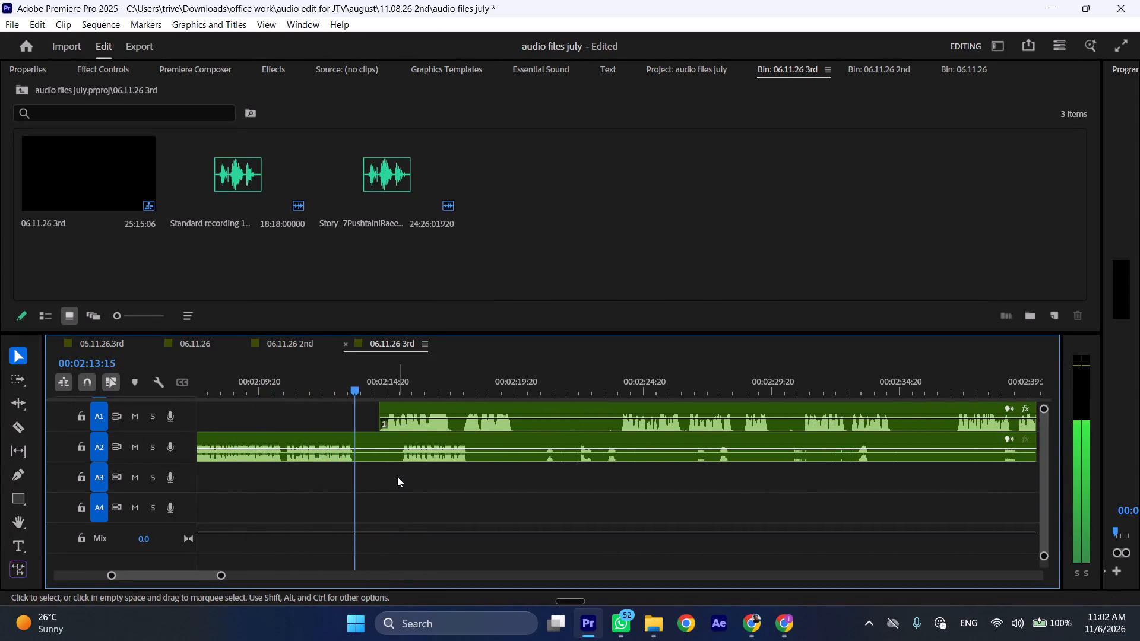
# Split the A2 clip at 00:02:13:17, where its speech phrase ends, and move the A1 clip earlier to start at that cut.
pyautogui.press('space')
pyautogui.write('C')
pyautogui.moveTo(403, 408); pyautogui.dragTo(378, 409)
# Move the A2 clip after the cut later along its track to start at about 00:02:21, clear of the A1 speech.
pyautogui.moveTo(377, 439); pyautogui.dragTo(397, 440)
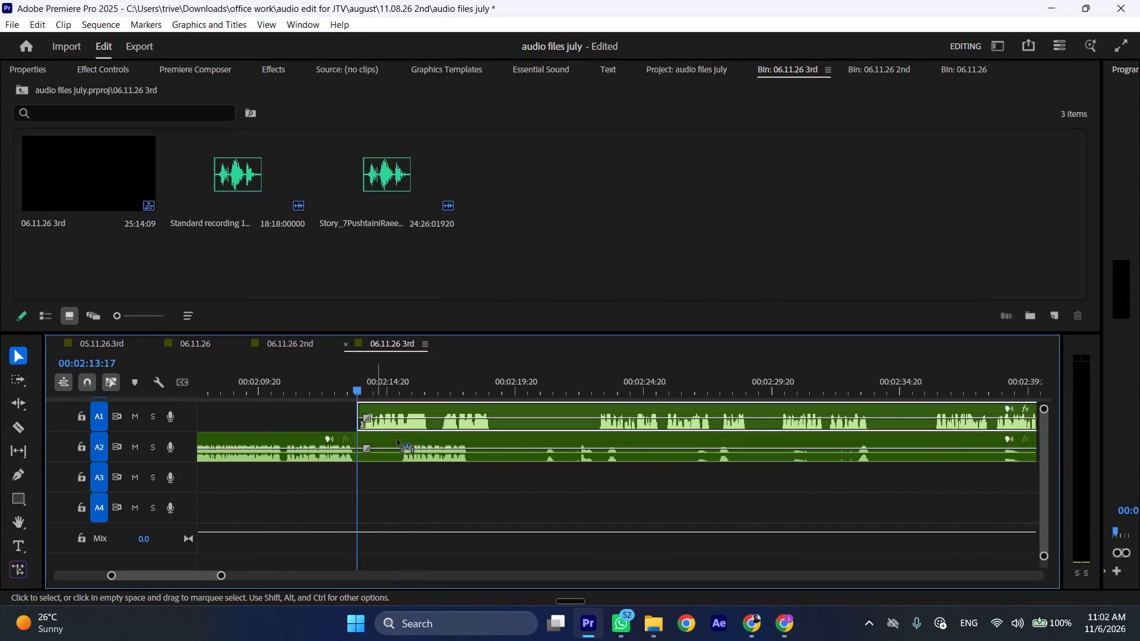
pyautogui.moveTo(397, 440); pyautogui.dragTo(570, 439)
# Remove the short pause in the A1 clip from about 00:02:16:12 to 00:02:16:24, closing the gap.
pyautogui.press('space')
pyautogui.write('l')
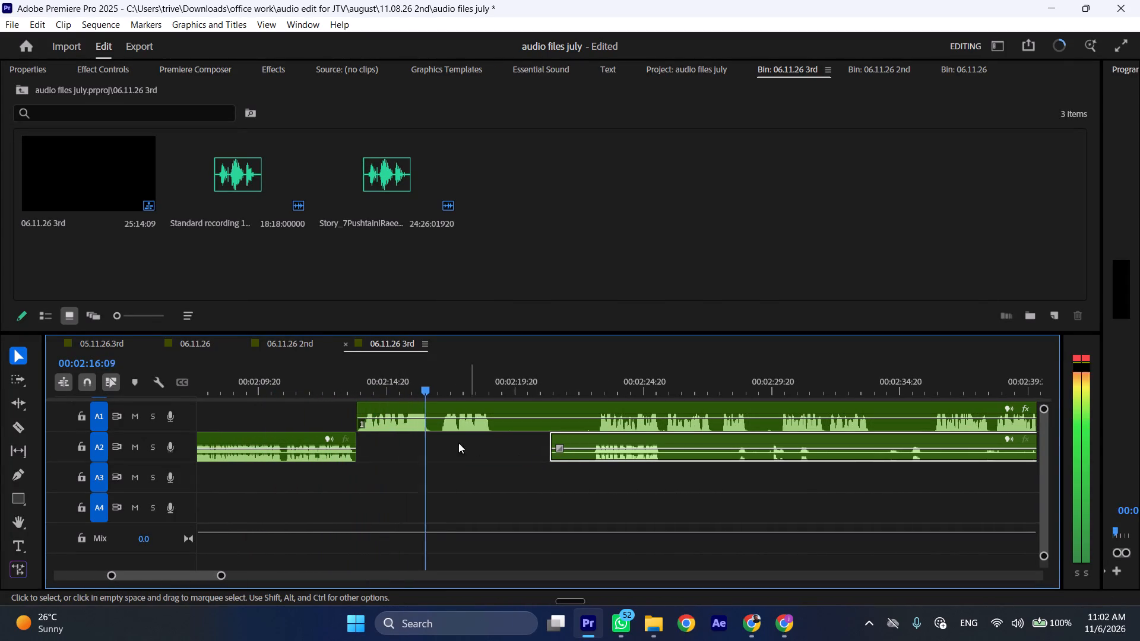
pyautogui.moveTo(430, 382); pyautogui.dragTo(438, 382)
pyautogui.hotkey('shift', 'c')
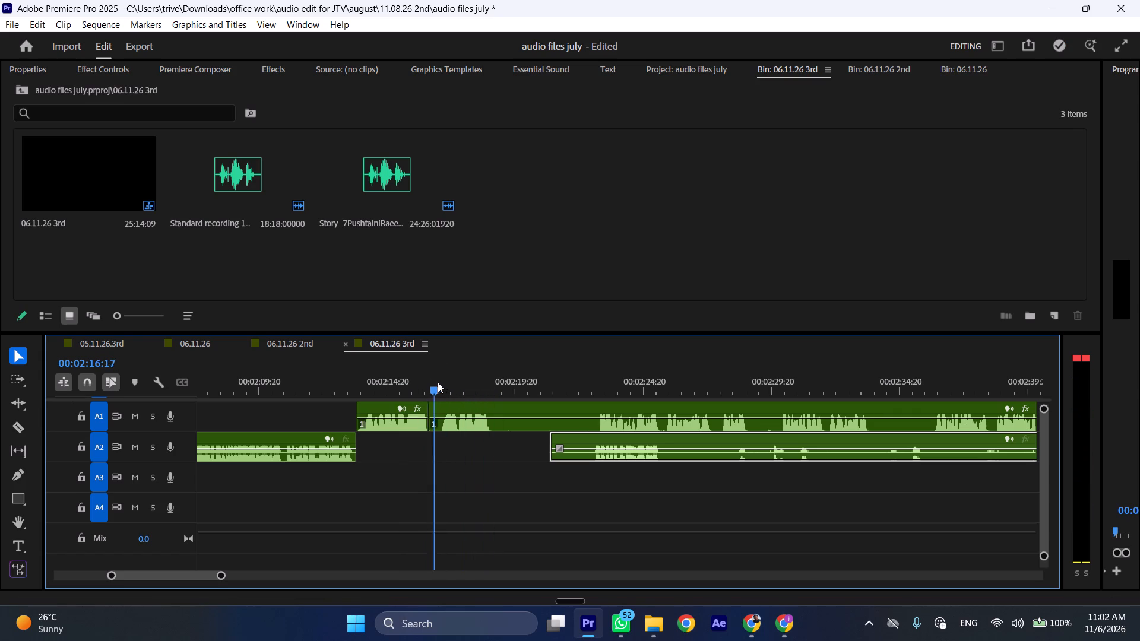
pyautogui.moveTo(438, 382); pyautogui.dragTo(442, 382)
pyautogui.click(451, 411)
pyautogui.hotkey('shift', 'c')
pyautogui.hotkey('ctrl', 'shift', 'd')
# Split the A1 clip at 00:02:18:10, just after its second speech phrase ends and the long pause begins.
pyautogui.moveTo(474, 391); pyautogui.dragTo(480, 391)
pyautogui.hotkey('shift', 'c')
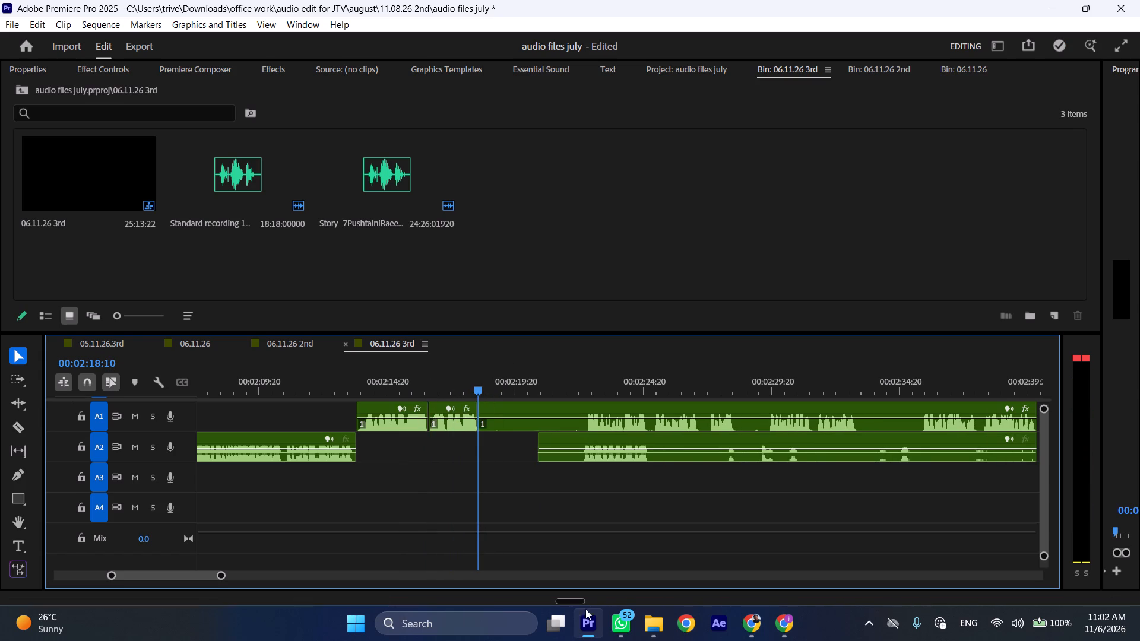
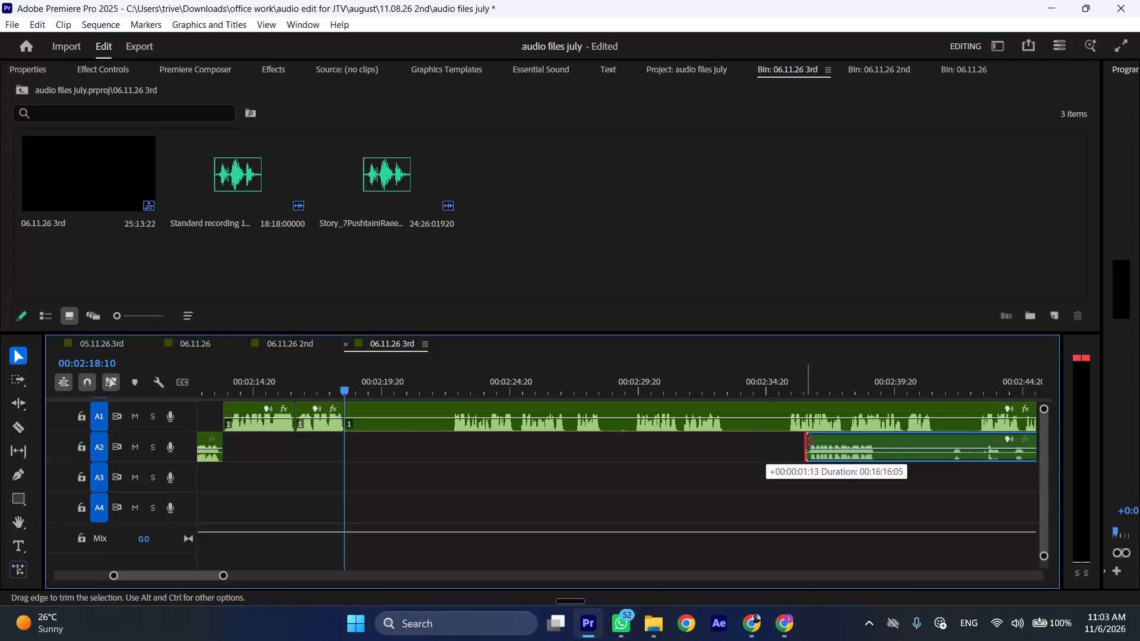
# Split the A1 clip at 00:02:22:13, where speech resumes, and remove the long pause starting at 00:02:18:10, closing the gap.
pyautogui.click(449, 386)
pyautogui.click(472, 413)
pyautogui.hotkey('shift', 'c')
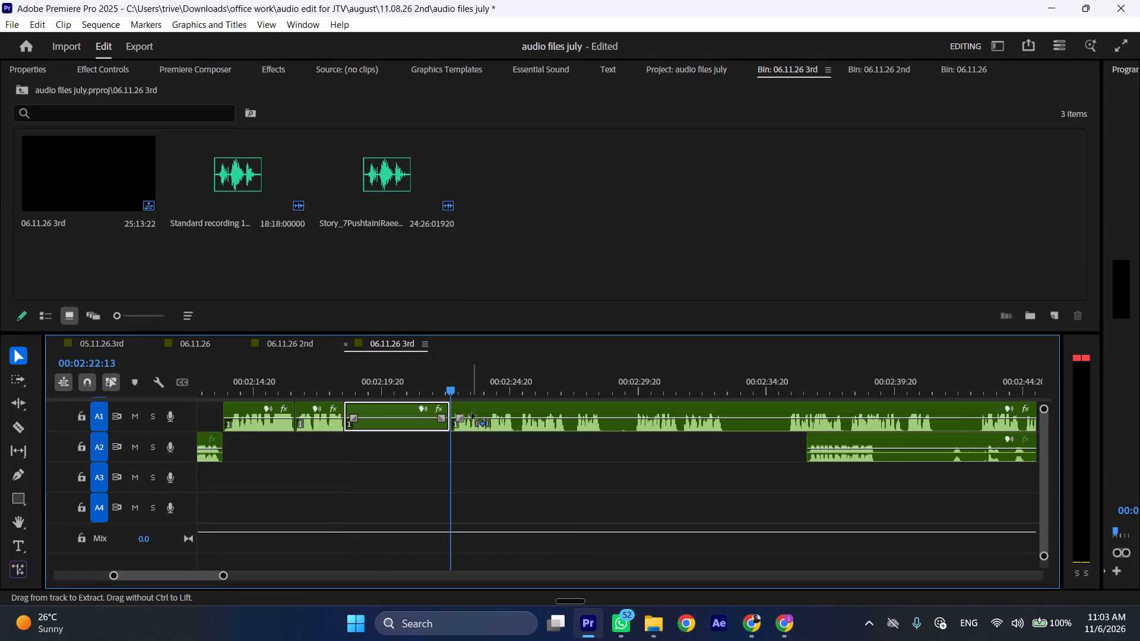
pyautogui.hotkey('ctrl', 'shift', 'd')
# Remove the A1 portion from about 00:02:23:04 to 00:02:25:16, including the short phrase before the pause, closing the gap.
pyautogui.press('space')
pyautogui.write('l')
pyautogui.scroll(-6, 529, 444)
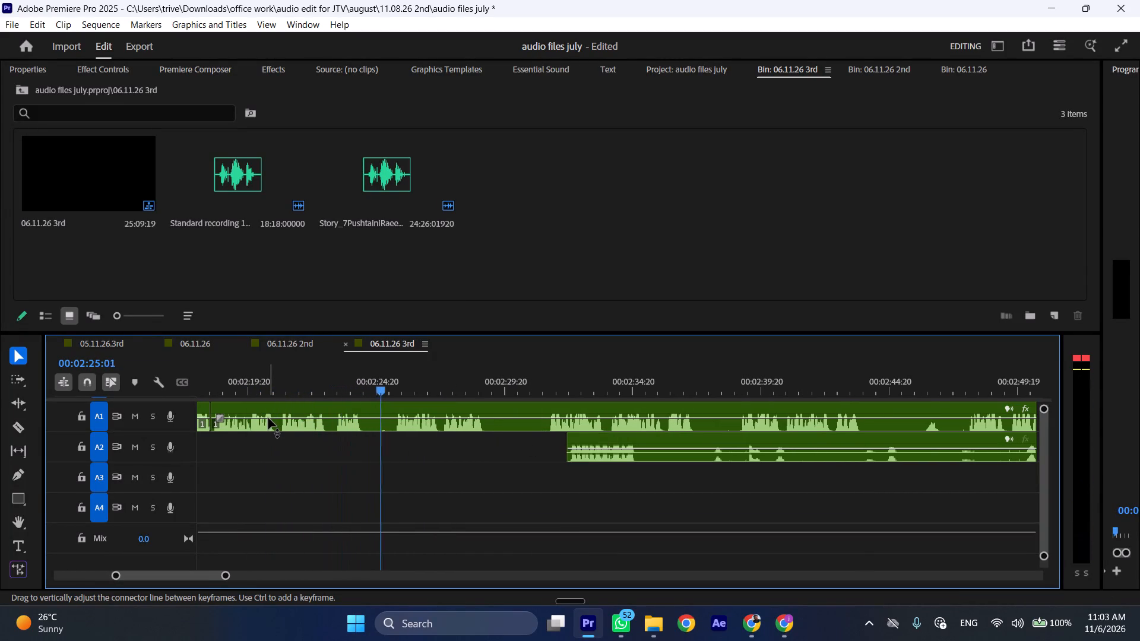
pyautogui.click(330, 388)
pyautogui.hotkey('shift', 'c')
pyautogui.moveTo(347, 387); pyautogui.dragTo(399, 387)
pyautogui.click(399, 387)
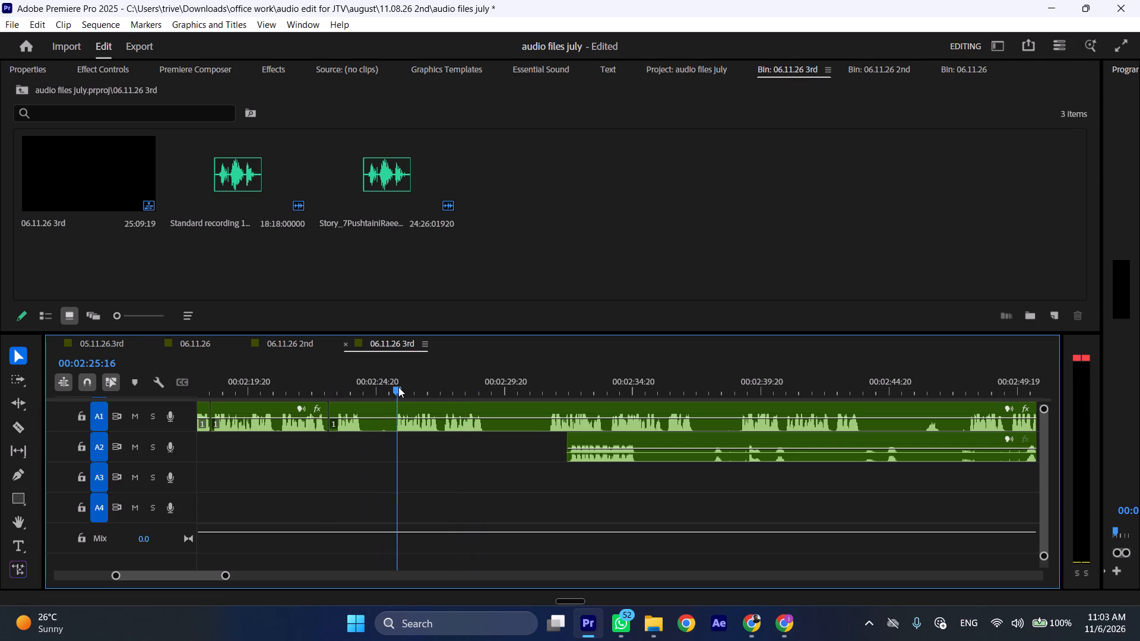
pyautogui.click(404, 423)
pyautogui.hotkey('shift', 'c')
pyautogui.hotkey('ctrl', 'shift', 'd')
# Split the A1 clip at 00:02:26:19, where its speech ends, and move the A2 clip earlier to start at that cut.
pyautogui.press('space')
pyautogui.write('l')
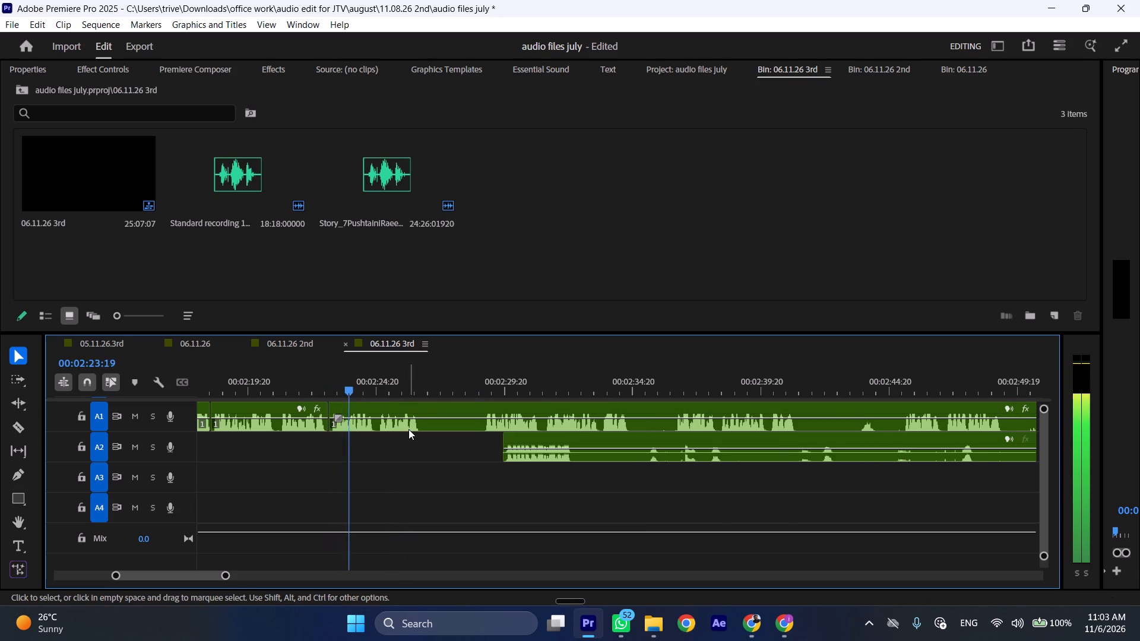
pyautogui.press('space')
pyautogui.write('C')
pyautogui.moveTo(552, 437); pyautogui.dragTo(480, 446)
# Move the A1 clip after the cut later along its track to start at about 00:02:40, clear of the A2 speech.
pyautogui.moveTo(455, 411); pyautogui.dragTo(805, 411)
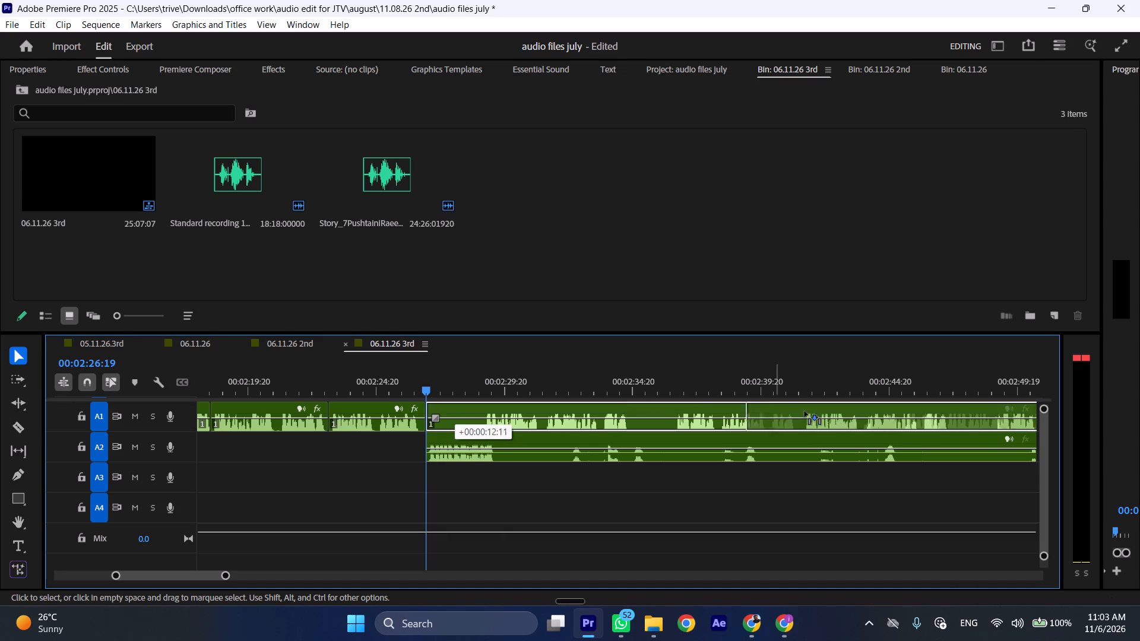
pyautogui.moveTo(805, 411); pyautogui.dragTo(808, 411)
# Split the A2 clip at 00:02:29:15, just after its first speech phrase ends.
pyautogui.press('space')
pyautogui.press('l')
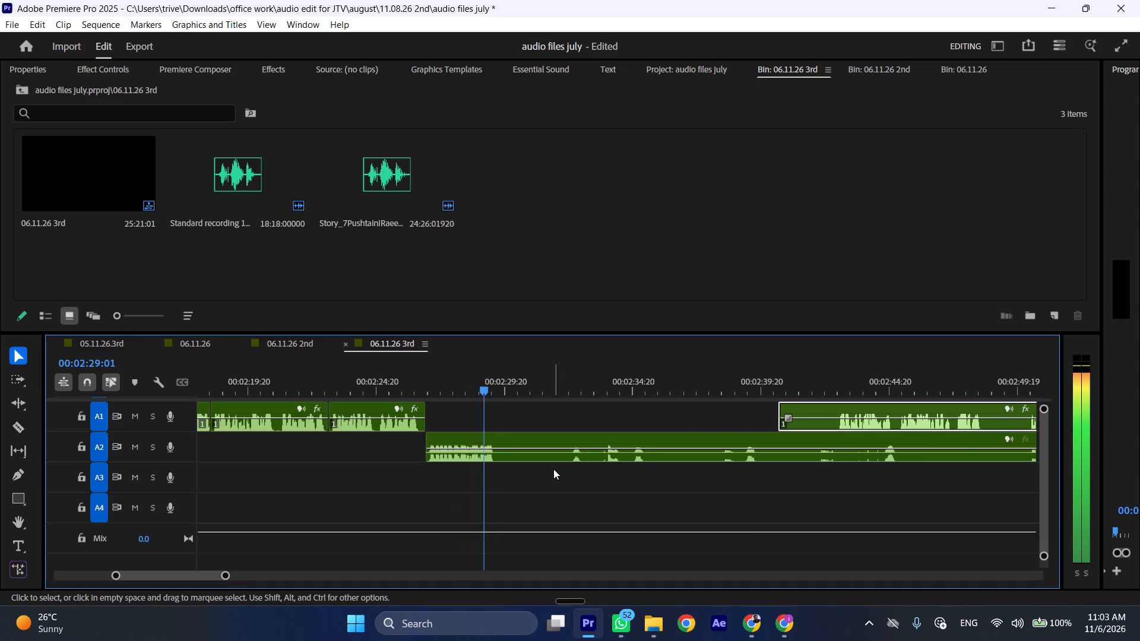
pyautogui.press('space')
pyautogui.hotkey('shift', 'c')
# Switch to File Explorer.
pyautogui.click(642, 626)
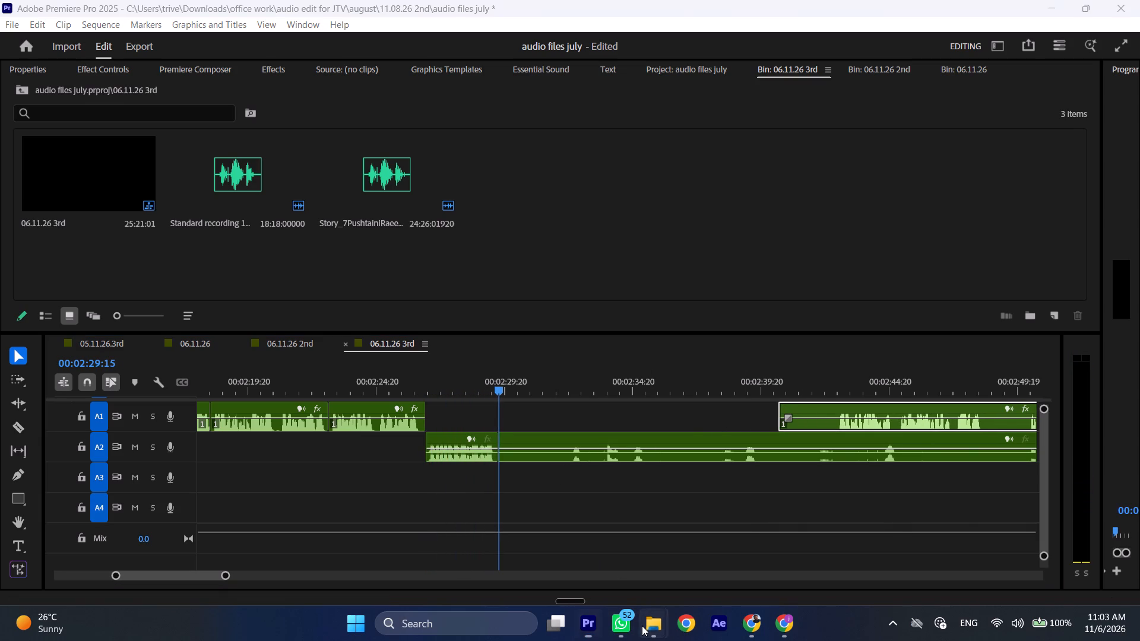
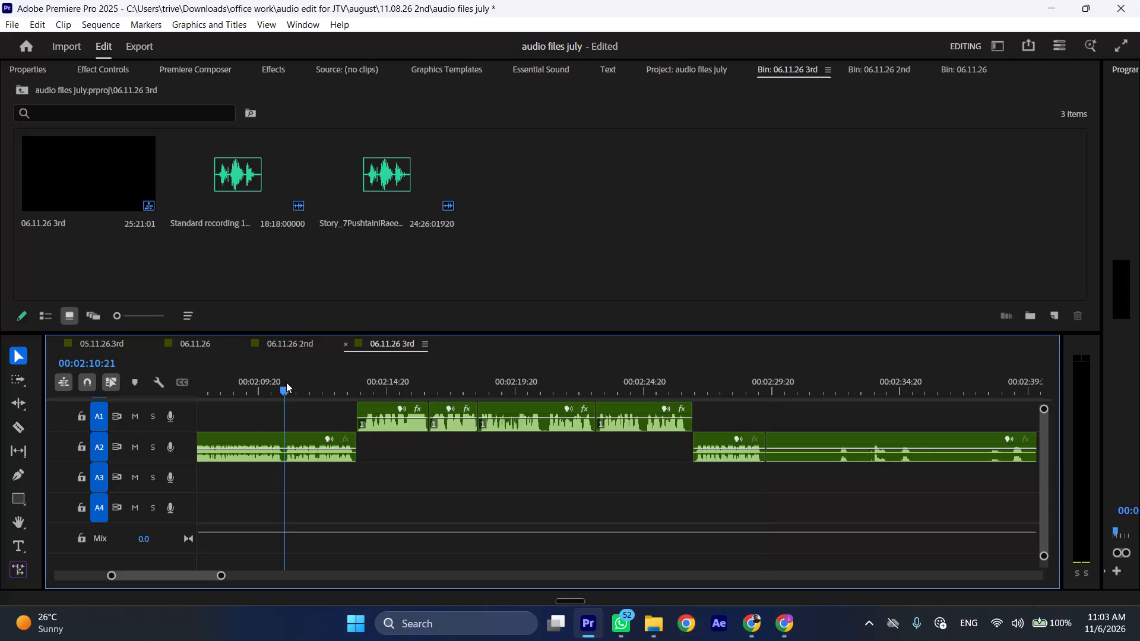
# Split the A2 clip at 00:02:10:21, delete the portion after it, and move the short A2 phrase from 00:02:26:19 into its place.
pyautogui.hotkey('shift', 'c')
pyautogui.press('space')
pyautogui.click(309, 436)
pyautogui.press('space')
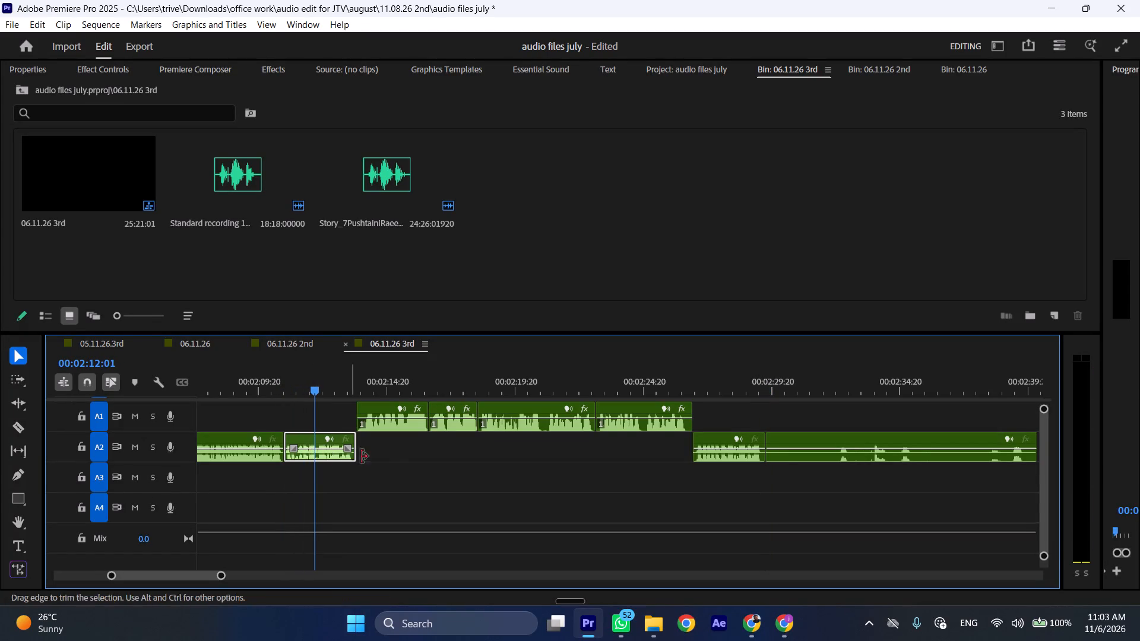
pyautogui.press('BackSpace')
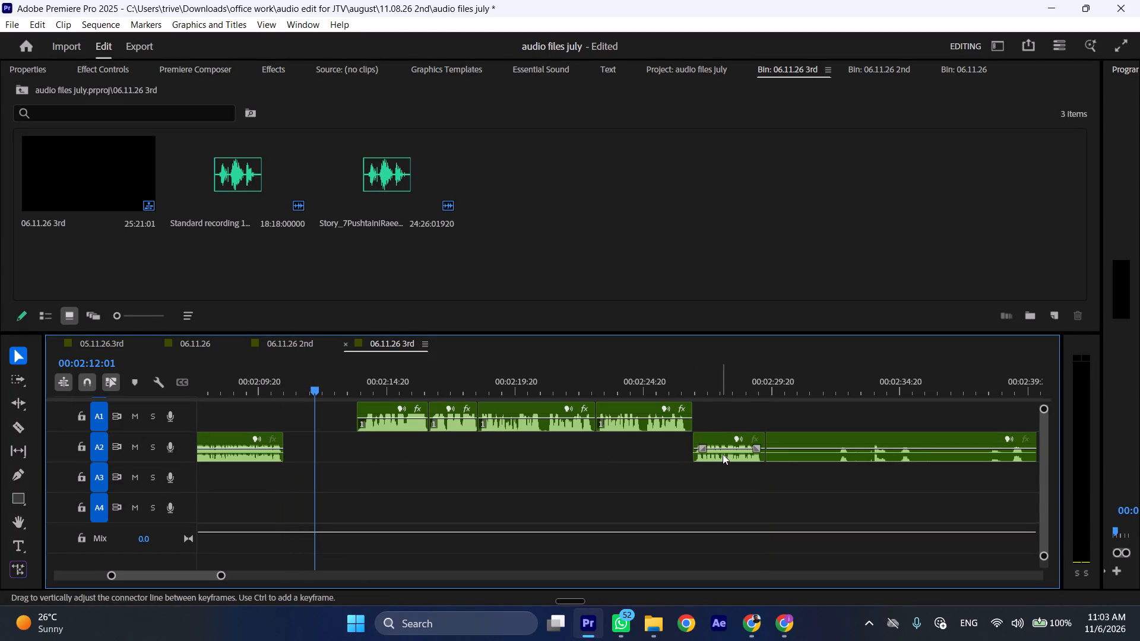
pyautogui.moveTo(723, 454); pyautogui.dragTo(317, 457)
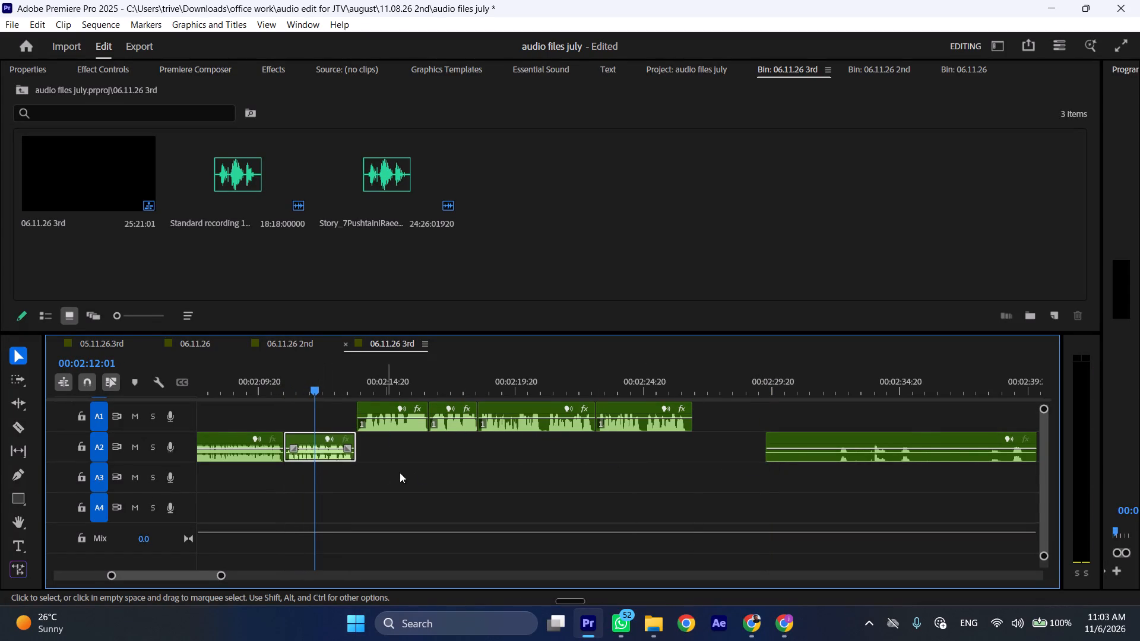
# Listen through the remaining A2 clip and trim the silent start of the A1 clip to about 00:02:42.
pyautogui.scroll(-6, 423, 471)
pyautogui.scroll(-16, 591, 455)
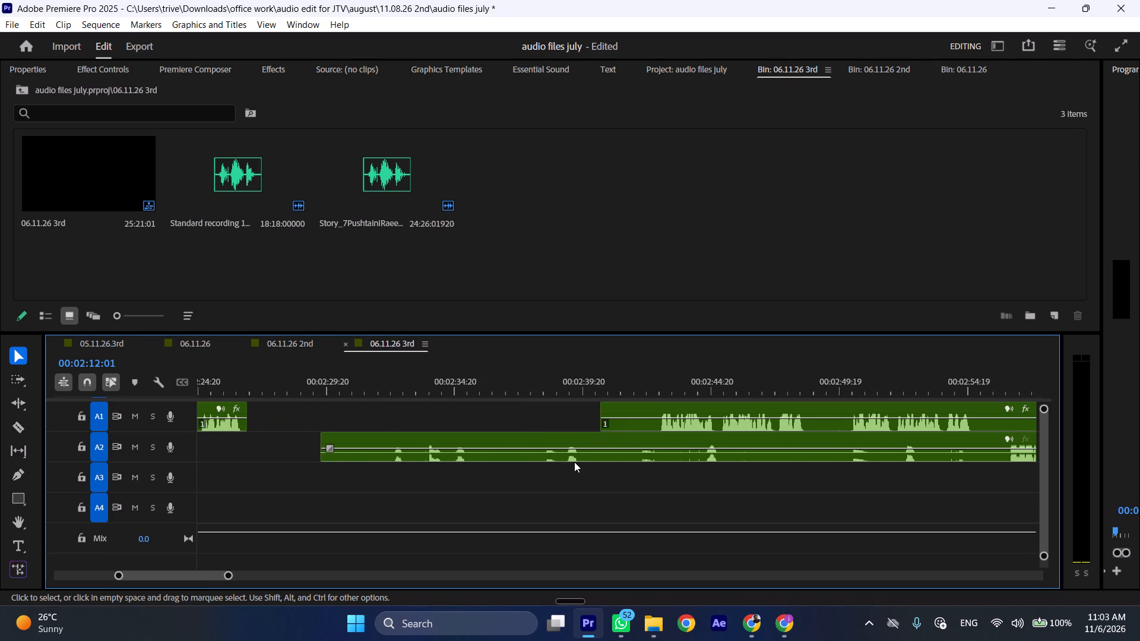
pyautogui.moveTo(337, 382); pyautogui.dragTo(344, 382)
pyautogui.press('space')
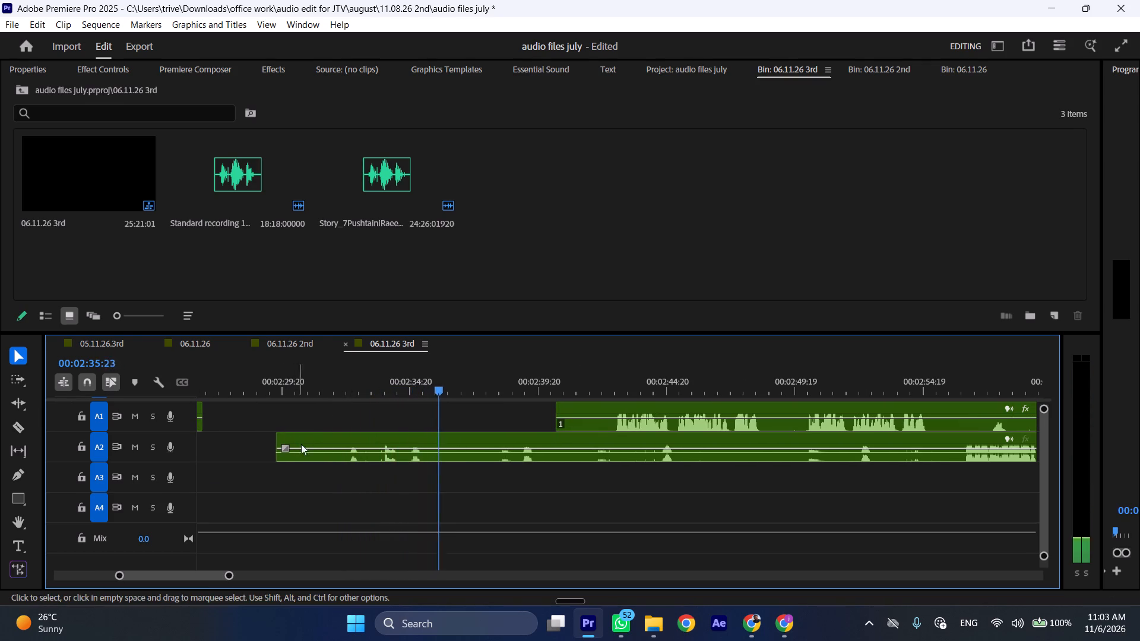
pyautogui.click(507, 389)
pyautogui.press('space')
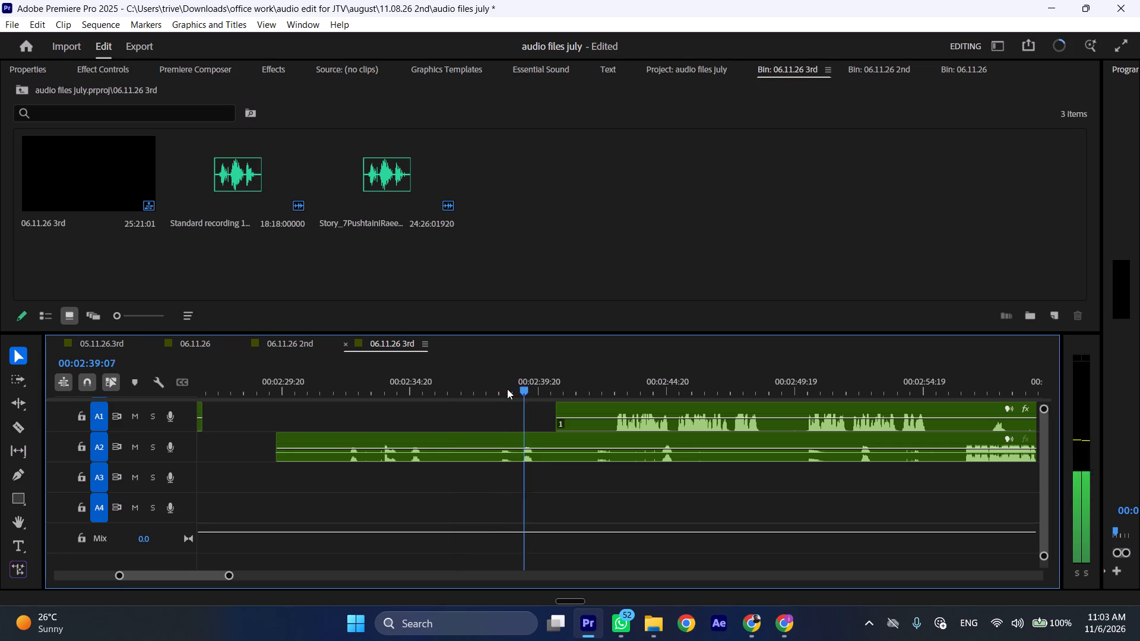
pyautogui.moveTo(562, 411); pyautogui.dragTo(616, 409)
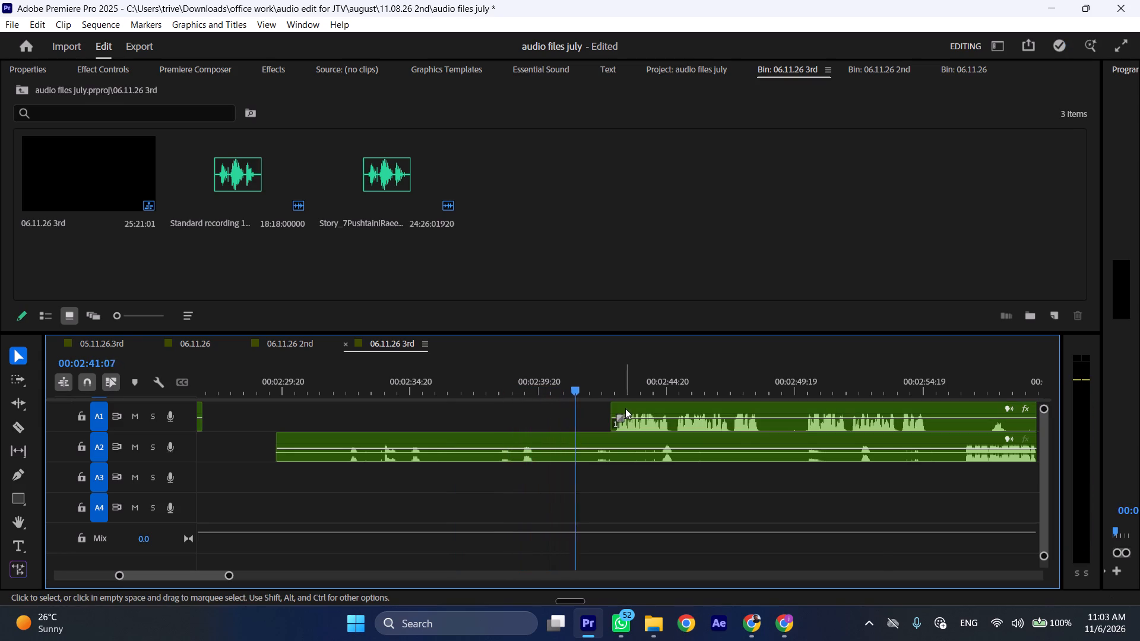
# Move the trimmed A1 clip later along its track to start at about 00:03:12.
pyautogui.moveTo(637, 408); pyautogui.dragTo(1002, 407)
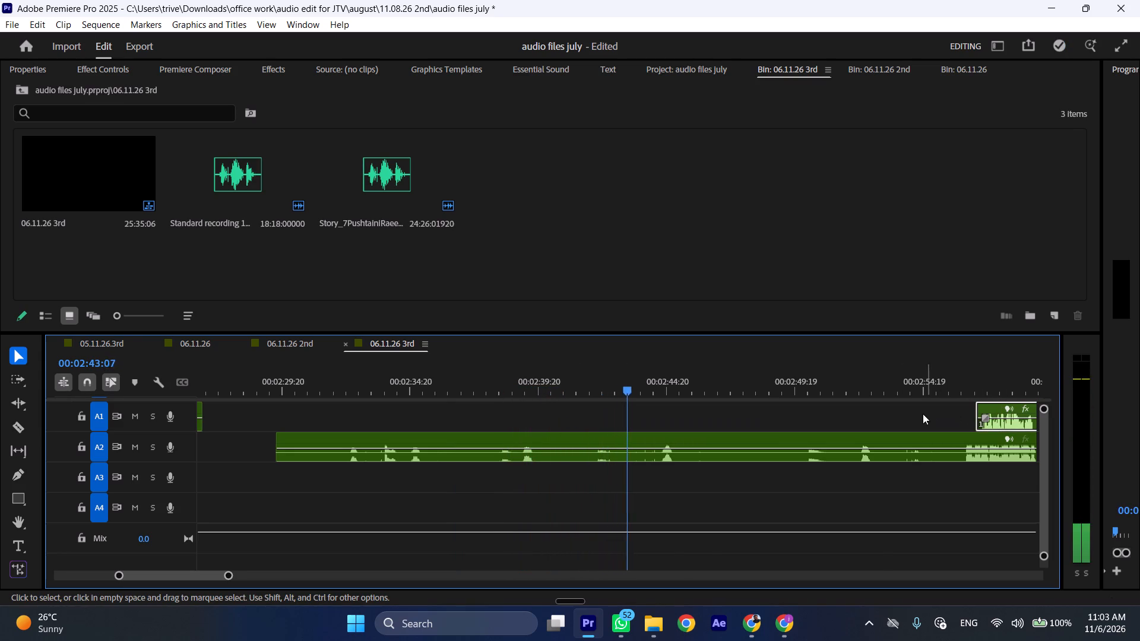
pyautogui.scroll(-4, 708, 418)
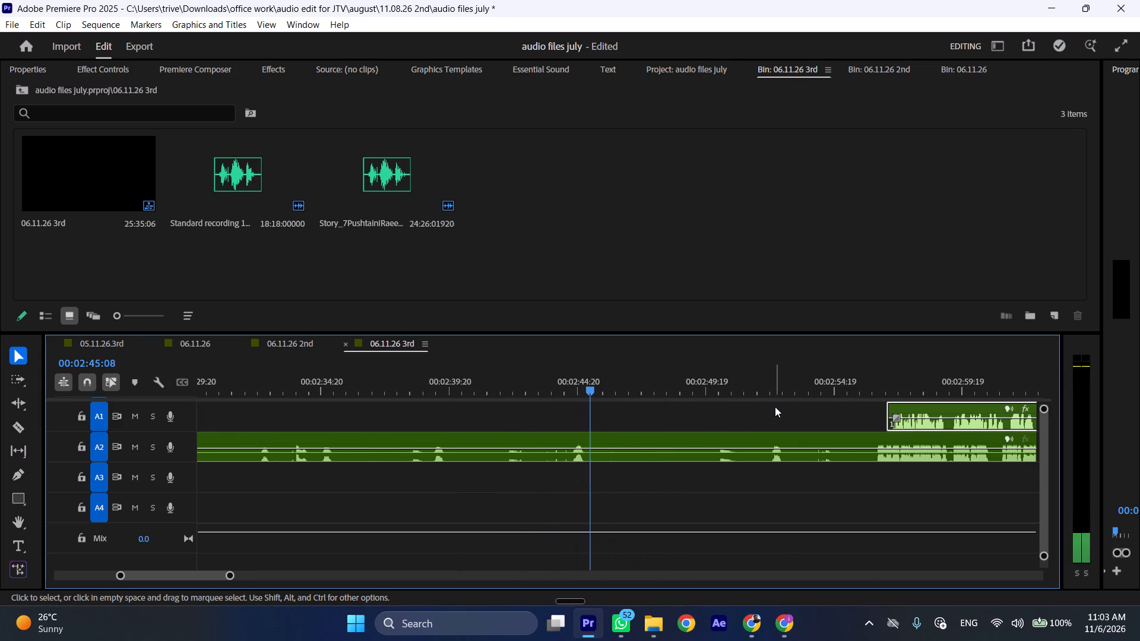
pyautogui.moveTo(910, 405); pyautogui.dragTo(1035, 407)
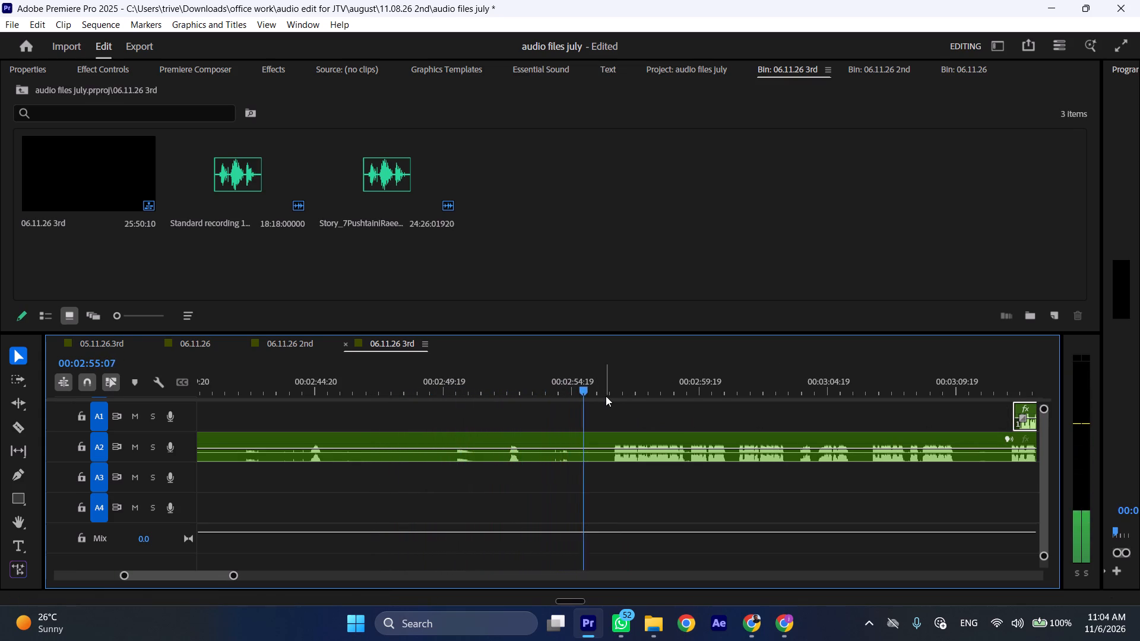
# Split the A2 clip at 00:02:56:11, where speech resumes, and ripple-delete the unwanted portion before the cut.
pyautogui.press('space')
pyautogui.press('space')
pyautogui.press('space')
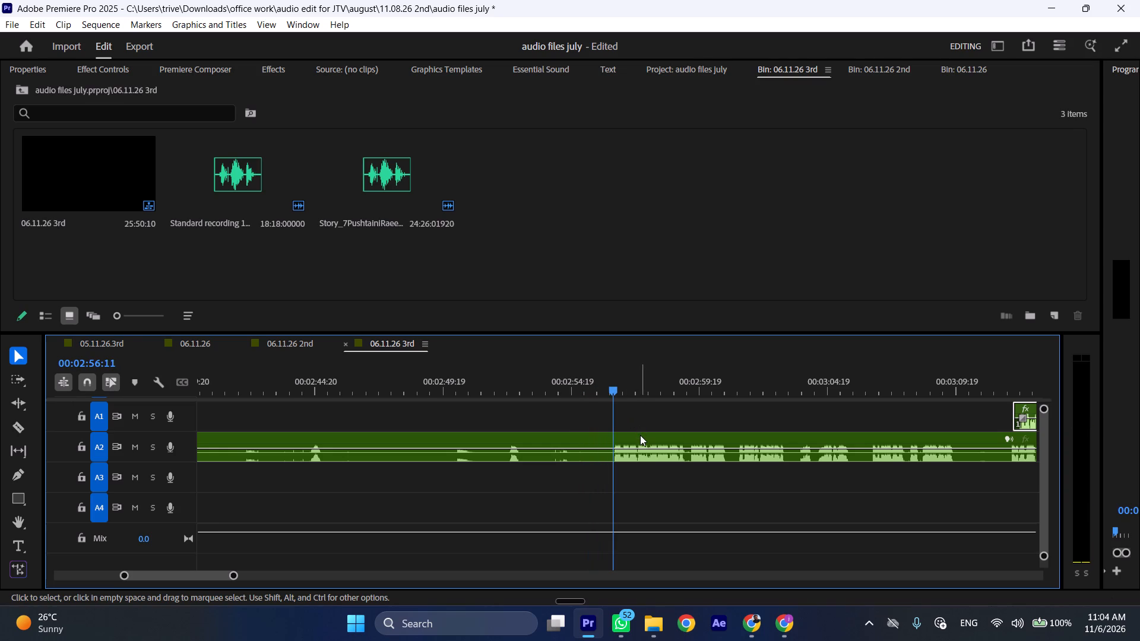
pyautogui.click(640, 435)
pyautogui.hotkey('shift', 'c')
pyautogui.hotkey('ctrl', 'shift', 'd')
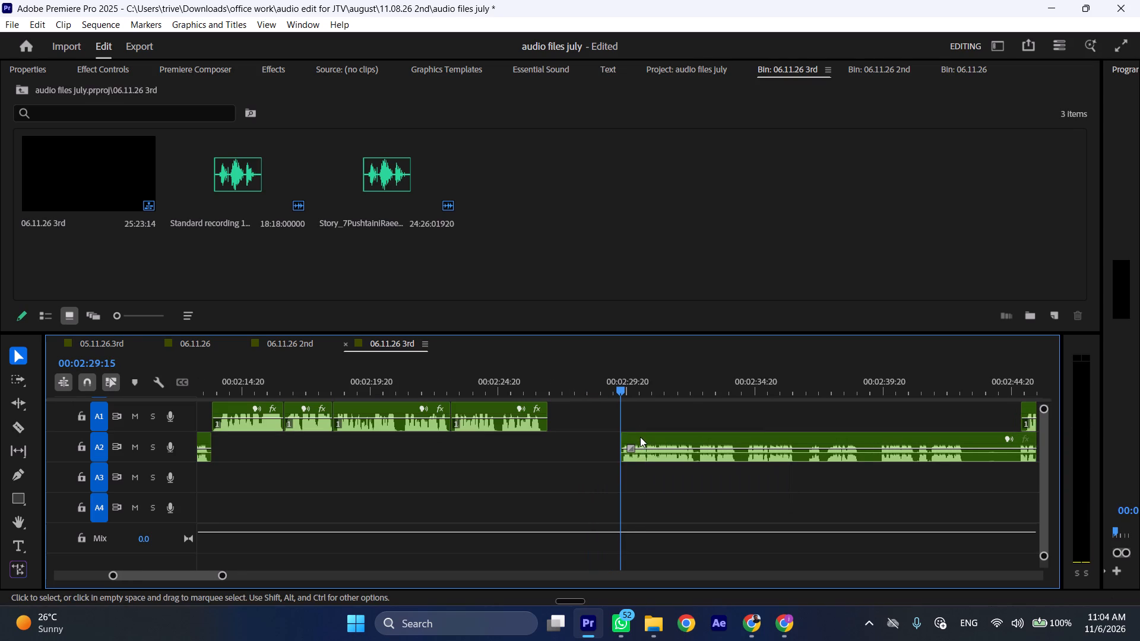
# Move the A2 clip earlier to start where the A1 speech ends, at about 00:02:26:19.
pyautogui.press('space')
pyautogui.press('space')
pyautogui.moveTo(659, 439); pyautogui.dragTo(590, 453)
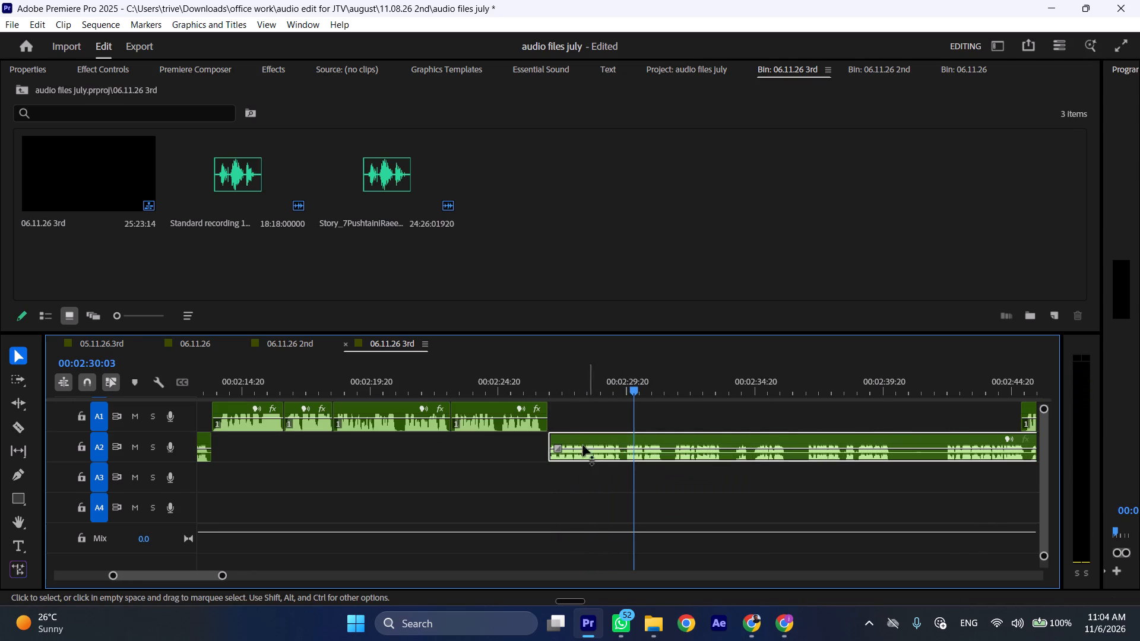
# Split the A2 clip at 00:02:29:17 and 00:02:31:16 and ripple-delete the portion between the cuts.
pyautogui.click(527, 392)
pyautogui.press('space')
pyautogui.press('l')
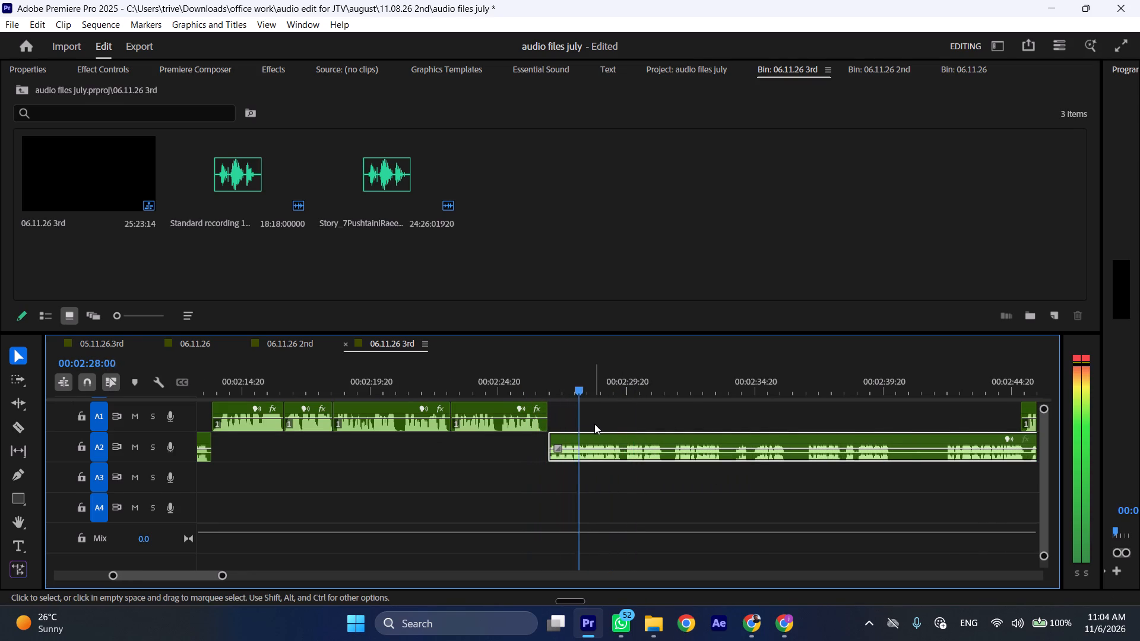
pyautogui.scroll(-5, 594, 424)
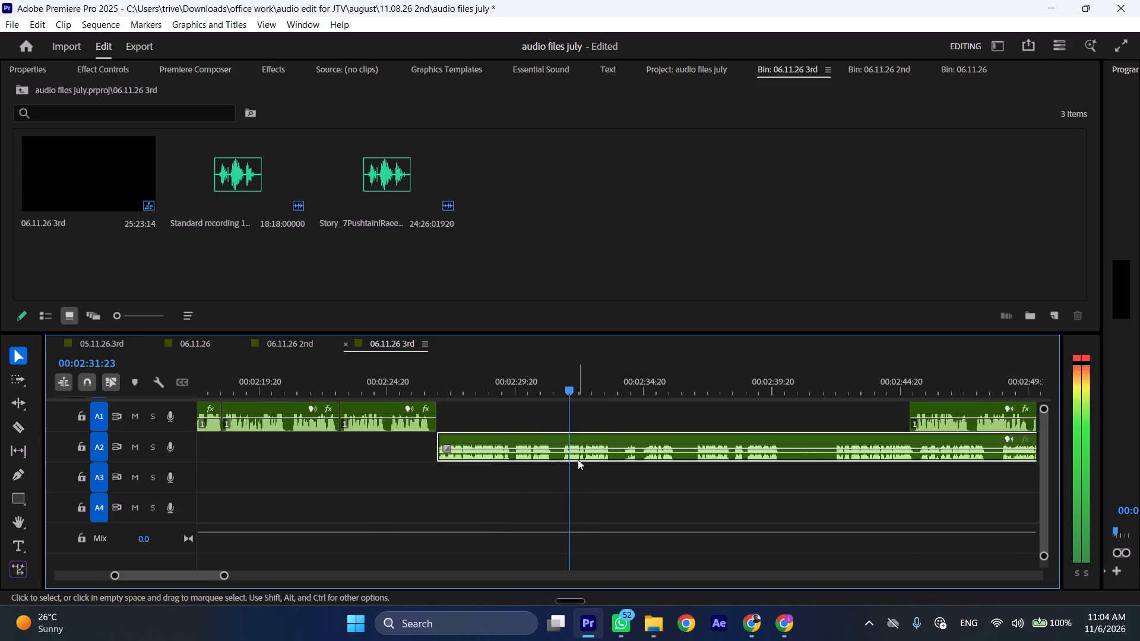
pyautogui.click(511, 392)
pyautogui.write('C')
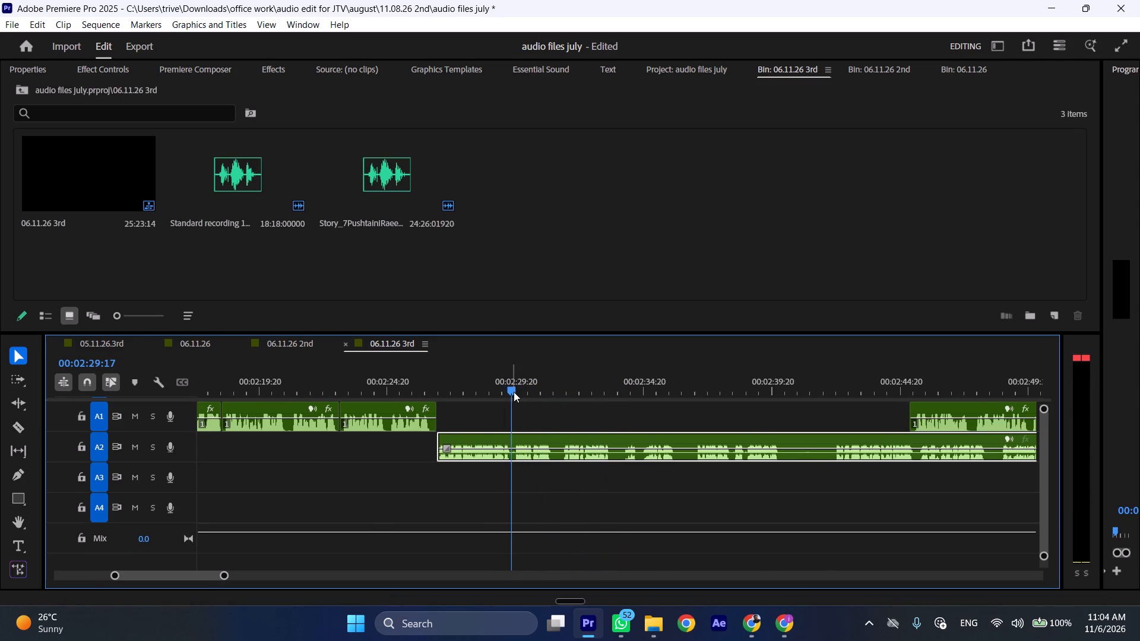
pyautogui.press('space')
pyautogui.click(559, 386)
pyautogui.click(578, 454)
pyautogui.hotkey('shift', 'c')
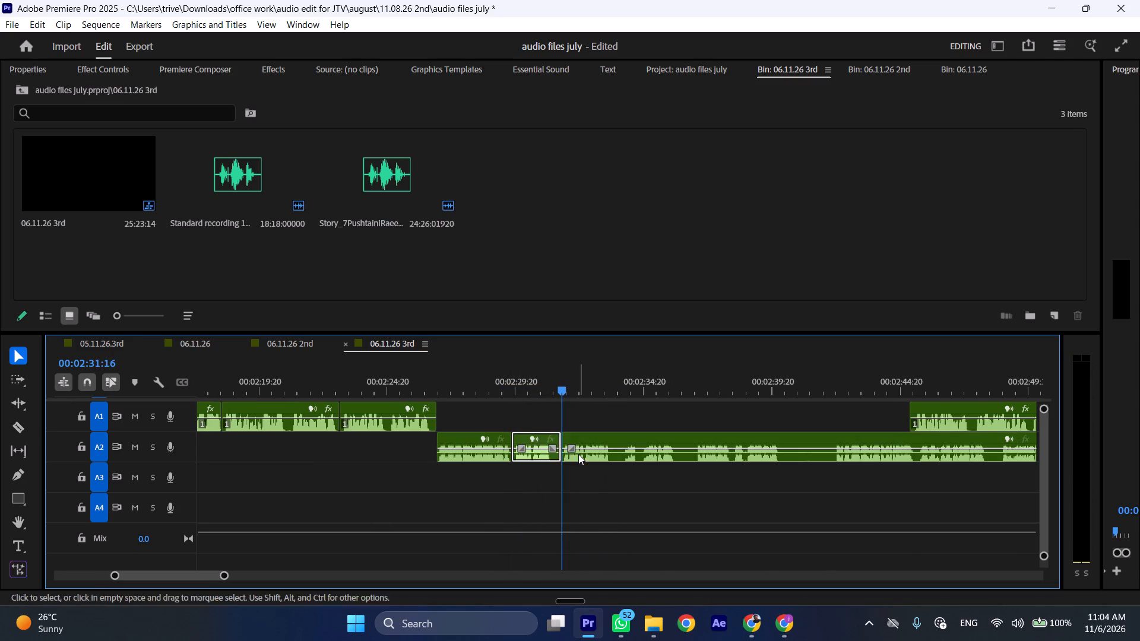
pyautogui.hotkey('ctrl', 'shift', 'd')
# Cut out the next short A2 pause, ending at 00:02:32:01, with a ripple delete.
pyautogui.press('space')
pyautogui.write('l')
pyautogui.scroll(-5, 608, 474)
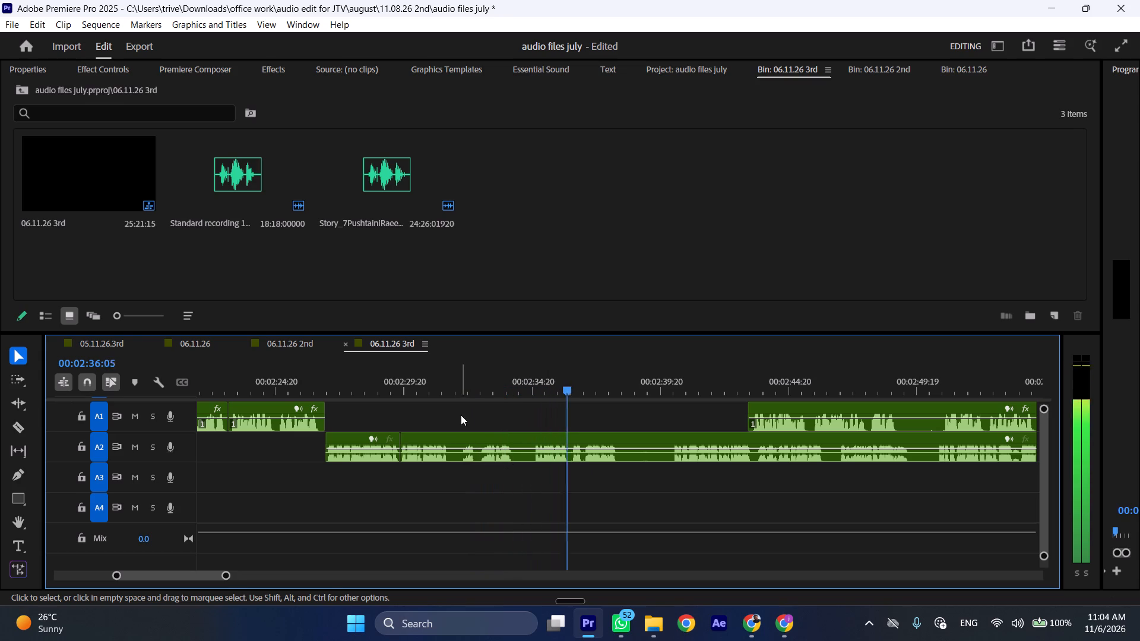
pyautogui.moveTo(452, 385); pyautogui.dragTo(463, 385)
pyautogui.hotkey('shift', 'c')
pyautogui.click(491, 444)
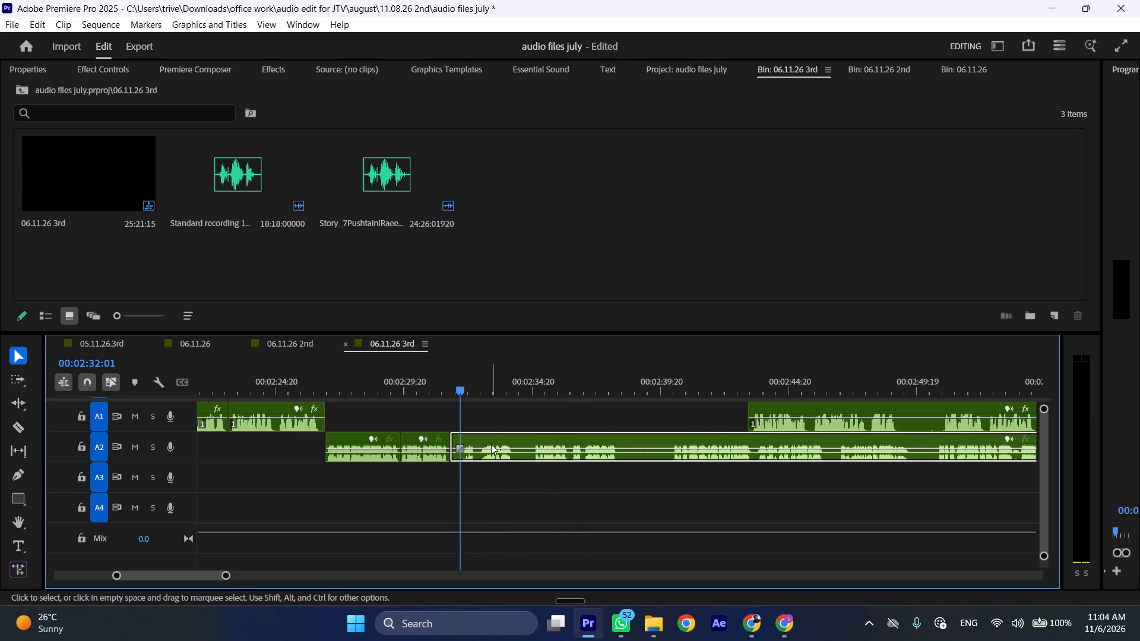
pyautogui.hotkey('shift', 'c')
pyautogui.hotkey('ctrl', 'shift', 'd')
# Split the A2 clip at 00:02:33:19 and just before its next speech phrase, and ripple-delete the pause between the cuts.
pyautogui.moveTo(501, 391); pyautogui.dragTo(509, 391)
pyautogui.hotkey('shift', 'c')
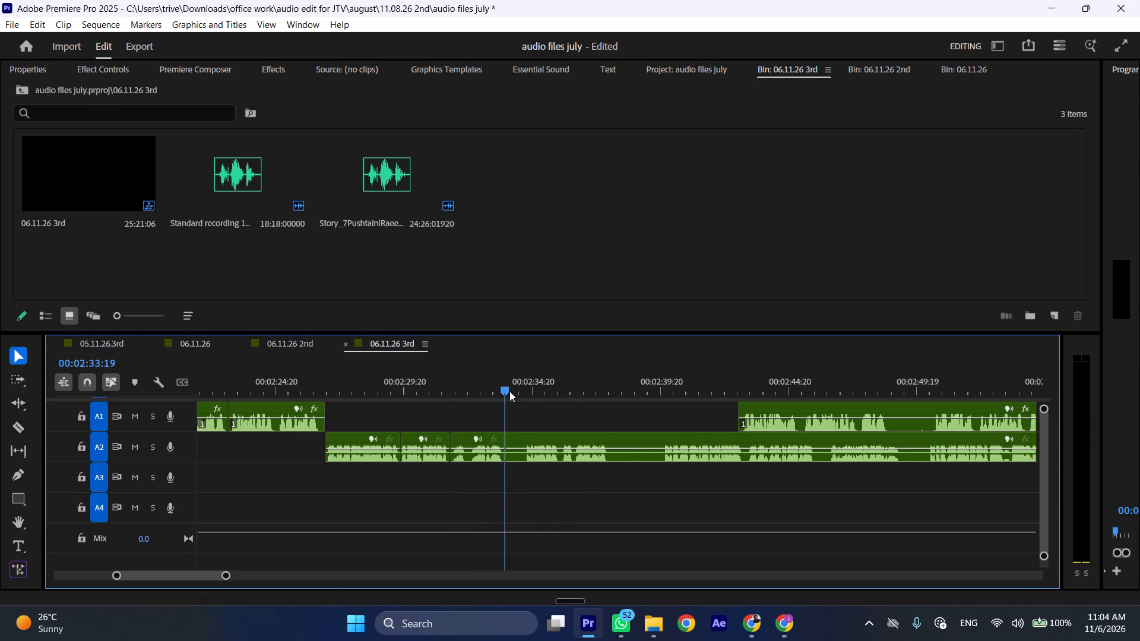
pyautogui.moveTo(509, 391); pyautogui.dragTo(527, 391)
pyautogui.click(547, 450)
pyautogui.hotkey('shift', 'c')
pyautogui.hotkey('ctrl', 'shift', 'd')
# Split the A2 clip at 00:02:37:04 and just before its next speech phrase, and ripple-delete the pause between the cuts.
pyautogui.press('space')
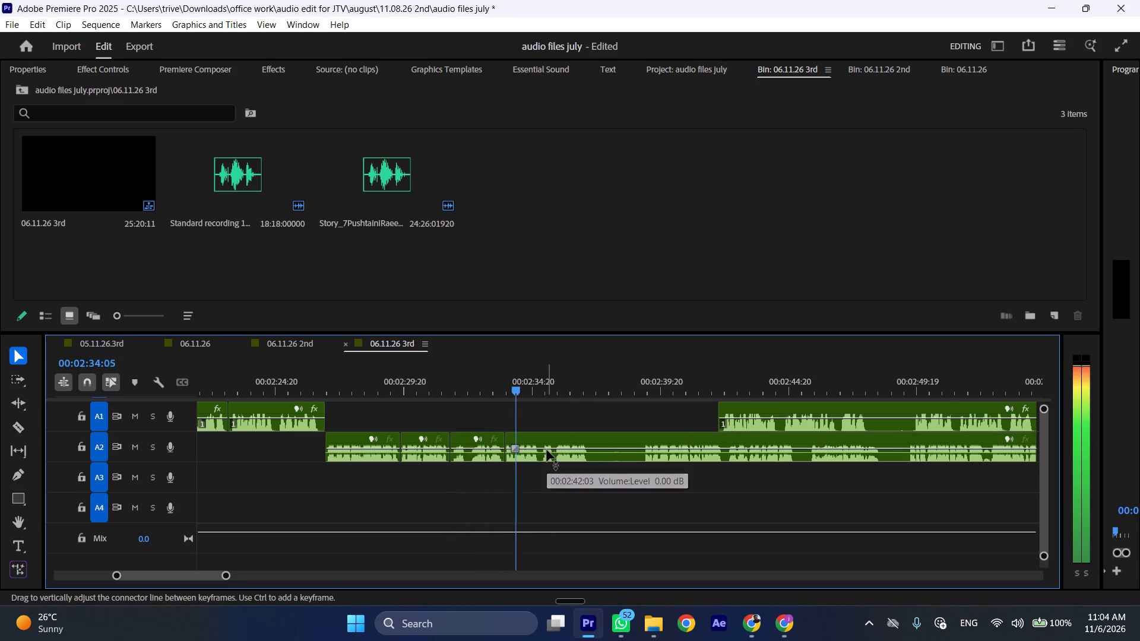
pyautogui.write('l')
pyautogui.press('space')
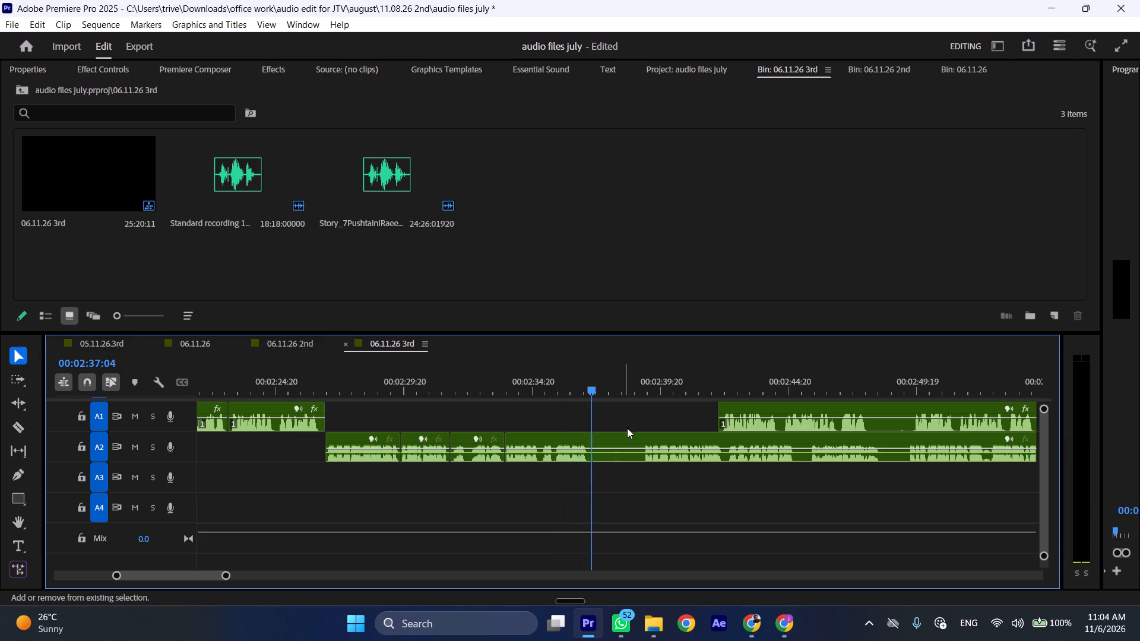
pyautogui.hotkey('shift', 'c')
pyautogui.click(641, 386)
pyautogui.click(663, 436)
pyautogui.hotkey('shift', 'c')
pyautogui.hotkey('ctrl', 'shift', 'd')
# Move the remaining A2 clip later to about 00:02:50, and move the A1 clip earlier to start at the A2 cut at 00:02:37:04.
pyautogui.press('space')
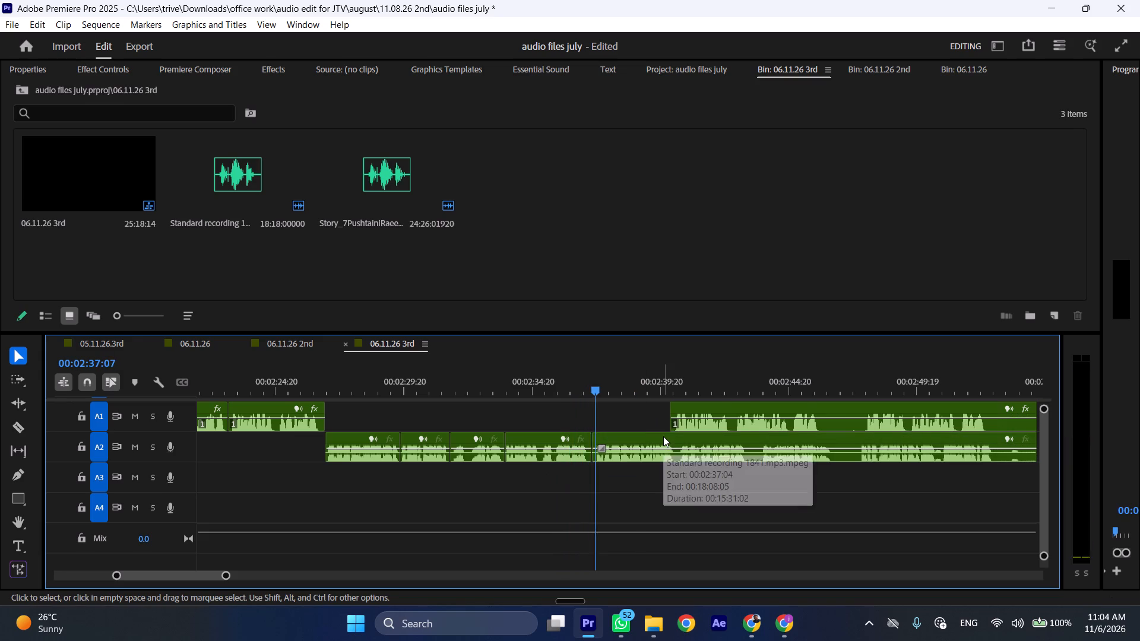
pyautogui.press('space')
pyautogui.moveTo(638, 442); pyautogui.dragTo(976, 445)
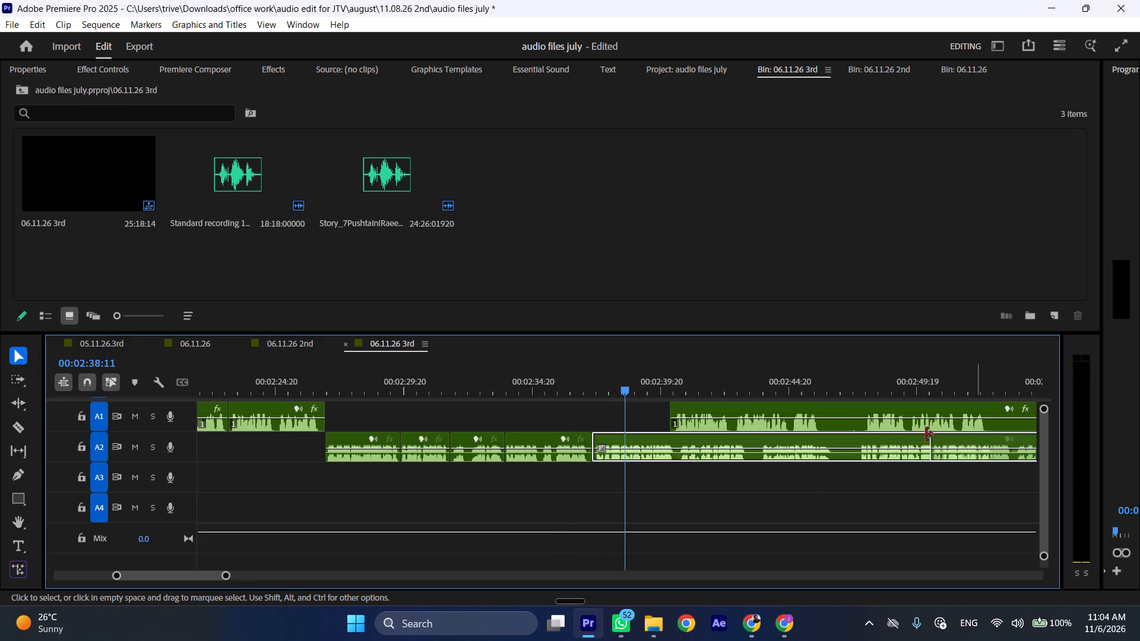
pyautogui.moveTo(822, 402); pyautogui.dragTo(750, 421)
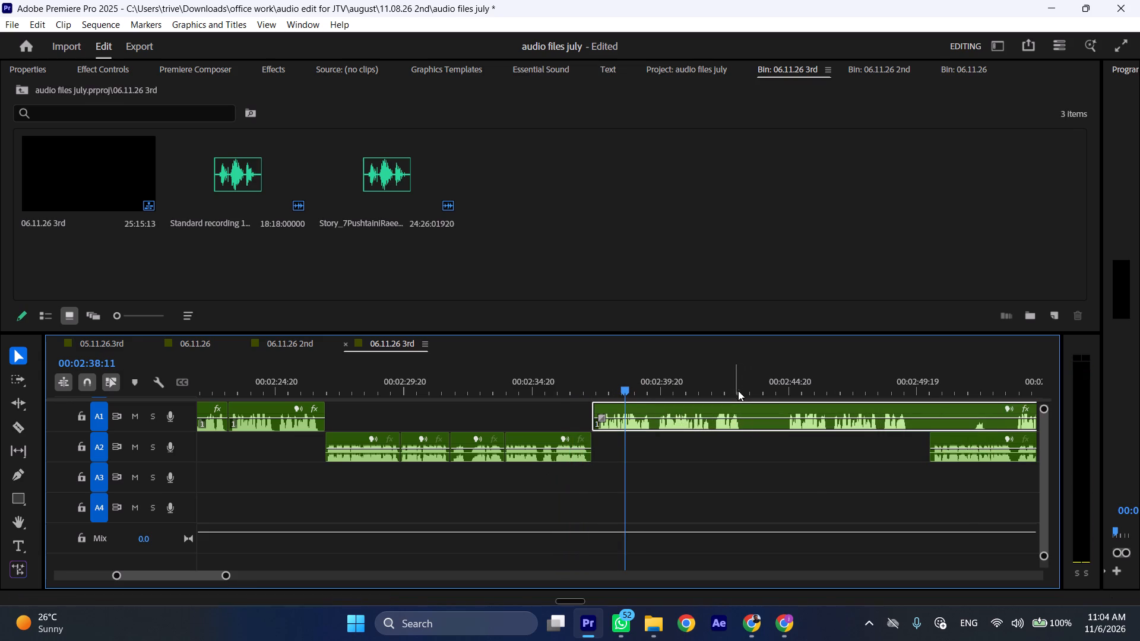
# Play back the sequence from about 00:02:21 to check the edited A1 and A2 speech.
pyautogui.click(740, 386)
pyautogui.scroll(6, 542, 446)
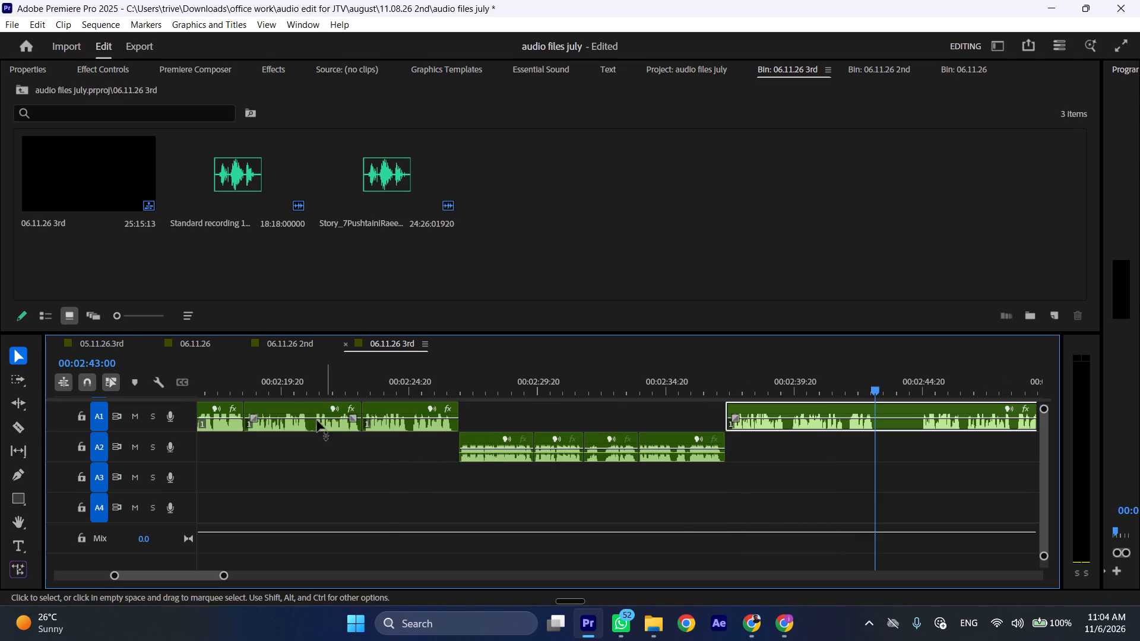
pyautogui.click(306, 386)
pyautogui.press('space')
pyautogui.press('l')
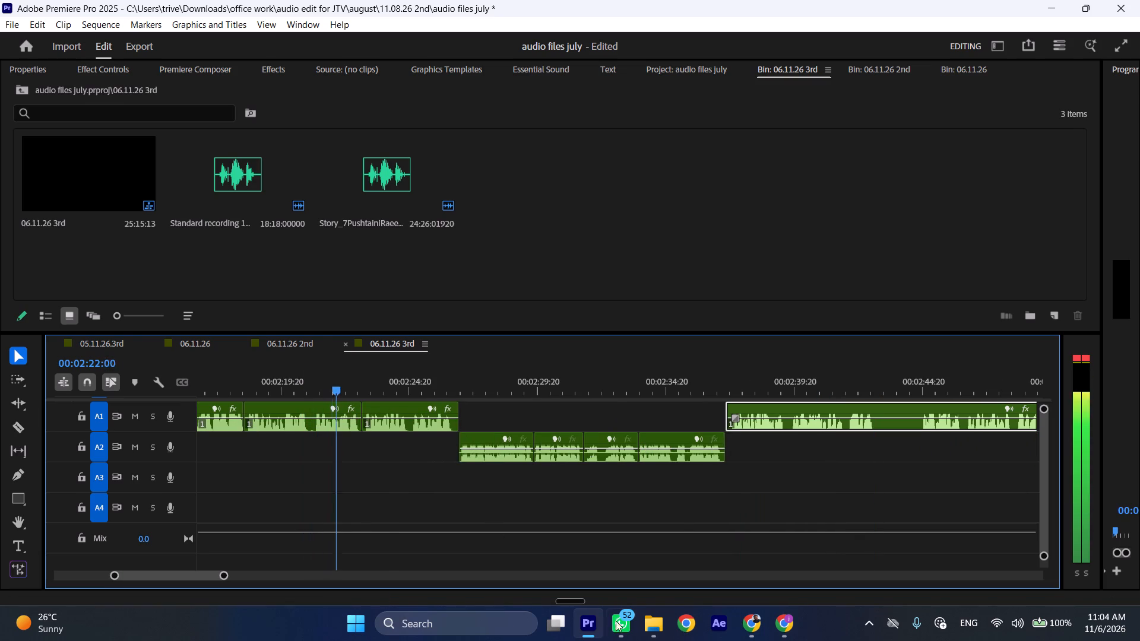
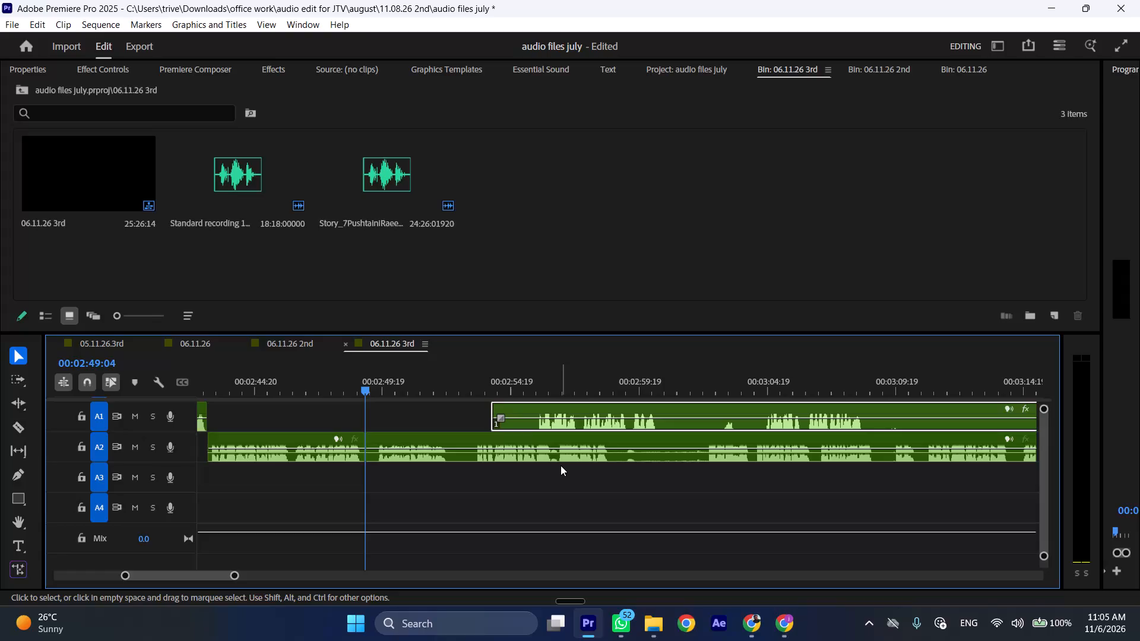
# Move the selected A1 audio forward along the timeline so that it starts at about 00:03:03.
pyautogui.moveTo(499, 404); pyautogui.dragTo(539, 408)
pyautogui.moveTo(549, 410); pyautogui.dragTo(742, 410)
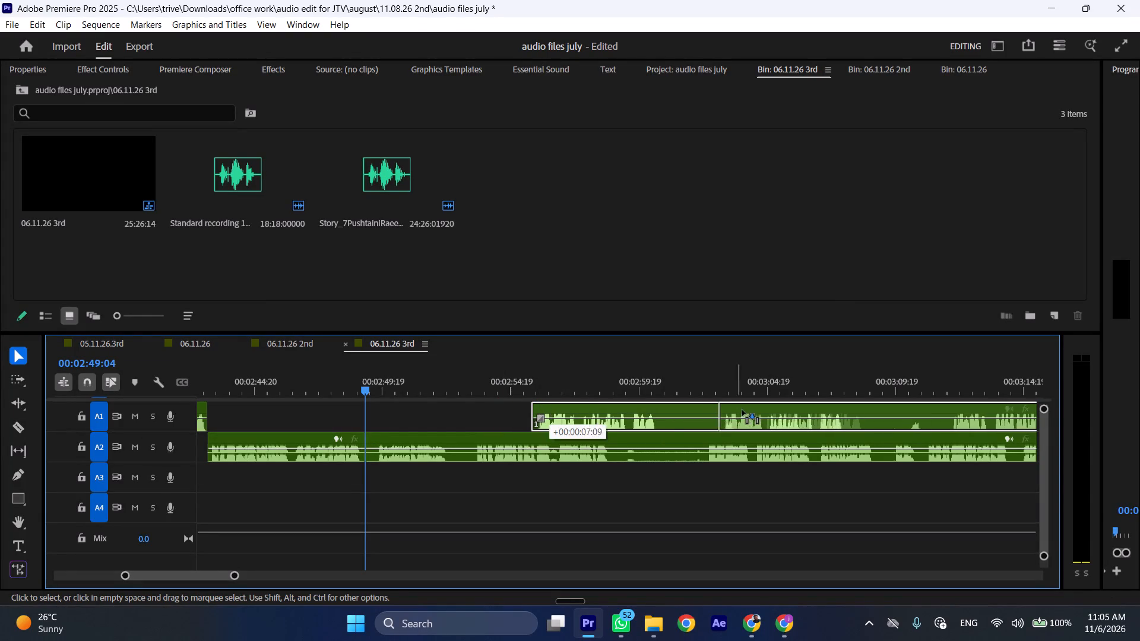
pyautogui.moveTo(742, 410); pyautogui.dragTo(743, 410)
# Split the A2 clip at 00:02:49:15 and ripple-delete the short pause before that point.
pyautogui.click(379, 389)
pyautogui.click(407, 444)
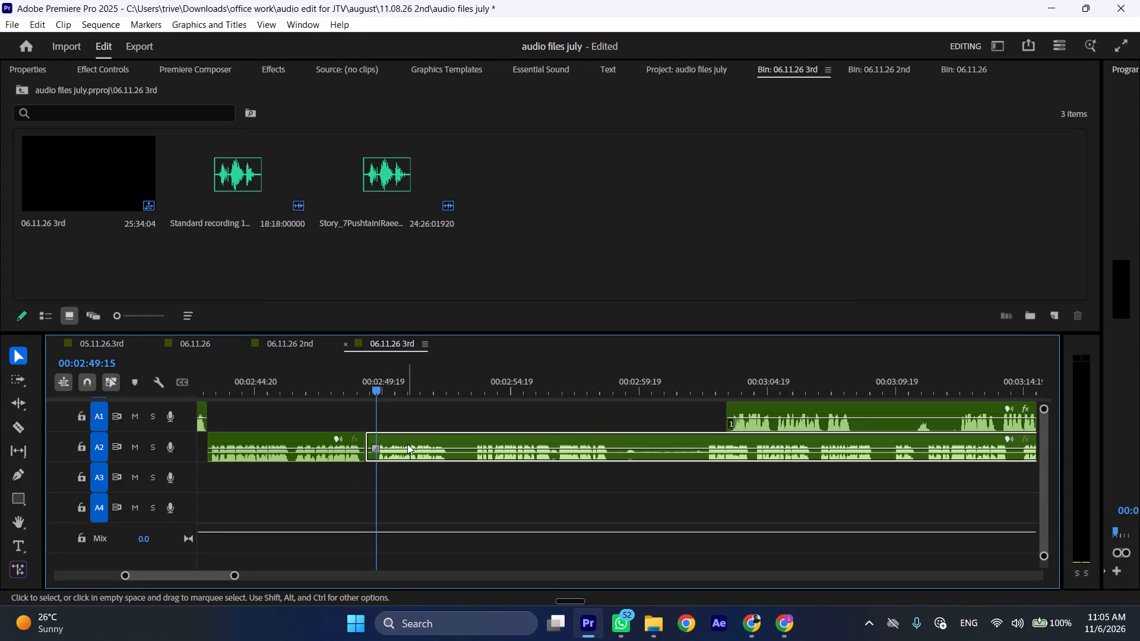
pyautogui.hotkey('shift', 'c')
pyautogui.hotkey('ctrl', 'shift', 'd')
# Split the A2 clip around the pause from about 00:02:52 to 00:02:53 and ripple-delete that silent piece.
pyautogui.moveTo(433, 393); pyautogui.dragTo(443, 393)
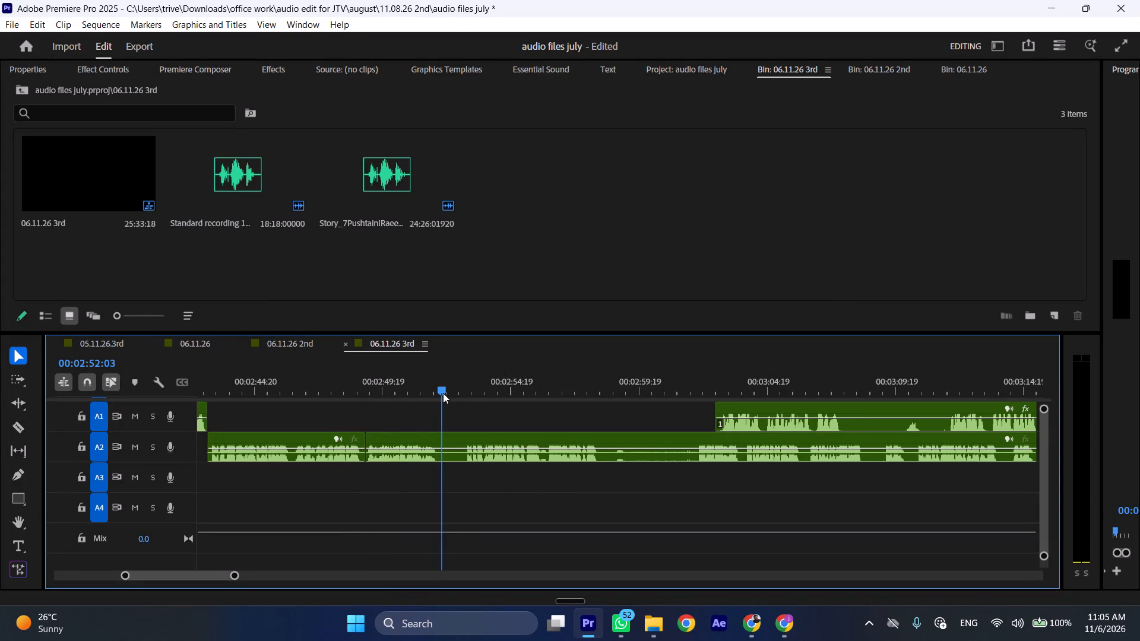
pyautogui.moveTo(443, 393); pyautogui.dragTo(467, 393)
pyautogui.hotkey('shift', 'c')
pyautogui.click(480, 454)
pyautogui.click(465, 390)
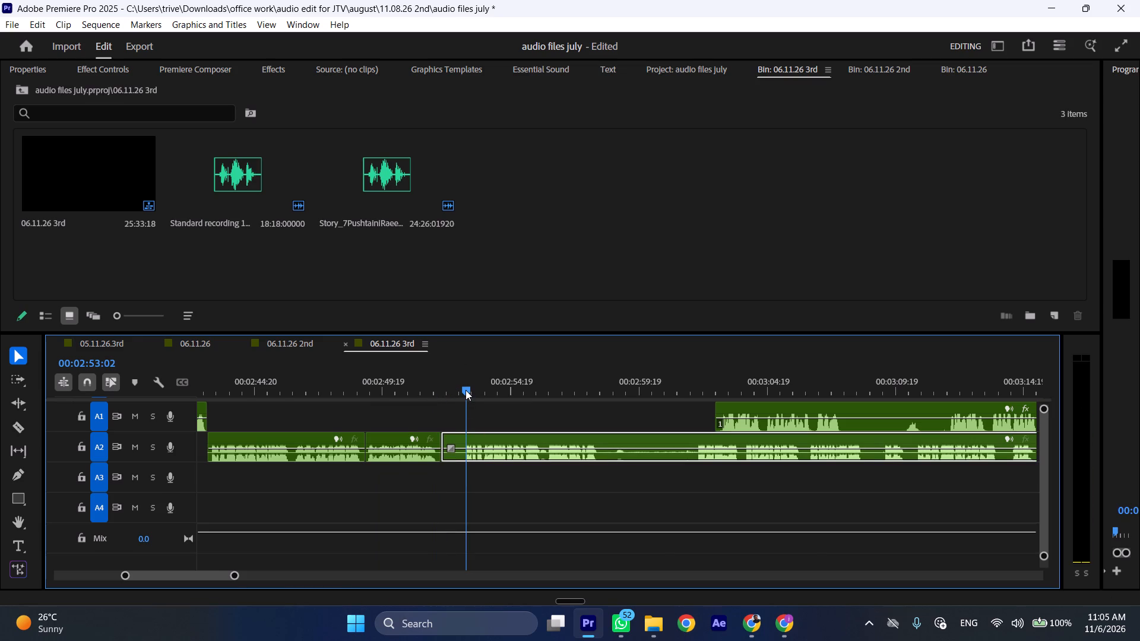
pyautogui.hotkey('shift', 'c')
pyautogui.hotkey('ctrl', 'shift', 'd')
# Play back from 00:02:47:00 at increased speed and split the A2 clip at 00:02:57:17, where the quiet stretch begins.
pyautogui.click(313, 389)
pyautogui.press('space')
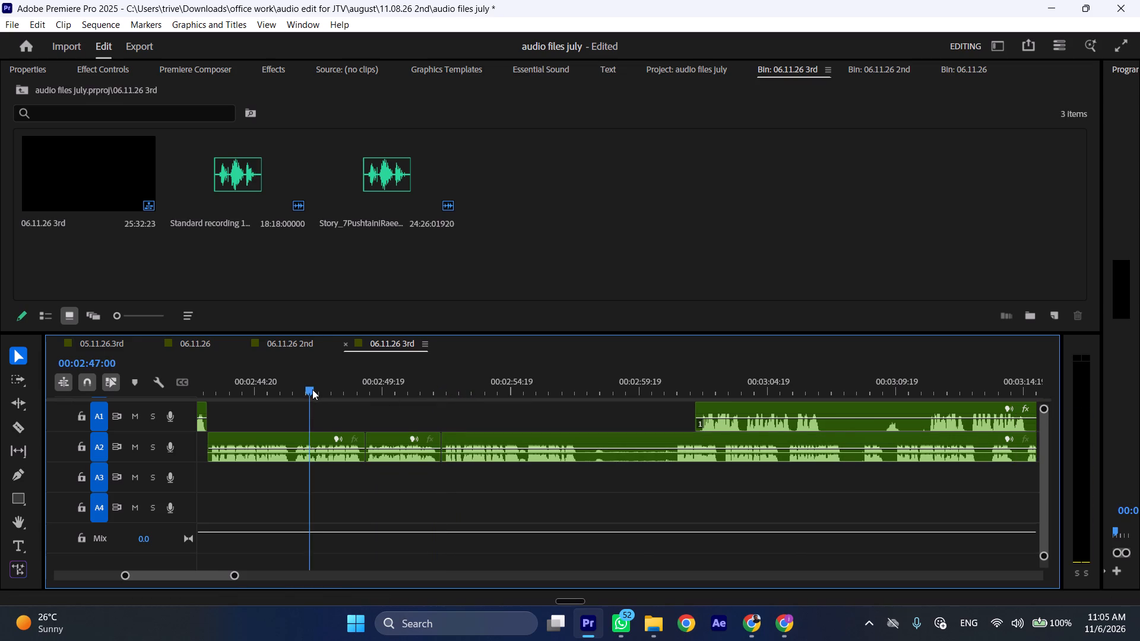
pyautogui.write('k')
pyautogui.press('l')
pyautogui.press('l')
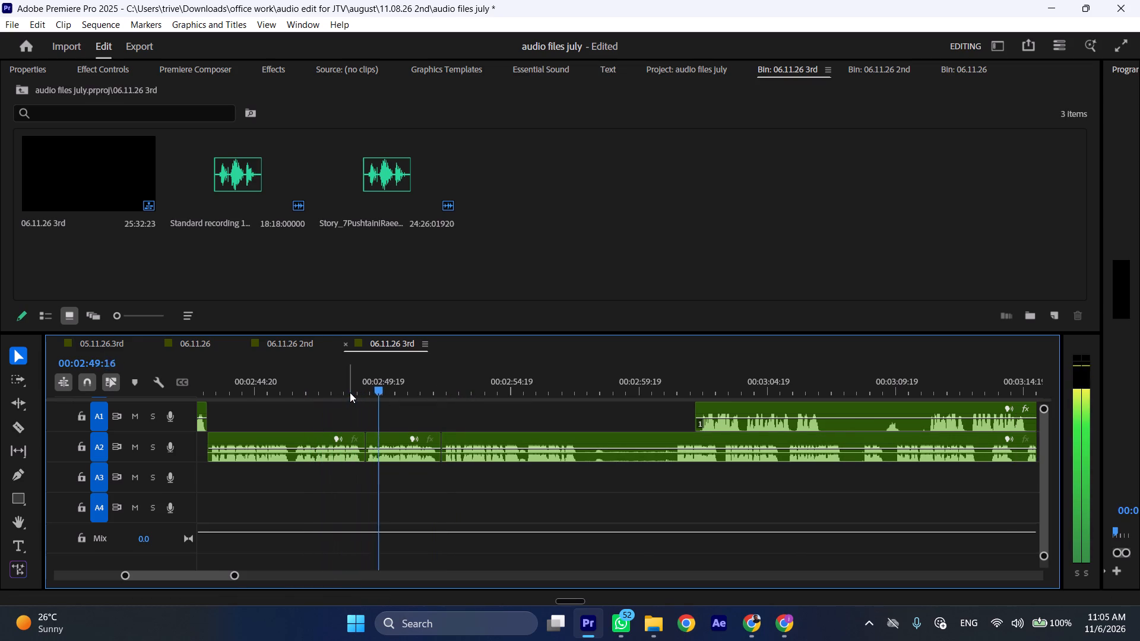
pyautogui.scroll(-4, 553, 483)
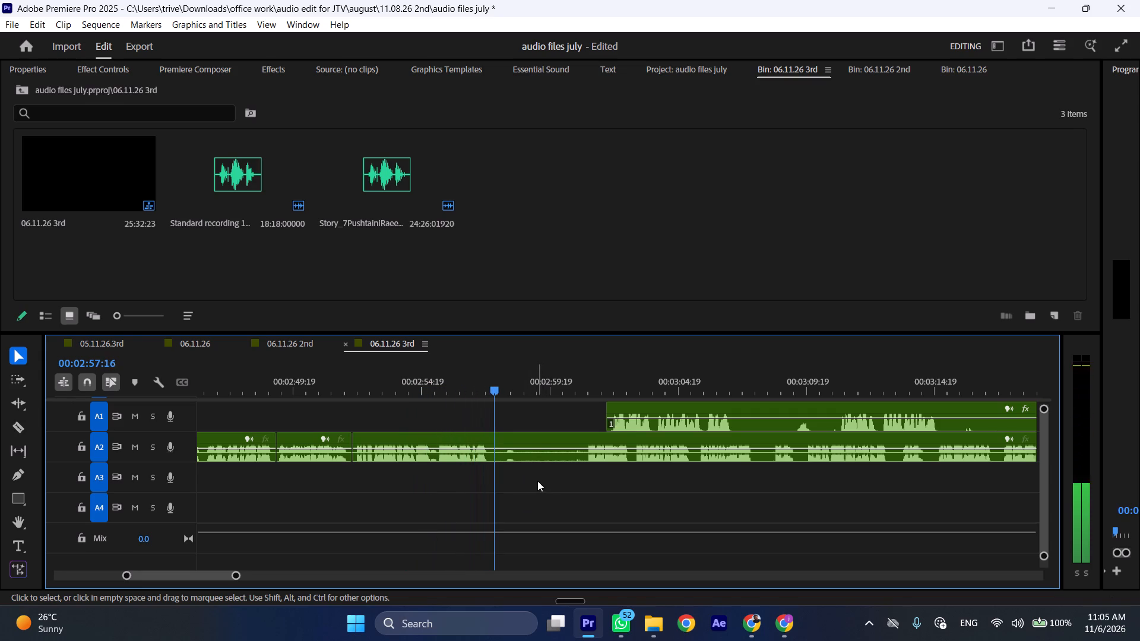
pyautogui.press('space')
pyautogui.hotkey('shift', 'c')
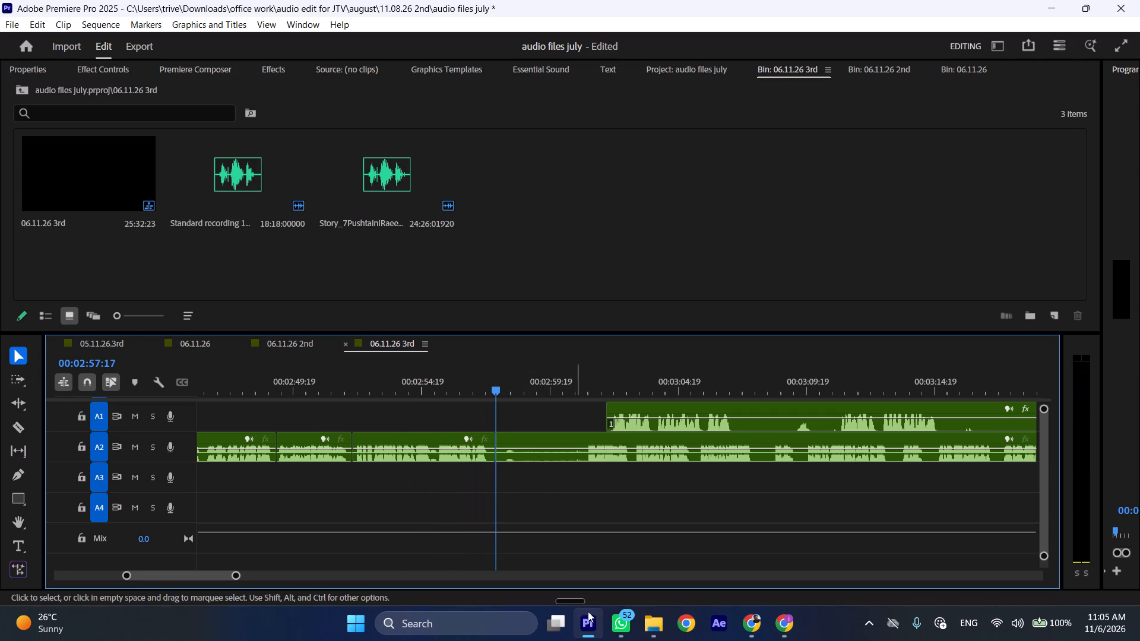
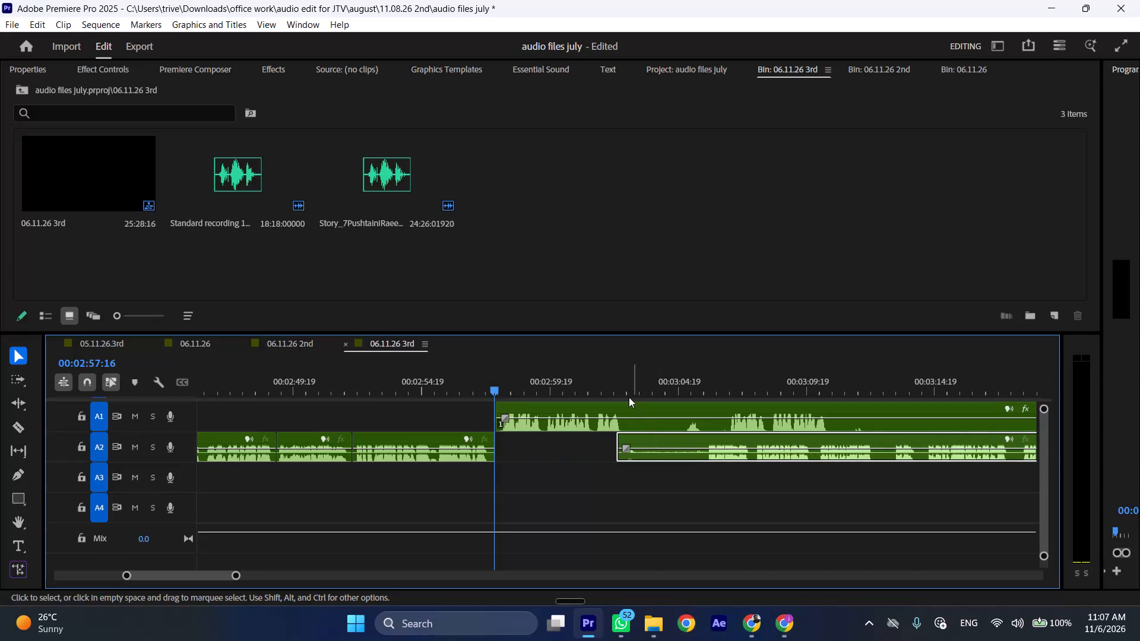
# Split the A1 clip at 00:03:02:17, in the pause after its first spoken passage.
pyautogui.click(625, 394)
pyautogui.click(636, 407)
pyautogui.hotkey('shift', 'c')
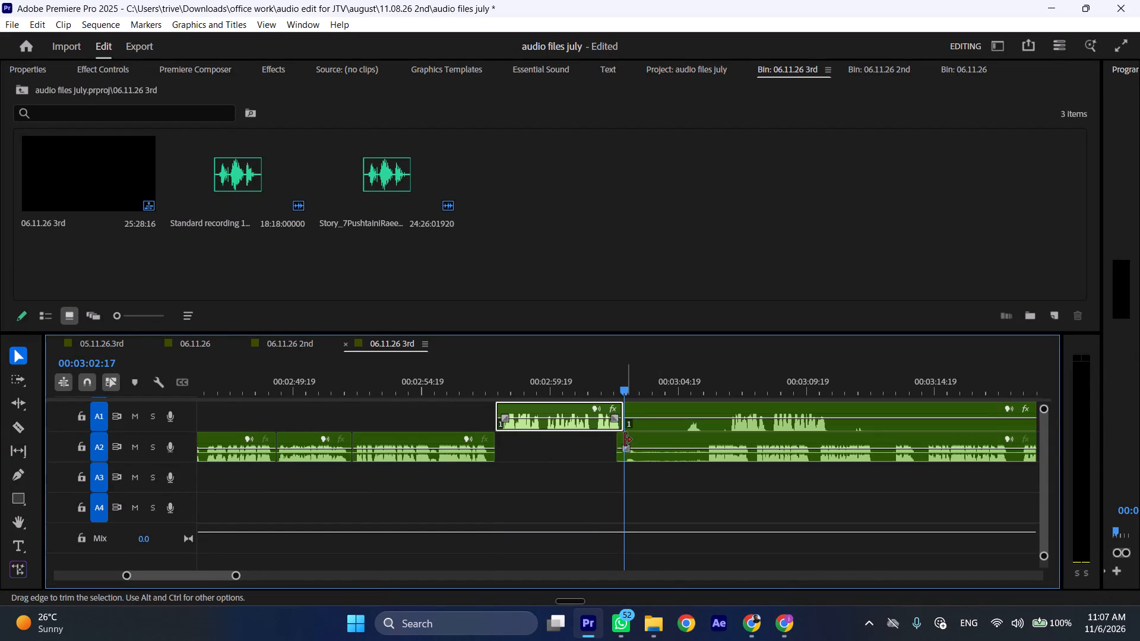
# Trim the quiet opening off the A2 clip after the gap and move the clip to start at 00:03:02:17.
pyautogui.moveTo(623, 440); pyautogui.dragTo(708, 440)
pyautogui.moveTo(728, 439); pyautogui.dragTo(660, 440)
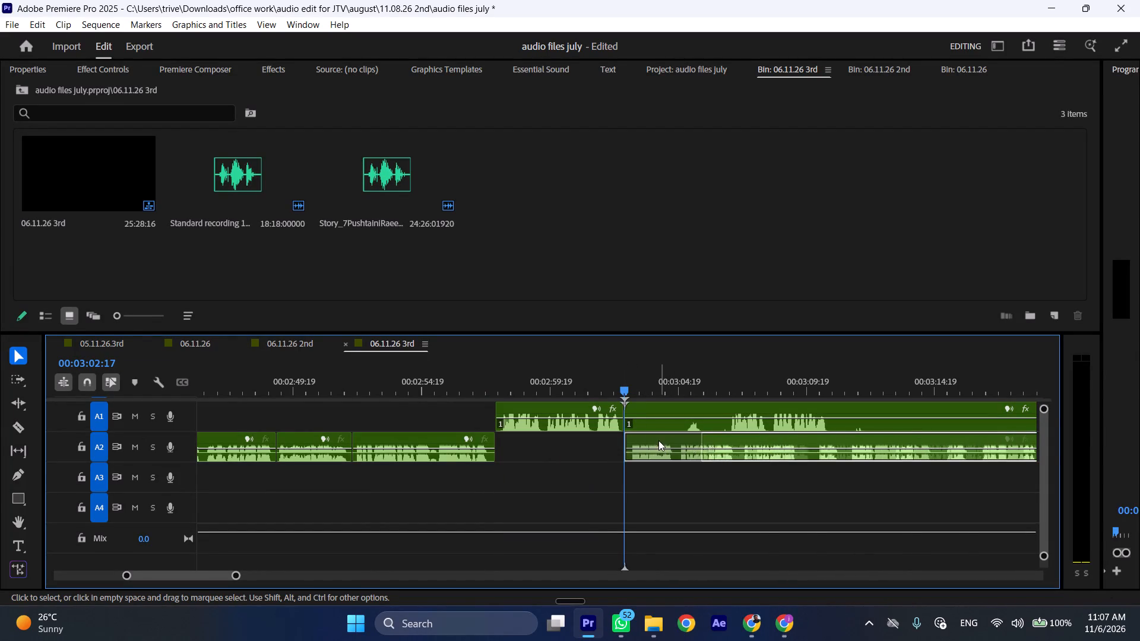
# Trim the start of the remaining A1 clip up to its next speech and move it to start at about 00:03:14.
pyautogui.moveTo(631, 407); pyautogui.dragTo(730, 407)
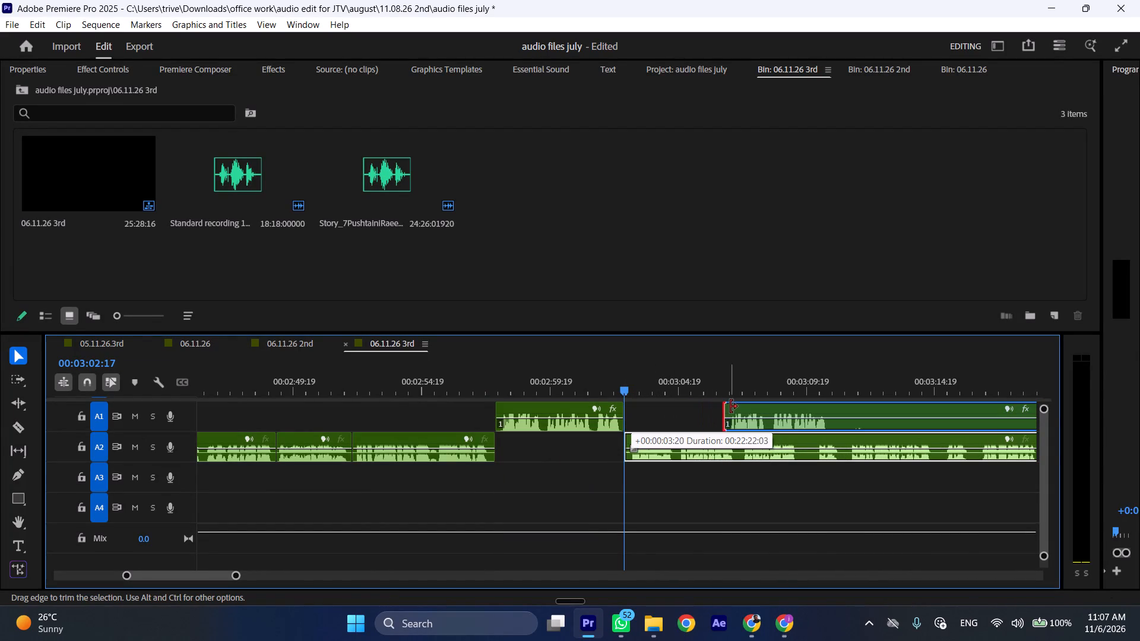
pyautogui.moveTo(730, 407); pyautogui.dragTo(734, 407)
pyautogui.moveTo(759, 410); pyautogui.dragTo(955, 413)
# Play back the rearranged audio from about 00:02:56 at increased speed to check the handover between A2 and A1.
pyautogui.click(474, 377)
pyautogui.press('space')
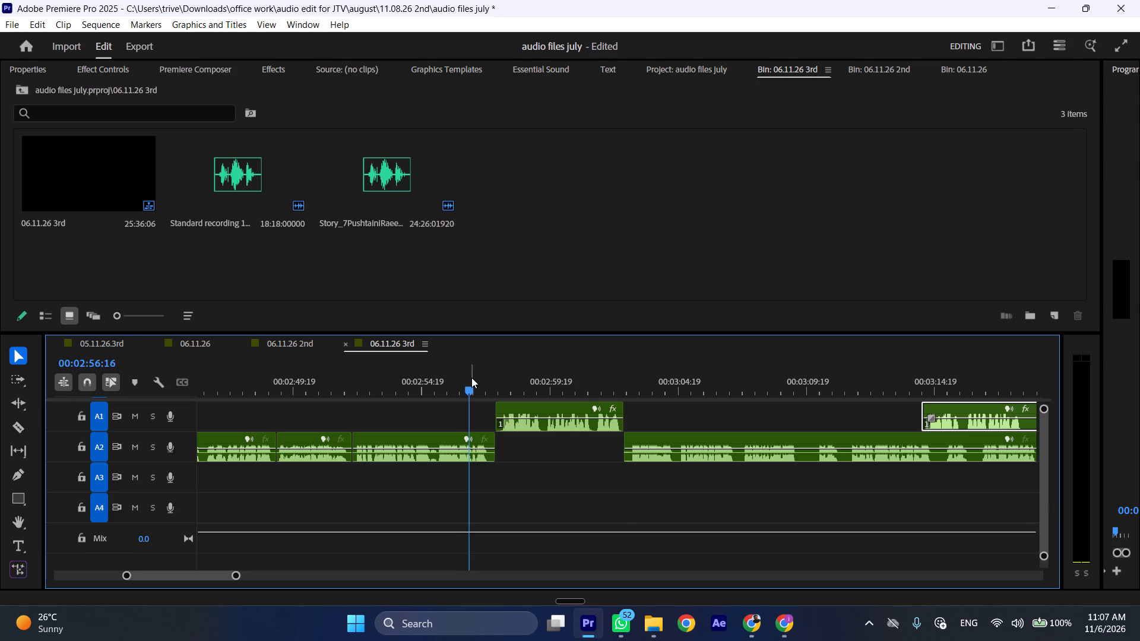
pyautogui.write('l')
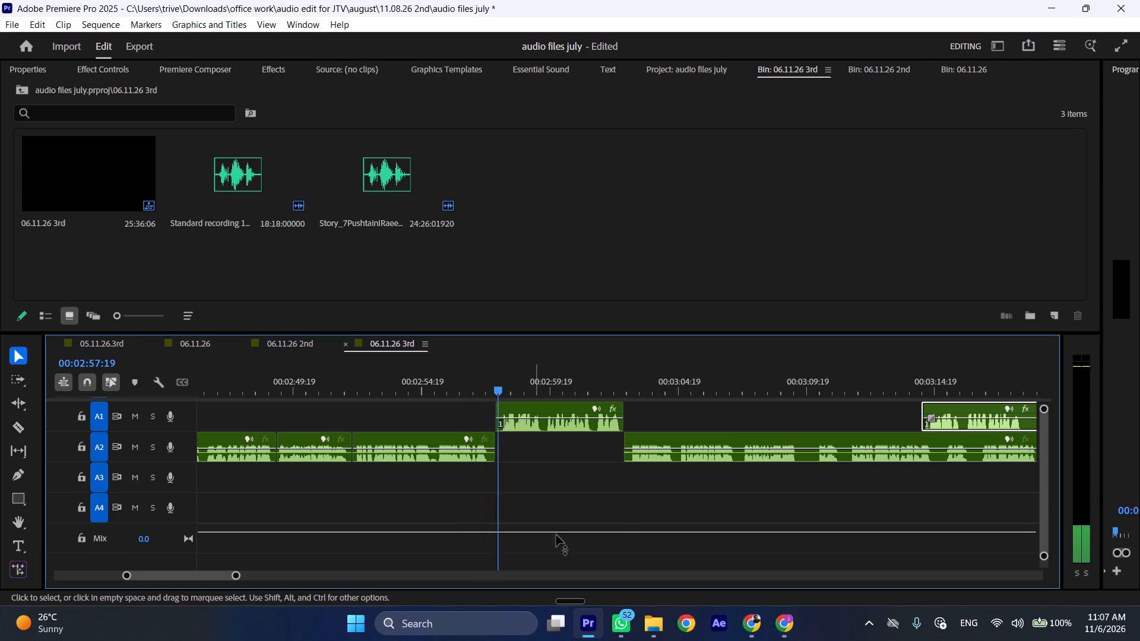
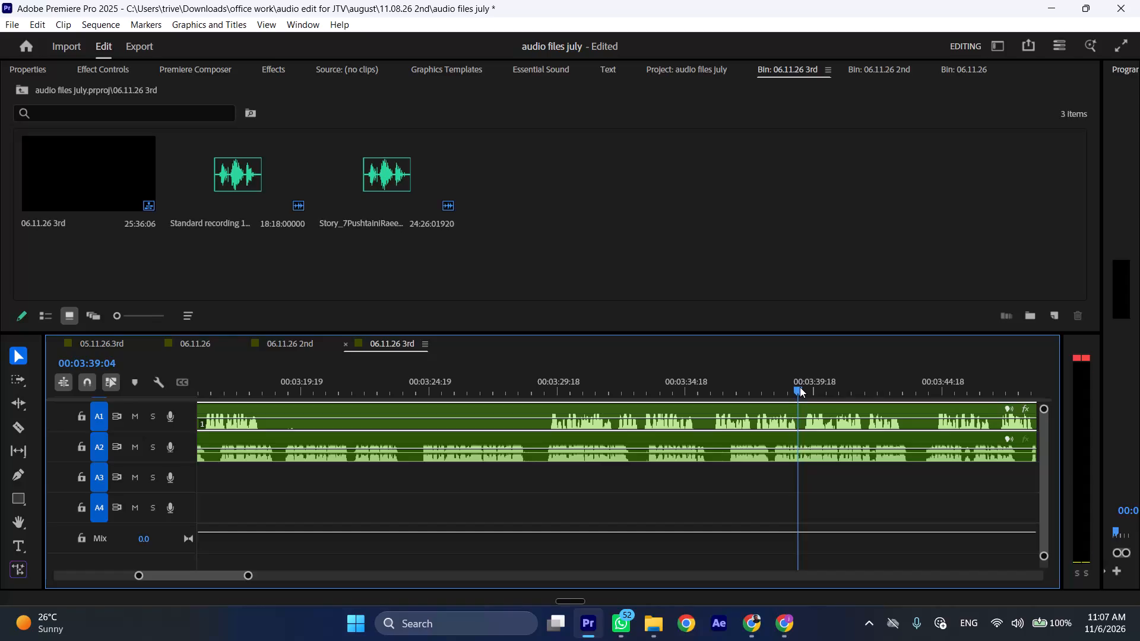
# Split the A2 clip at about 00:03:09, in the pause between two spoken passages.
pyautogui.hscroll(4, 798, 390)
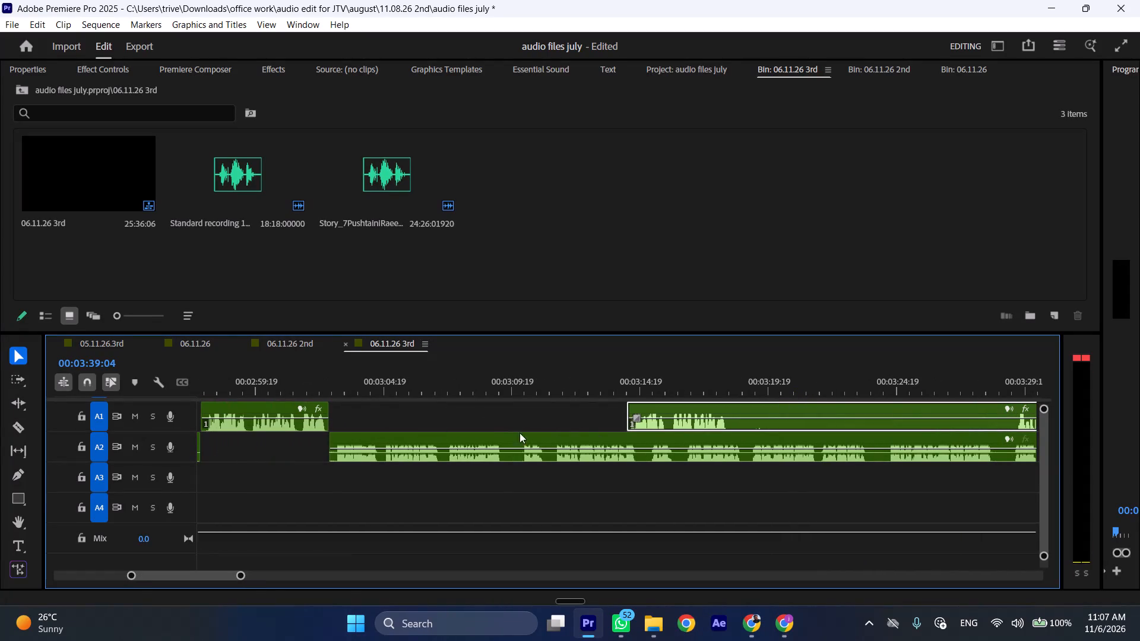
pyautogui.moveTo(501, 380); pyautogui.dragTo(507, 380)
pyautogui.hotkey('shift', 'c')
# Listen to the A2 speech just after the split and move the following A1 clip to start at about 00:03:21.
pyautogui.moveTo(541, 381); pyautogui.dragTo(555, 383)
pyautogui.click(523, 392)
pyautogui.press('space')
pyautogui.press('space')
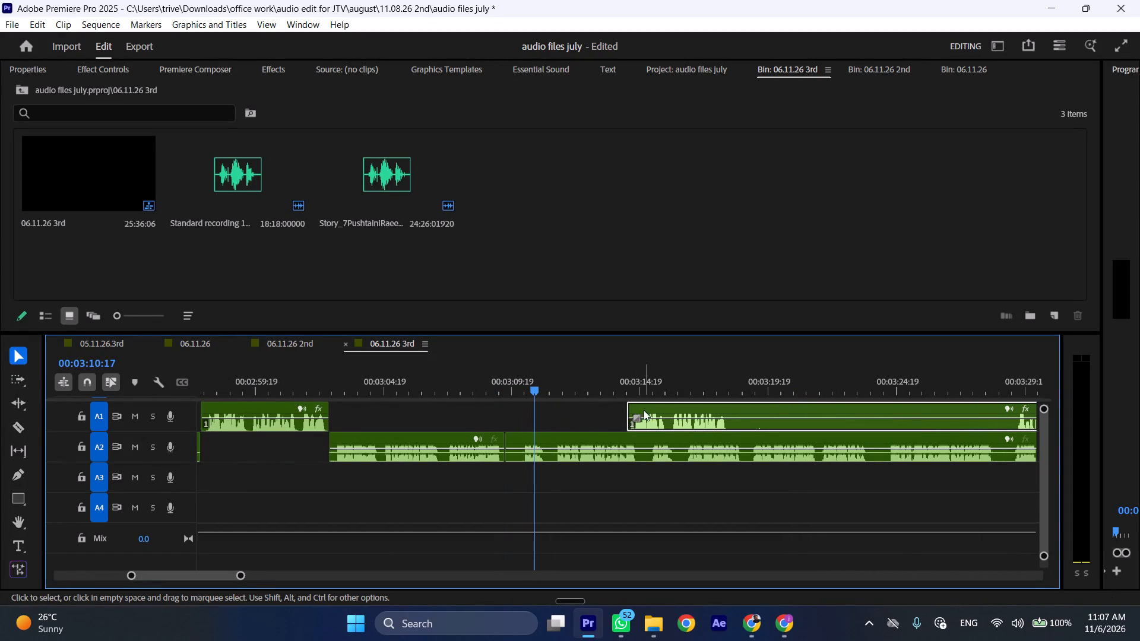
pyautogui.moveTo(645, 409); pyautogui.dragTo(834, 409)
# Ripple-delete the A2 audio from the split at about 00:03:09 to 00:03:11:12 and play back across the join.
pyautogui.click(552, 385)
pyautogui.click(579, 448)
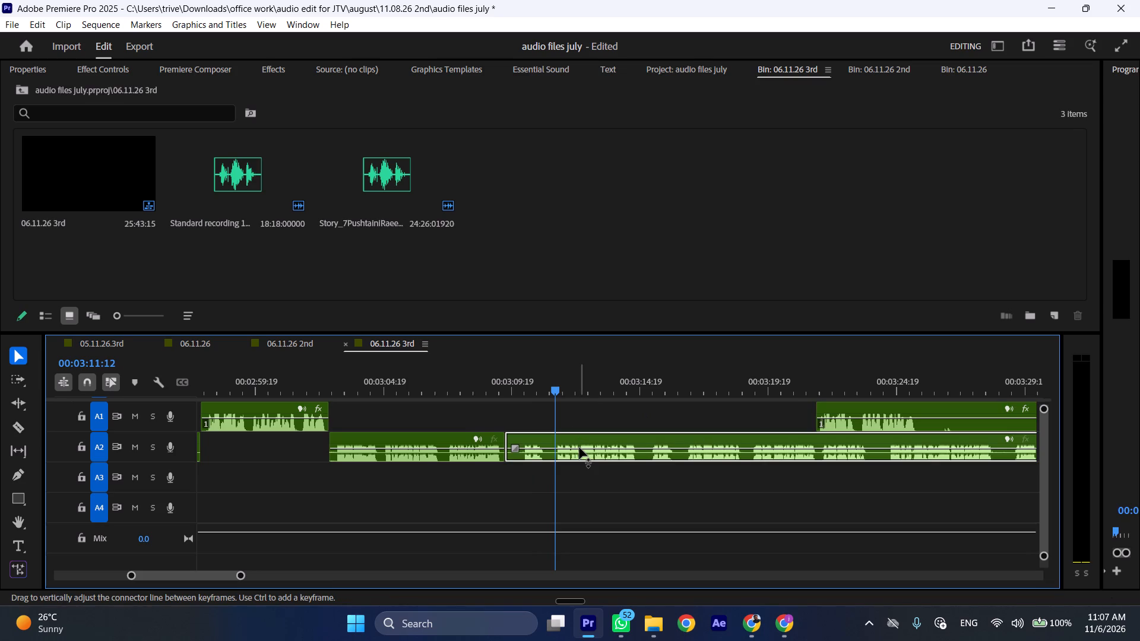
pyautogui.hotkey('shift', 'c')
pyautogui.hotkey('ctrl', 'shift', 'd')
pyautogui.press('space')
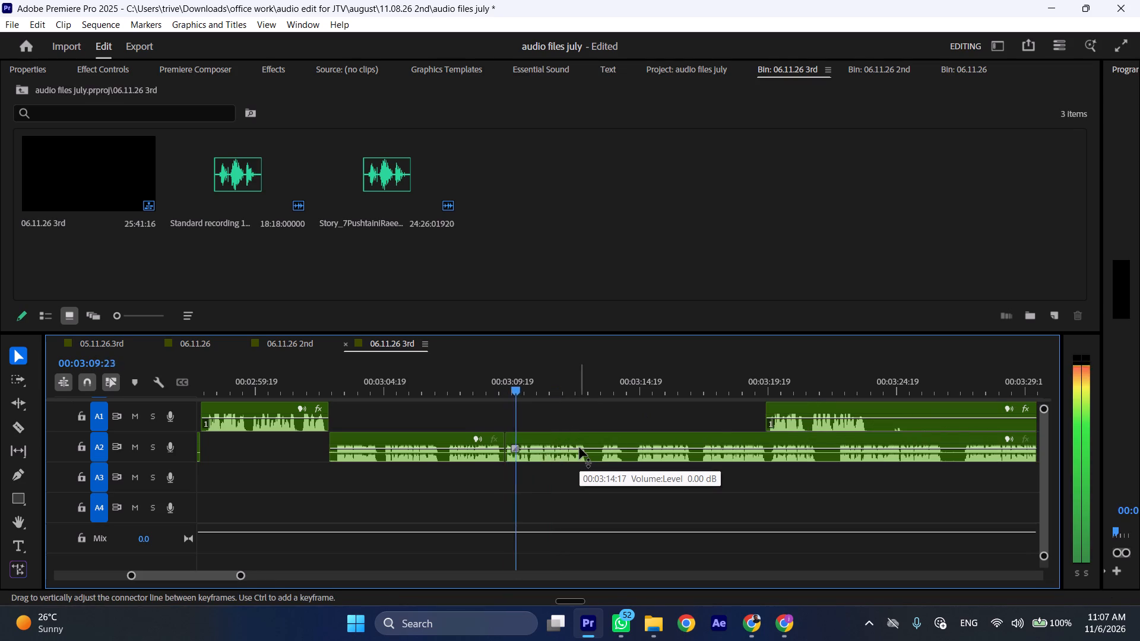
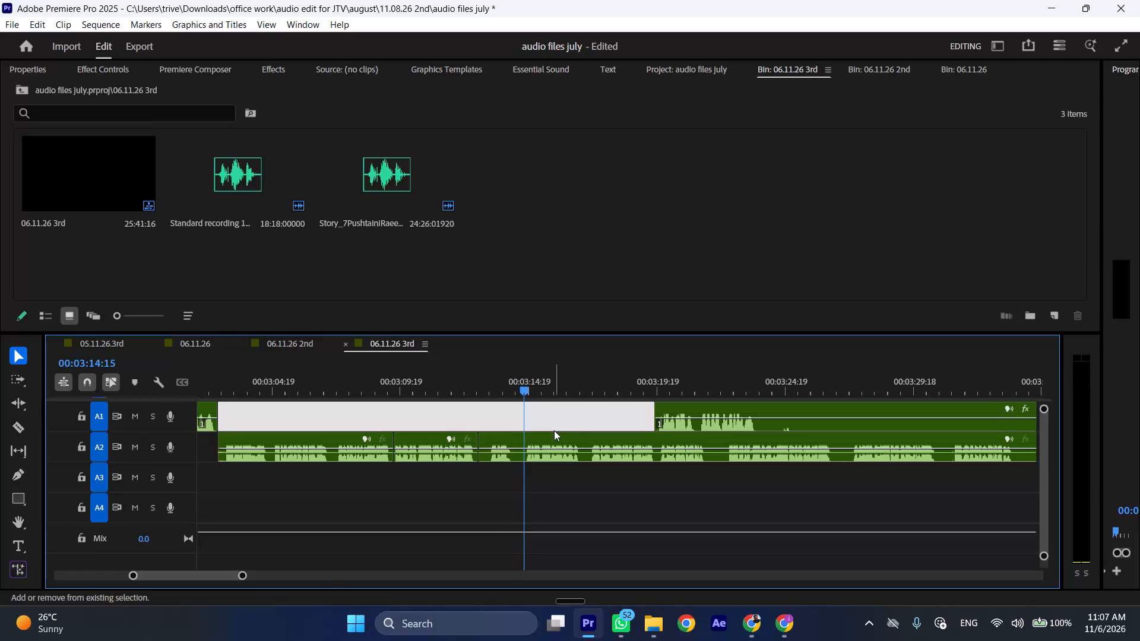
# Split the A2 clip at 00:03:14:15, ripple-delete the short segment just before the split, and play back across the join.
pyautogui.hotkey('shift', 'c')
pyautogui.click(516, 452)
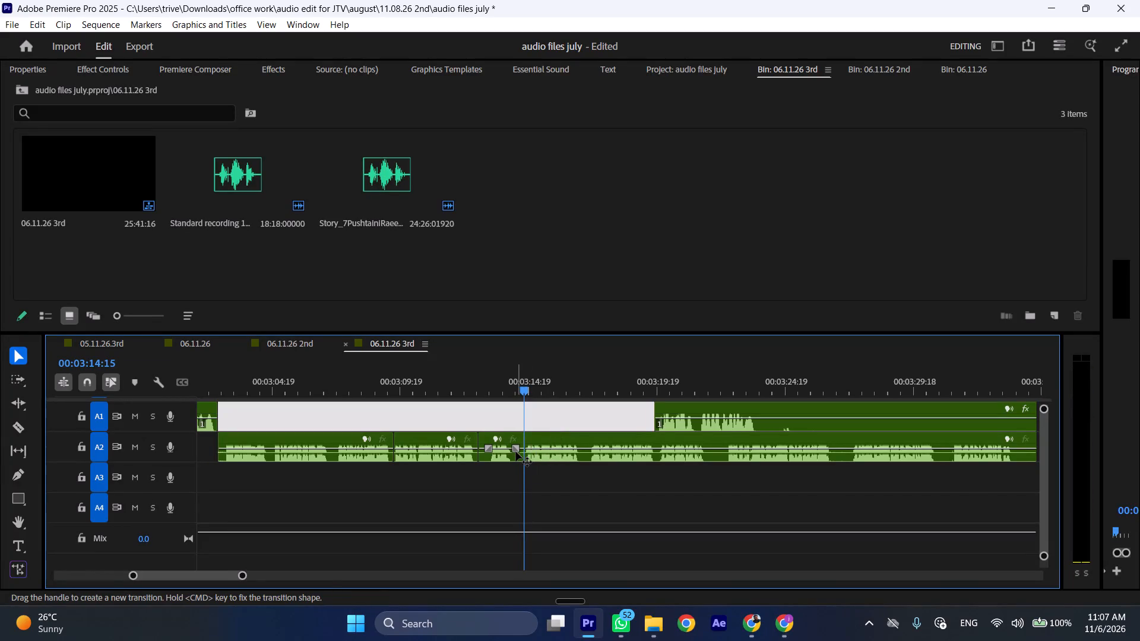
pyautogui.click(513, 457)
pyautogui.hotkey('ctrl', 'shift', 'd')
pyautogui.press('space')
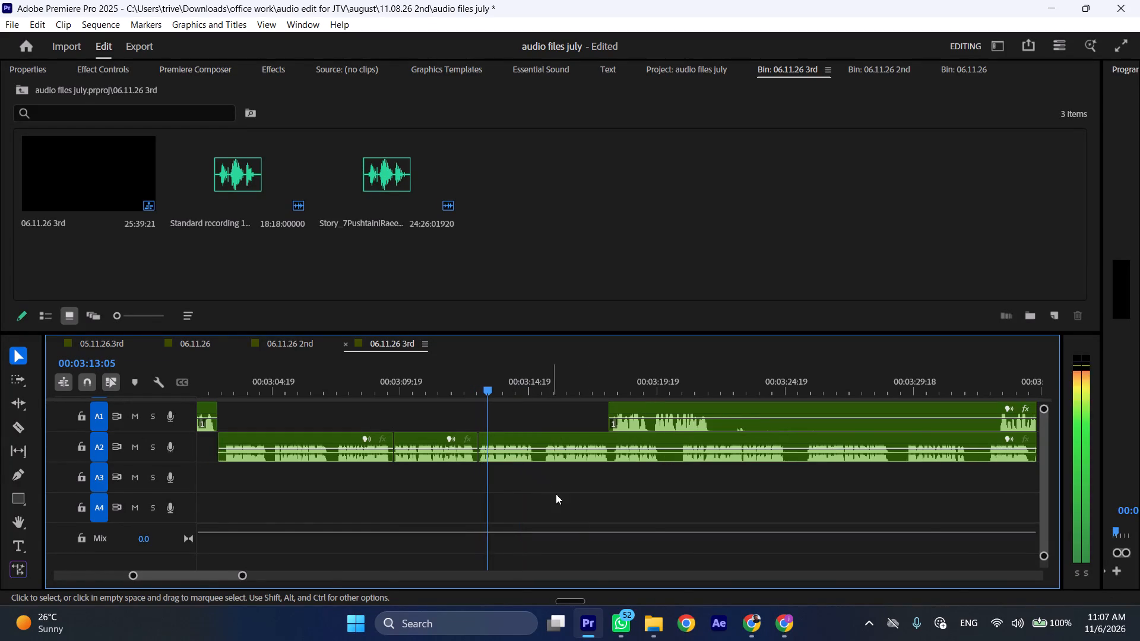
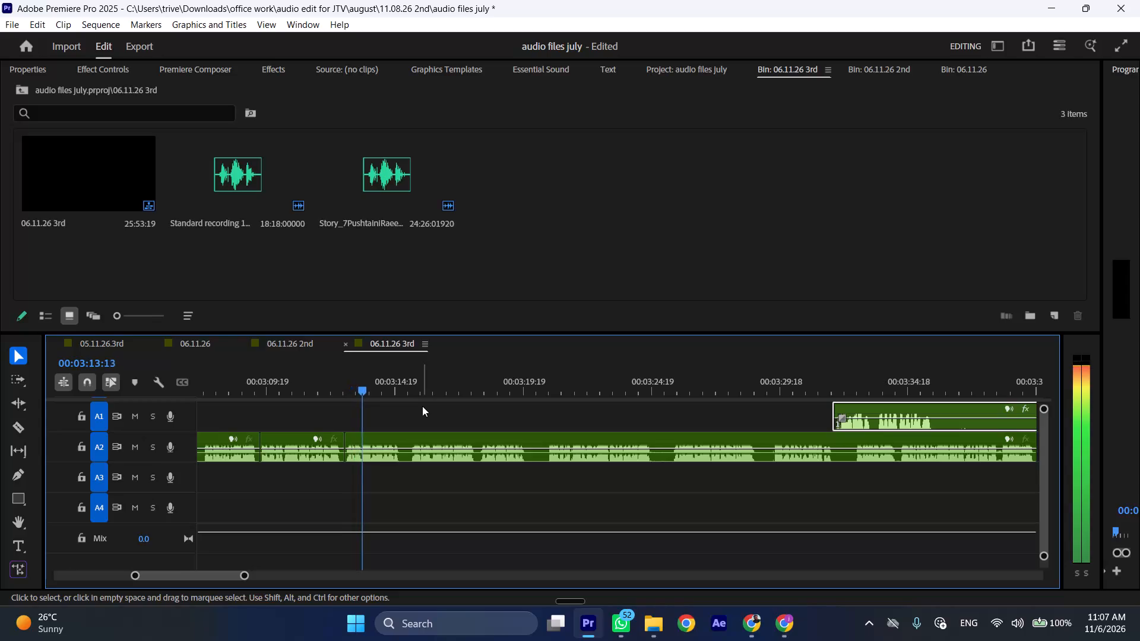
# Split the A2 clip just past 00:03:15, ripple-delete the roughly 2-second segment before the split, and play back across the join.
pyautogui.press('l')
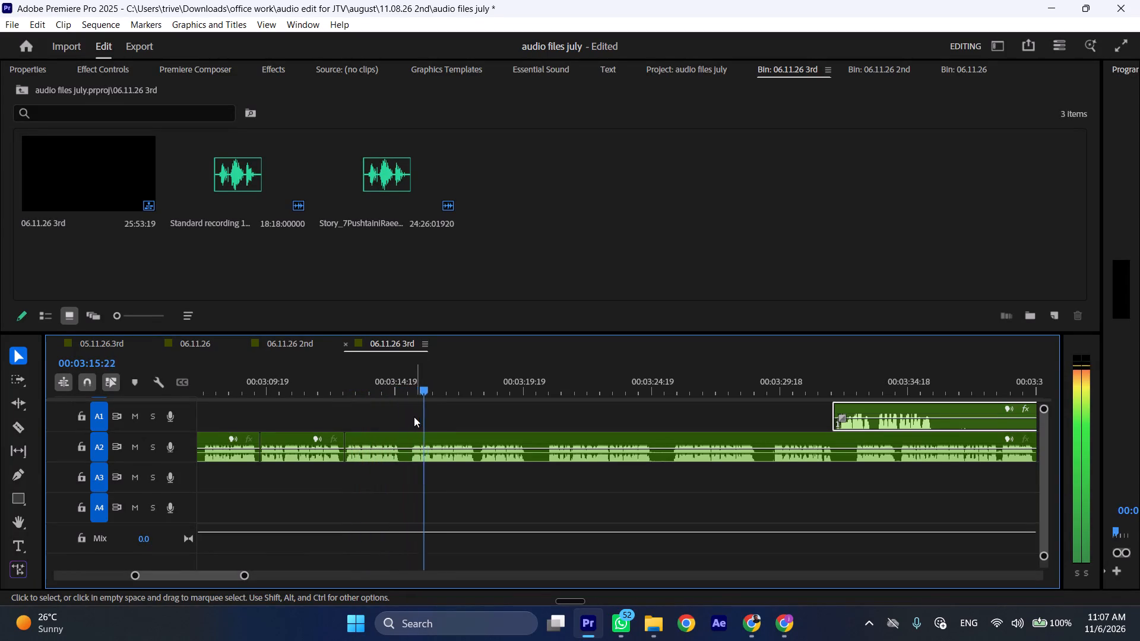
pyautogui.click(406, 378)
pyautogui.click(411, 446)
pyautogui.hotkey('shift', 'c')
pyautogui.hotkey('ctrl', 'shift', 'd')
pyautogui.press('space')
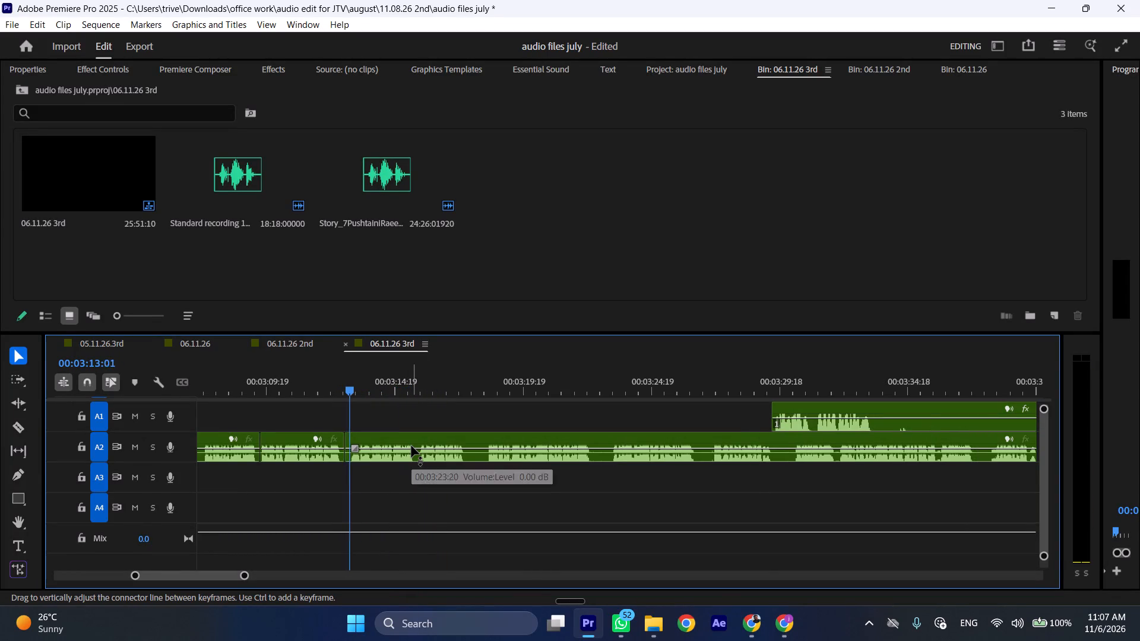
pyautogui.write('l')
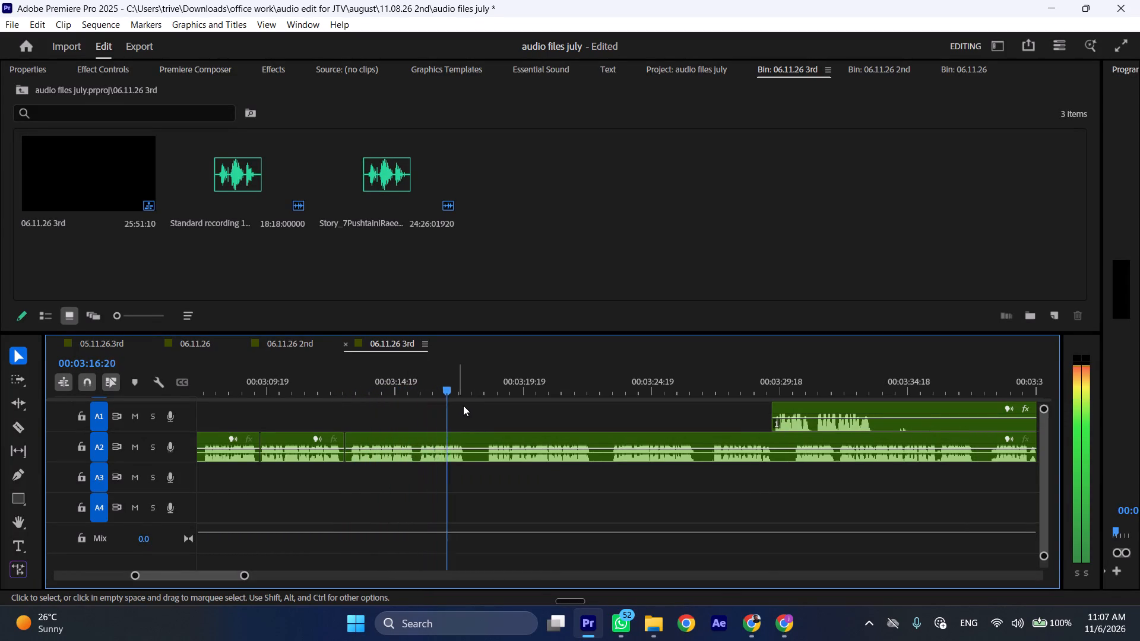
# Cut the A2 clip around the short pause ending at 00:03:18:06, ripple-delete that pause, and play on from the join.
pyautogui.press('space')
pyautogui.hotkey('shift', 'c')
pyautogui.click(485, 387)
pyautogui.click(495, 437)
pyautogui.hotkey('shift', 'c')
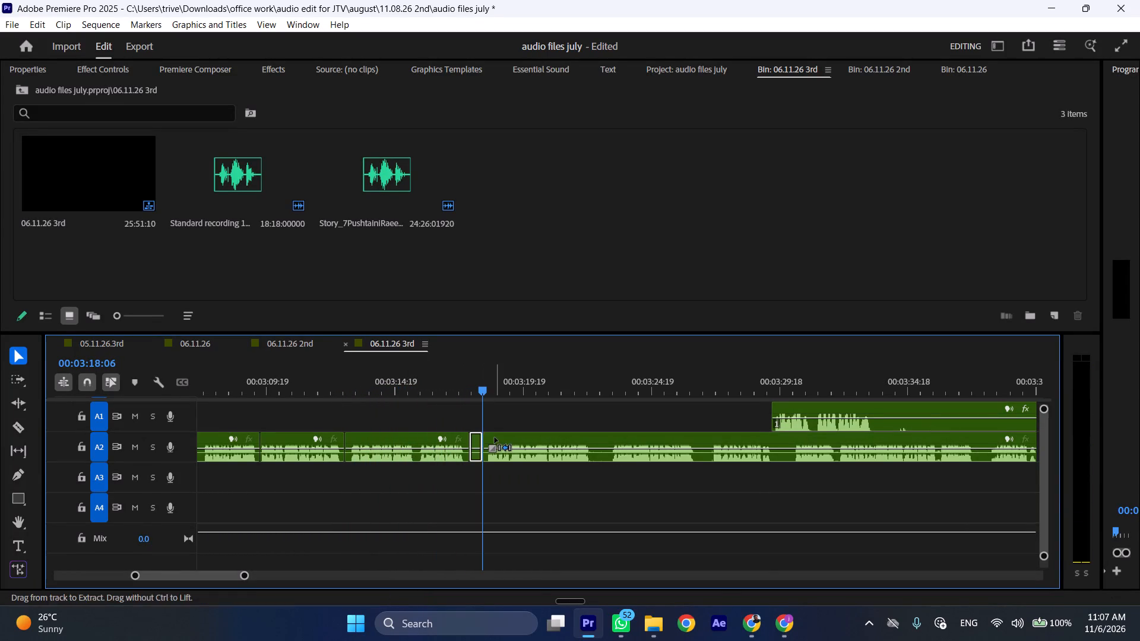
pyautogui.hotkey('ctrl', 'shift', 'd')
pyautogui.press('space')
pyautogui.write('l')
# Cut the A2 clip around the pause from 00:03:22:01 to 00:03:22:14, ripple-delete it, and play on from the join.
pyautogui.scroll(-6, 505, 448)
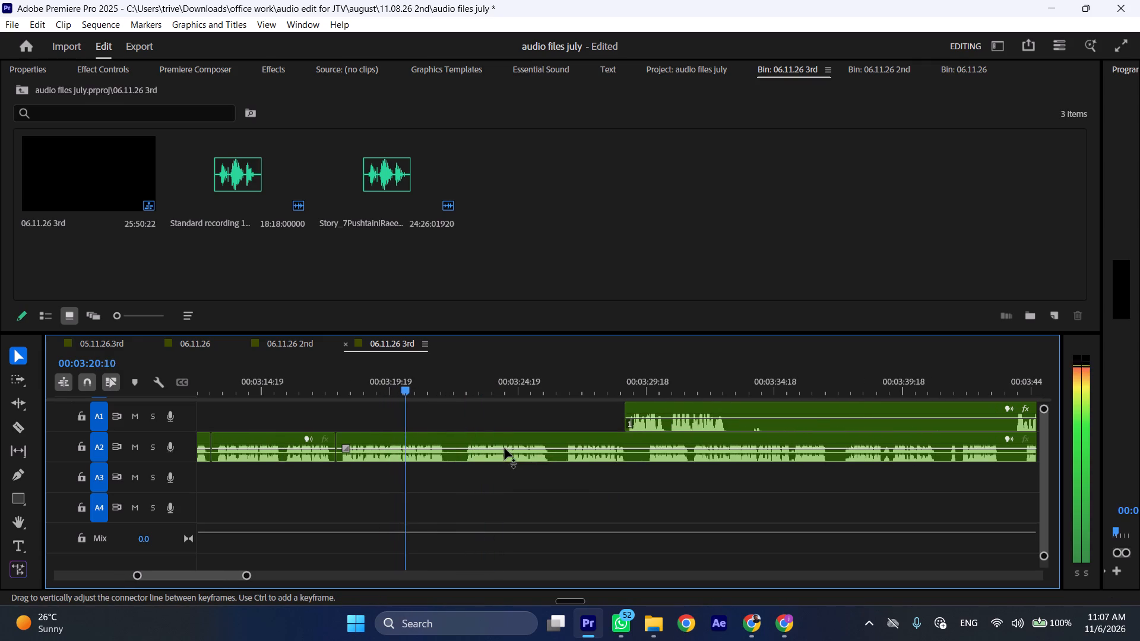
pyautogui.press('space')
pyautogui.hotkey('shift', 'c')
pyautogui.click(468, 380)
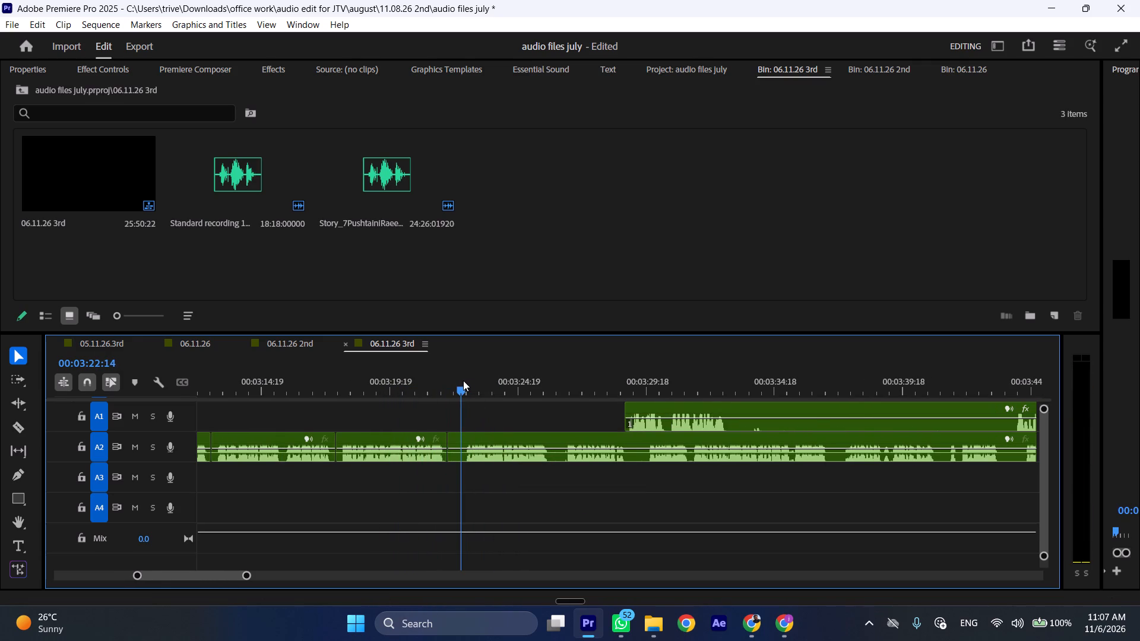
pyautogui.click(493, 440)
pyautogui.hotkey('shift', 'c')
pyautogui.hotkey('ctrl', 'shift', 'd')
pyautogui.press('space')
pyautogui.write('l')
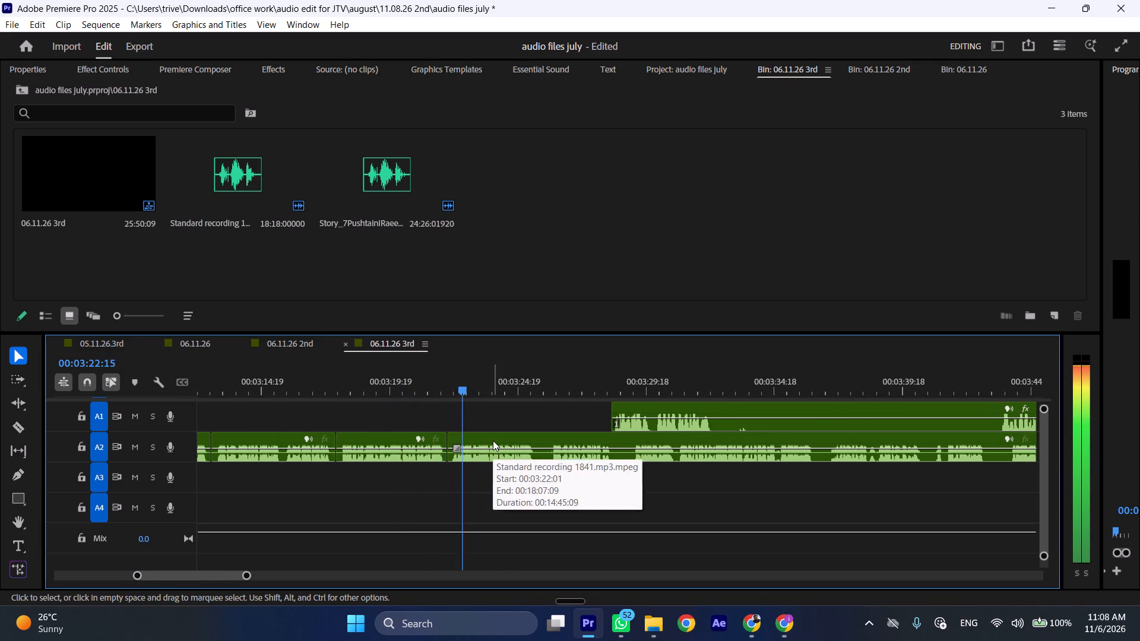
# Move the A1 clip about 12 seconds later so it starts at about 00:03:40.
pyautogui.moveTo(649, 408); pyautogui.dragTo(956, 407)
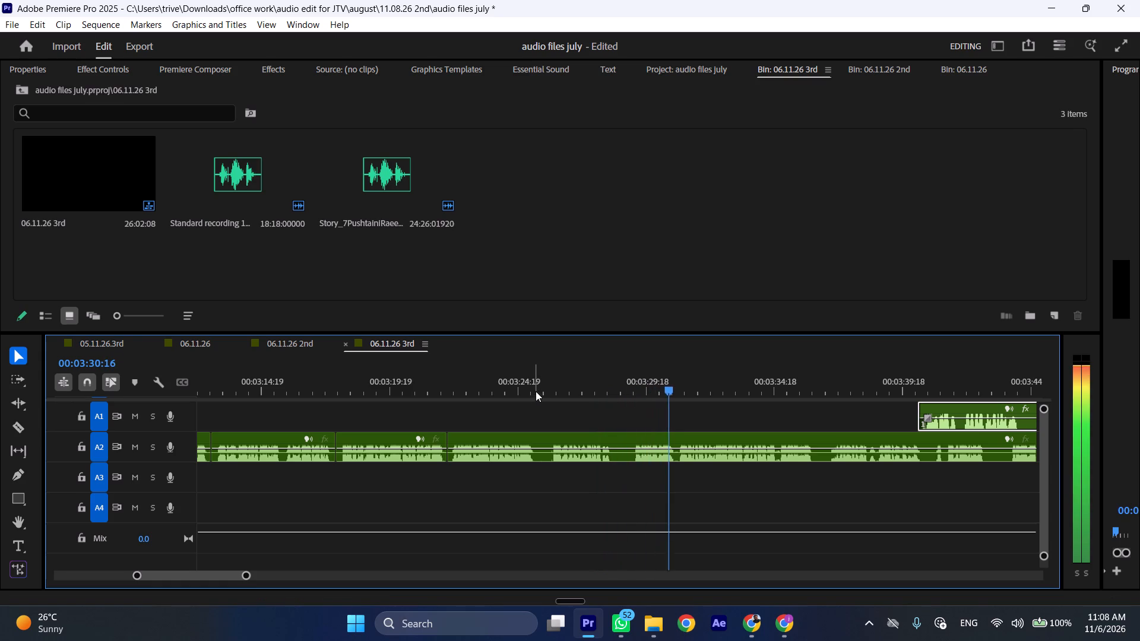
# Cut the A2 clip around the pause from 00:03:25:10 to 00:03:25:23 and ripple-delete that segment.
pyautogui.moveTo(536, 391); pyautogui.dragTo(550, 391)
pyautogui.hotkey('shift', 'c')
pyautogui.click(567, 438)
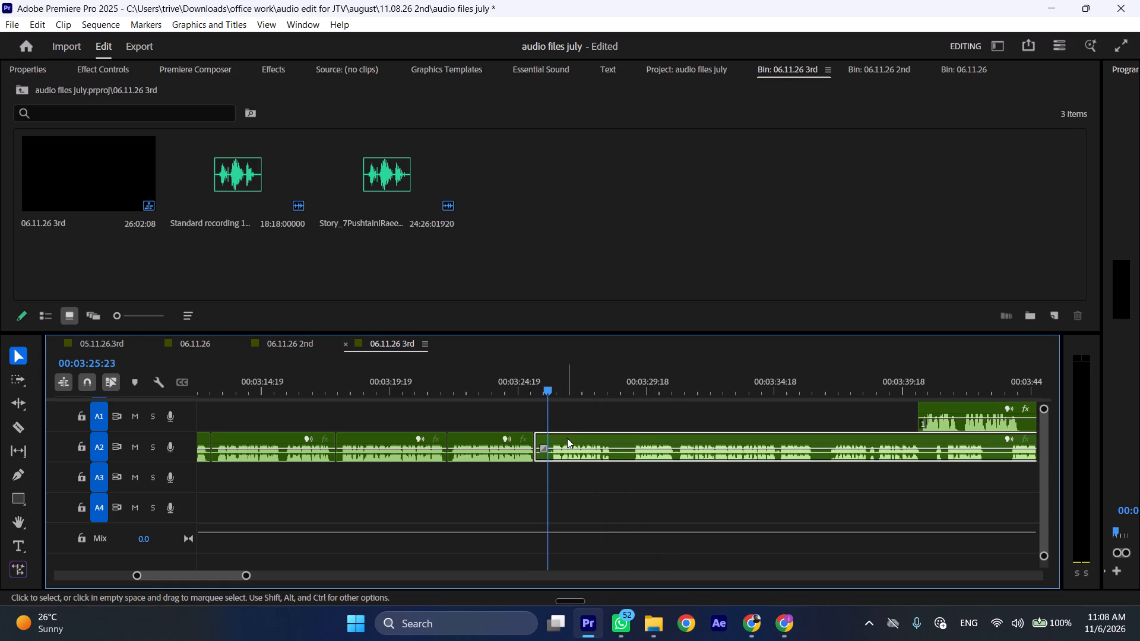
pyautogui.hotkey('shift', 'c')
pyautogui.hotkey('ctrl', 'shift', 'd')
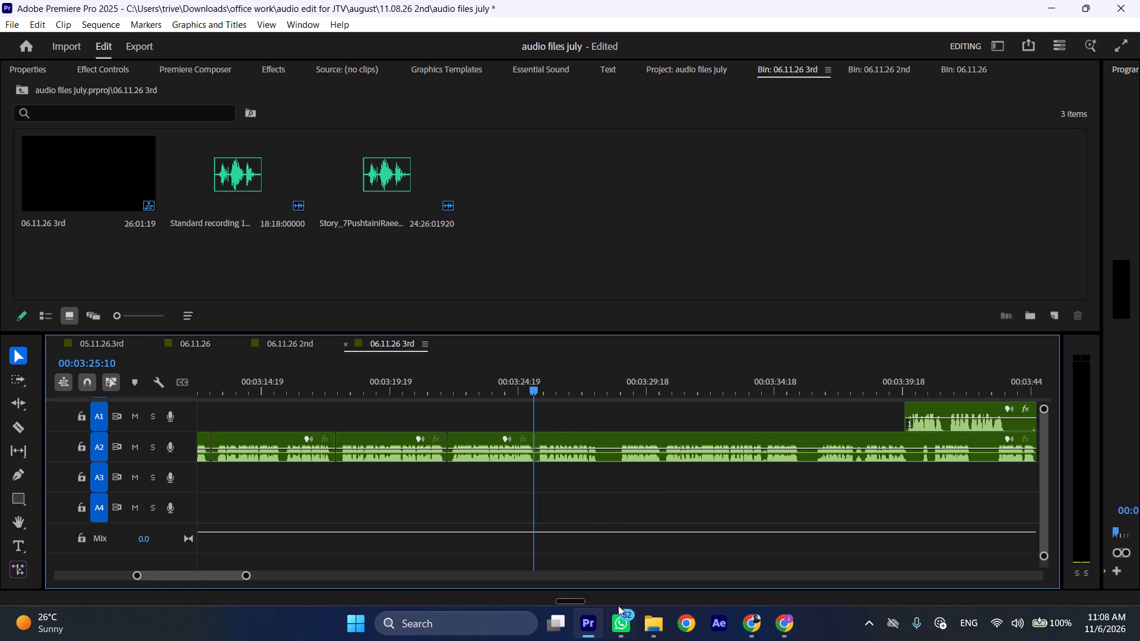
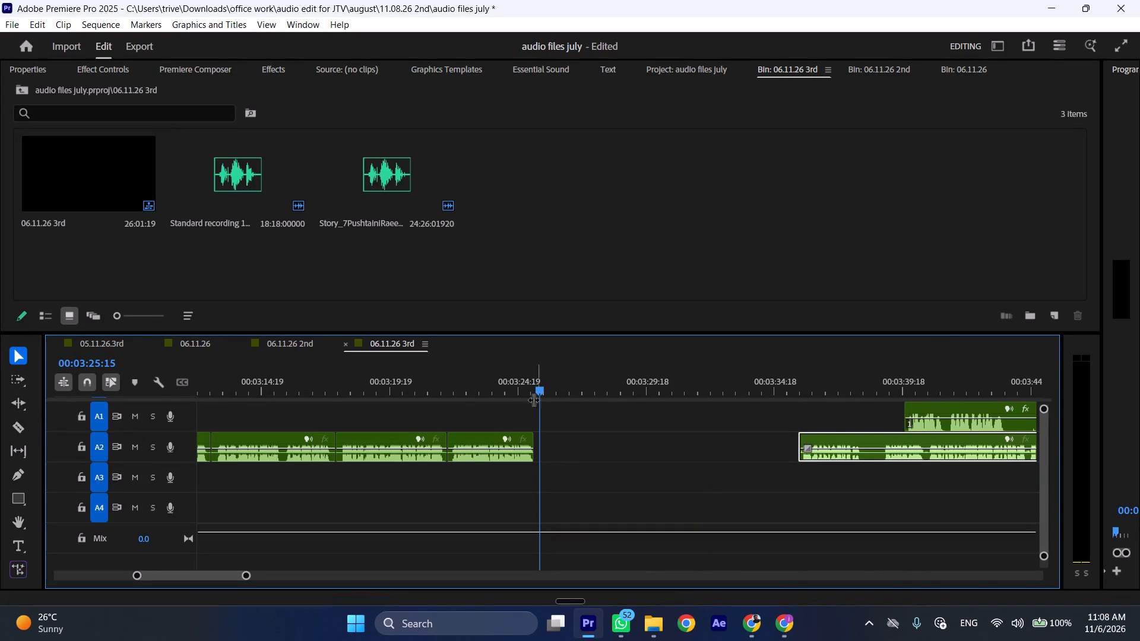
# Play the end of the A2 passage before 00:03:25 and undo the last move of the remaining A2 clip.
pyautogui.click(508, 384)
pyautogui.press('space')
pyautogui.press('space')
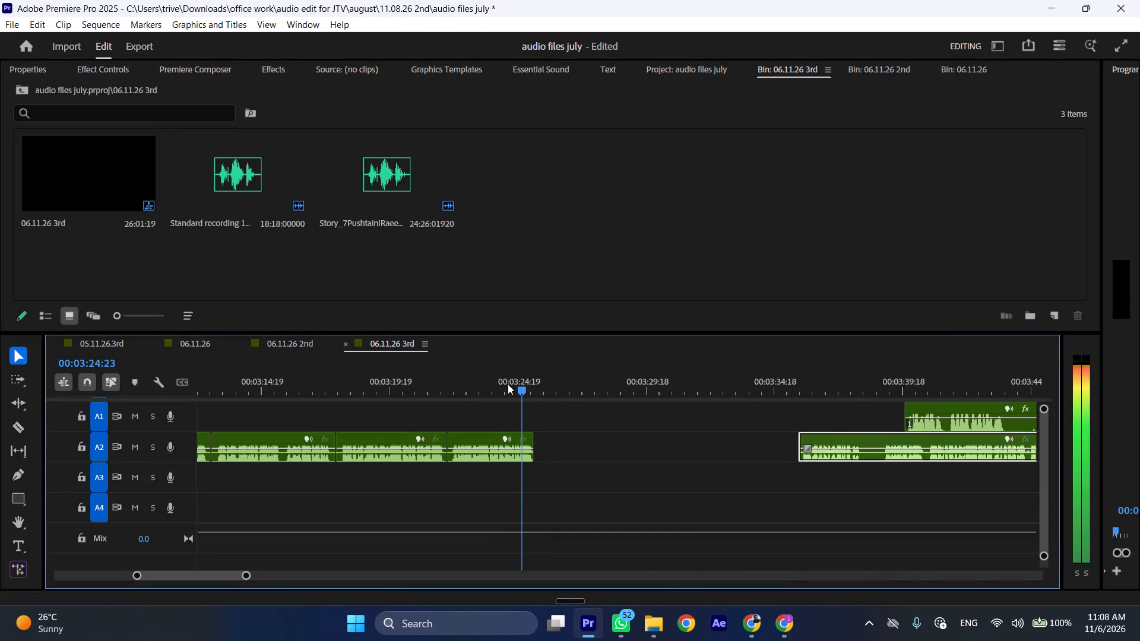
pyautogui.hotkey('ctrl', 'z')
# Play the A2 passage from about 00:03:26 to its end and cut the A2 clip at 00:03:28:00.
pyautogui.moveTo(586, 373); pyautogui.dragTo(599, 378)
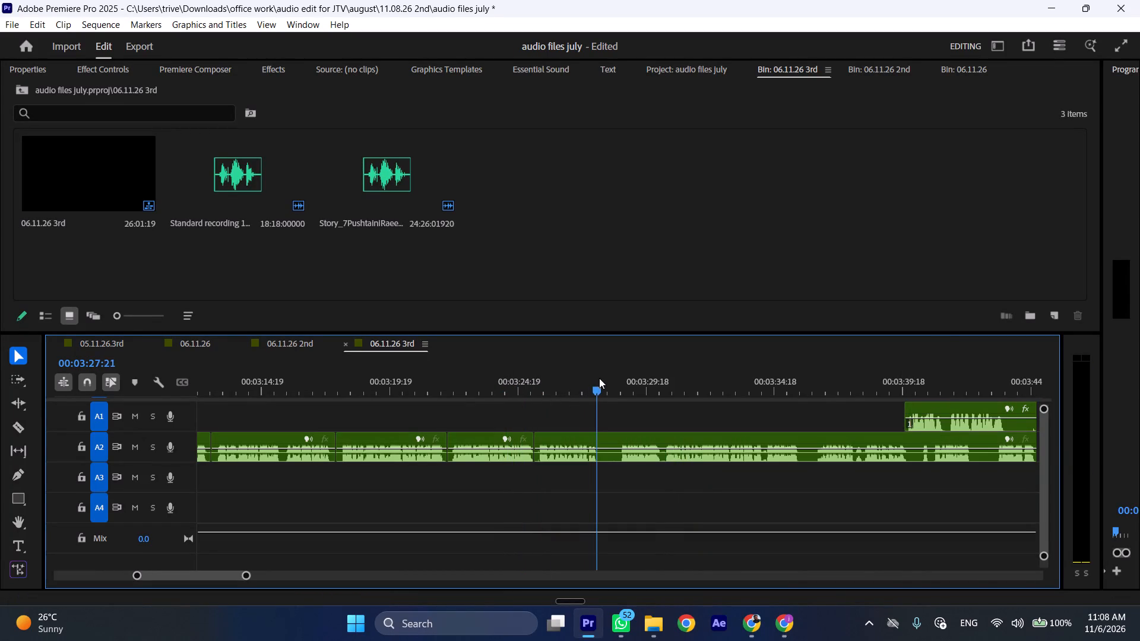
pyautogui.moveTo(599, 378); pyautogui.dragTo(559, 373)
pyautogui.press('space')
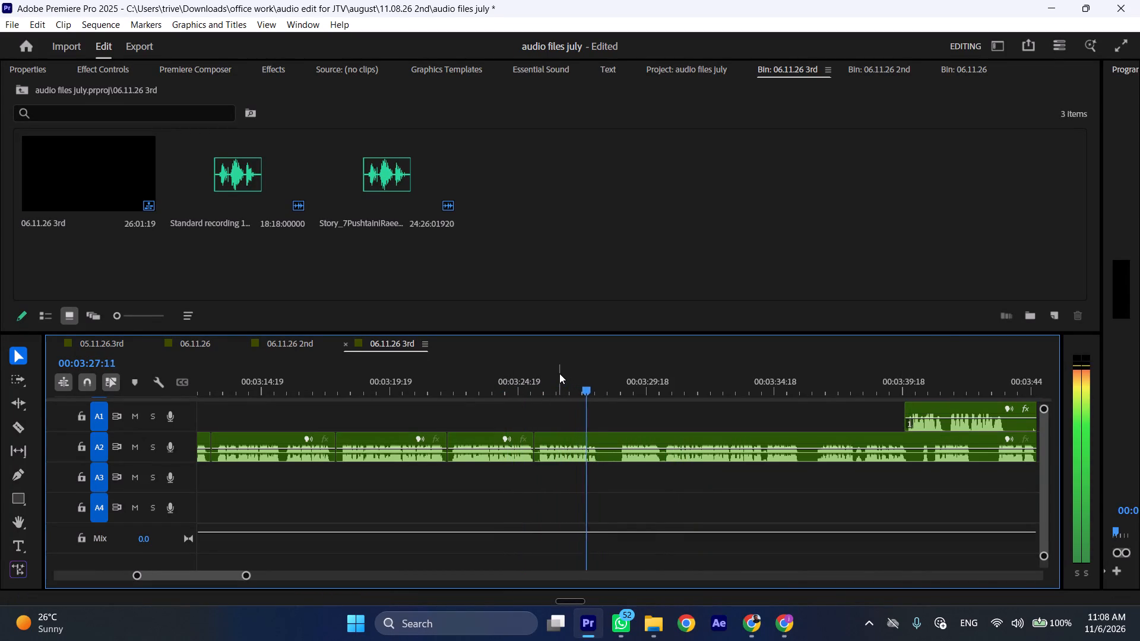
pyautogui.press('space')
pyautogui.write('C')
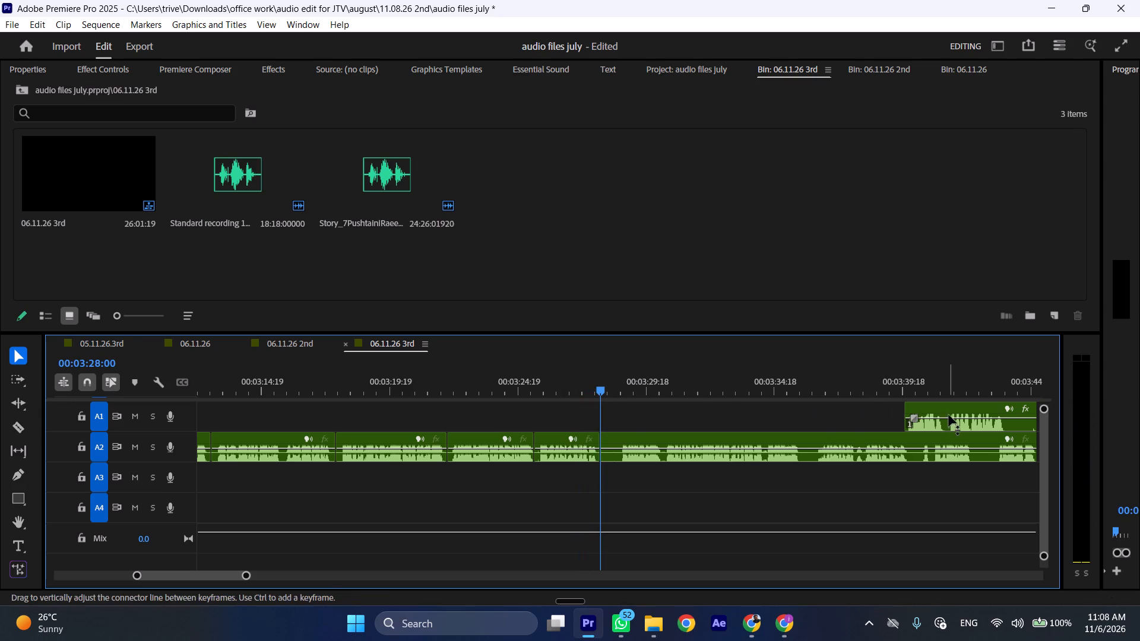
# Move the A1 clip earlier to start at 00:03:28:00 and shift the remaining A2 clip about 5 seconds later.
pyautogui.moveTo(943, 407); pyautogui.dragTo(630, 420)
pyautogui.moveTo(631, 412); pyautogui.dragTo(641, 411)
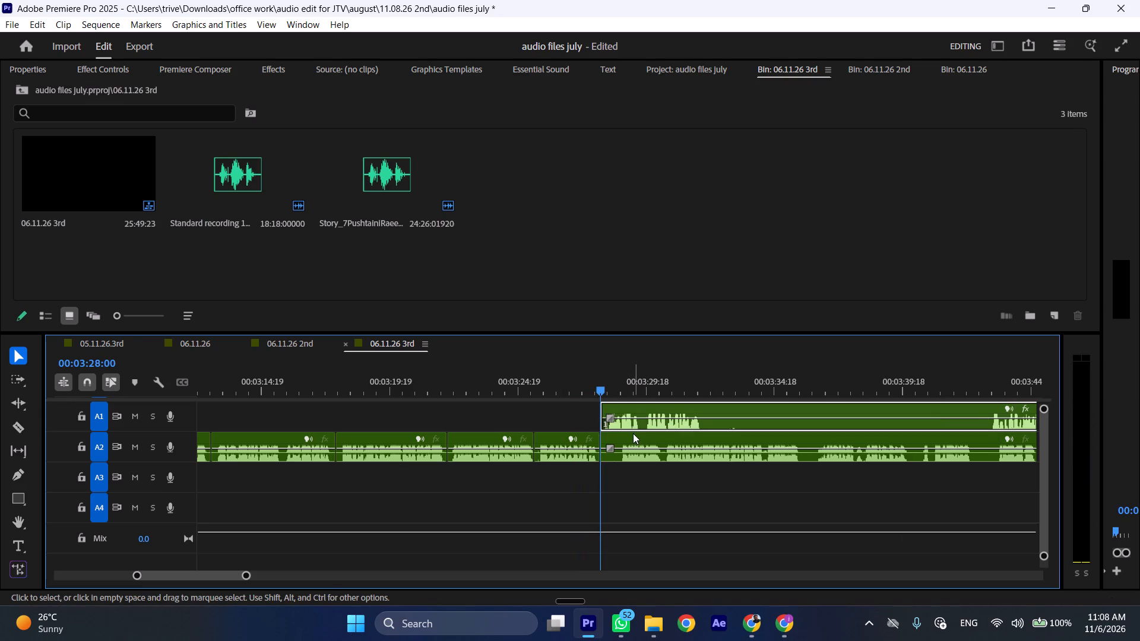
pyautogui.moveTo(629, 435); pyautogui.dragTo(767, 437)
# Cut the A1 clip at 00:03:32:02, just after its first spoken passage.
pyautogui.click(707, 381)
pyautogui.hotkey('shift', 'c')
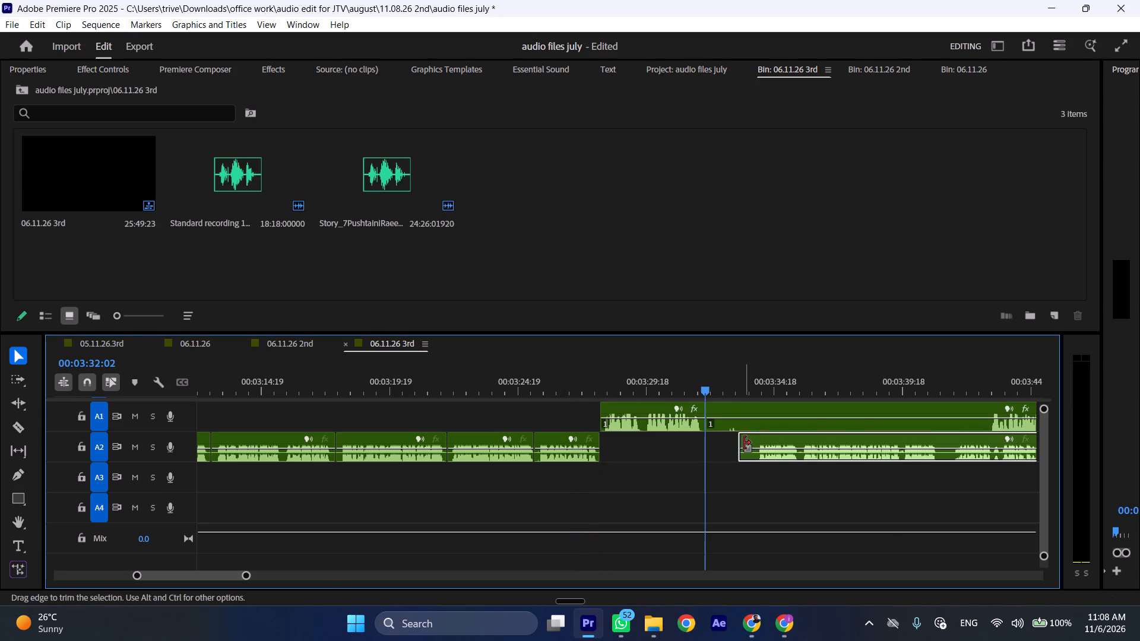
# Trim about half a second of silence off the remaining A2 clip's start and move the clip to start at 00:03:32:02.
pyautogui.moveTo(743, 440); pyautogui.dragTo(757, 440)
pyautogui.moveTo(785, 440); pyautogui.dragTo(739, 440)
# Move the remaining A1 clip about 15 seconds later so it starts at about 00:03:47.
pyautogui.scroll(-10, 736, 435)
pyautogui.moveTo(508, 410); pyautogui.dragTo(891, 410)
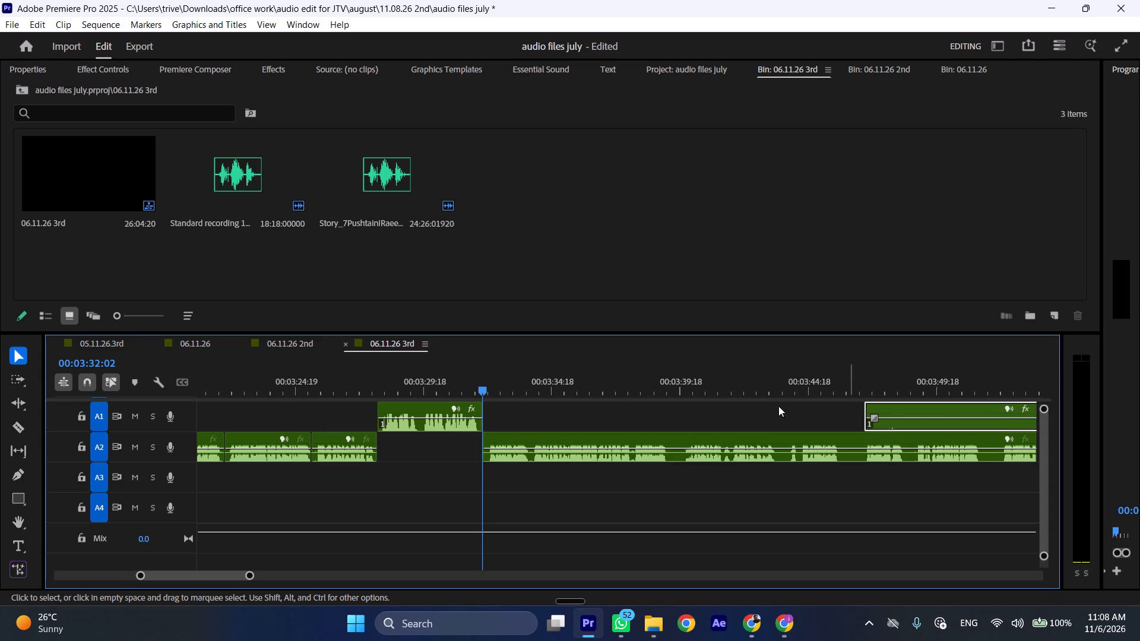
# Play the rearranged audio from the A2-to-A1 join at about 00:03:28 at faster speed.
pyautogui.click(382, 384)
pyautogui.press('space')
pyautogui.write('l')
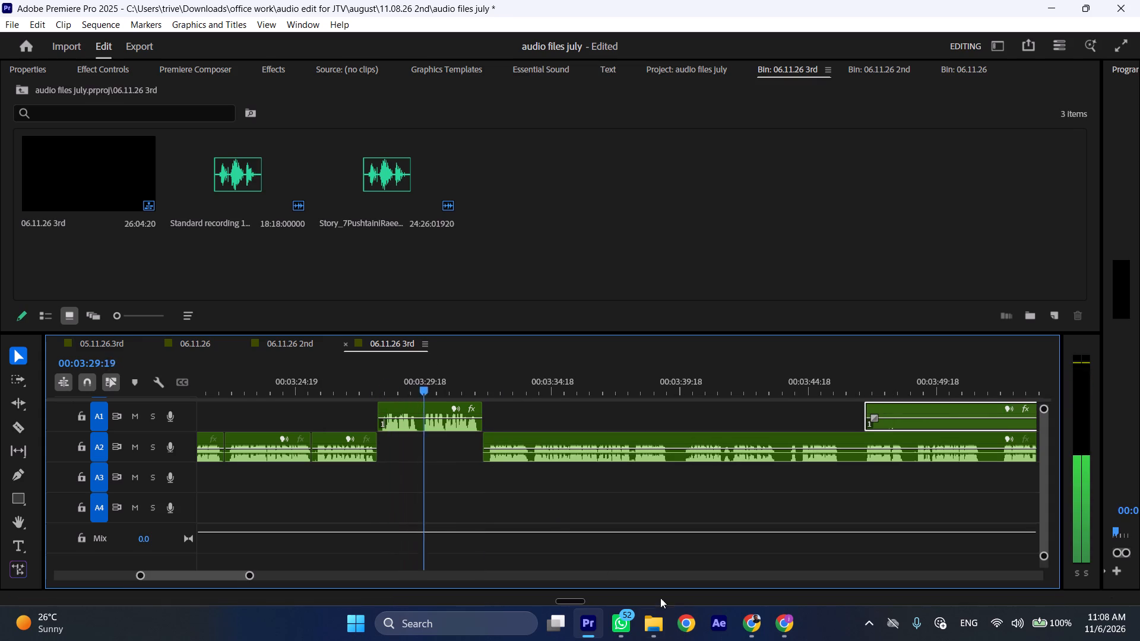
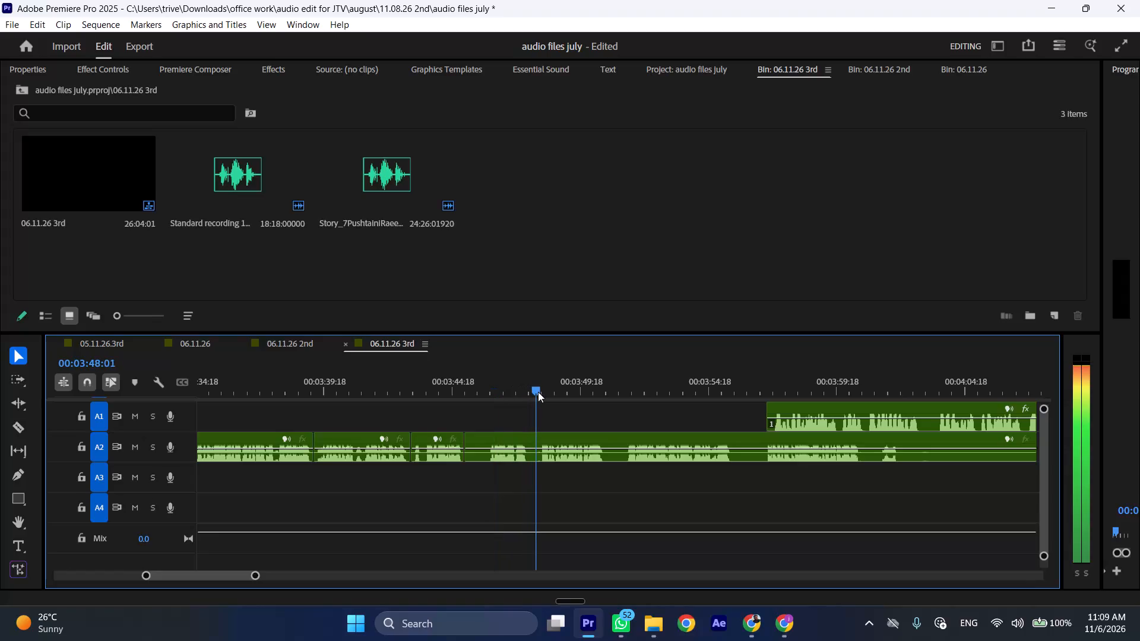
# Cut out the A2 pause from 00:03:45:06 to about 00:03:46:04 and close the gap on all tracks.
pyautogui.press('space')
pyautogui.press('space')
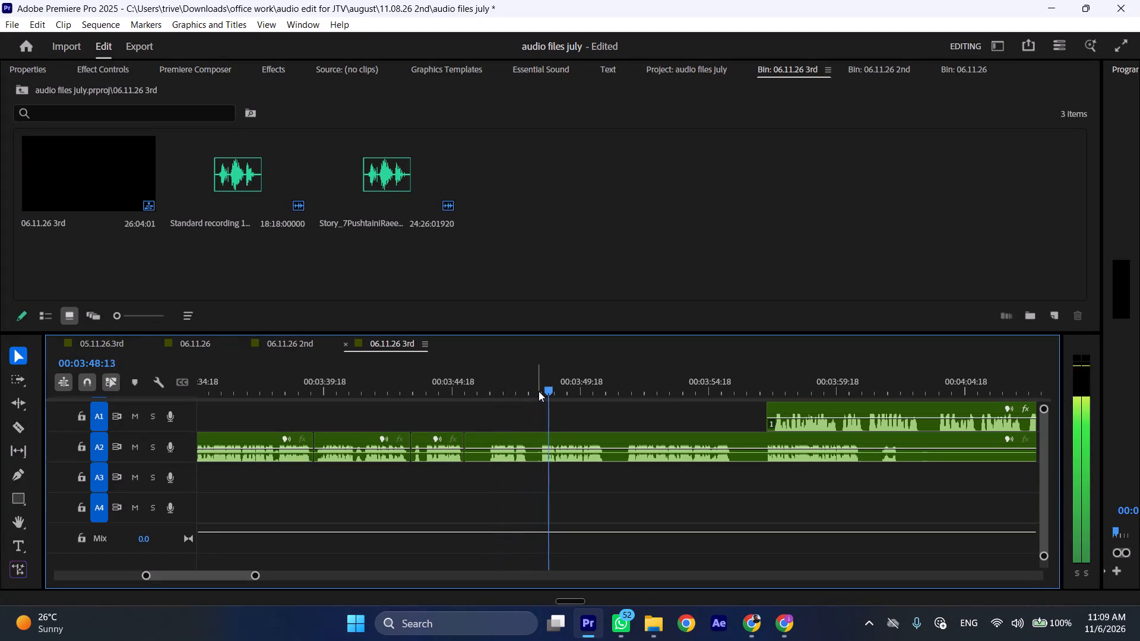
pyautogui.click(489, 388)
pyautogui.click(514, 449)
pyautogui.hotkey('shift', 'c')
pyautogui.hotkey('ctrl', 'shift', 'd')
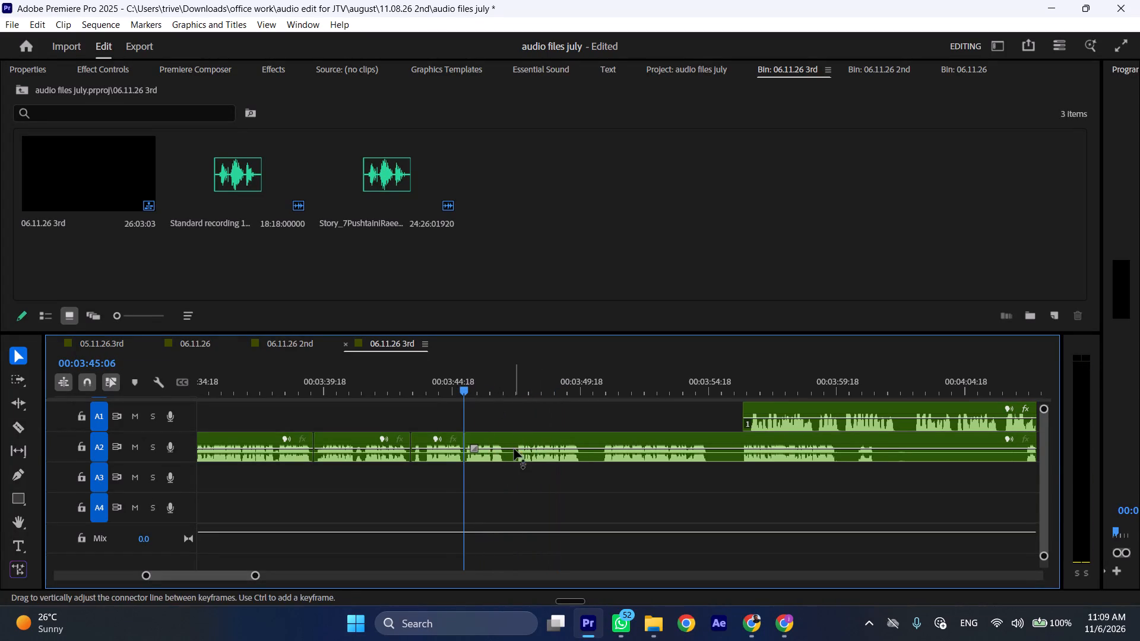
# Play on and cut out the short A2 pause from about 00:03:46:21 to 00:03:47:06, closing the gap.
pyautogui.press('space')
pyautogui.press('l')
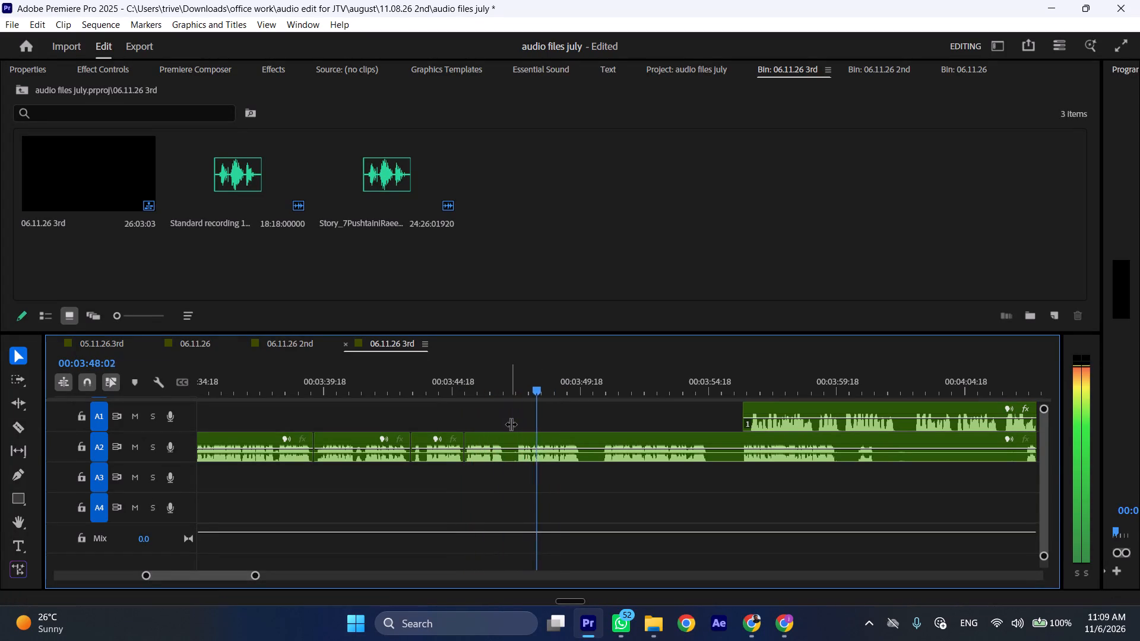
pyautogui.moveTo(507, 391); pyautogui.dragTo(517, 391)
pyautogui.hotkey('shift', 'c')
pyautogui.click(530, 439)
pyautogui.hotkey('shift', 'c')
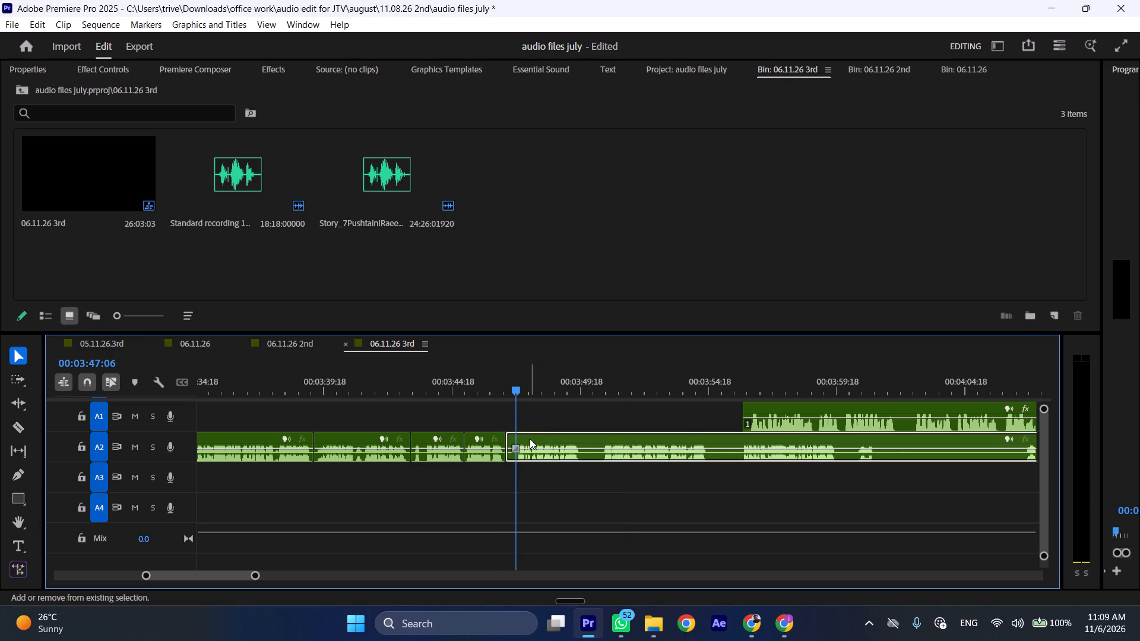
pyautogui.hotkey('ctrl', 'shift', 'd')
# Cut out the following A2 pause from about 00:03:49:11 to 00:03:50:06 and close the gap.
pyautogui.moveTo(552, 385); pyautogui.dragTo(592, 388)
pyautogui.hotkey('shift', 'c')
pyautogui.click(608, 449)
pyautogui.hotkey('shift', 'c')
pyautogui.hotkey('ctrl', 'shift', 'd')
# Listen on at faster speed and cut the A2 clip at 00:03:53:20, just after the spoken passage.
pyautogui.press('space')
pyautogui.write('l')
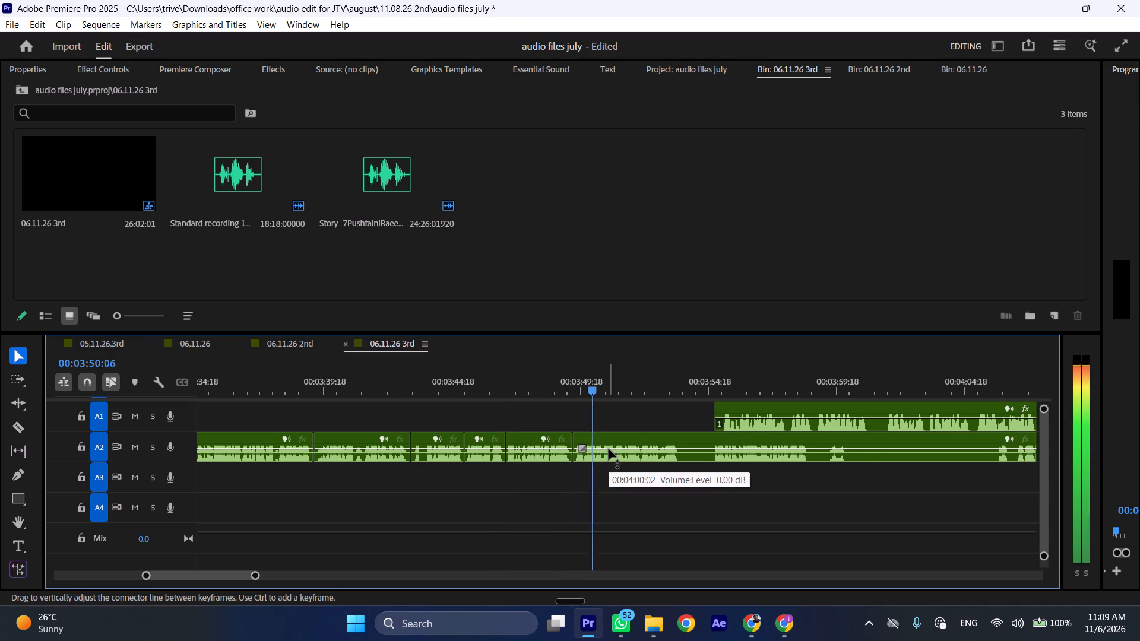
pyautogui.scroll(-5, 609, 448)
pyautogui.press('space')
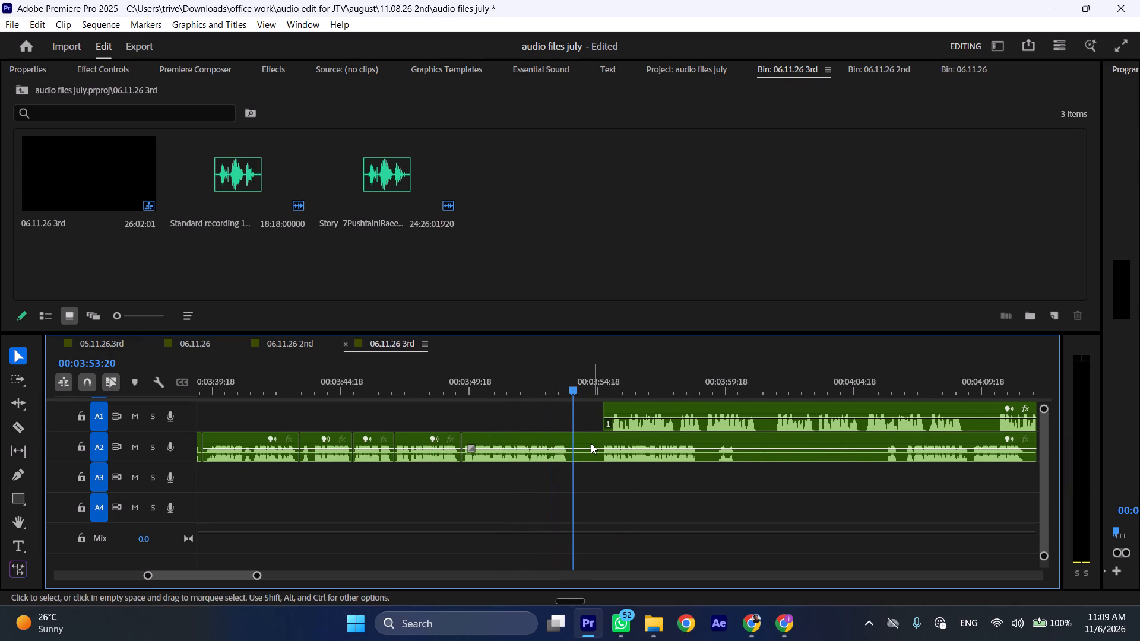
pyautogui.hotkey('shift', 'c')
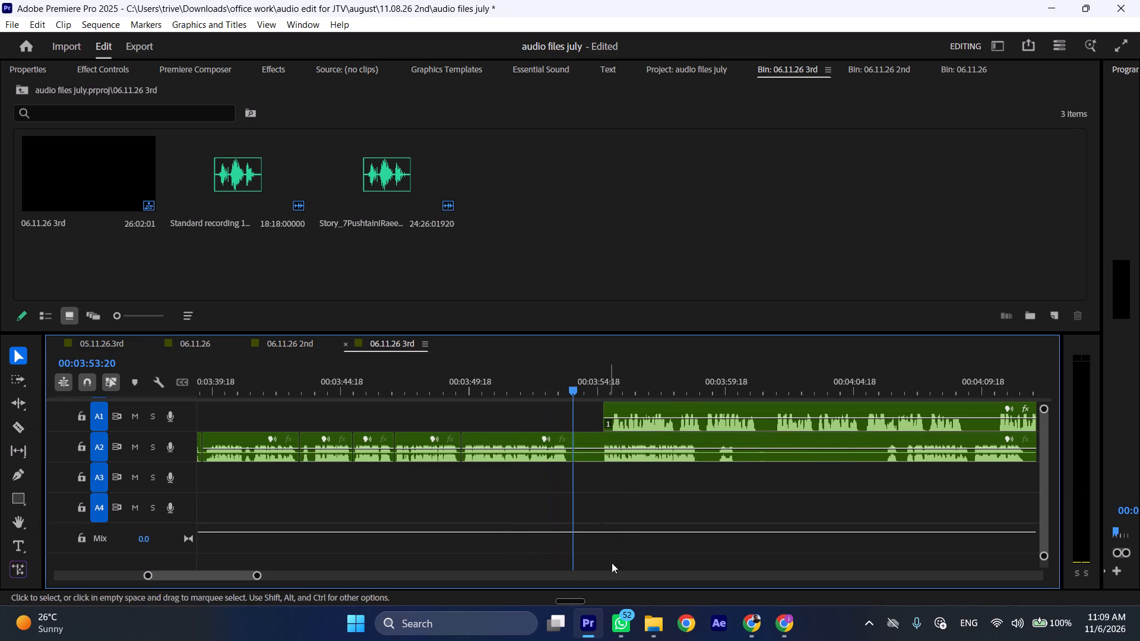
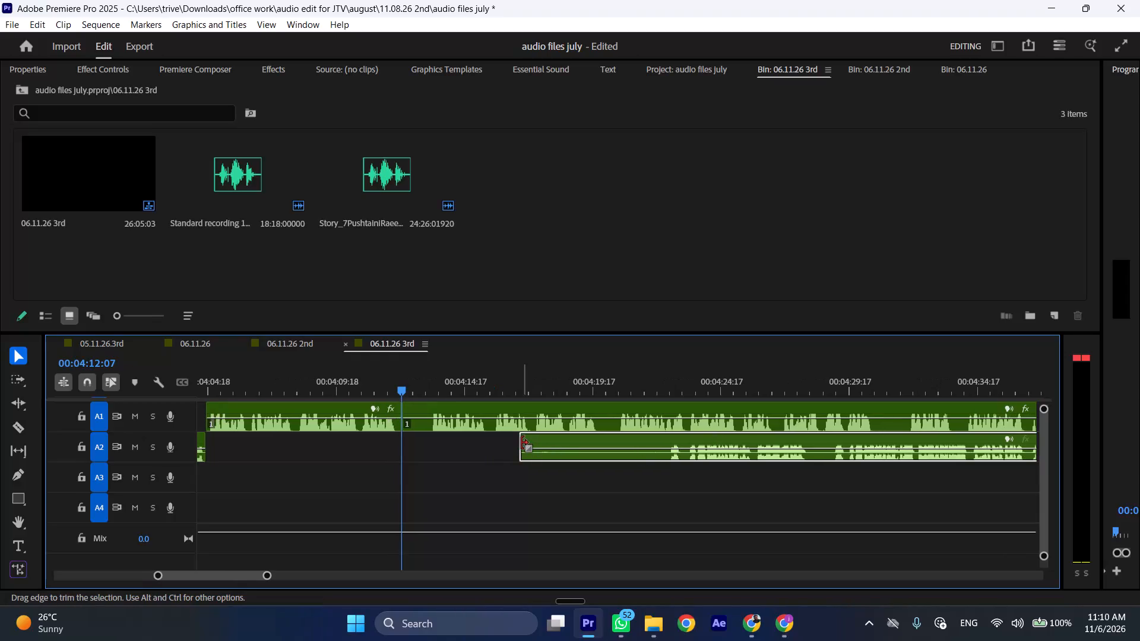
# Trim the silent start off the later A2 clip and move it to start at 00:04:12:07, where the A1 passage ends.
pyautogui.moveTo(524, 442); pyautogui.dragTo(671, 443)
pyautogui.moveTo(696, 439); pyautogui.dragTo(473, 440)
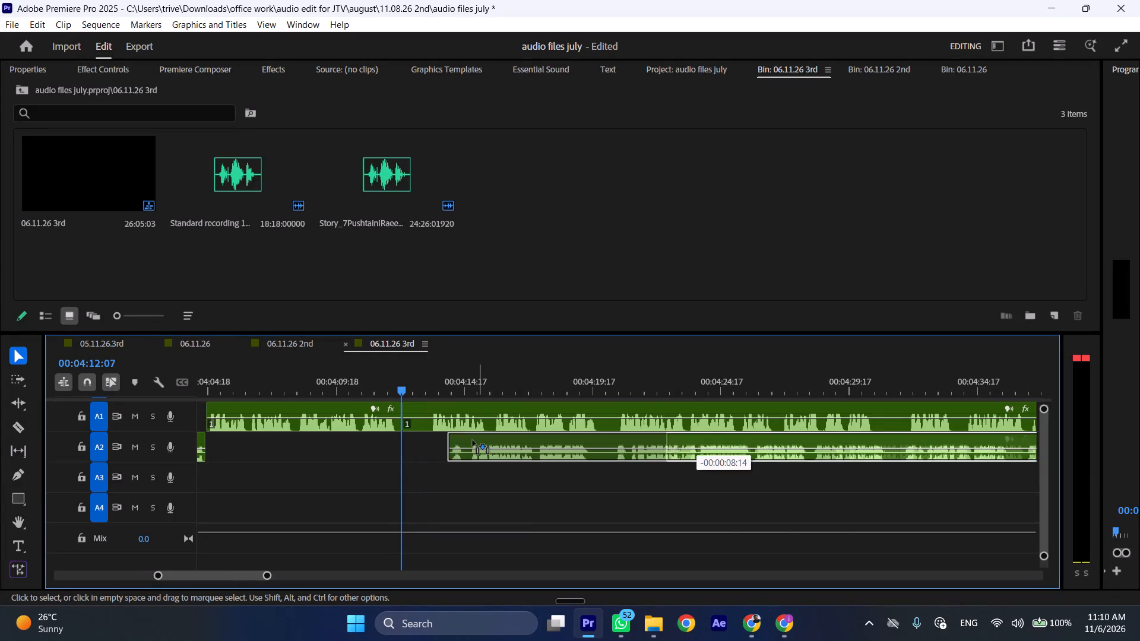
pyautogui.moveTo(473, 440); pyautogui.dragTo(434, 440)
# Move the A1 clip after the 00:04:12:07 cut later, so it starts at about 00:04:31.
pyautogui.moveTo(431, 406); pyautogui.dragTo(897, 406)
pyautogui.moveTo(872, 407); pyautogui.dragTo(898, 407)
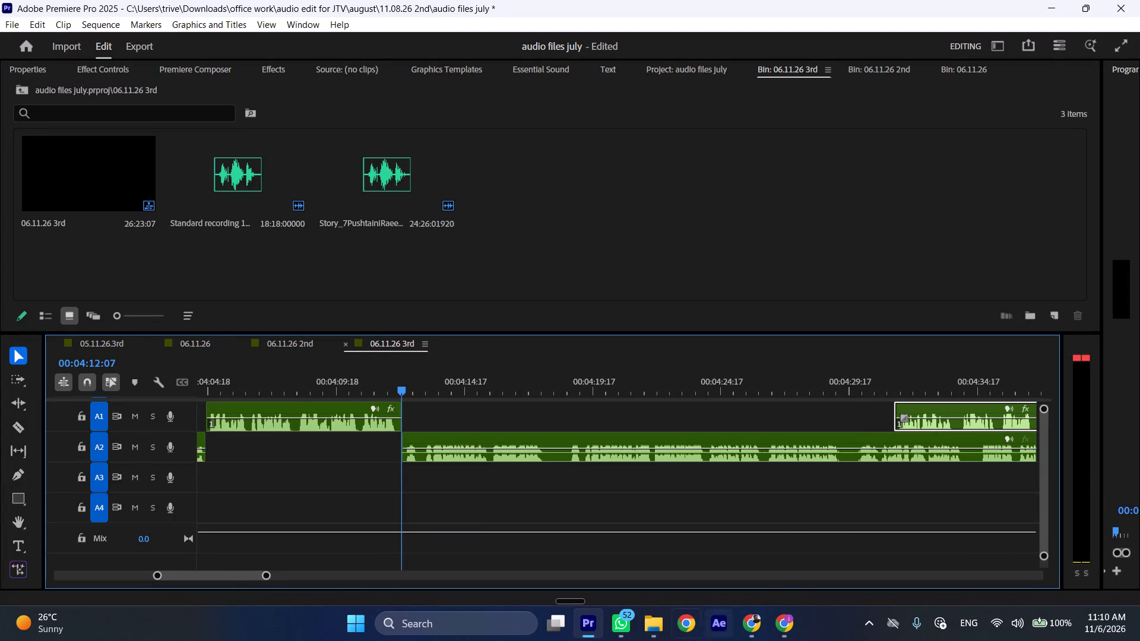
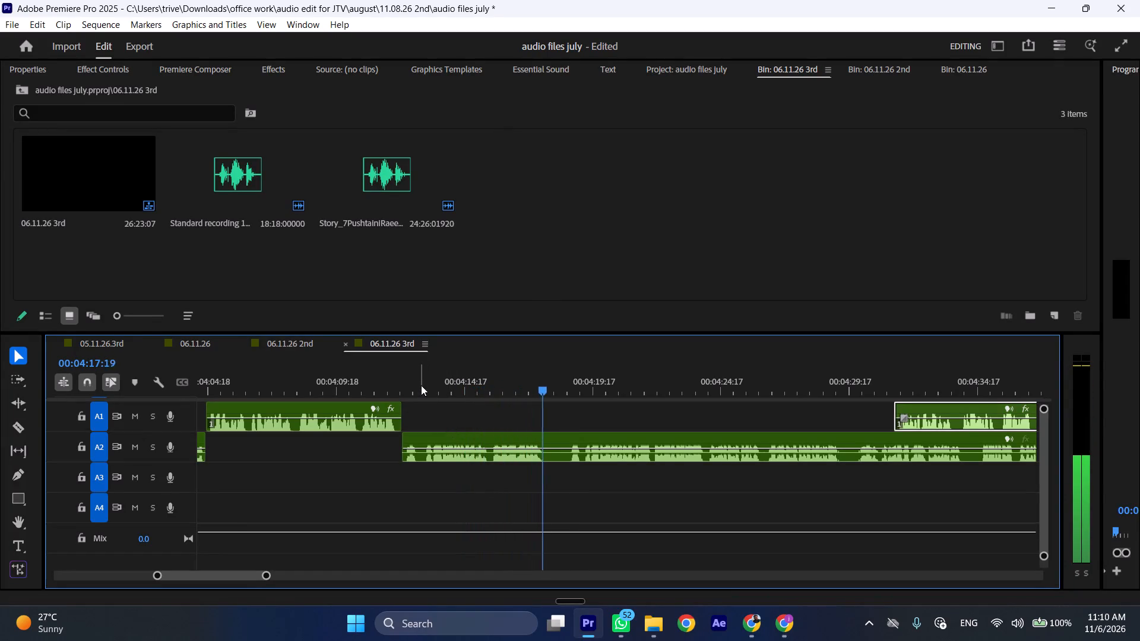
# Ripple-delete the A2 section from 00:04:12:07 to 00:04:18:22.
pyautogui.moveTo(568, 388); pyautogui.dragTo(574, 388)
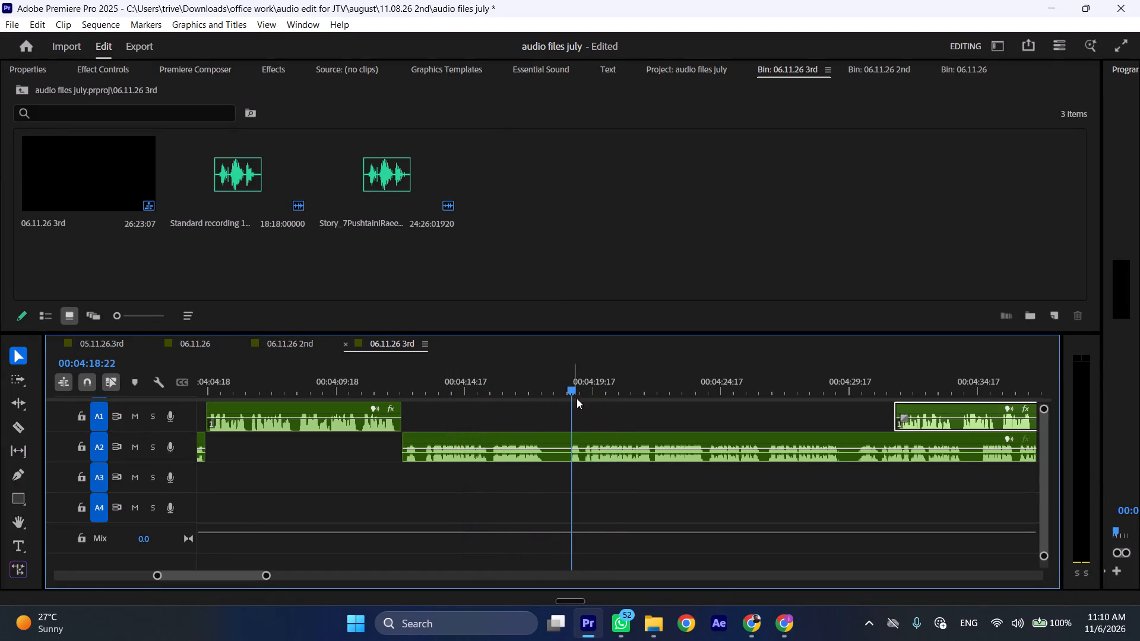
pyautogui.click(591, 443)
pyautogui.hotkey('shift', 'c')
pyautogui.hotkey('ctrl', 'shift', 'd')
# Extend the shortened A2 clip's start slightly earlier, keep it starting at 00:04:12:07, and play the join with the A1 passage.
pyautogui.press('space')
pyautogui.write('l')
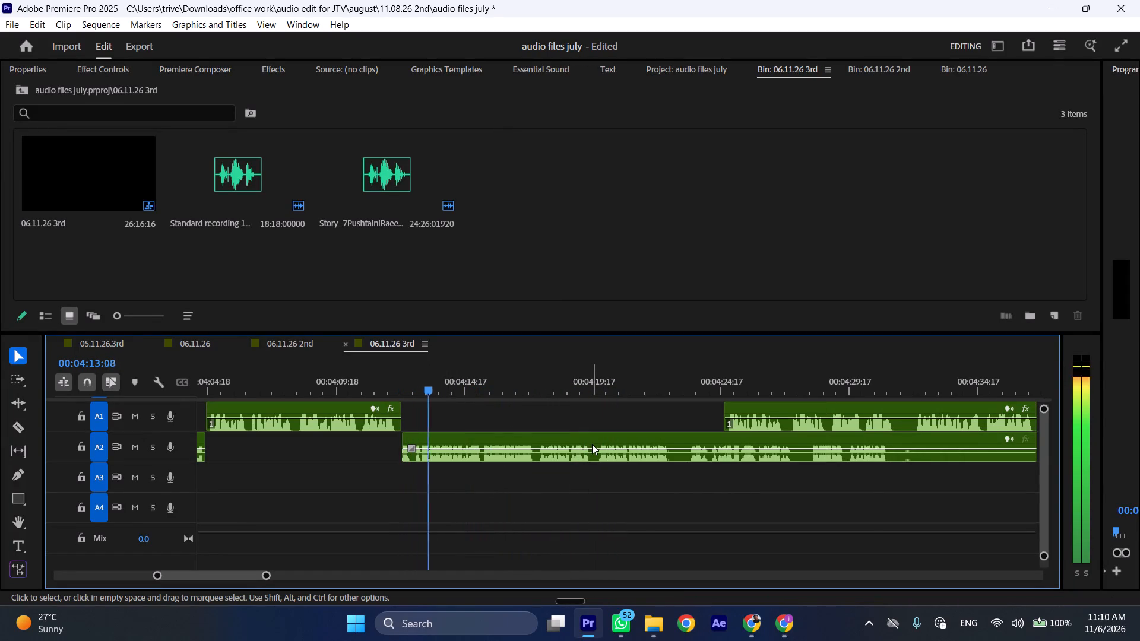
pyautogui.press('space')
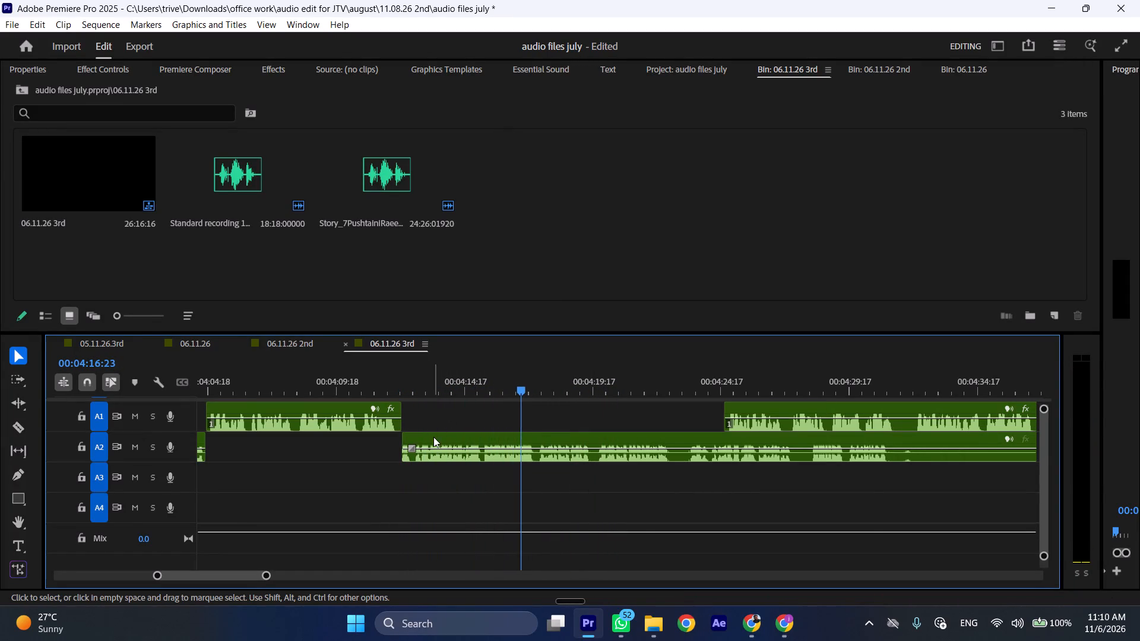
pyautogui.moveTo(432, 437); pyautogui.dragTo(455, 440)
pyautogui.click(425, 435)
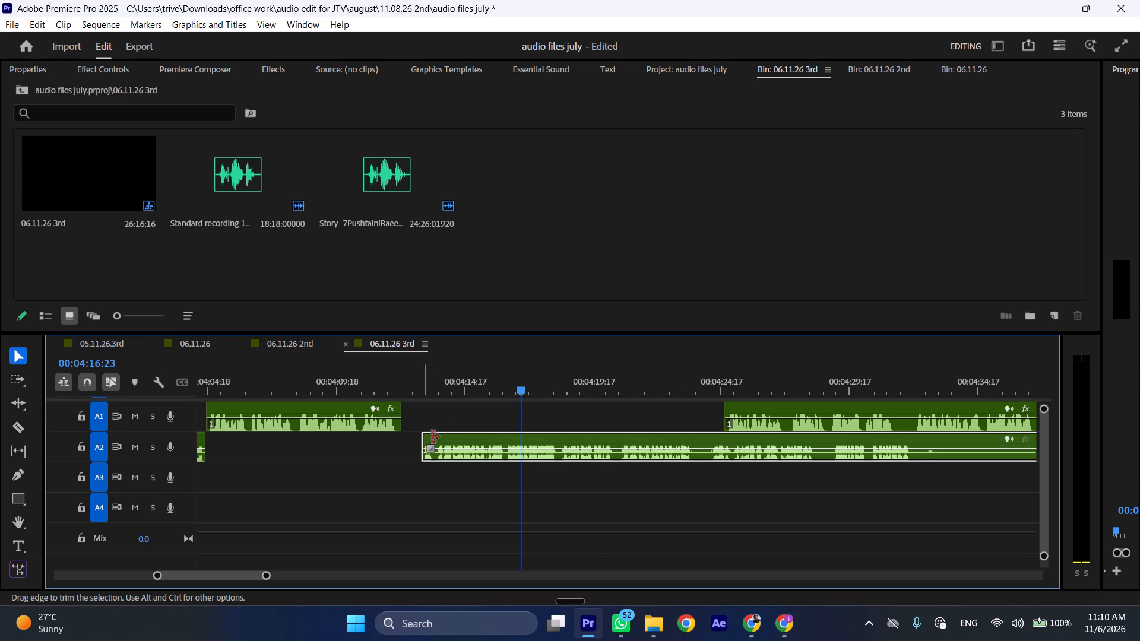
pyautogui.moveTo(439, 437); pyautogui.dragTo(429, 437)
pyautogui.click(394, 382)
pyautogui.press('space')
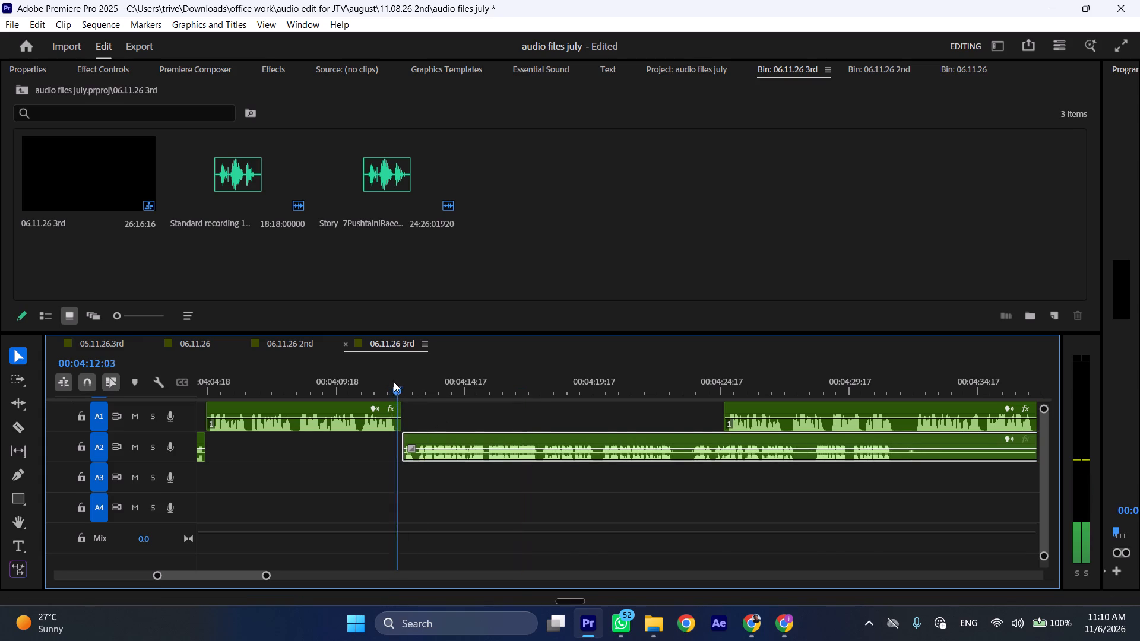
pyautogui.press('l')
# Move the A1 clip that follows the gap later, so it starts at about 00:04:33.
pyautogui.scroll(-6, 588, 481)
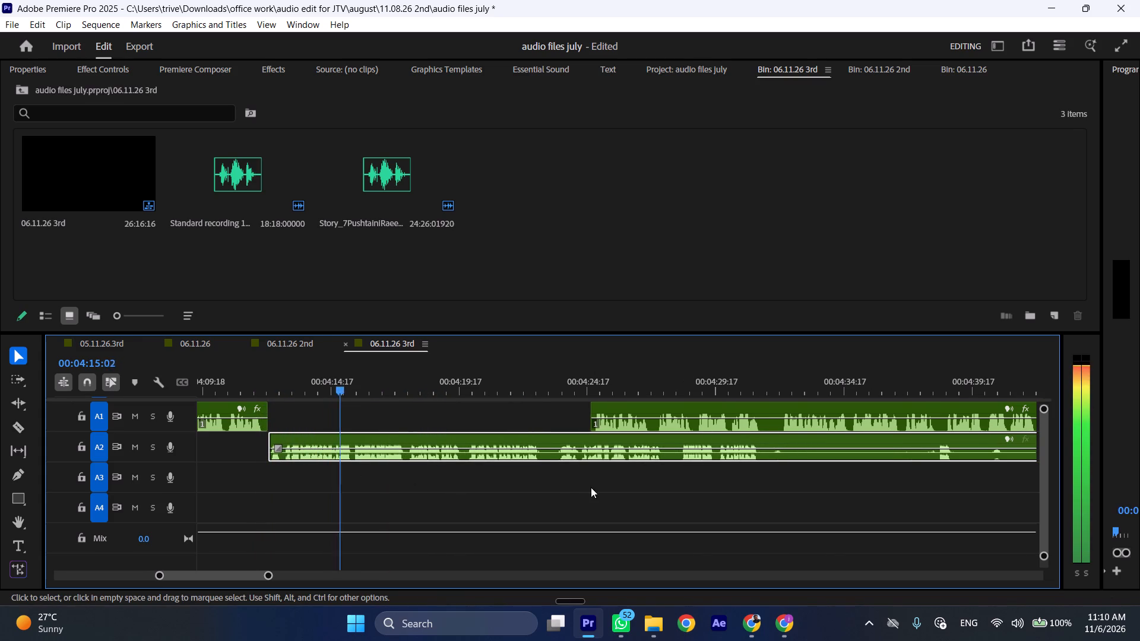
pyautogui.moveTo(610, 405); pyautogui.dragTo(786, 405)
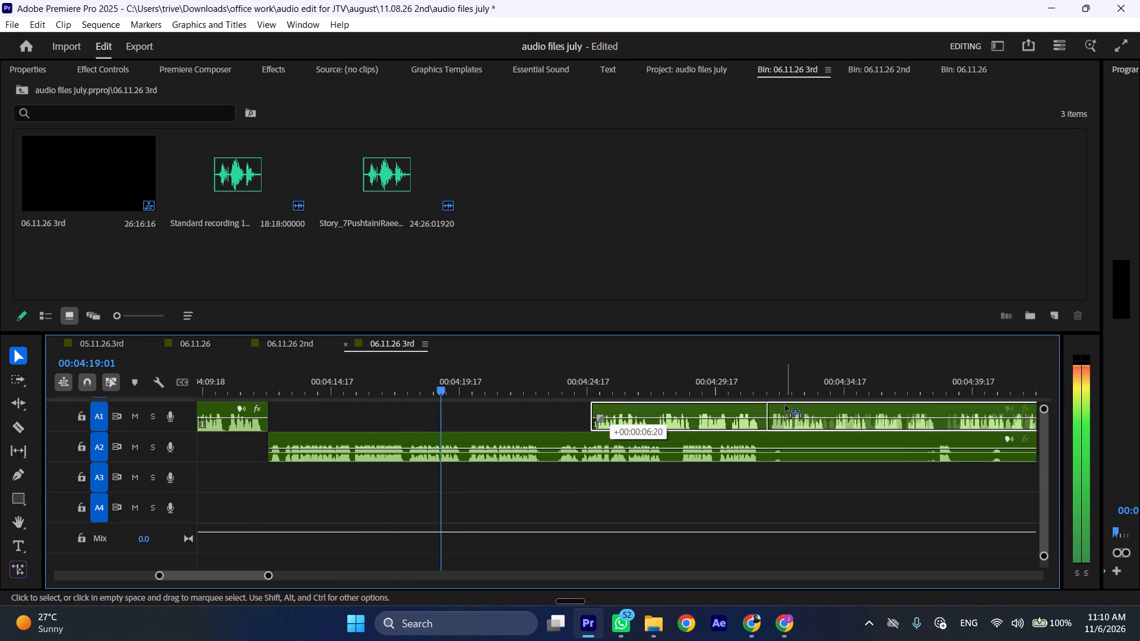
pyautogui.moveTo(786, 405); pyautogui.dragTo(822, 405)
# Cut the A2 clip at 00:04:17:17 and about 00:04:20, and ripple-delete the section between the cuts.
pyautogui.moveTo(366, 388); pyautogui.dragTo(363, 389)
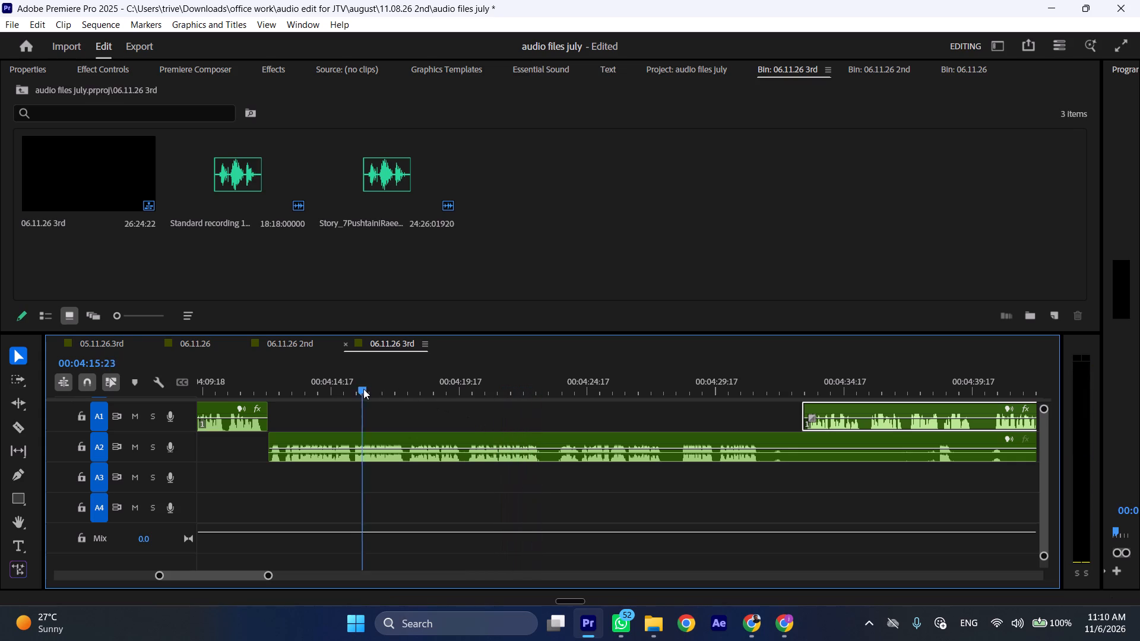
pyautogui.moveTo(363, 389); pyautogui.dragTo(354, 391)
pyautogui.press('space')
pyautogui.moveTo(399, 387); pyautogui.dragTo(410, 388)
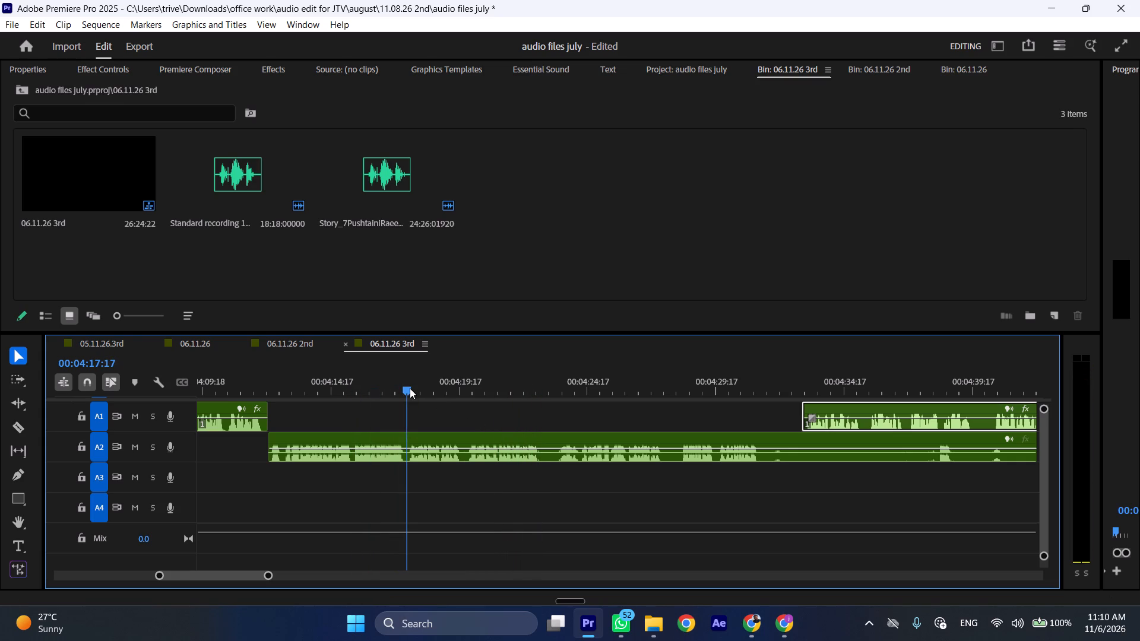
pyautogui.moveTo(410, 388); pyautogui.dragTo(470, 388)
pyautogui.hotkey('shift', 'c')
pyautogui.click(487, 445)
pyautogui.hotkey('shift', 'c')
pyautogui.hotkey('ctrl', 'shift', 'd')
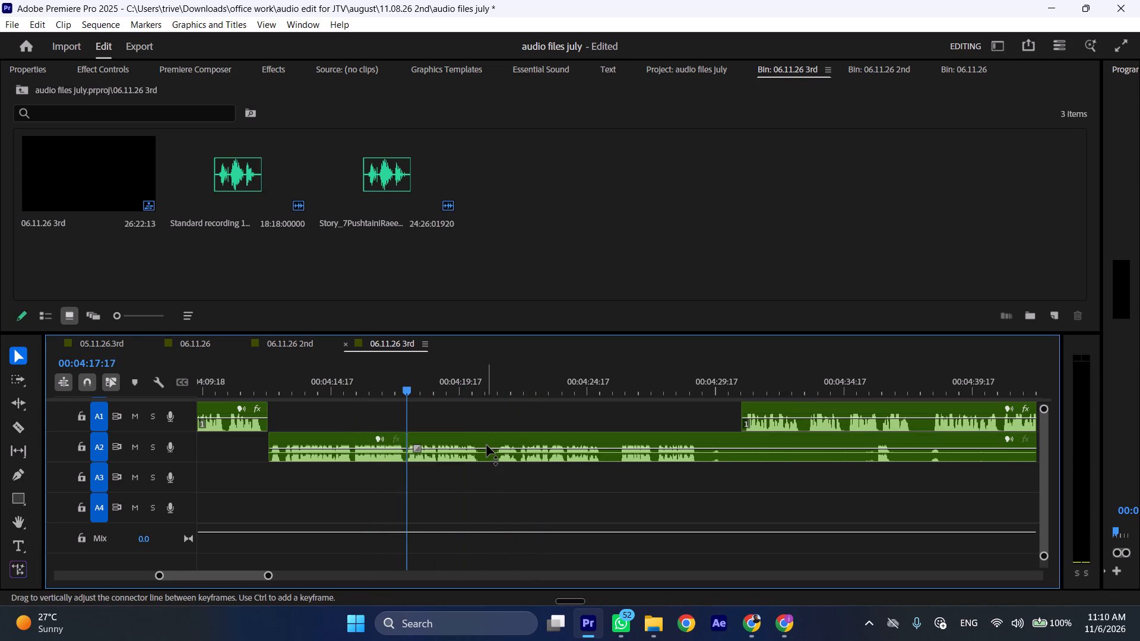
# Play on and ripple-delete the A2 pause from about 00:04:20:14 to 00:04:21:06.
pyautogui.press('space')
pyautogui.write('l')
pyautogui.scroll(-6, 498, 445)
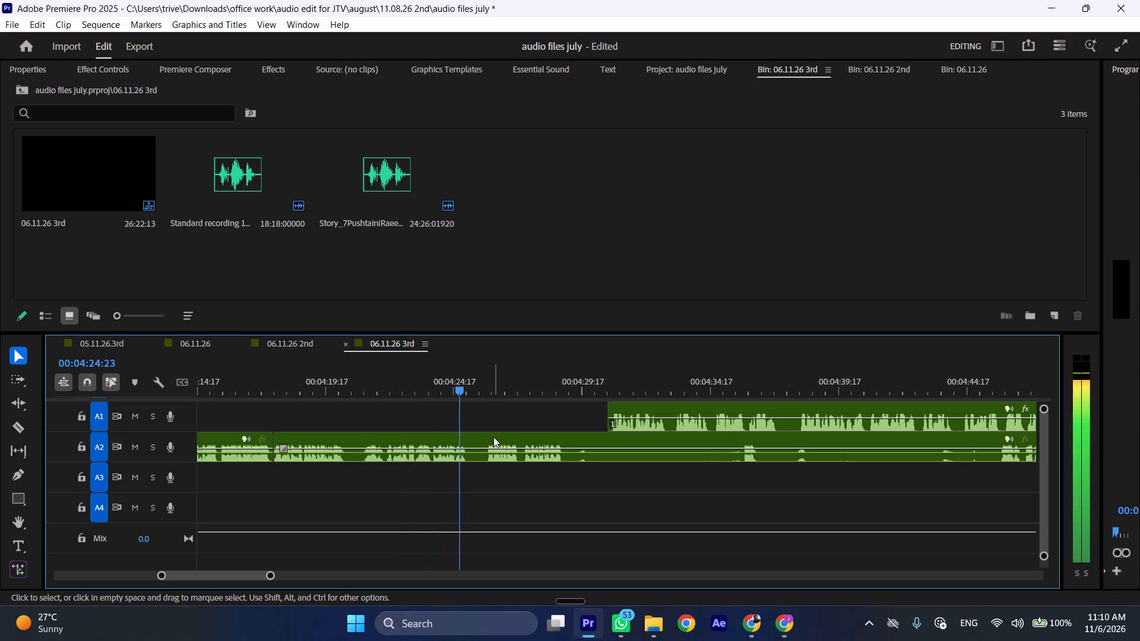
pyautogui.moveTo(349, 383); pyautogui.dragTo(367, 385)
pyautogui.hotkey('shift', 'c')
pyautogui.click(382, 455)
pyautogui.hotkey('shift', 'c')
pyautogui.hotkey('ctrl', 'shift', 'd')
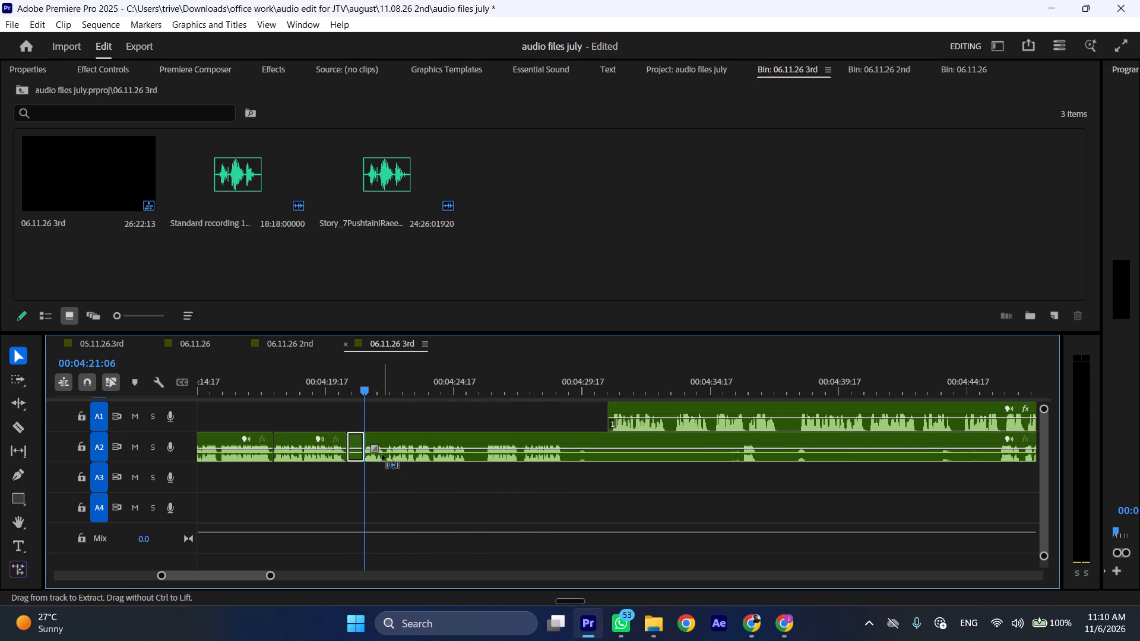
# Play on and ripple-delete the short A2 pause from about 00:04:24:20 to 00:04:25:06.
pyautogui.press('space')
pyautogui.write('l')
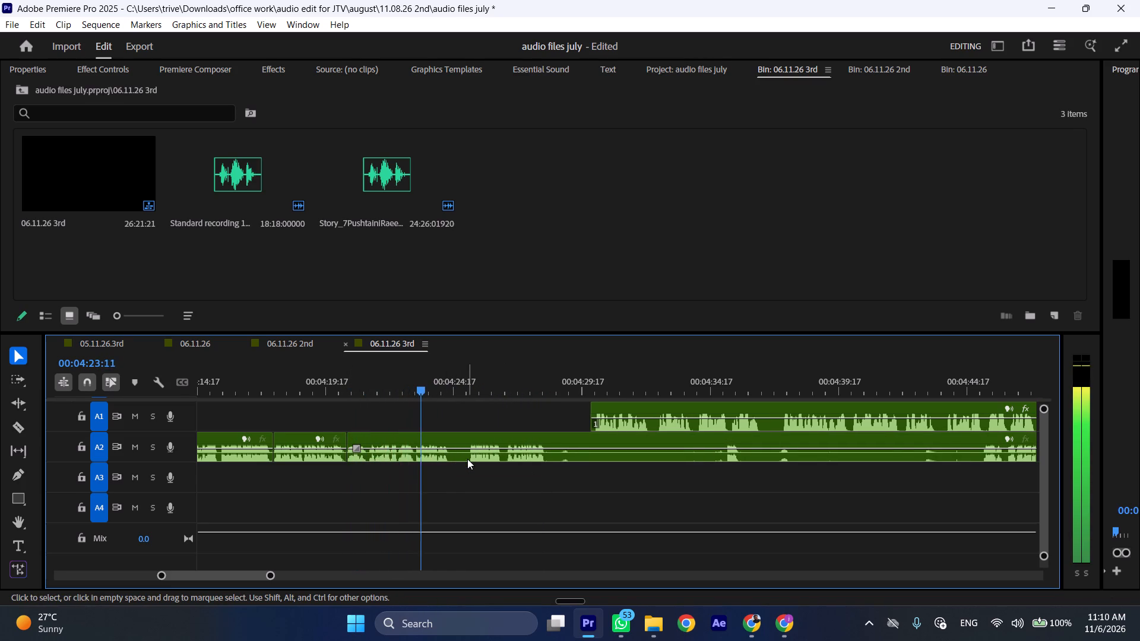
pyautogui.press('space')
pyautogui.hotkey('shift', 'c')
pyautogui.click(468, 387)
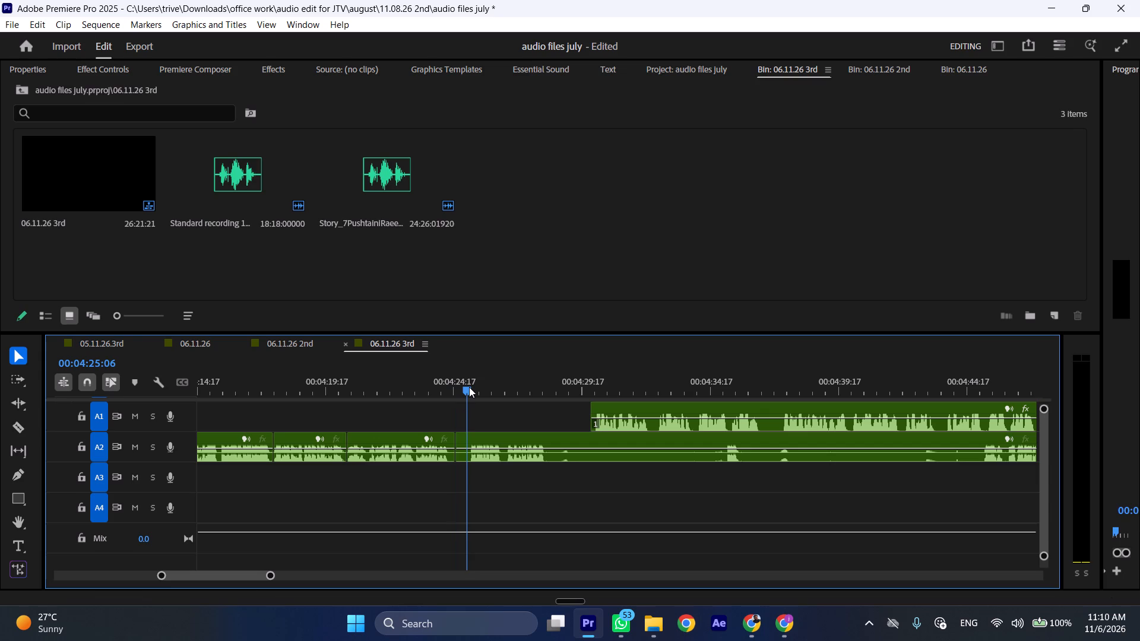
pyautogui.click(492, 458)
pyautogui.hotkey('shift', 'c')
pyautogui.hotkey('ctrl', 'shift', 'd')
# Play on to the end of the A2 passage and split the A2 clip at 00:04:28:04.
pyautogui.press('space')
pyautogui.write('l')
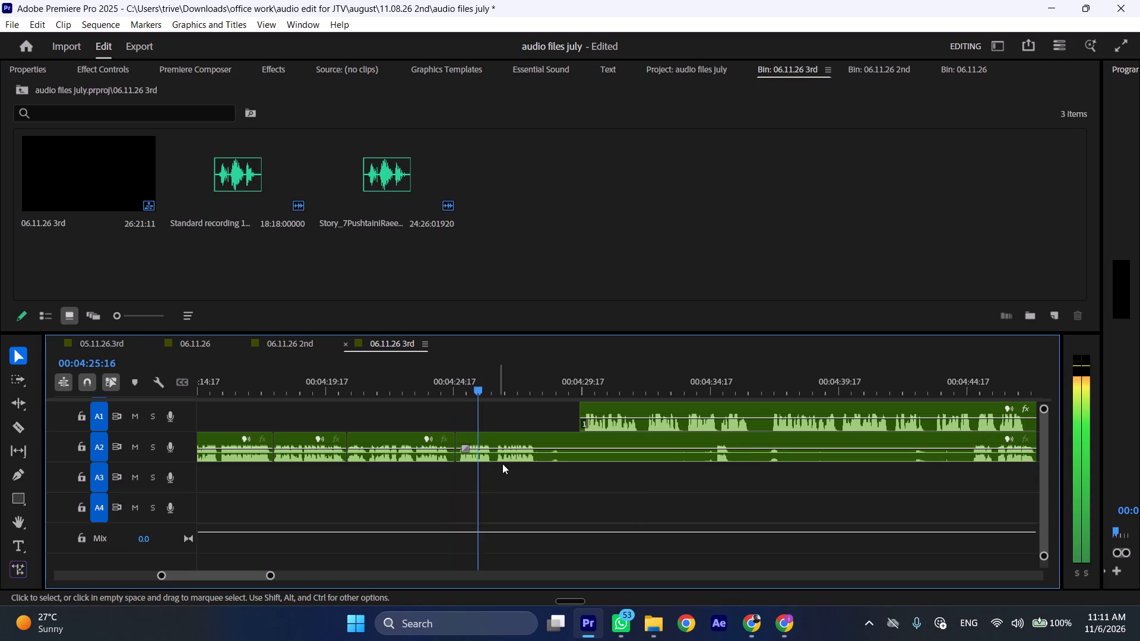
pyautogui.press('space')
pyautogui.write('C')
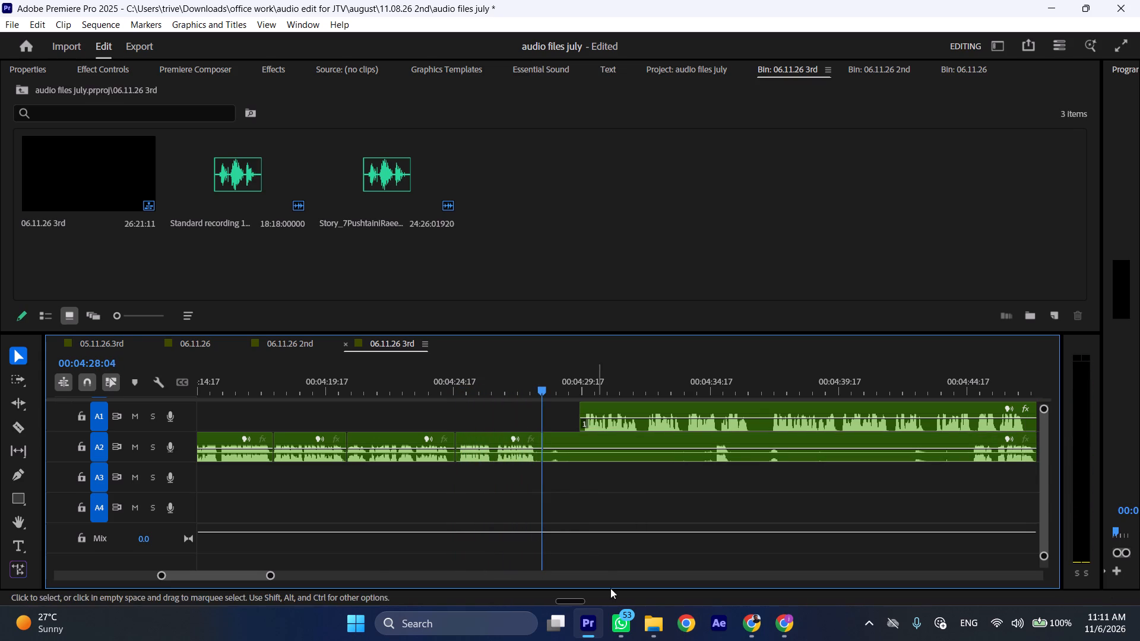
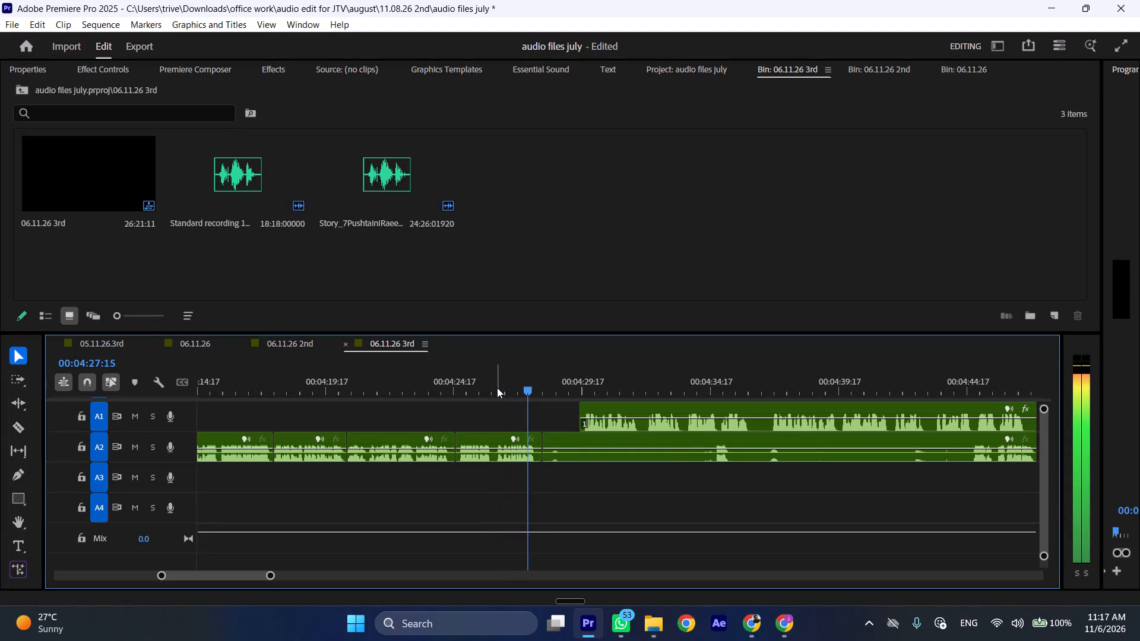
# Replay the end of the A2 passage from about 00:04:23 to review the recent cuts.
pyautogui.moveTo(495, 384); pyautogui.dragTo(426, 384)
pyautogui.press('space')
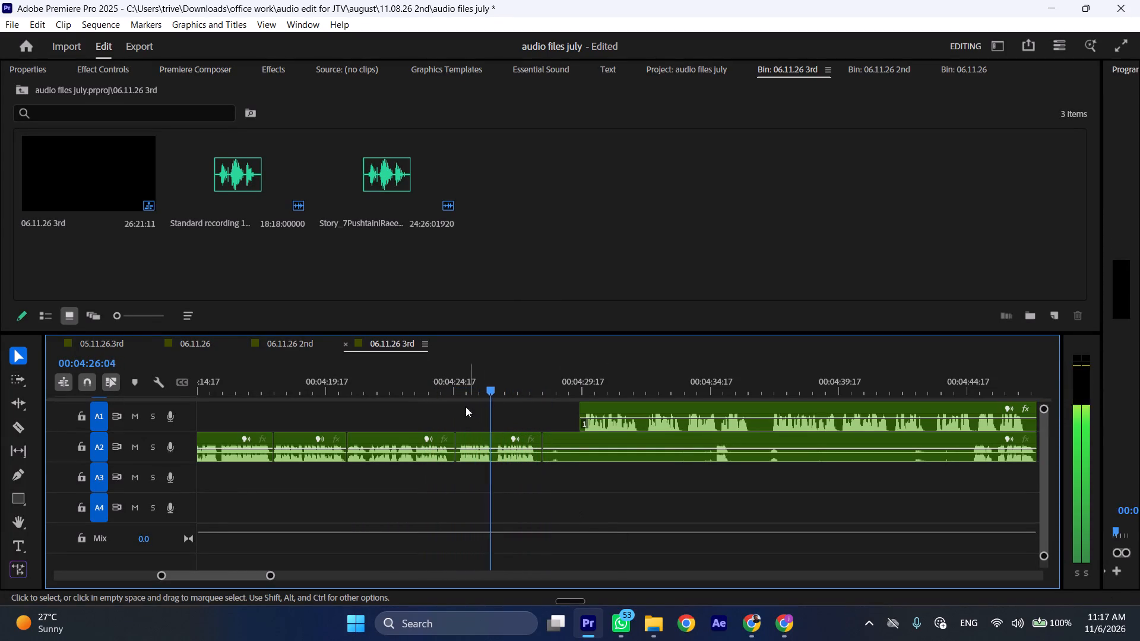
pyautogui.moveTo(441, 391); pyautogui.dragTo(417, 391)
pyautogui.press('space')
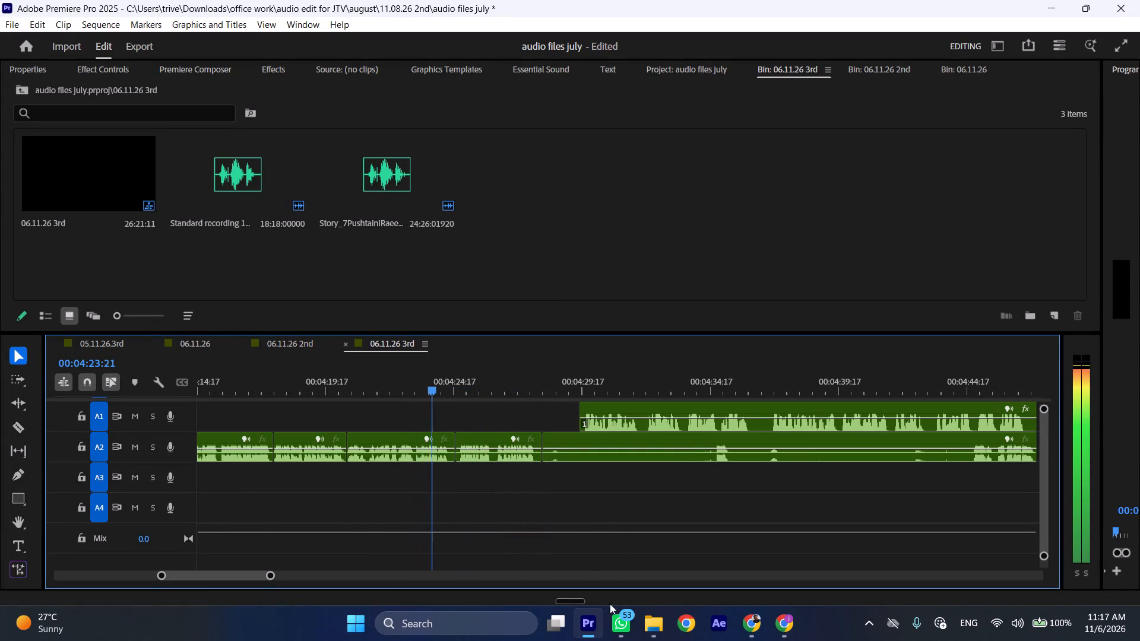
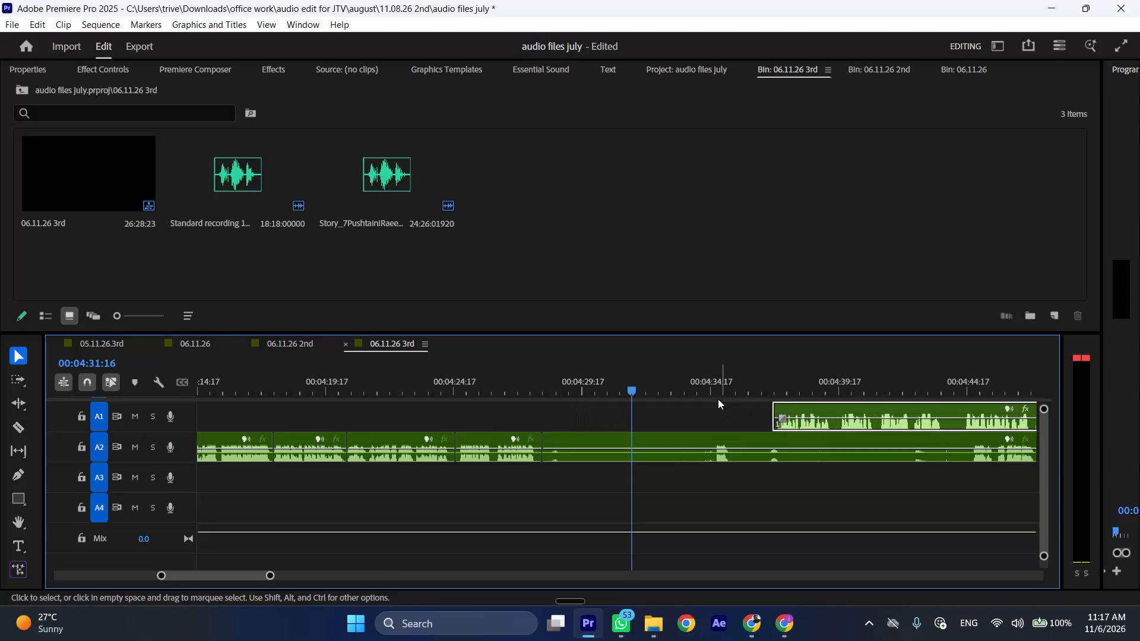
# Ripple-delete the A2 stretch from 00:04:28:04 to about 00:04:34:20.
pyautogui.click(711, 383)
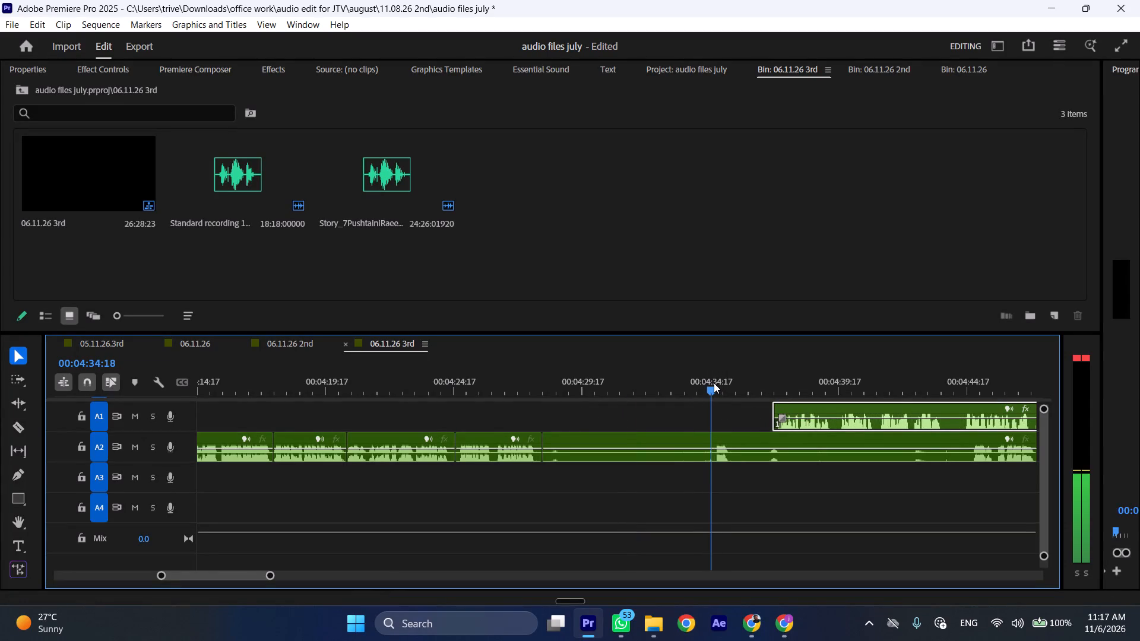
pyautogui.click(720, 437)
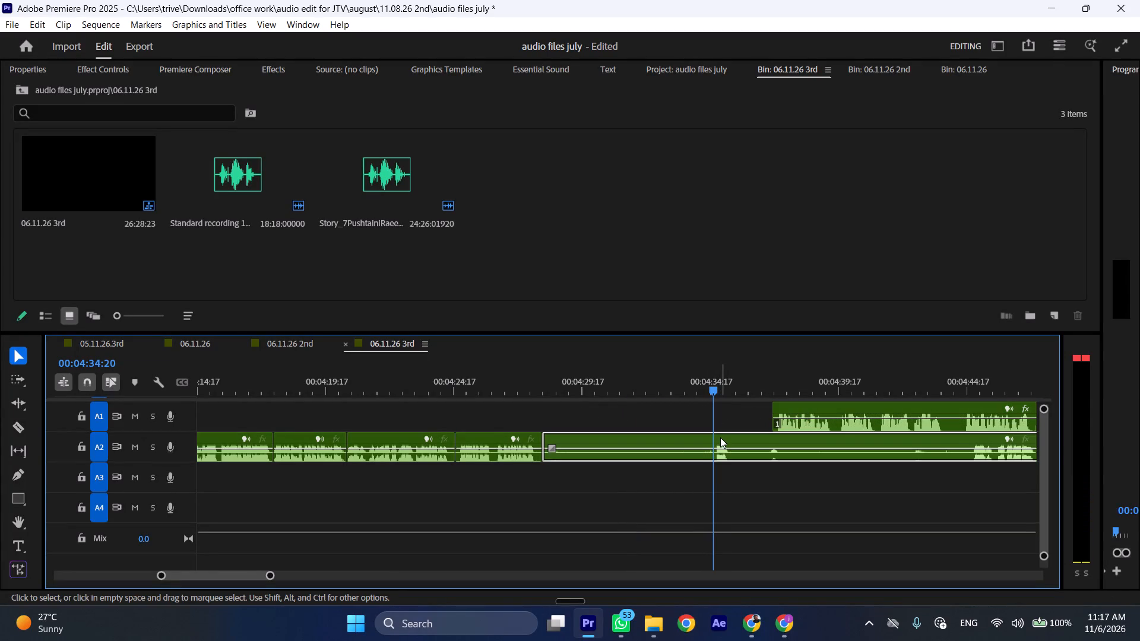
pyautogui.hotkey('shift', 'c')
pyautogui.hotkey('ctrl', 'shift', 'd')
# Play briefly from the new cut and move the A1 narration clip later, starting at about 00:04:40.
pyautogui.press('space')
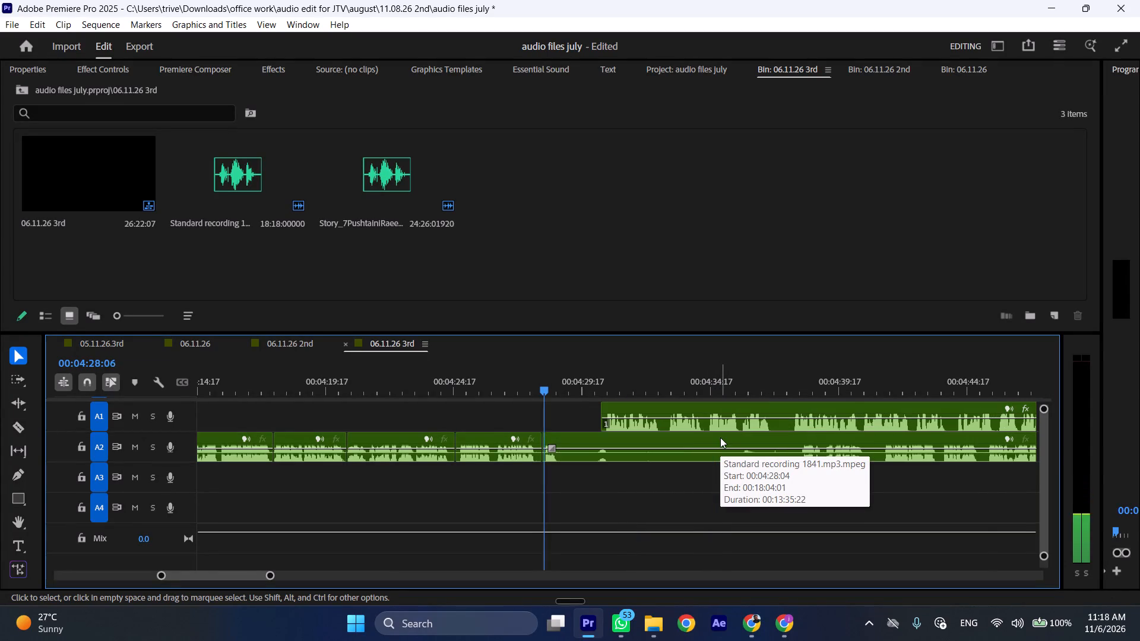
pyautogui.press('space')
pyautogui.moveTo(630, 410); pyautogui.dragTo(885, 410)
# Split the A2 clip at 00:04:38:04 and ripple-delete the portion from 00:04:28:04 up to that cut.
pyautogui.click(799, 385)
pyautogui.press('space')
pyautogui.click(800, 385)
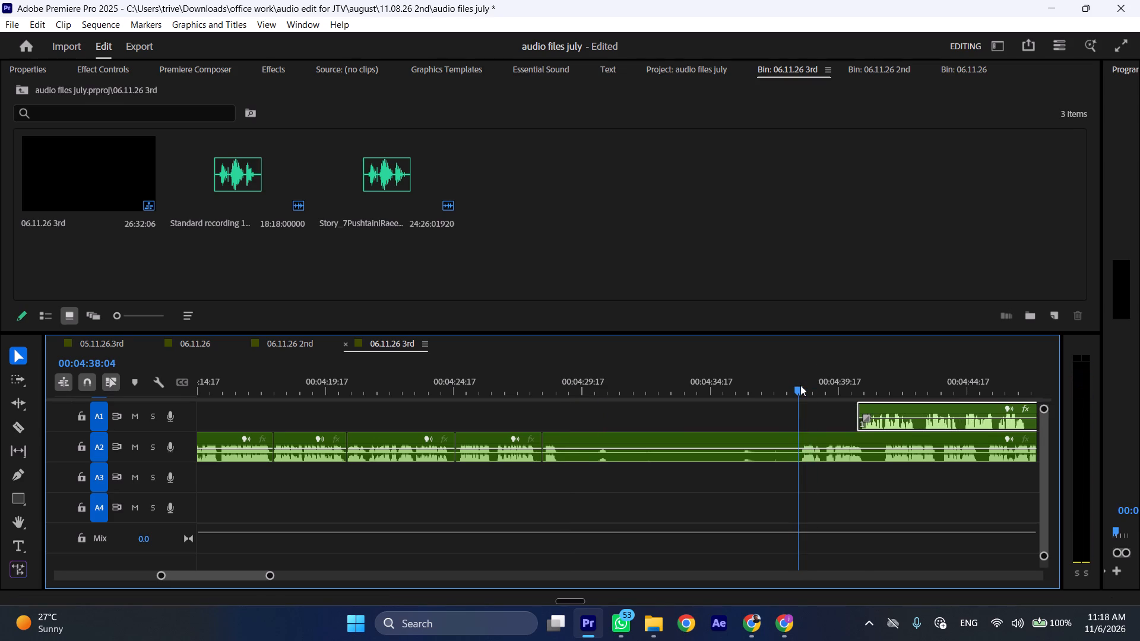
pyautogui.click(805, 430)
pyautogui.click(806, 436)
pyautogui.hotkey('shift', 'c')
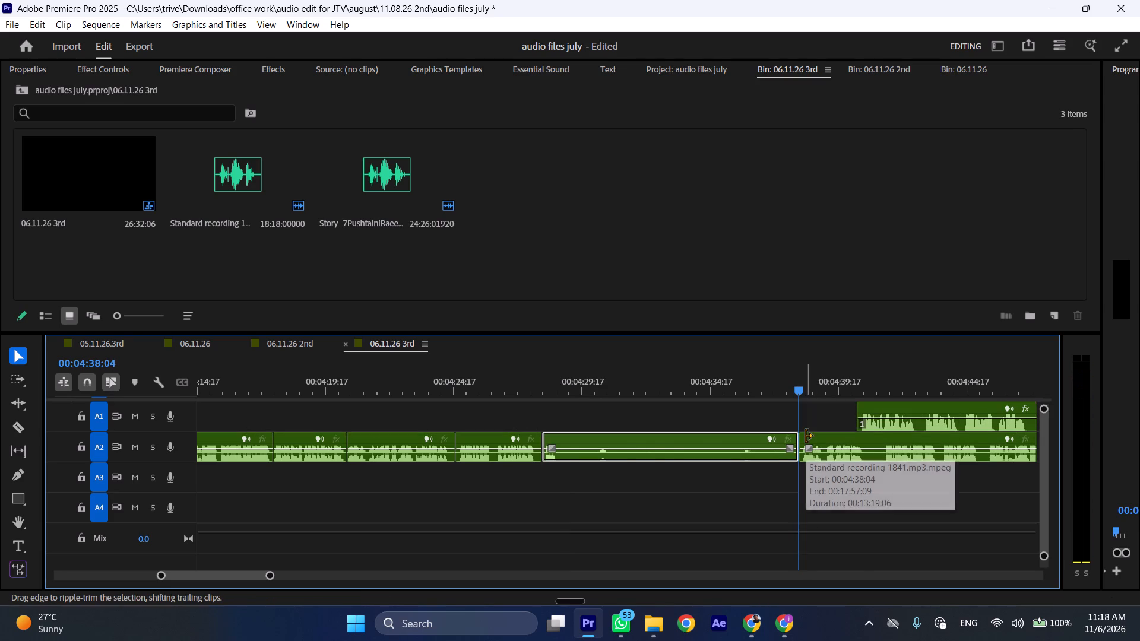
pyautogui.hotkey('ctrl', 'shift', 'd')
# Play on from the new cut and move the A1 narration clip later, starting at about 00:04:39.
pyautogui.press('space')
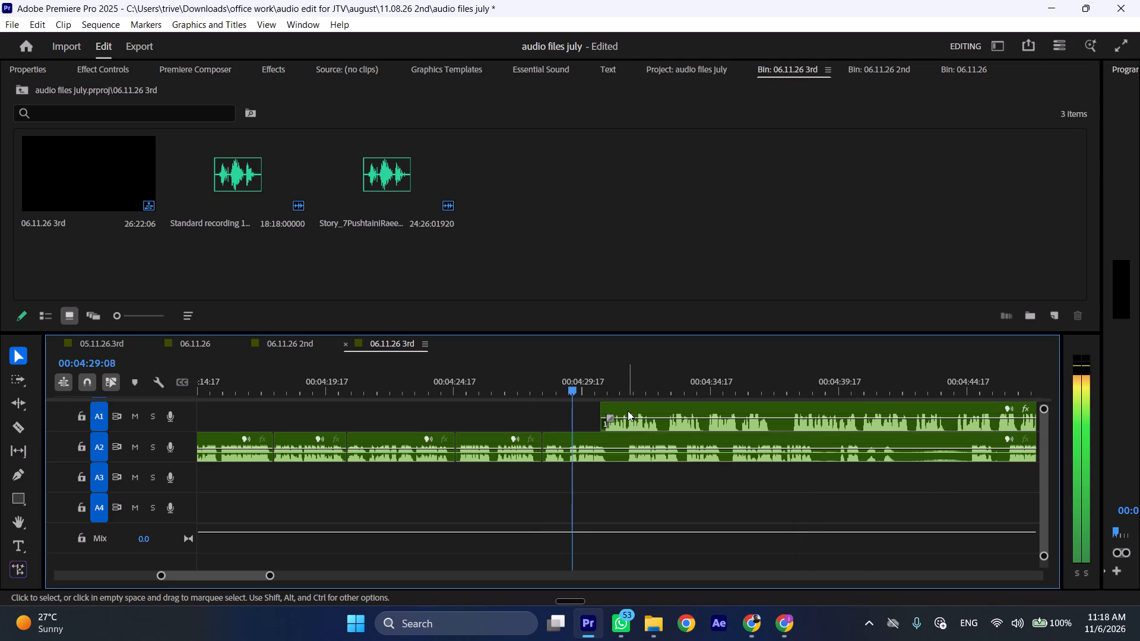
pyautogui.moveTo(628, 411); pyautogui.dragTo(855, 411)
# Stop playback and split the A2 clip at 00:04:30:19.
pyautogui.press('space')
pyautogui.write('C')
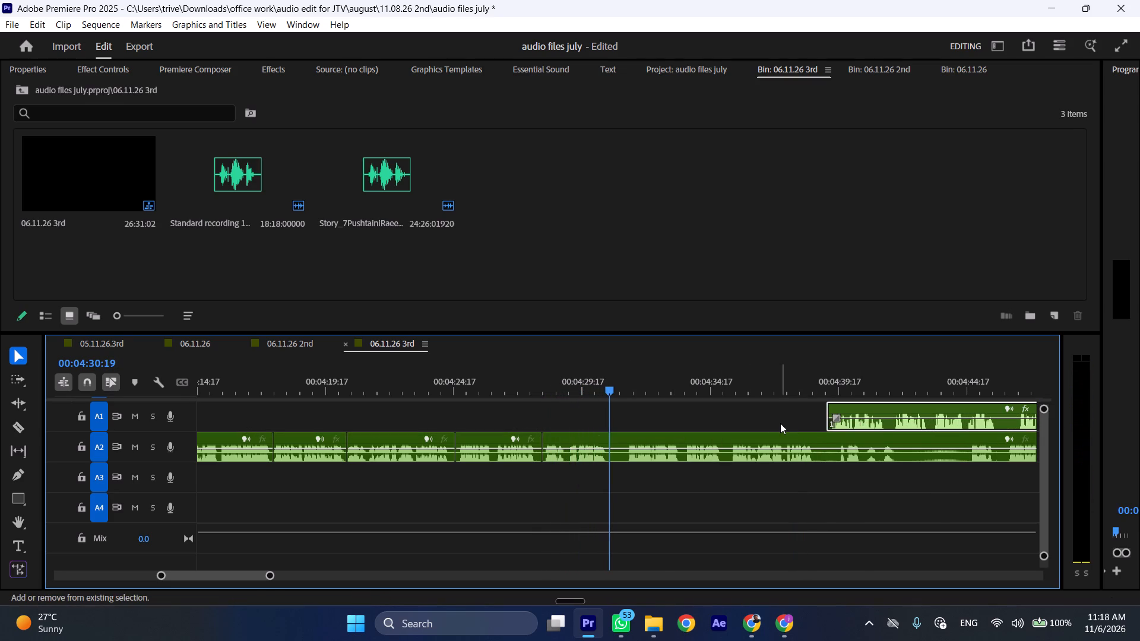
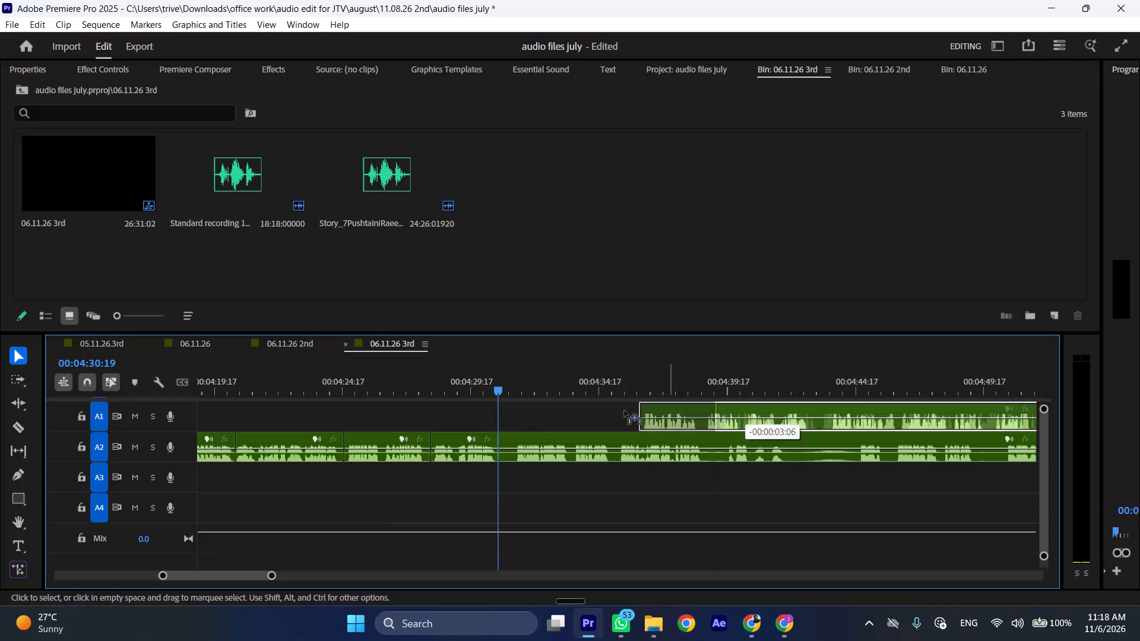
# Move the remaining A2 clip later to start at about 00:04:41, clear of the opening phrases of the A1 clip.
pyautogui.moveTo(522, 436); pyautogui.dragTo(782, 436)
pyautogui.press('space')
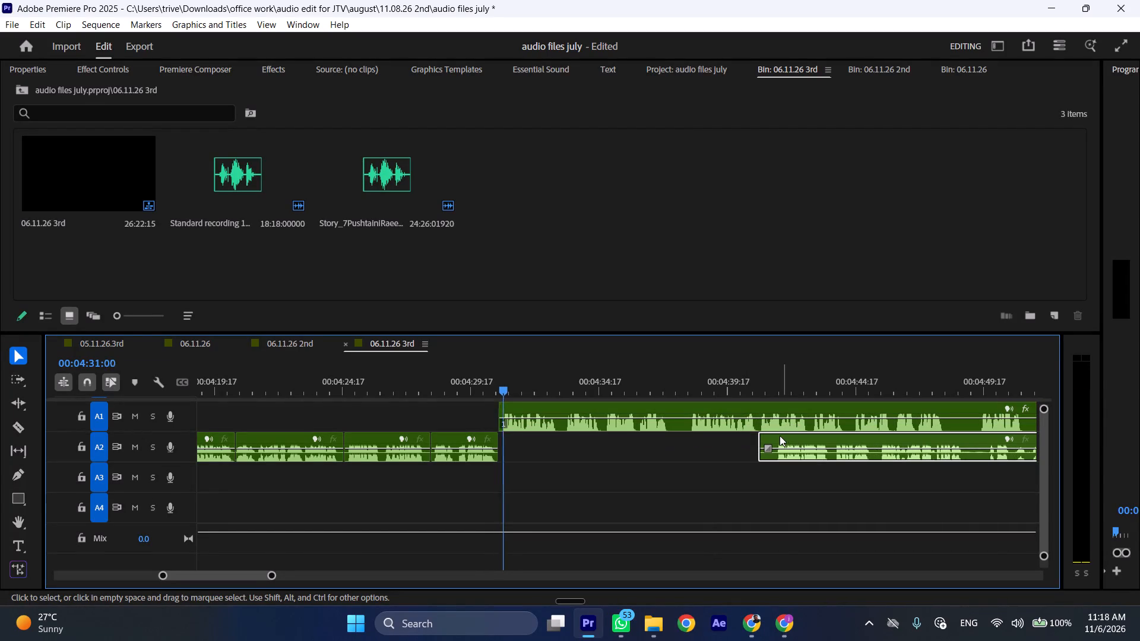
pyautogui.moveTo(767, 436); pyautogui.dragTo(780, 439)
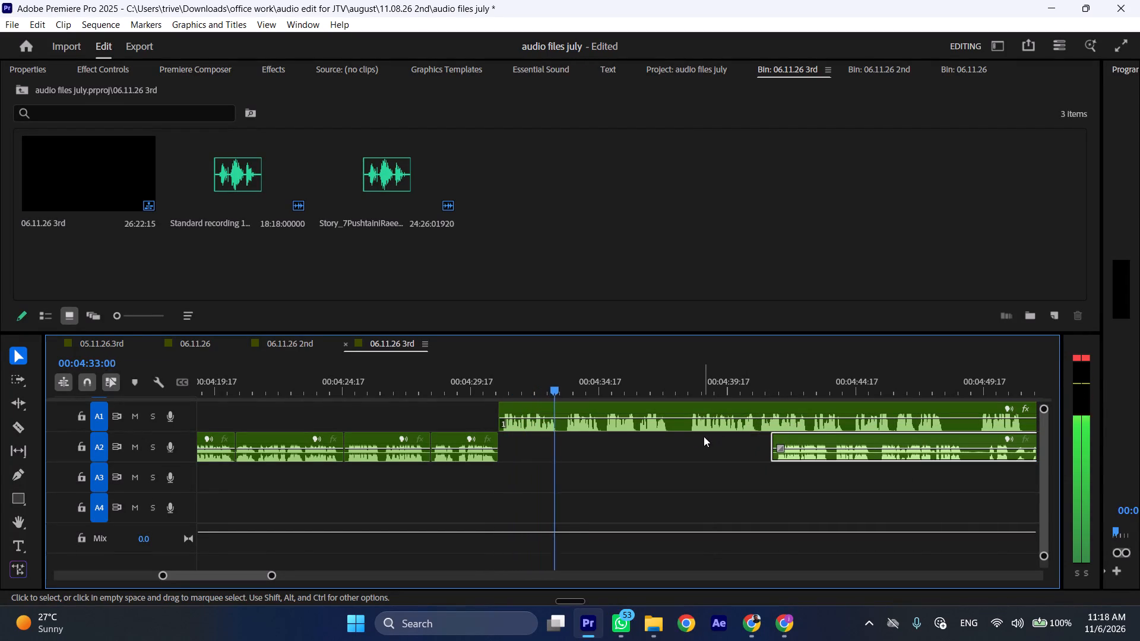
# Play on and ripple-delete the short A1 pause from about 00:04:33:02 to 00:04:33:09.
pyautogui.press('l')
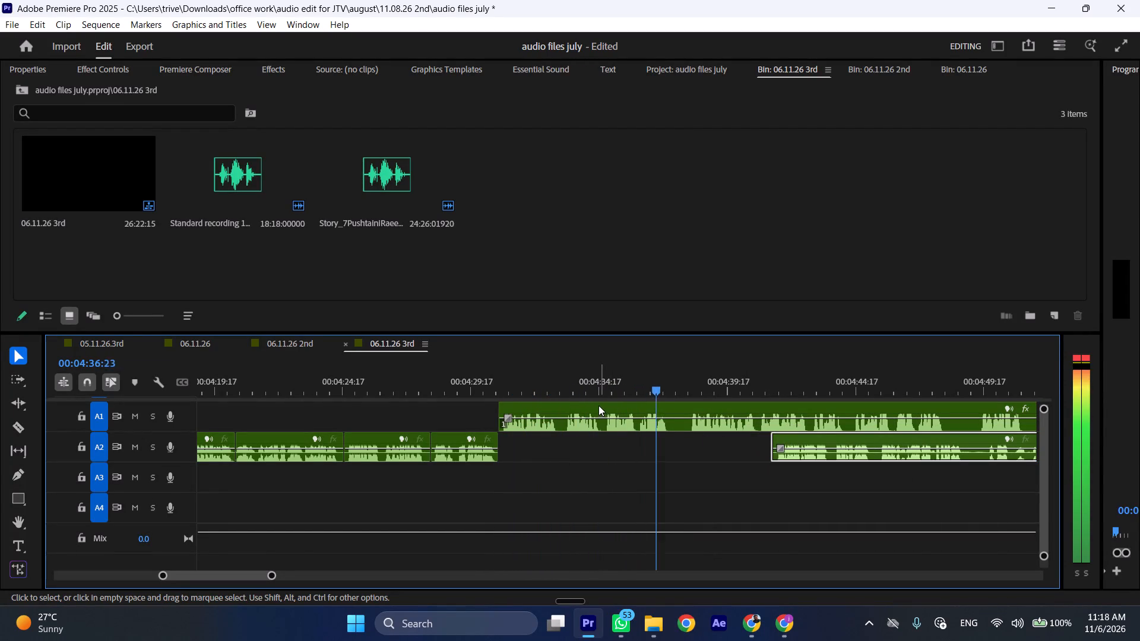
pyautogui.moveTo(559, 386); pyautogui.dragTo(566, 385)
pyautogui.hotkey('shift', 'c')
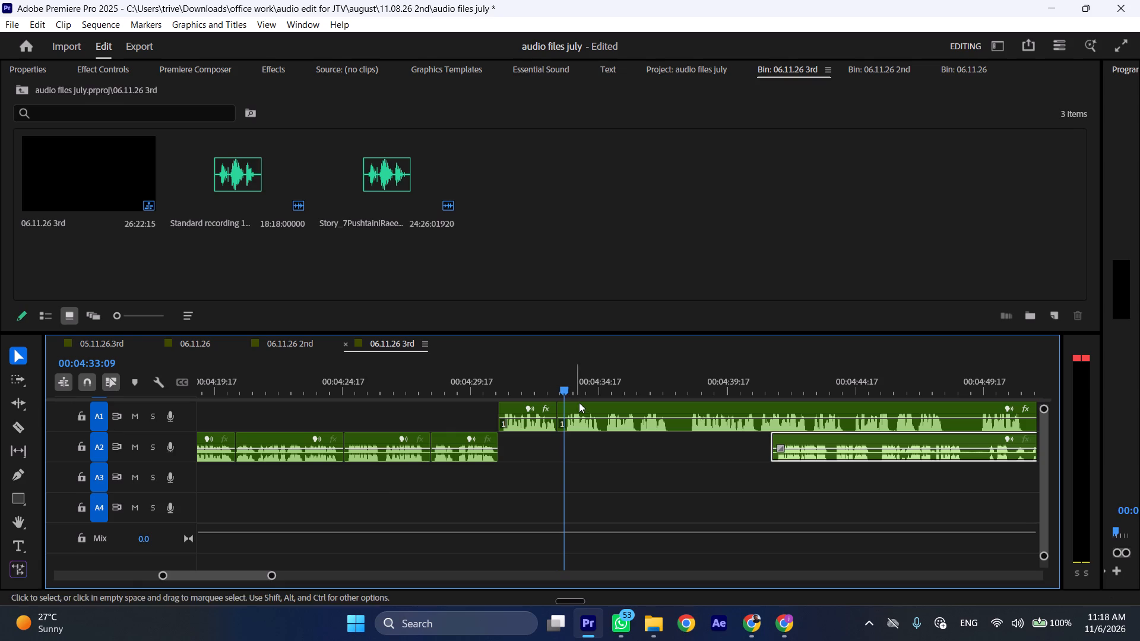
pyautogui.click(581, 404)
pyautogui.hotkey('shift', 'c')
pyautogui.hotkey('ctrl', 'shift', 'd')
# Split the A1 clip at 00:04:37:06 and move the remaining A2 clip to start at that cut.
pyautogui.moveTo(630, 390); pyautogui.dragTo(666, 395)
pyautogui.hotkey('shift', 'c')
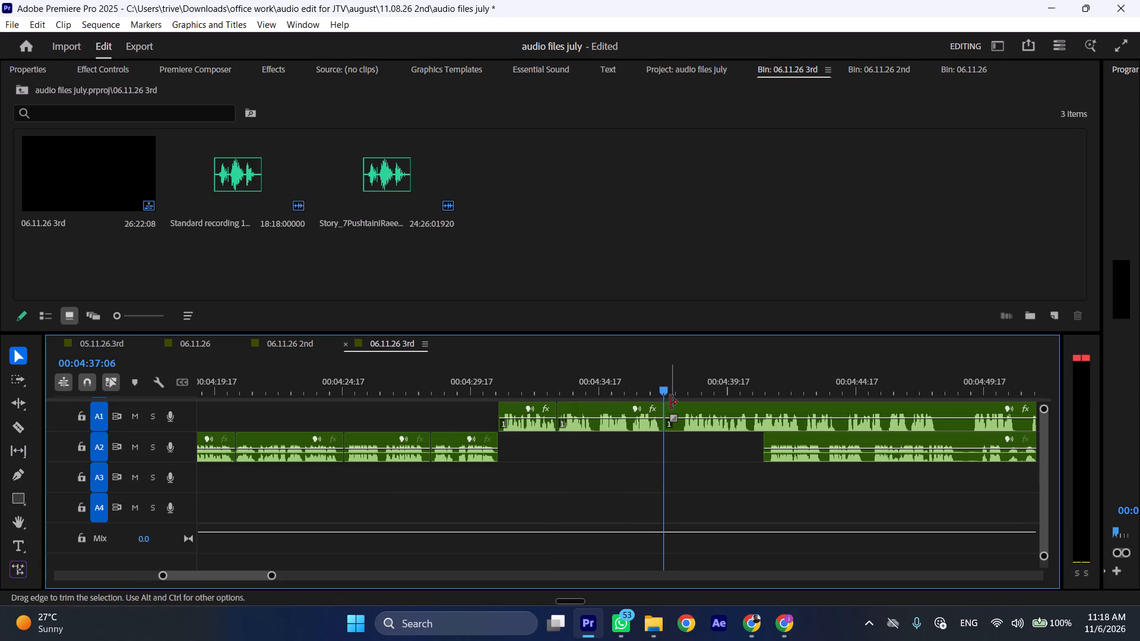
pyautogui.moveTo(787, 440); pyautogui.dragTo(688, 441)
# Move the remaining A1 clip later to start at about 00:04:51, clear of the next A2 passage.
pyautogui.scroll(-10, 686, 439)
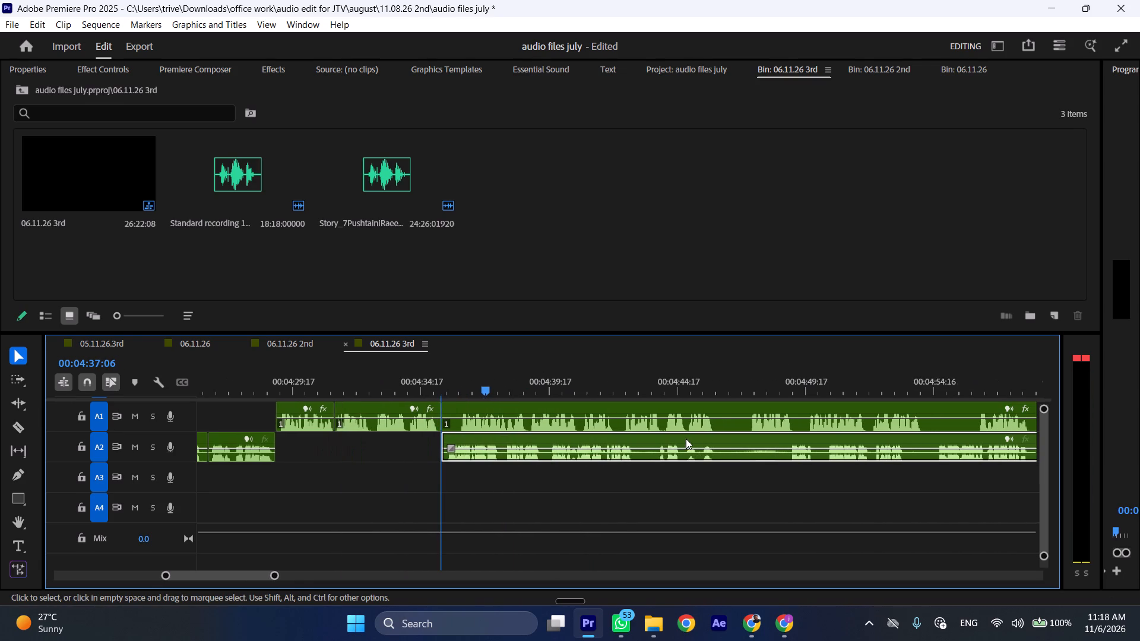
pyautogui.moveTo(468, 408); pyautogui.dragTo(809, 408)
pyautogui.moveTo(787, 408); pyautogui.dragTo(802, 408)
# Replay from the start of the A1 passage at about 00:04:31 to review the new cuts.
pyautogui.moveTo(347, 380); pyautogui.dragTo(285, 391)
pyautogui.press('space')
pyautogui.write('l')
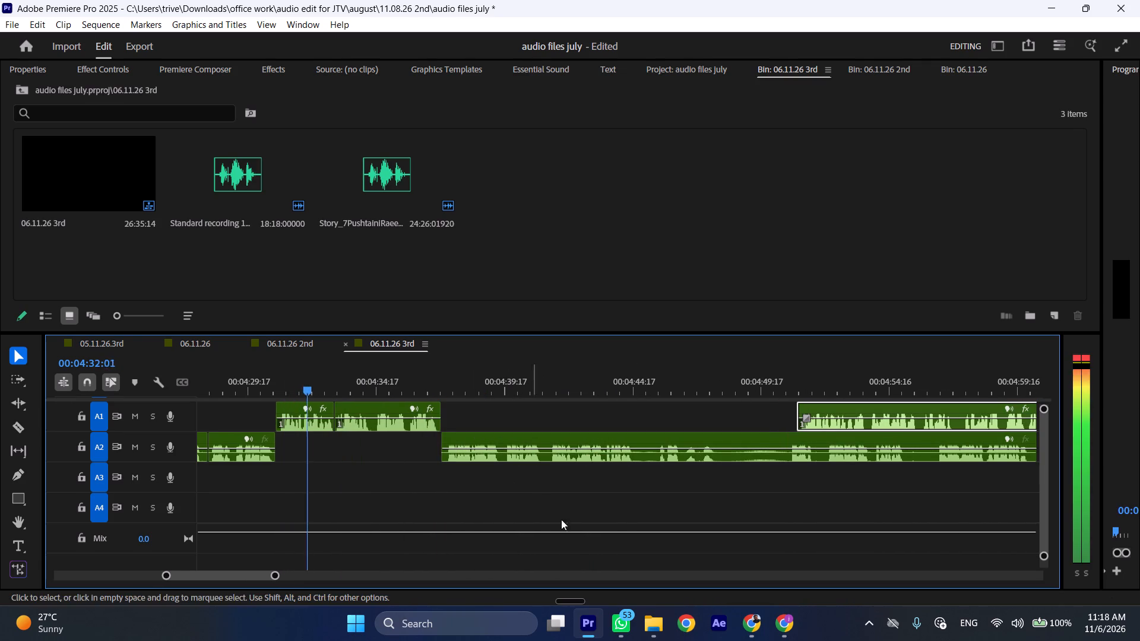
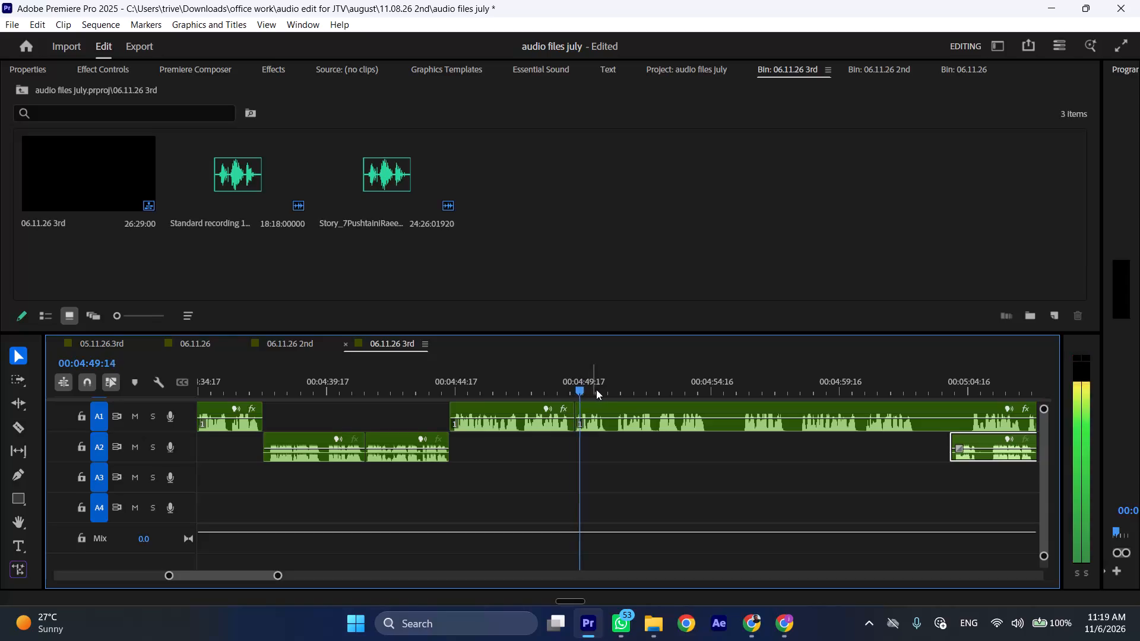
# Cut the A1 clip at 00:04:50:22 and ripple delete the short pause segment before it, closing the gap.
pyautogui.click(613, 393)
pyautogui.hotkey('shift', 'c')
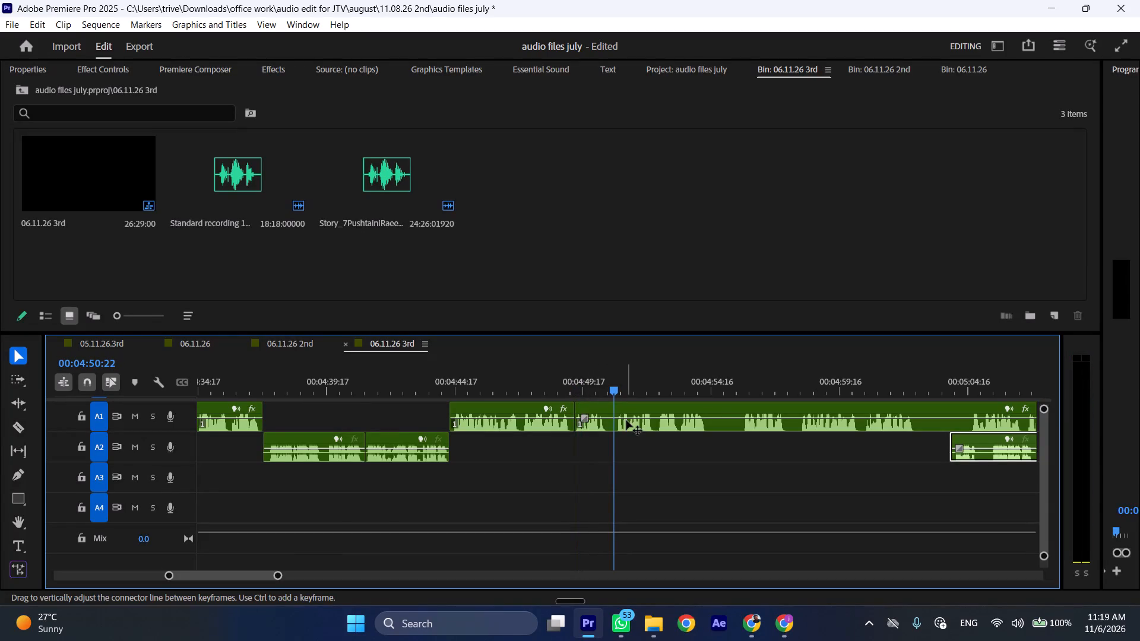
pyautogui.keyDown('shift'); pyautogui.click(626, 420); pyautogui.keyUp('shift')
pyautogui.click(604, 423)
pyautogui.hotkey('ctrl', 'shift', 'd')
# Play on from the new join and cut the A1 clip at 00:04:53:04, where the next pause begins.
pyautogui.press('space')
pyautogui.press('l')
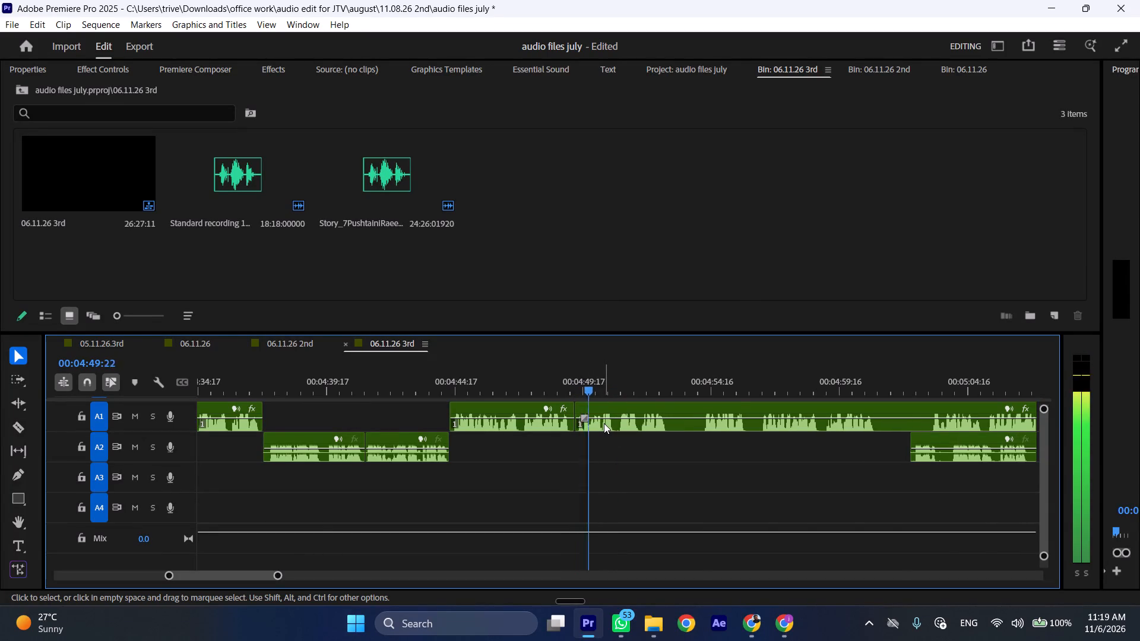
pyautogui.press('space')
pyautogui.write('C')
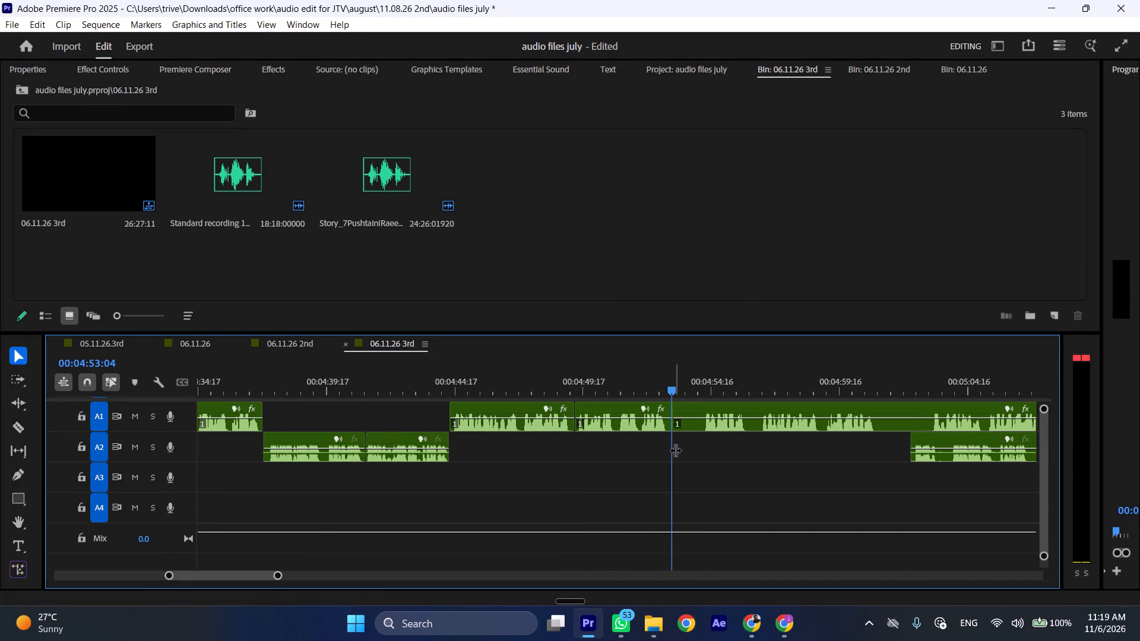
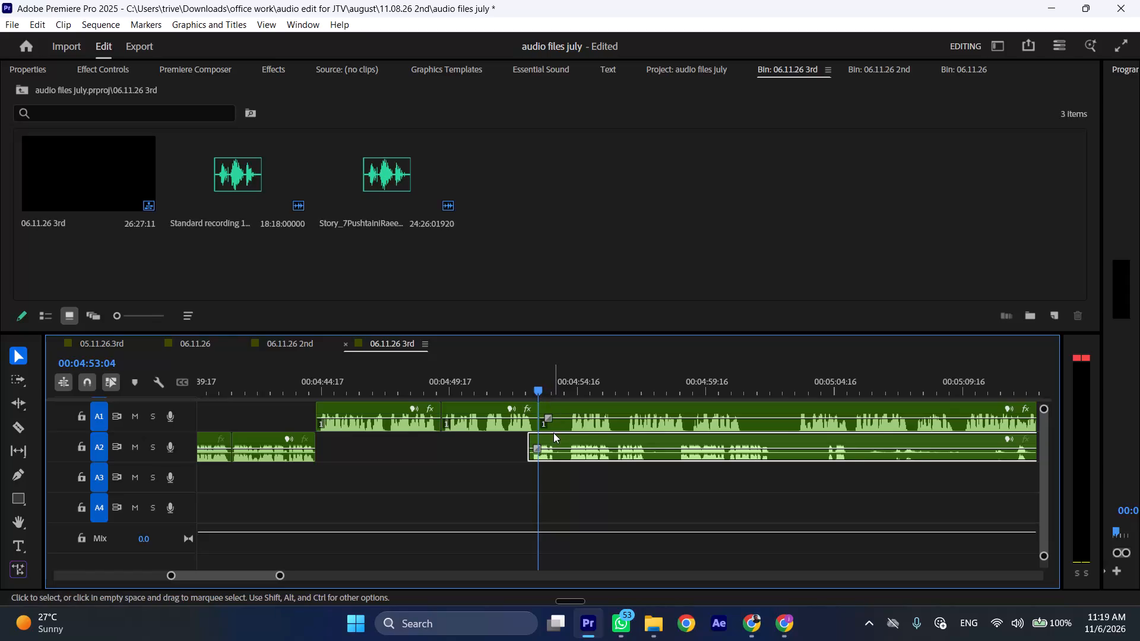
# Move the A2 clip to start at 00:04:53:04 and shift the A1 clip after the cut about 10 seconds later.
pyautogui.moveTo(555, 439); pyautogui.dragTo(567, 439)
pyautogui.moveTo(571, 408); pyautogui.dragTo(838, 411)
# Play the A2 clip, cut it just after 00:04:54:16 and ripple delete the opening segment before the cut.
pyautogui.press('space')
pyautogui.press('l')
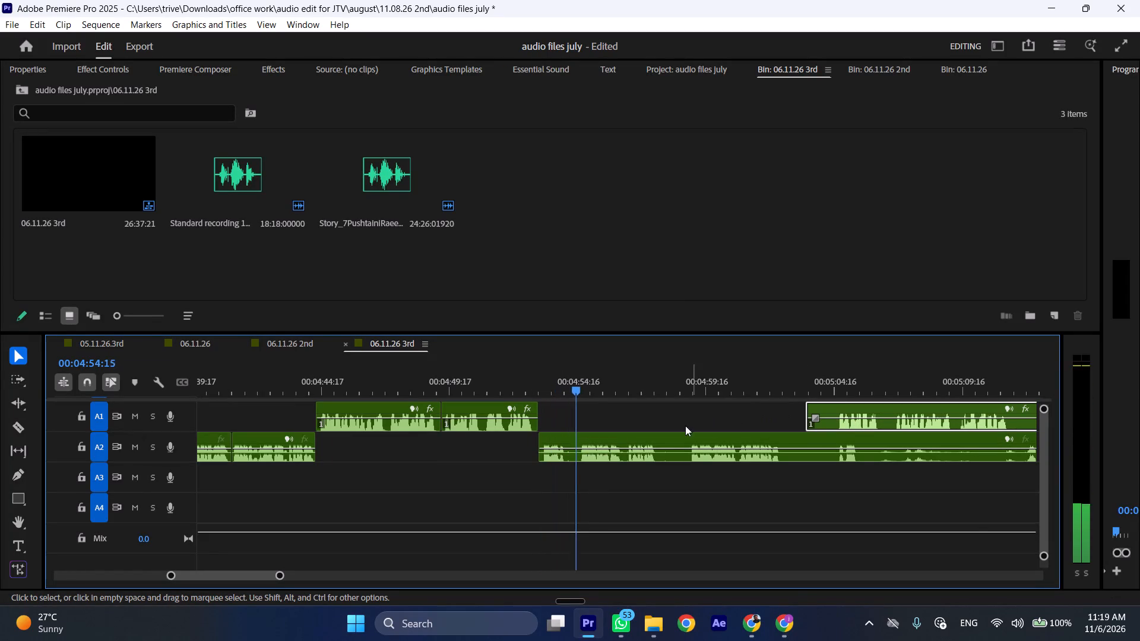
pyautogui.click(581, 389)
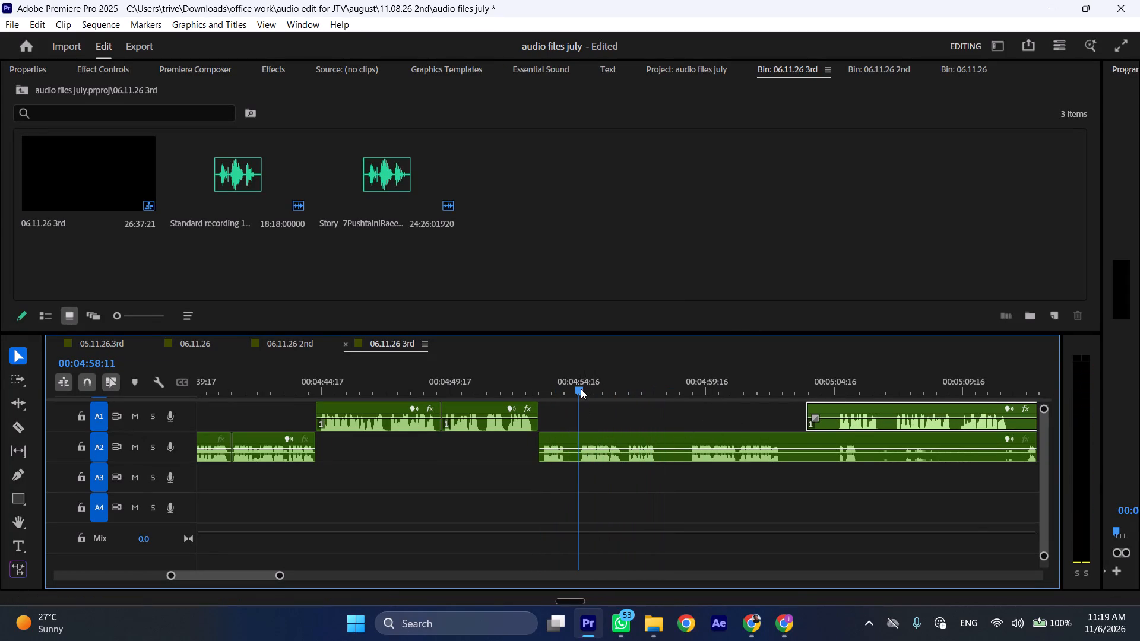
pyautogui.click(589, 444)
pyautogui.hotkey('shift', 'c')
pyautogui.hotkey('ctrl', 'shift', 'd')
# Cut the A2 clip at 00:04:56:07, trim about one second of pause off the start of the remaining clip, and play the shortened passage's ending.
pyautogui.moveTo(609, 384); pyautogui.dragTo(621, 385)
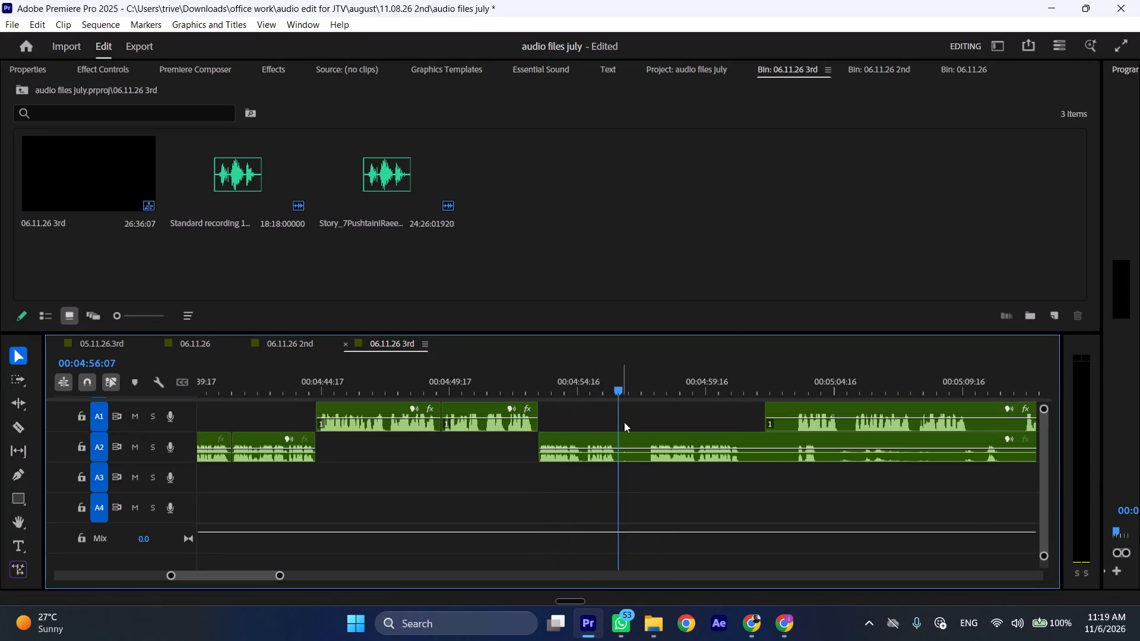
pyautogui.click(630, 441)
pyautogui.hotkey('shift', 'c')
pyautogui.moveTo(627, 436); pyautogui.dragTo(651, 439)
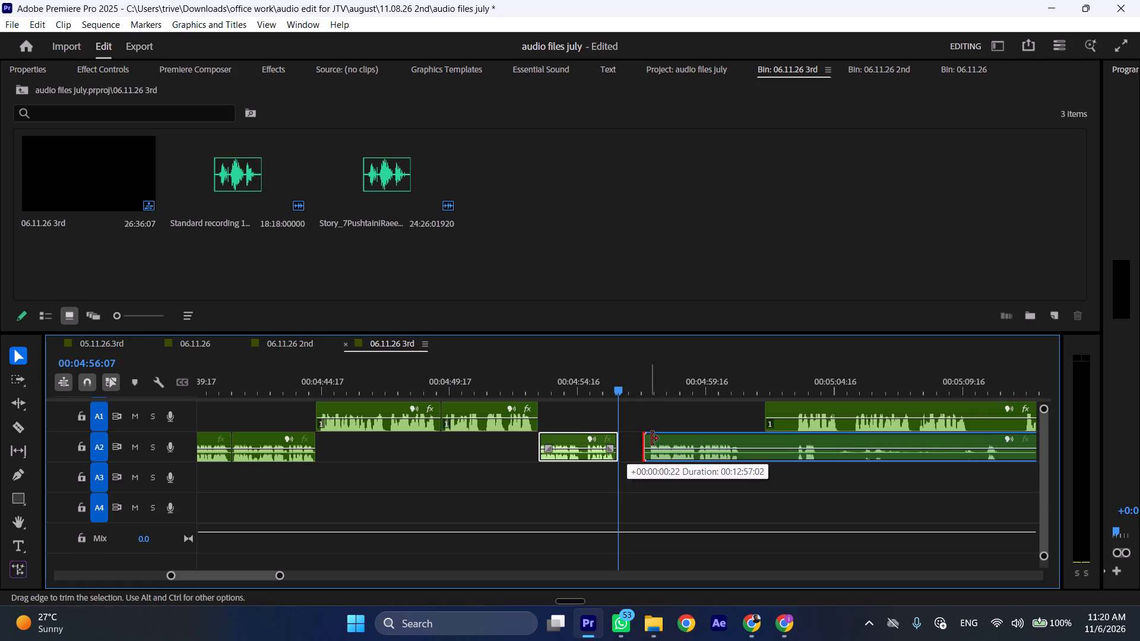
pyautogui.moveTo(651, 439); pyautogui.dragTo(655, 439)
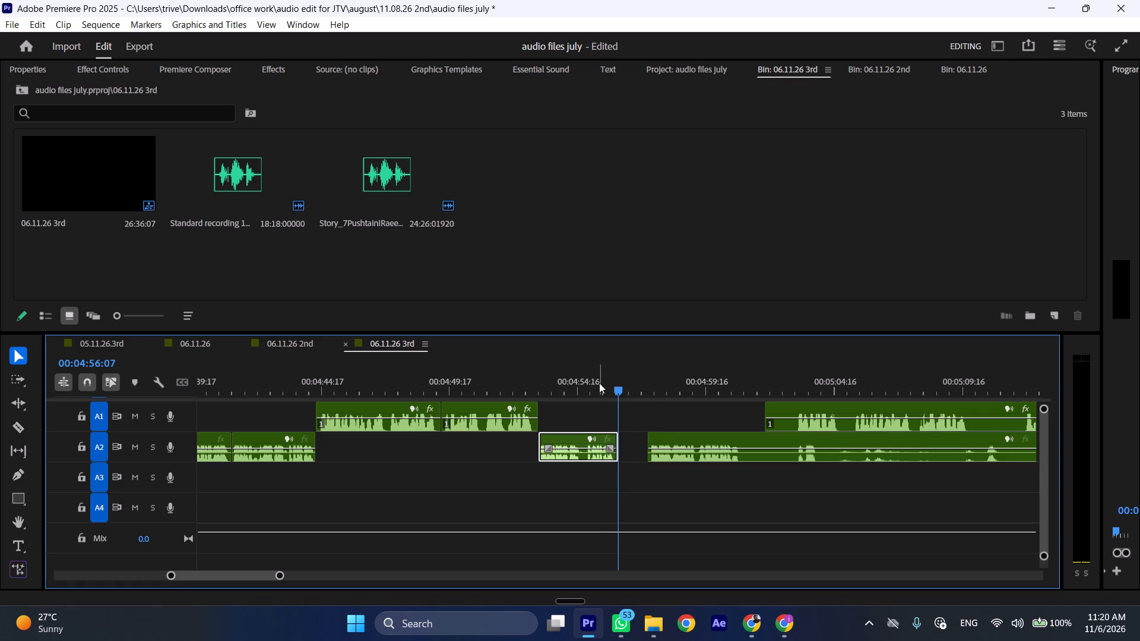
pyautogui.click(599, 383)
pyautogui.press('space')
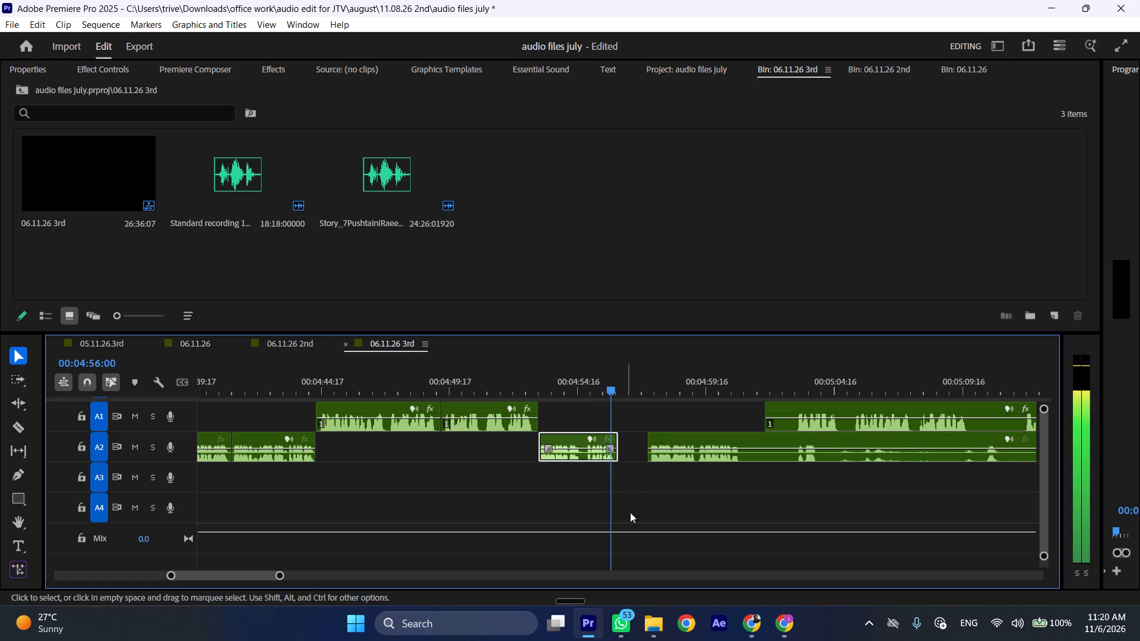
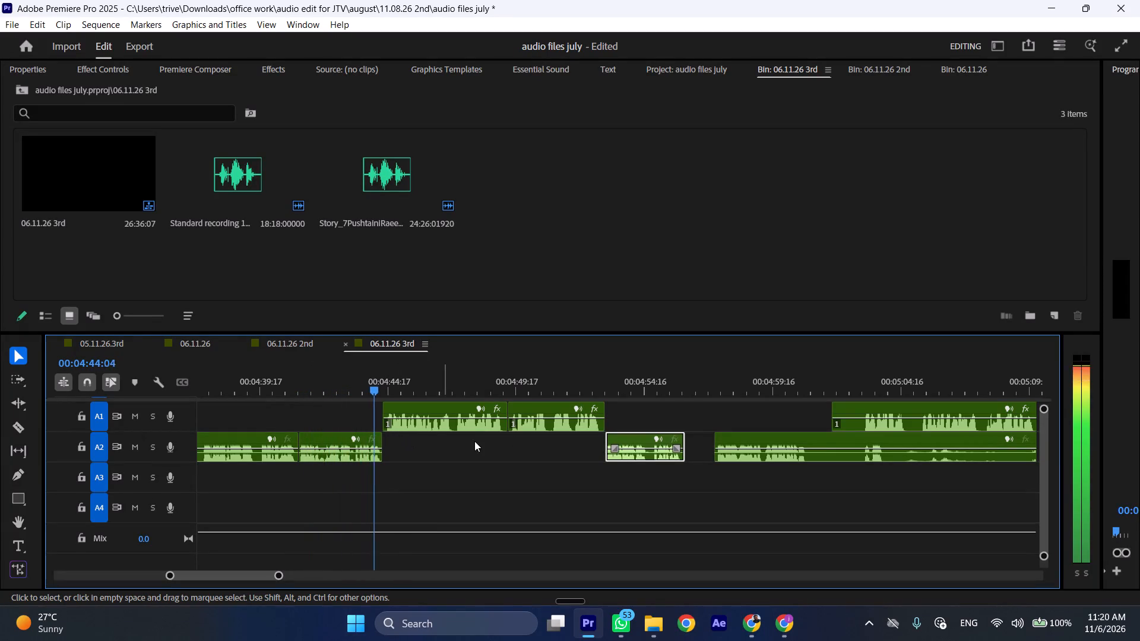
# Play the short A2 clip near 00:04:54, delete the A2 segment ending just before 00:04:44:17, and move the short clip into its place.
pyautogui.click(604, 383)
pyautogui.press('space')
pyautogui.press('space')
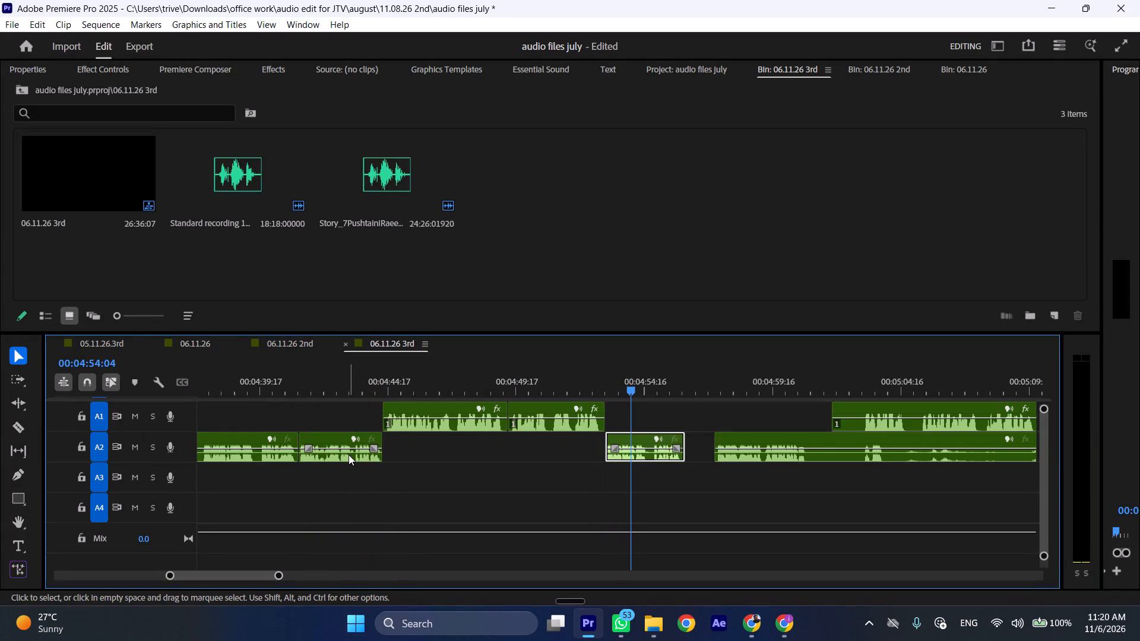
pyautogui.click(349, 454)
pyautogui.press('BackSpace')
pyautogui.moveTo(624, 439); pyautogui.dragTo(347, 439)
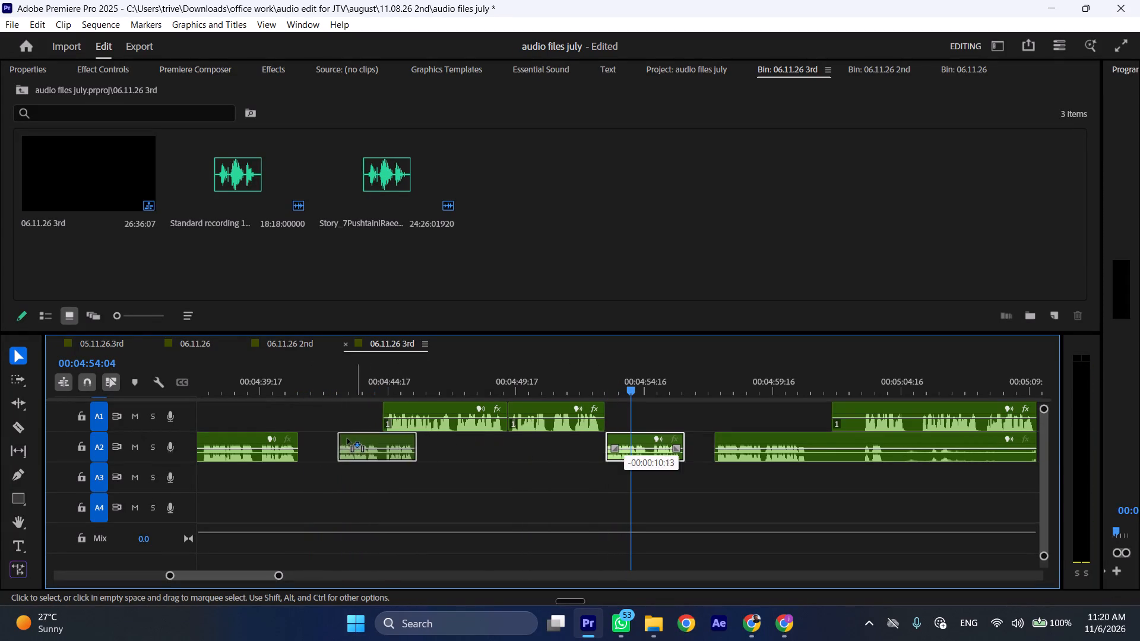
pyautogui.moveTo(347, 439); pyautogui.dragTo(317, 439)
# Shift the two A1 clips slightly earlier to meet the preceding A2 clip's end, and move the long A2 clip to start where they end.
pyautogui.moveTo(423, 441); pyautogui.dragTo(549, 421)
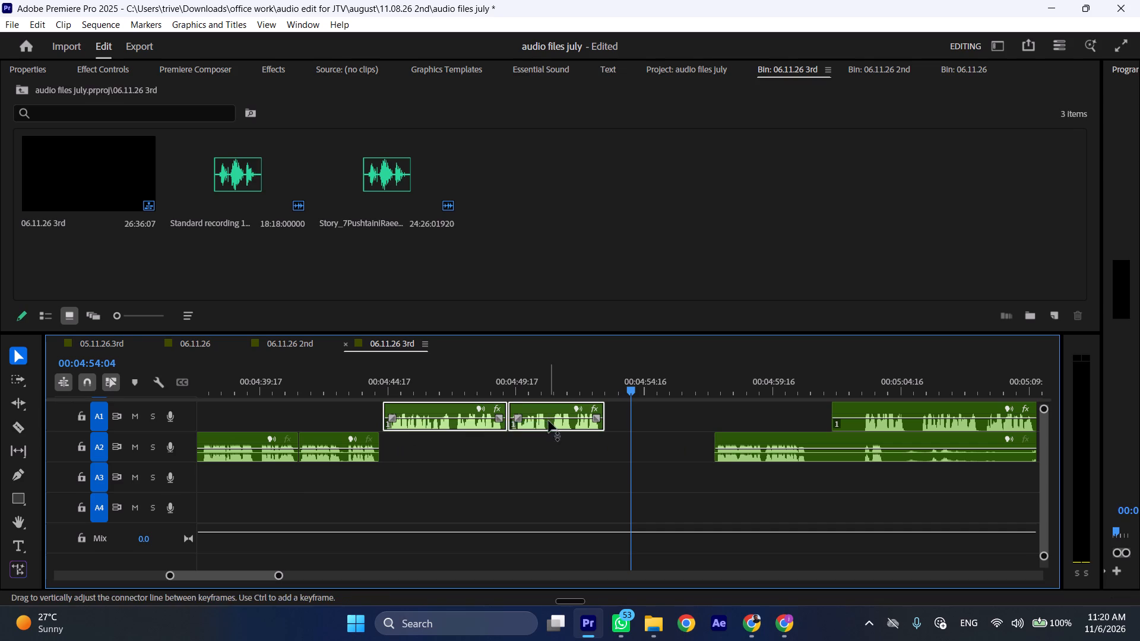
pyautogui.moveTo(549, 426); pyautogui.dragTo(544, 431)
pyautogui.scroll(-5, 546, 433)
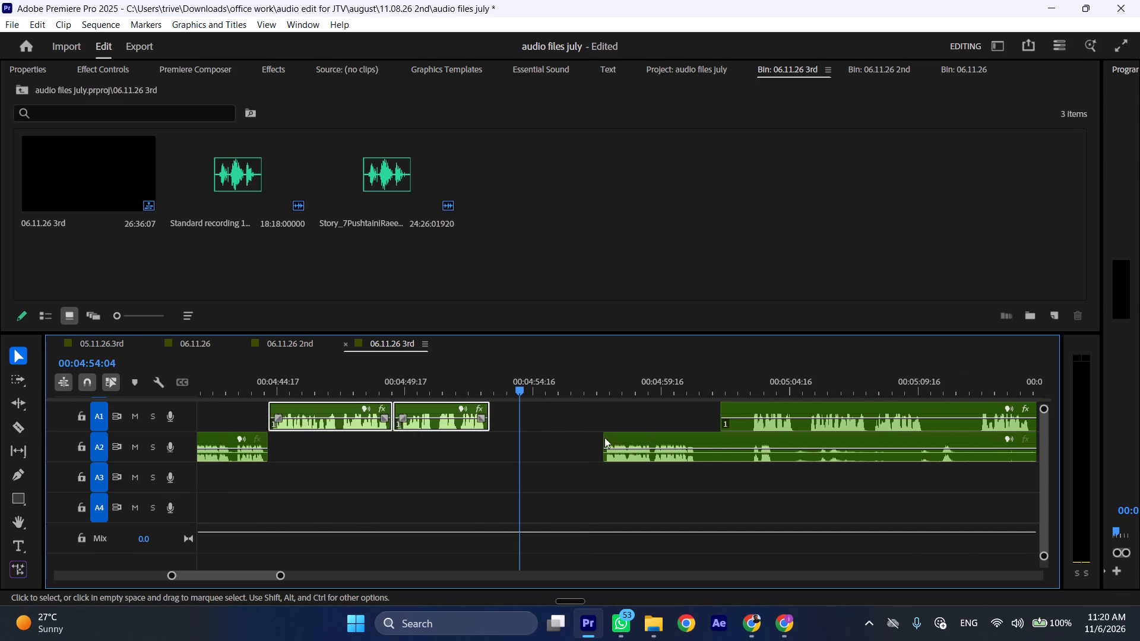
pyautogui.moveTo(621, 437); pyautogui.dragTo(509, 437)
# Play the opening of the moved long A2 clip and cut it at 00:04:56:23, after its first spoken passage.
pyautogui.click(482, 385)
pyautogui.press('space')
pyautogui.write('l')
pyautogui.scroll(-5, 509, 408)
pyautogui.press('space')
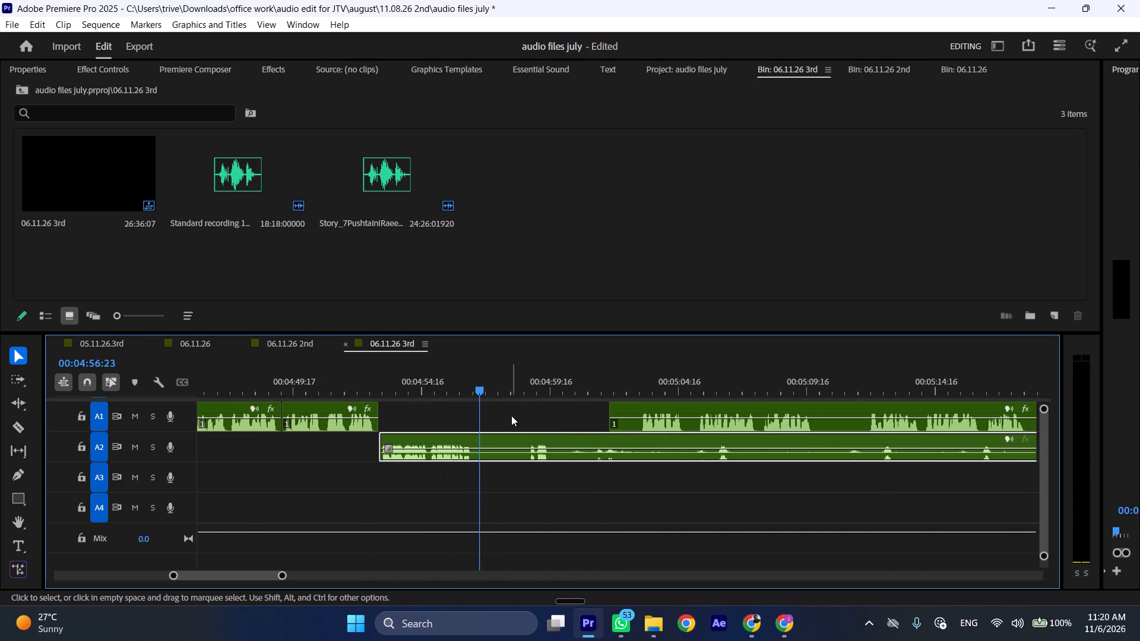
pyautogui.write('C')
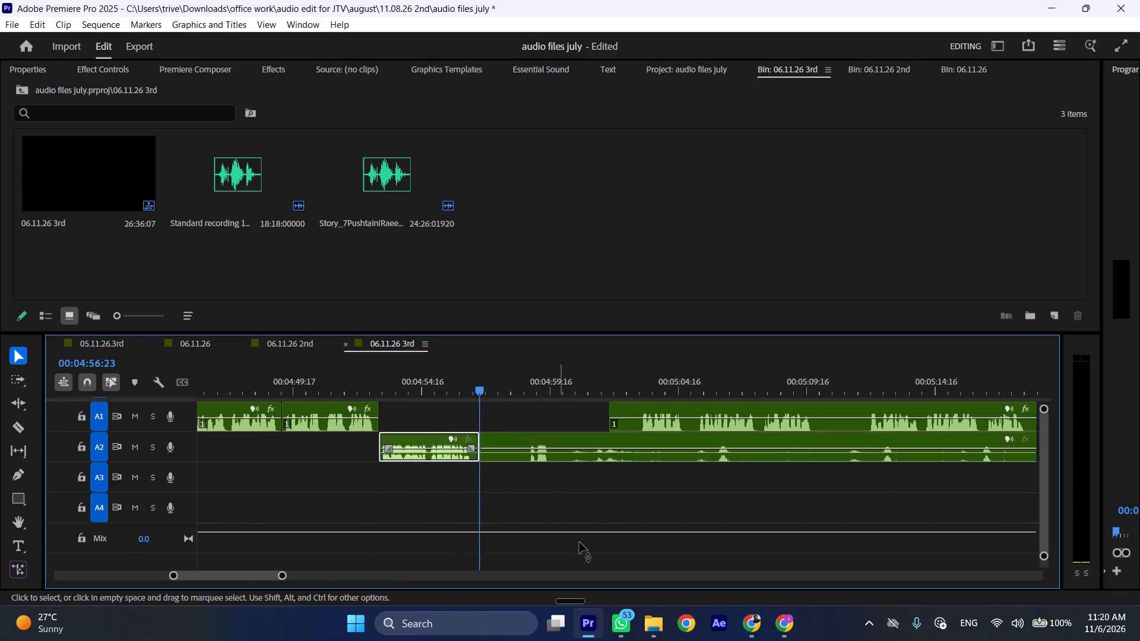
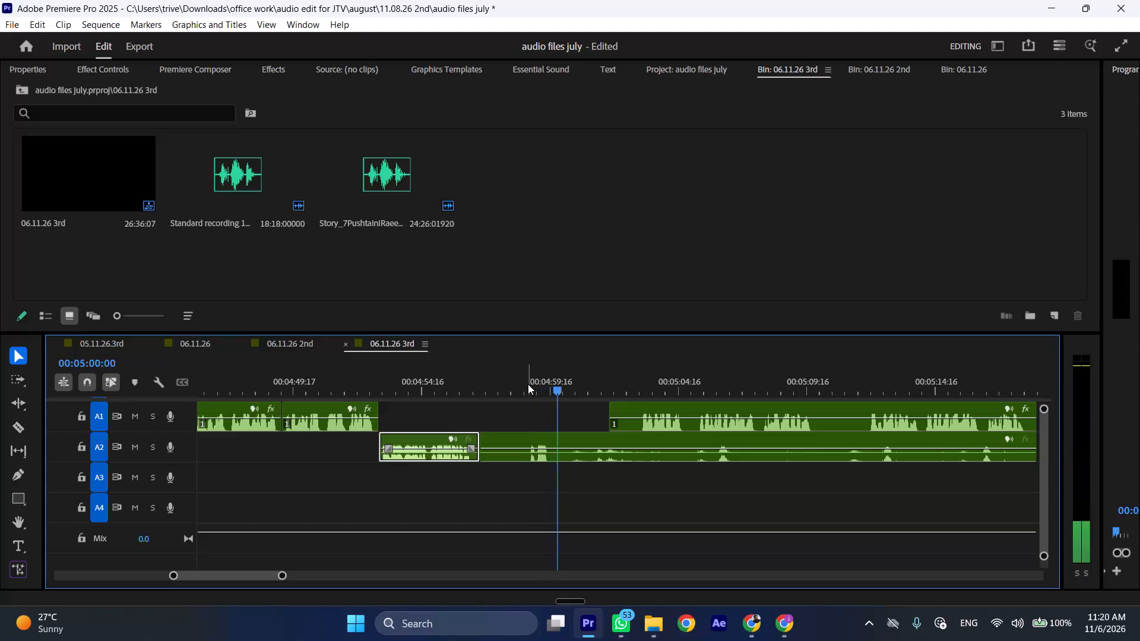
# Move the long A1 clip starting near 00:05:02 later on its track to start at about 00:05:53.
pyautogui.press('space')
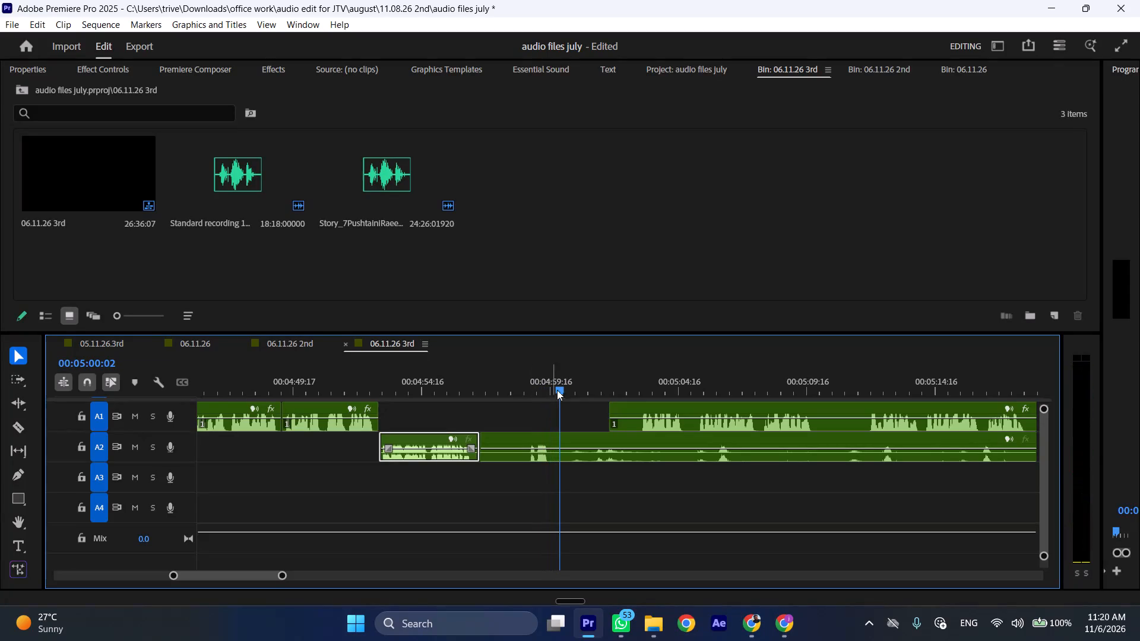
pyautogui.moveTo(609, 405); pyautogui.dragTo(636, 407)
pyautogui.scroll(-10, 627, 406)
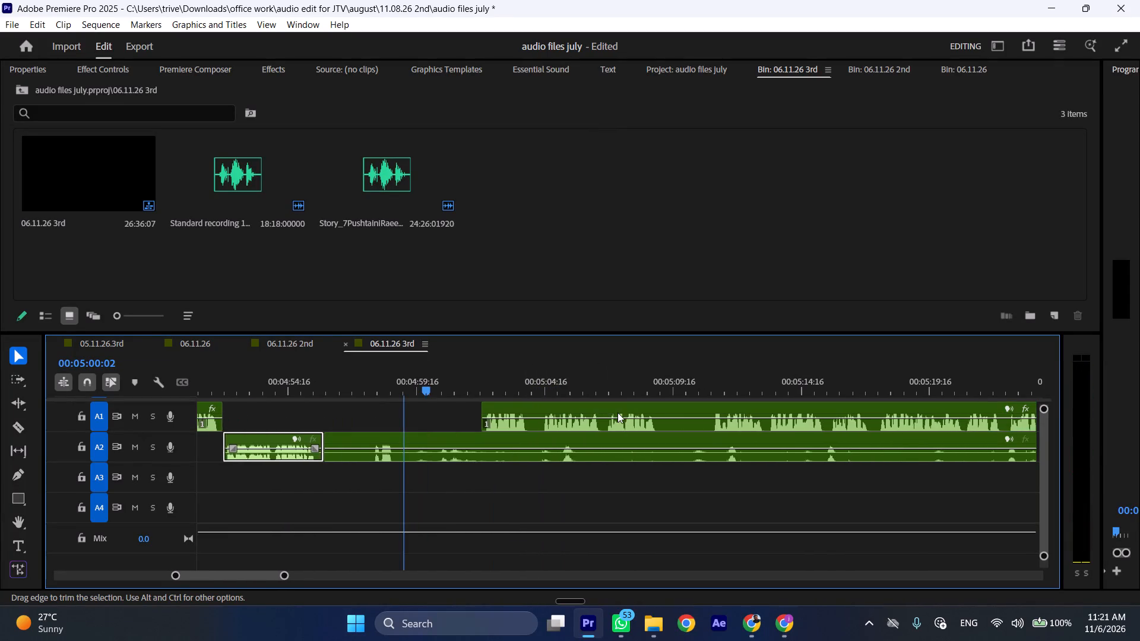
pyautogui.scroll(-10, 593, 417)
pyautogui.scroll(-5, 534, 416)
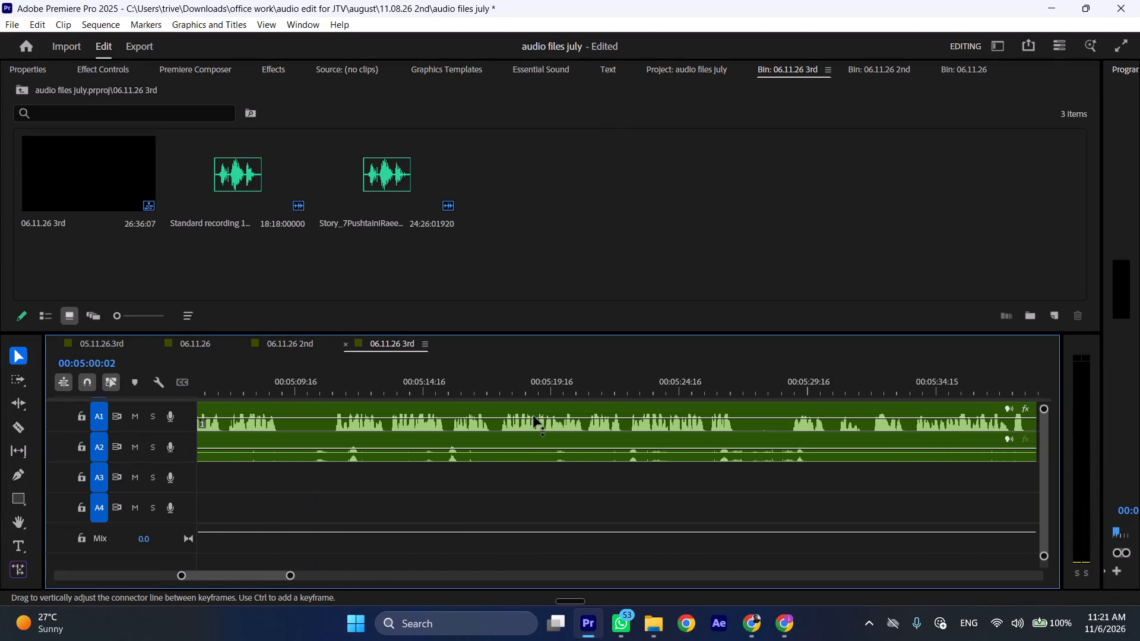
pyautogui.moveTo(425, 405); pyautogui.dragTo(1008, 410)
pyautogui.scroll(-5, 735, 427)
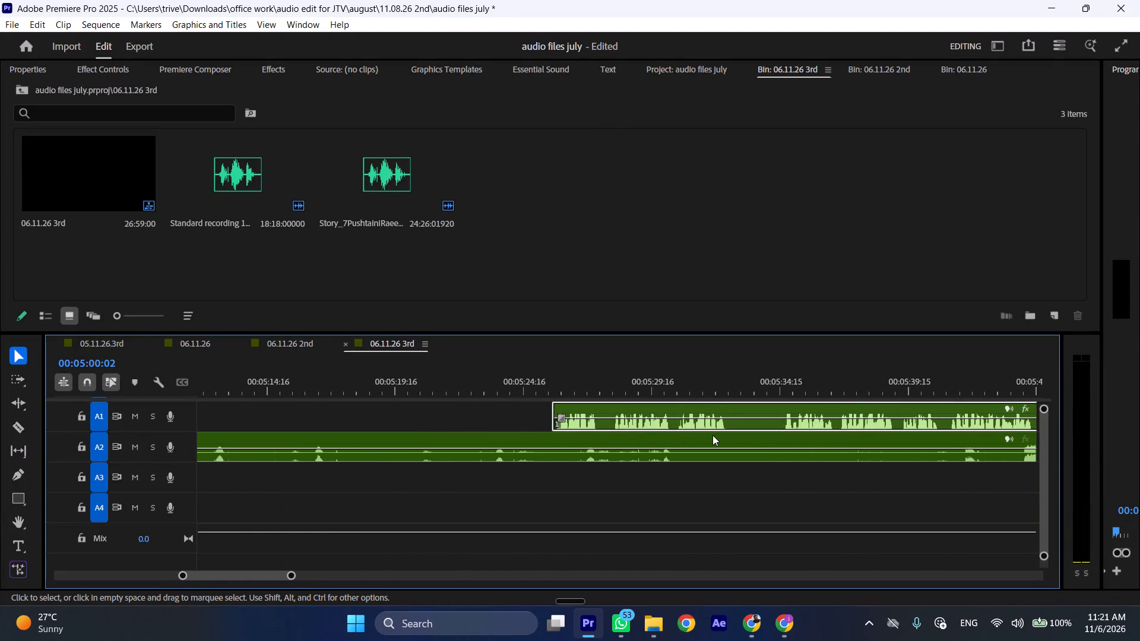
pyautogui.scroll(-8, 712, 435)
pyautogui.moveTo(432, 407); pyautogui.dragTo(917, 407)
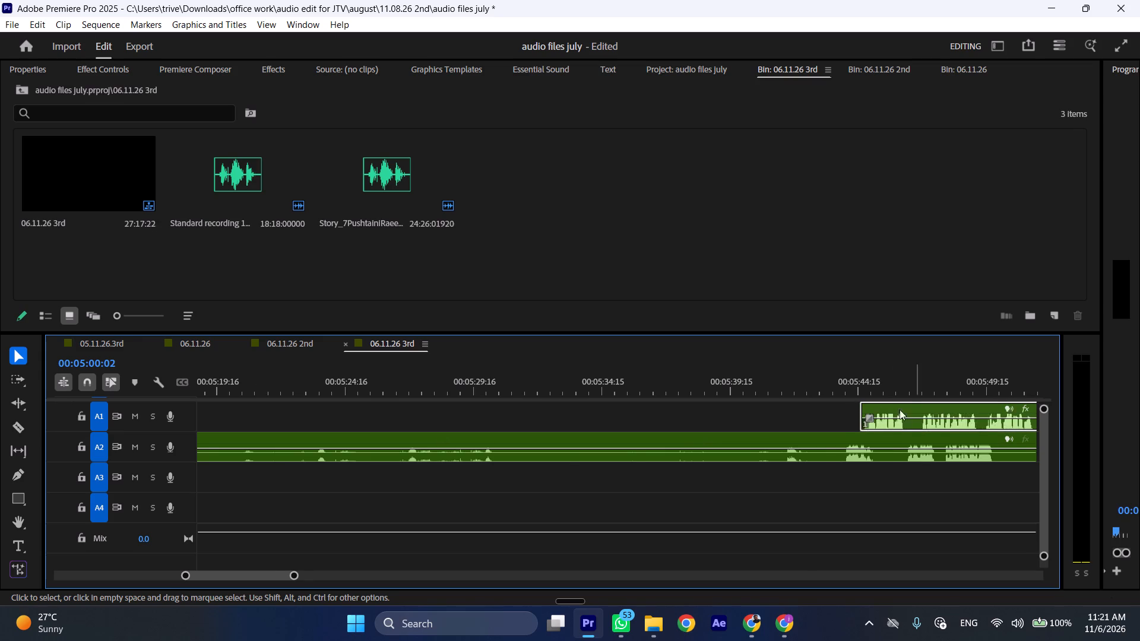
pyautogui.scroll(-9, 875, 409)
pyautogui.moveTo(707, 408); pyautogui.dragTo(927, 408)
pyautogui.scroll(-4, 723, 420)
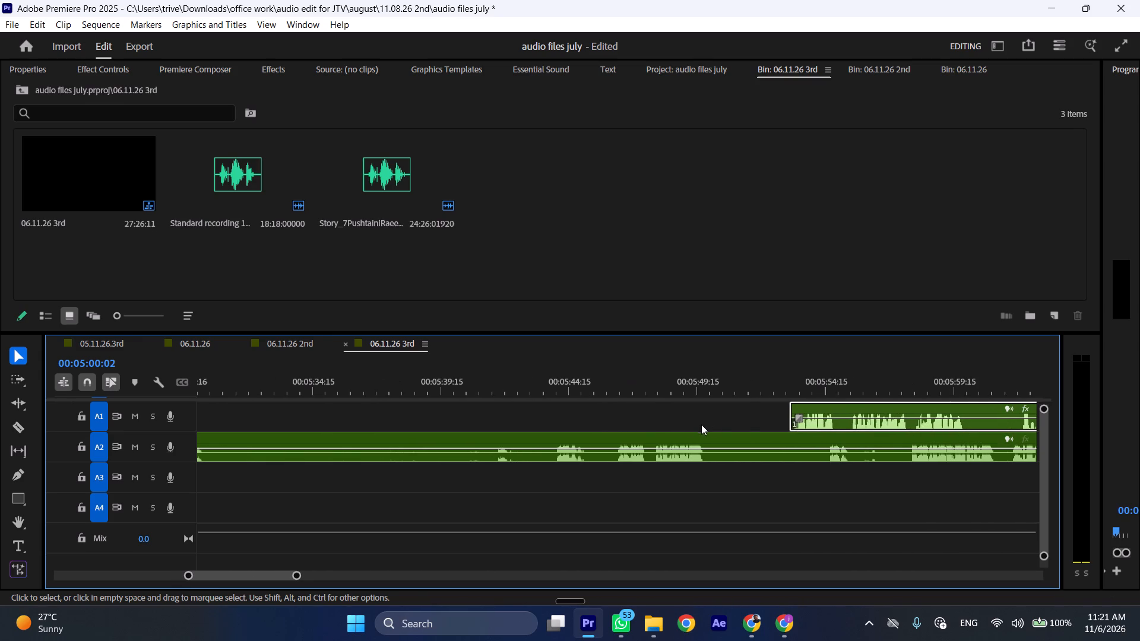
# Listen through the quiet stretch of the long A2 clip between 00:05:00 and 00:05:45 to locate the next spoken passage.
pyautogui.click(551, 399)
pyautogui.click(553, 395)
pyautogui.press('space')
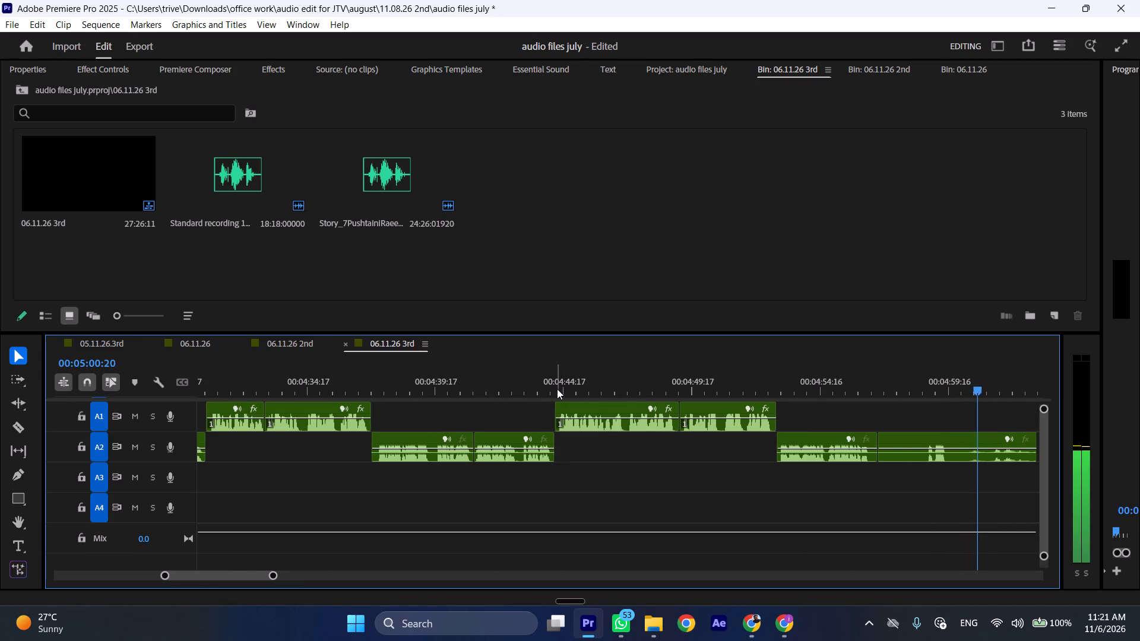
pyautogui.scroll(-5, 648, 420)
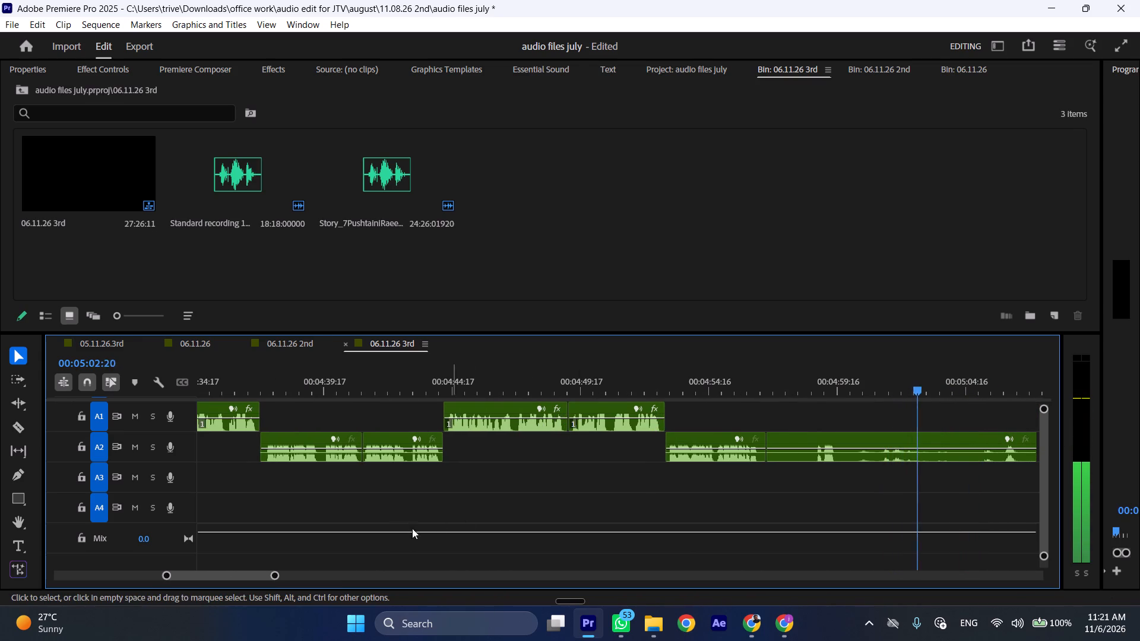
pyautogui.moveTo(243, 573); pyautogui.dragTo(268, 575)
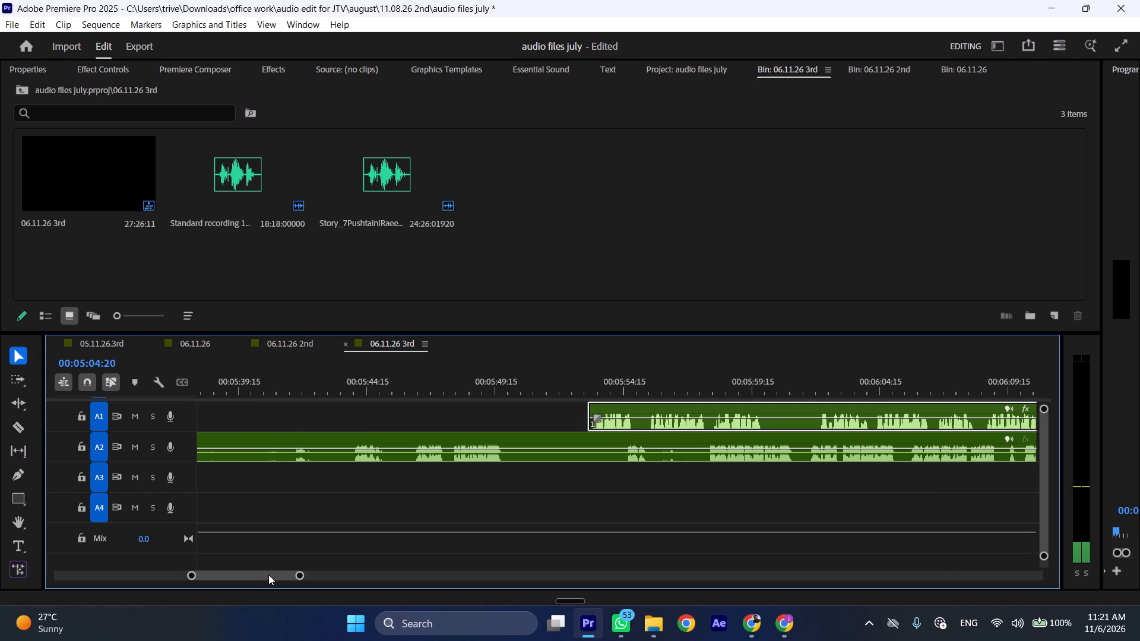
pyautogui.moveTo(268, 575); pyautogui.dragTo(269, 575)
pyautogui.press('space')
pyautogui.press('space')
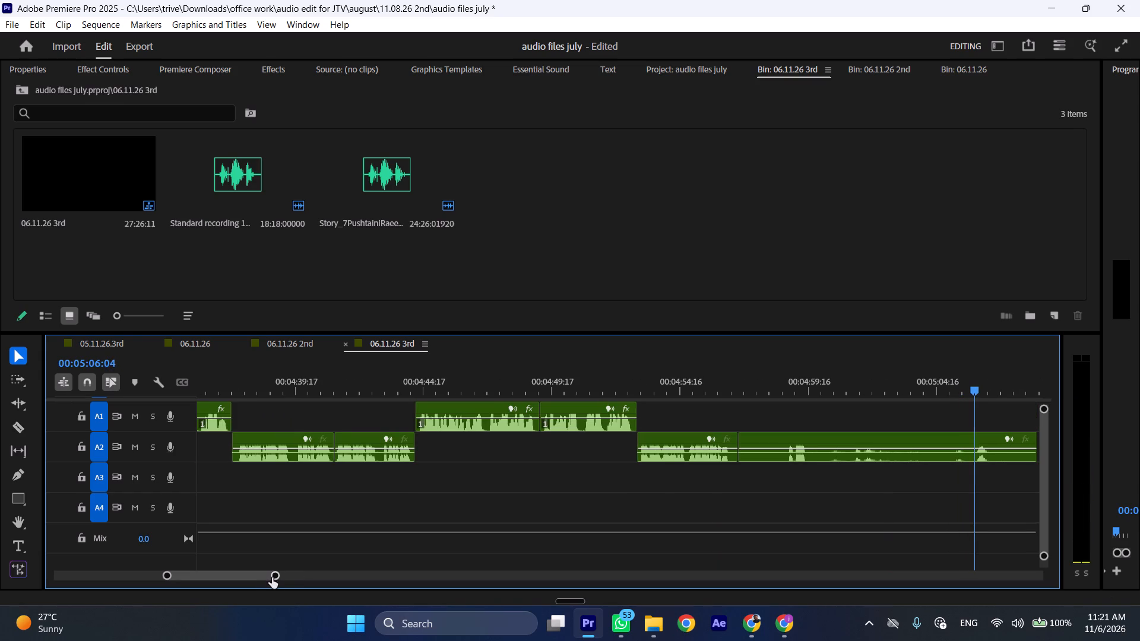
pyautogui.scroll(-20, 790, 476)
pyautogui.scroll(-8, 790, 476)
pyautogui.press('space')
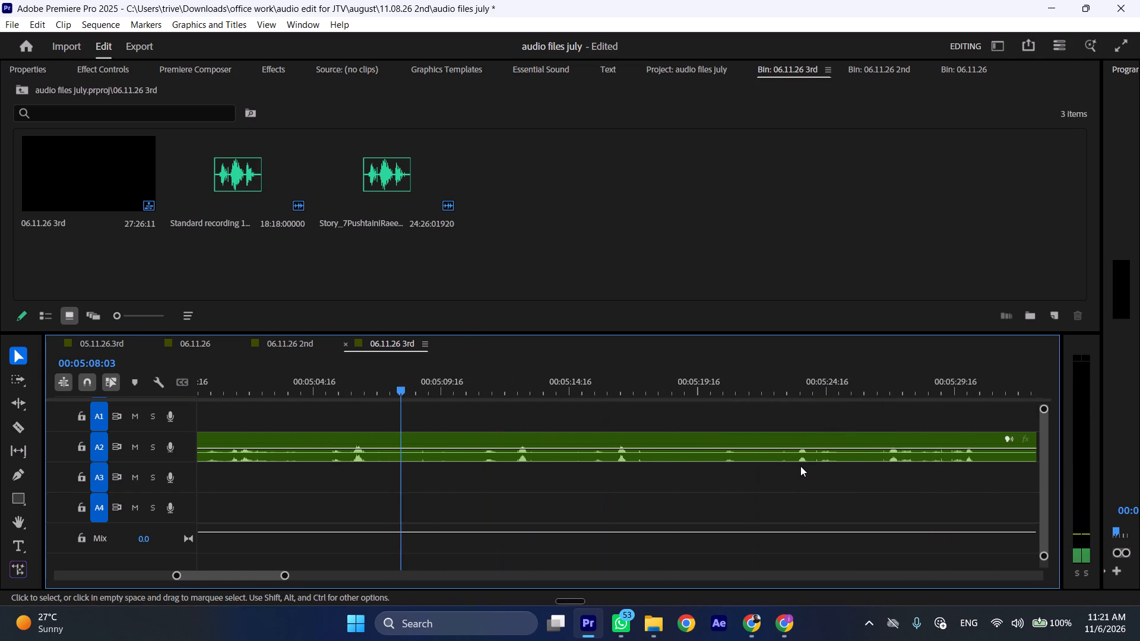
pyautogui.scroll(-20, 800, 466)
pyautogui.scroll(-4, 800, 466)
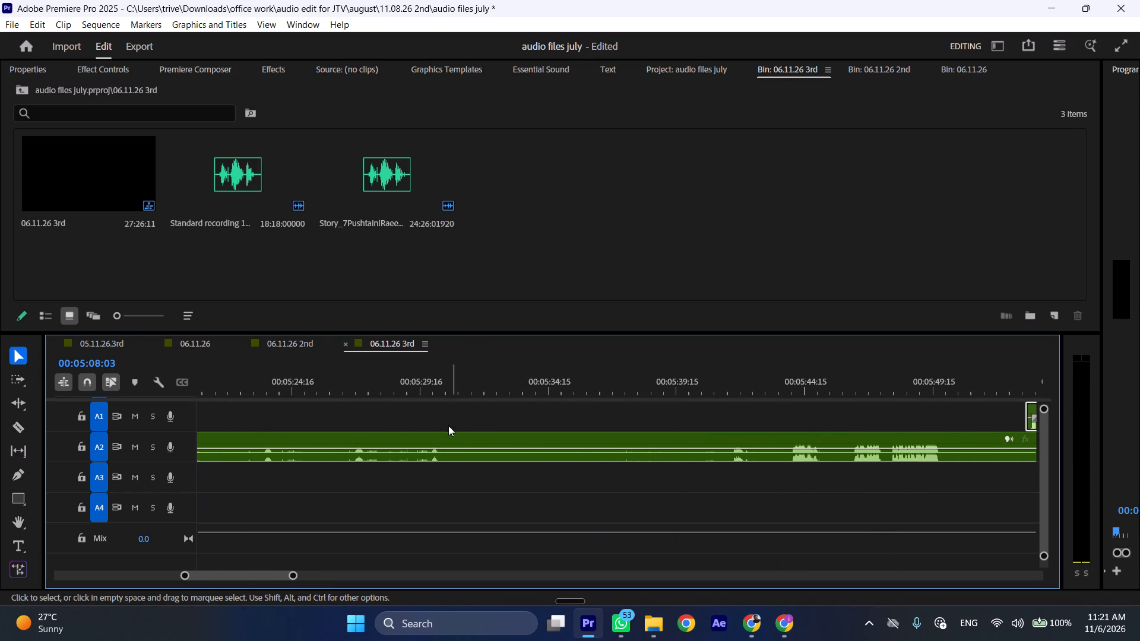
pyautogui.click(406, 395)
pyautogui.press('space')
pyautogui.press('space')
pyautogui.scroll(-11, 519, 443)
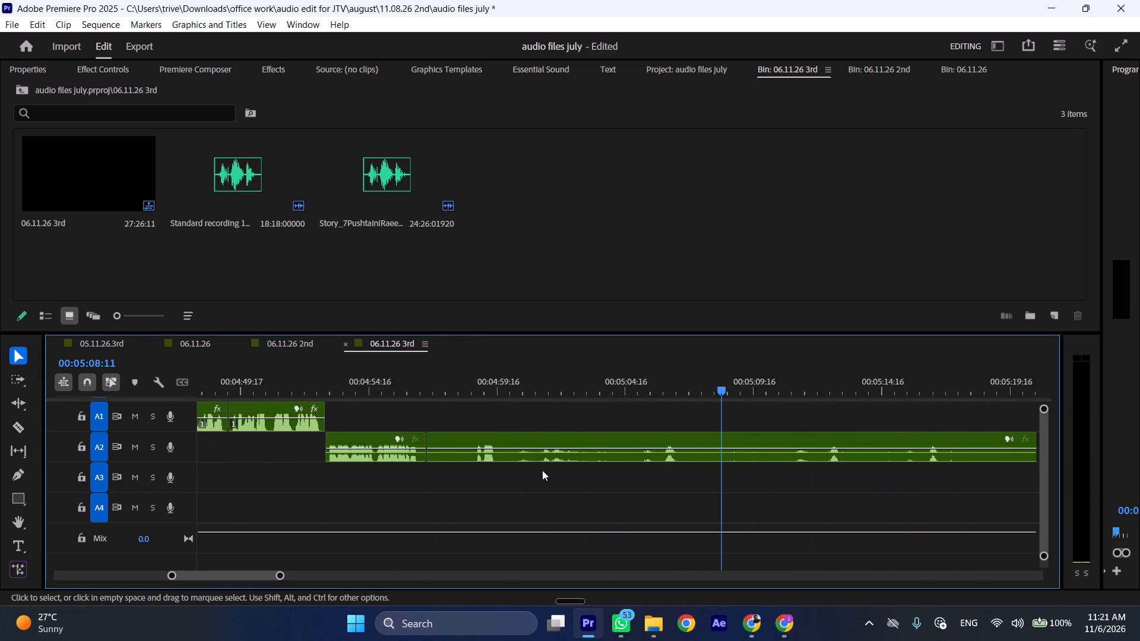
pyautogui.hscroll(-5, 542, 470)
pyautogui.click(628, 382)
pyautogui.press('space')
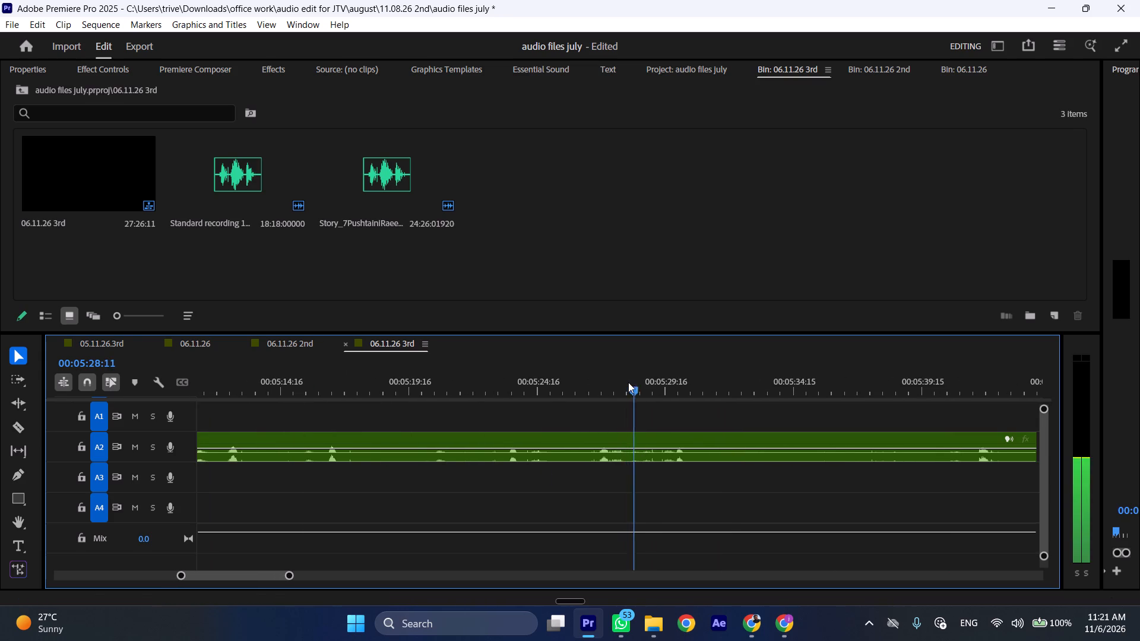
pyautogui.scroll(-11, 632, 421)
pyautogui.press('space')
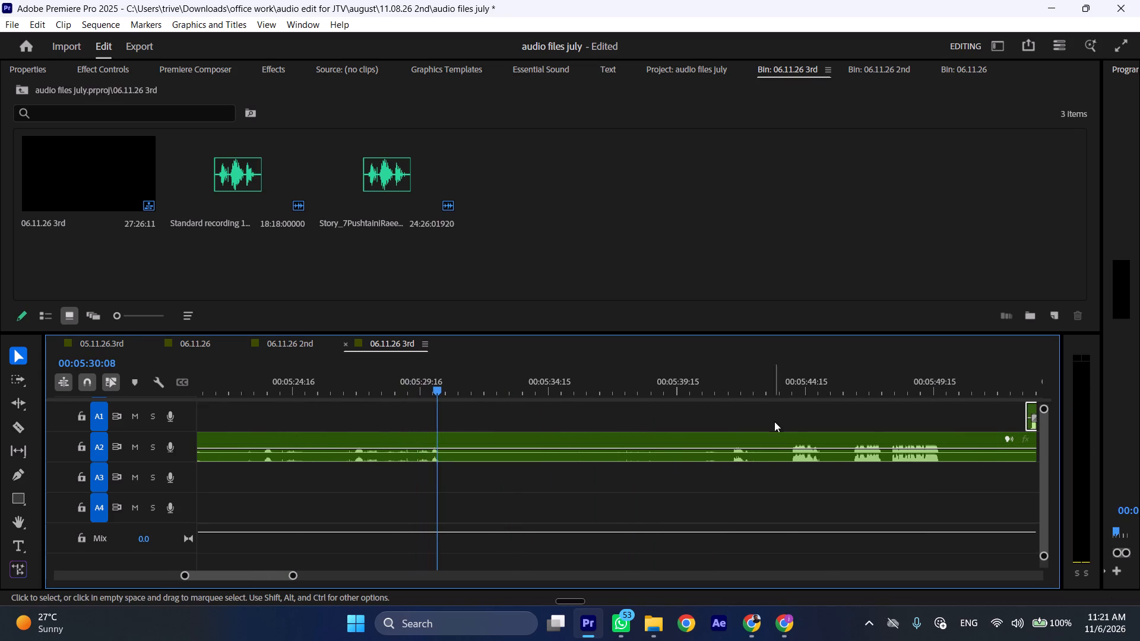
pyautogui.click(788, 386)
pyautogui.press('space')
pyautogui.scroll(-5, 789, 387)
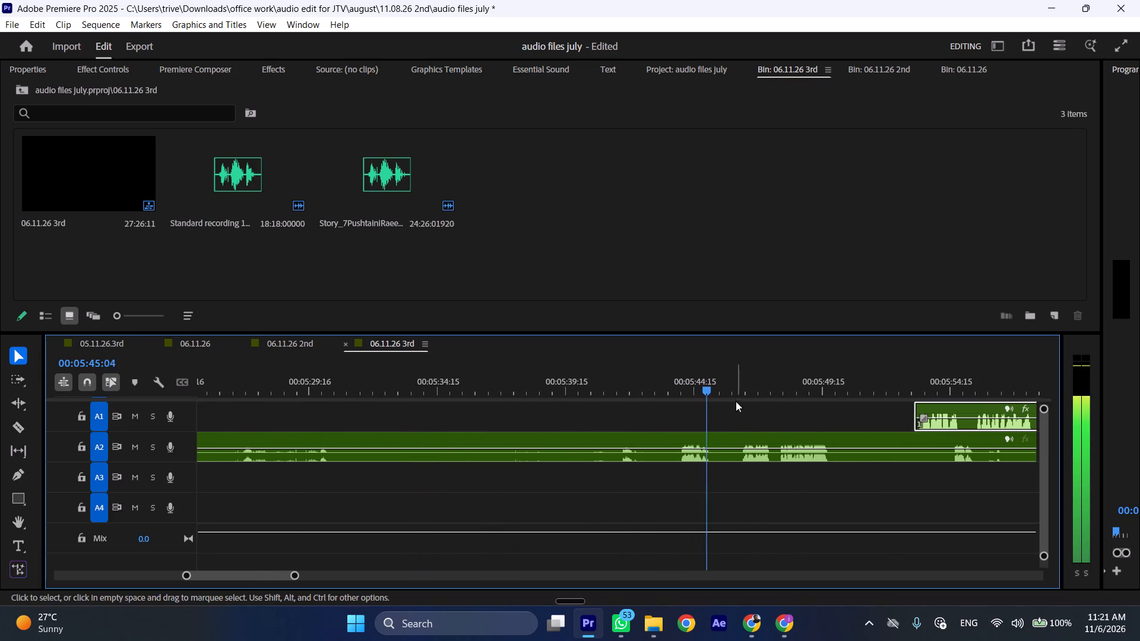
pyautogui.click(742, 388)
pyautogui.press('space')
# Cut the long A2 clip at 00:05:44:01, just before its speech resumes, and ripple-delete the quiet segment before the cut.
pyautogui.scroll(-5, 742, 391)
pyautogui.click(565, 386)
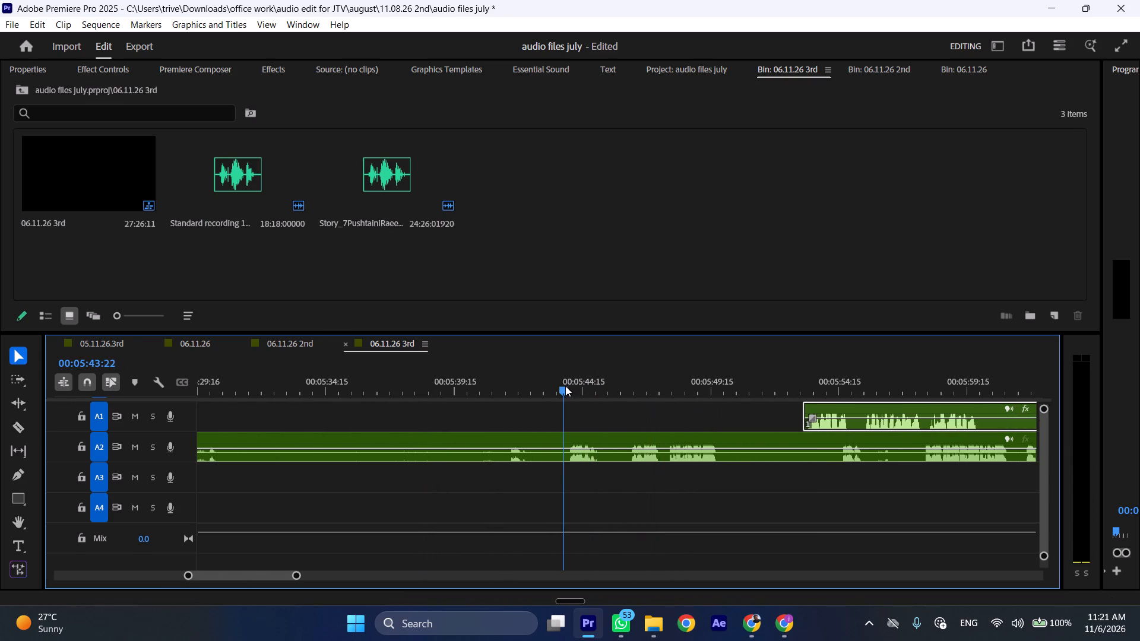
pyautogui.click(598, 452)
pyautogui.hotkey('shift', 'c')
pyautogui.hotkey('ctrl', 'shift', 'd')
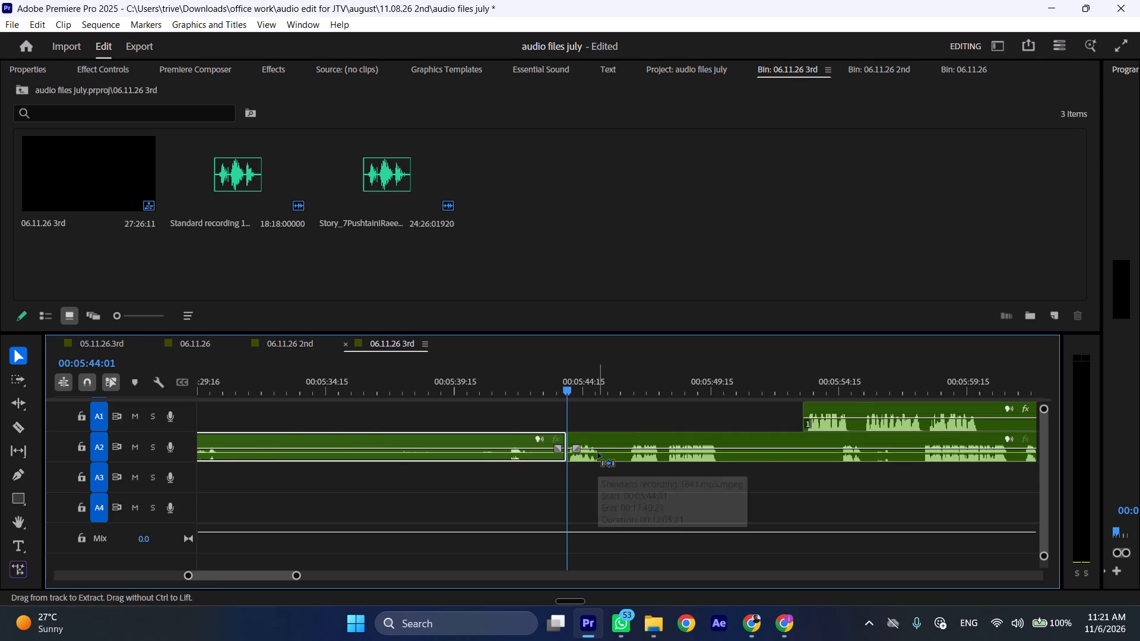
# Cut the long A2 clip at 00:04:58:08, after the short spoken passage at its new start.
pyautogui.moveTo(647, 384); pyautogui.dragTo(658, 386)
pyautogui.hotkey('shift', 'c')
pyautogui.scroll(-3, 682, 465)
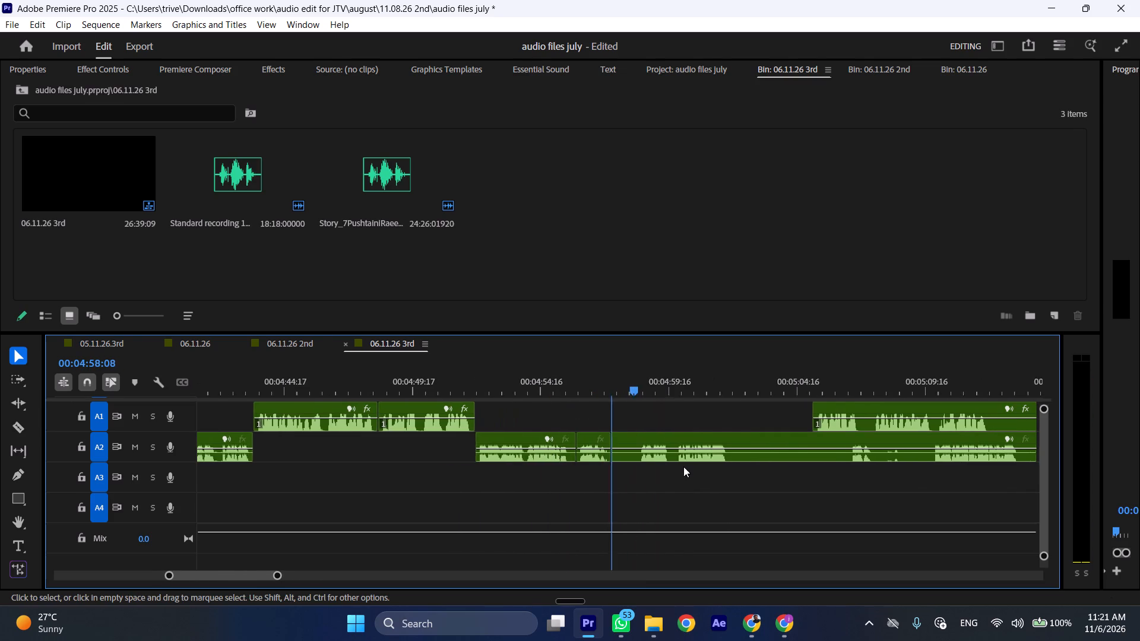
pyautogui.scroll(-3, 683, 467)
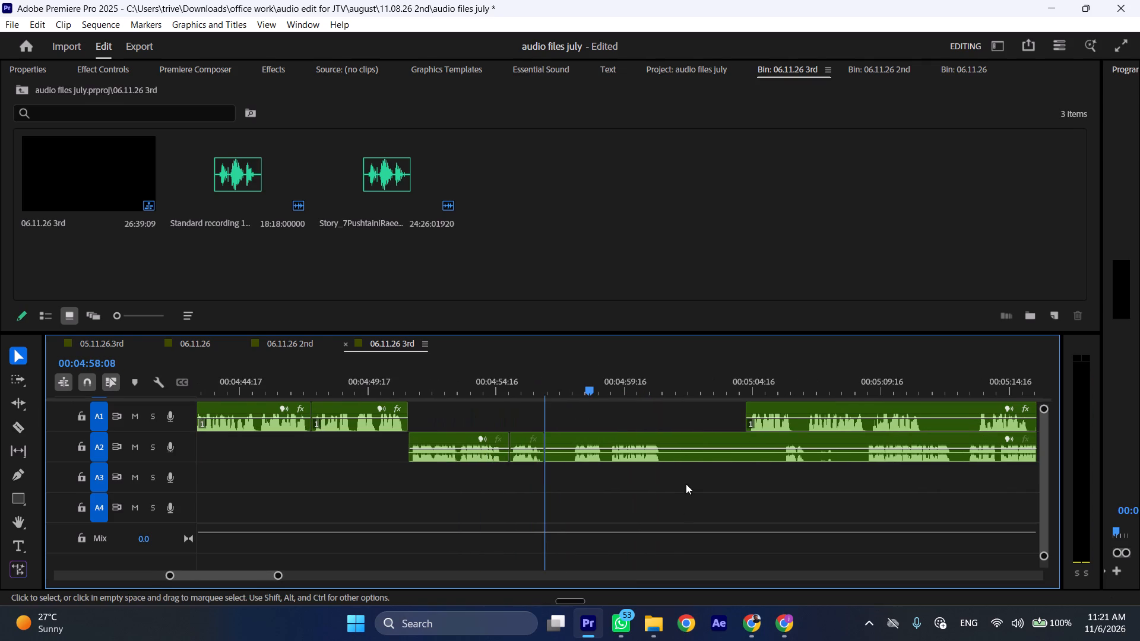
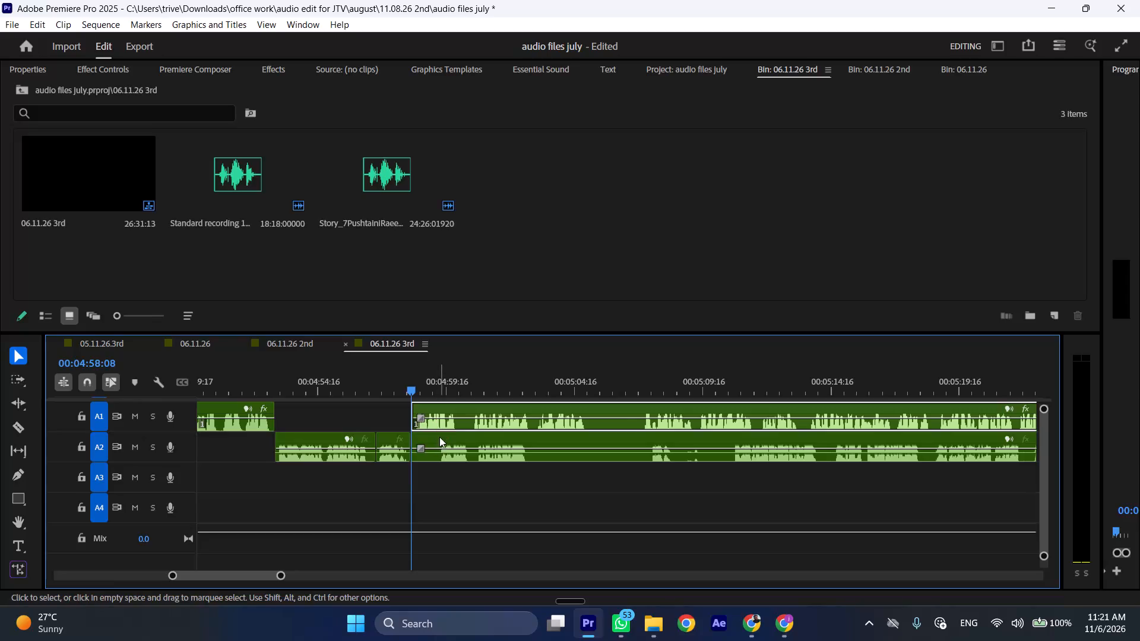
# Move the long A2 clip starting at 00:04:58:08 further along its track to start at about 00:05:07.
pyautogui.moveTo(447, 434); pyautogui.dragTo(675, 434)
# Listen to the start of the long A1 clip, cut around its first short pause up to 00:05:00:14, and ripple-delete the pause.
pyautogui.press('space')
pyautogui.press('l')
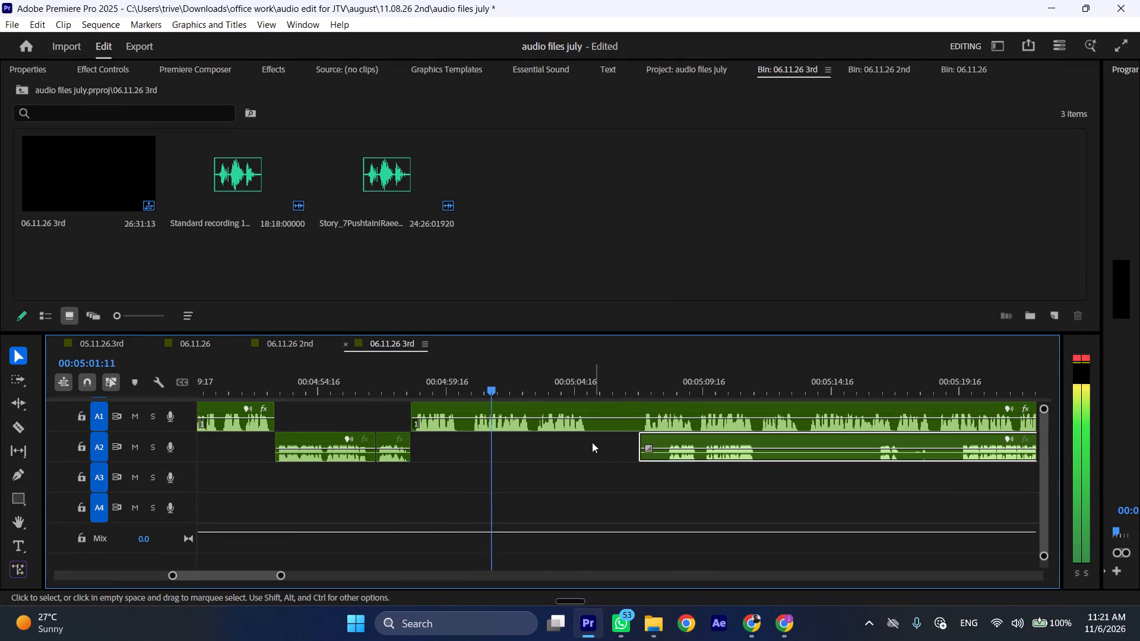
pyautogui.click(463, 381)
pyautogui.hotkey('shift', 'c')
pyautogui.click(468, 378)
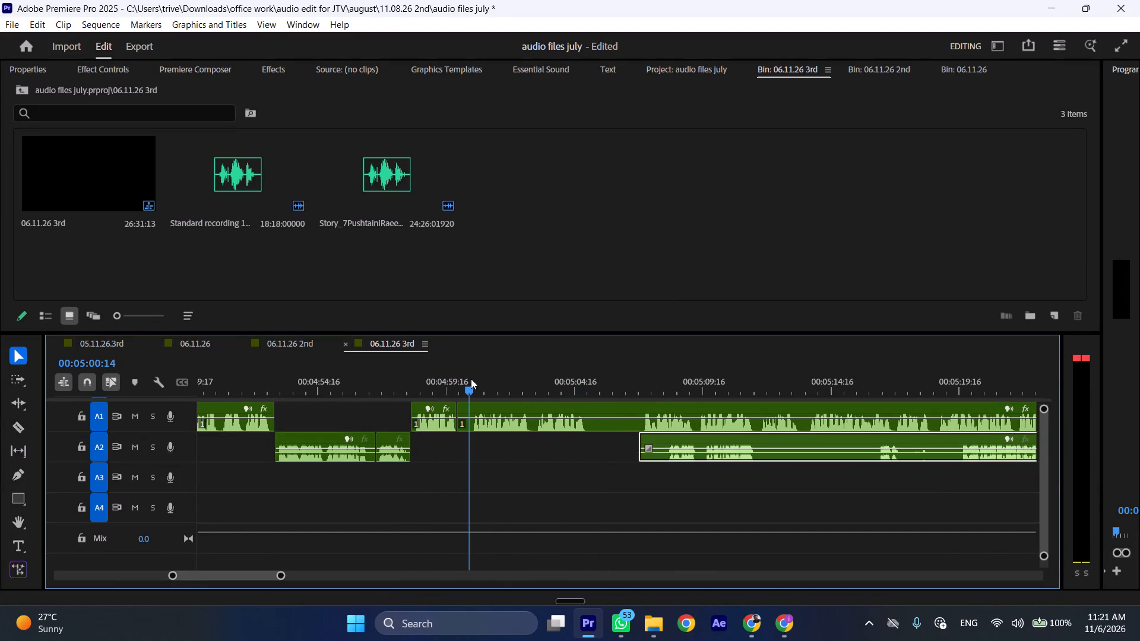
pyautogui.click(495, 413)
pyautogui.hotkey('shift', 'c')
pyautogui.hotkey('ctrl', 'shift', 'd')
# Cut the long A1 clip at 00:05:04:19, just after its spoken passage ends.
pyautogui.moveTo(566, 386); pyautogui.dragTo(579, 386)
pyautogui.hotkey('shift', 'c')
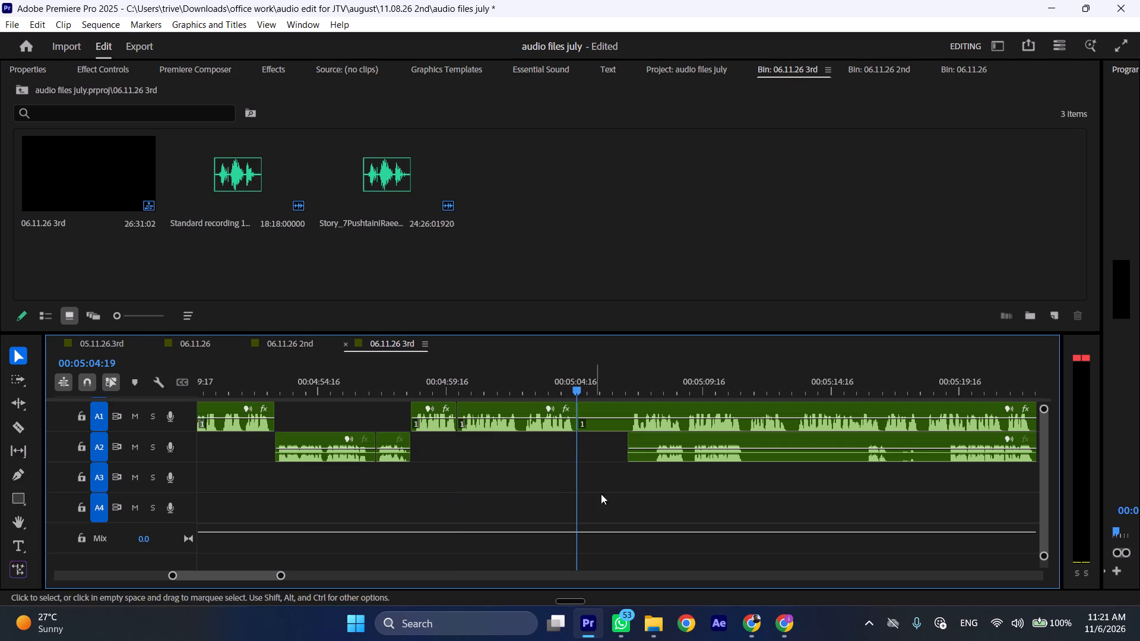
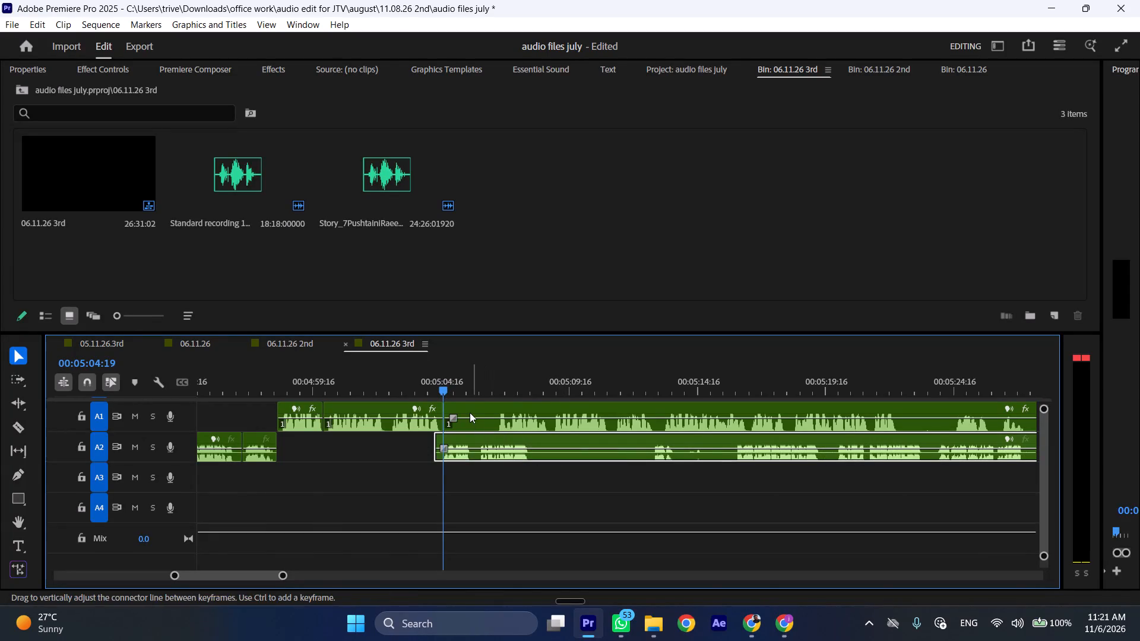
# Move the long A2 clip along its track to start at the A1 cut at 00:05:04:19.
pyautogui.moveTo(460, 438); pyautogui.dragTo(469, 439)
# Move the long A1 clip after the 00:05:04:19 cut about 16 seconds further along its track, to start at about 00:05:21.
pyautogui.moveTo(460, 408); pyautogui.dragTo(869, 408)
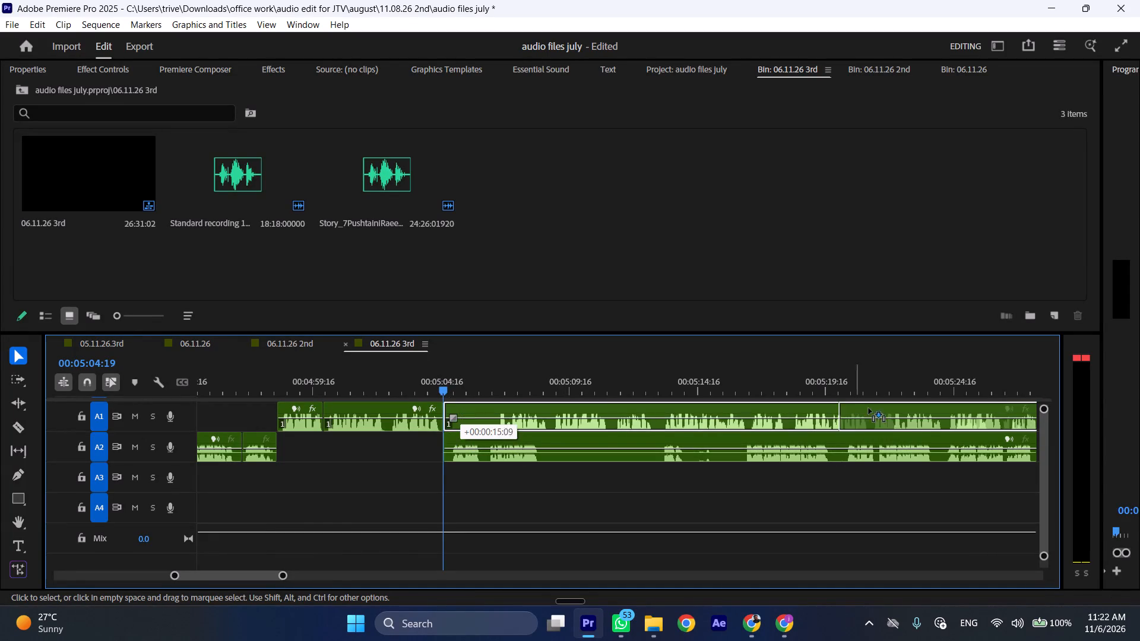
pyautogui.moveTo(869, 408); pyautogui.dragTo(882, 408)
# Listen to the start of the long A2 clip from 00:05:04:19.
pyautogui.press('space')
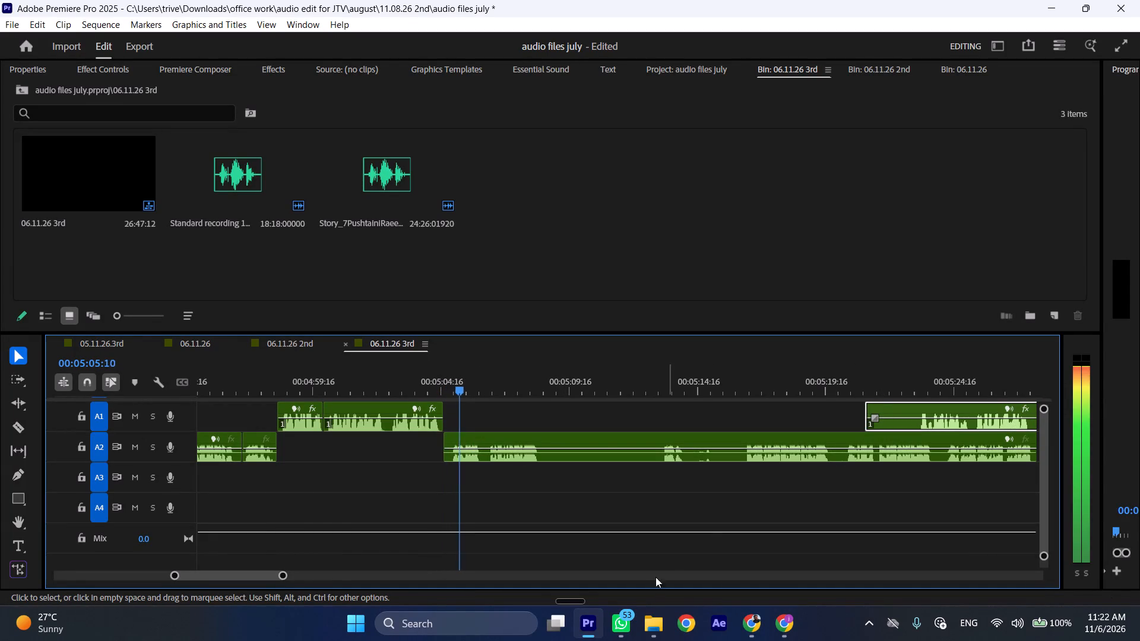
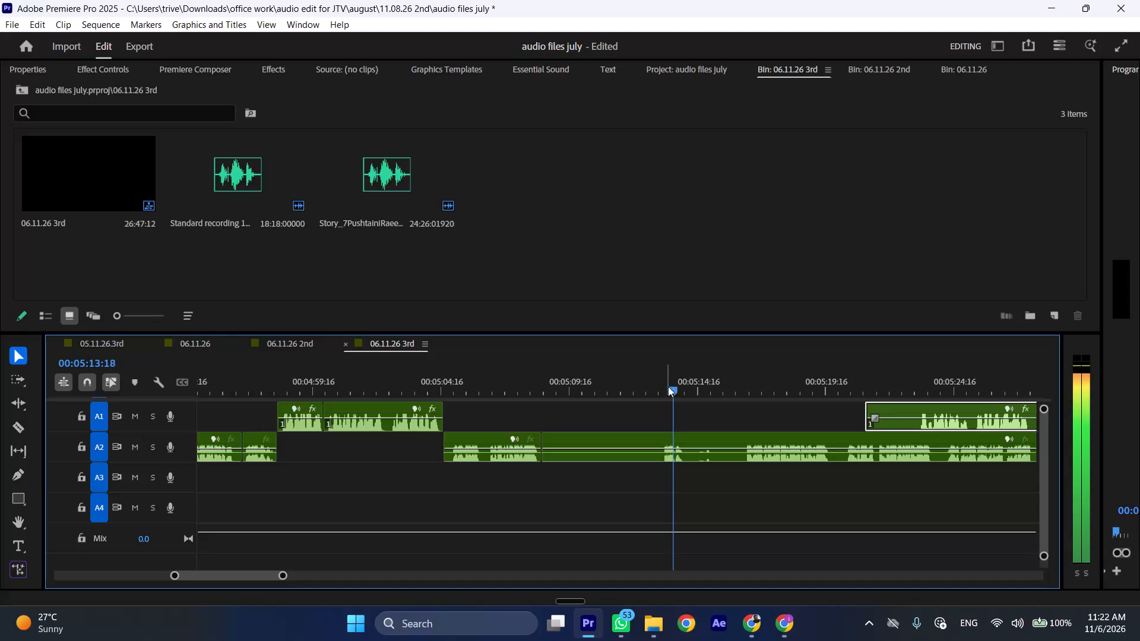
# Cut the A2 clip at 00:05:16:12 and ripple-delete the stretch from 00:05:08:15 up to that cut.
pyautogui.click(668, 386)
pyautogui.press('space')
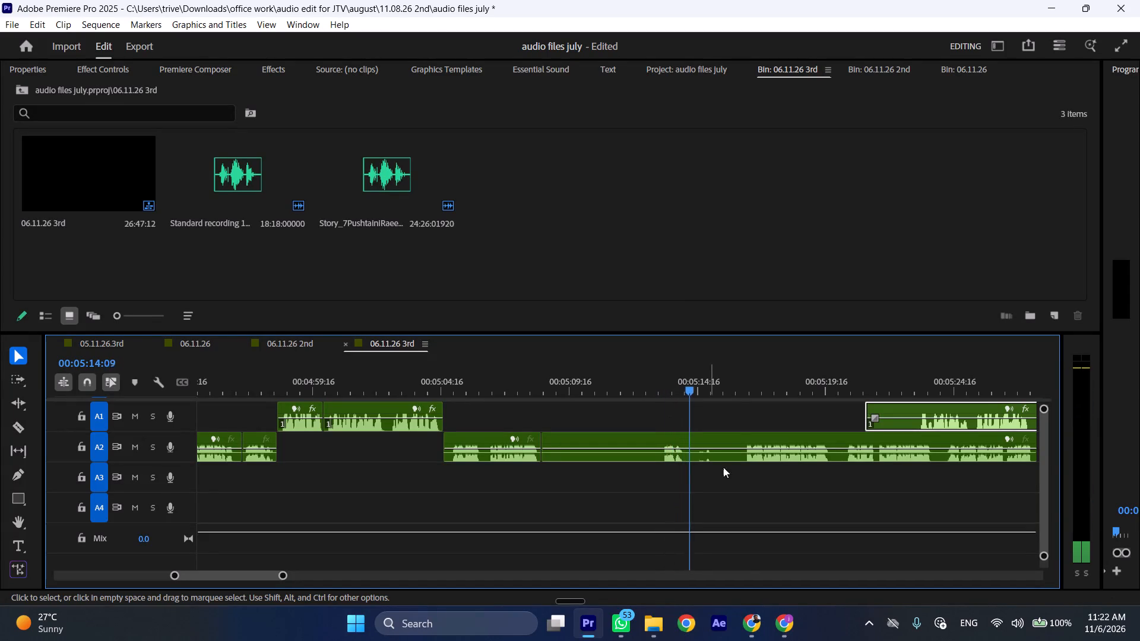
pyautogui.click(749, 382)
pyautogui.press('space')
pyautogui.click(748, 379)
pyautogui.click(765, 444)
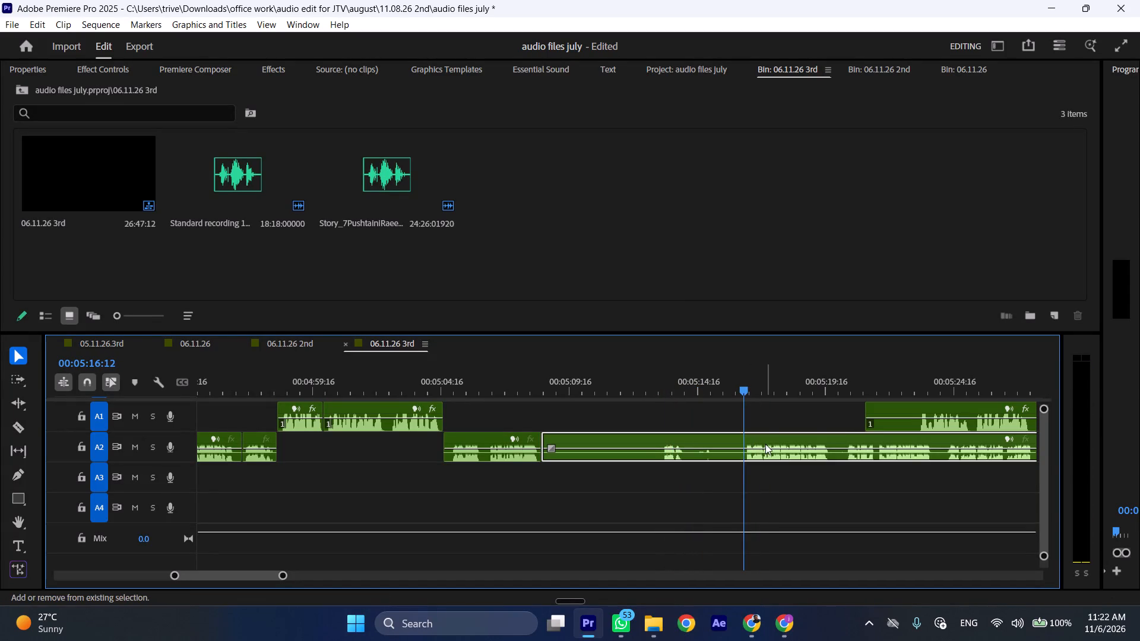
pyautogui.hotkey('shift', 'c')
pyautogui.hotkey('ctrl', 'shift', 'd')
# Trim the silent start off the long A1 clip and move it about 14 seconds further along, to start at about 00:05:29.
pyautogui.press('space')
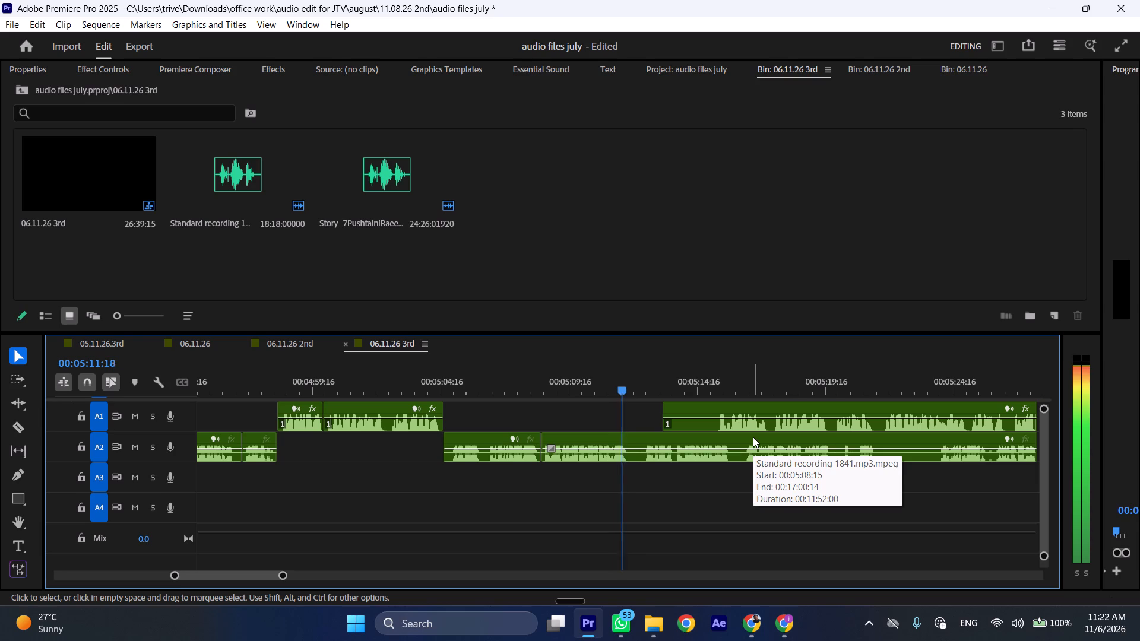
pyautogui.scroll(-4, 753, 437)
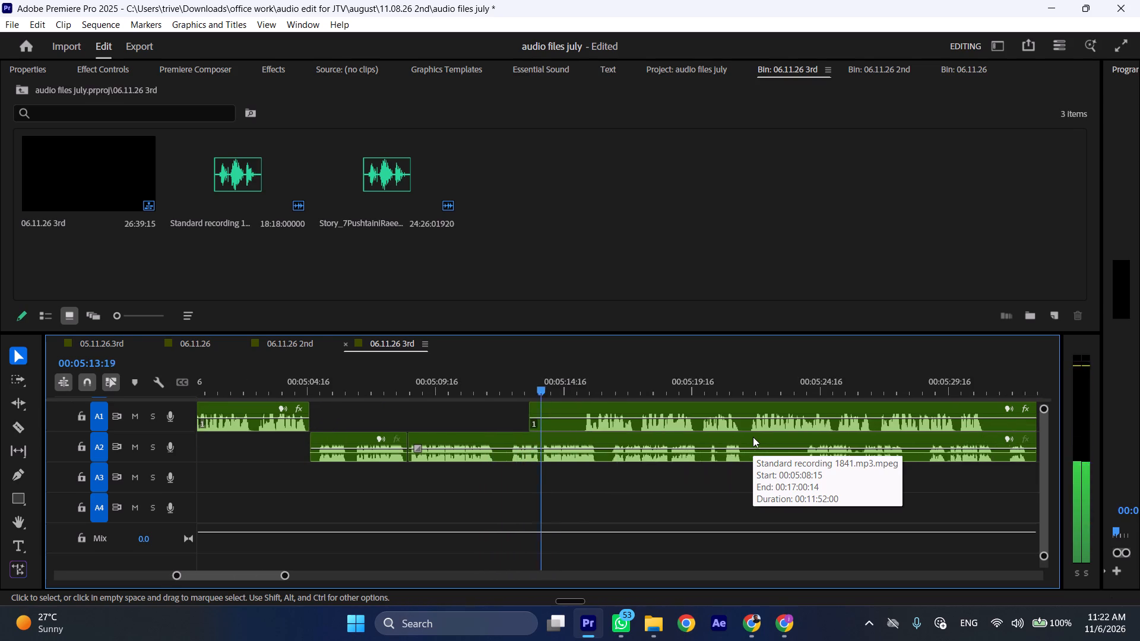
pyautogui.scroll(-7, 753, 437)
pyautogui.press('space')
pyautogui.moveTo(425, 407); pyautogui.dragTo(433, 407)
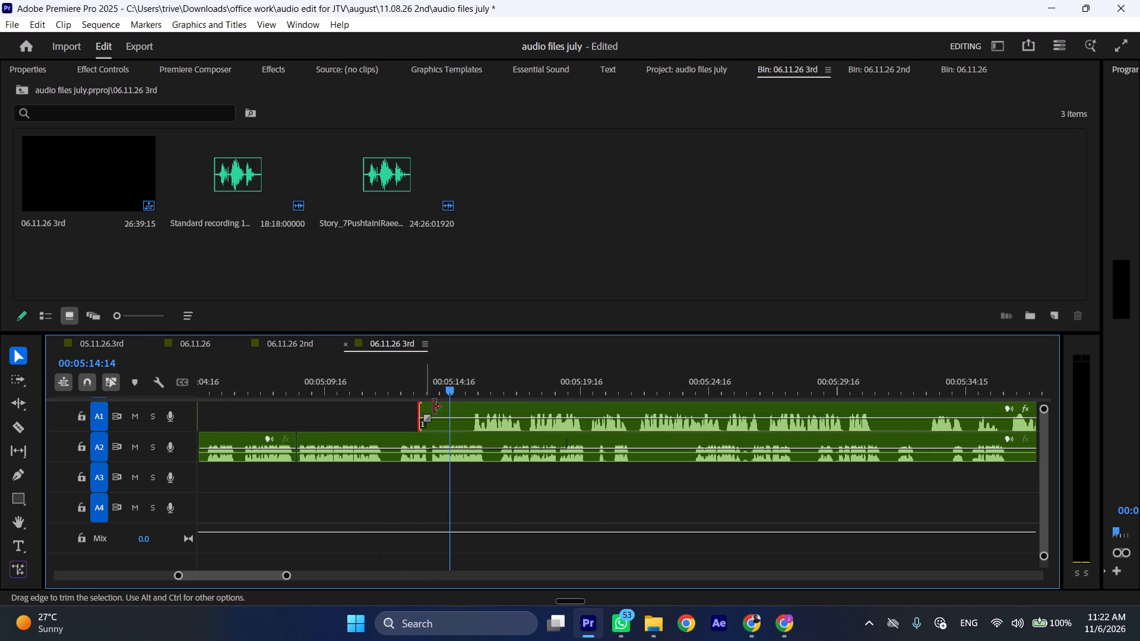
pyautogui.moveTo(433, 407); pyautogui.dragTo(476, 407)
pyautogui.moveTo(490, 405); pyautogui.dragTo(856, 405)
# Cut out the short pause on A2 from about 00:05:12:01 to 00:05:12:13 and close the gap.
pyautogui.scroll(3, 344, 475)
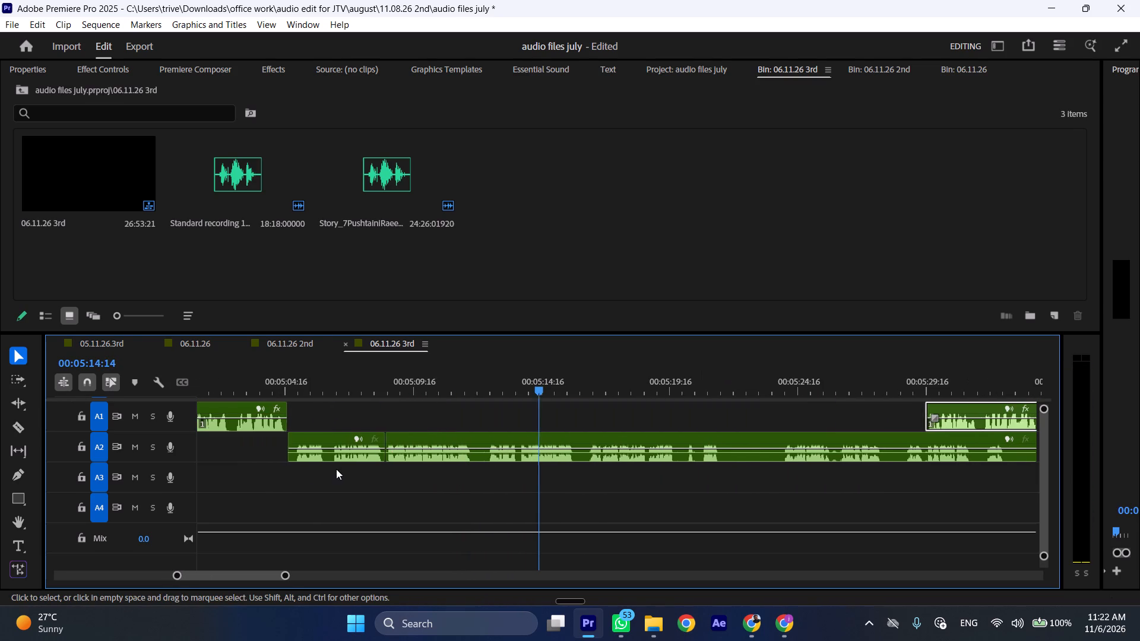
pyautogui.scroll(2, 336, 469)
pyautogui.moveTo(493, 387); pyautogui.dragTo(511, 386)
pyautogui.hotkey('shift', 'c')
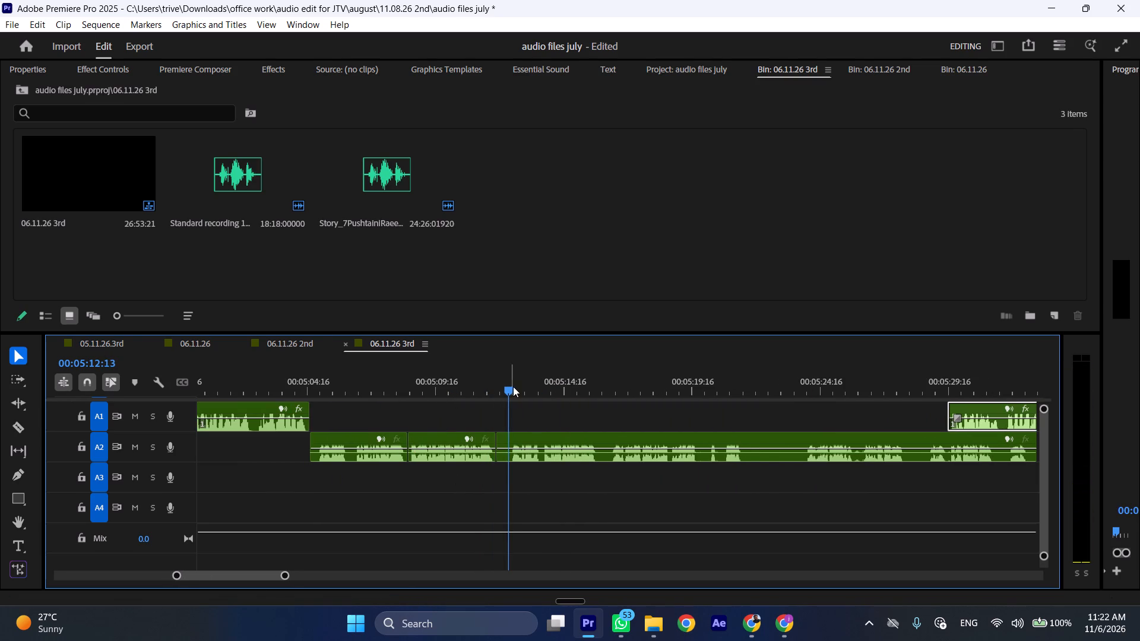
pyautogui.click(524, 430)
pyautogui.click(524, 443)
pyautogui.hotkey('shift', 'c')
pyautogui.hotkey('ctrl', 'shift', 'd')
# Play on along A2, then cut out the short pause of about 8 frames starting at 00:05:15:13 and close the gap.
pyautogui.press('space')
pyautogui.press('l')
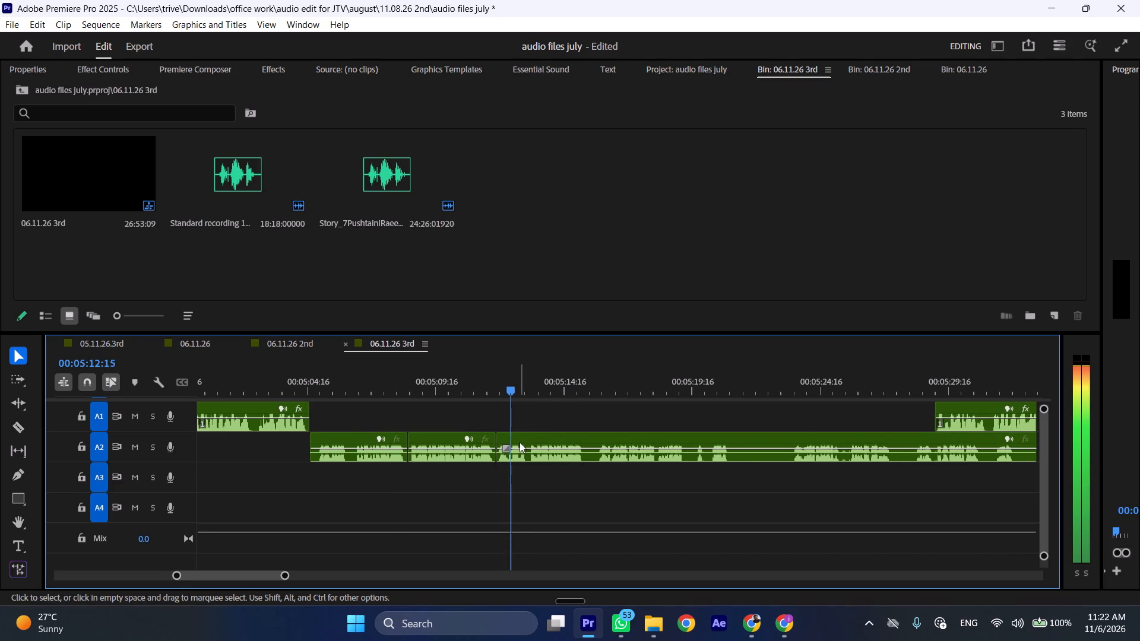
pyautogui.scroll(-6, 520, 442)
pyautogui.press('space')
pyautogui.hotkey('shift', 'c')
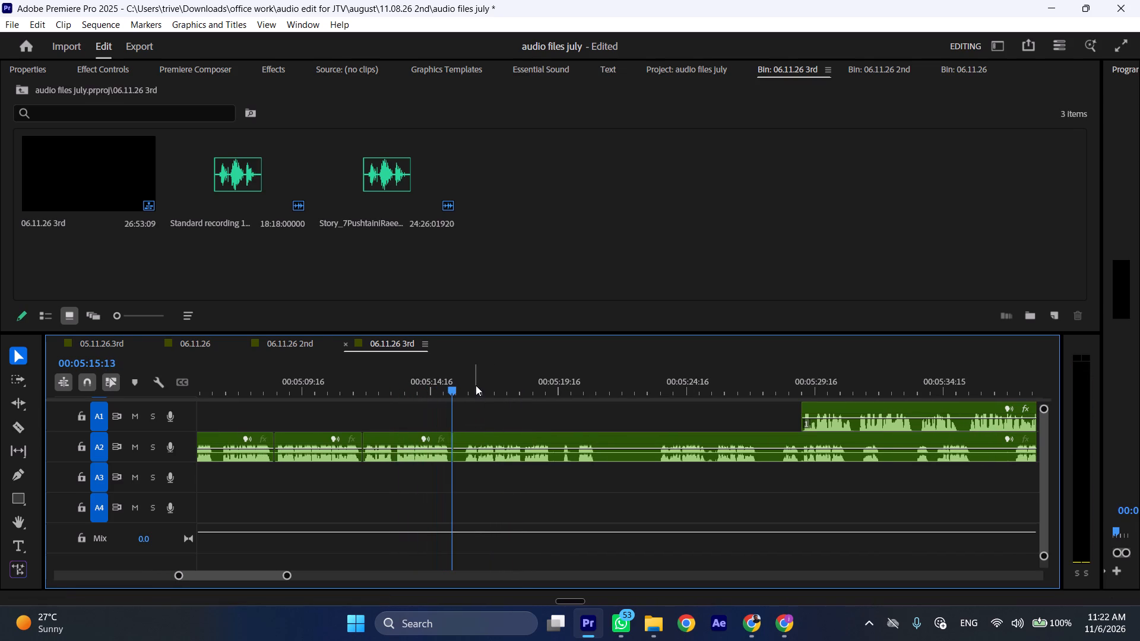
pyautogui.moveTo(476, 385); pyautogui.dragTo(463, 385)
pyautogui.click(490, 447)
pyautogui.hotkey('shift', 'c')
pyautogui.hotkey('ctrl', 'shift', 'd')
# Play on along A2, then cut out the pause from 00:05:19:03 to 00:05:19:11 and close the gap.
pyautogui.press('space')
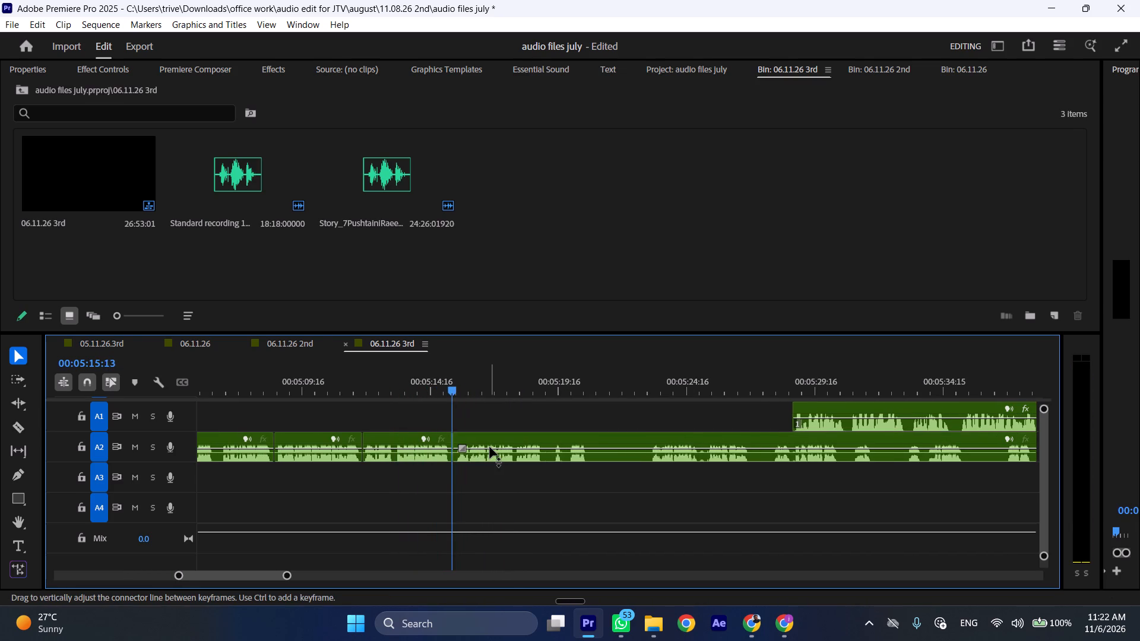
pyautogui.press('l')
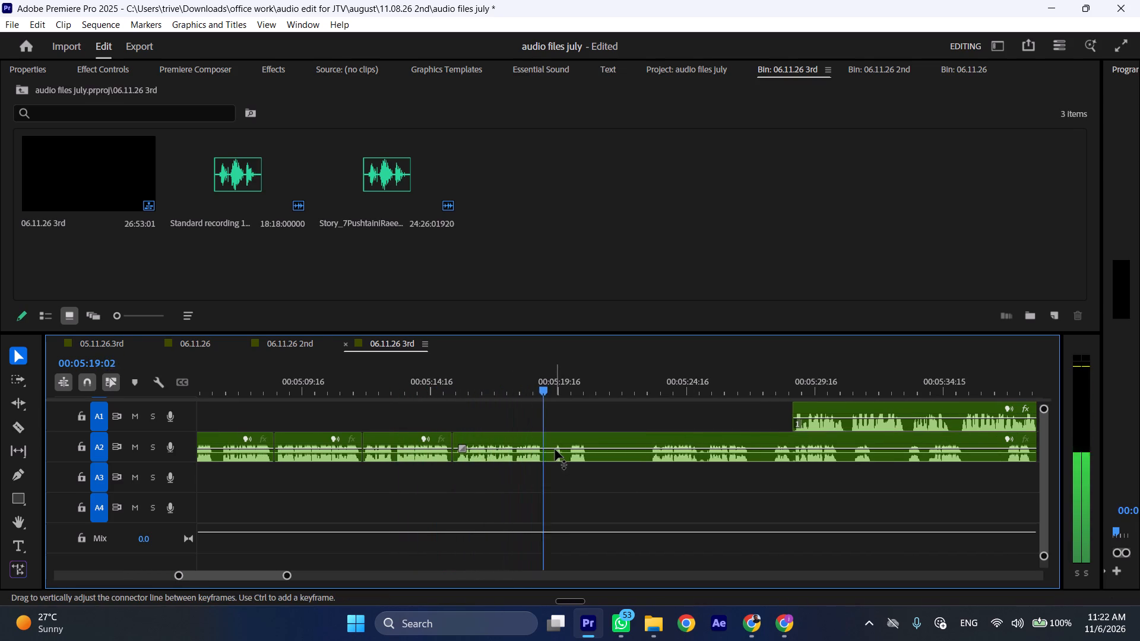
pyautogui.moveTo(547, 381); pyautogui.dragTo(545, 381)
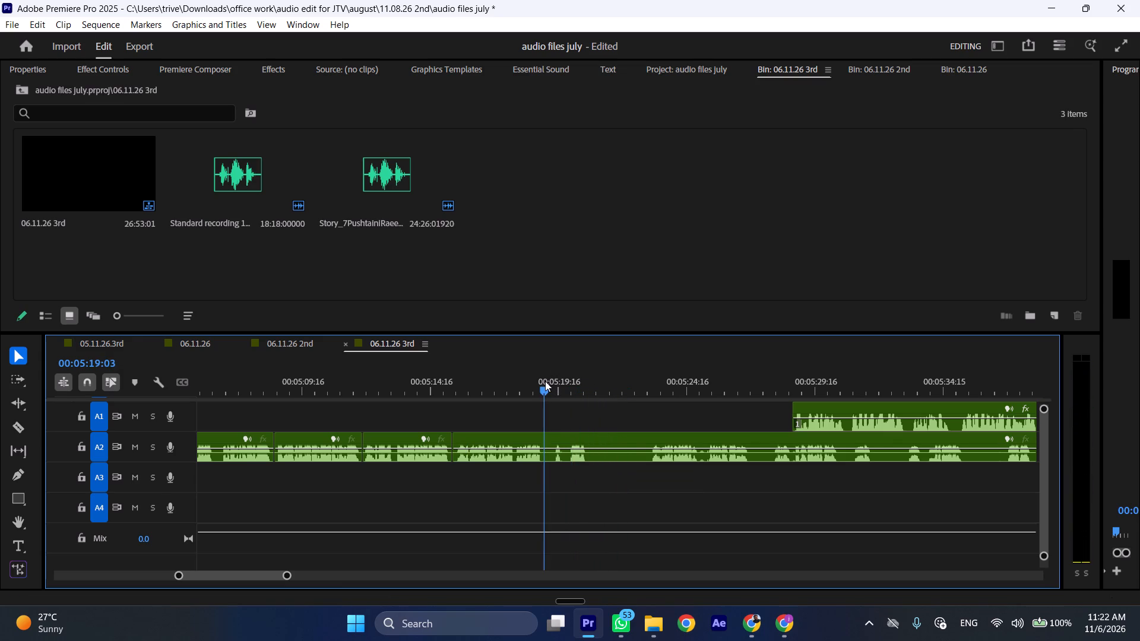
pyautogui.moveTo(545, 381); pyautogui.dragTo(554, 379)
pyautogui.hotkey('shift', 'c')
pyautogui.click(578, 446)
pyautogui.hotkey('shift', 'c')
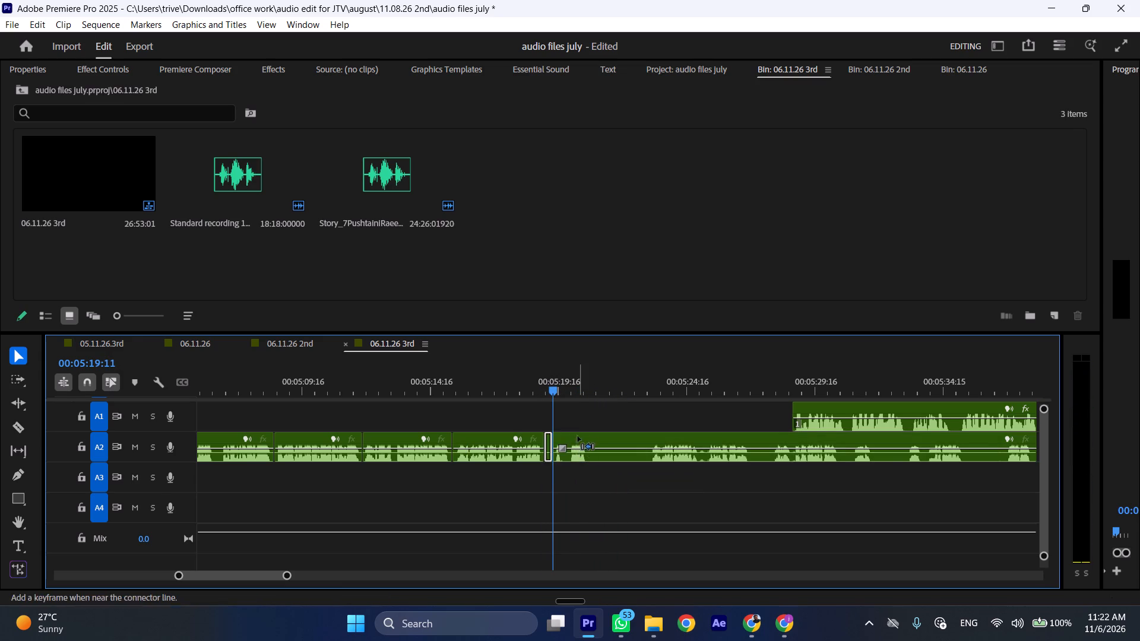
pyautogui.hotkey('ctrl', 'shift', 'z')
pyautogui.hotkey('ctrl', 'shift', 'd')
# Split the long A2 clip at 00:05:20:12, at the start of the next pause.
pyautogui.moveTo(568, 391); pyautogui.dragTo(582, 391)
pyautogui.hotkey('shift', 'c')
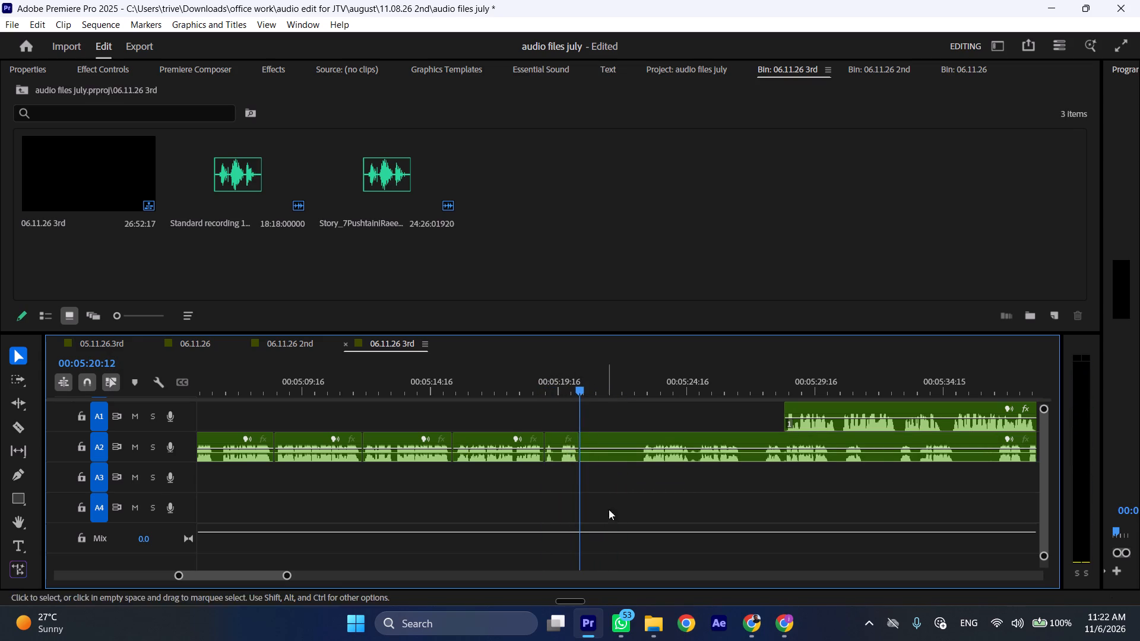
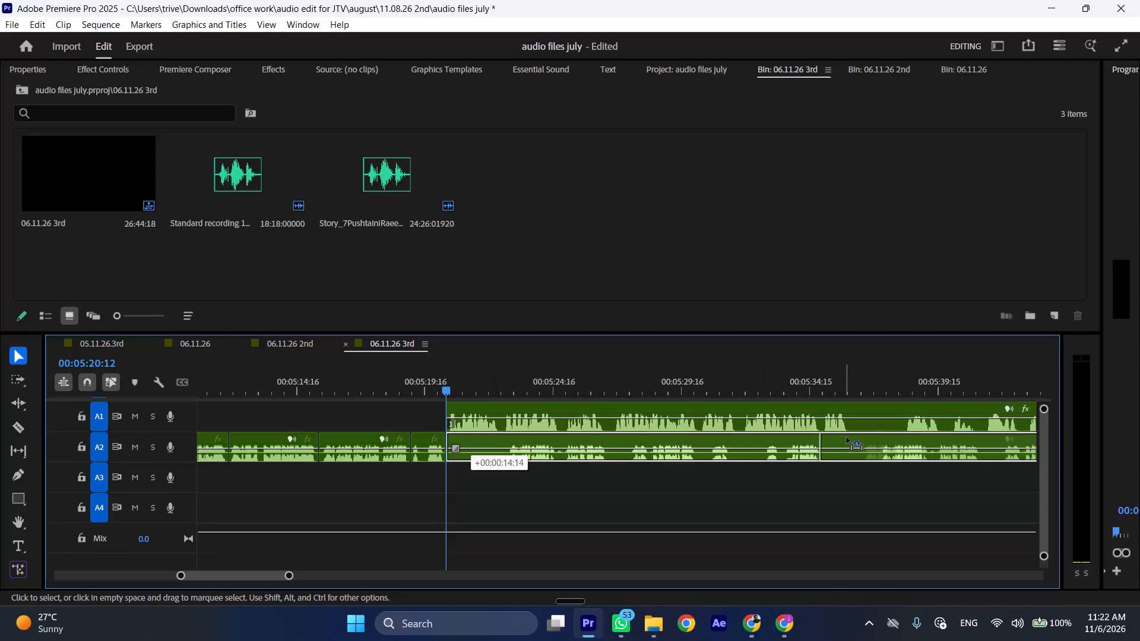
# Play A1 from 00:05:20:12 and trim about two seconds off the start of the moved A2 clip.
pyautogui.press('space')
pyautogui.press('l')
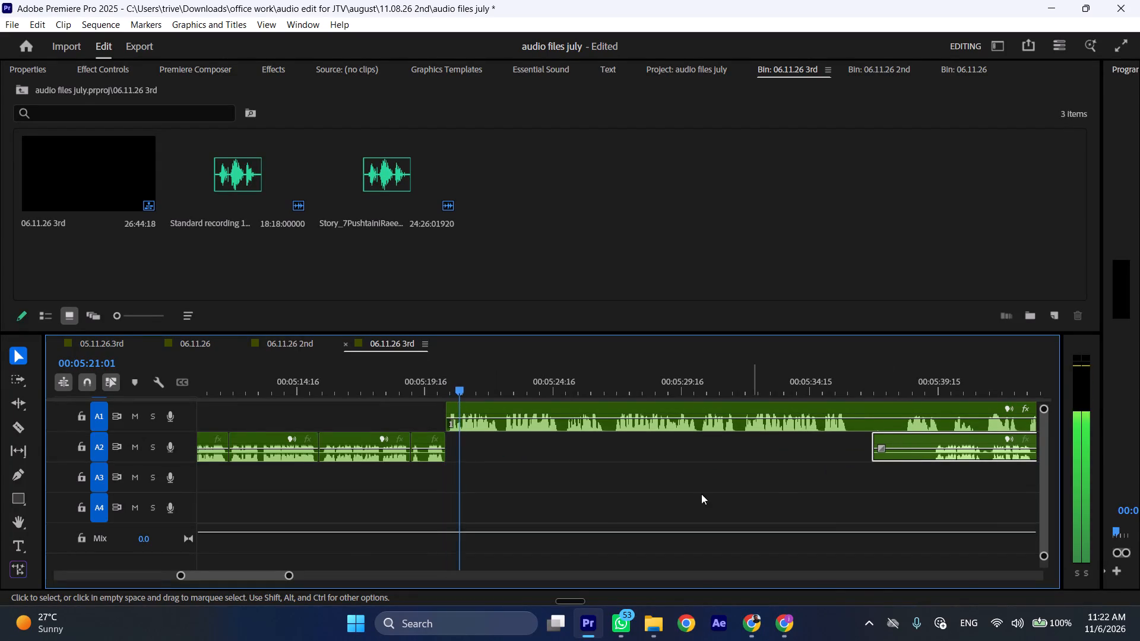
pyautogui.scroll(-6, 603, 504)
pyautogui.press('space')
pyautogui.press('space')
pyautogui.write('l')
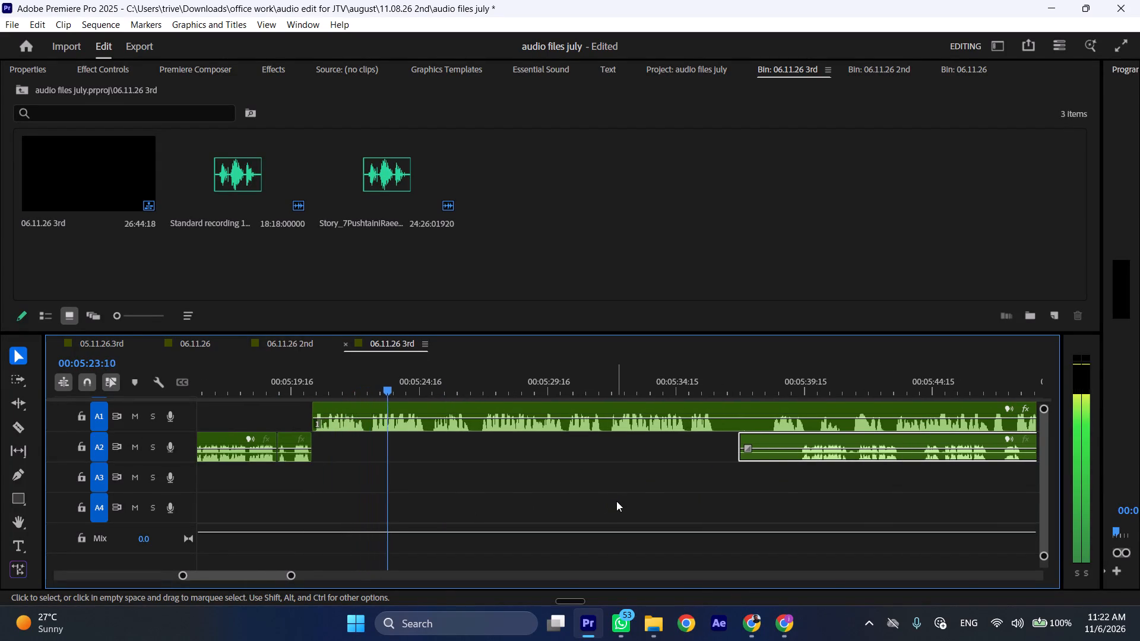
pyautogui.moveTo(742, 442); pyautogui.dragTo(794, 442)
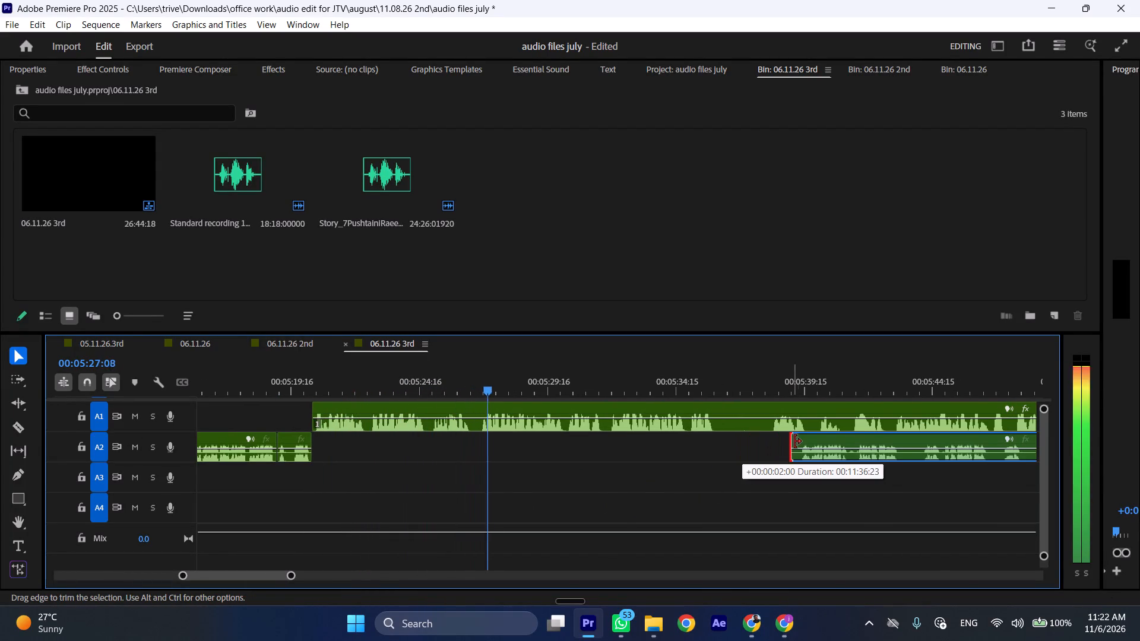
pyautogui.moveTo(794, 442); pyautogui.dragTo(796, 442)
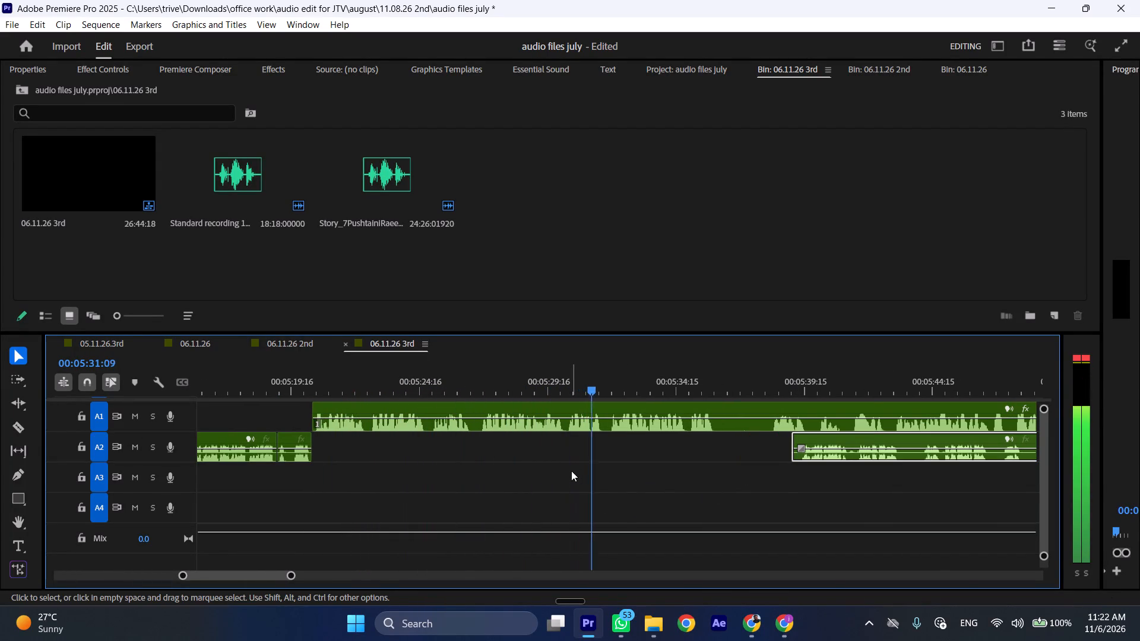
# Play on along A1 and split the clip at 00:05:36:12, at the start of the next pause.
pyautogui.scroll(-2, 673, 491)
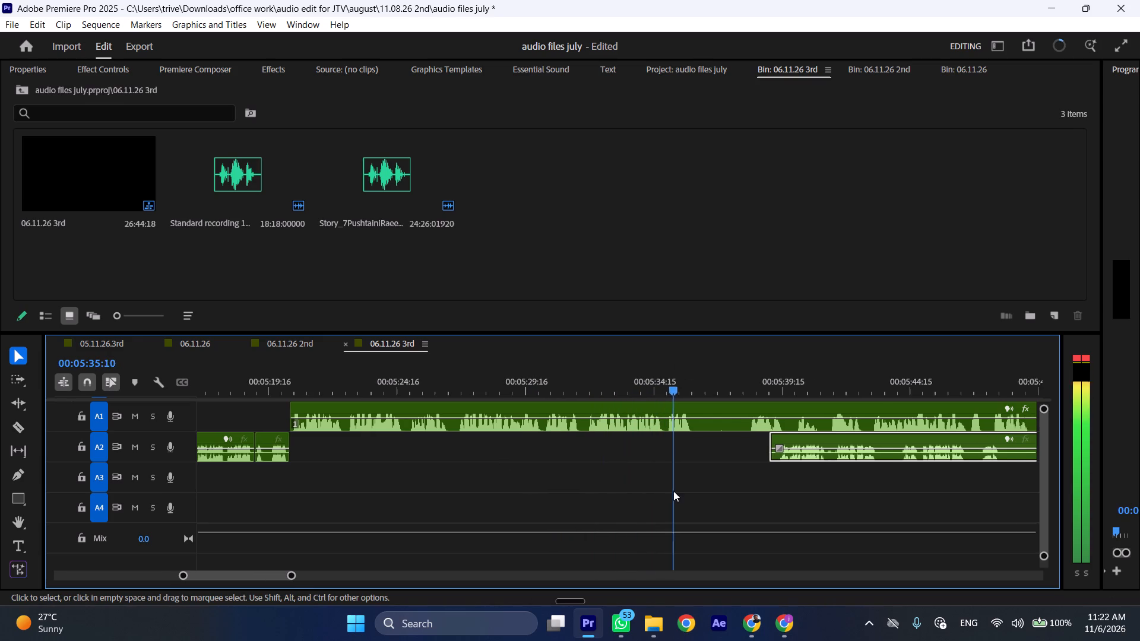
pyautogui.scroll(-2, 673, 491)
pyautogui.press('space')
pyautogui.write('C')
pyautogui.scroll(-6, 651, 491)
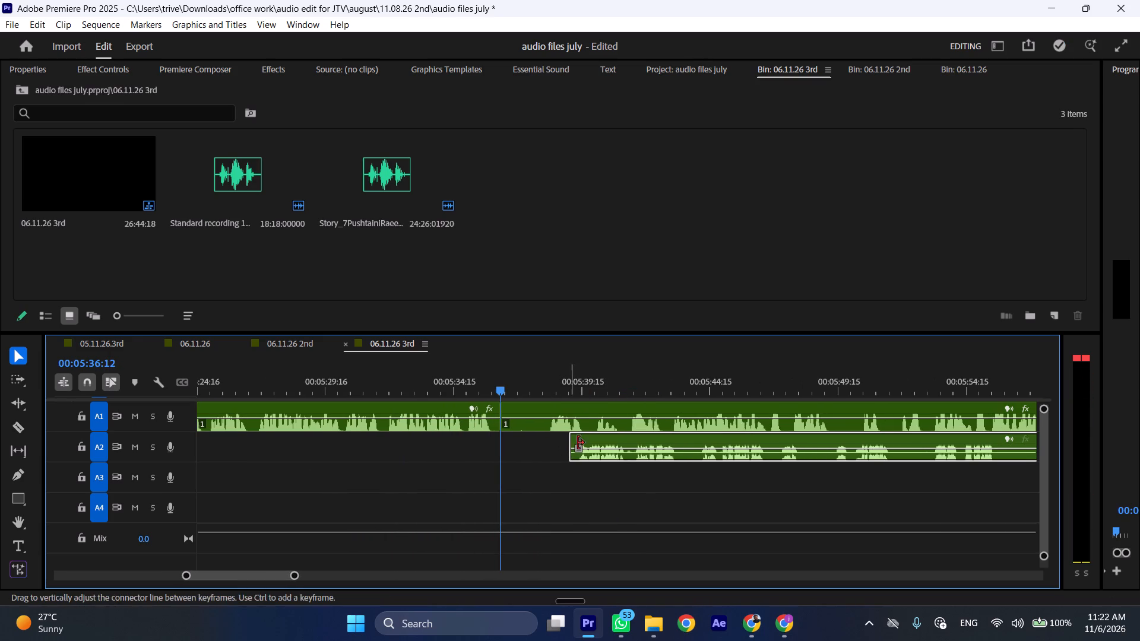
# Move the A2 clip about 15 seconds later to clear the space below the A1 pause.
pyautogui.moveTo(597, 441); pyautogui.dragTo(991, 438)
# Cut out the A1 pause from 00:05:36:12 to 00:05:38:10 and close the gap.
pyautogui.click(557, 383)
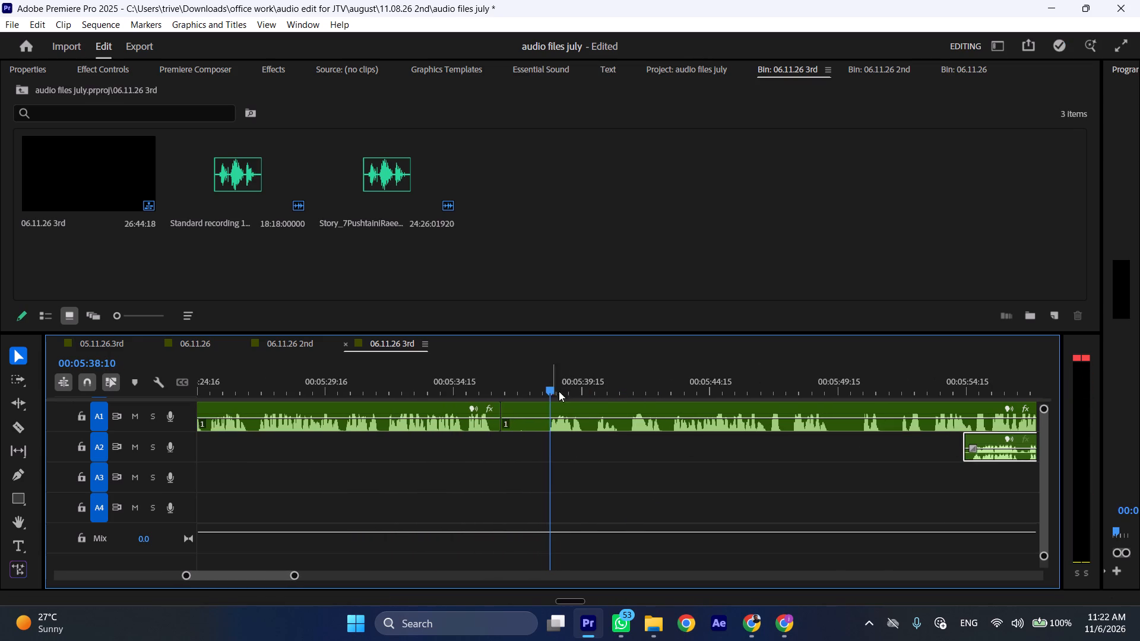
pyautogui.click(579, 409)
pyautogui.hotkey('shift', 'c')
pyautogui.hotkey('ctrl', 'shift', 'd')
# Play on along A1, then cut out the unwanted speech from 00:05:36:12 to 00:05:39:13 and close the gap.
pyautogui.press('space')
pyautogui.write('l')
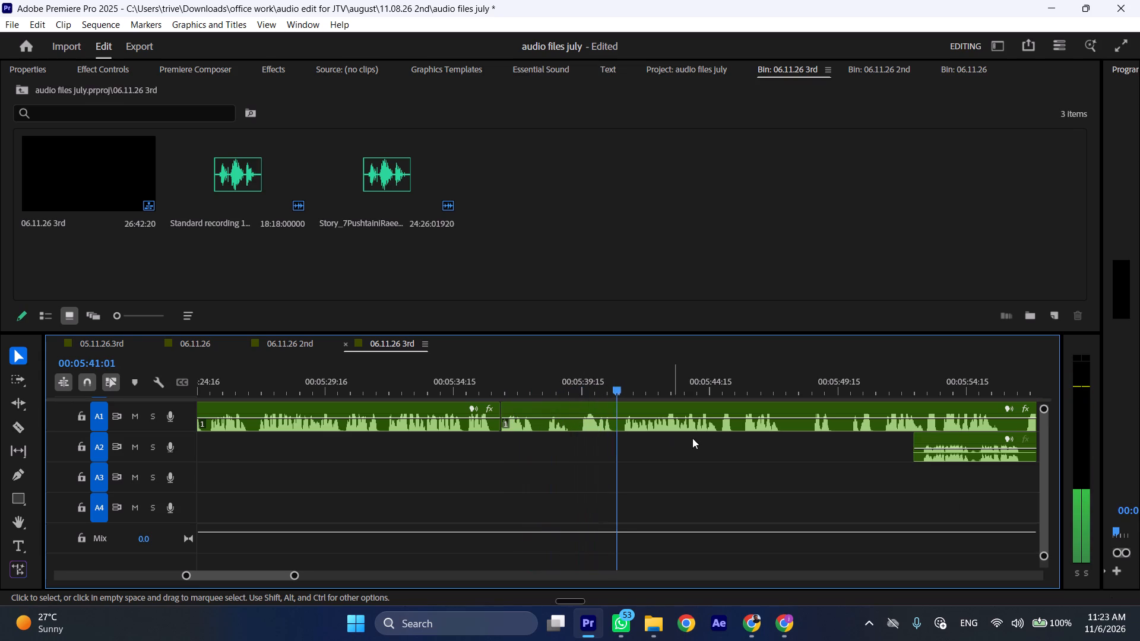
pyautogui.click(577, 383)
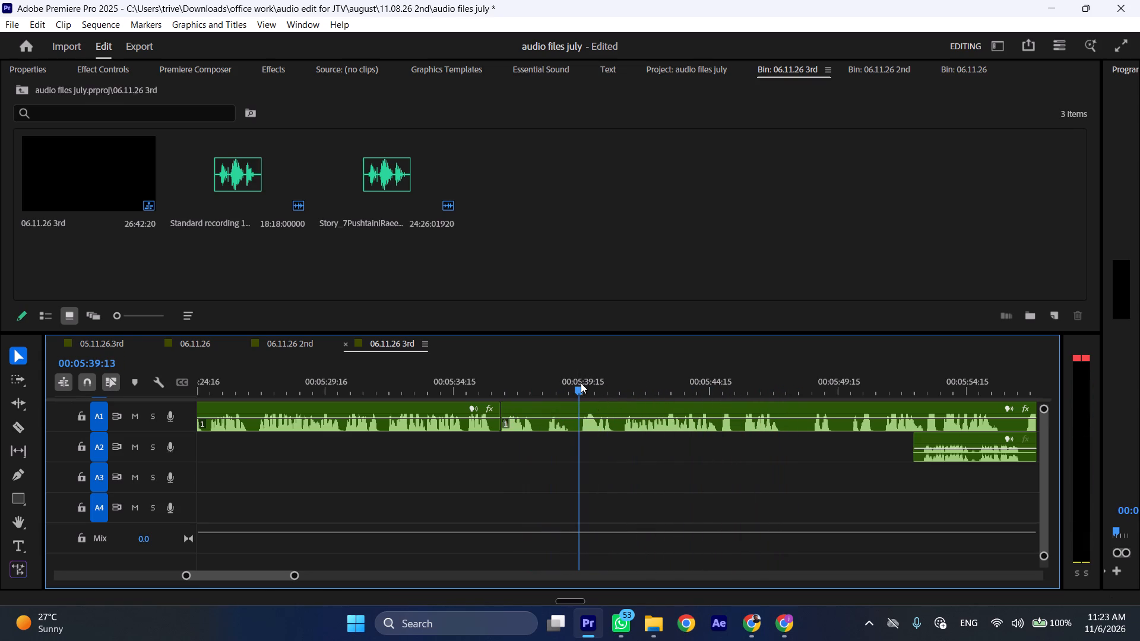
pyautogui.click(601, 418)
pyautogui.hotkey('shift', 'c')
pyautogui.hotkey('ctrl', 'shift', 'd')
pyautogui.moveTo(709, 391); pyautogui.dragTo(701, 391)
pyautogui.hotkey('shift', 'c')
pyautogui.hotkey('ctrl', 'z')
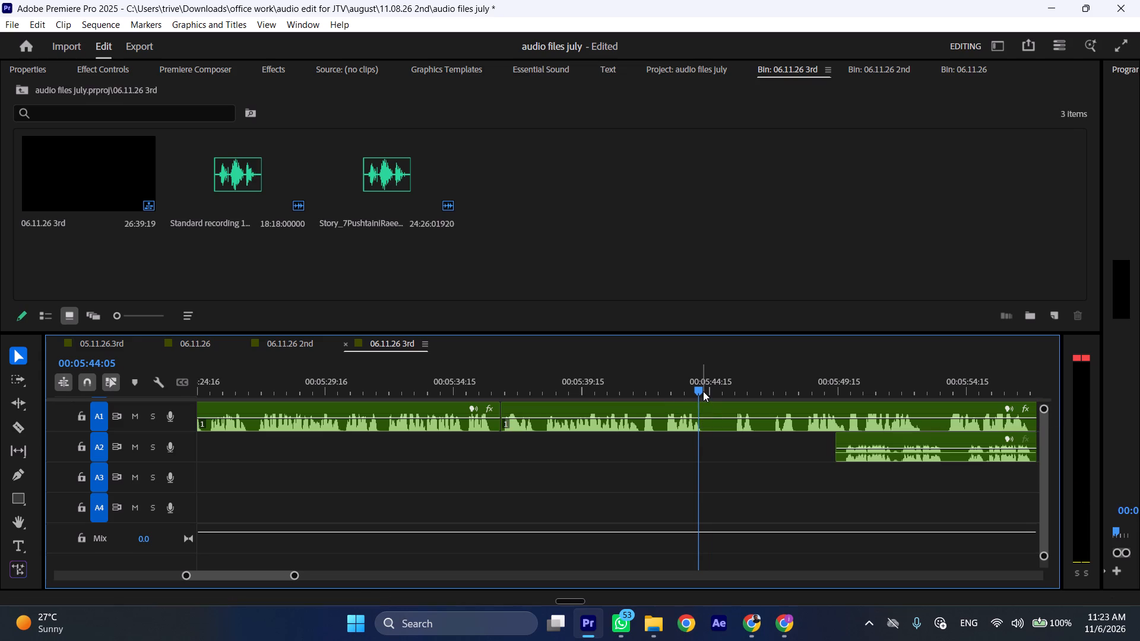
# Split the A1 clip at 00:05:44:08, at the start of the next pause.
pyautogui.click(703, 391)
pyautogui.hotkey('shift', 'c')
# Move the A2 clip earlier so it starts at the A1 split at 00:05:44:08.
pyautogui.scroll(-6, 710, 413)
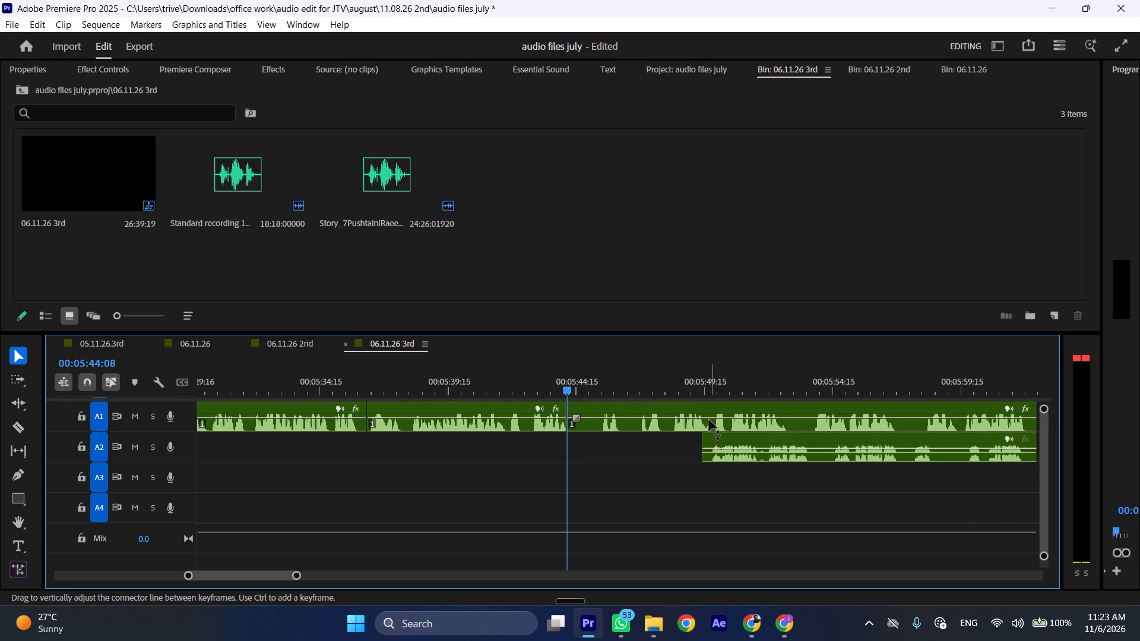
pyautogui.moveTo(725, 440); pyautogui.dragTo(582, 440)
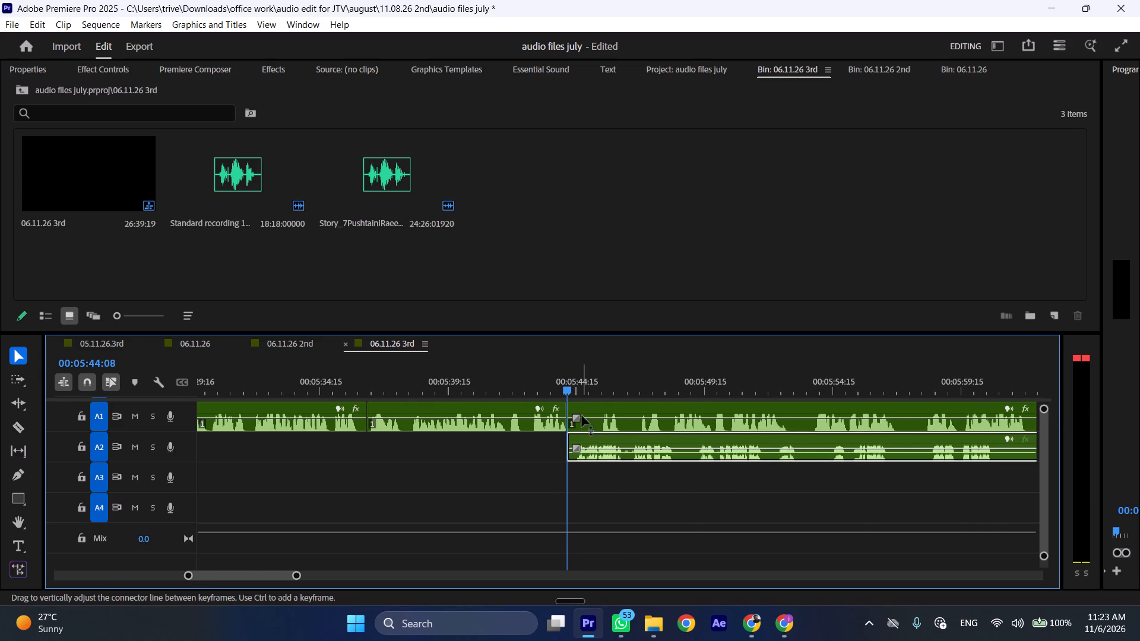
# Move the A1 clip after the 00:05:44:08 split about 16 seconds later, leaving A2 alone in between.
pyautogui.moveTo(584, 402); pyautogui.dragTo(1000, 402)
# Play the A2 passage from 00:05:44:08 to check it by ear.
pyautogui.press('space')
pyautogui.press('l')
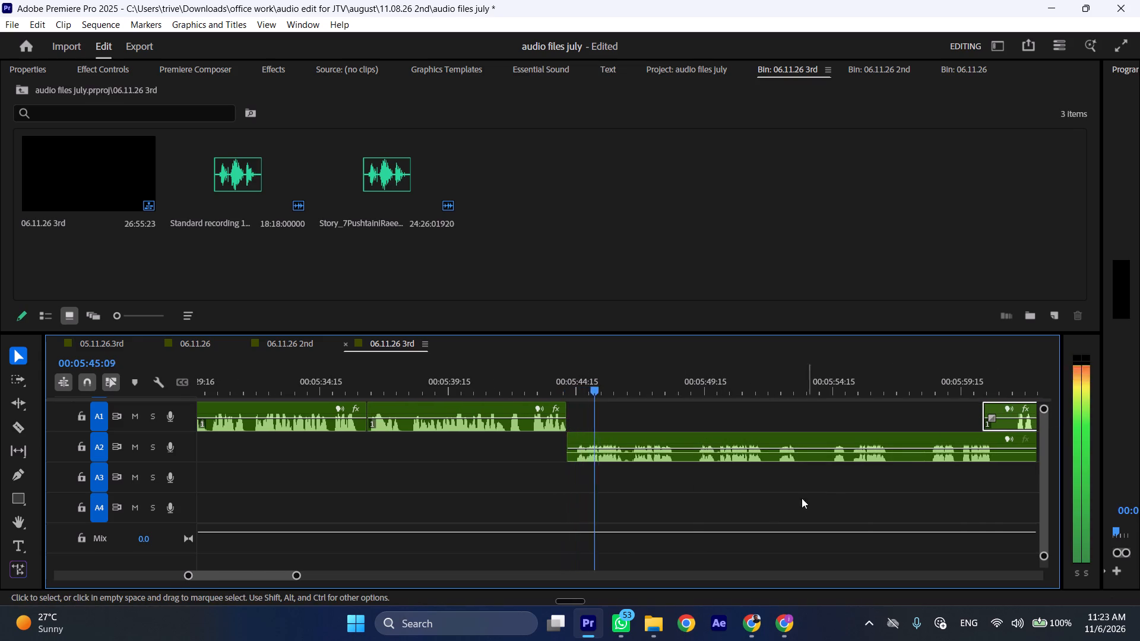
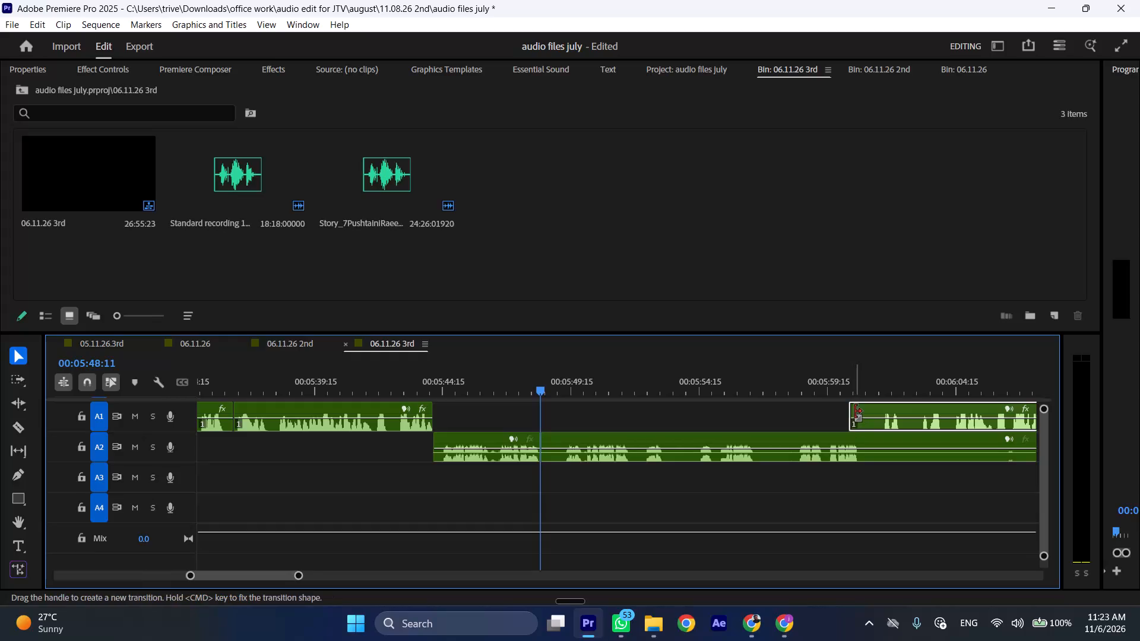
# Trim 00:00:01:04 off the start of the later A1 clip and move it earlier so it starts at 00:05:48:11.
pyautogui.moveTo(855, 411); pyautogui.dragTo(885, 407)
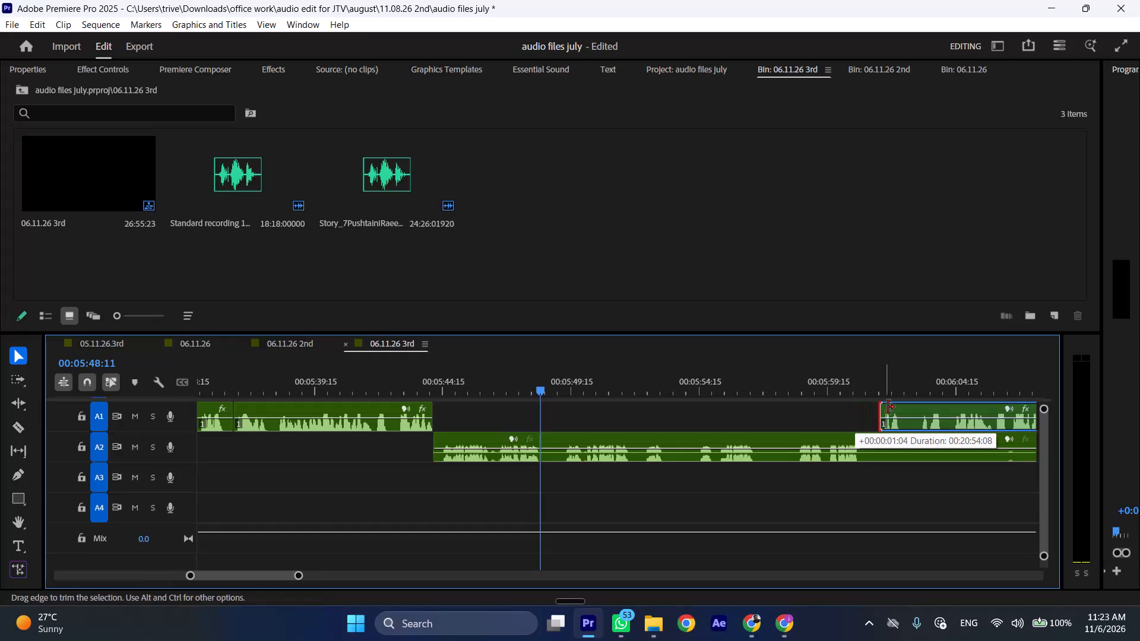
pyautogui.moveTo(913, 404); pyautogui.dragTo(577, 408)
# Move the A2 clip after the 00:05:48:11 split about 15 seconds later, leaving A1 alone in between.
pyautogui.moveTo(558, 436); pyautogui.dragTo(921, 436)
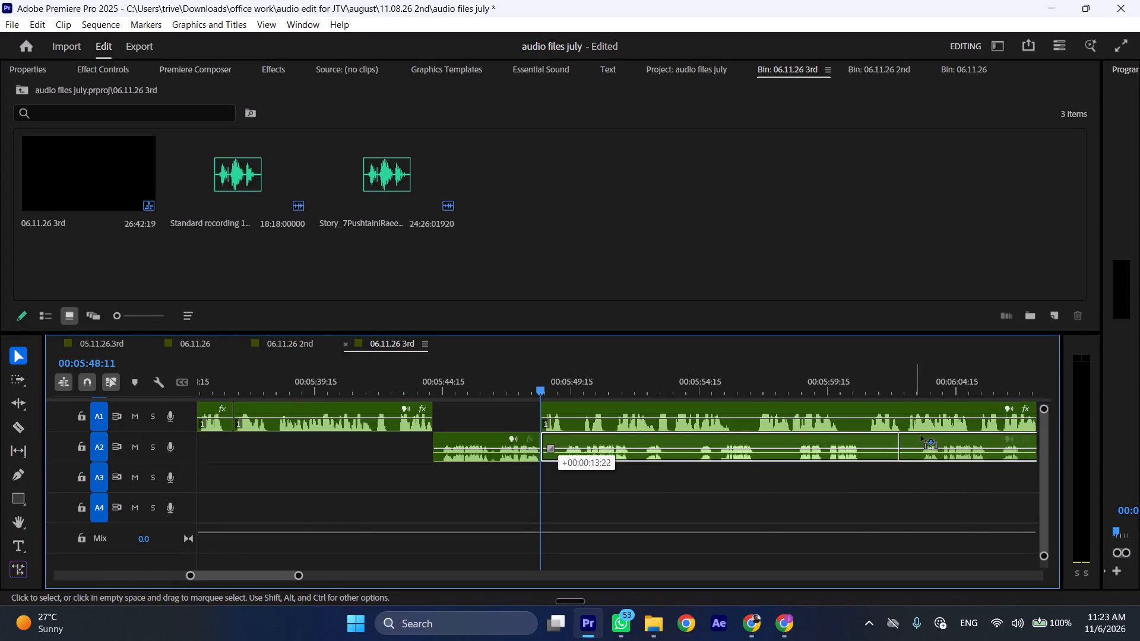
pyautogui.moveTo(921, 436); pyautogui.dragTo(929, 436)
pyautogui.press('space')
pyautogui.moveTo(913, 441); pyautogui.dragTo(936, 441)
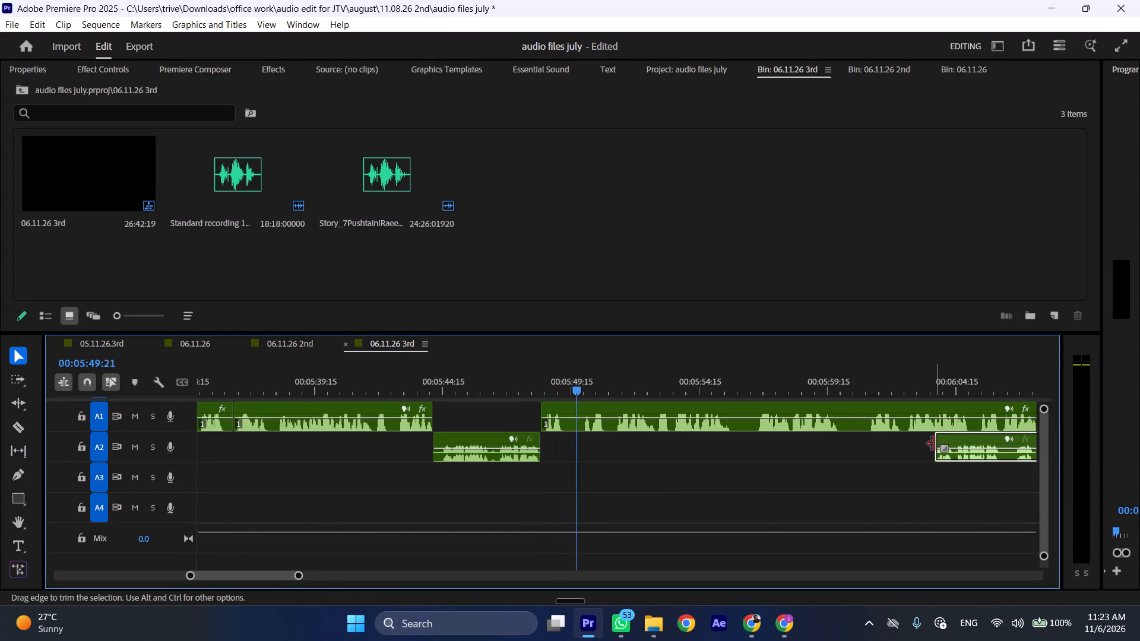
# Split the A1 clip at 00:05:50:00 and ripple-delete the part between 00:05:48:11 and that split.
pyautogui.press('l')
pyautogui.scroll(-6, 631, 456)
pyautogui.click(449, 387)
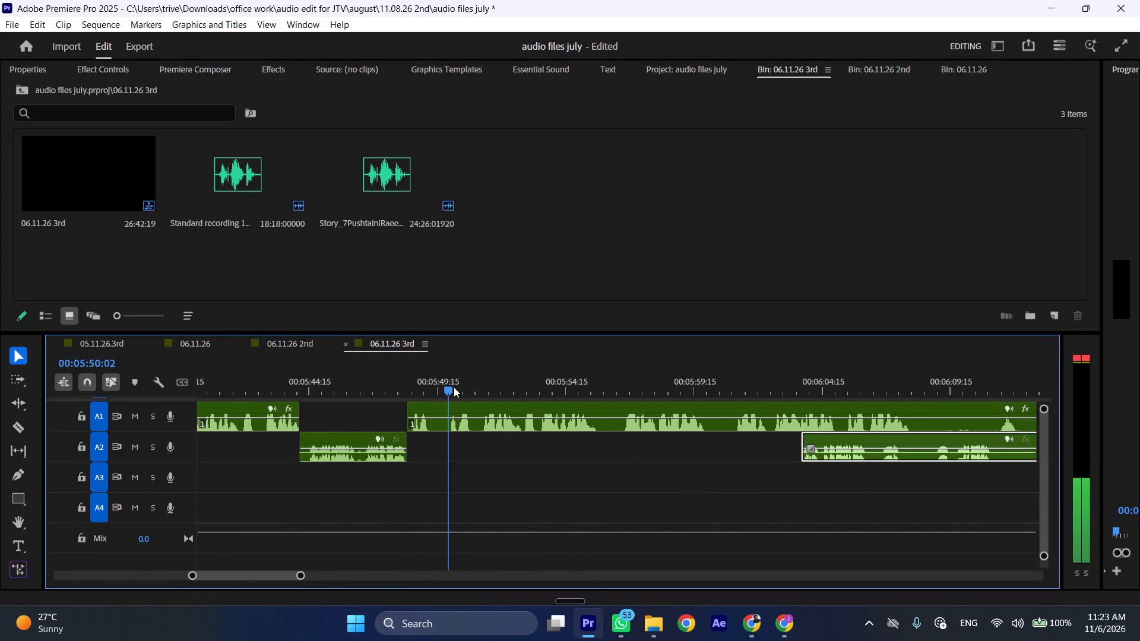
pyautogui.click(451, 382)
pyautogui.click(477, 413)
pyautogui.hotkey('shift', 'c')
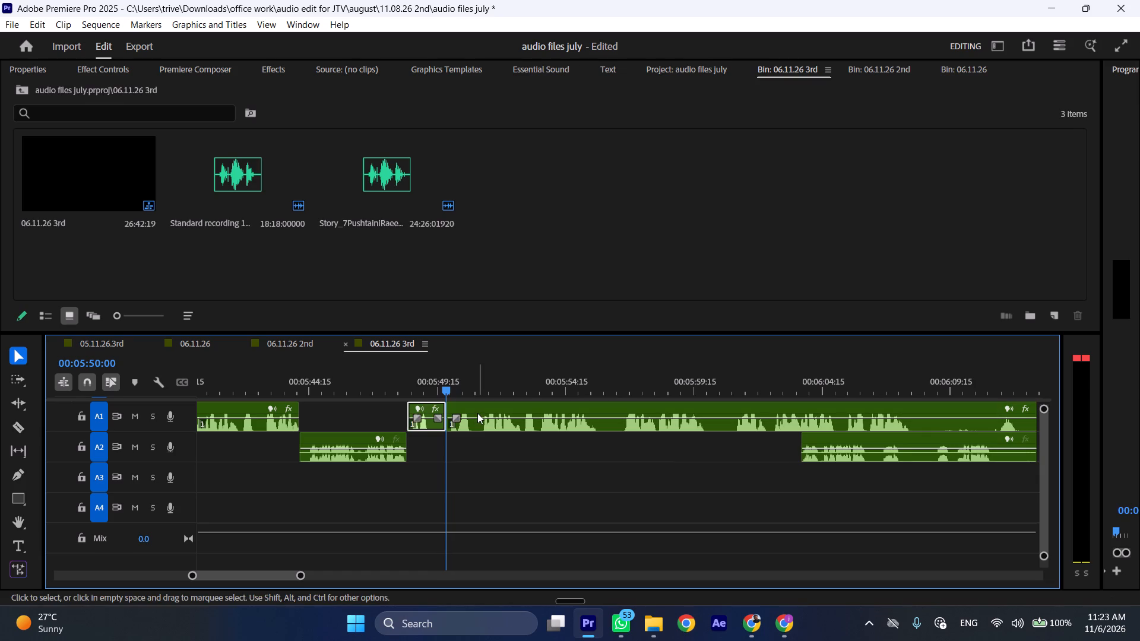
pyautogui.hotkey('ctrl', 'shift', 'd')
# Cut out the short A1 pause of about eight frames ending at 00:05:49:21 and close the gap.
pyautogui.press('space')
pyautogui.write('l')
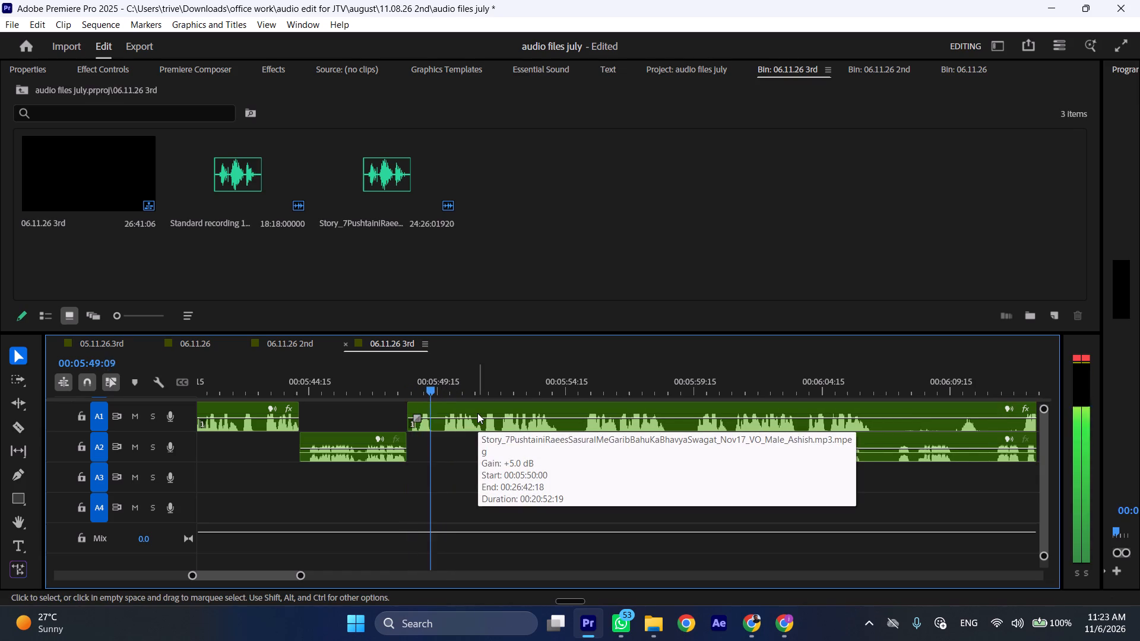
pyautogui.moveTo(436, 388); pyautogui.dragTo(445, 388)
pyautogui.hotkey('shift', 'c')
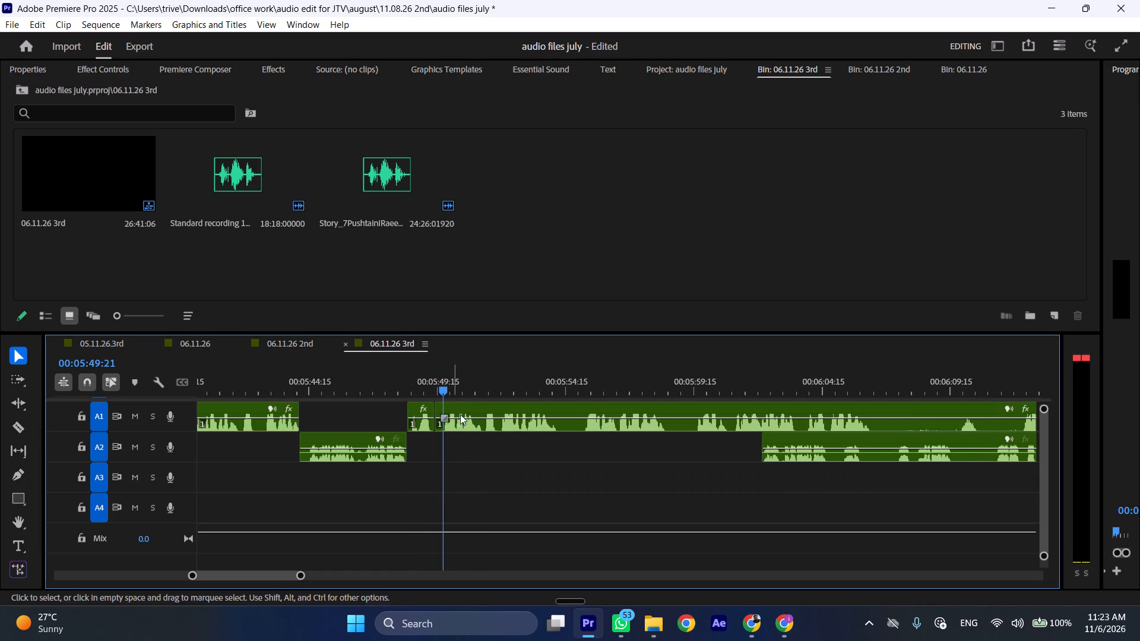
pyautogui.click(461, 415)
pyautogui.hotkey('shift', 'c')
pyautogui.hotkey('ctrl', 'shift', 'd')
# Play A1 on to the next pause and split the clip at 00:05:54:03.
pyautogui.press('space')
pyautogui.write('l')
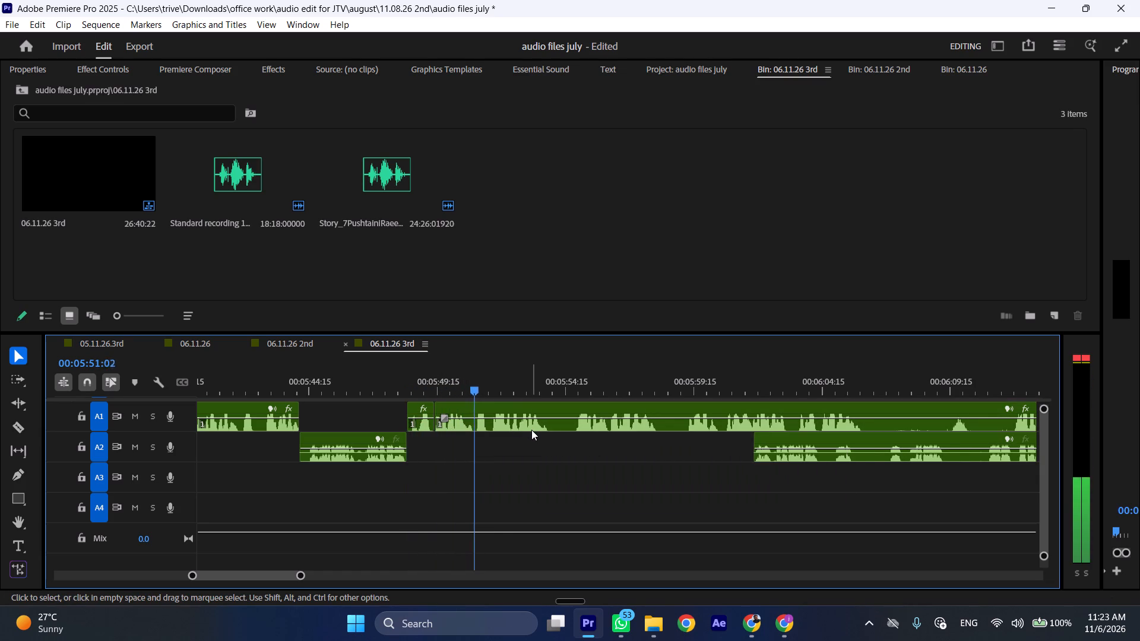
pyautogui.press('space')
pyautogui.write('C')
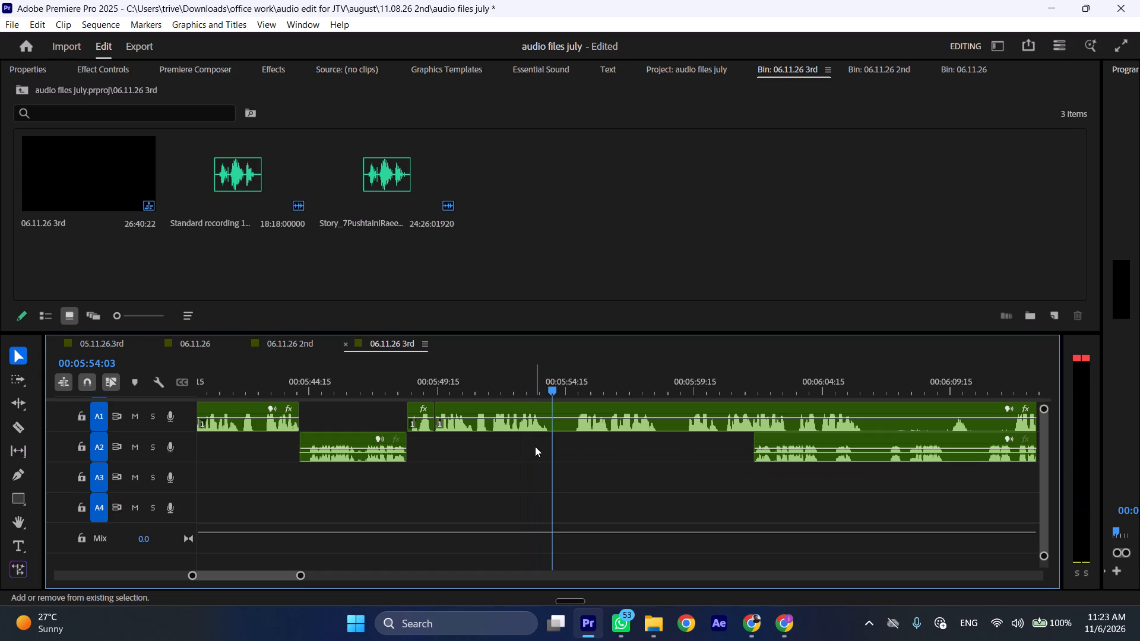
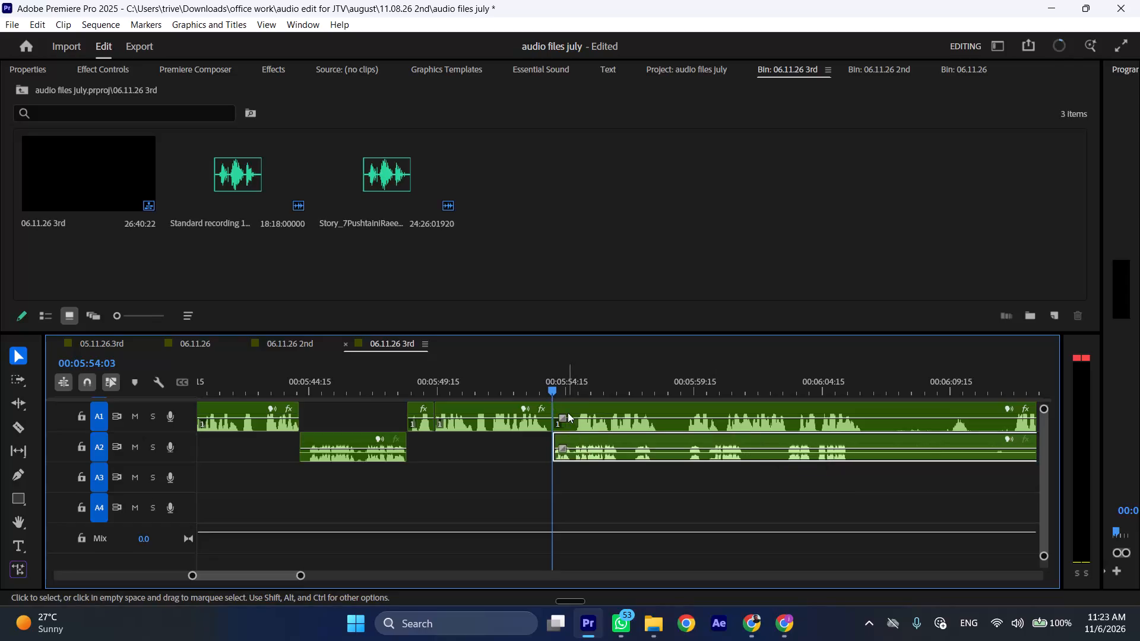
# Move the A1 clip after the 00:05:54:03 split about 5 seconds later, leaving A2 alone in between.
pyautogui.moveTo(575, 404); pyautogui.dragTo(650, 404)
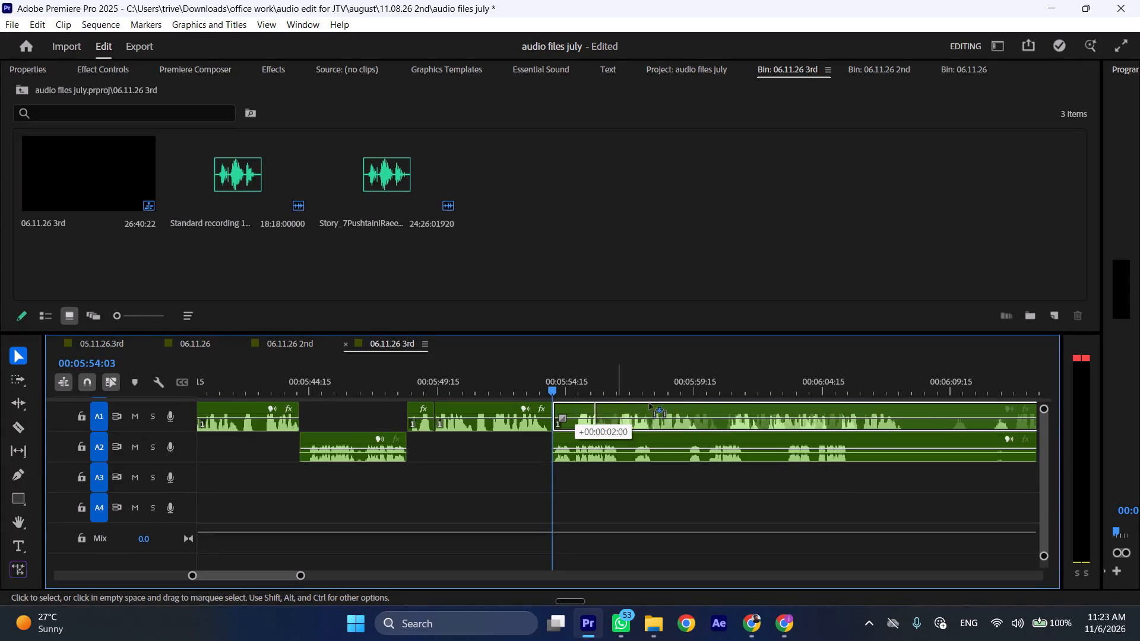
pyautogui.moveTo(650, 404); pyautogui.dragTo(686, 404)
pyautogui.press('space')
pyautogui.moveTo(668, 405); pyautogui.dragTo(683, 410)
# Play the A2 passage, split it at 00:05:56:20 and pull the following A1 clip back to start there.
pyautogui.press('l')
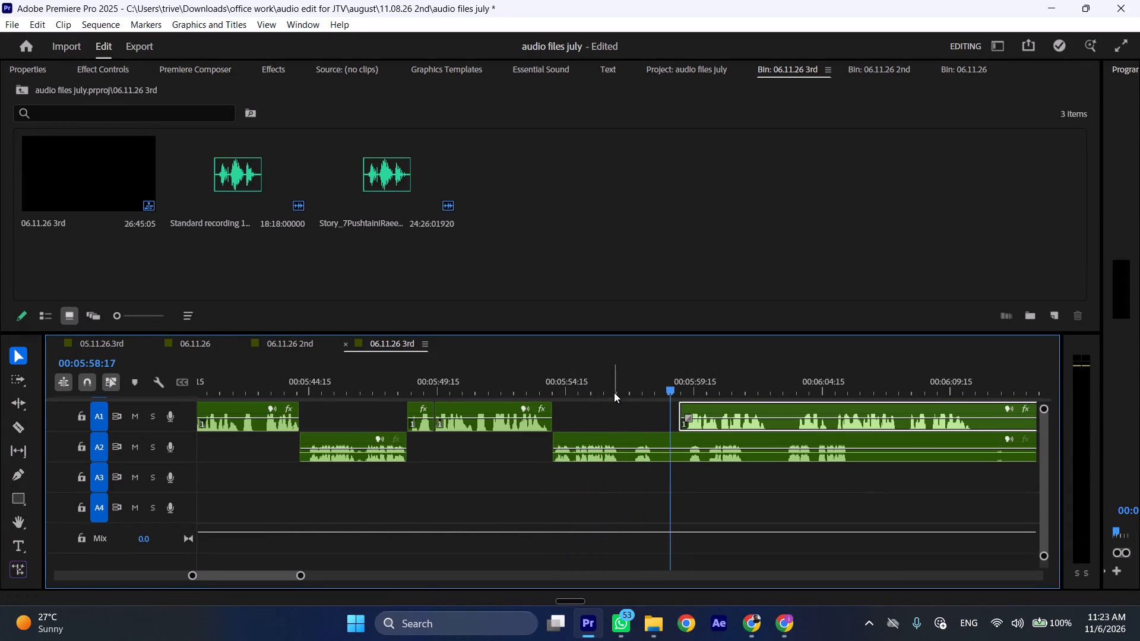
pyautogui.click(618, 385)
pyautogui.hotkey('shift', 'c')
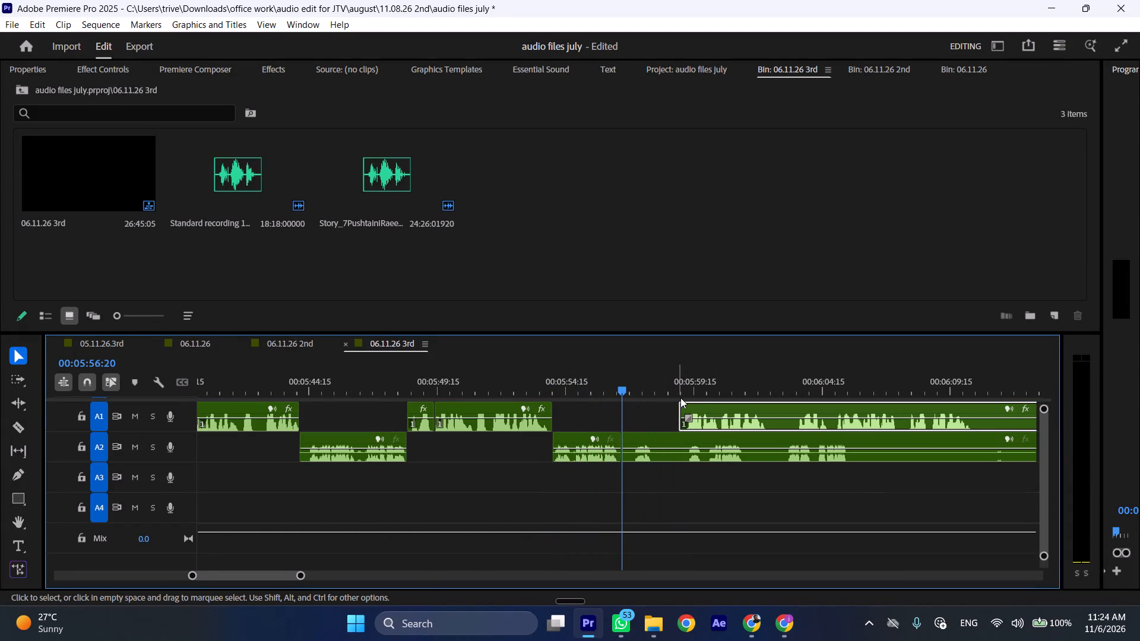
pyautogui.moveTo(707, 404); pyautogui.dragTo(649, 410)
# Move the A2 clip after the 00:05:56:20 split about 3.6 seconds later, and split A1 at its pause at 00:06:00:09.
pyautogui.moveTo(654, 438); pyautogui.dragTo(748, 440)
pyautogui.press('space')
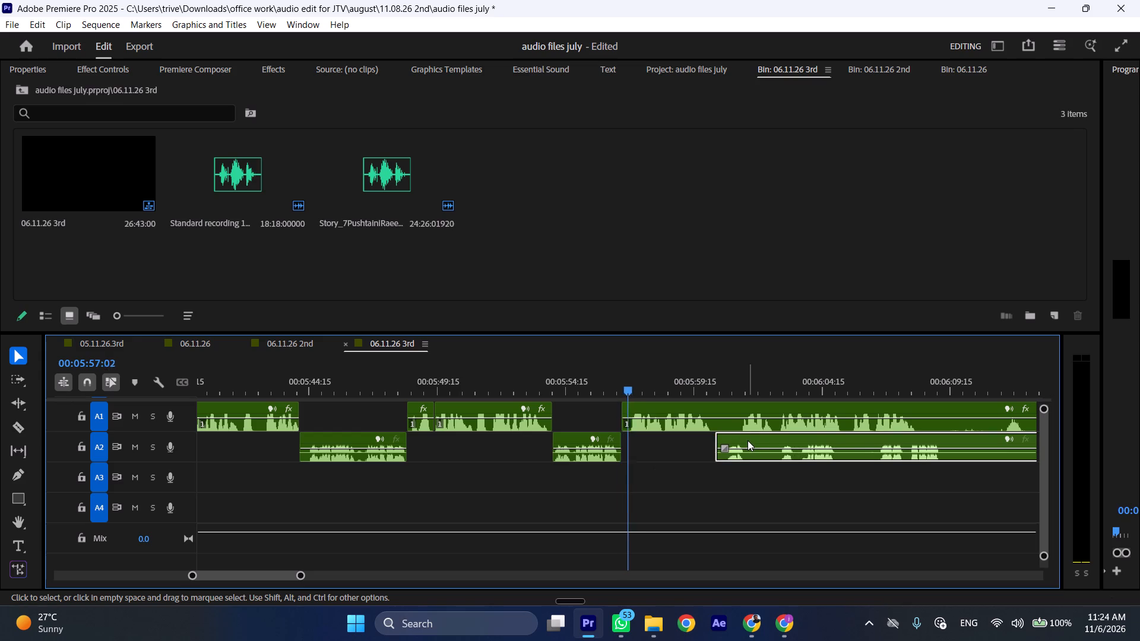
pyautogui.write('l')
pyautogui.scroll(-5, 746, 445)
pyautogui.press('space')
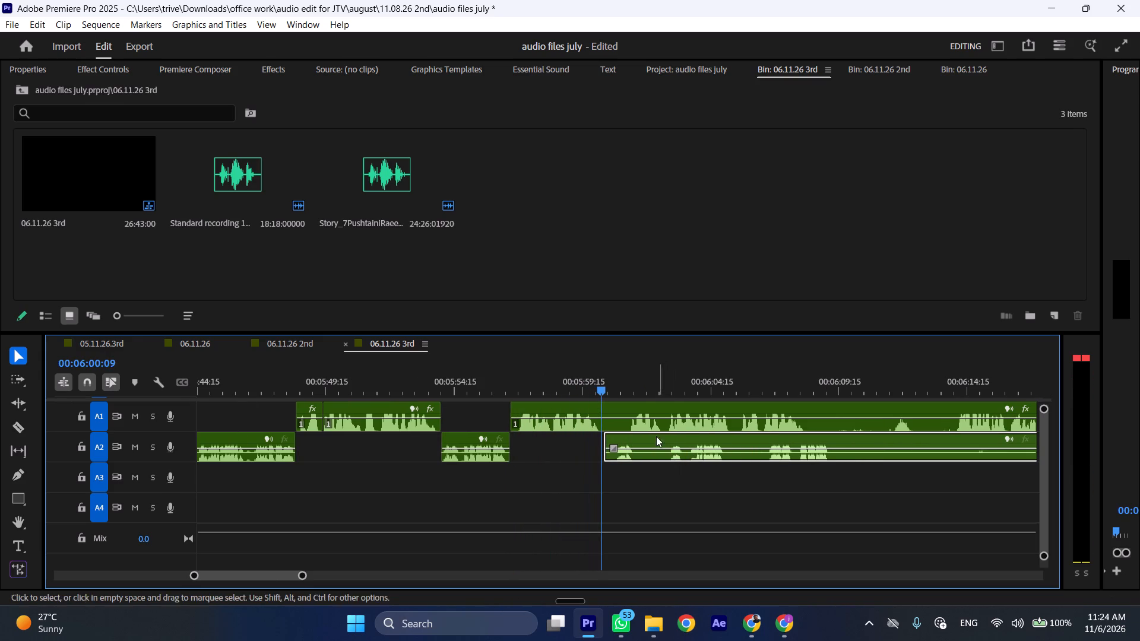
pyautogui.click(644, 405)
pyautogui.hotkey('shift', 'c')
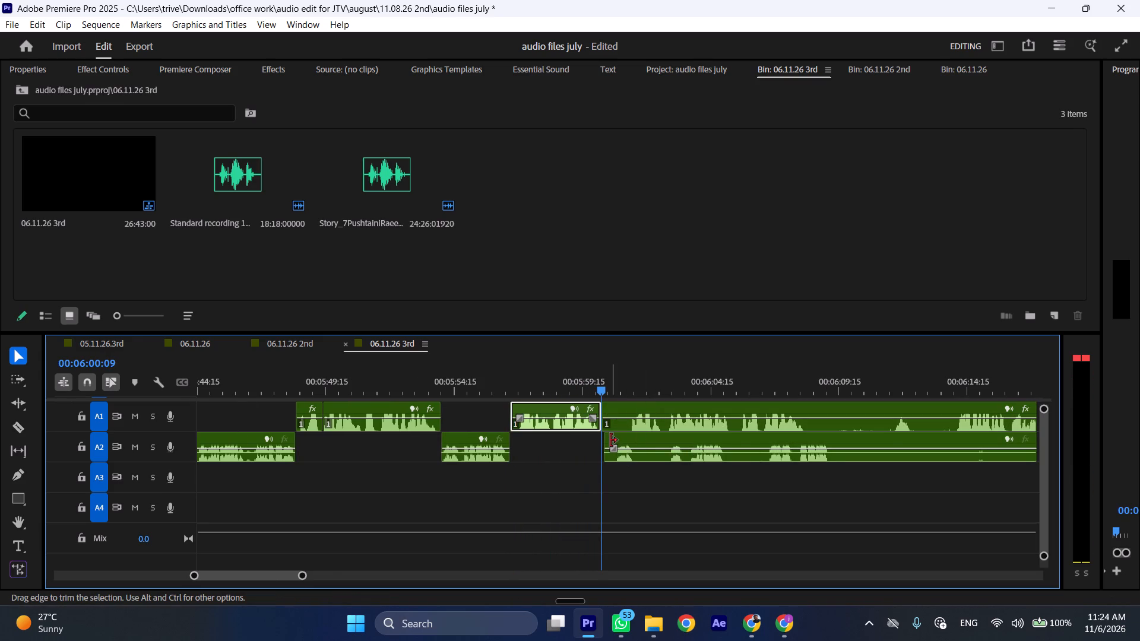
# Trim about 10 frames off the start of the following A2 clip and move it back to start at 00:06:00:09.
pyautogui.moveTo(610, 440); pyautogui.dragTo(621, 440)
pyautogui.moveTo(648, 441); pyautogui.dragTo(639, 443)
# Play the A2 clip past its first short phrase and split it at 00:06:01:06.
pyautogui.press('space')
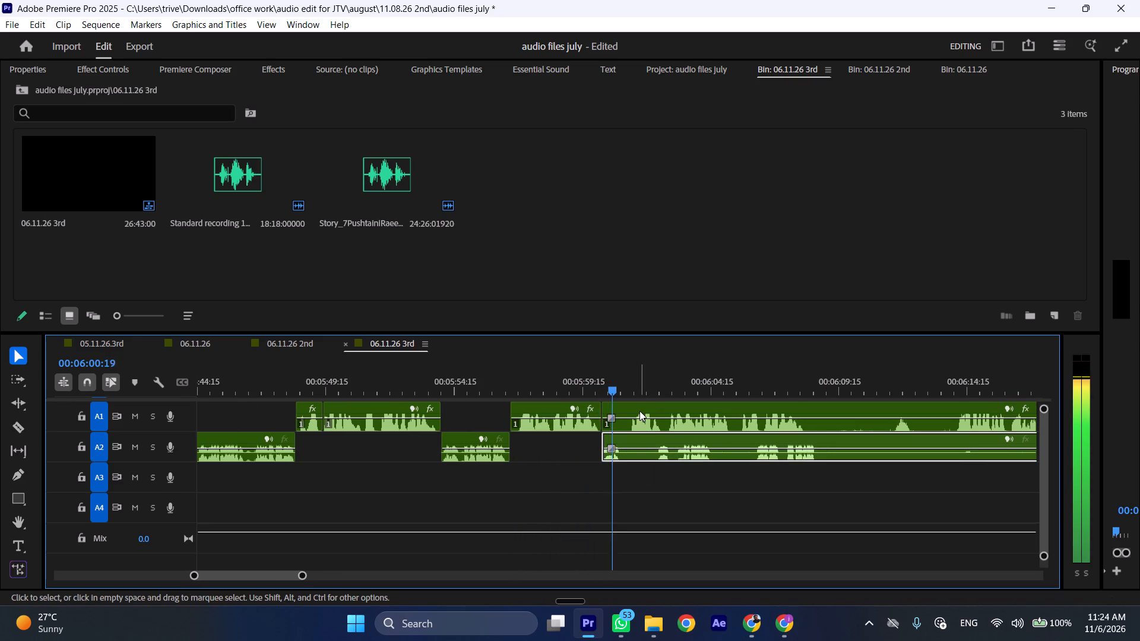
pyautogui.press('space')
pyautogui.write('C')
# Move the A1 clip after the 00:06:00:09 split about 4 seconds later and trim about 1 second of silence off its start.
pyautogui.moveTo(647, 407); pyautogui.dragTo(751, 411)
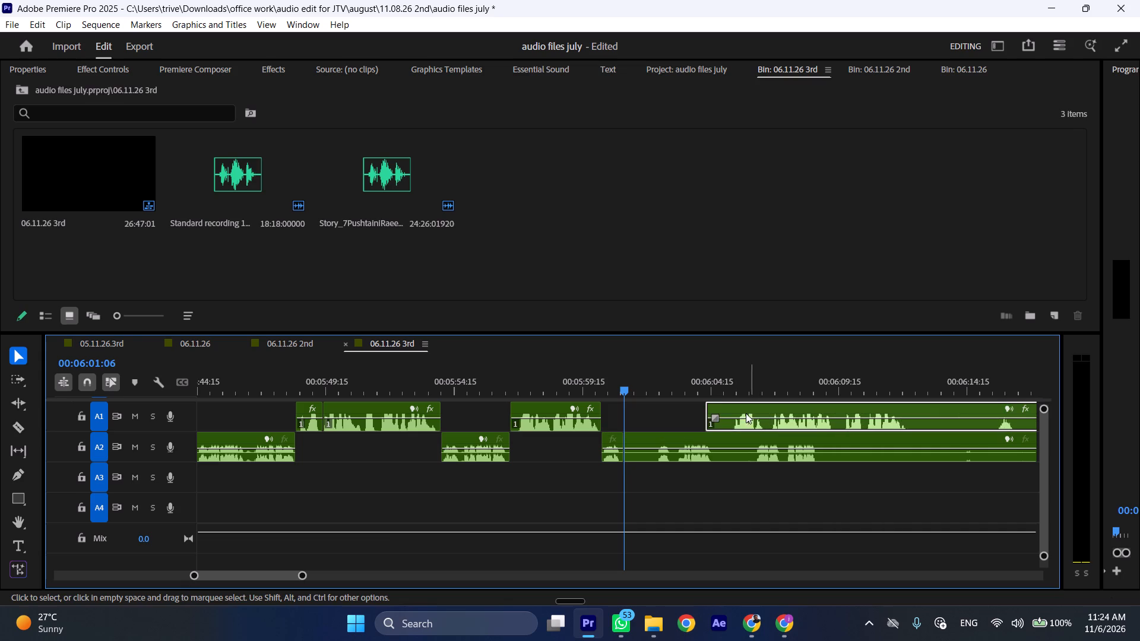
pyautogui.moveTo(710, 407); pyautogui.dragTo(734, 409)
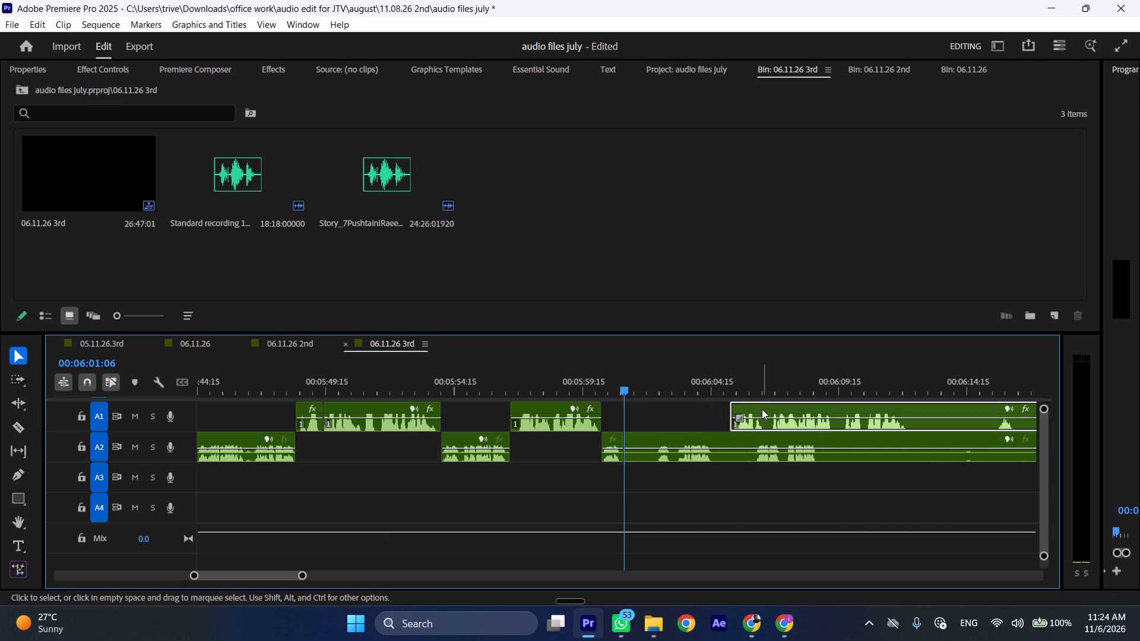
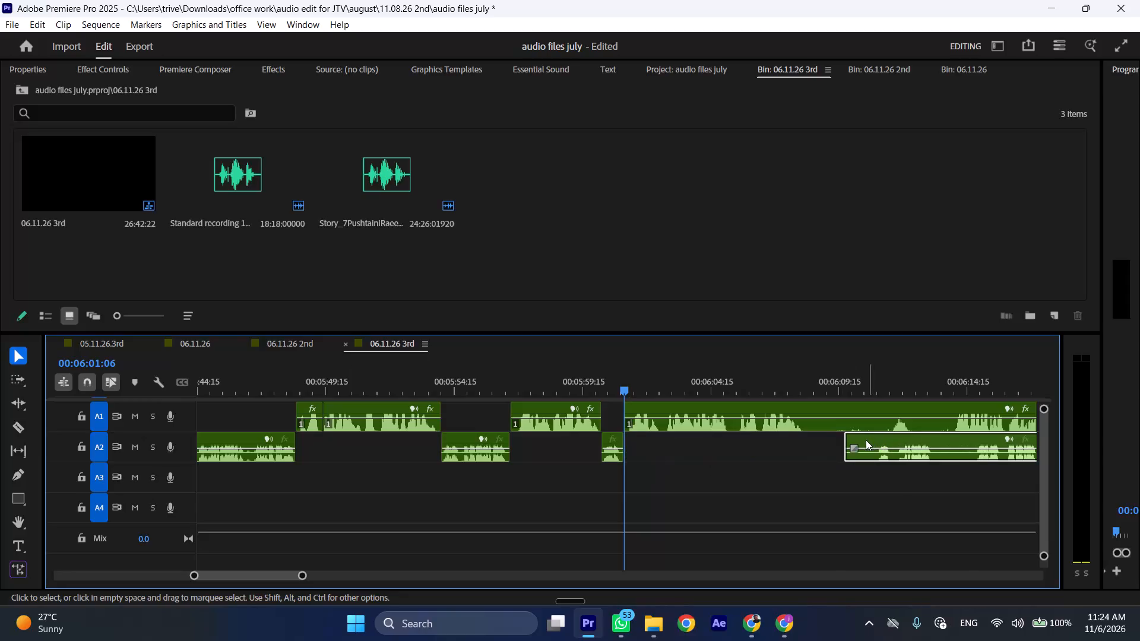
# Play the following A1 passage and cut about 8 frames of pause out of it at 00:06:05:08, closing the gap.
pyautogui.press('l')
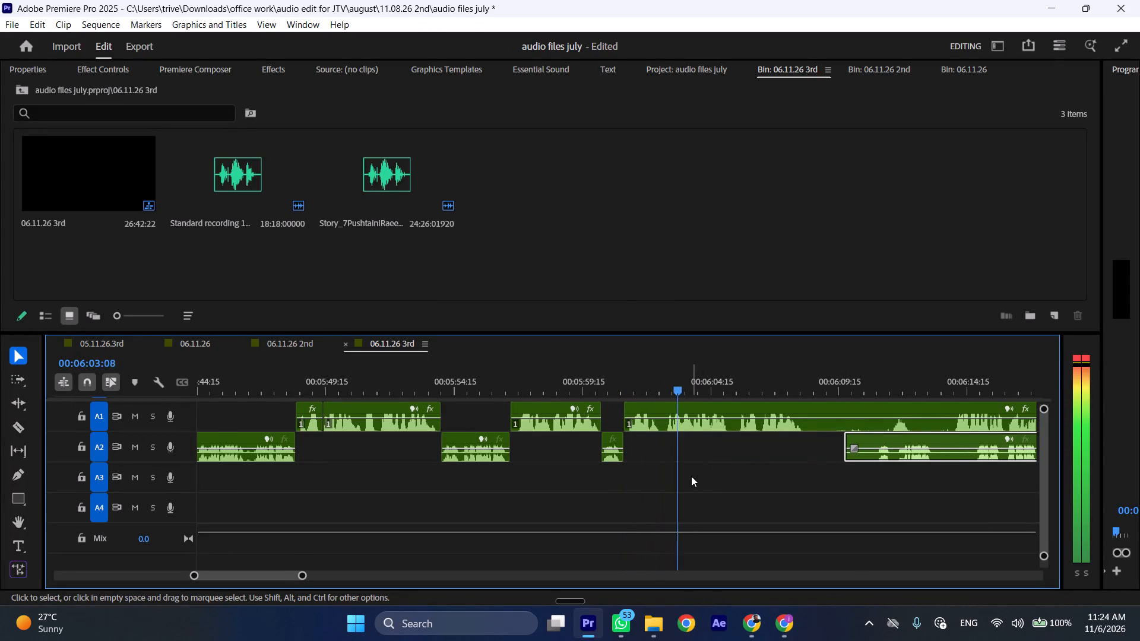
pyautogui.scroll(-7, 679, 516)
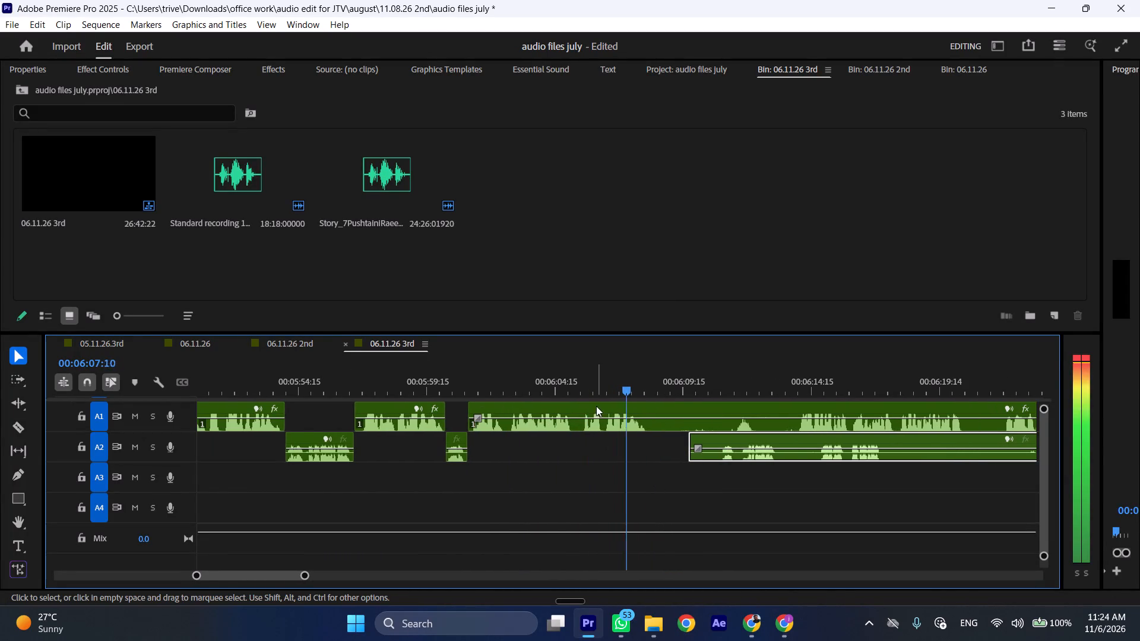
pyautogui.moveTo(574, 382); pyautogui.dragTo(583, 382)
pyautogui.hotkey('shift', 'c')
pyautogui.click(597, 399)
pyautogui.click(601, 412)
pyautogui.hotkey('shift', 'c')
pyautogui.hotkey('ctrl', 'shift', 'd')
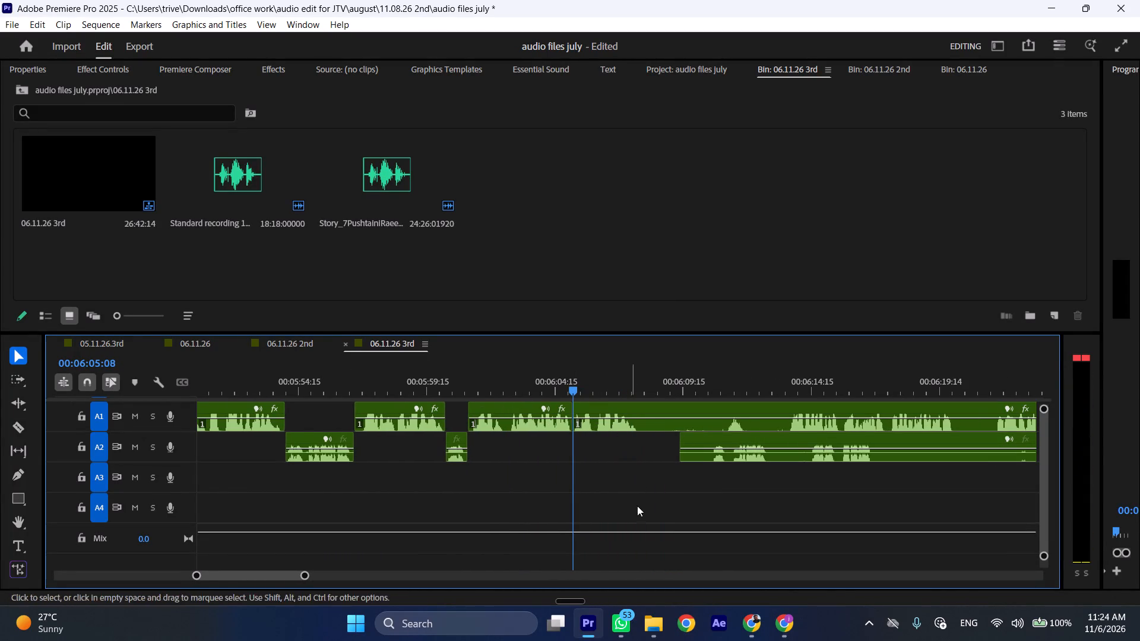
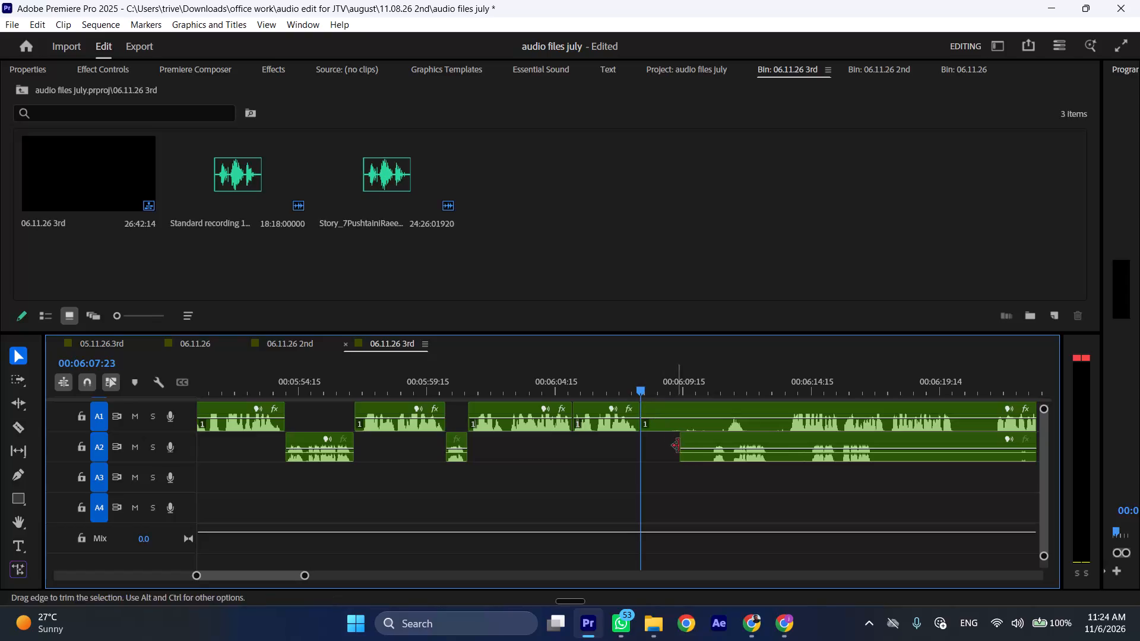
# Trim the silence off the start of the next A2 clip and move it to begin at 00:06:07:23, where the A1 passage ends.
pyautogui.moveTo(683, 437); pyautogui.dragTo(709, 439)
pyautogui.moveTo(733, 440); pyautogui.dragTo(672, 440)
# Move the following A1 clip later, play the A2 passage, and trim 00:00:05:16 off the A1 clip's start, up to its main speech.
pyautogui.moveTo(663, 404); pyautogui.dragTo(860, 415)
pyautogui.press('space')
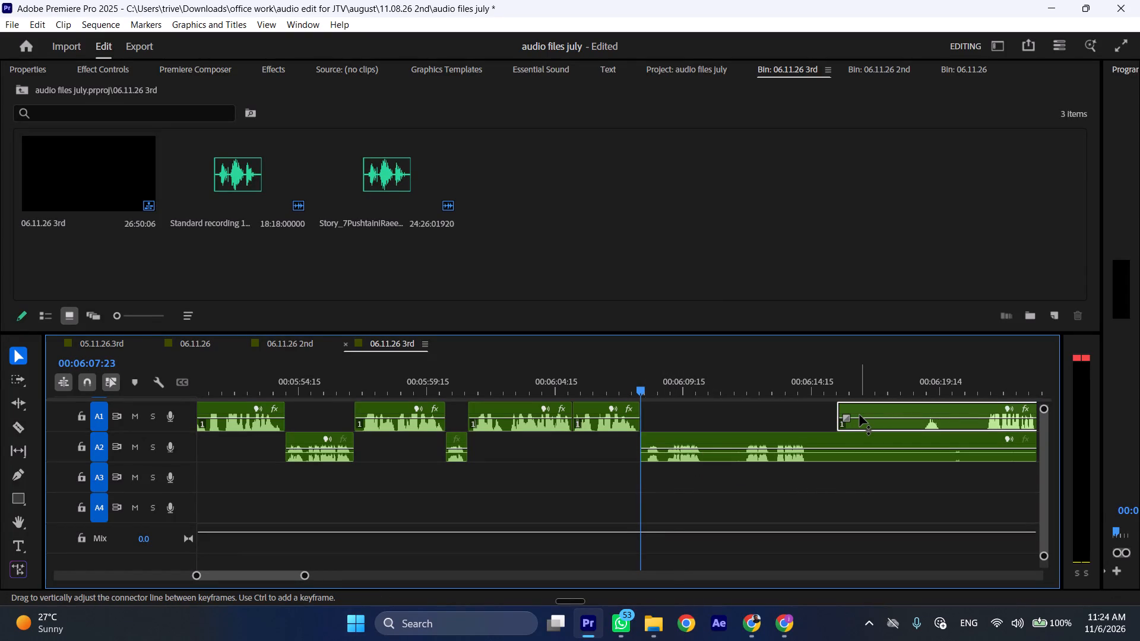
pyautogui.press('l')
pyautogui.moveTo(833, 408); pyautogui.dragTo(978, 408)
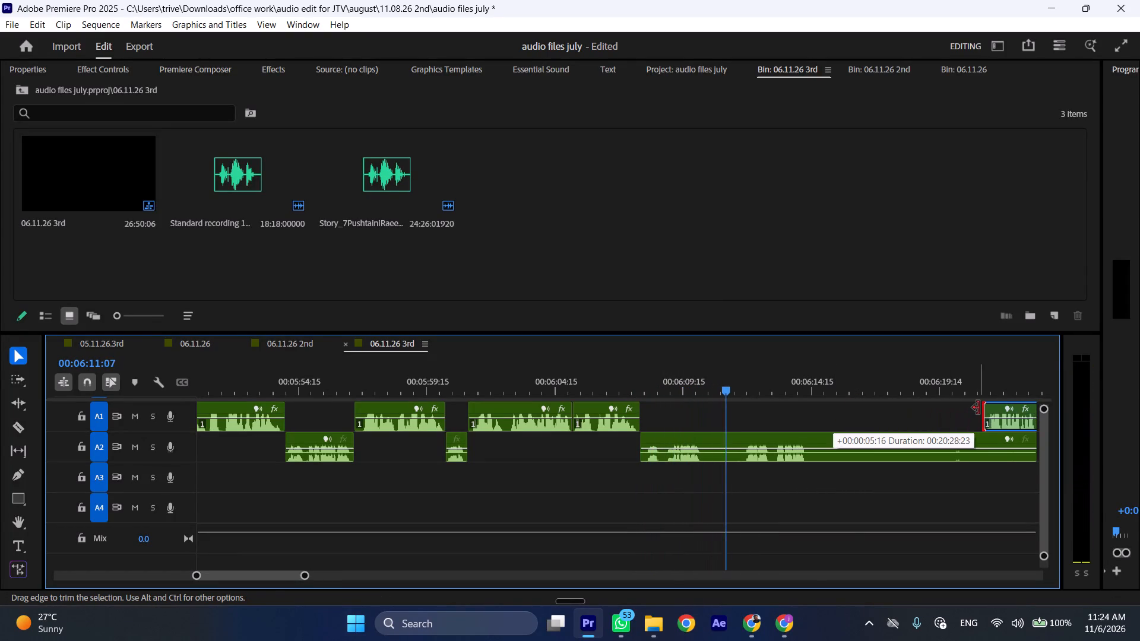
pyautogui.moveTo(978, 408); pyautogui.dragTo(978, 408)
# Split the A2 clip in the pause after its first spoken phrase, at about 00:06:10:10.
pyautogui.click(706, 389)
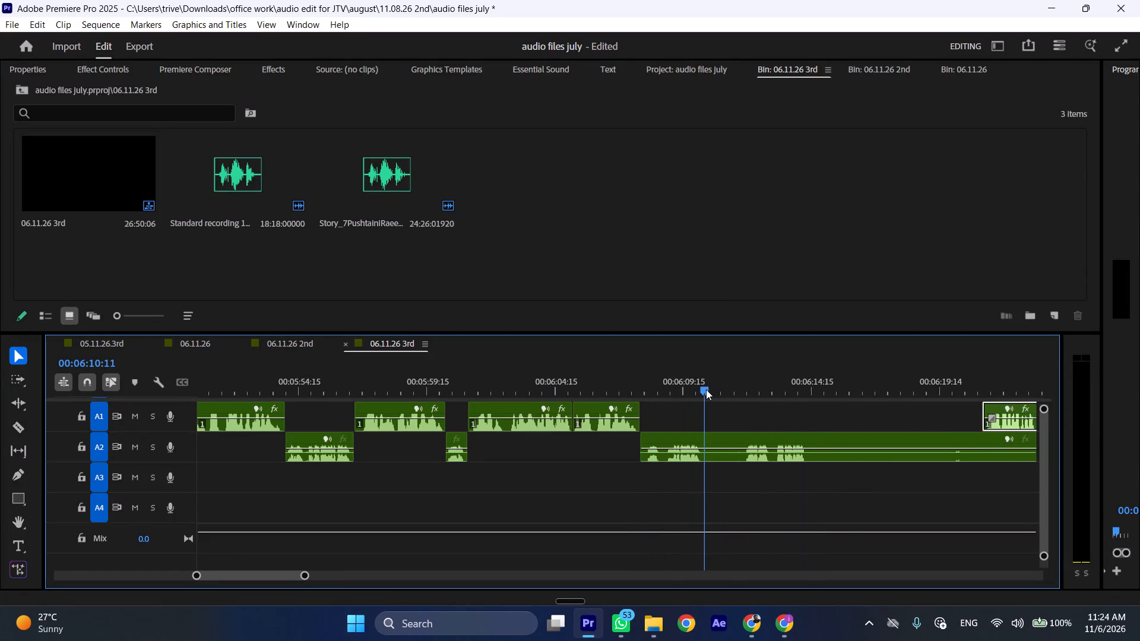
pyautogui.hotkey('shift', 'c')
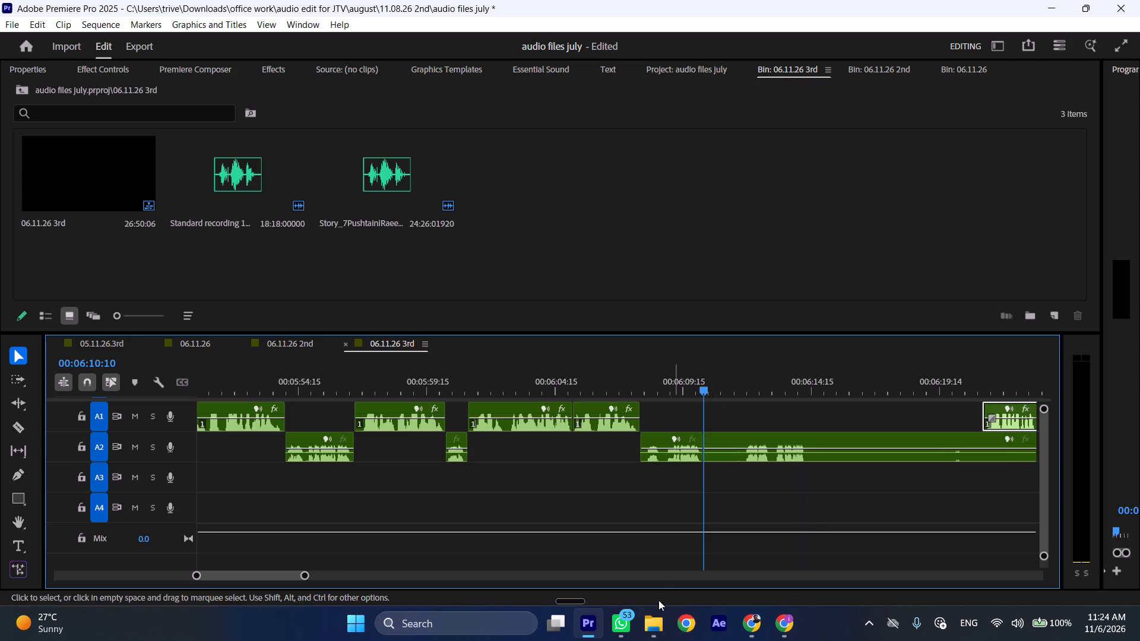
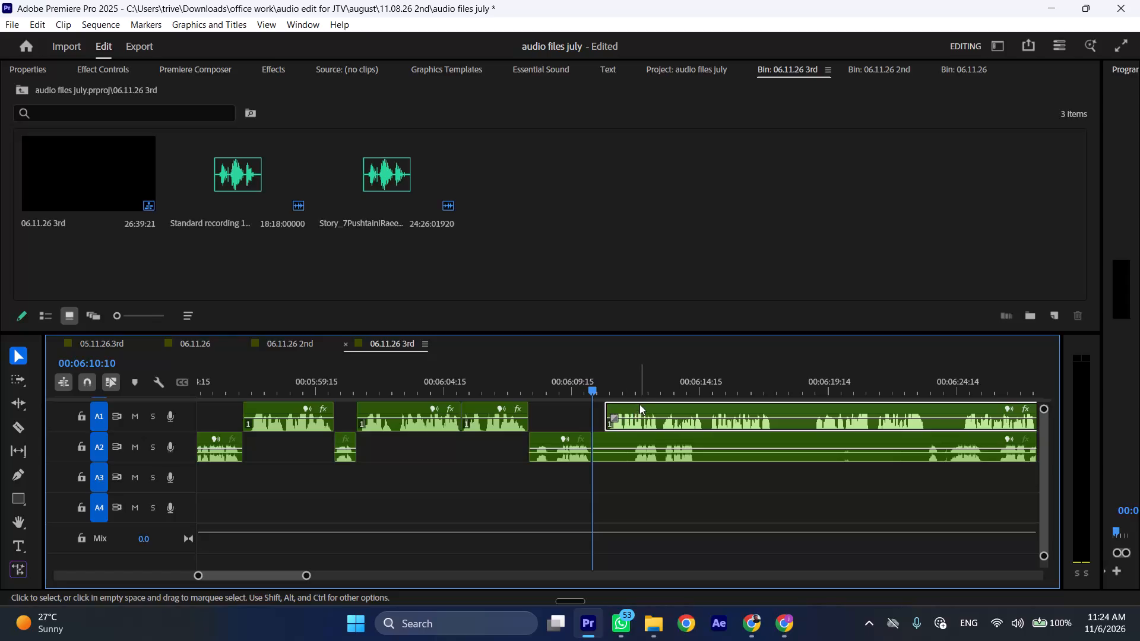
# Move the A1 clip earlier so it begins at 00:06:10:10, where the first spoken phrase on A2 ends.
pyautogui.moveTo(639, 404); pyautogui.dragTo(625, 407)
# Move the A2 clip after the split later, to about 00:06:26, and play the A1 passage from 00:06:10:10 at faster speed.
pyautogui.scroll(-6, 625, 407)
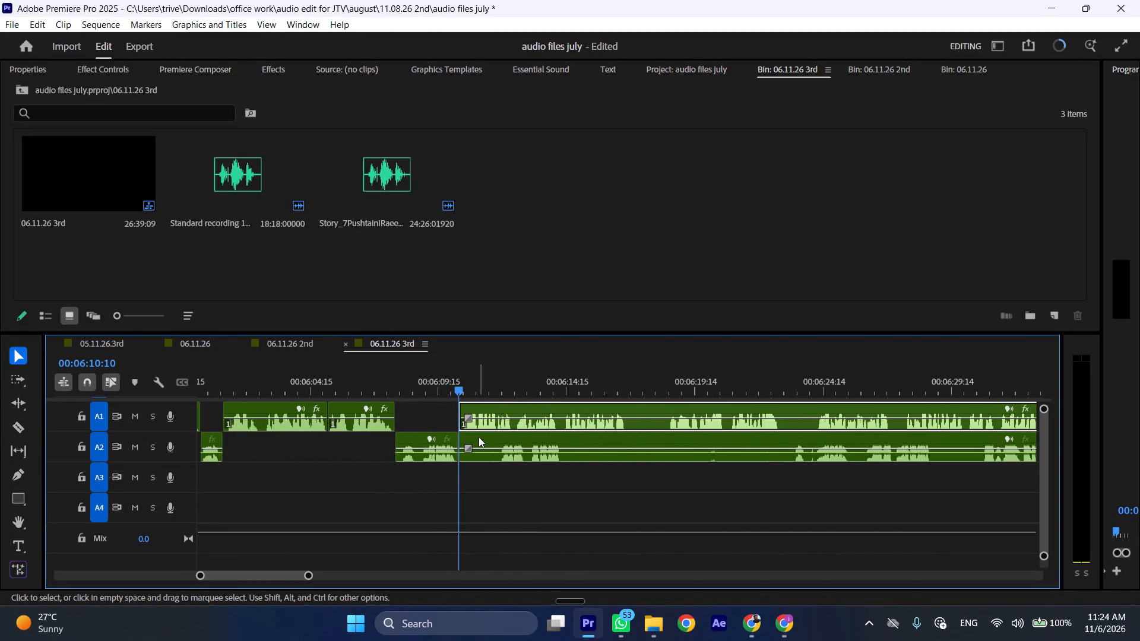
pyautogui.moveTo(479, 437); pyautogui.dragTo(875, 439)
pyautogui.press('space')
pyautogui.write('l')
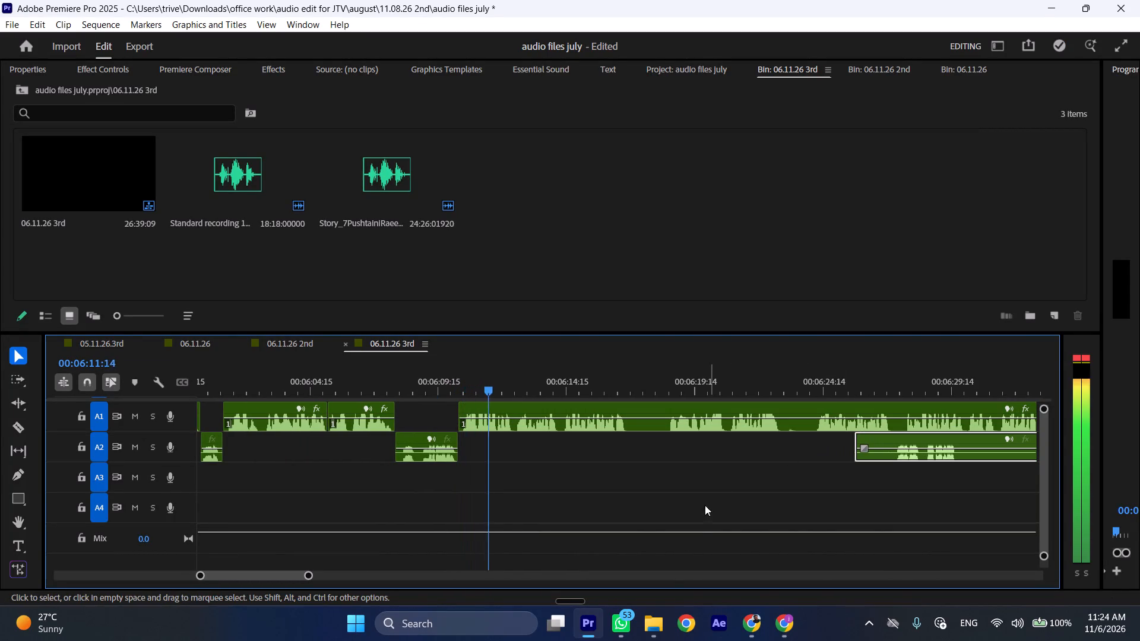
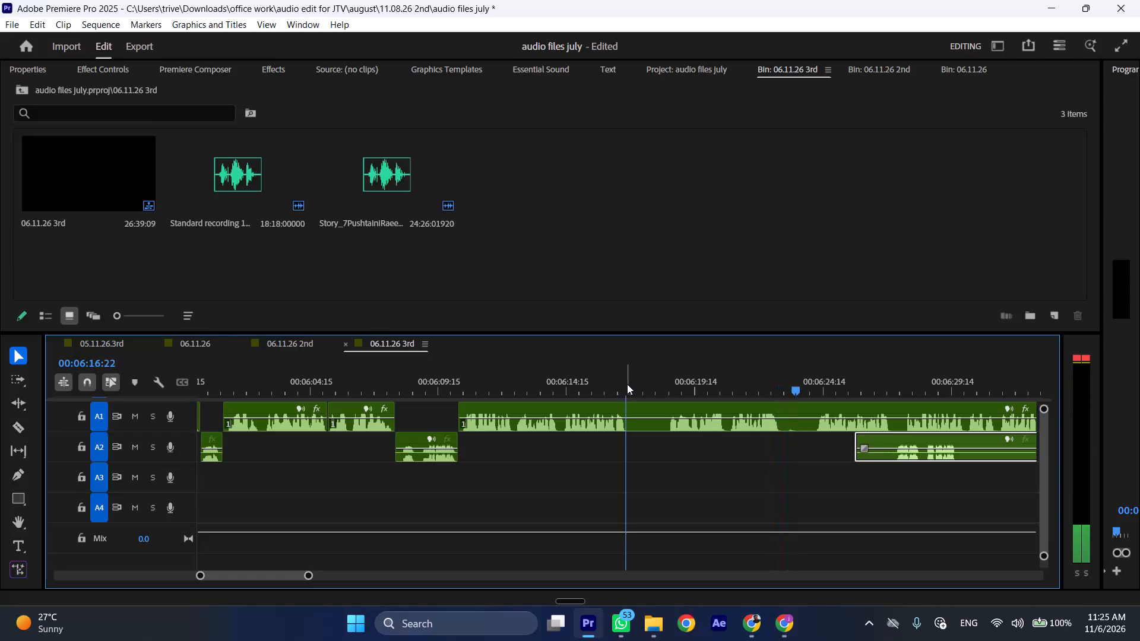
# Cut the pause between 00:06:16:22 and 00:06:18:14 out of the A1 clip and close the gap.
pyautogui.hotkey('shift', 'c')
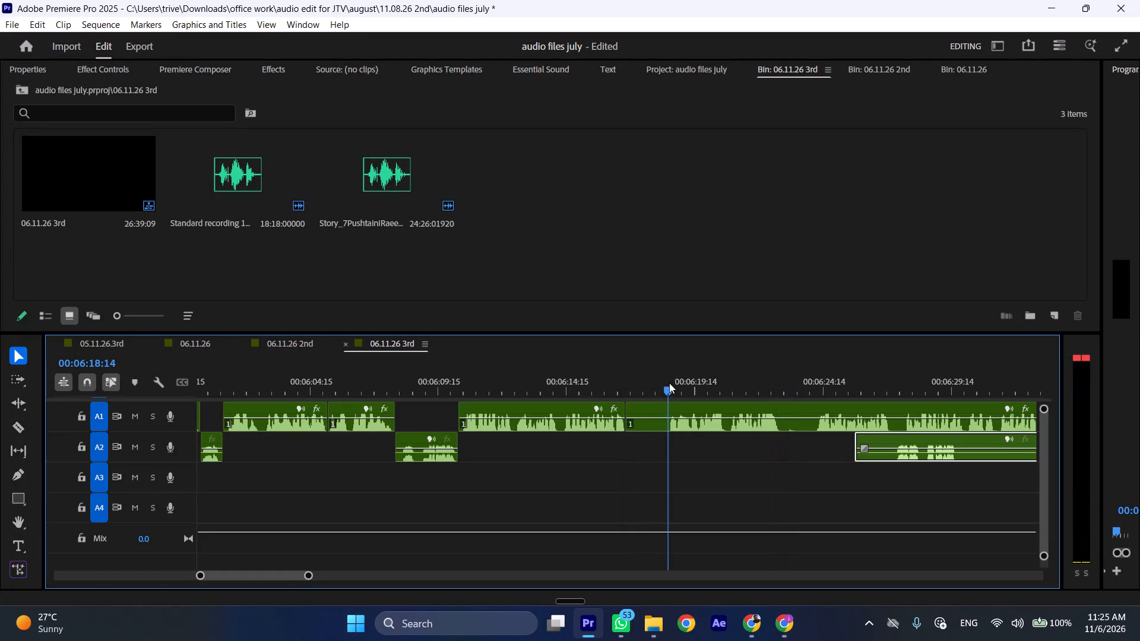
pyautogui.click(689, 420)
pyautogui.hotkey('shift', 'c')
pyautogui.hotkey('ctrl', 'shift', 'd')
# Split the A1 clip at 00:06:21:07, in the pause after the spoken phrase.
pyautogui.moveTo(733, 386); pyautogui.dragTo(740, 386)
pyautogui.hotkey('shift', 'c')
# Trim about 00:00:01:13 of silence off the A2 clip's start and move the clip to begin at the A1 split.
pyautogui.moveTo(800, 436); pyautogui.dragTo(840, 439)
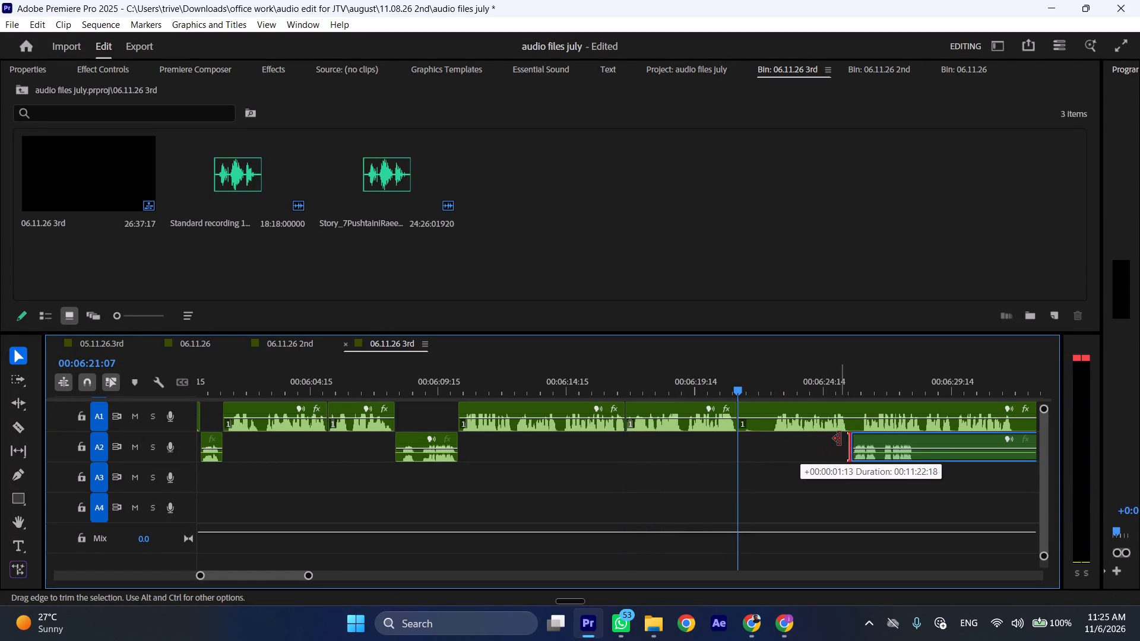
pyautogui.moveTo(840, 439); pyautogui.dragTo(840, 439)
pyautogui.moveTo(867, 434); pyautogui.dragTo(759, 437)
# Move the A1 clip after the split later to about 00:06:24 and trim its leading silence so it starts at about 00:06:25:12.
pyautogui.moveTo(767, 409); pyautogui.dragTo(843, 409)
pyautogui.press('space')
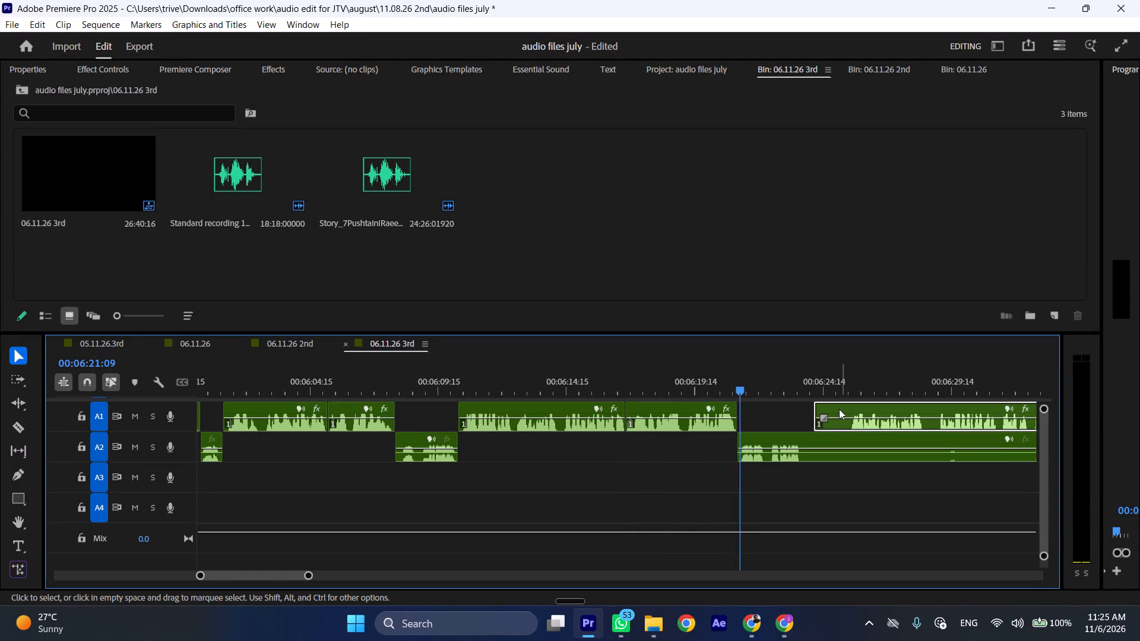
pyautogui.moveTo(822, 407); pyautogui.dragTo(855, 410)
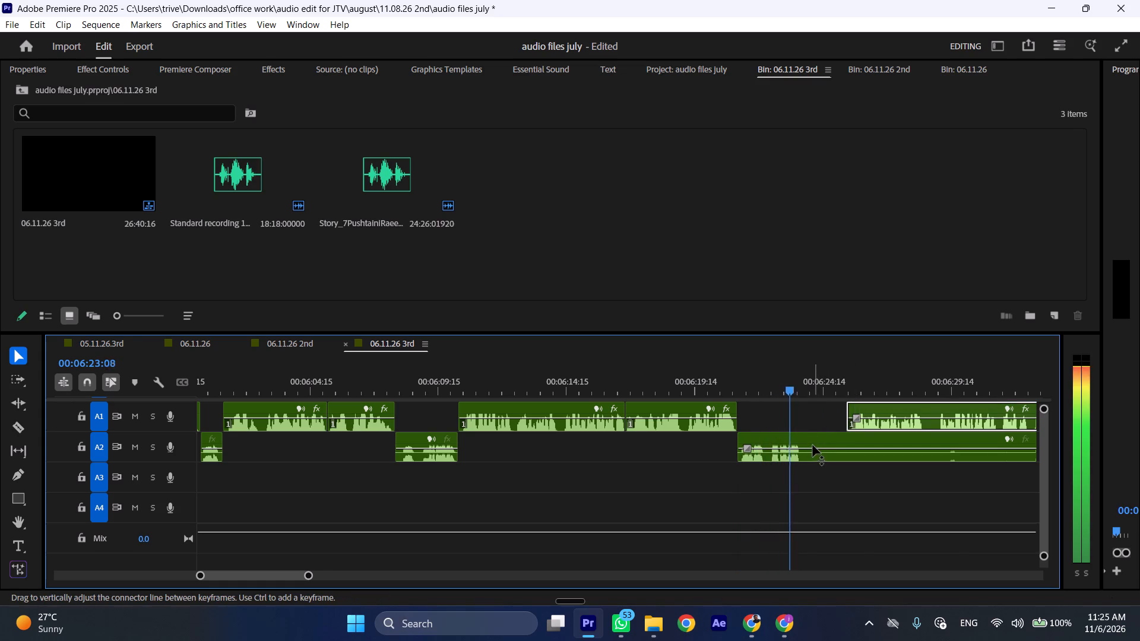
# Split the A2 clip at 00:06:23:19, where its short spoken phrase ends.
pyautogui.press('space')
pyautogui.click(822, 456)
pyautogui.hotkey('shift', 'c')
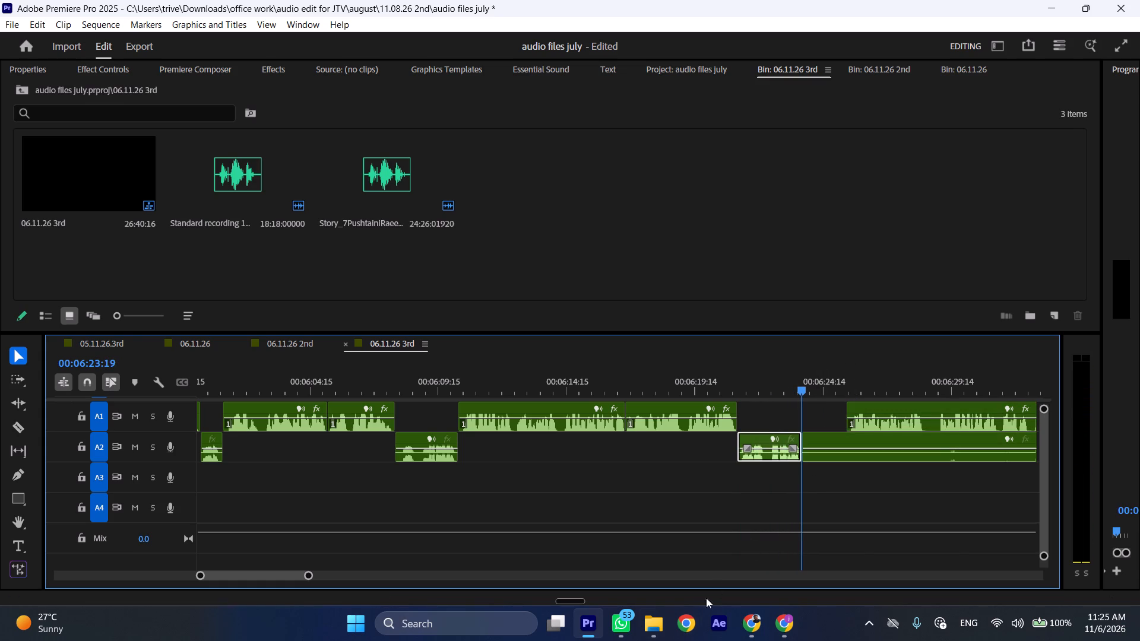
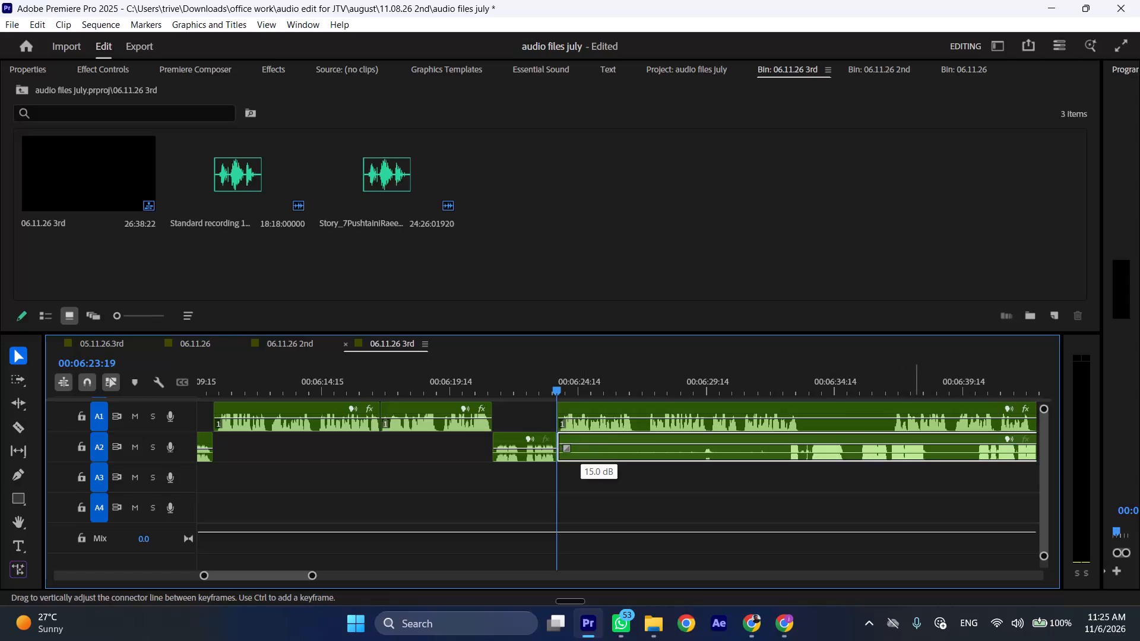
# Undo the volume change on the A2 clip after the split, and move that clip later to about 00:06:38:19.
pyautogui.hotkey('ctrl', 'z')
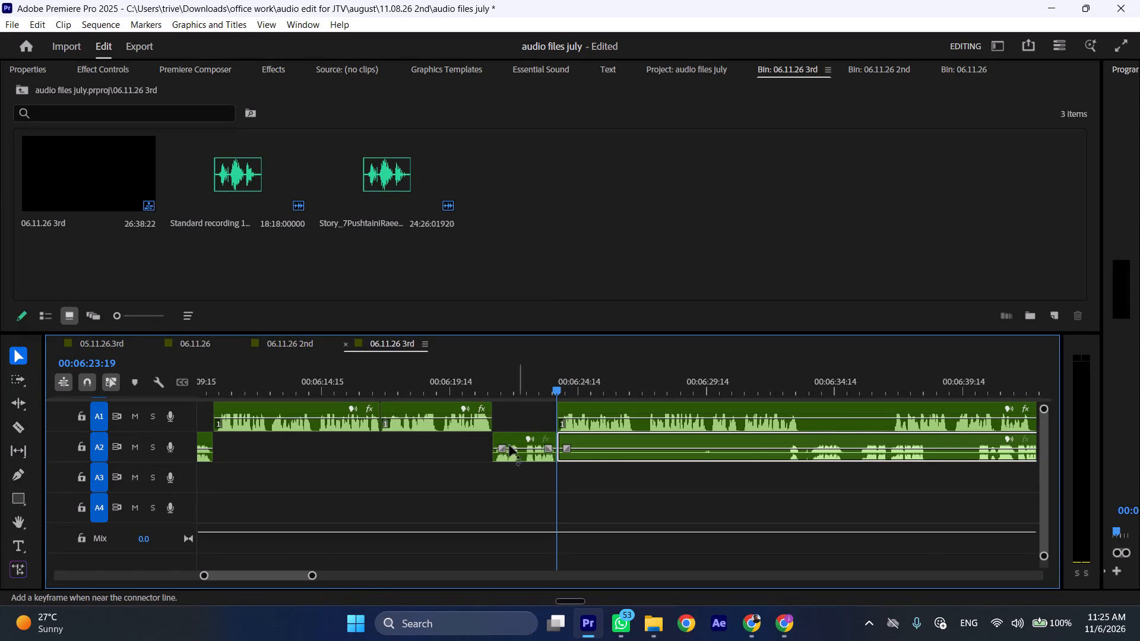
pyautogui.moveTo(574, 436); pyautogui.dragTo(960, 445)
# Cut the short A1 pause between about 00:06:26:20 and 00:06:27:08 and ripple delete it to close the gap.
pyautogui.press('space')
pyautogui.press('l')
pyautogui.scroll(-4, 790, 480)
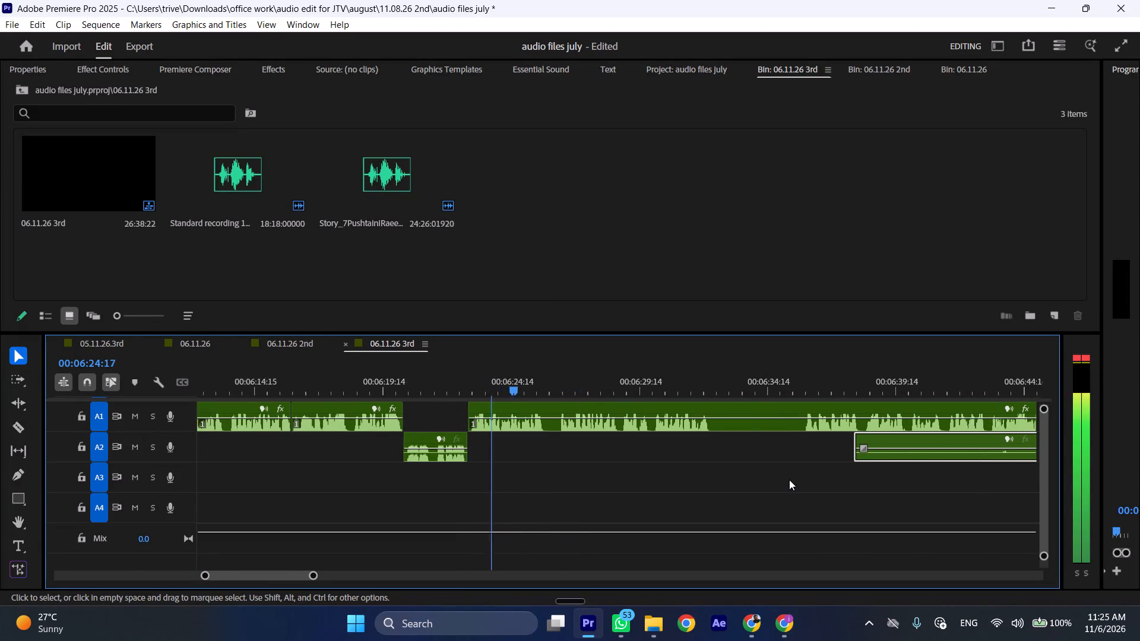
pyautogui.scroll(-2, 789, 480)
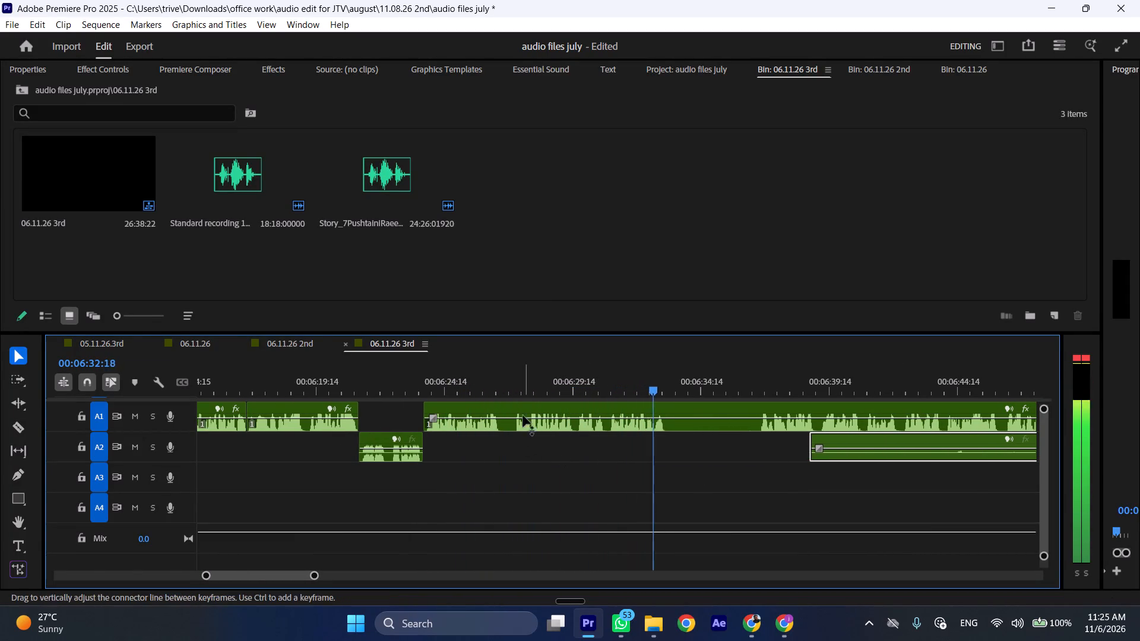
pyautogui.moveTo(501, 382); pyautogui.dragTo(515, 382)
pyautogui.hotkey('shift', 'c')
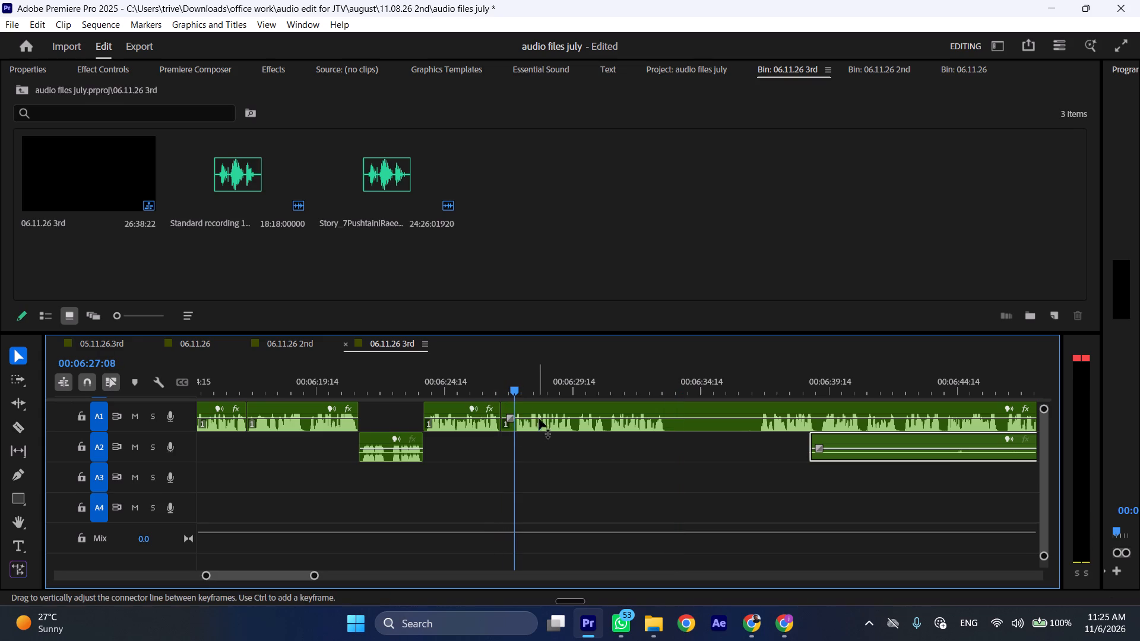
pyautogui.click(540, 421)
pyautogui.hotkey('shift', 'c')
pyautogui.hotkey('ctrl', 'shift', 'd')
# Split the A1 clip at 00:06:32:18, where the spoken passage ends before the long pause.
pyautogui.moveTo(626, 386); pyautogui.dragTo(656, 389)
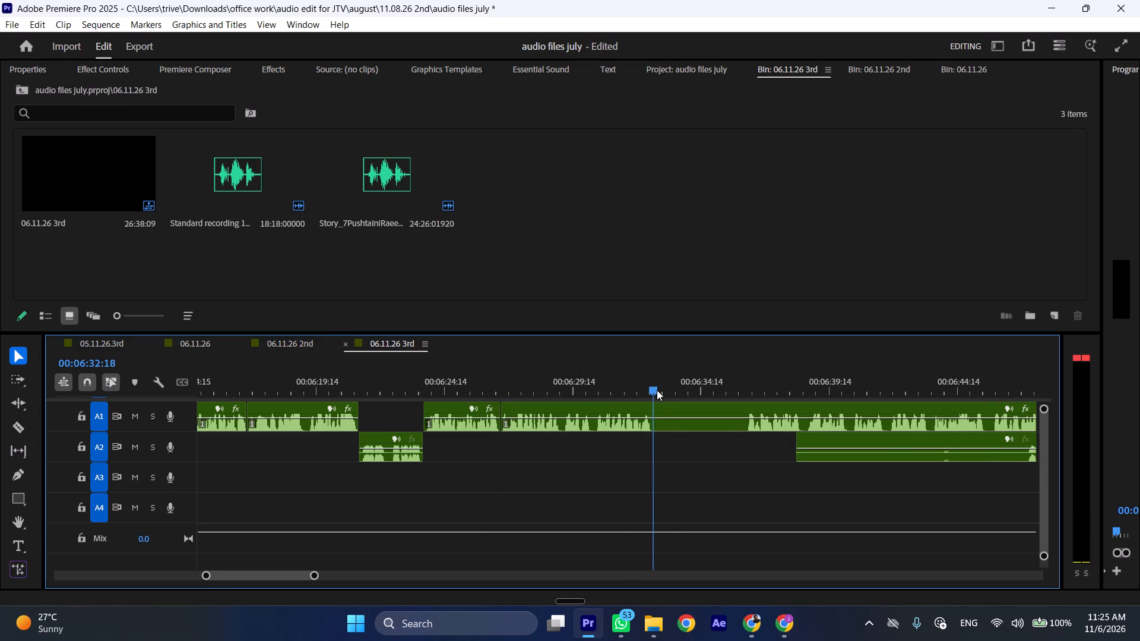
pyautogui.hotkey('shift', 'c')
# Trim about 9 seconds off the A2 clip's start, up to its speech, and move the clip to begin at the A1 split at 00:06:32:18.
pyautogui.scroll(-10, 653, 424)
pyautogui.moveTo(577, 442); pyautogui.dragTo(733, 442)
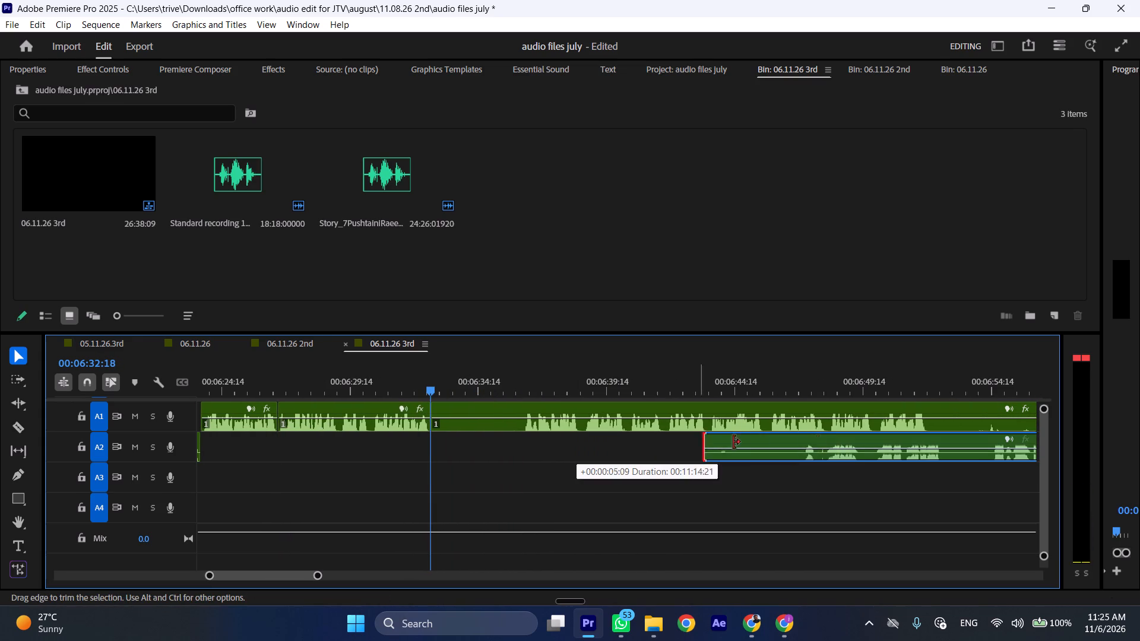
pyautogui.moveTo(733, 442); pyautogui.dragTo(805, 439)
pyautogui.moveTo(834, 437); pyautogui.dragTo(486, 438)
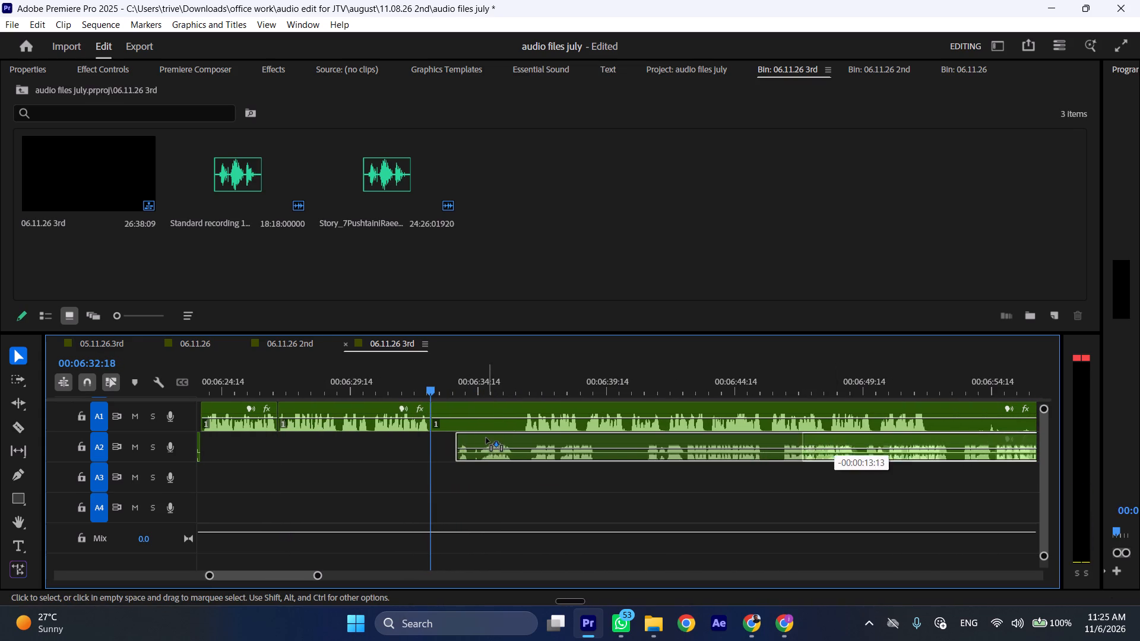
pyautogui.moveTo(486, 438); pyautogui.dragTo(471, 439)
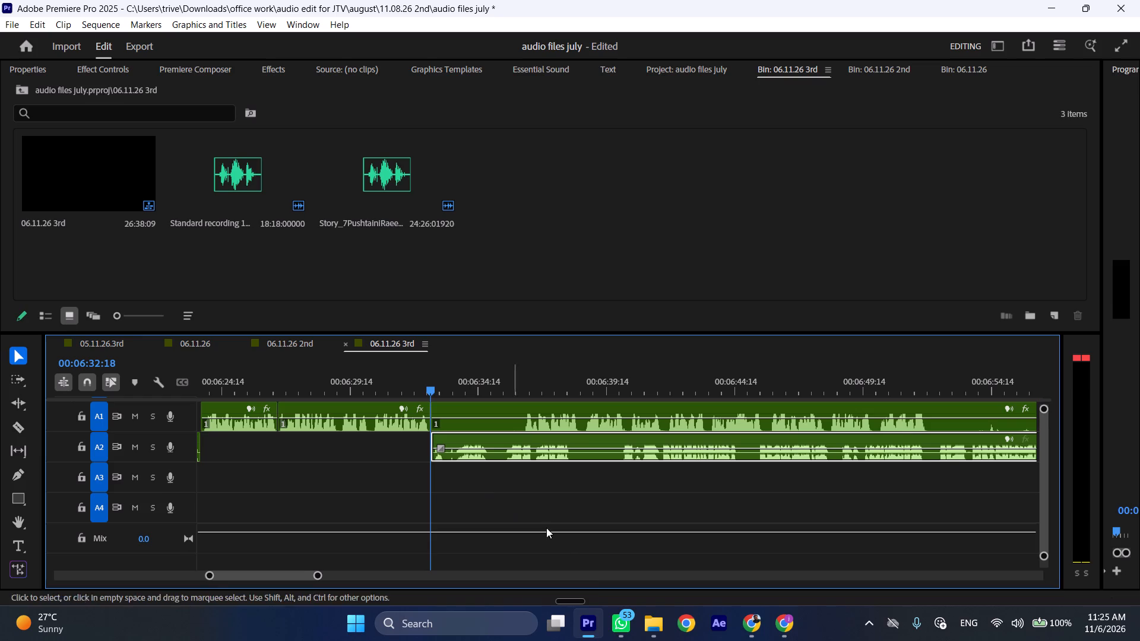
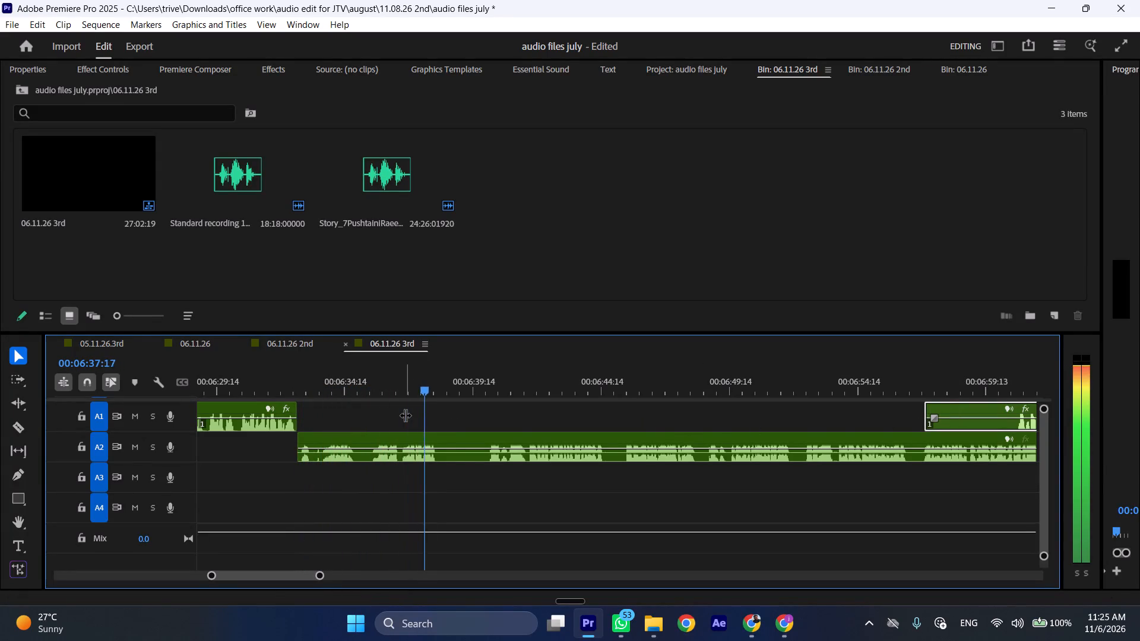
# Split the A2 clip at 00:06:39:23 and ripple delete its opening part from 00:06:32:18 up to that split.
pyautogui.press('space')
pyautogui.click(520, 450)
pyautogui.hotkey('shift', 'c')
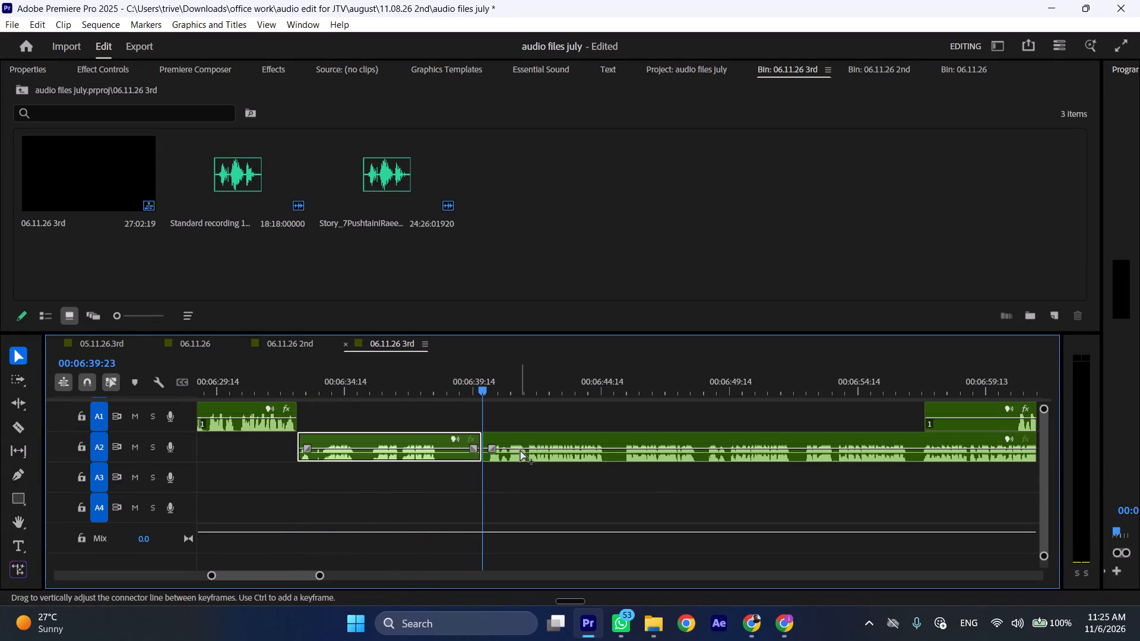
pyautogui.hotkey('ctrl', 'shift', 'd')
# Move the A1 clip that follows the gap later to start at about 00:06:59:10, making room for the A2 speech.
pyautogui.press('space')
pyautogui.press('l')
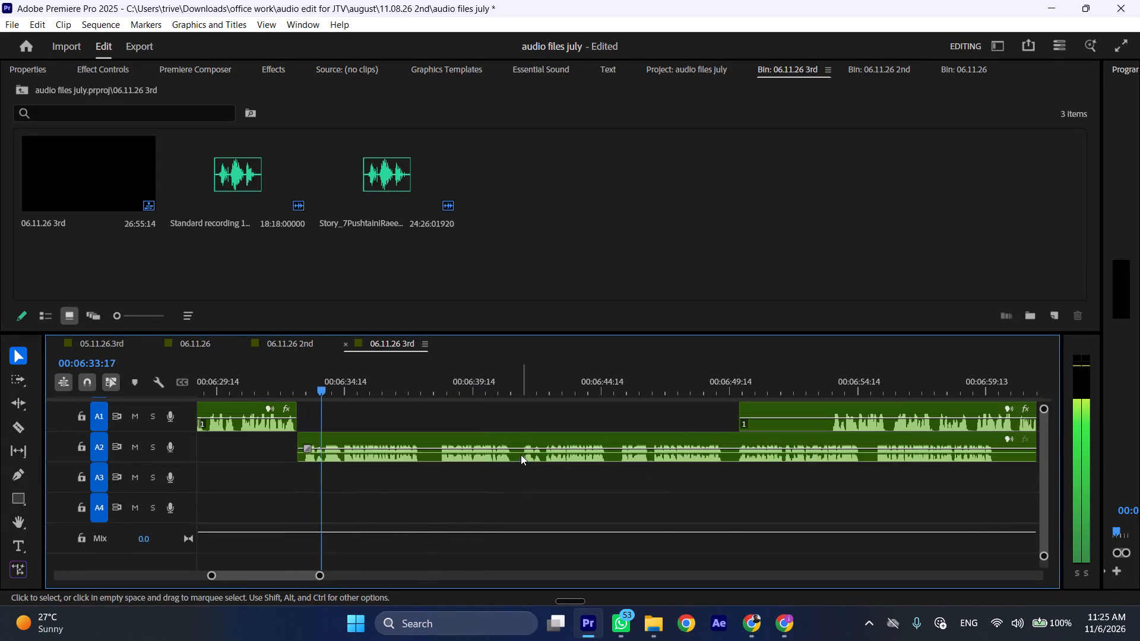
pyautogui.moveTo(731, 405); pyautogui.dragTo(821, 403)
pyautogui.moveTo(857, 404); pyautogui.dragTo(1012, 408)
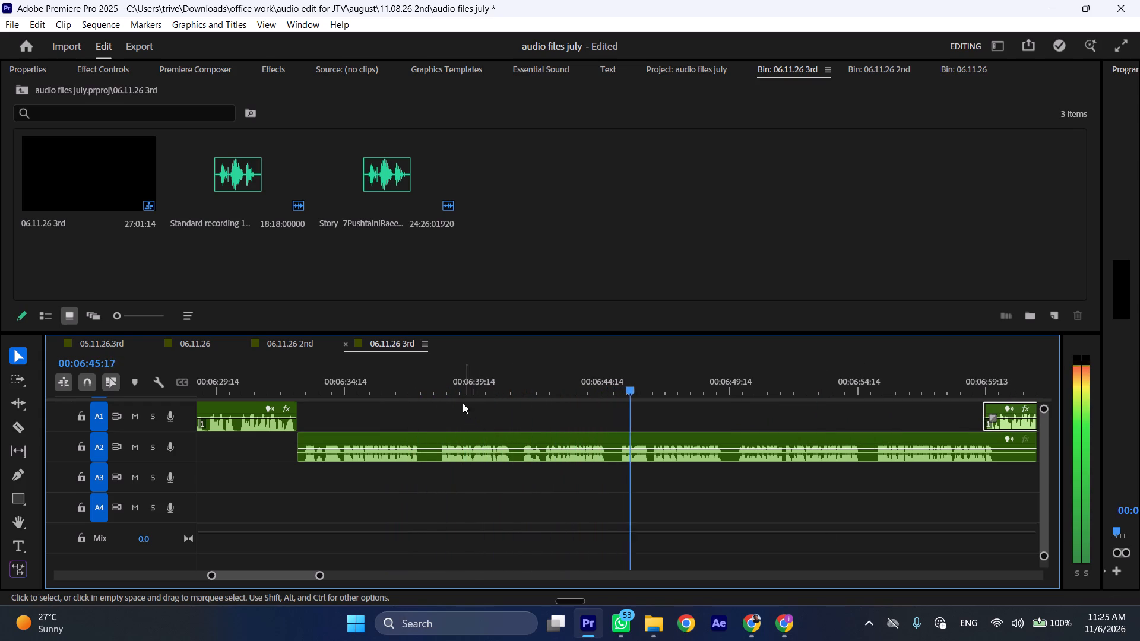
# Cut the short A2 pause between about 00:06:37:18 and 00:06:38:06 and ripple delete it to close the gap.
pyautogui.moveTo(426, 386); pyautogui.dragTo(441, 388)
pyautogui.hotkey('shift', 'c')
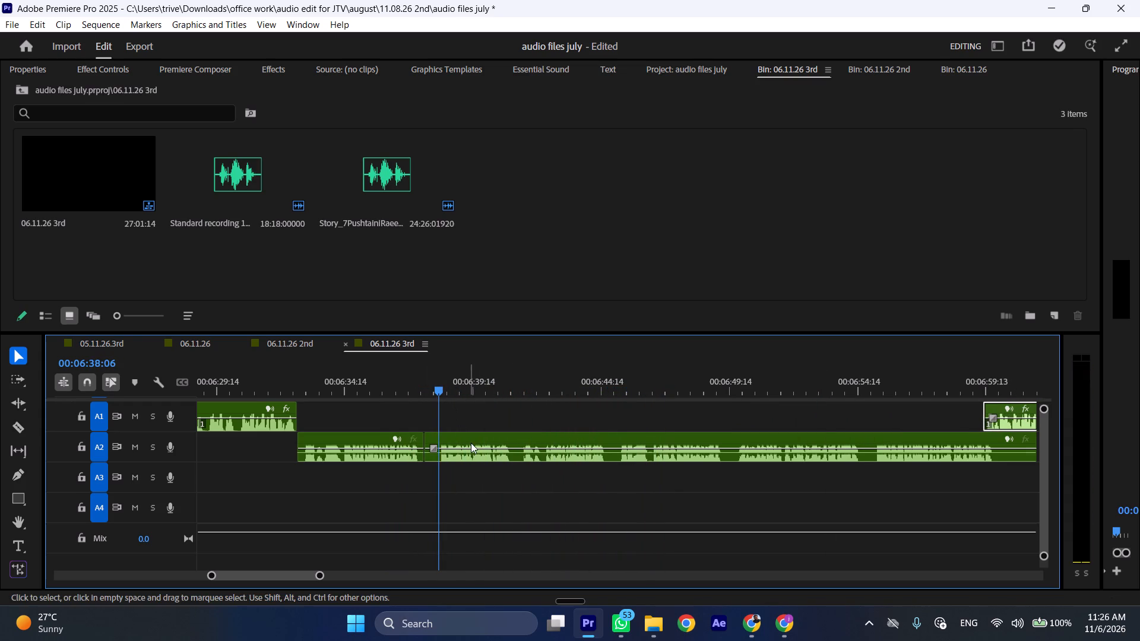
pyautogui.click(471, 443)
pyautogui.hotkey('shift', 'c')
pyautogui.hotkey('ctrl', 'shift', 'd')
# Cut the short A2 pause between 00:06:40:16 and about 00:06:40:23 and ripple delete it to close the gap.
pyautogui.moveTo(490, 389); pyautogui.dragTo(502, 389)
pyautogui.hotkey('shift', 'c')
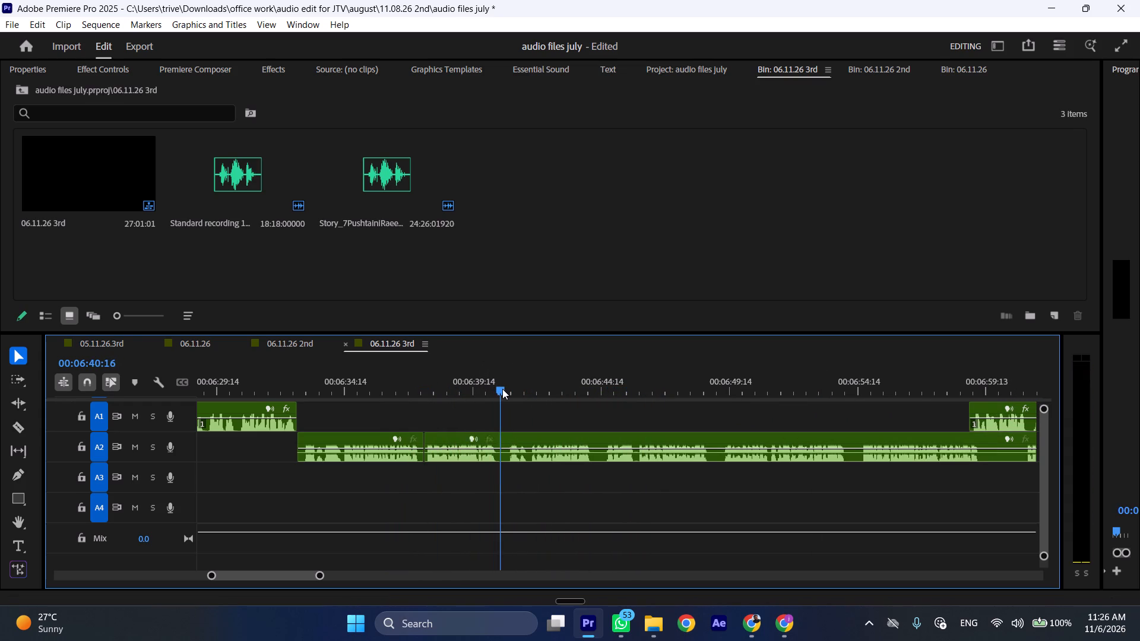
pyautogui.moveTo(502, 389); pyautogui.dragTo(509, 389)
pyautogui.click(530, 456)
pyautogui.hotkey('shift', 'c')
pyautogui.hotkey('ctrl', 'shift', 'd')
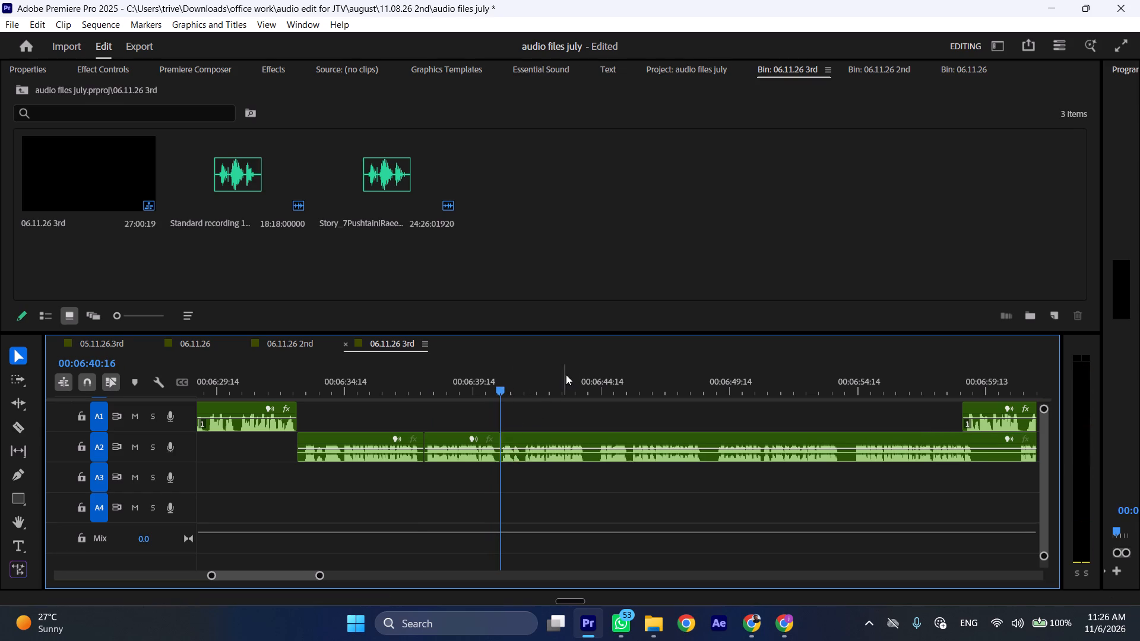
# Cut the short A2 pause between about 00:06:44:00 and 00:06:44:10 and ripple delete it to close the gap.
pyautogui.moveTo(568, 375); pyautogui.dragTo(598, 376)
pyautogui.hotkey('shift', 'c')
pyautogui.click(609, 427)
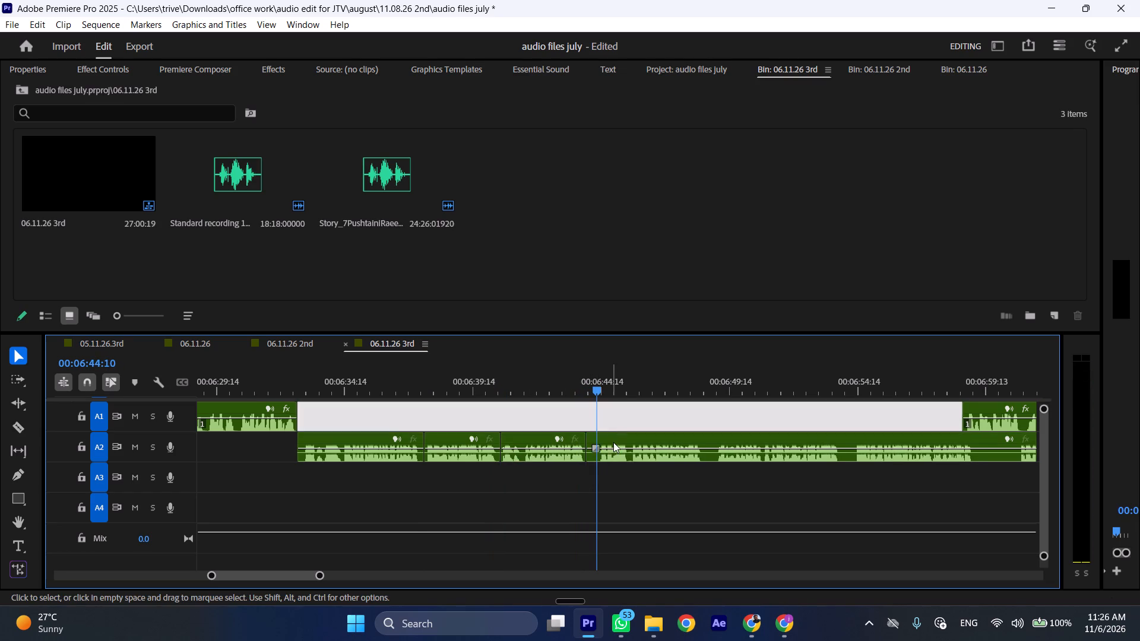
pyautogui.click(613, 442)
pyautogui.hotkey('shift', 'c')
pyautogui.hotkey('ctrl', 'shift', 'd')
# Play on through A2, cut the short pause between 00:06:48:03 and about 00:06:48:16, and ripple delete it.
pyautogui.press('space')
pyautogui.press('l')
pyautogui.scroll(-6, 626, 455)
pyautogui.click(372, 382)
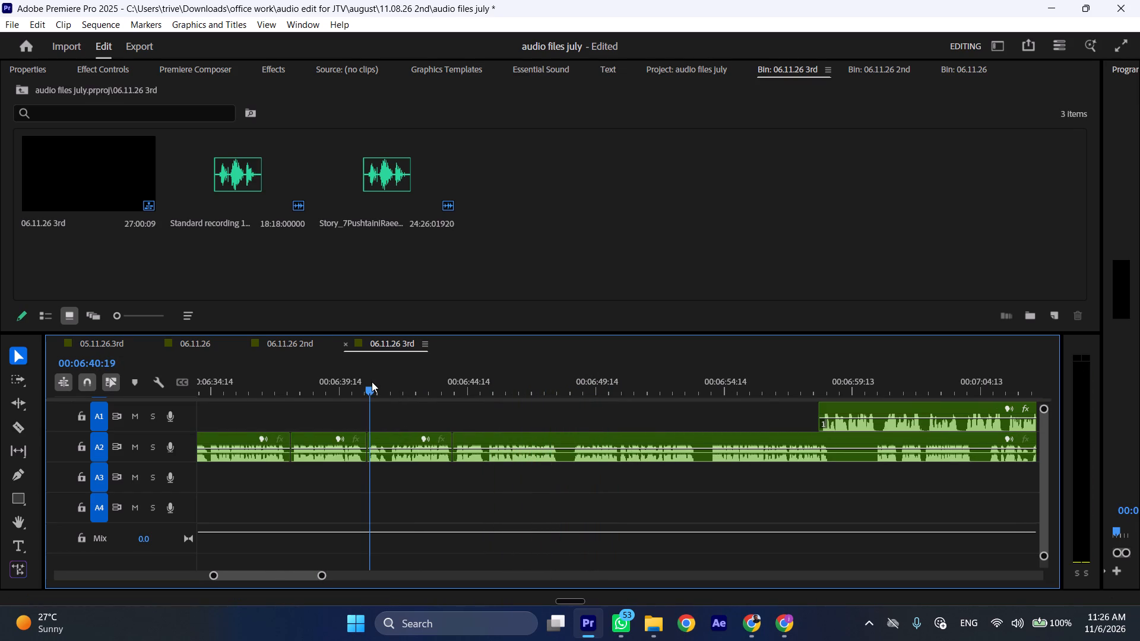
pyautogui.press('space')
pyautogui.moveTo(552, 383); pyautogui.dragTo(559, 383)
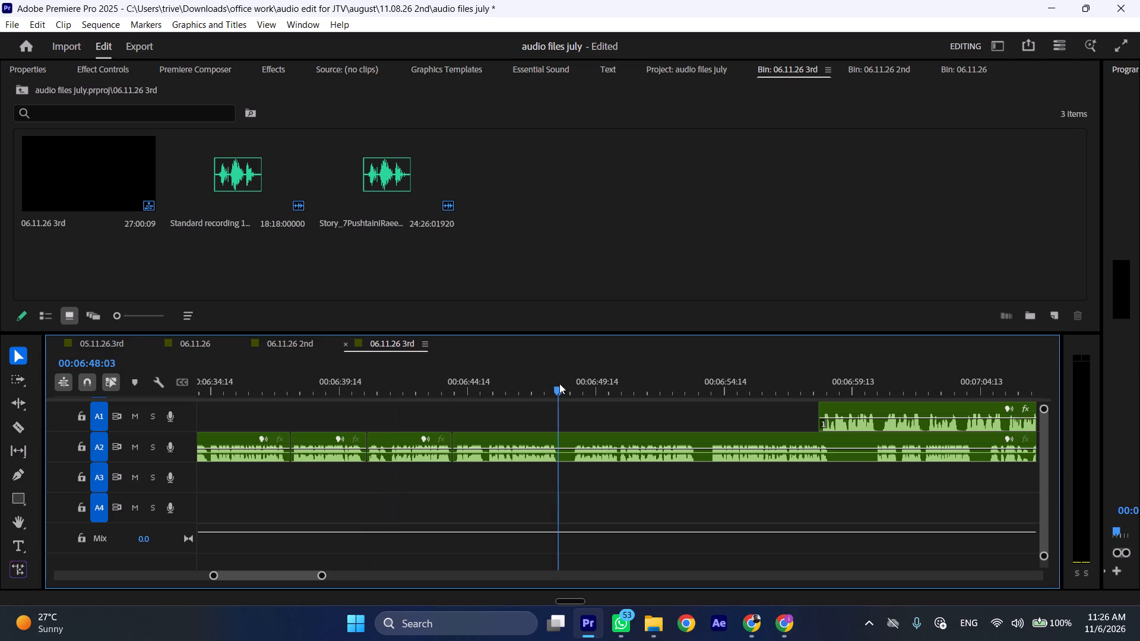
pyautogui.moveTo(559, 383); pyautogui.dragTo(573, 383)
pyautogui.hotkey('shift', 'c')
pyautogui.click(597, 448)
pyautogui.hotkey('shift', 'c')
pyautogui.hotkey('ctrl', 'shift', 'd')
# Play on through A2, cut the short pause between 00:06:53:00 and 00:06:53:14, and ripple delete it.
pyautogui.press('space')
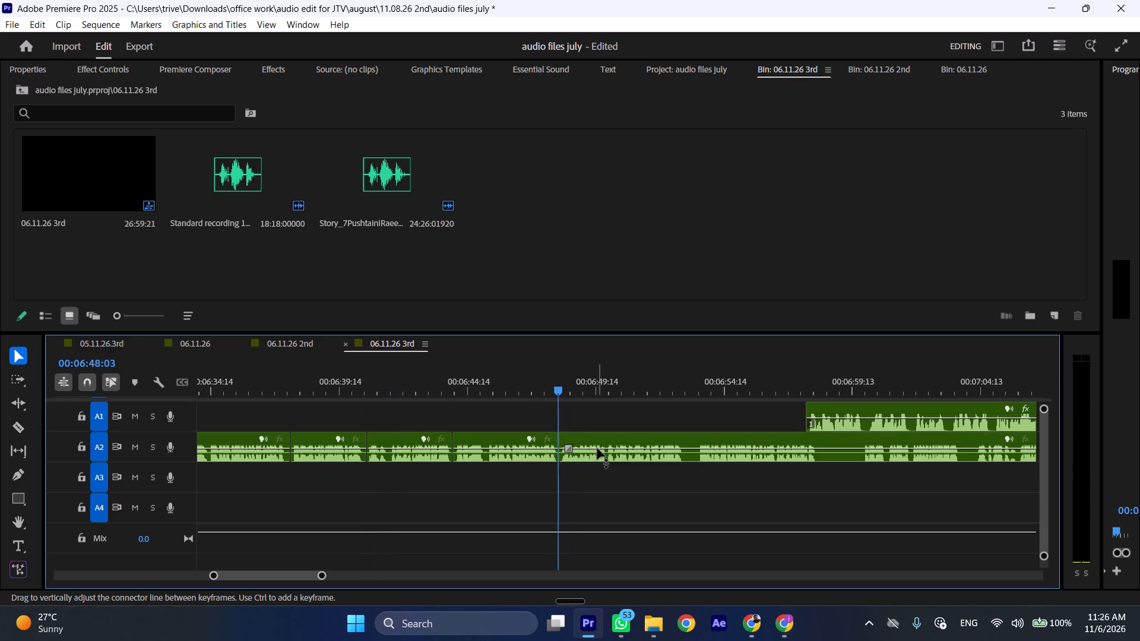
pyautogui.write('l')
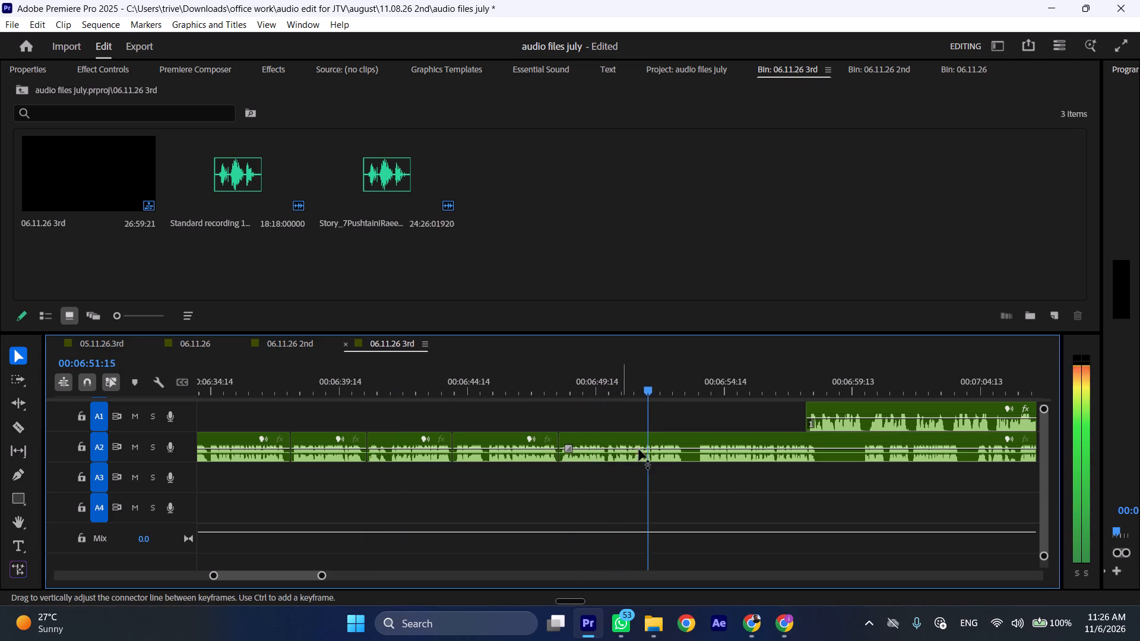
pyautogui.press('space')
pyautogui.hotkey('shift', 'c')
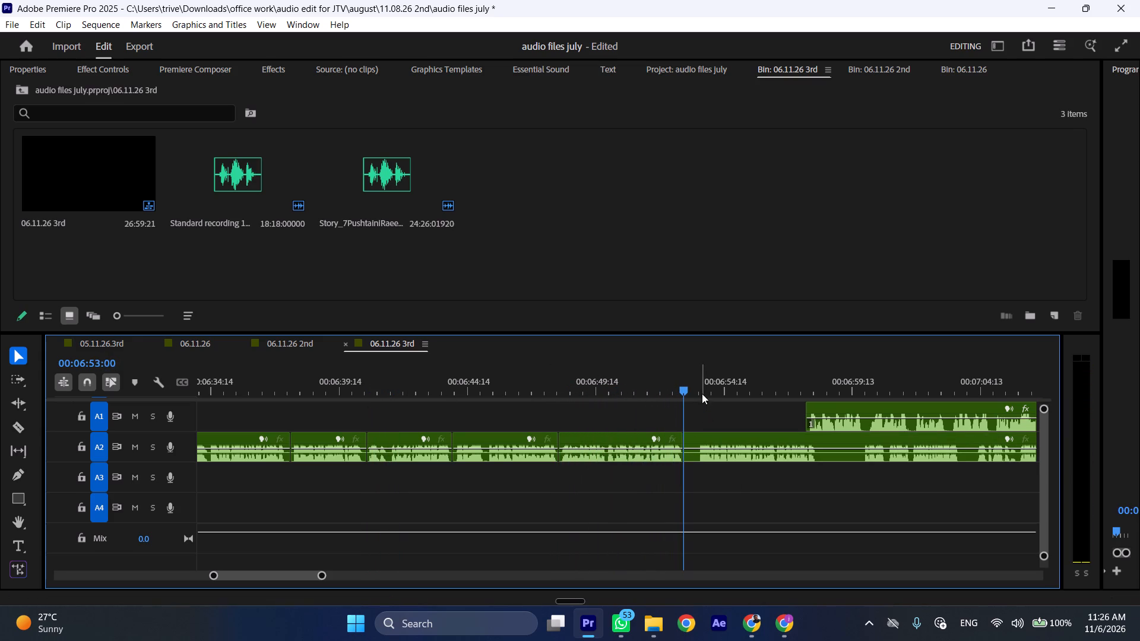
pyautogui.click(700, 390)
pyautogui.click(721, 468)
pyautogui.click(723, 452)
pyautogui.hotkey('shift', 'c')
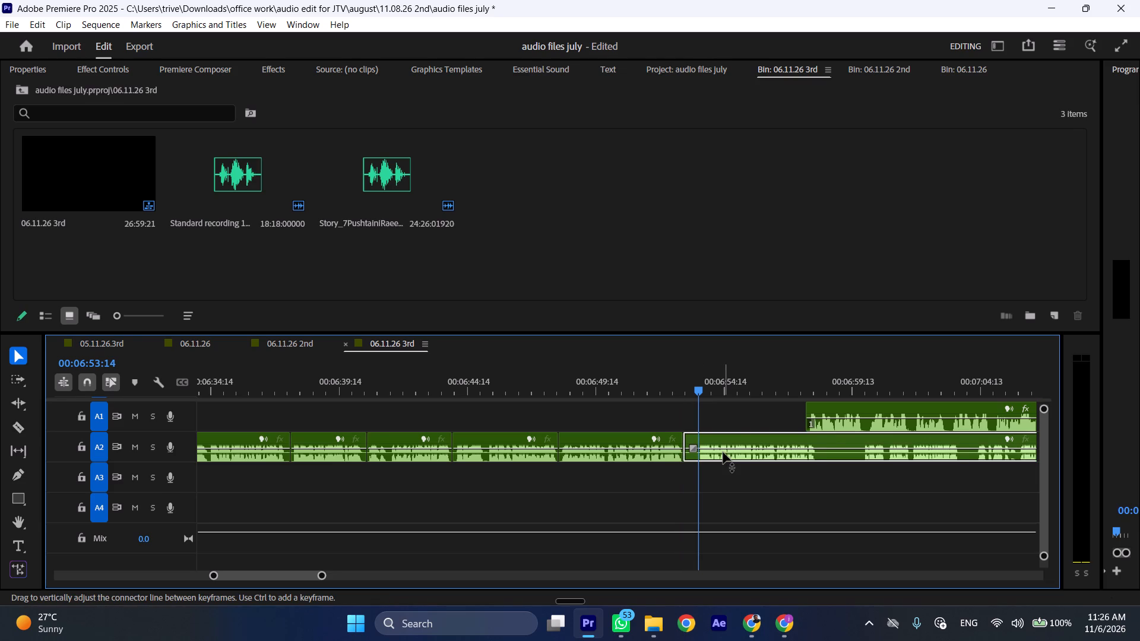
pyautogui.hotkey('ctrl', 'shift', 'd')
# Move the A1 clip after the gap later to start at about 00:06:59:13, past the end of the A2 passage.
pyautogui.press('space')
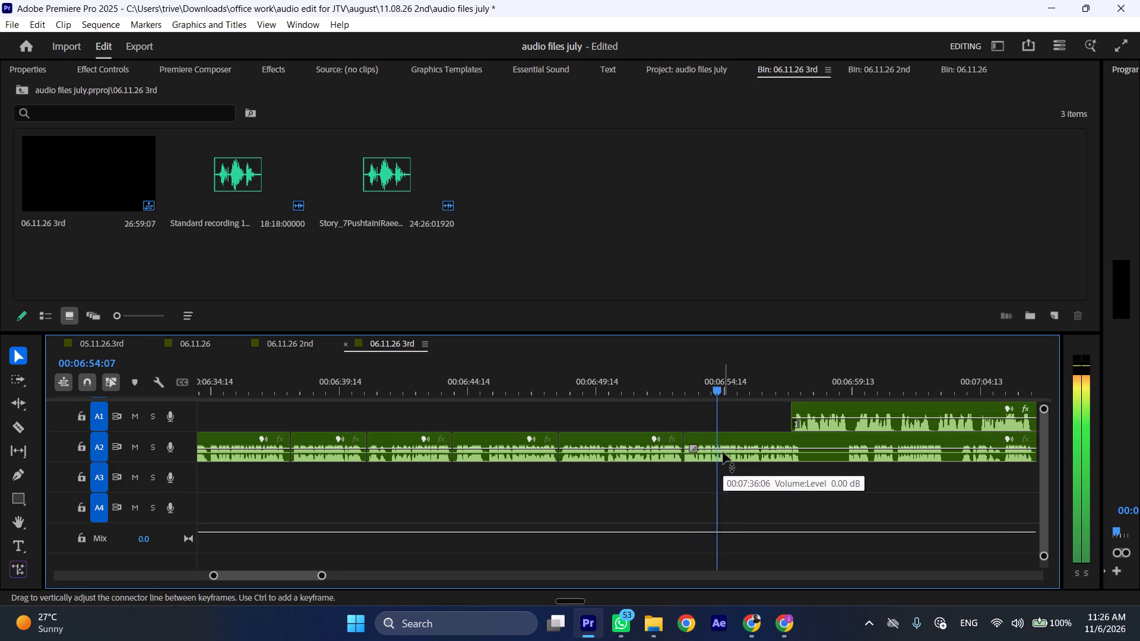
pyautogui.scroll(-5, 724, 446)
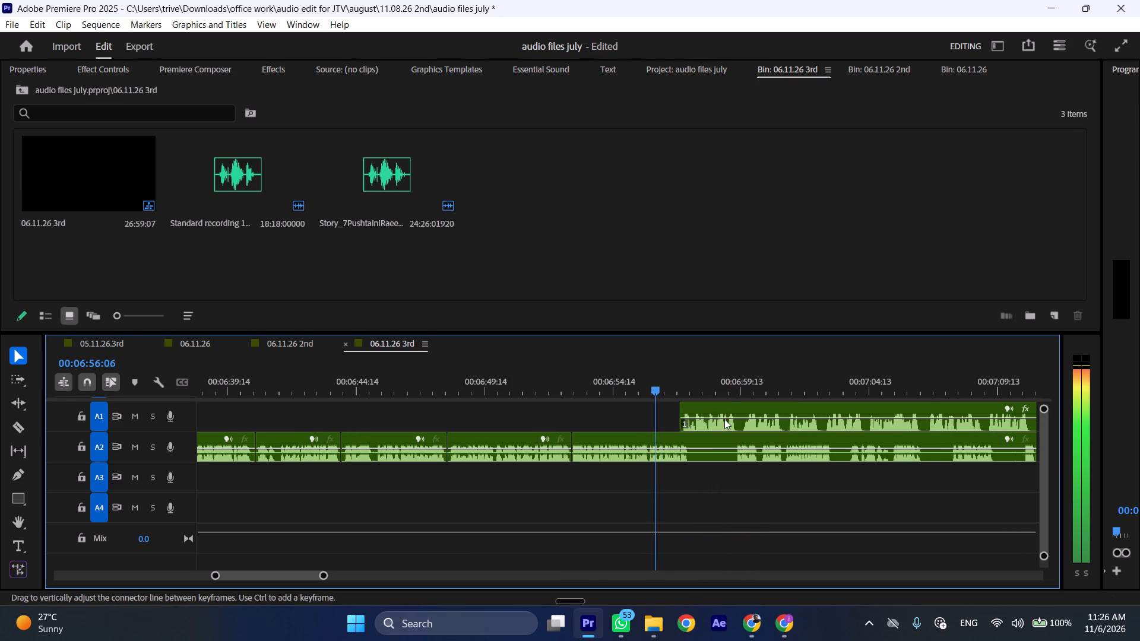
pyautogui.moveTo(718, 410); pyautogui.dragTo(780, 410)
# Split the A2 clip at 00:06:57:18, where the spoken passage ends before the longer pause.
pyautogui.press('space')
pyautogui.press('space')
pyautogui.press('space')
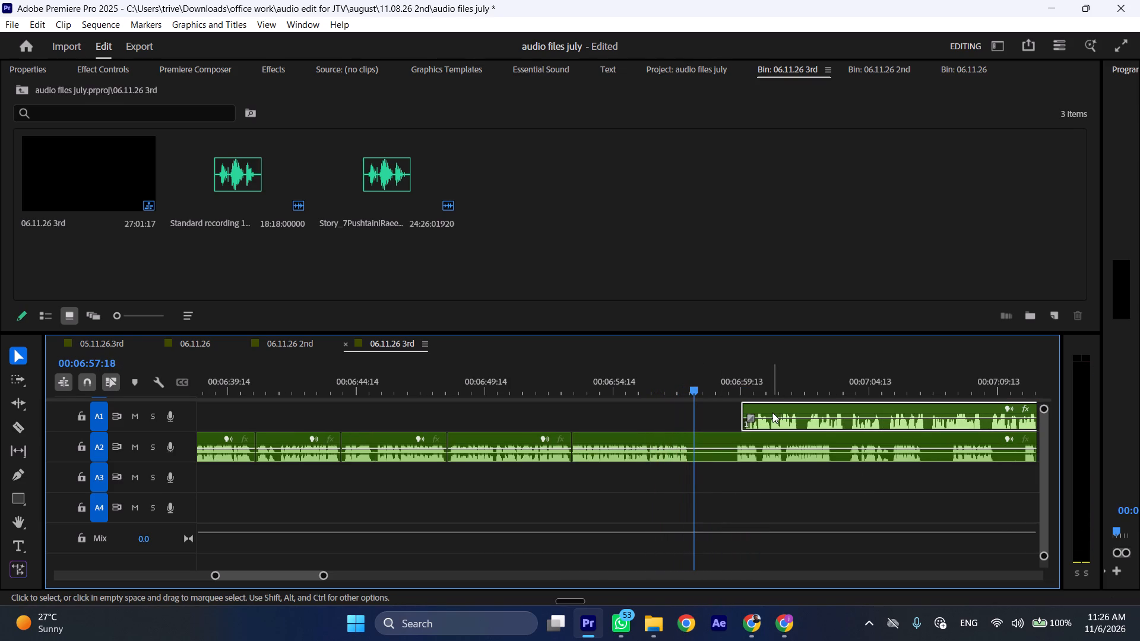
pyautogui.write('C')
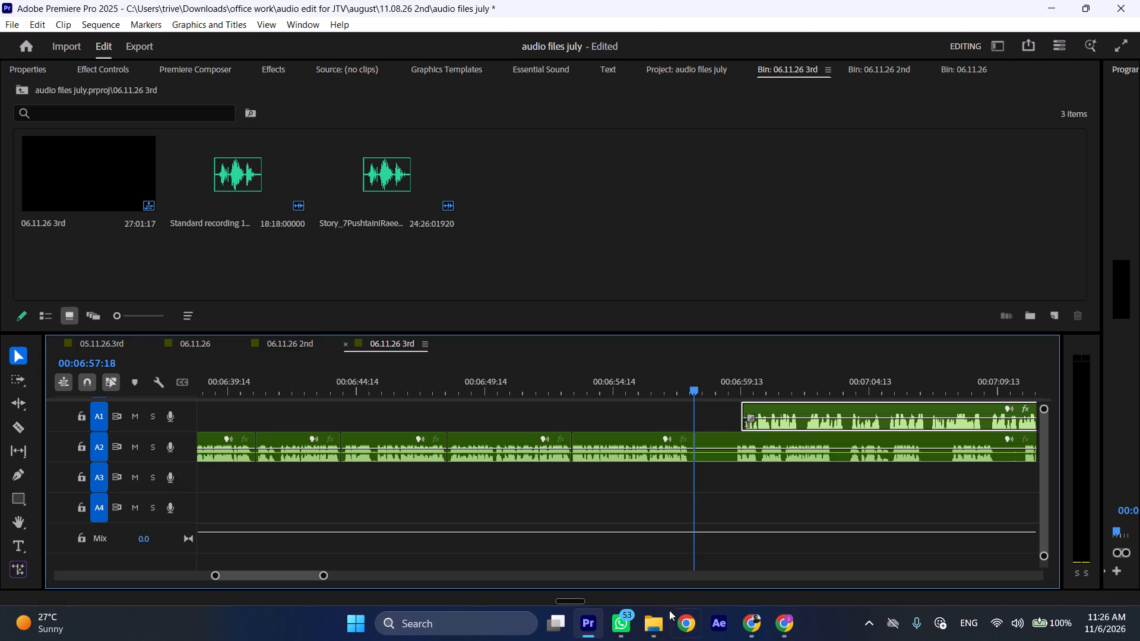
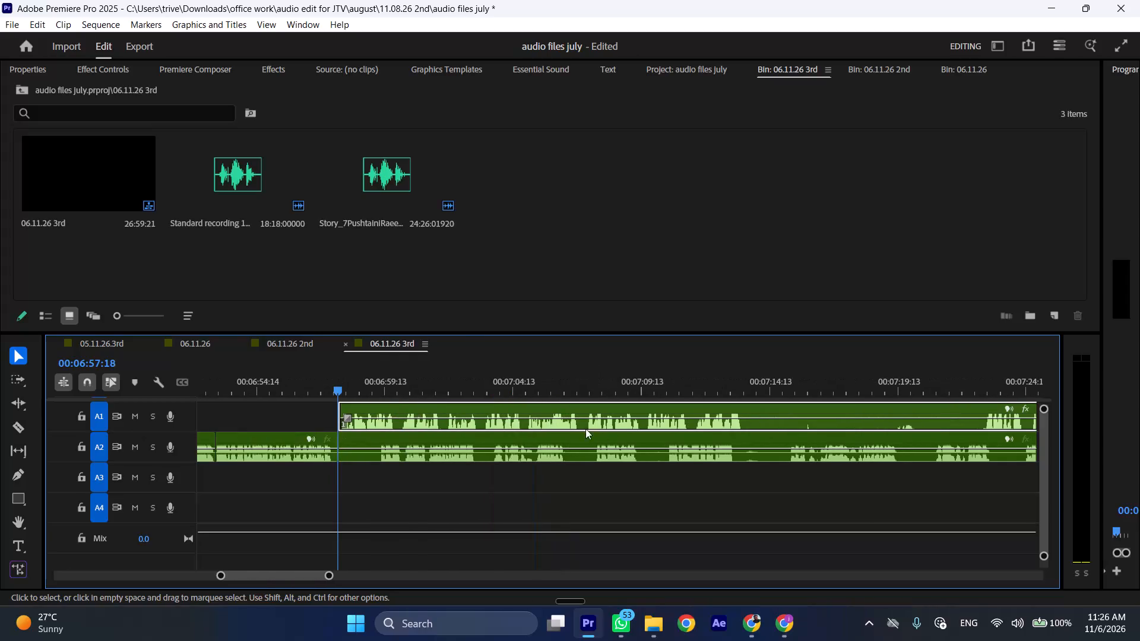
# Move the A2 clip after the split later to start at about 00:07:14:19, past the end of the A1 passage.
pyautogui.moveTo(356, 443); pyautogui.dragTo(794, 443)
# While A1 plays on, trim about 00:00:01:10 of silence from the start of the moved A2 clip, up to its first speech.
pyautogui.press('space')
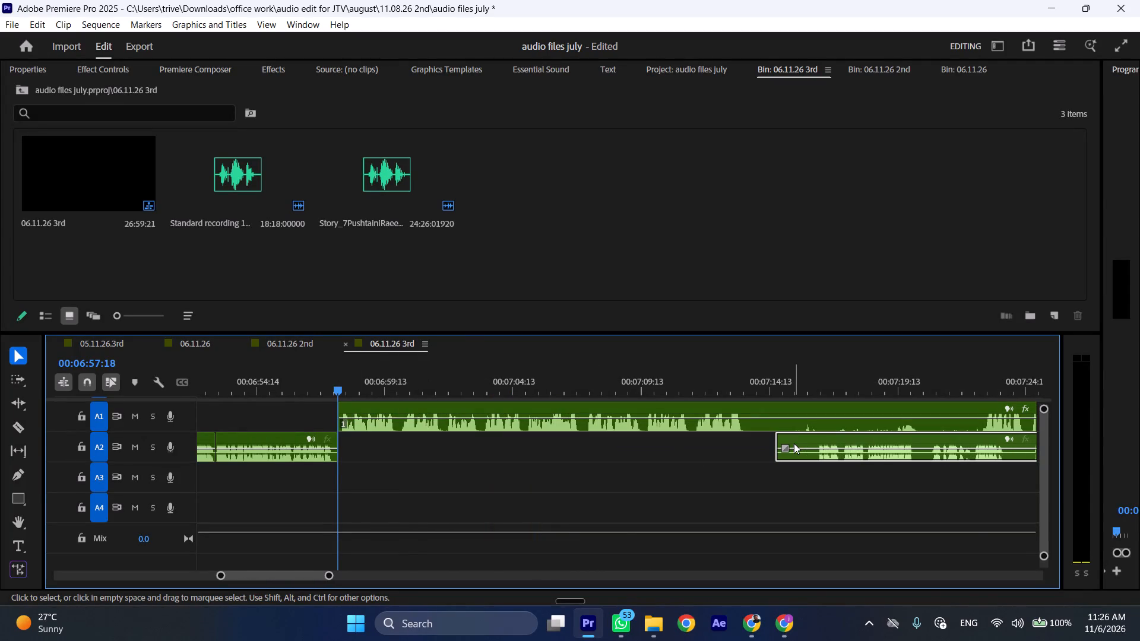
pyautogui.write('l')
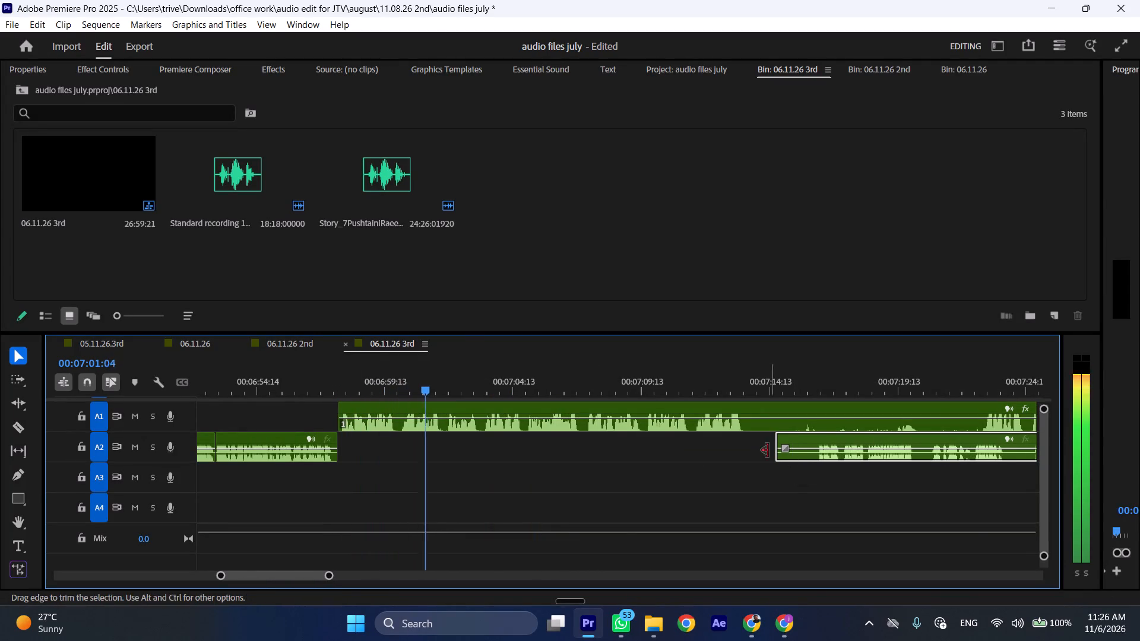
pyautogui.scroll(-3, 751, 452)
pyautogui.moveTo(707, 435); pyautogui.dragTo(740, 435)
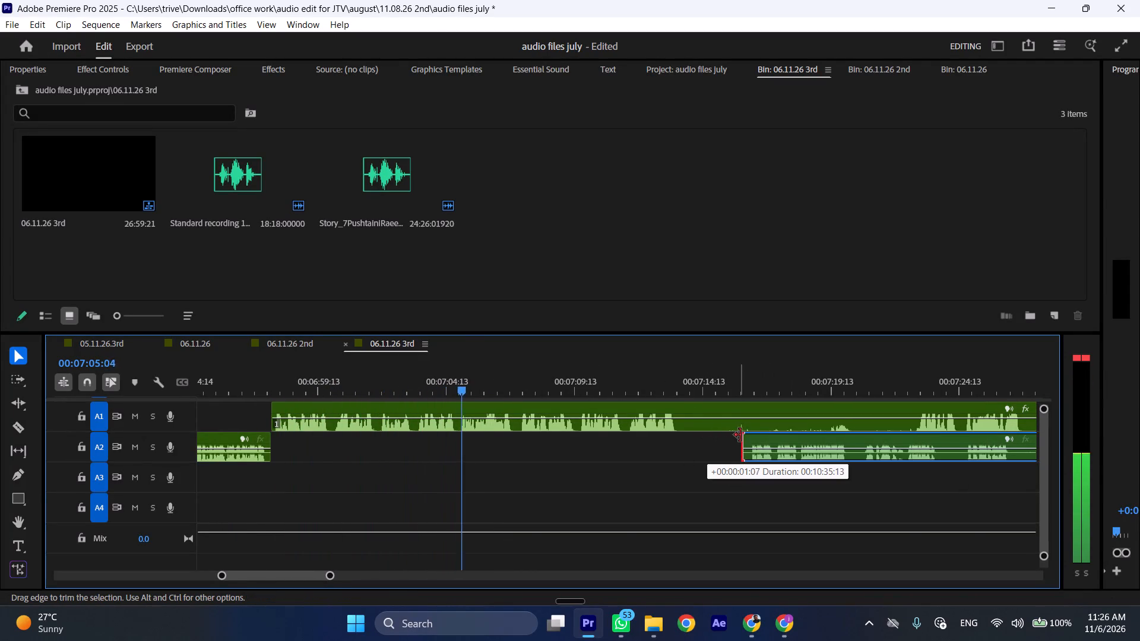
pyautogui.moveTo(740, 435); pyautogui.dragTo(744, 435)
# Play on through A1 and split its clip at 00:07:13:17, where the spoken passage ends before the longer pause.
pyautogui.scroll(-2, 590, 472)
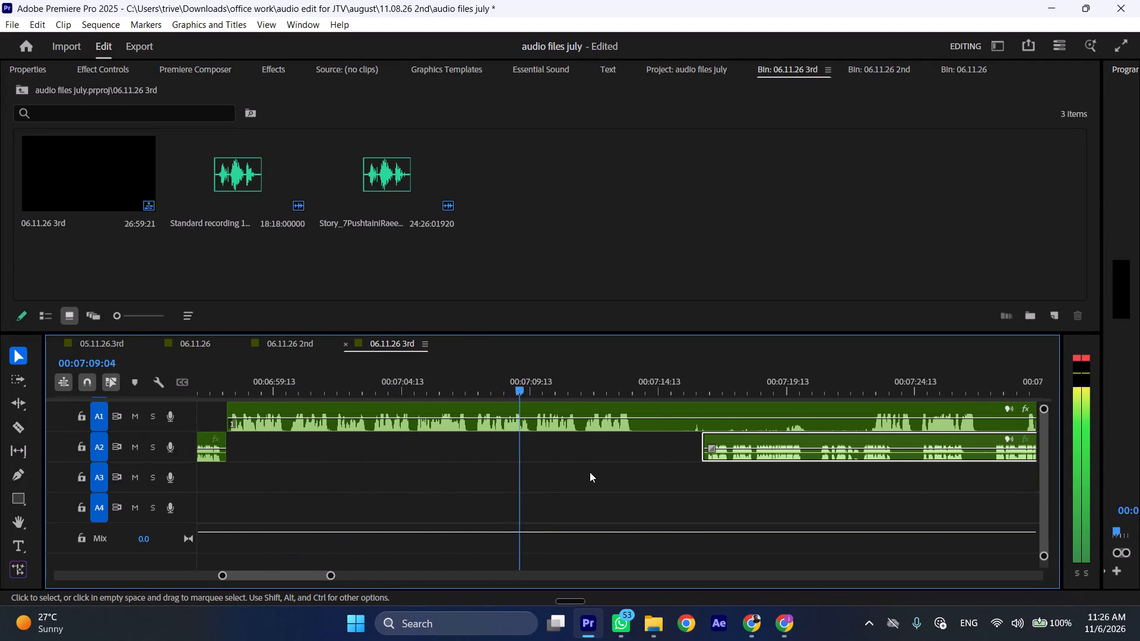
pyautogui.scroll(-2, 606, 474)
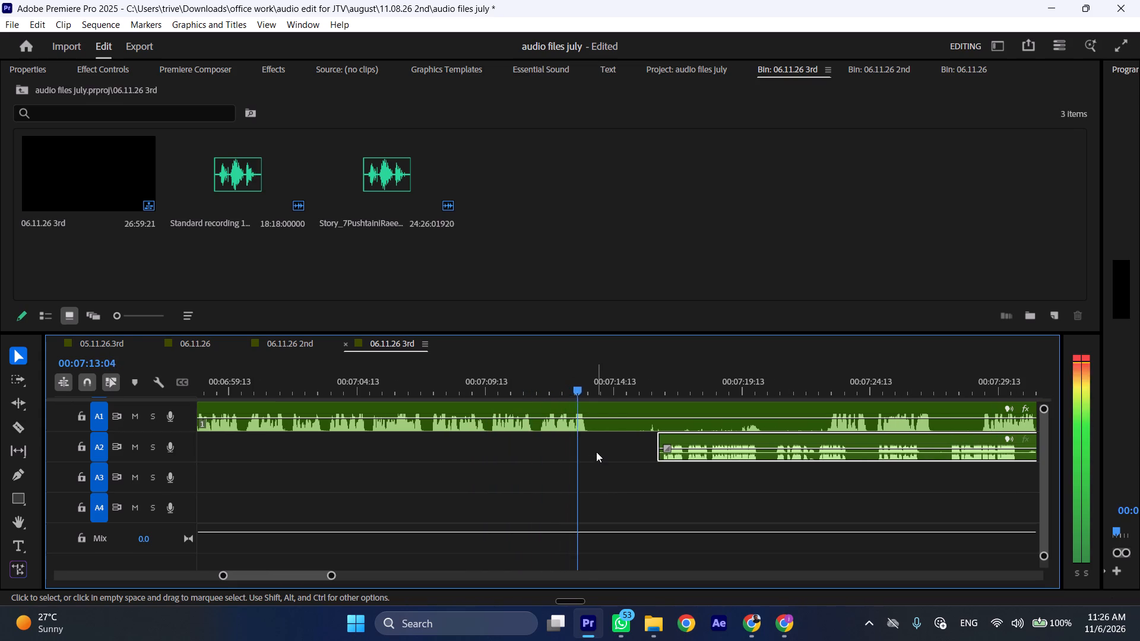
pyautogui.press('space')
pyautogui.write('C')
# Move the trimmed A2 clip earlier to start at the A1 split at 00:07:13:17.
pyautogui.moveTo(689, 438); pyautogui.dragTo(626, 444)
# Move the A1 clip after the split later to start at about 00:07:34:20, clear of the A2 passage.
pyautogui.scroll(-9, 626, 444)
pyautogui.moveTo(420, 406); pyautogui.dragTo(802, 406)
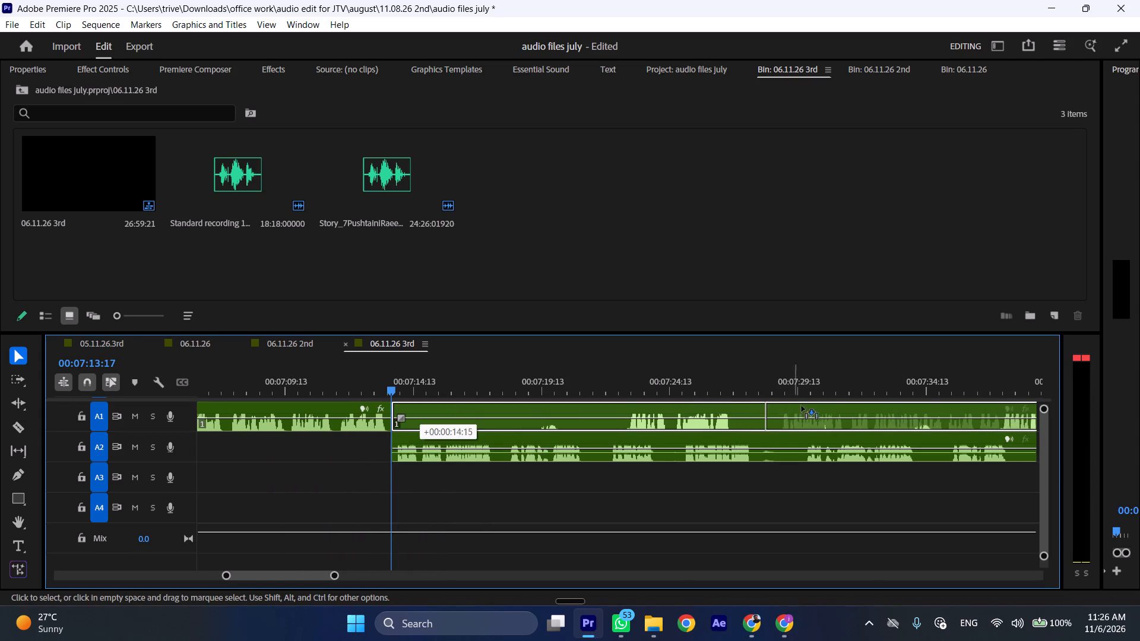
pyautogui.moveTo(802, 406); pyautogui.dragTo(962, 412)
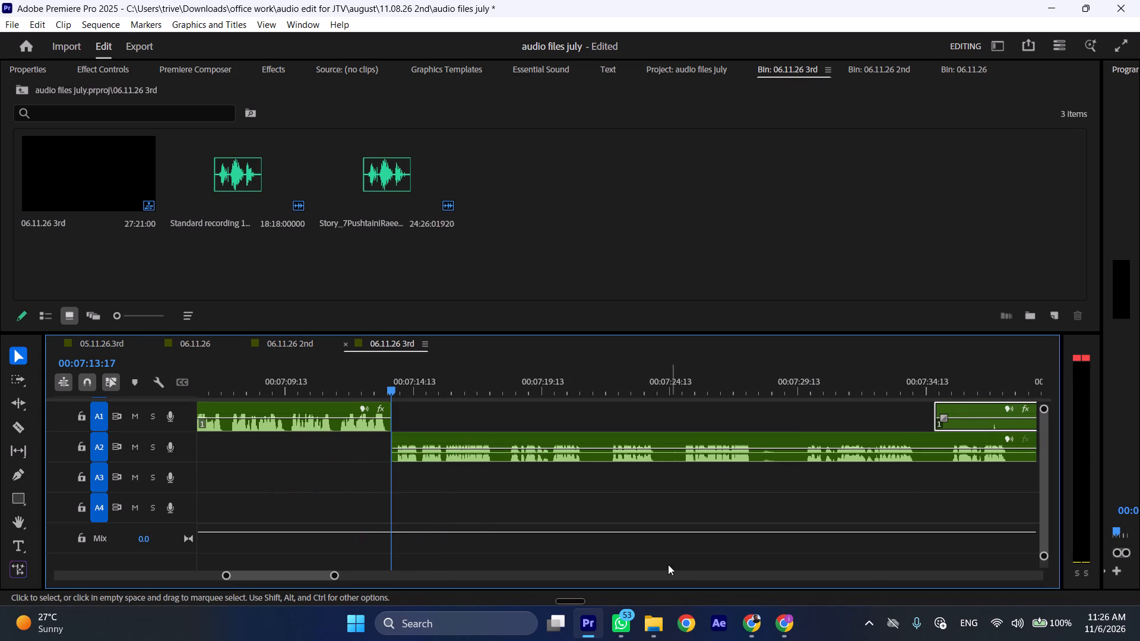
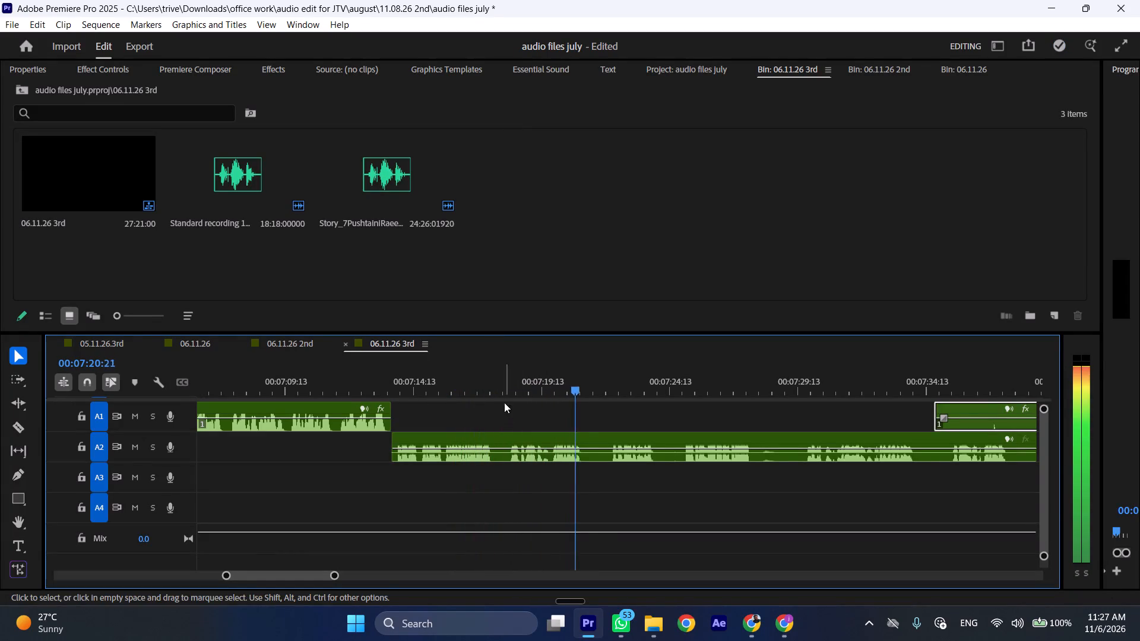
# Cut about half a second of pause from the A2 clip starting at 00:07:17:18 and close the gap.
pyautogui.moveTo(497, 386); pyautogui.dragTo(499, 386)
pyautogui.hotkey('shift', 'c')
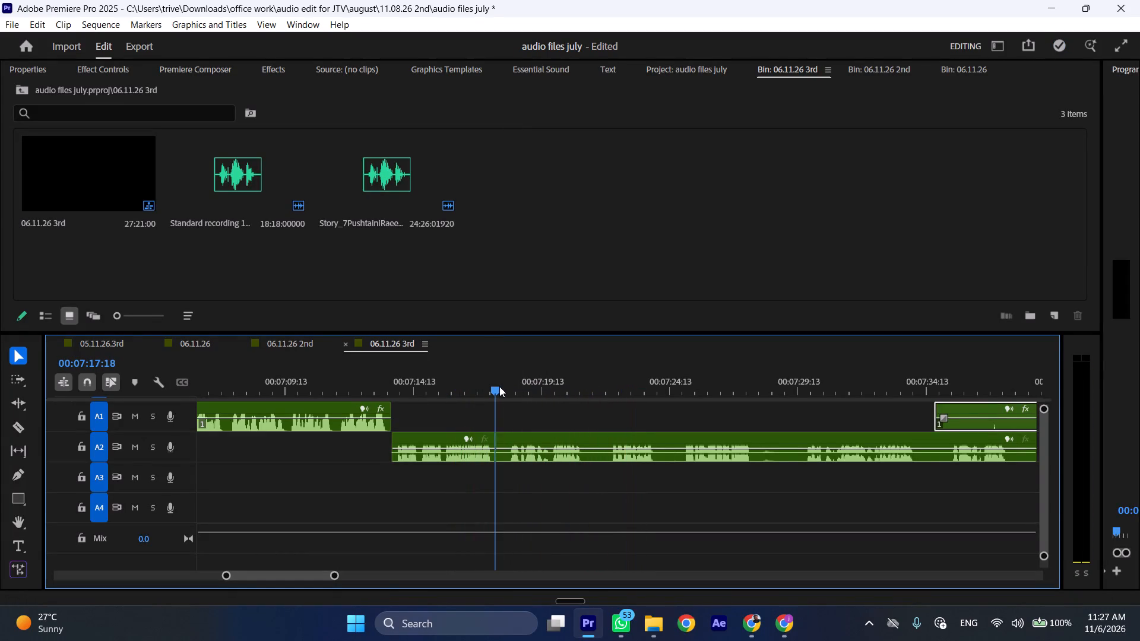
pyautogui.moveTo(499, 386); pyautogui.dragTo(511, 386)
pyautogui.click(536, 441)
pyautogui.hotkey('shift', 'c')
pyautogui.hotkey('ctrl', 'shift', 'd')
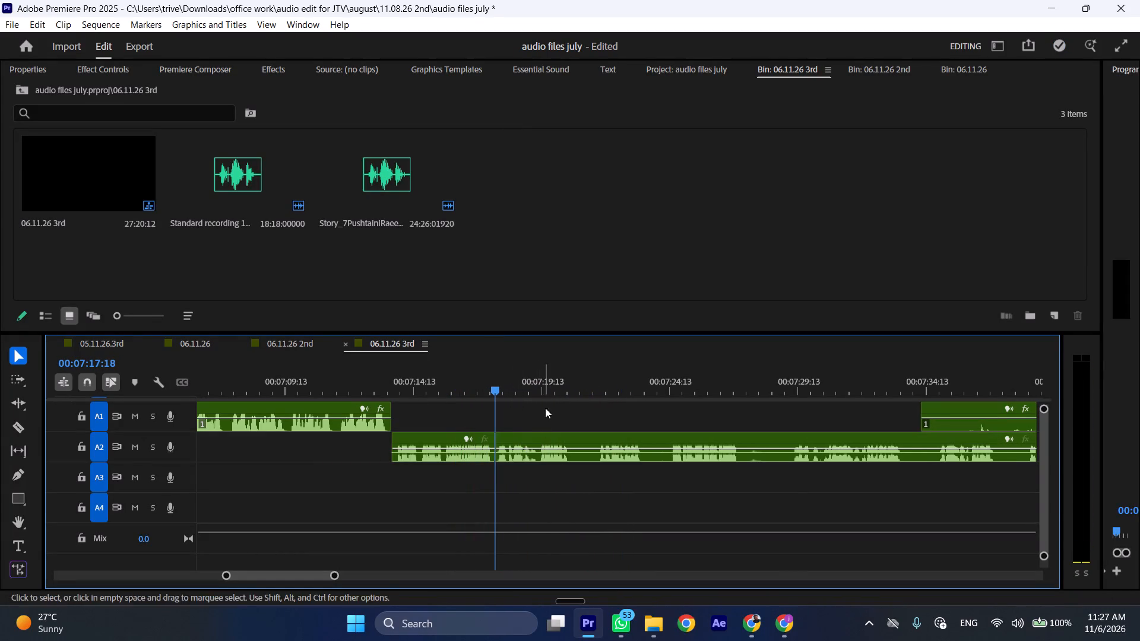
# Split the A2 clip at 00:07:20:17, at the end of the spoken phrase.
pyautogui.moveTo(552, 394); pyautogui.dragTo(572, 394)
pyautogui.hotkey('shift', 'c')
# Trim about 9 seconds off the start of the following A1 clip and move it to start at the A2 split at 00:07:20:17.
pyautogui.moveTo(939, 404); pyautogui.dragTo(717, 411)
pyautogui.moveTo(705, 409); pyautogui.dragTo(932, 407)
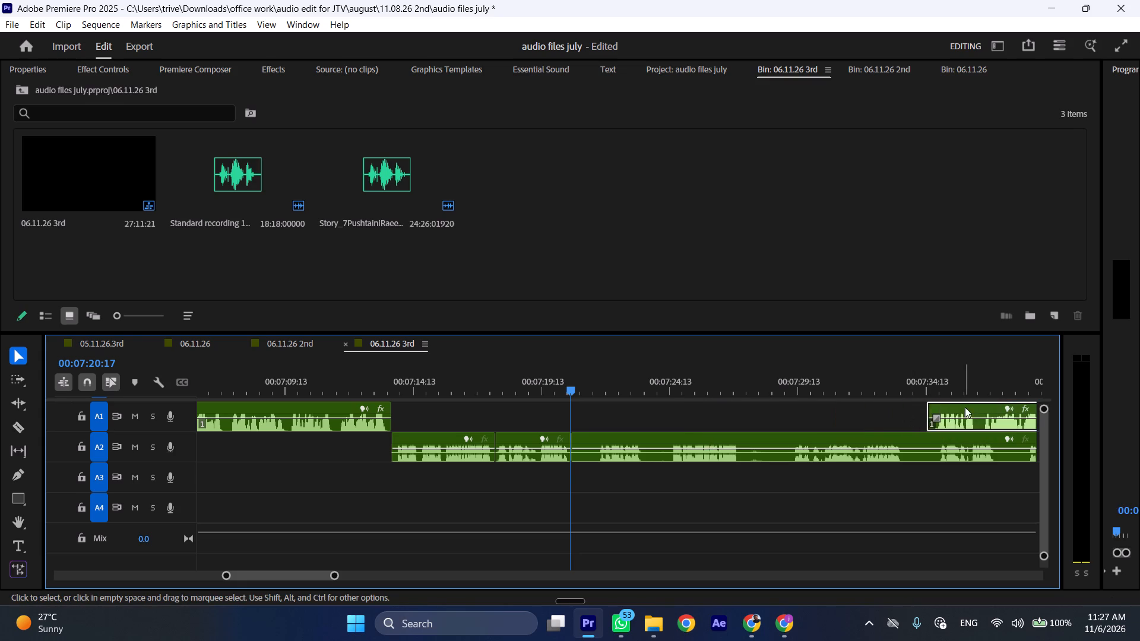
pyautogui.moveTo(965, 407); pyautogui.dragTo(611, 417)
# Move the A2 clip after the split later to start at about 00:07:26:07.
pyautogui.moveTo(601, 438); pyautogui.dragTo(743, 438)
# Play through the moved A1 clip and split it at about 00:07:25:07, in the pause after its spoken passage.
pyautogui.press('space')
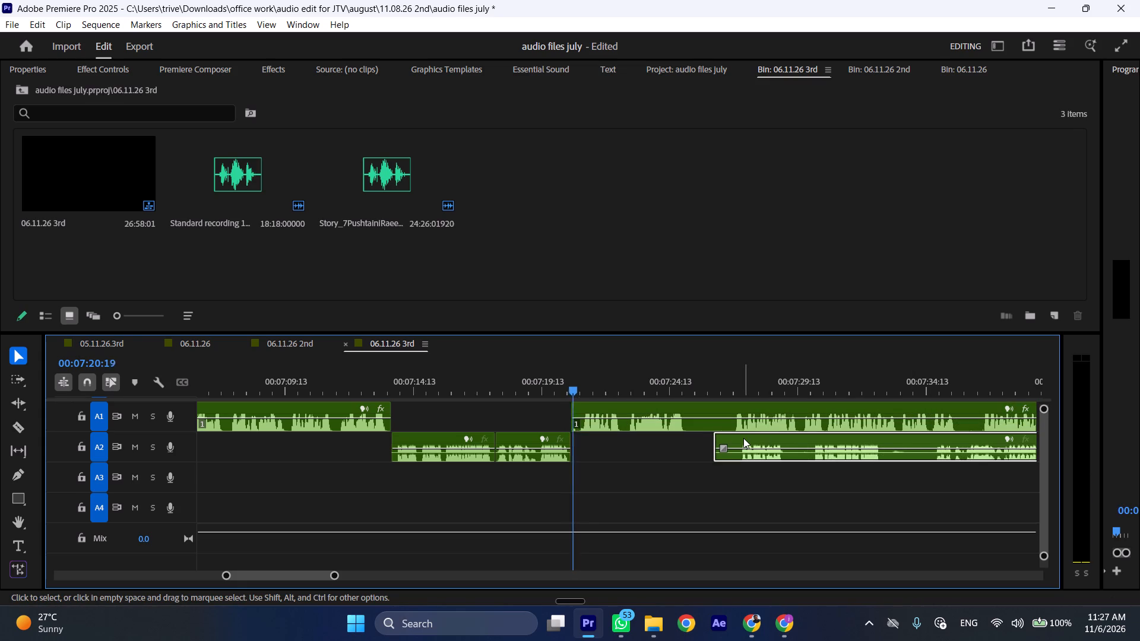
pyautogui.write('l')
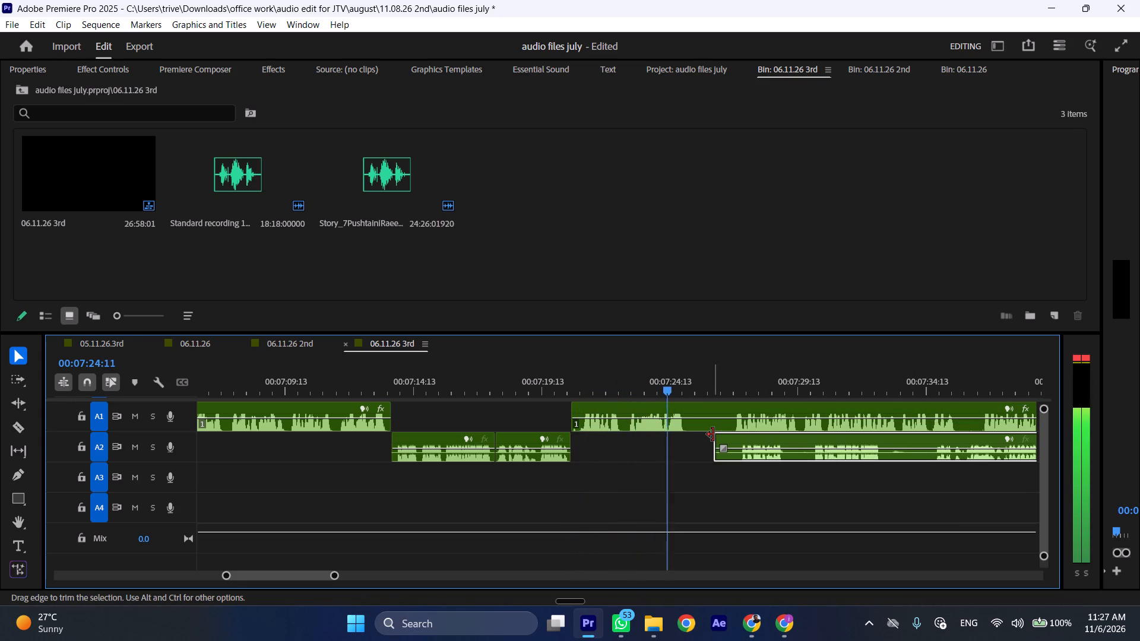
pyautogui.press('space')
pyautogui.hotkey('shift', 'c')
# Trim about 1 second of silence from the start of the A2 clip and move it to start at the A1 split.
pyautogui.moveTo(721, 440); pyautogui.dragTo(745, 440)
pyautogui.moveTo(780, 438); pyautogui.dragTo(734, 438)
# Move the A1 clip after the split later to start at about 00:07:34:20, clear of the A2 passage.
pyautogui.moveTo(723, 405); pyautogui.dragTo(967, 405)
# Play on through A2 and set the playhead at 00:07:27:07, in the pause after its first spoken phrase.
pyautogui.press('space')
pyautogui.press('l')
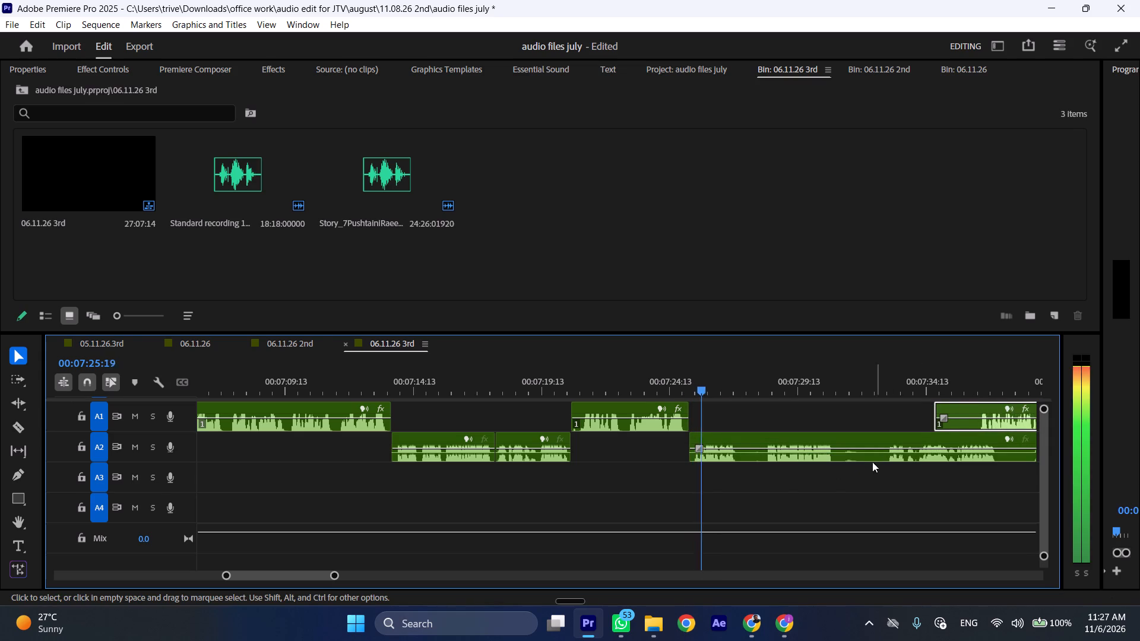
pyautogui.scroll(-5, 791, 483)
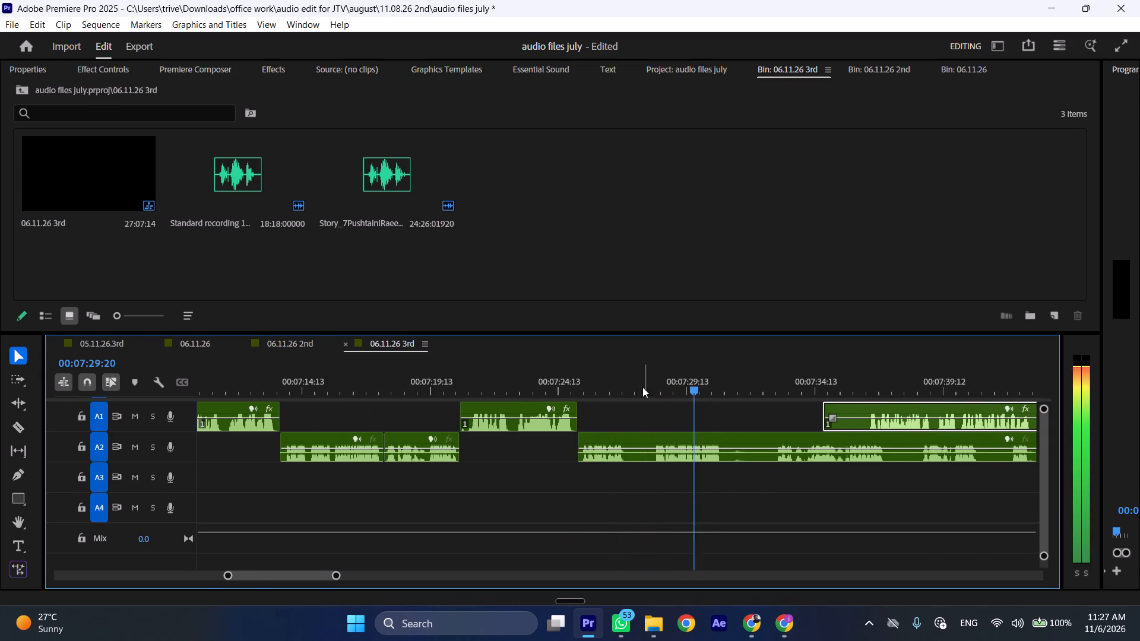
pyautogui.scroll(-1, 627, 385)
pyautogui.moveTo(627, 385); pyautogui.dragTo(601, 391)
pyautogui.moveTo(601, 389); pyautogui.dragTo(603, 389)
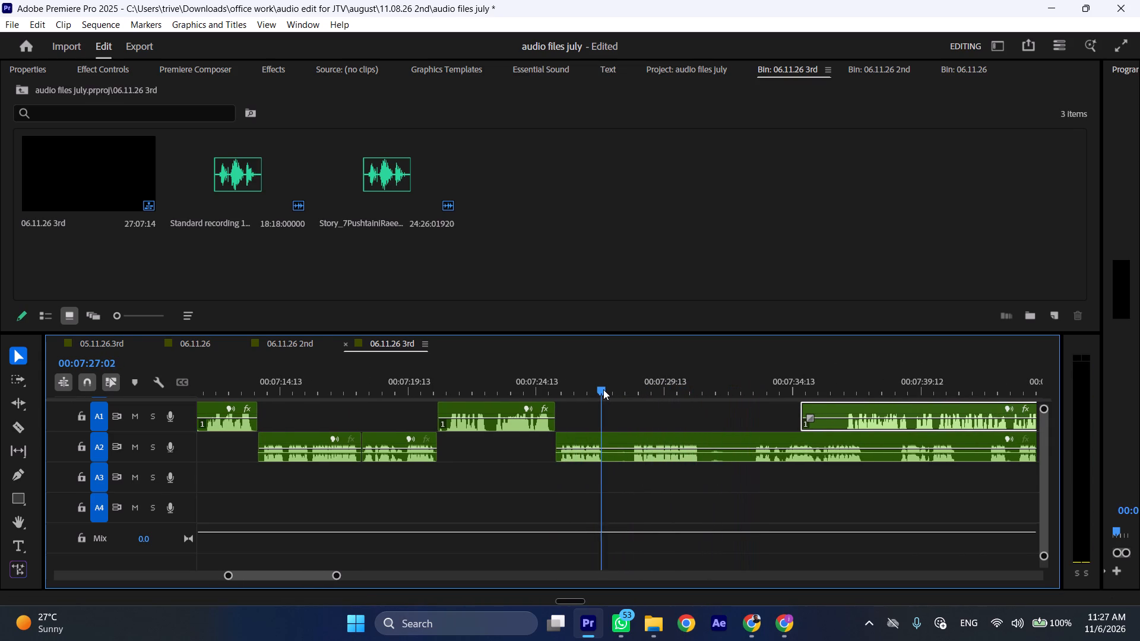
pyautogui.moveTo(603, 389); pyautogui.dragTo(607, 389)
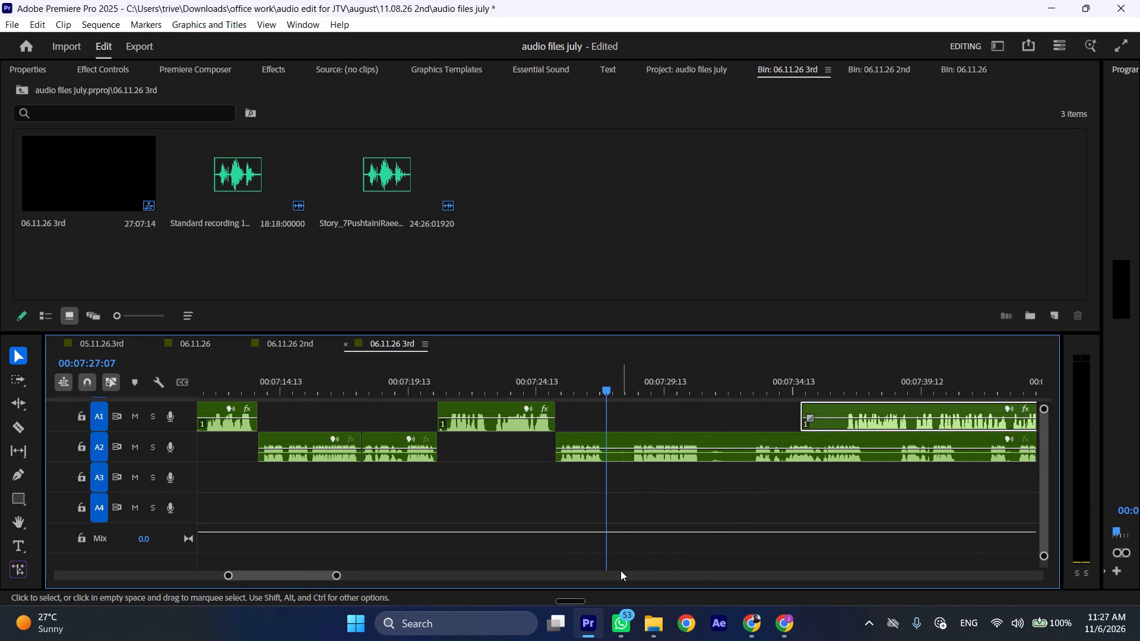
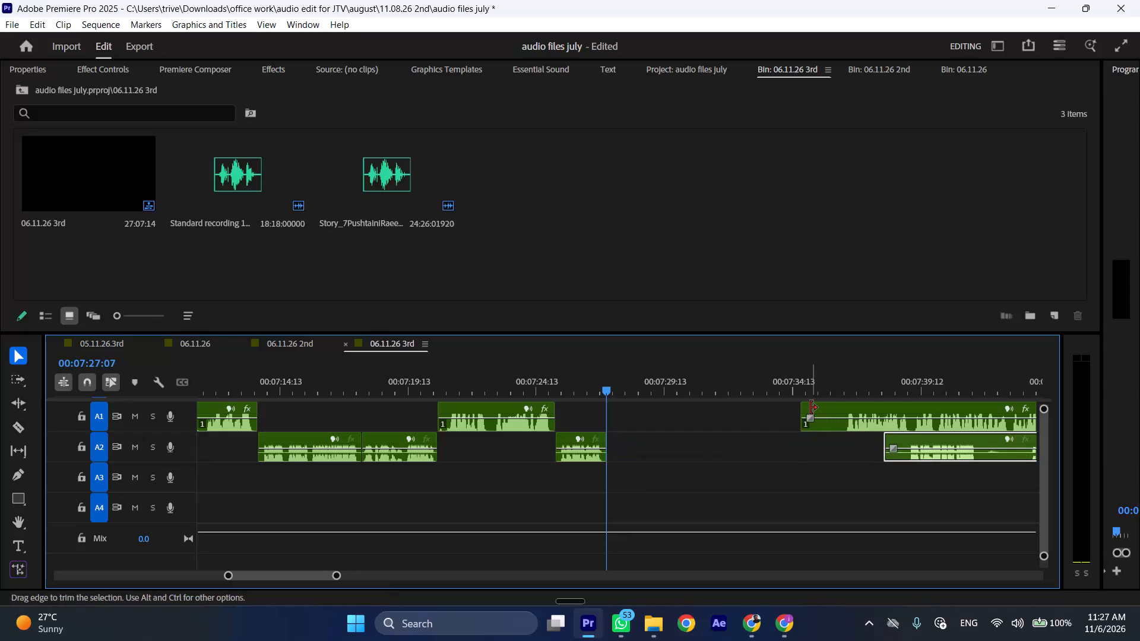
# Trim about 1.5 seconds of silence from the start of the later A1 clip and move it to start at 00:07:27:07.
pyautogui.moveTo(810, 408); pyautogui.dragTo(850, 410)
pyautogui.moveTo(872, 407); pyautogui.dragTo(767, 407)
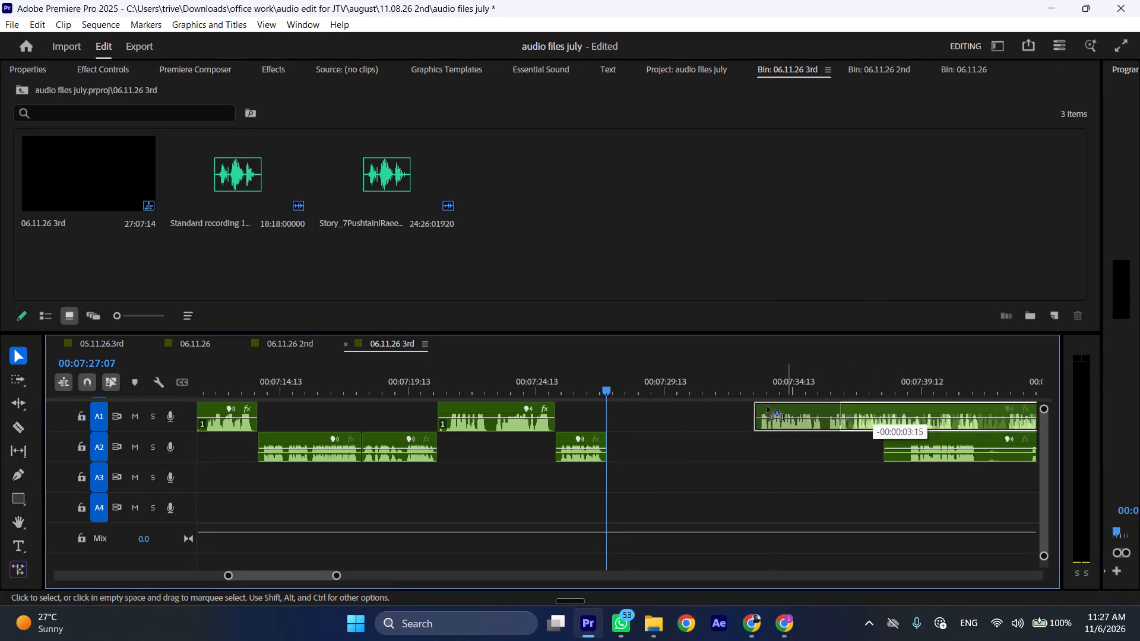
pyautogui.moveTo(767, 407); pyautogui.dragTo(652, 420)
pyautogui.moveTo(655, 409); pyautogui.dragTo(644, 408)
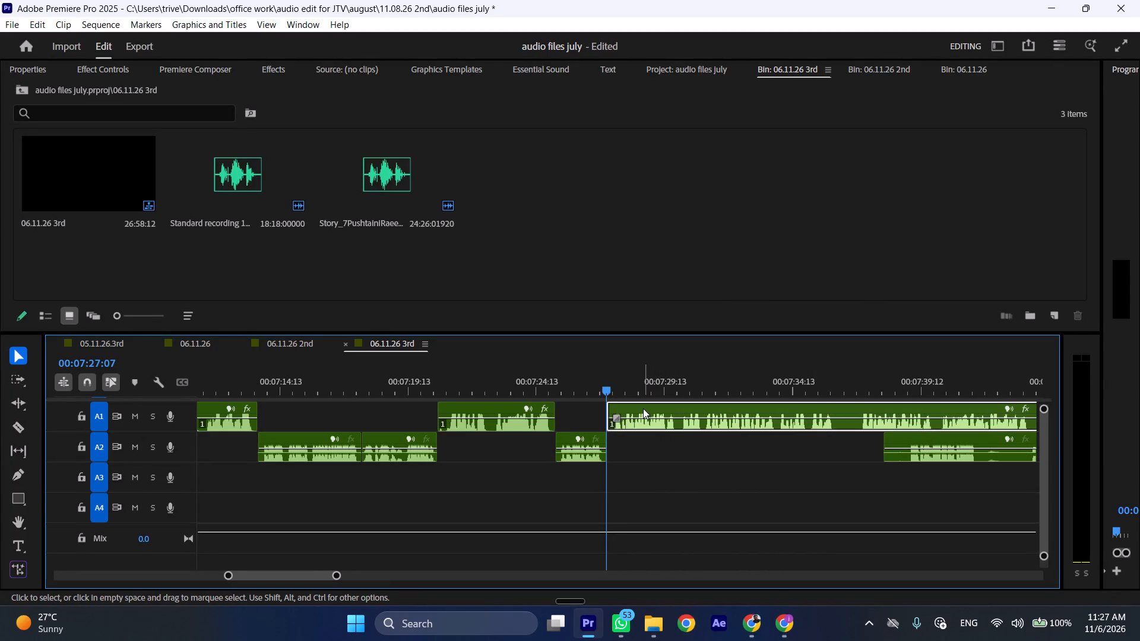
# Play through the moved A1 clip, trim about 0.8 seconds of silence from the next A2 clip's start, and split A1 at 00:07:36:04.
pyautogui.press('space')
pyautogui.press('l')
pyautogui.scroll(-6, 636, 470)
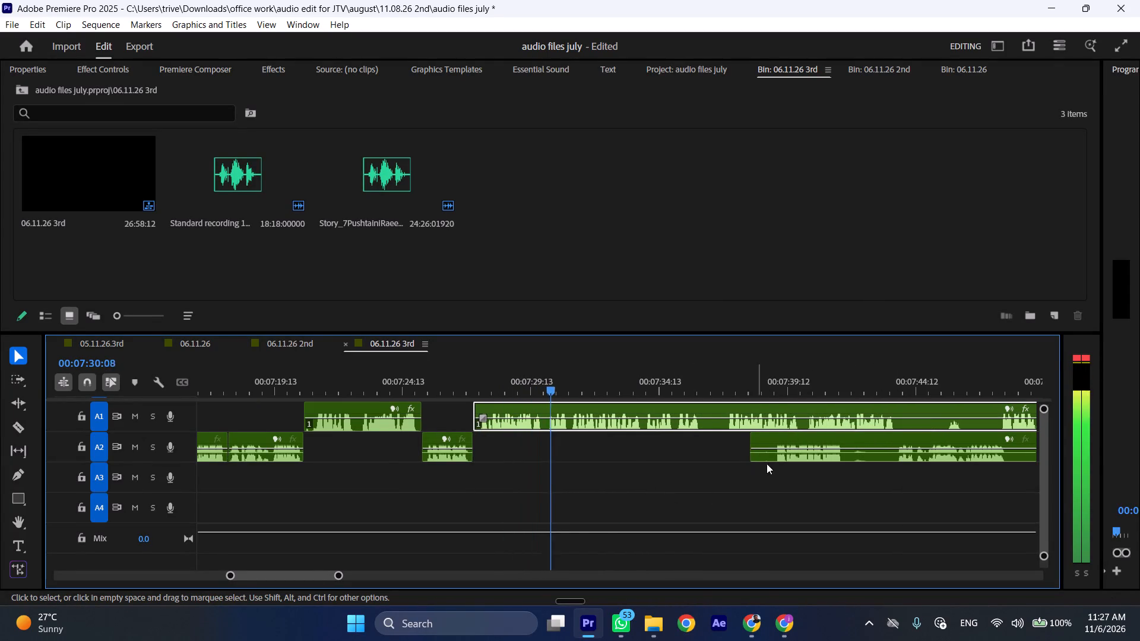
pyautogui.moveTo(754, 438); pyautogui.dragTo(774, 439)
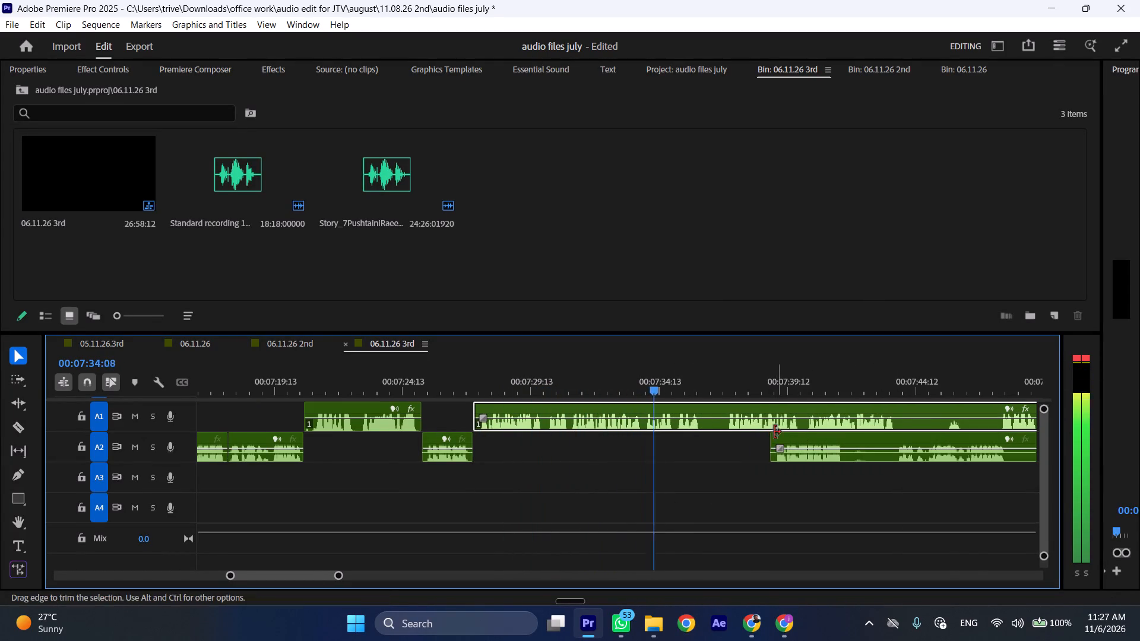
pyautogui.press('space')
pyautogui.write('C')
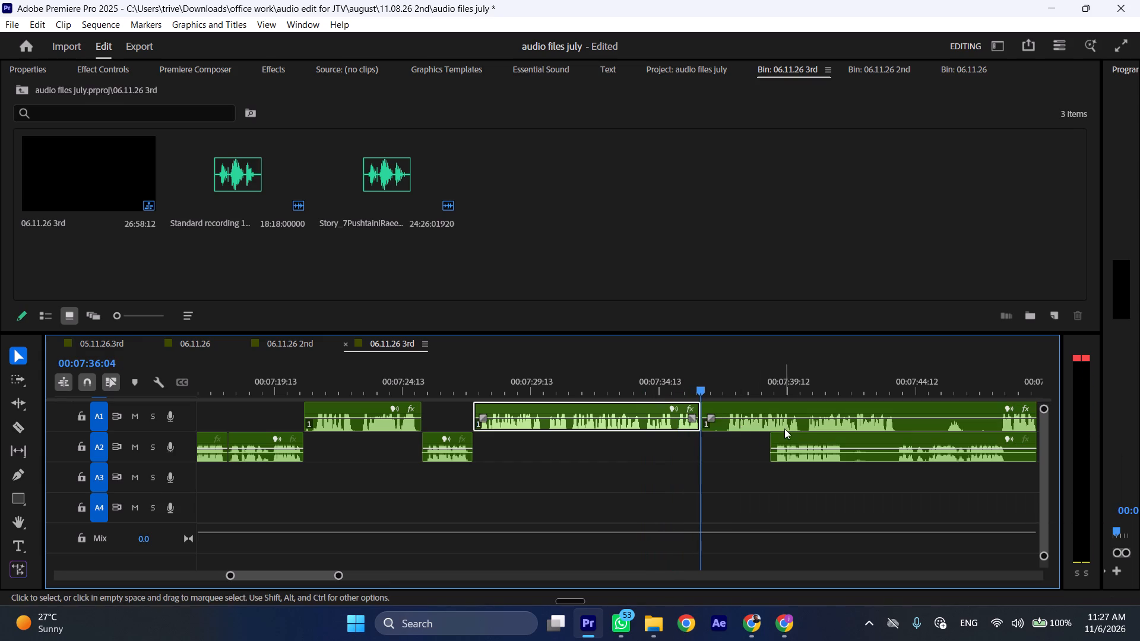
# Move the trimmed A2 clip earlier to start at the A1 split at 00:07:36:04.
pyautogui.moveTo(793, 432); pyautogui.dragTo(725, 439)
# Move the A1 clip after the split about 10 seconds later and trim about 0.8 seconds of silence from its start.
pyautogui.scroll(-11, 725, 439)
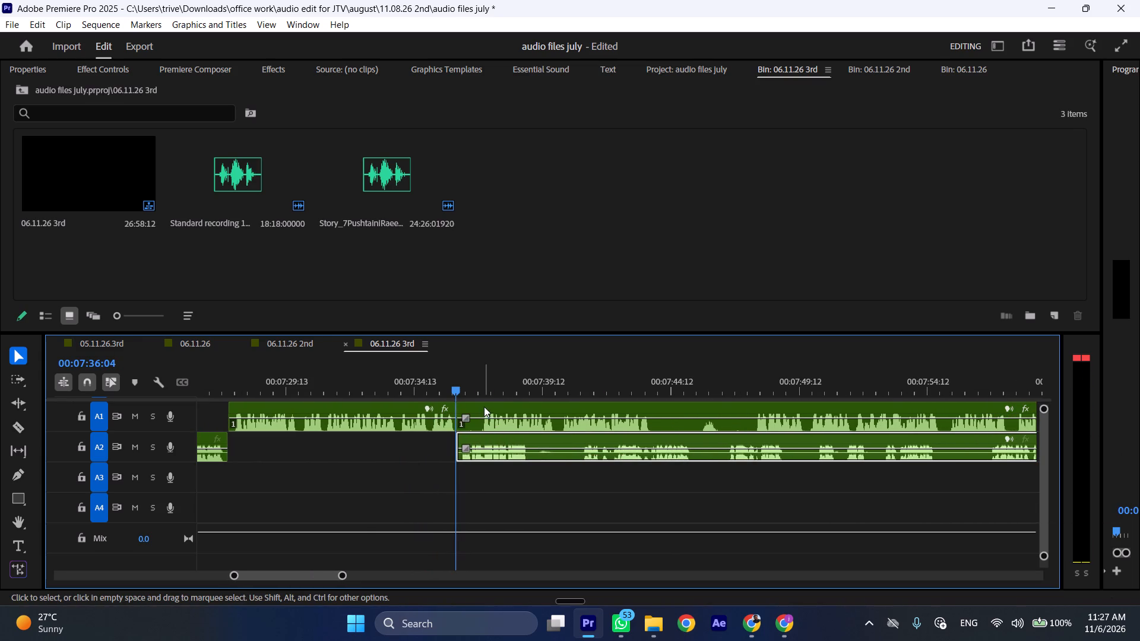
pyautogui.moveTo(485, 406); pyautogui.dragTo(745, 406)
pyautogui.press('space')
pyautogui.moveTo(724, 410); pyautogui.dragTo(745, 410)
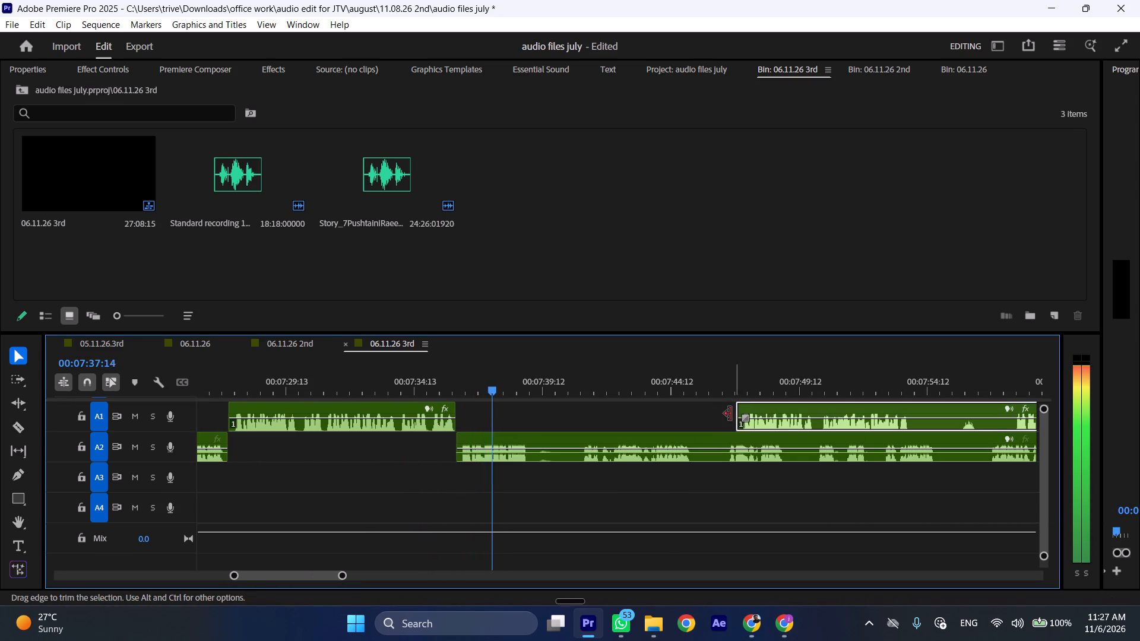
# Split the A2 clip at about 00:07:39, in the pause after its first spoken phrase, and stop playback at 00:07:39:19.
pyautogui.hotkey('shift', 'c')
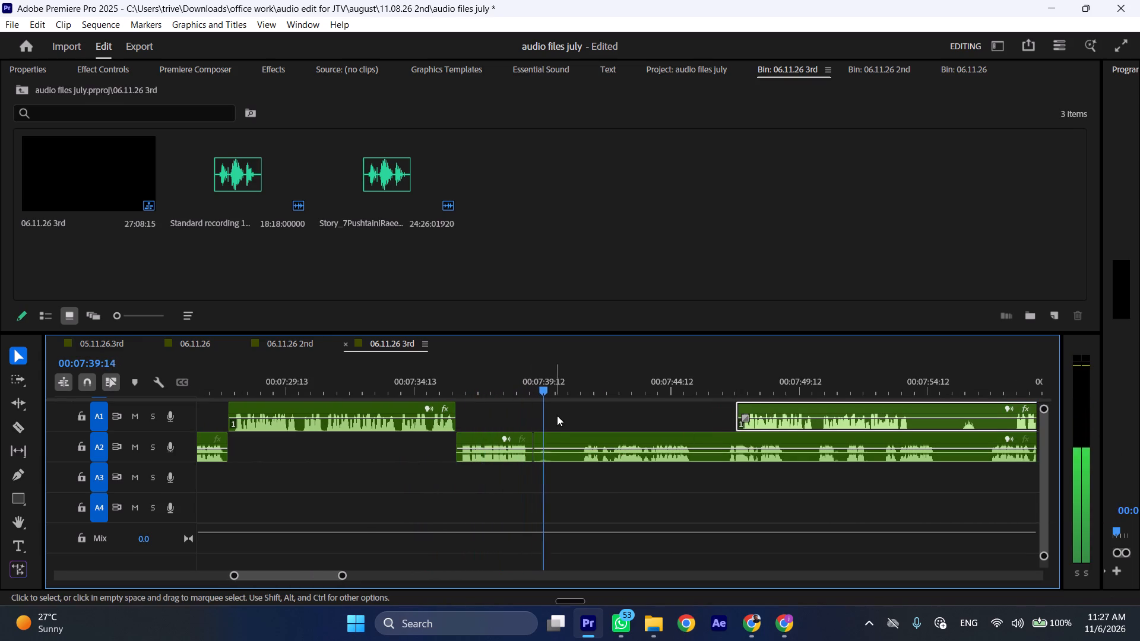
pyautogui.press('space')
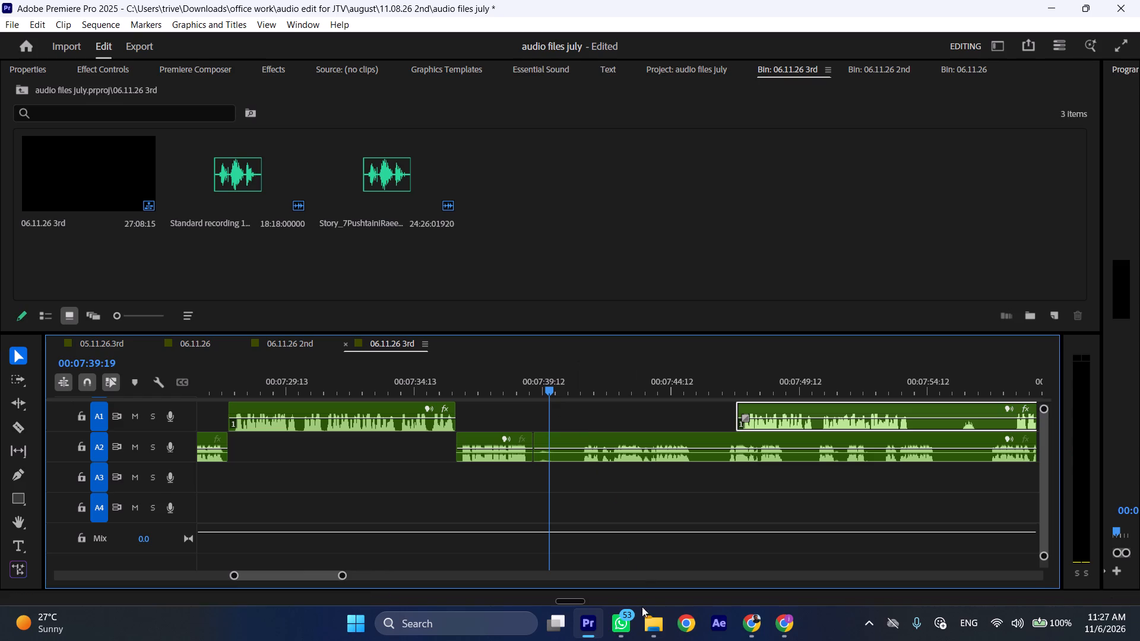
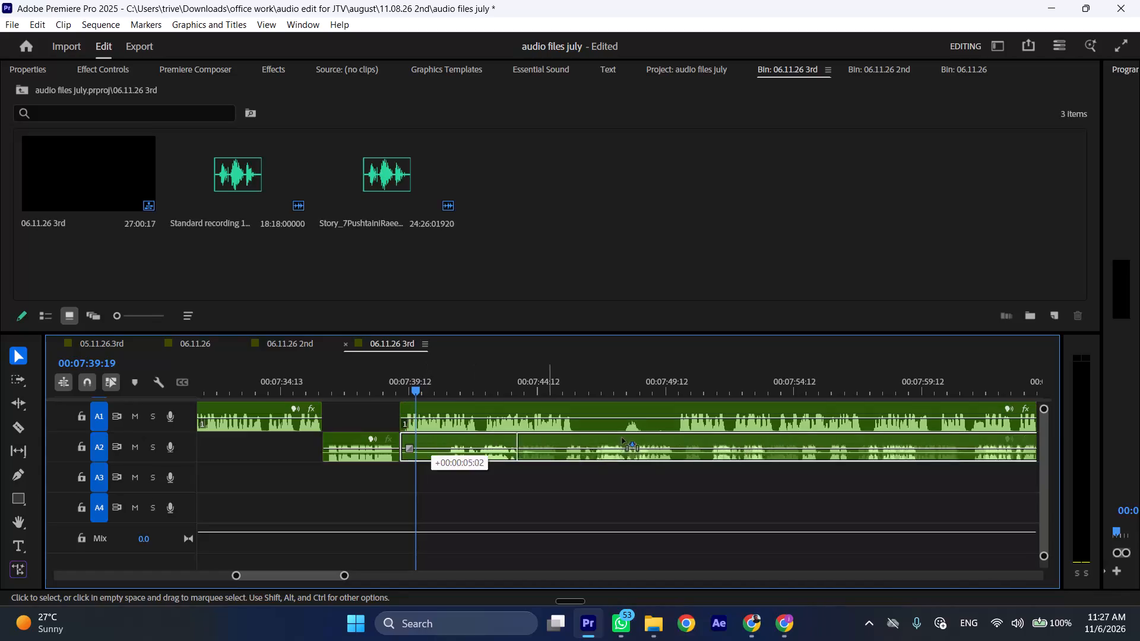
# Play the A1 clip from about 00:07:39 and trim about 1.6 seconds of silence from the start of the next A2 clip.
pyautogui.click(402, 380)
pyautogui.press('space')
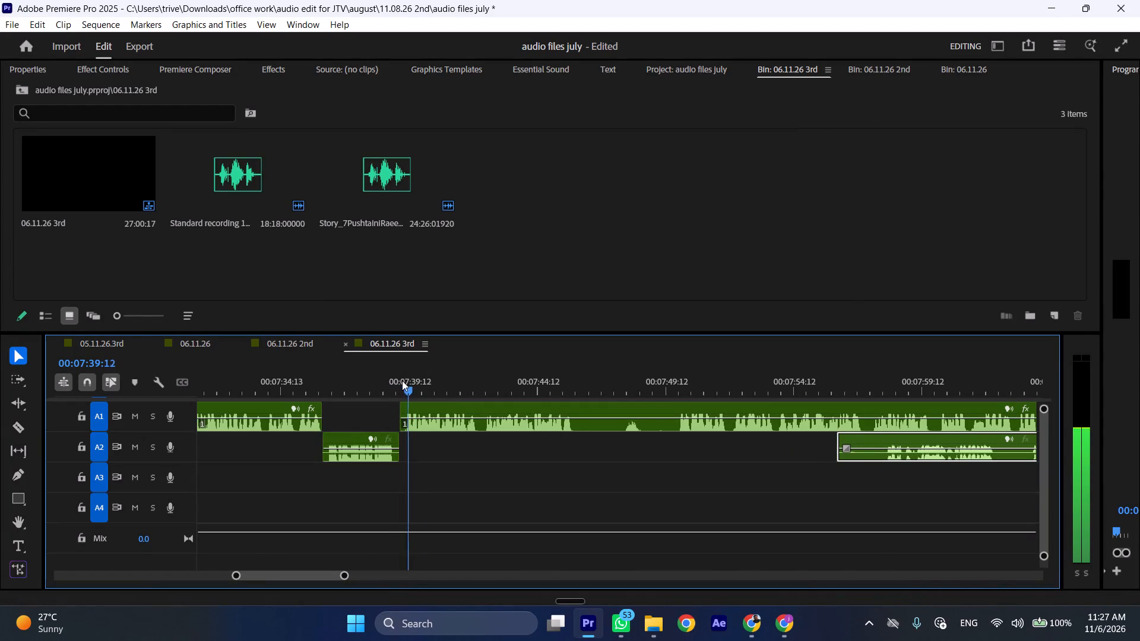
pyautogui.write('l')
pyautogui.moveTo(840, 443); pyautogui.dragTo(881, 446)
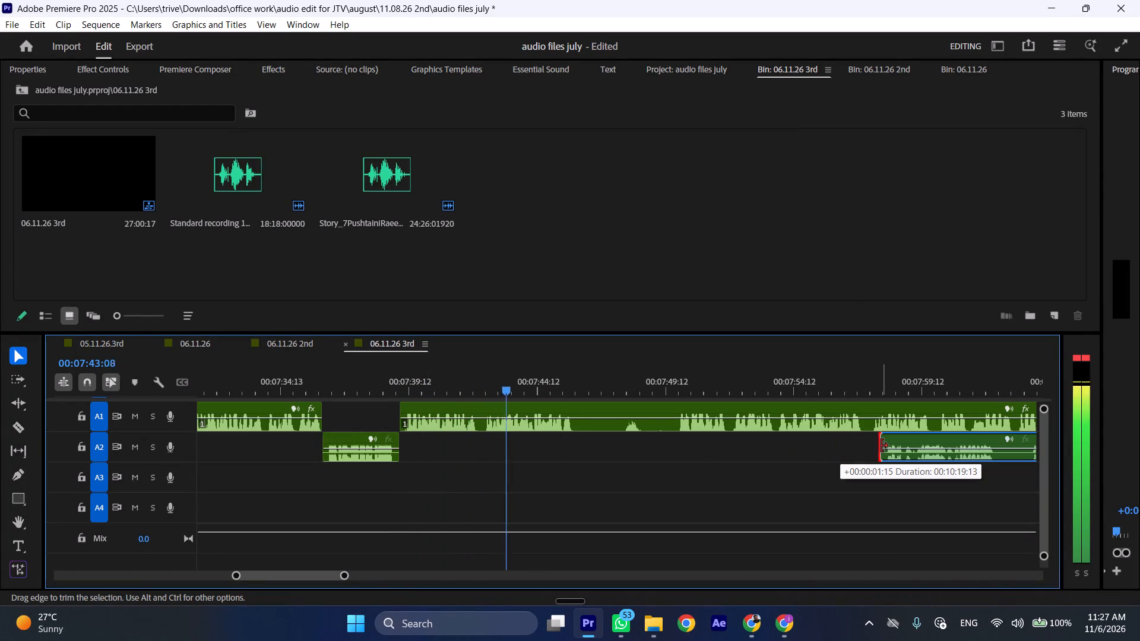
pyautogui.moveTo(881, 446); pyautogui.dragTo(883, 446)
# Split A1 at 00:07:45:23, where its speech pauses, and move the trimmed A2 clip earlier to start at that split.
pyautogui.click(575, 380)
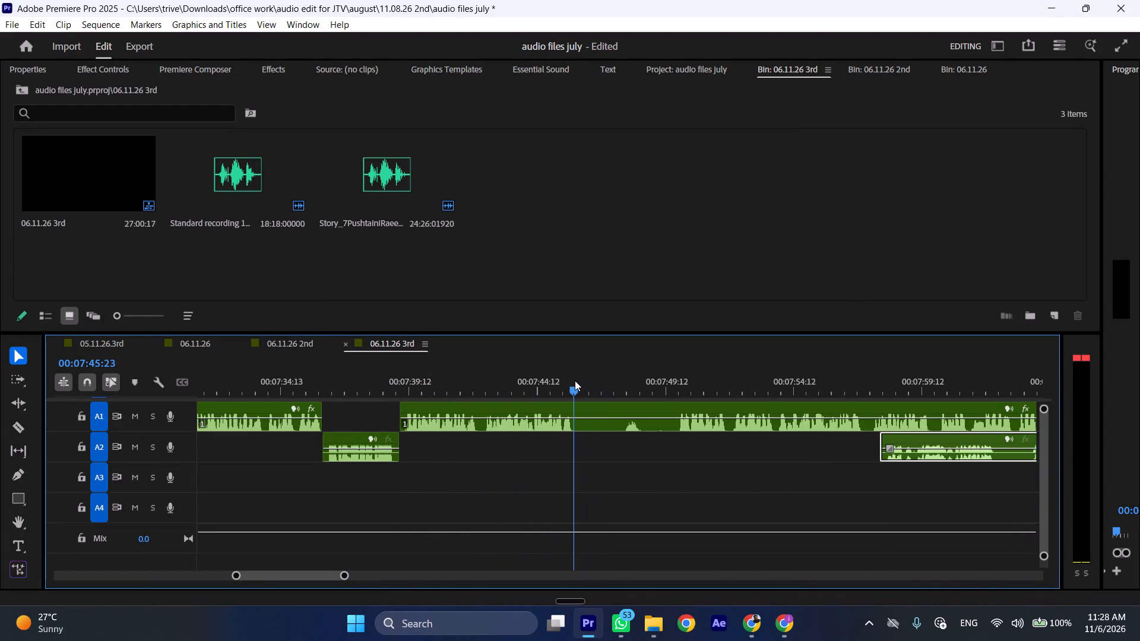
pyautogui.hotkey('shift', 'c')
pyautogui.scroll(-6, 593, 435)
pyautogui.moveTo(776, 434); pyautogui.dragTo(456, 443)
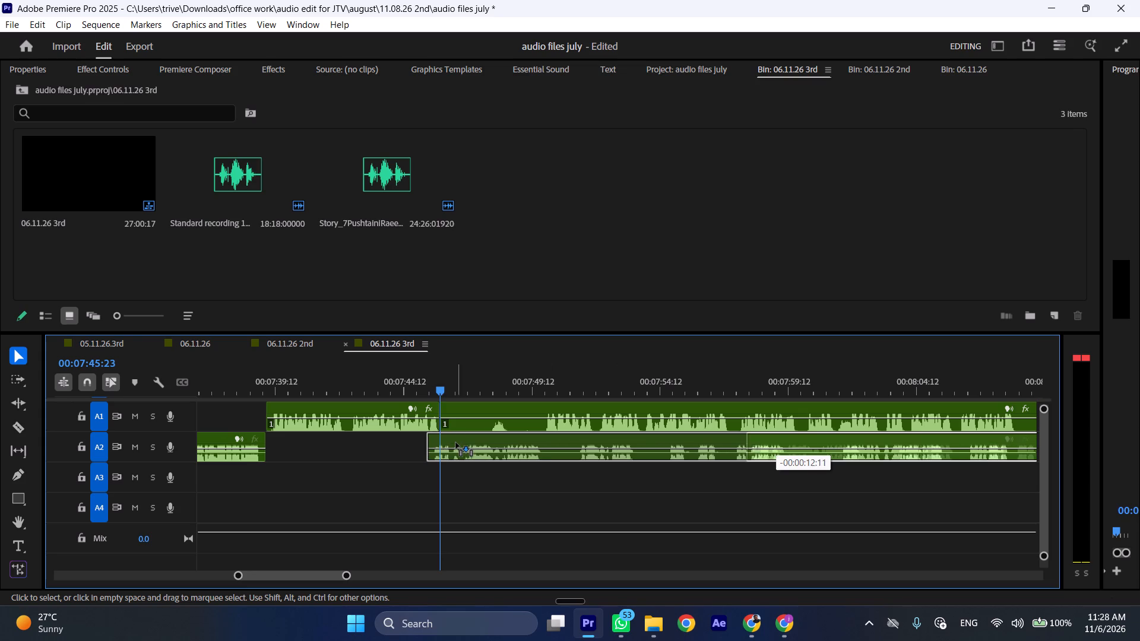
pyautogui.moveTo(456, 443); pyautogui.dragTo(463, 443)
# Move the A1 clip after the split about 5.7 seconds later and split the A2 clip after its first spoken passage at 00:07:50:13.
pyautogui.moveTo(458, 410); pyautogui.dragTo(602, 410)
pyautogui.press('space')
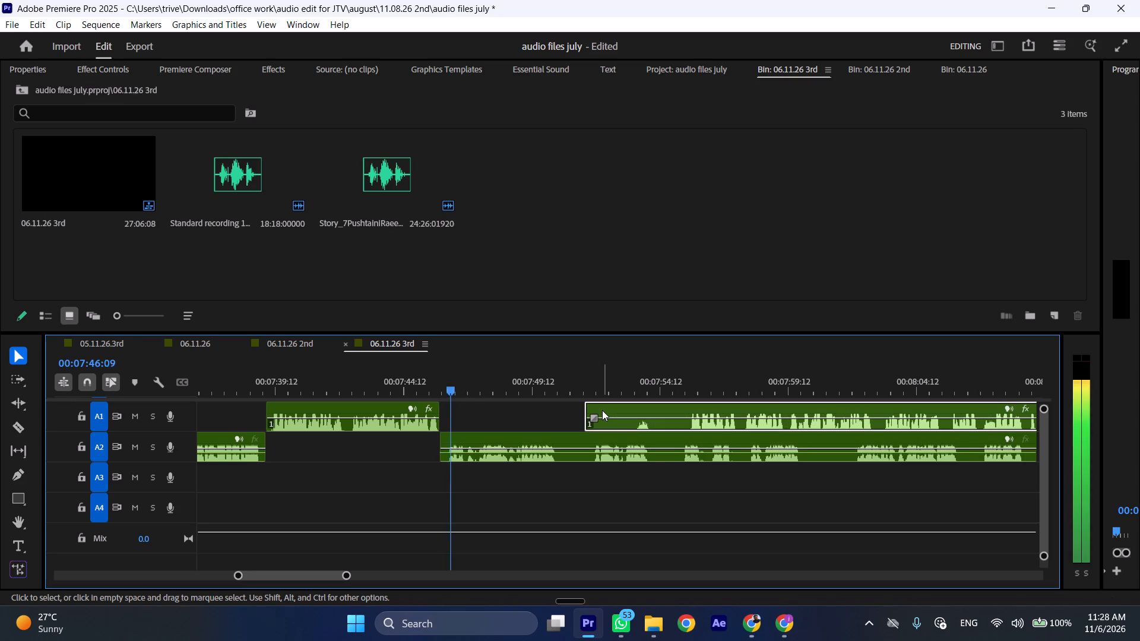
pyautogui.write('kll')
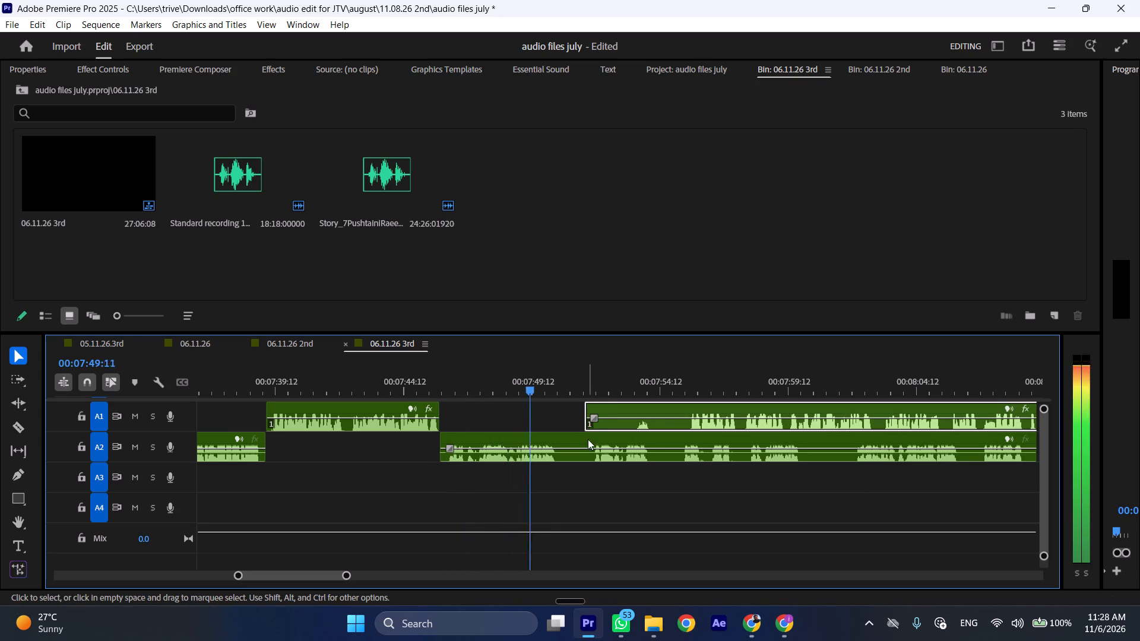
pyautogui.press('space')
pyautogui.click(582, 456)
pyautogui.hotkey('shift', 'c')
# Trim about 4 seconds from the later A1 clip's start, up to its speech, and move it earlier to start at 00:07:50:13.
pyautogui.moveTo(591, 410); pyautogui.dragTo(669, 410)
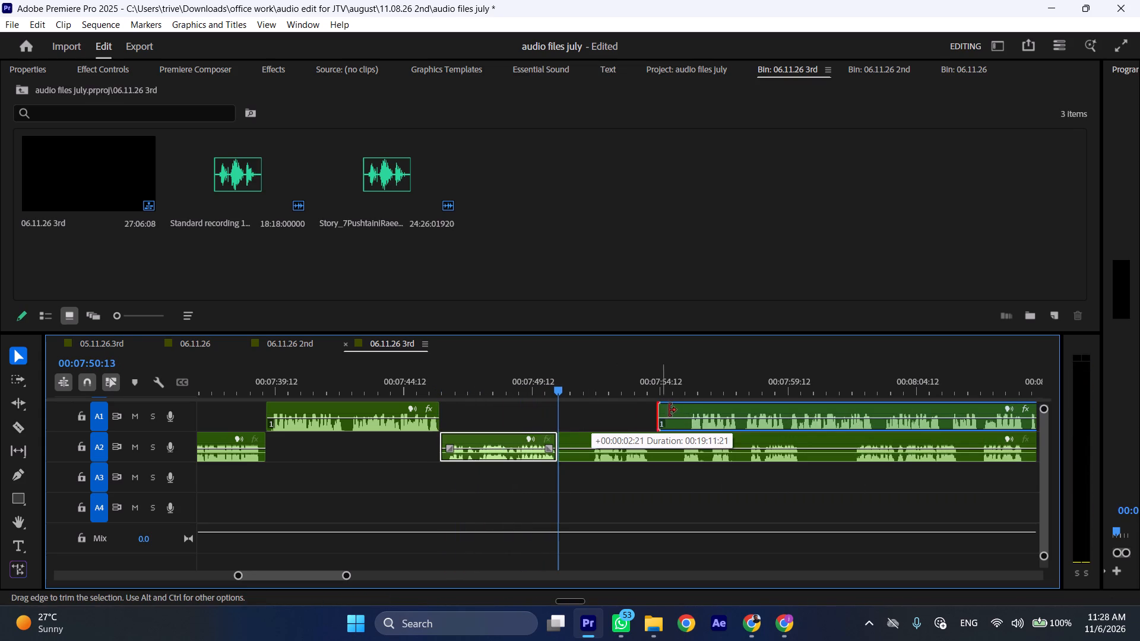
pyautogui.moveTo(669, 410); pyautogui.dragTo(693, 410)
pyautogui.moveTo(714, 408); pyautogui.dragTo(586, 422)
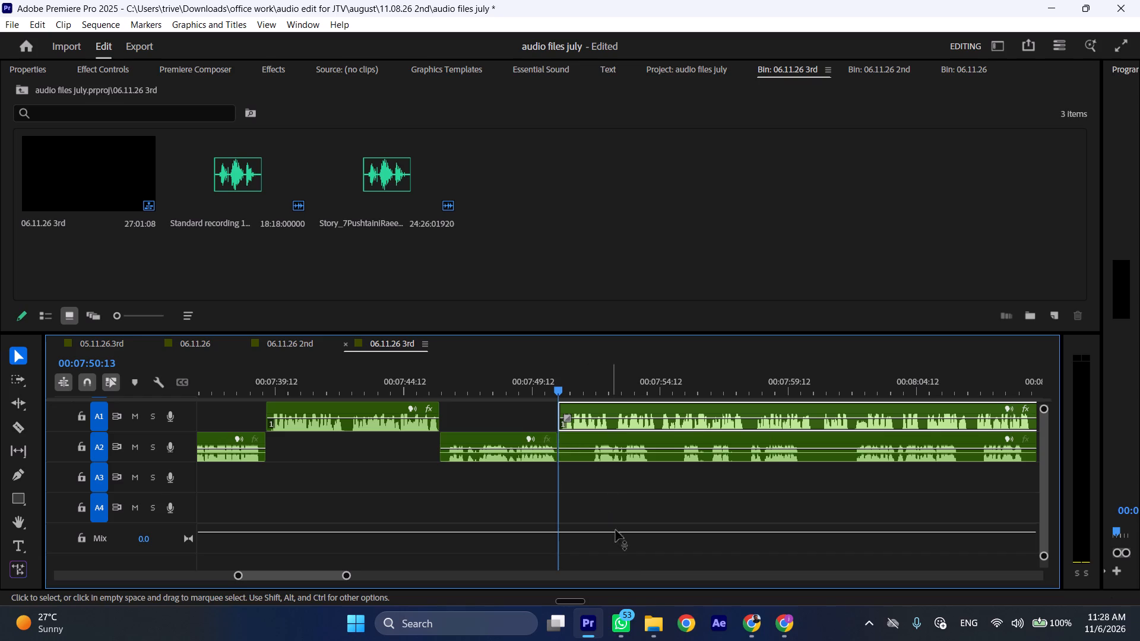
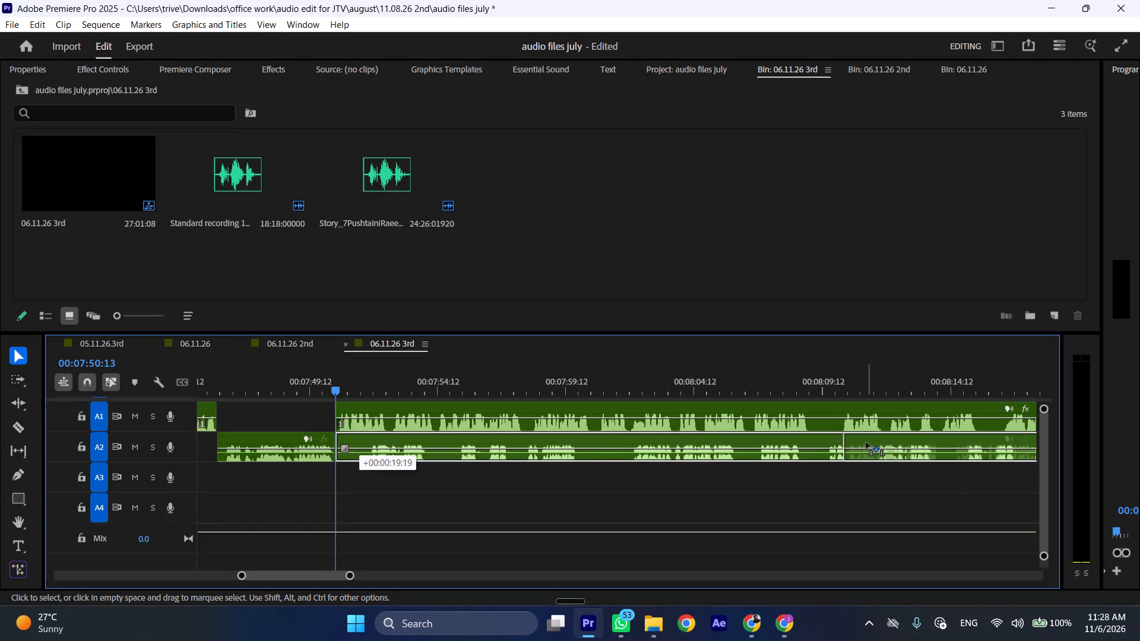
# Play the A1 passage from 00:07:50:13 and trim about 1.1 seconds of silence from the start of the next A2 clip.
pyautogui.press('space')
pyautogui.write('l')
pyautogui.moveTo(848, 441); pyautogui.dragTo(876, 441)
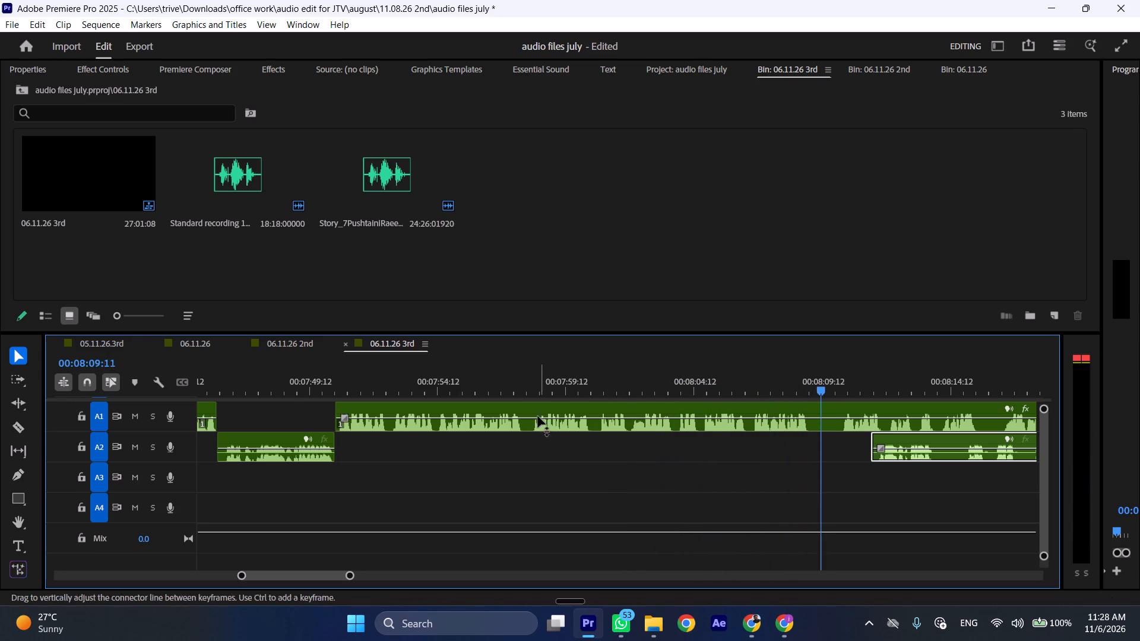
# Cut out the short A1 pause of about 7 frames starting at 00:07:57:21 and close the gap.
pyautogui.click(524, 389)
pyautogui.hotkey('shift', 'c')
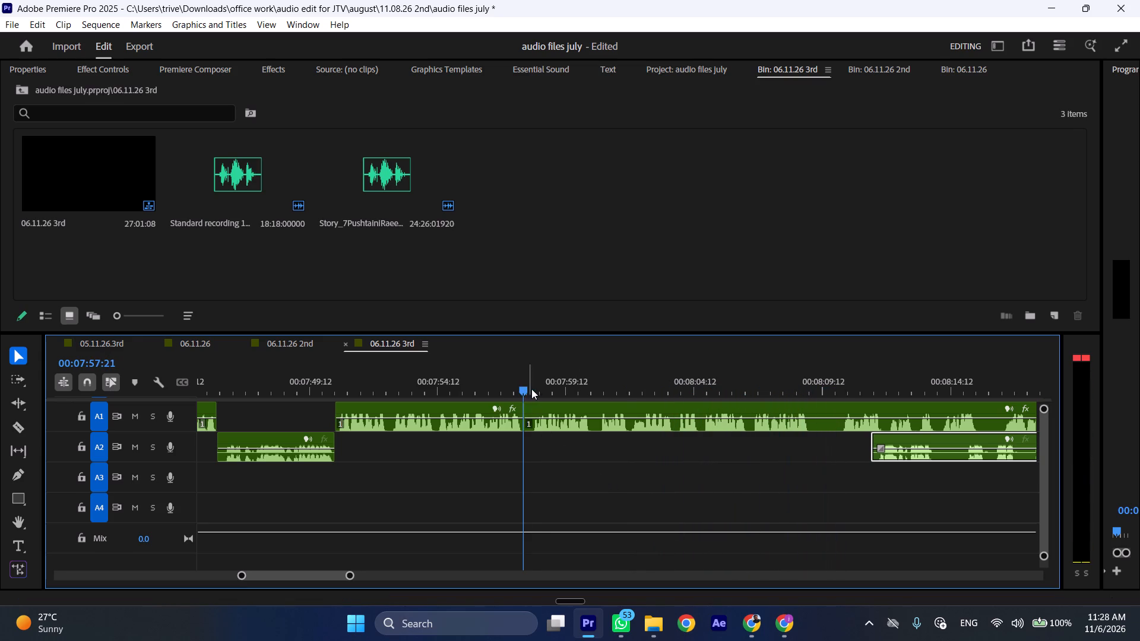
pyautogui.click(530, 389)
pyautogui.click(560, 431)
pyautogui.hotkey('shift', 'c')
pyautogui.hotkey('ctrl', 'shift', 'd')
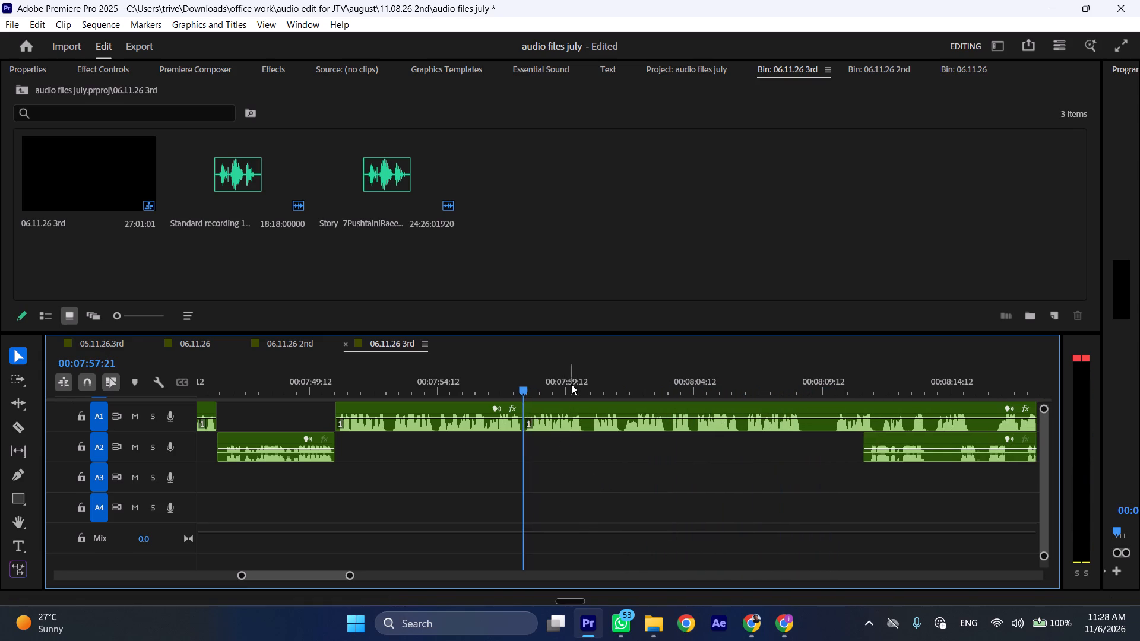
# Cut out the short A1 pause of about 8 frames ending at 00:08:00:12 and close the gap.
pyautogui.moveTo(573, 384); pyautogui.dragTo(592, 388)
pyautogui.hotkey('shift', 'c')
pyautogui.click(622, 426)
pyautogui.hotkey('shift', 'c')
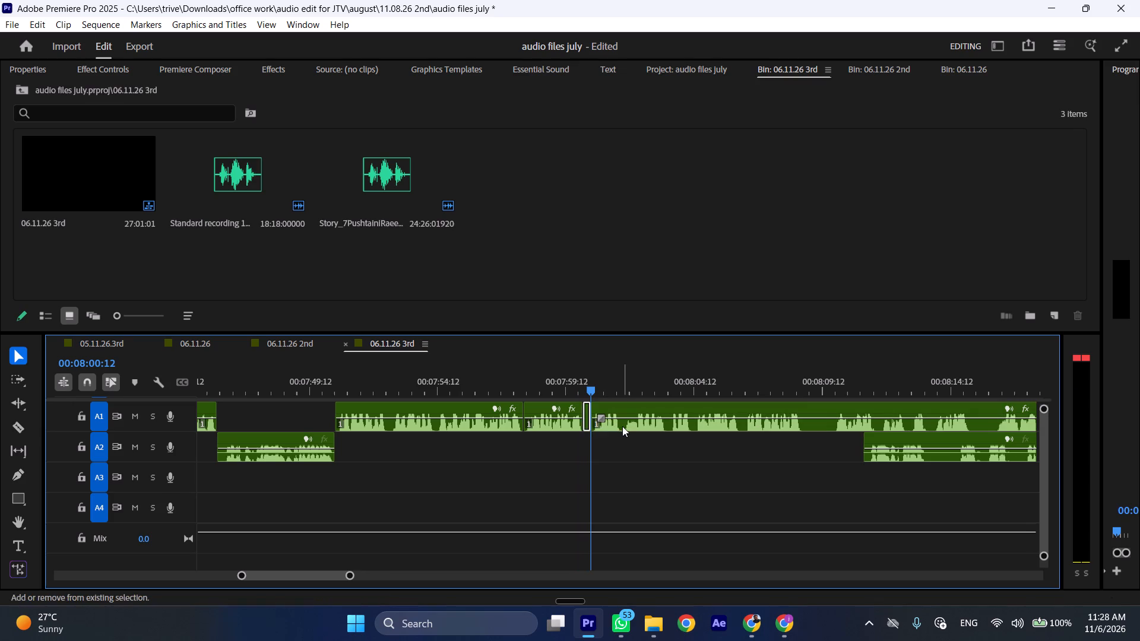
pyautogui.hotkey('ctrl', 'shift', 'd')
# Split A1 at about 00:08:07:16, where its speech pauses before the next A2 clip.
pyautogui.moveTo(784, 385); pyautogui.dragTo(798, 386)
pyautogui.hotkey('shift', 'c')
pyautogui.scroll(-5, 786, 442)
pyautogui.scroll(-7, 720, 506)
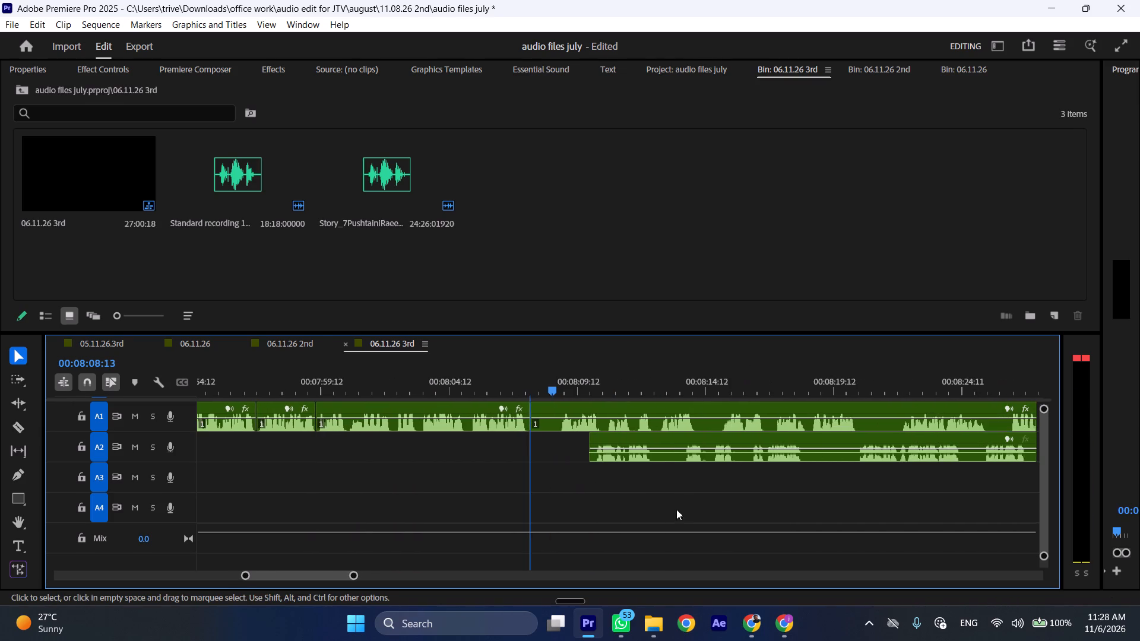
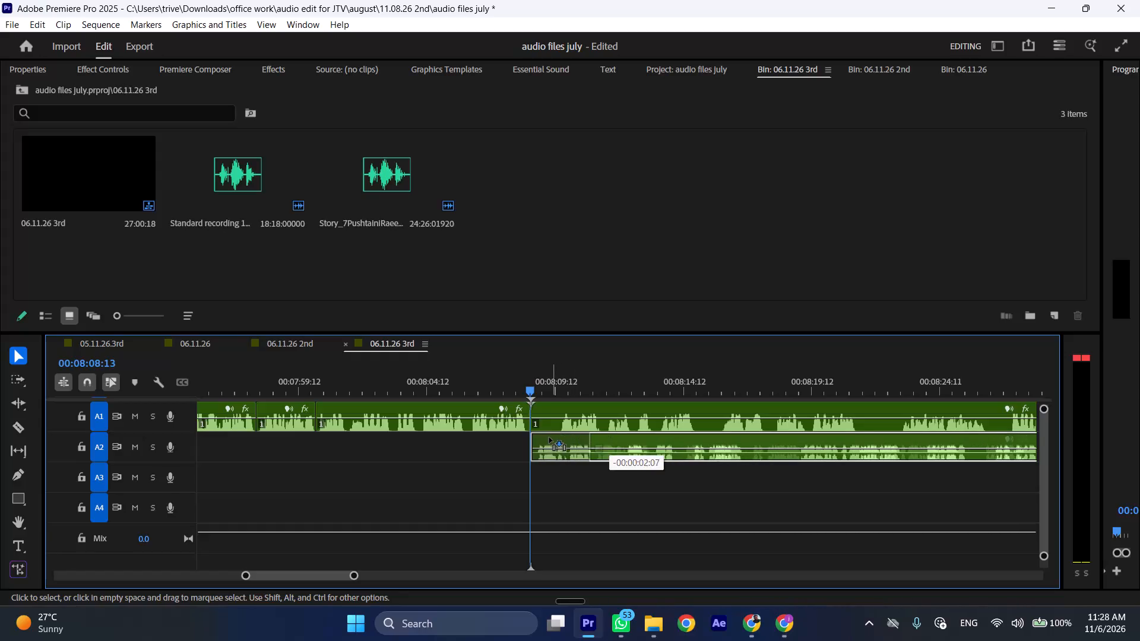
# Move the A1 clip at 00:08:08:13 about 3.4 seconds later, play the A2 passage and split A2 at 00:08:11:04.
pyautogui.moveTo(562, 412); pyautogui.dragTo(650, 417)
pyautogui.press('space')
pyautogui.press('l')
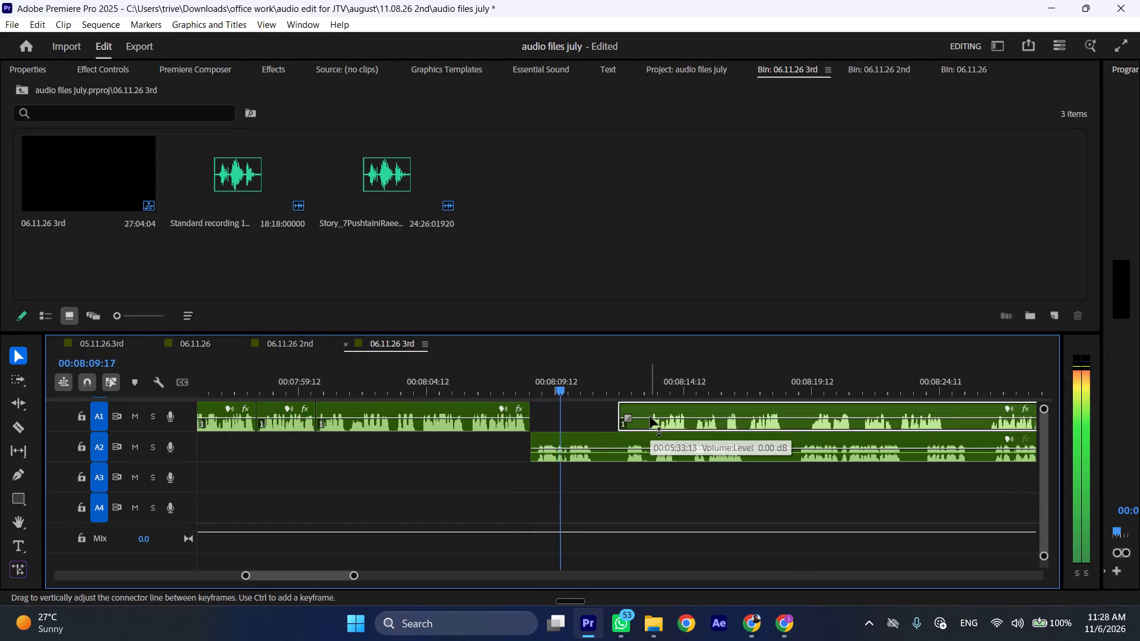
pyautogui.press('space')
pyautogui.write('C')
# Trim about 1.1 seconds of silence from the start of the moved A1 clip and place it at 00:08:11:04.
pyautogui.moveTo(620, 407); pyautogui.dragTo(627, 407)
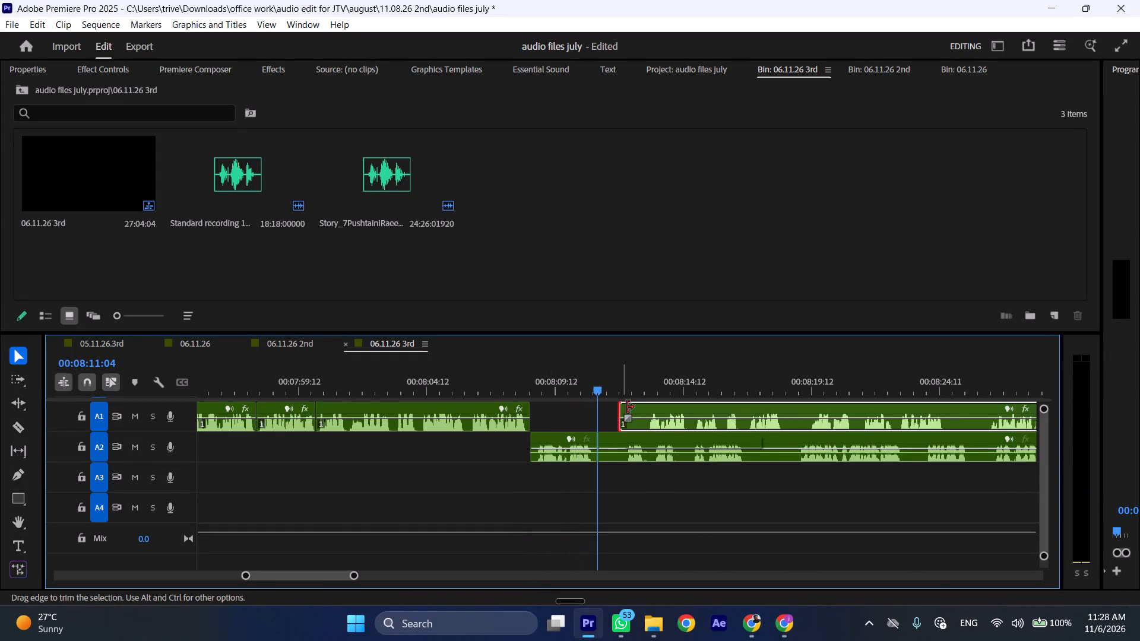
pyautogui.moveTo(627, 407); pyautogui.dragTo(648, 410)
pyautogui.moveTo(683, 409); pyautogui.dragTo(636, 409)
# Move the A2 clip at 00:08:11:04 about 5.6 seconds later and trim about 17 frames of silence from its start.
pyautogui.moveTo(631, 438); pyautogui.dragTo(773, 438)
pyautogui.press('space')
pyautogui.moveTo(743, 440); pyautogui.dragTo(761, 440)
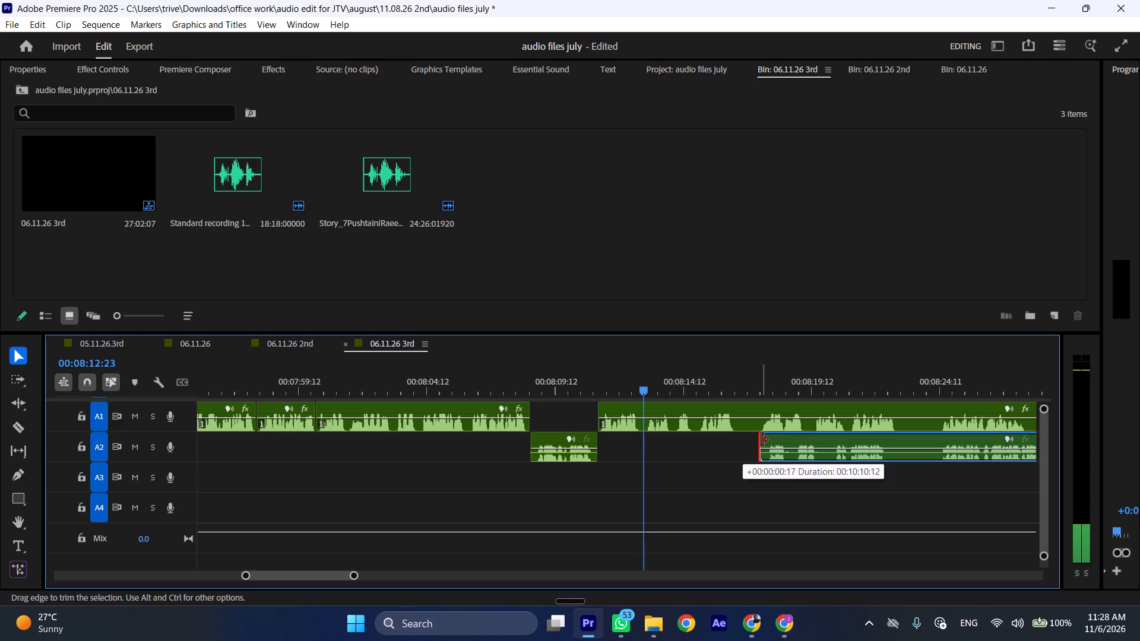
pyautogui.moveTo(761, 440); pyautogui.dragTo(764, 440)
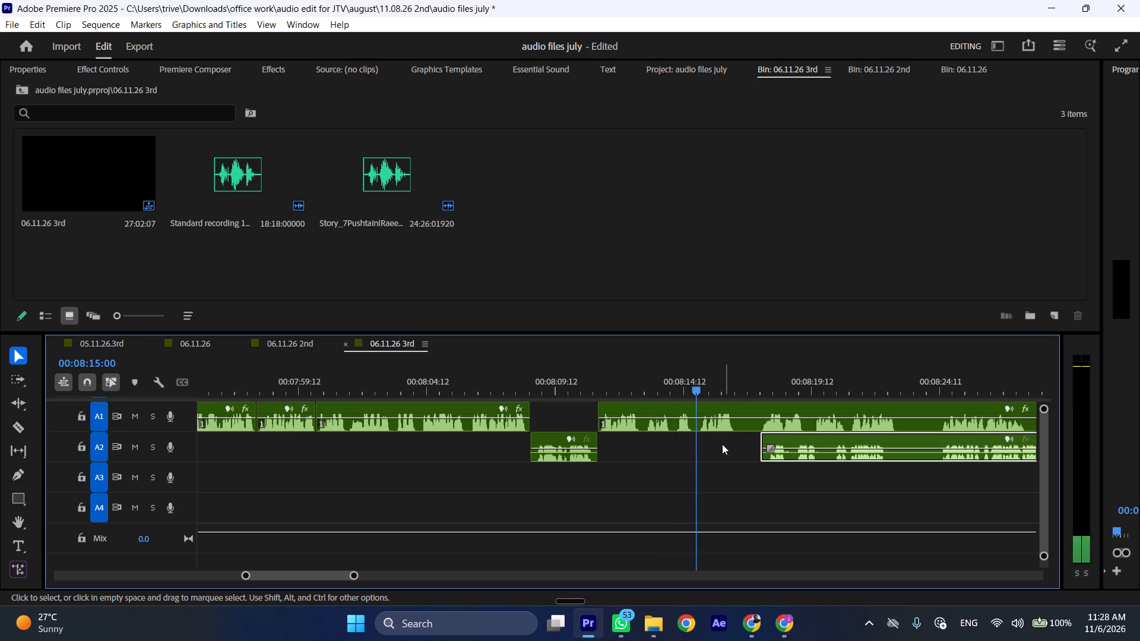
# Cut out the unwanted A1 speech from 00:08:11:04 to about 00:08:13:03 and close the gap.
pyautogui.click(644, 382)
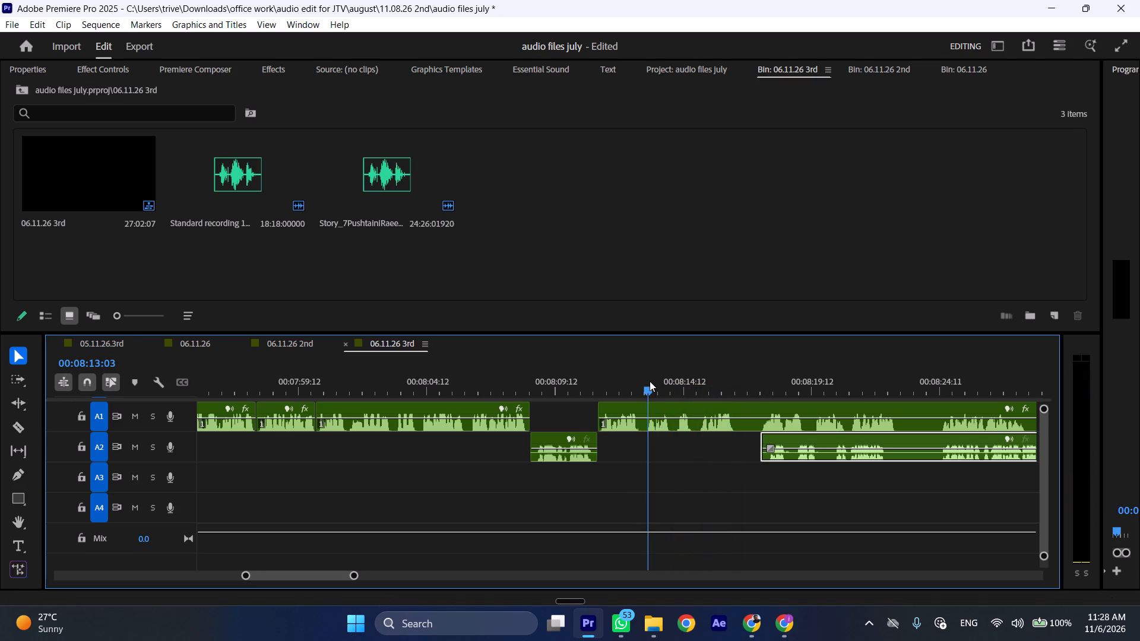
pyautogui.click(667, 404)
pyautogui.hotkey('shift', 'c')
pyautogui.hotkey('ctrl', 'shift', 'd')
# Split A1 at 00:08:14:16, where its speech pauses, and move the next A2 clip to start there.
pyautogui.moveTo(678, 387); pyautogui.dragTo(685, 387)
pyautogui.click(686, 387)
pyautogui.click(689, 388)
pyautogui.hotkey('shift', 'c')
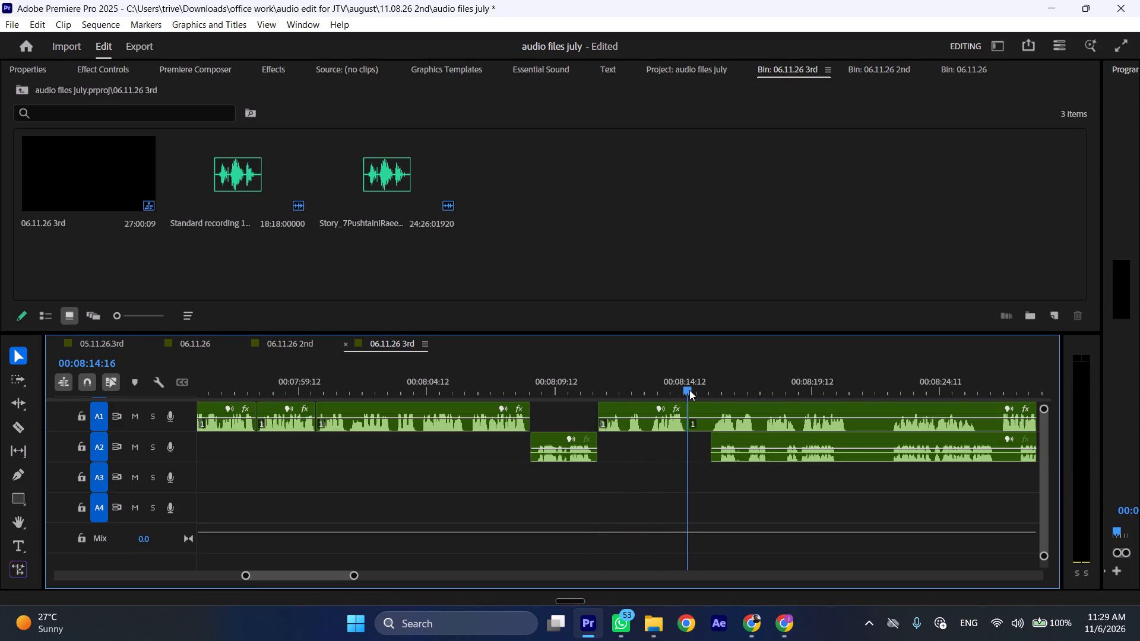
pyautogui.moveTo(733, 439); pyautogui.dragTo(710, 439)
# Move the A1 clip at 00:08:14:16 about 5.2 seconds later and trim about 0.7 seconds of silence from its start.
pyautogui.moveTo(707, 412); pyautogui.dragTo(825, 412)
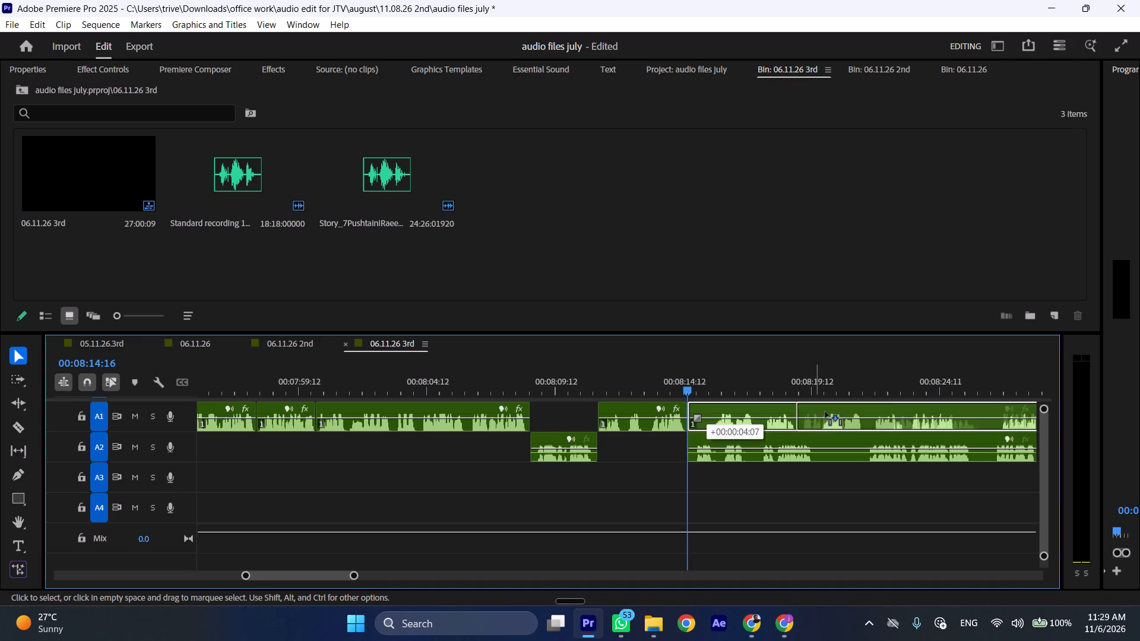
pyautogui.moveTo(825, 412); pyautogui.dragTo(840, 412)
pyautogui.press('space')
pyautogui.moveTo(826, 411); pyautogui.dragTo(844, 411)
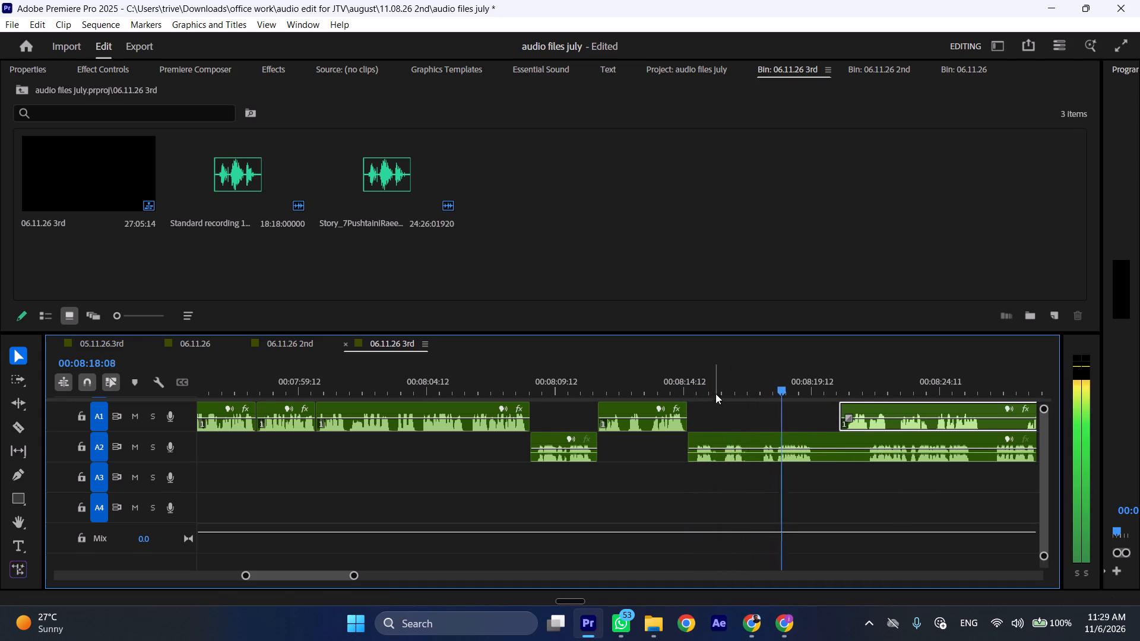
# Split A2 at 00:08:16:23, in the pause after its first words.
pyautogui.click(743, 379)
pyautogui.hotkey('shift', 'c')
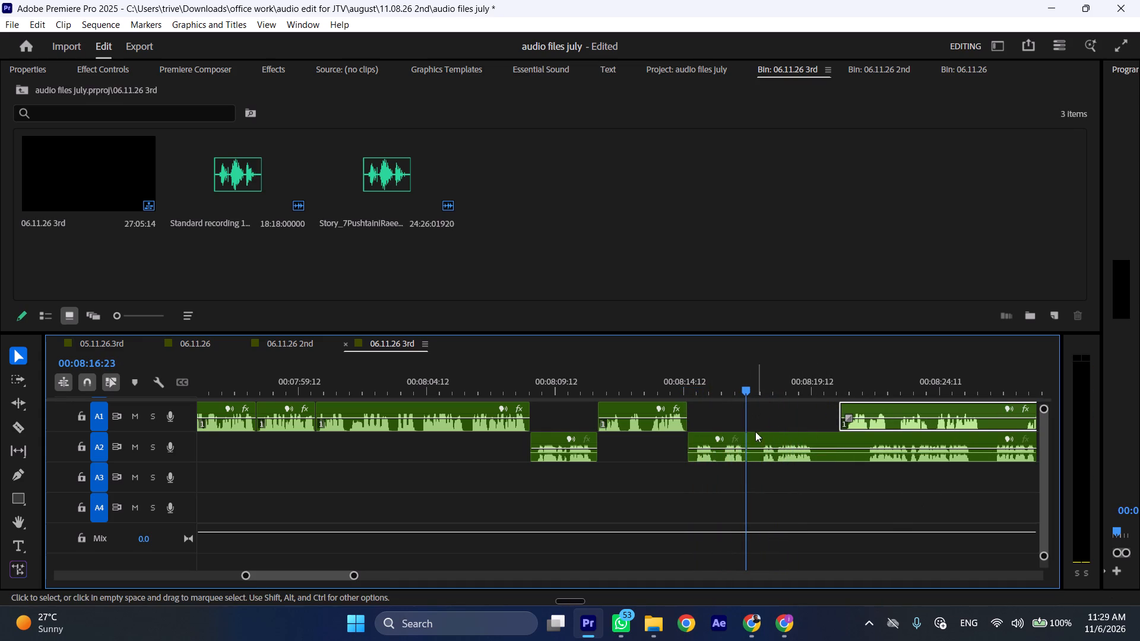
# Cut out the first 7 frames of the A2 passage starting at 00:08:14:16 and close the gap.
pyautogui.click(695, 380)
pyautogui.click(696, 385)
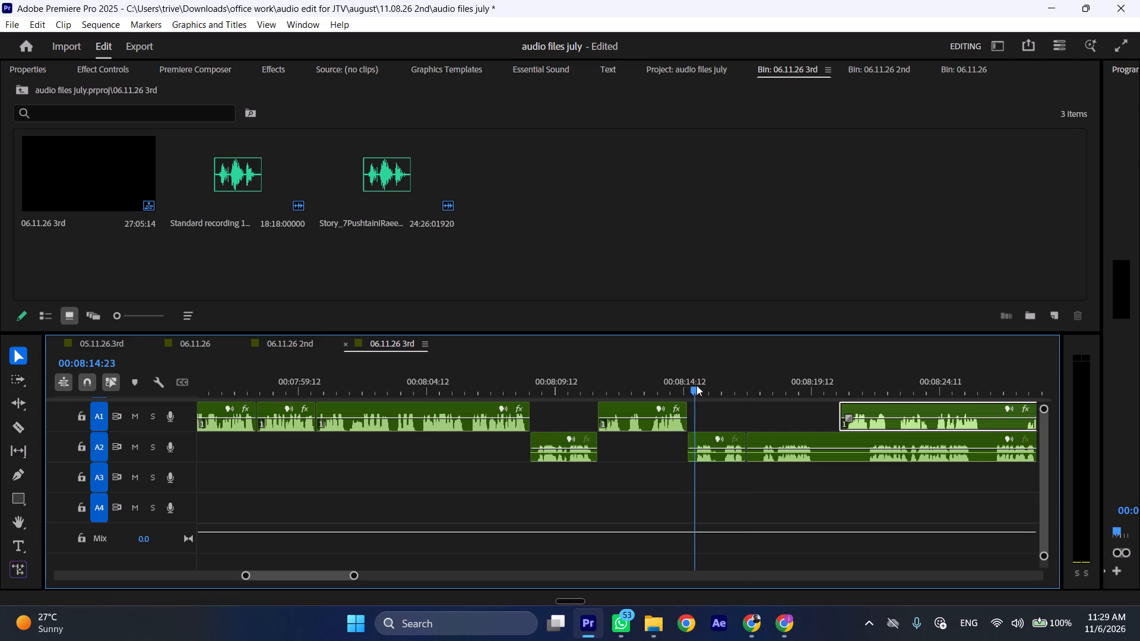
pyautogui.hotkey('shift', 'c')
pyautogui.click(693, 444)
pyautogui.hotkey('ctrl', 'shift', 'd')
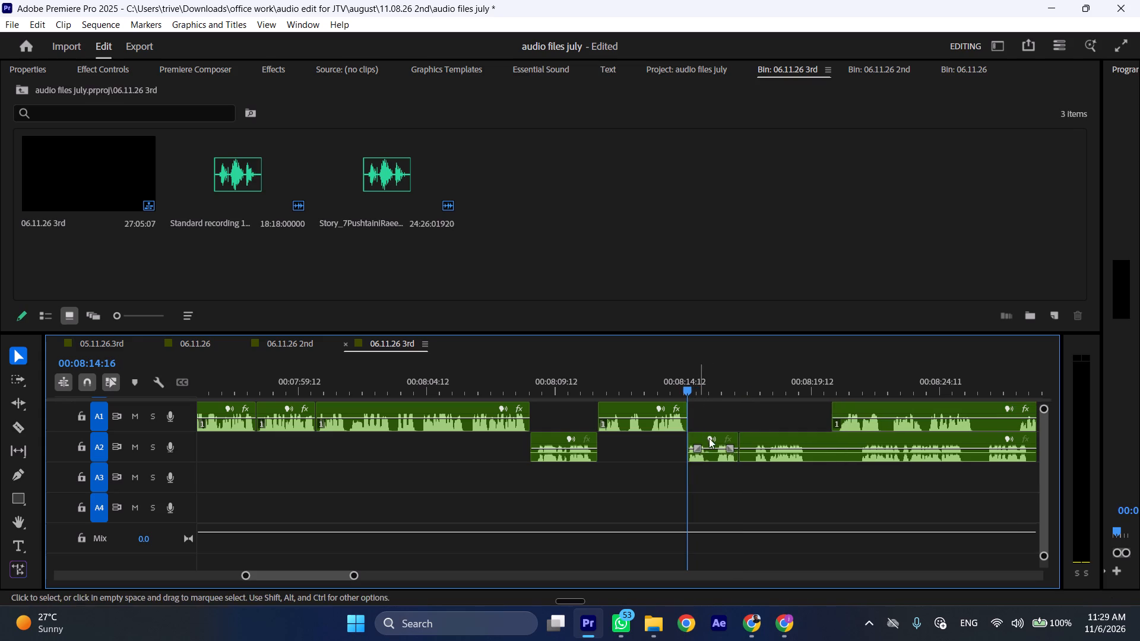
# Move the next A1 clip to the A2 split at about 00:08:16:16 and shift the remaining A2 clip about 5.9 seconds later.
pyautogui.moveTo(854, 408); pyautogui.dragTo(763, 408)
pyautogui.moveTo(759, 444); pyautogui.dragTo(841, 440)
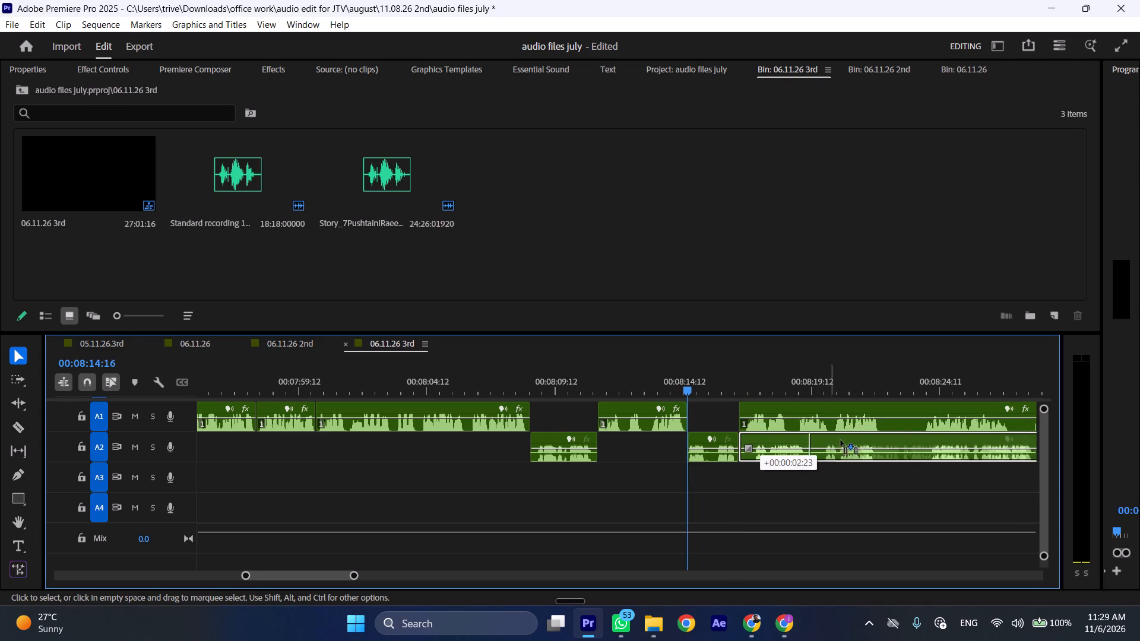
pyautogui.moveTo(841, 440); pyautogui.dragTo(910, 433)
# Play from 00:08:14:16 through the following A1 passage and split A1 at about 00:08:22:04, where its speech pauses.
pyautogui.press('space')
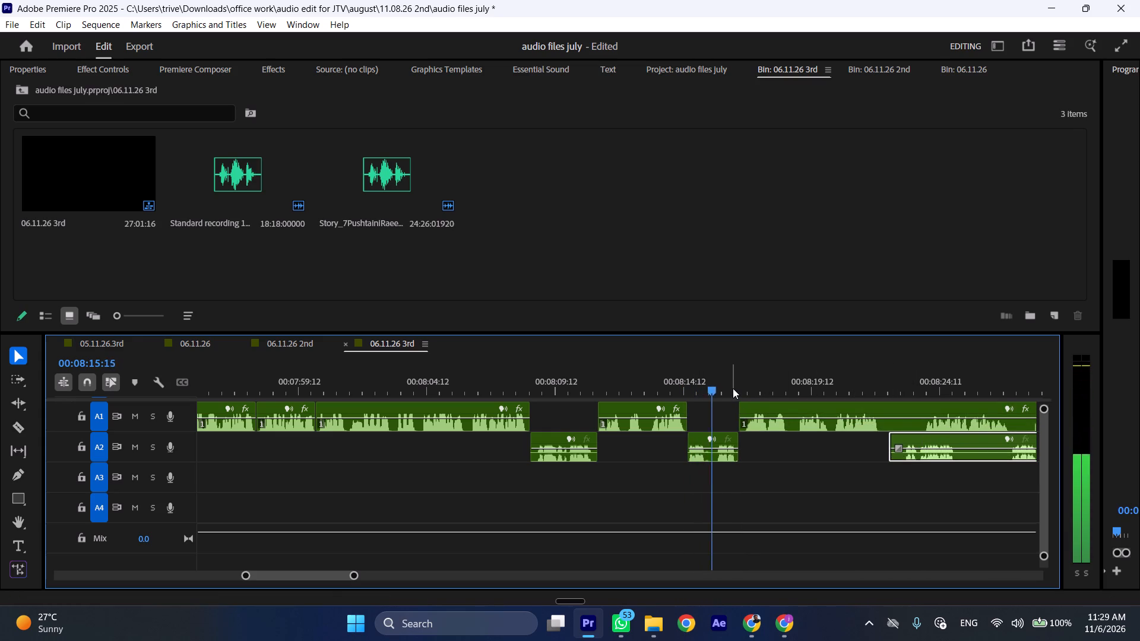
pyautogui.press('l')
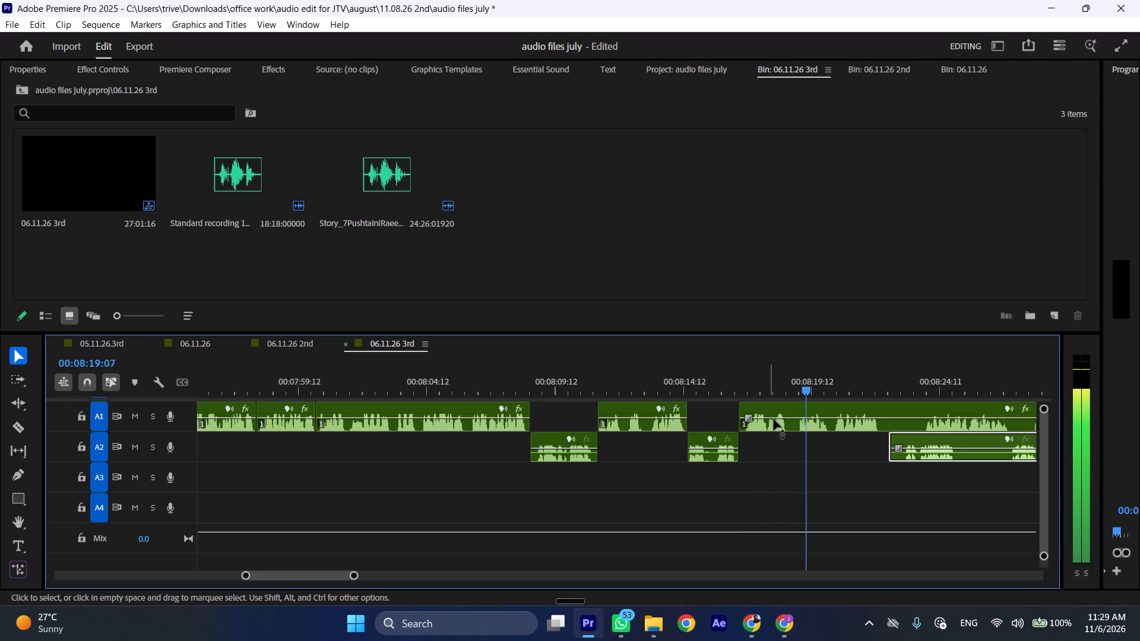
pyautogui.press('space')
pyautogui.write('C')
# Trim about 0.5 seconds of silence from the start of the next A2 clip and move it to 00:08:22:04.
pyautogui.moveTo(895, 439); pyautogui.dragTo(907, 439)
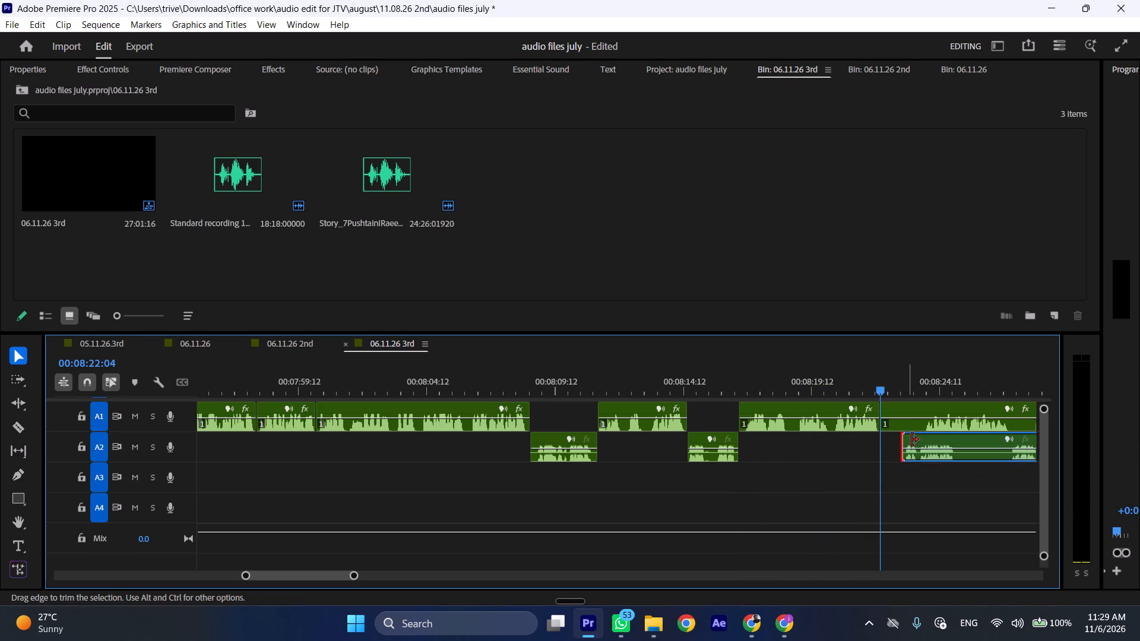
pyautogui.moveTo(923, 440); pyautogui.dragTo(910, 440)
# Move the A1 clip at 00:08:22:04 about 4.4 seconds later and trim about 1.6 seconds of silence from its start.
pyautogui.scroll(-10, 910, 440)
pyautogui.moveTo(680, 408); pyautogui.dragTo(793, 408)
pyautogui.press('space')
pyautogui.moveTo(772, 407); pyautogui.dragTo(812, 407)
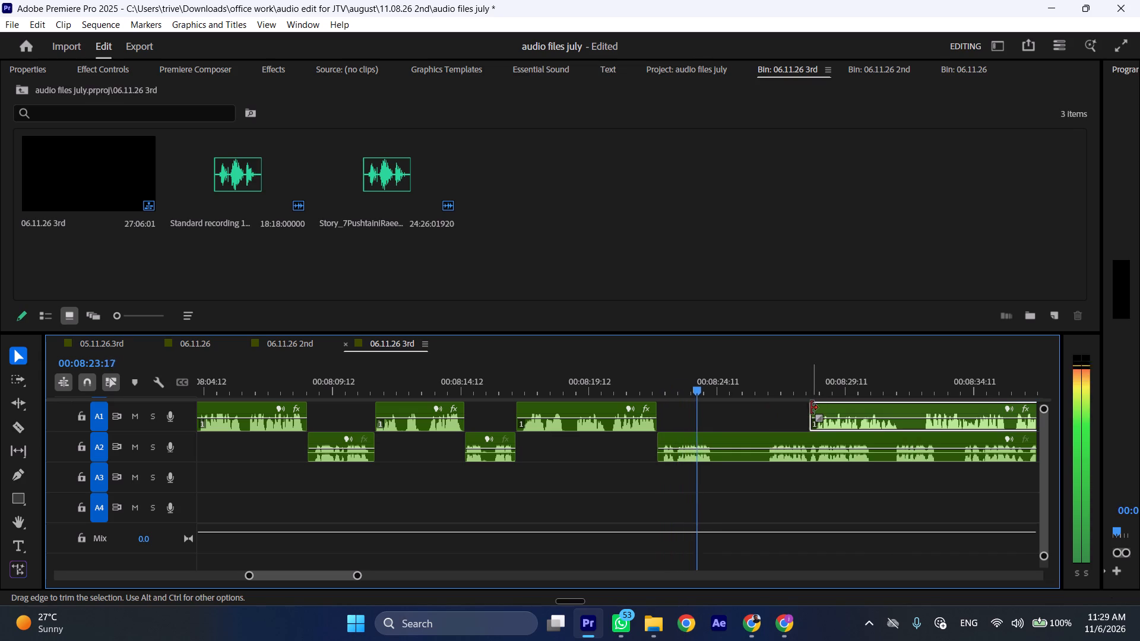
# Split A2 at 00:08:24:10, where its speech pauses, and move the next A1 clip to start there.
pyautogui.press('space')
pyautogui.write('C')
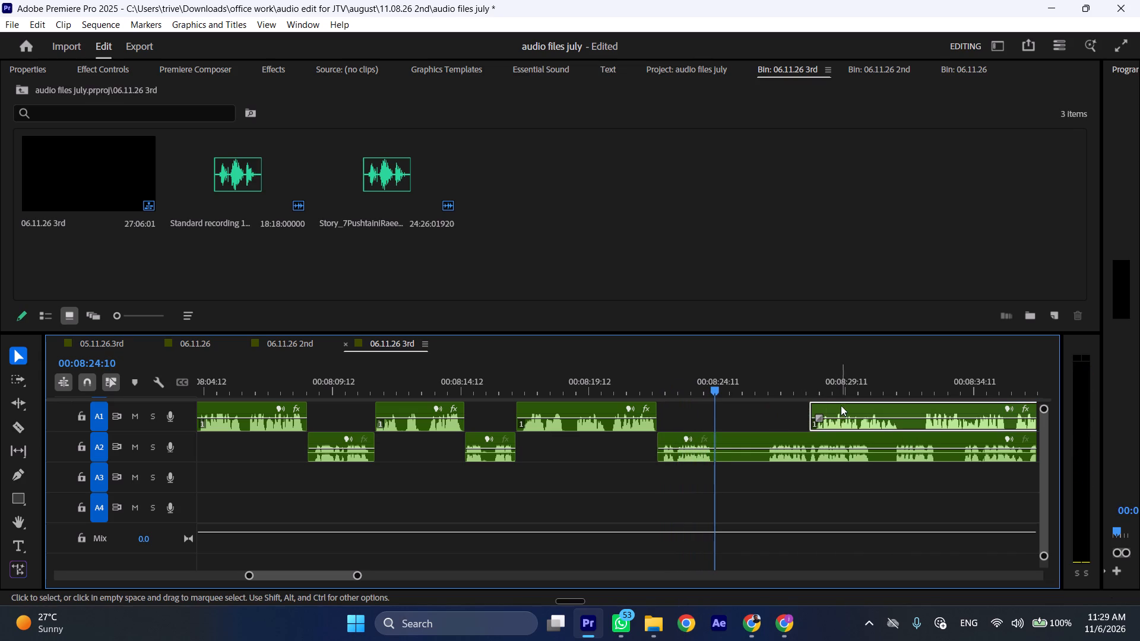
pyautogui.moveTo(841, 405); pyautogui.dragTo(750, 423)
# Move the A2 clip at 00:08:24:10 about 4.7 seconds later and trim about 1.8 seconds of silence from its start.
pyautogui.moveTo(744, 442); pyautogui.dragTo(865, 443)
pyautogui.press('space')
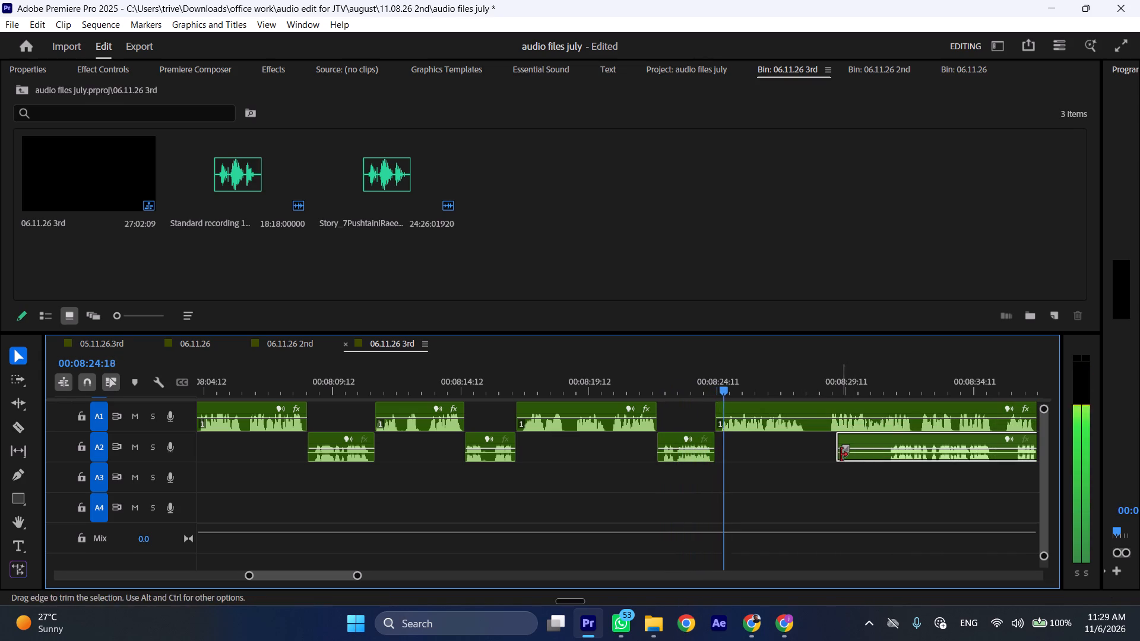
pyautogui.moveTo(837, 439); pyautogui.dragTo(884, 439)
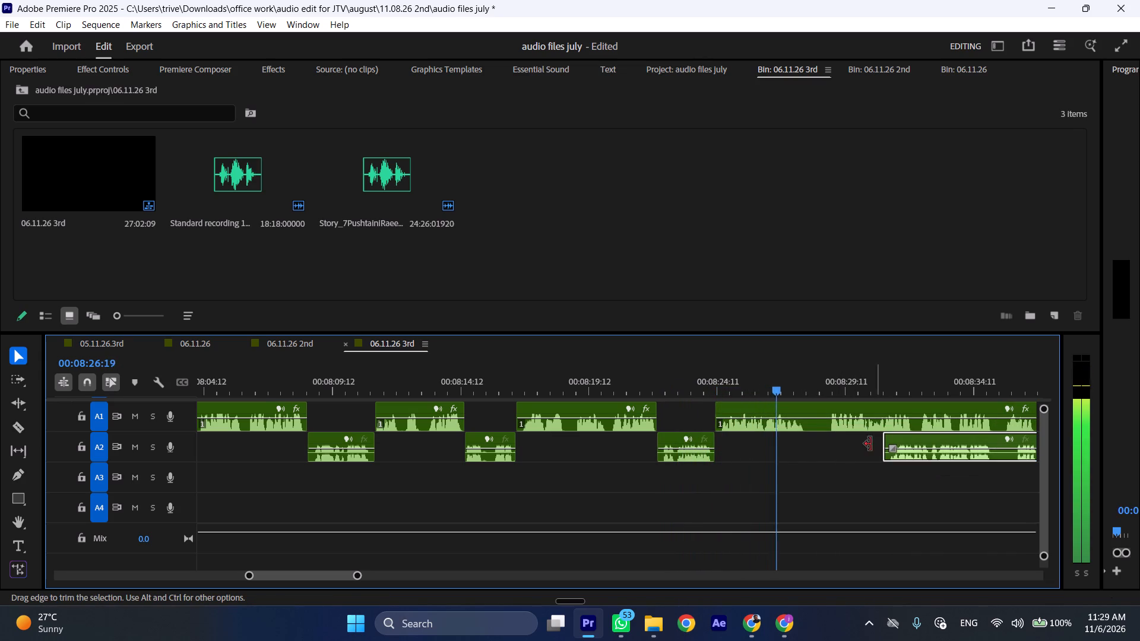
# Split A1 at 00:08:27:23, in the pause after the current A1 passage.
pyautogui.scroll(-2, 807, 465)
pyautogui.press('space')
pyautogui.hotkey('shift', 'c')
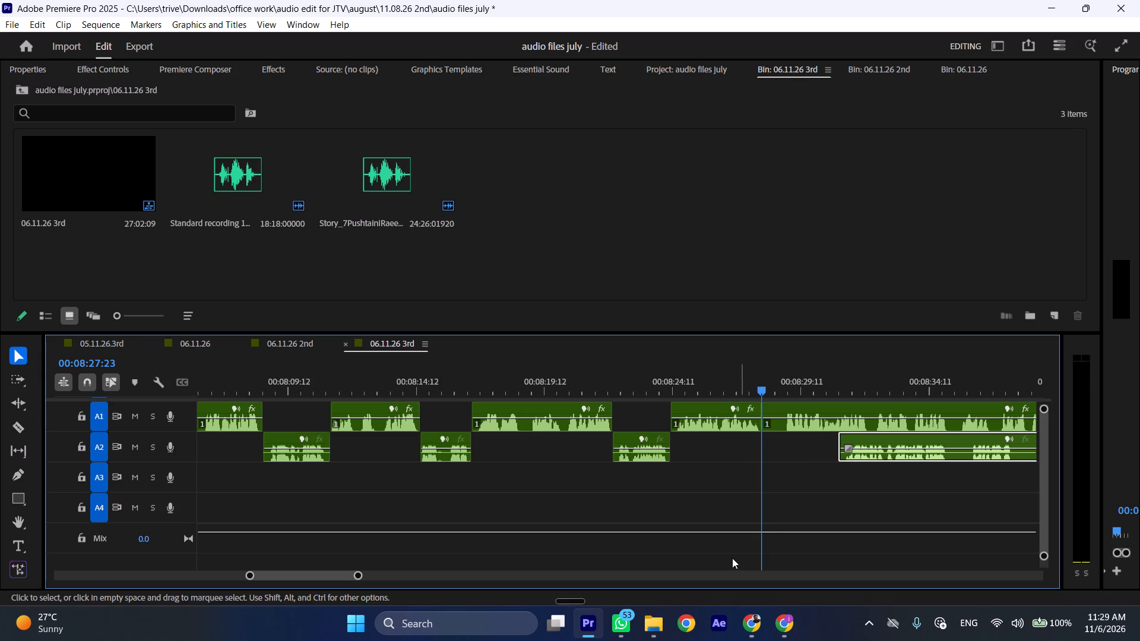
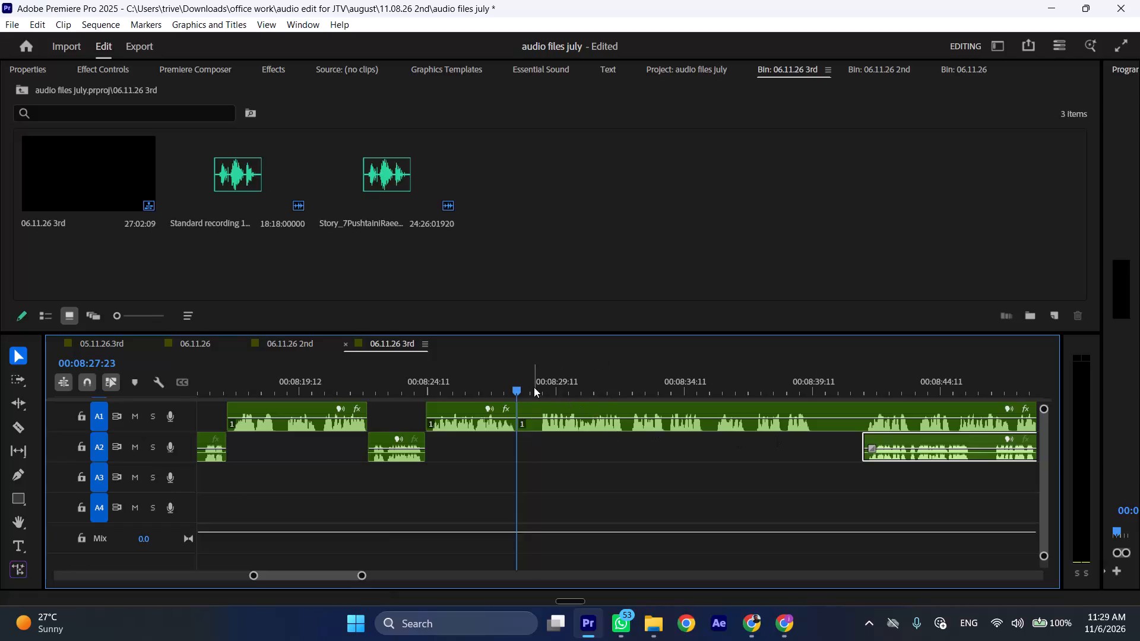
# Cut about 0.9 seconds of pause out of A1 from 00:08:27:23 and close the gap.
pyautogui.moveTo(533, 386); pyautogui.dragTo(540, 386)
pyautogui.click(552, 401)
pyautogui.hotkey('shift', 'c')
pyautogui.hotkey('ctrl', 'shift', 'd')
# Play on through A1, cut out the 10-frame pause that ends at 00:08:34:21, and close the gap.
pyautogui.press('space')
pyautogui.write('l')
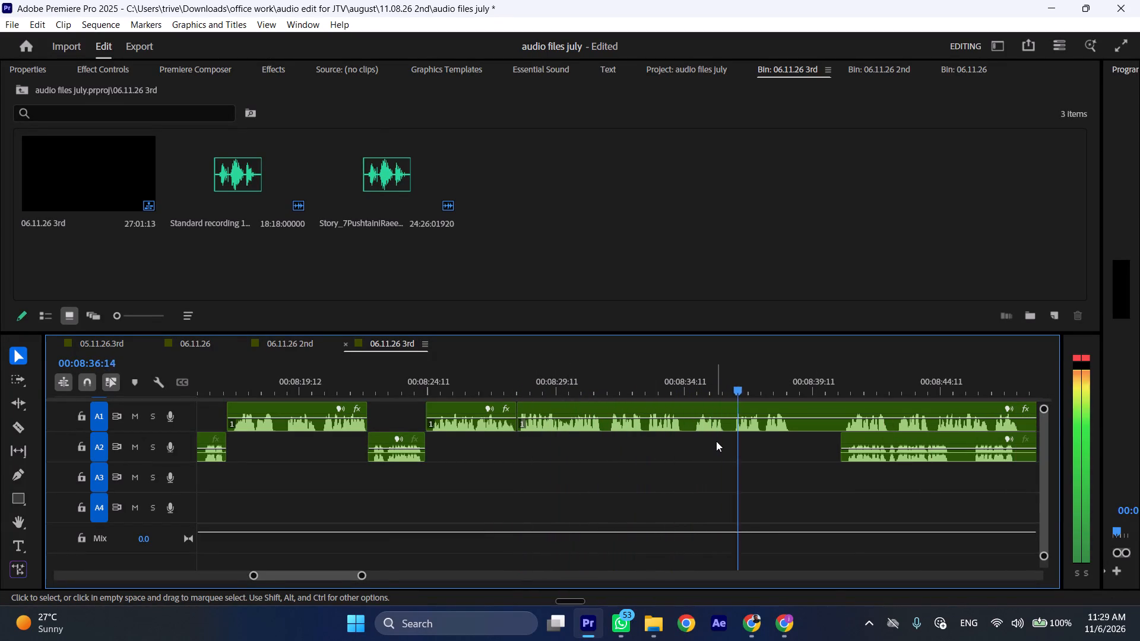
pyautogui.press('space')
pyautogui.moveTo(683, 382); pyautogui.dragTo(696, 382)
pyautogui.hotkey('shift', 'c')
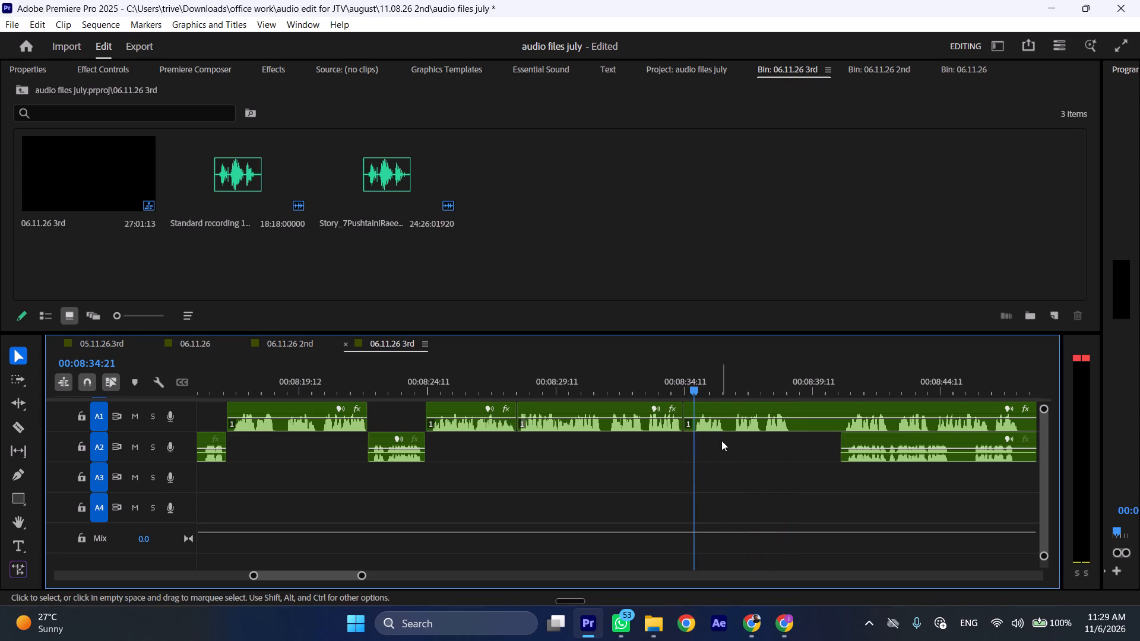
pyautogui.click(721, 440)
pyautogui.click(717, 430)
pyautogui.hotkey('shift', 'c')
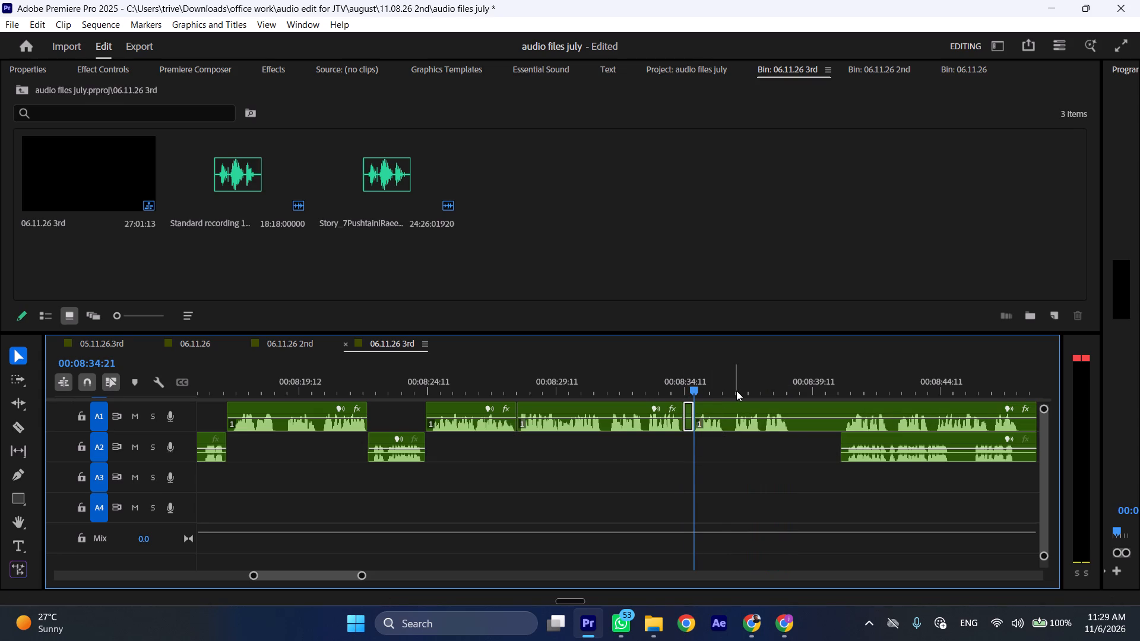
pyautogui.hotkey('ctrl', 'shift', 'd')
# Split A1 at 00:08:38:09, where the passage ends before the long pause.
pyautogui.moveTo(761, 384); pyautogui.dragTo(786, 390)
pyautogui.hotkey('shift', 'c')
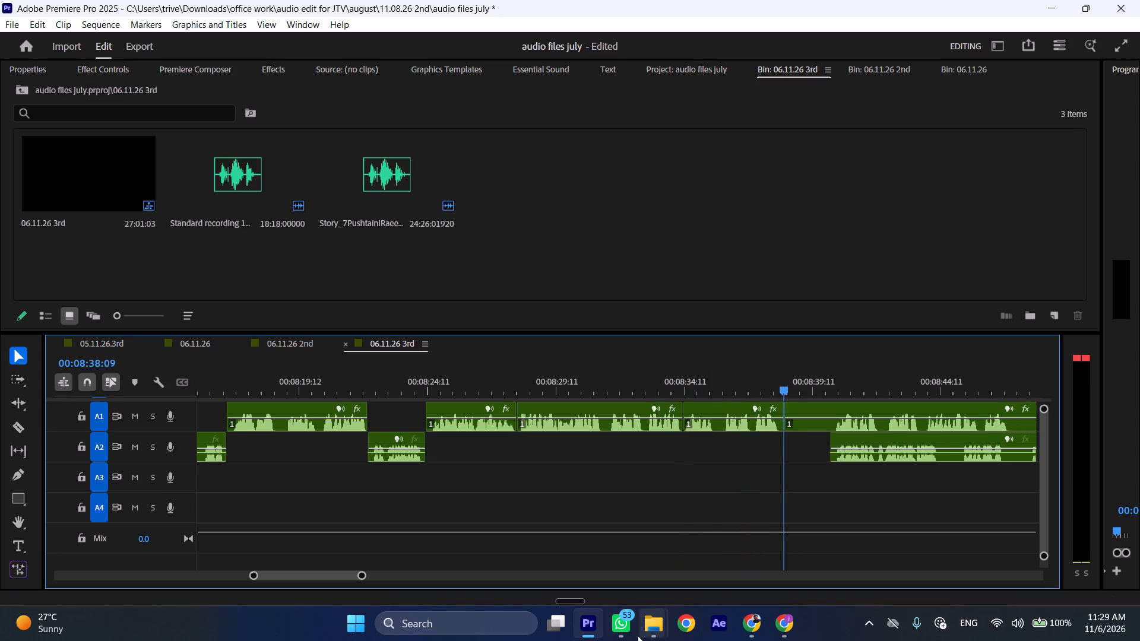
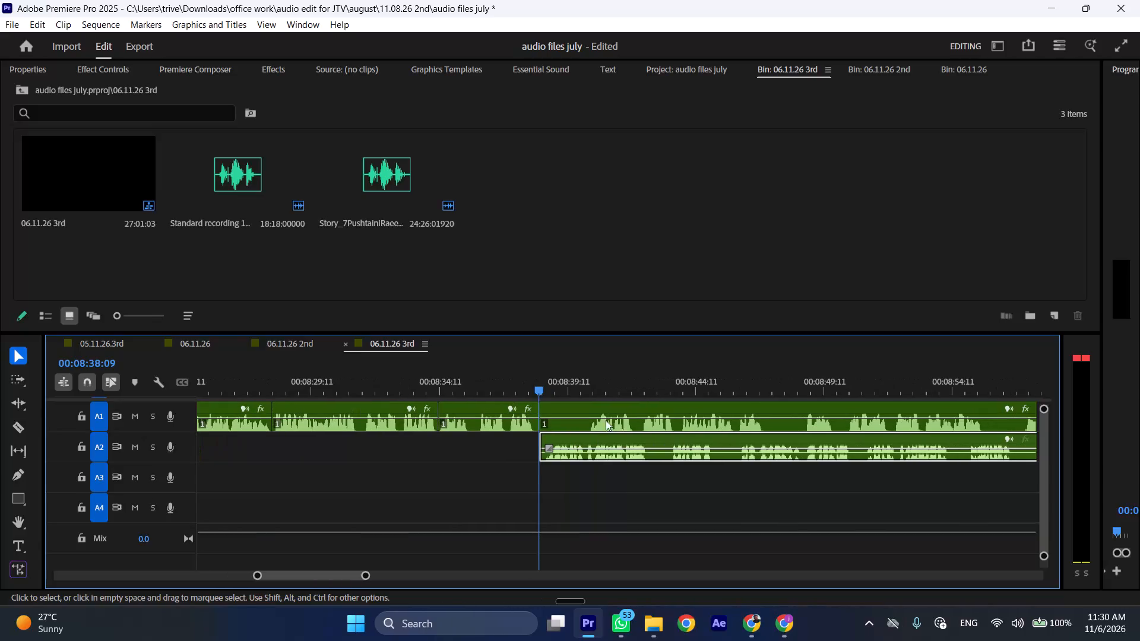
# Move the rest of A1 about 5 seconds later and split A2 at 00:08:42:15, in the pause after its opening phrases.
pyautogui.moveTo(576, 406); pyautogui.dragTo(707, 407)
pyautogui.press('space')
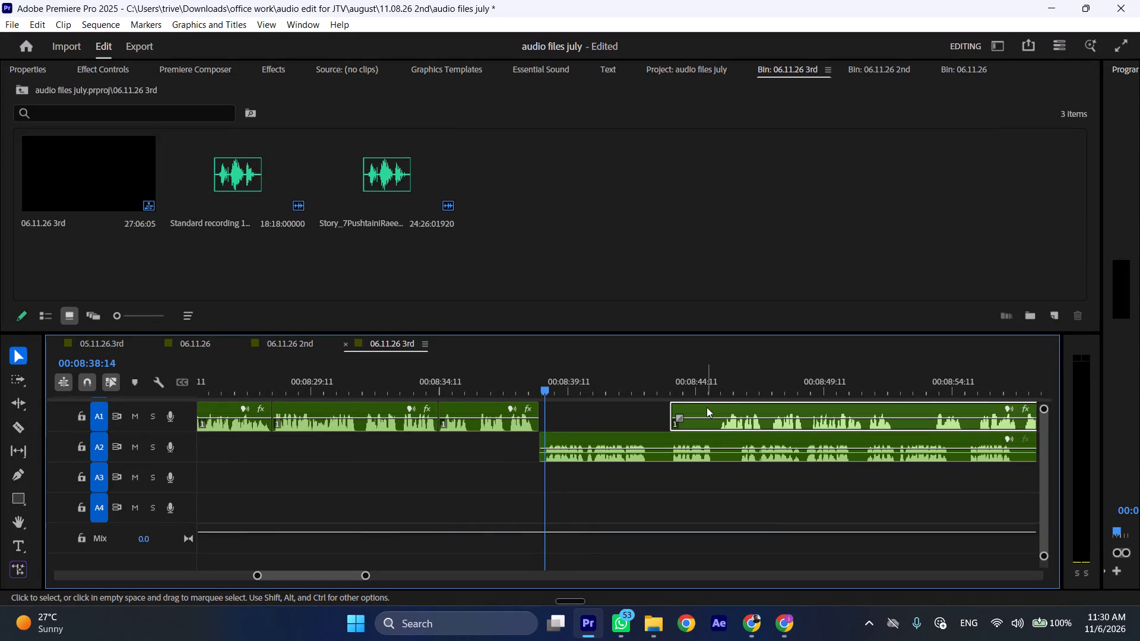
pyautogui.write('l')
pyautogui.scroll(-4, 707, 407)
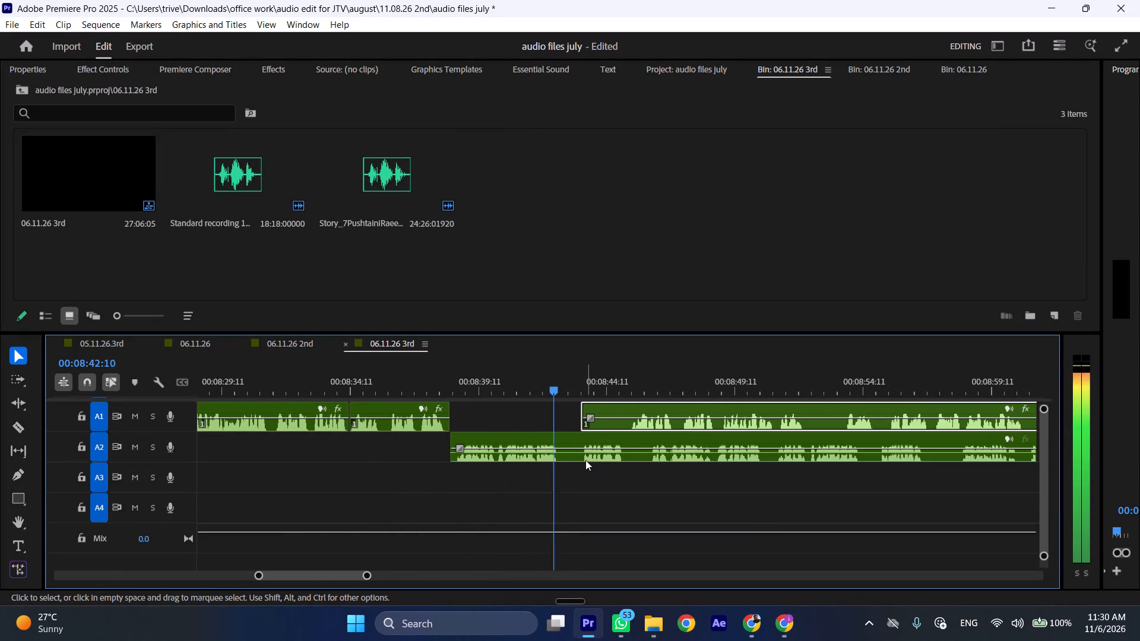
pyautogui.press('space')
pyautogui.click(581, 452)
pyautogui.hotkey('shift', 'c')
# Trim about 1.7 seconds of silence off the start of the later A1 clip and move it to begin at 00:08:42:15.
pyautogui.moveTo(591, 409); pyautogui.dragTo(635, 411)
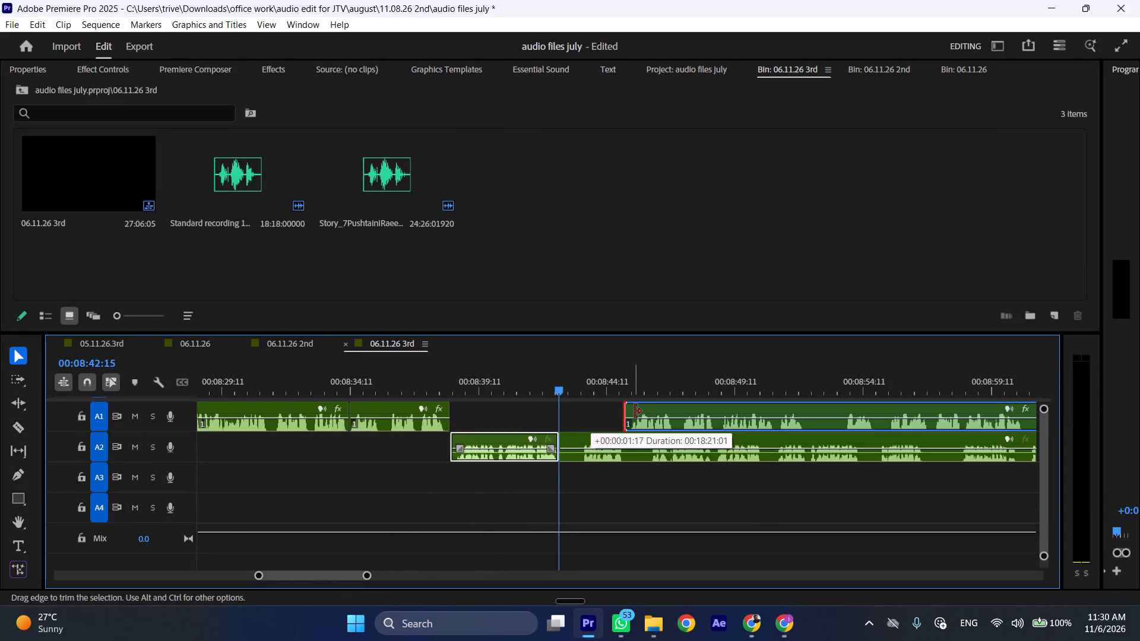
pyautogui.moveTo(635, 411); pyautogui.dragTo(635, 411)
pyautogui.moveTo(655, 408); pyautogui.dragTo(594, 416)
# Move the rest of A2 about 7.5 seconds later and split A1 just after 00:08:49:11, where its passage ends.
pyautogui.moveTo(593, 436); pyautogui.dragTo(785, 437)
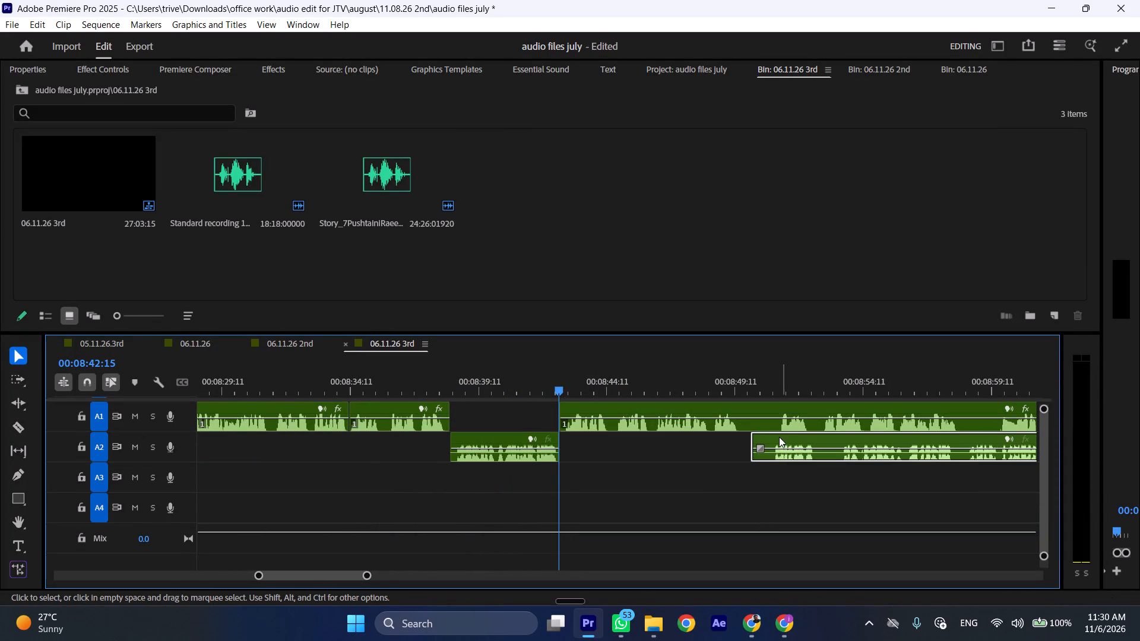
pyautogui.press('space')
pyautogui.press('k')
pyautogui.press('l')
pyautogui.press('l')
pyautogui.scroll(-6, 632, 464)
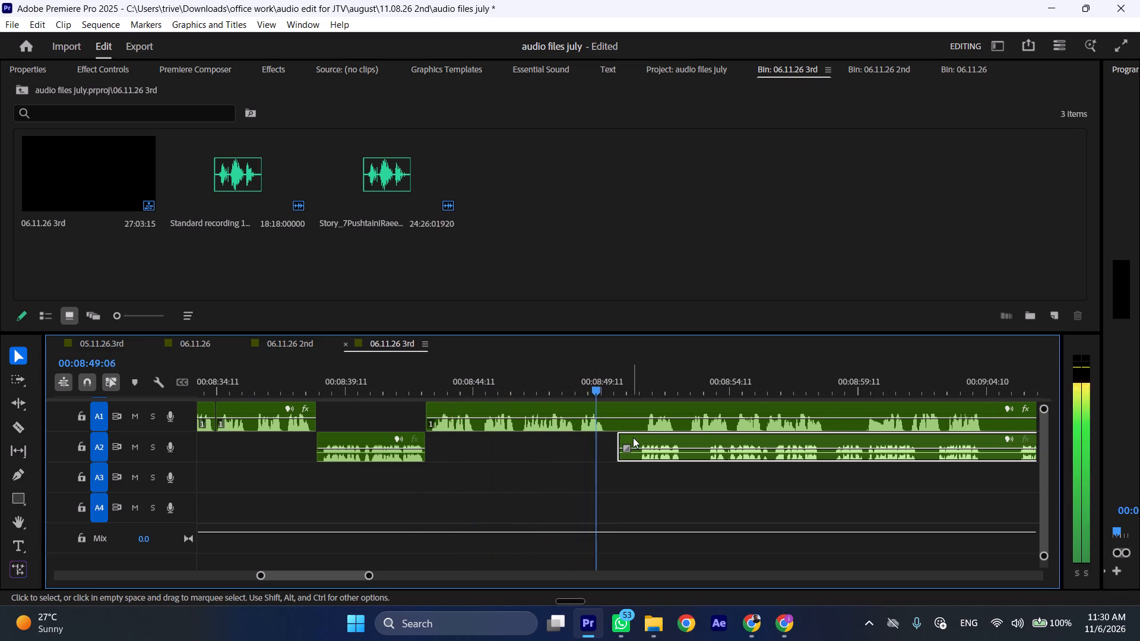
pyautogui.press('space')
pyautogui.hotkey('shift', 'c')
# Trim about 0.9 seconds of silence off the start of the later A2 clip and line it up with the new A1 cut.
pyautogui.moveTo(620, 438); pyautogui.dragTo(642, 438)
pyautogui.moveTo(663, 439); pyautogui.dragTo(630, 442)
# Move the rest of A1 about 3.2 seconds later and trim about 1.4 seconds of silence off its start.
pyautogui.moveTo(623, 411); pyautogui.dragTo(707, 411)
pyautogui.press('space')
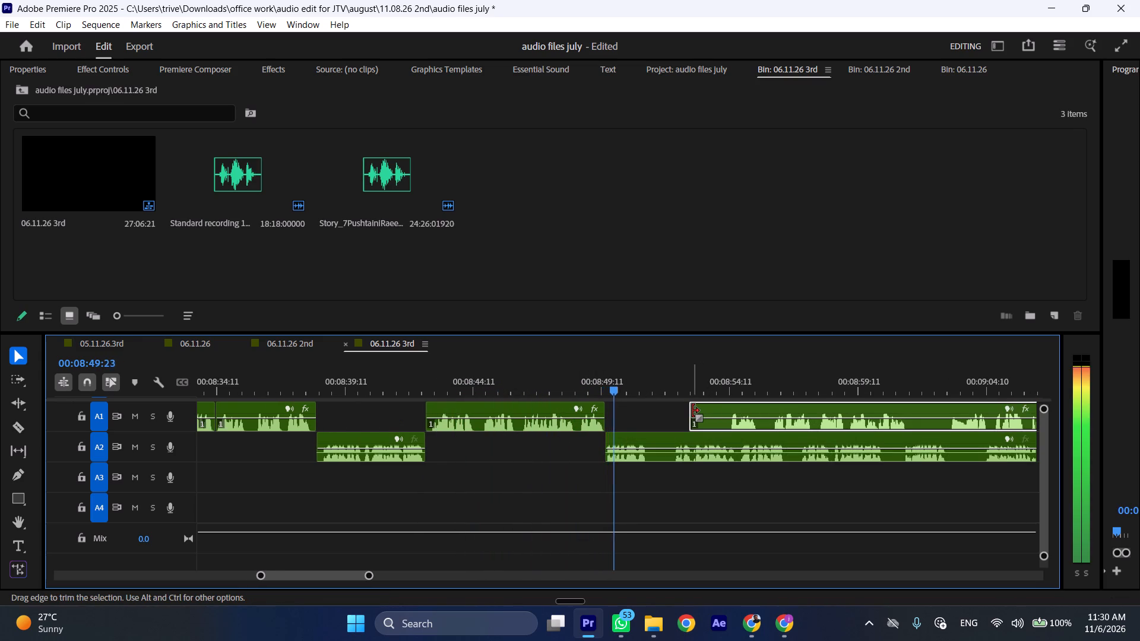
pyautogui.moveTo(691, 410); pyautogui.dragTo(728, 411)
# Split A2 at 00:08:51:10, in the pause after its short phrase.
pyautogui.press('space')
pyautogui.hotkey('shift', 'c')
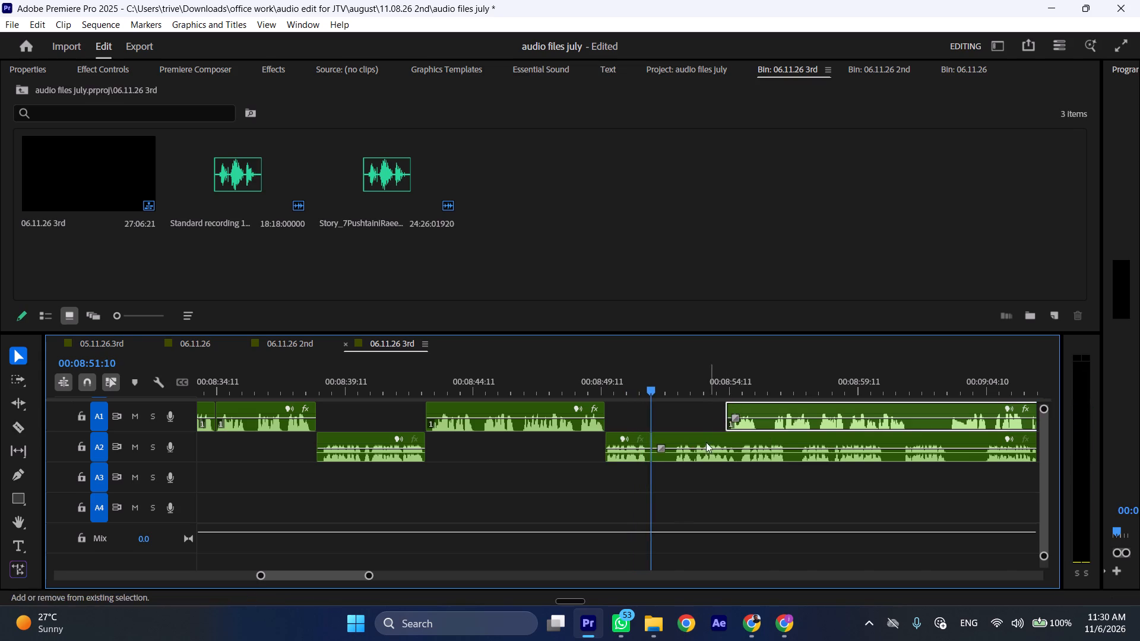
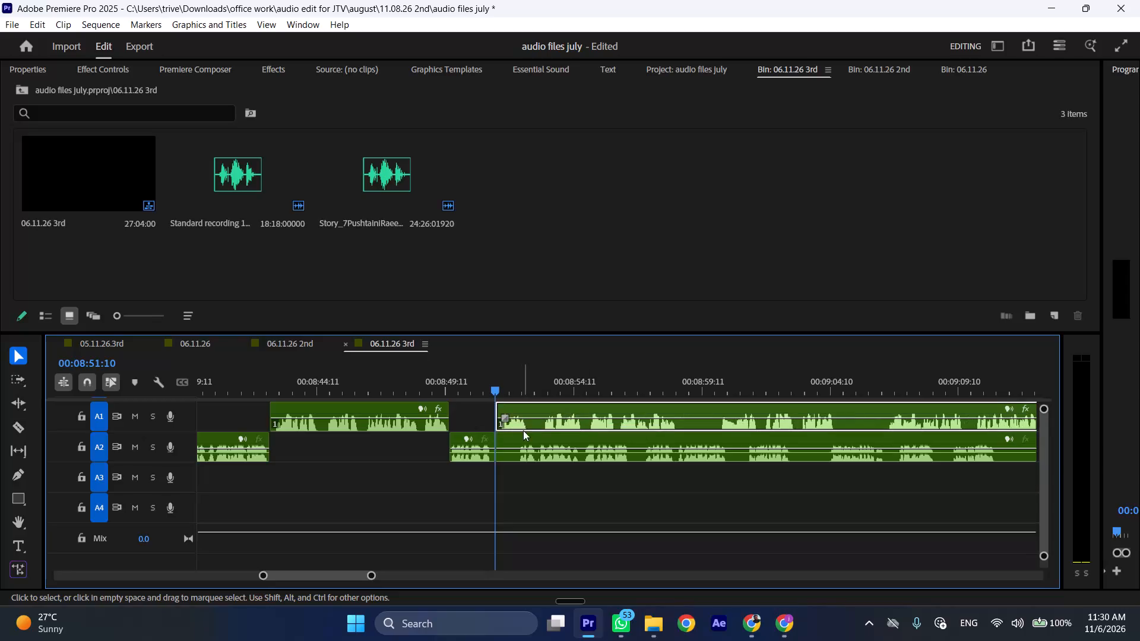
# Move the rest of A2 about 6.4 seconds later in total and trim about 0.8 seconds of silence off its start.
pyautogui.moveTo(526, 442); pyautogui.dragTo(593, 442)
pyautogui.press('space')
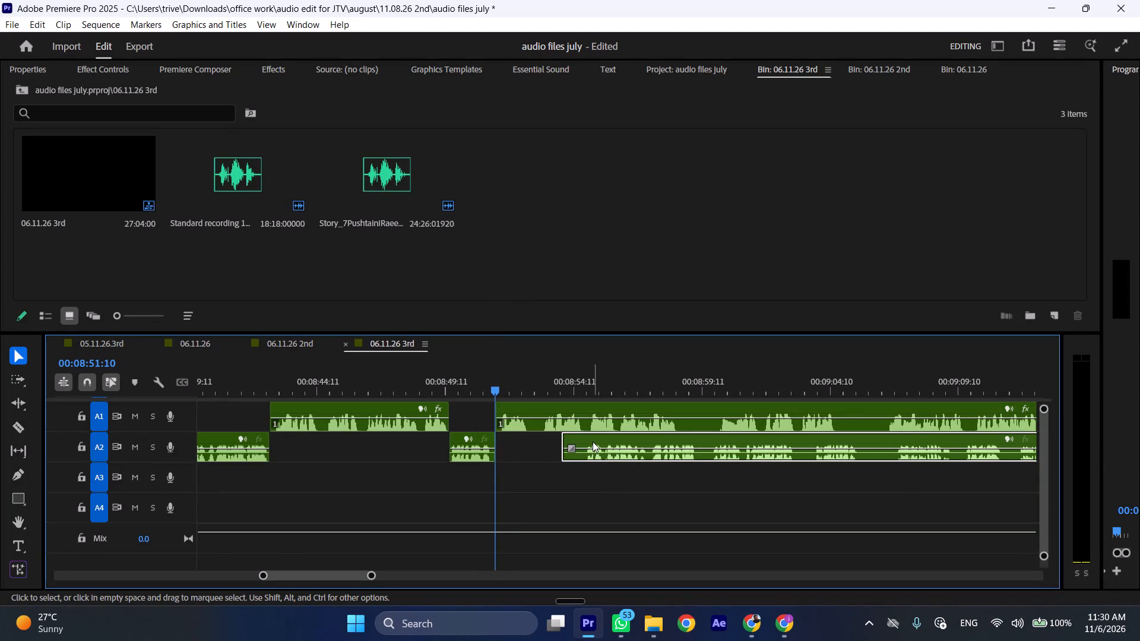
pyautogui.moveTo(564, 437); pyautogui.dragTo(584, 437)
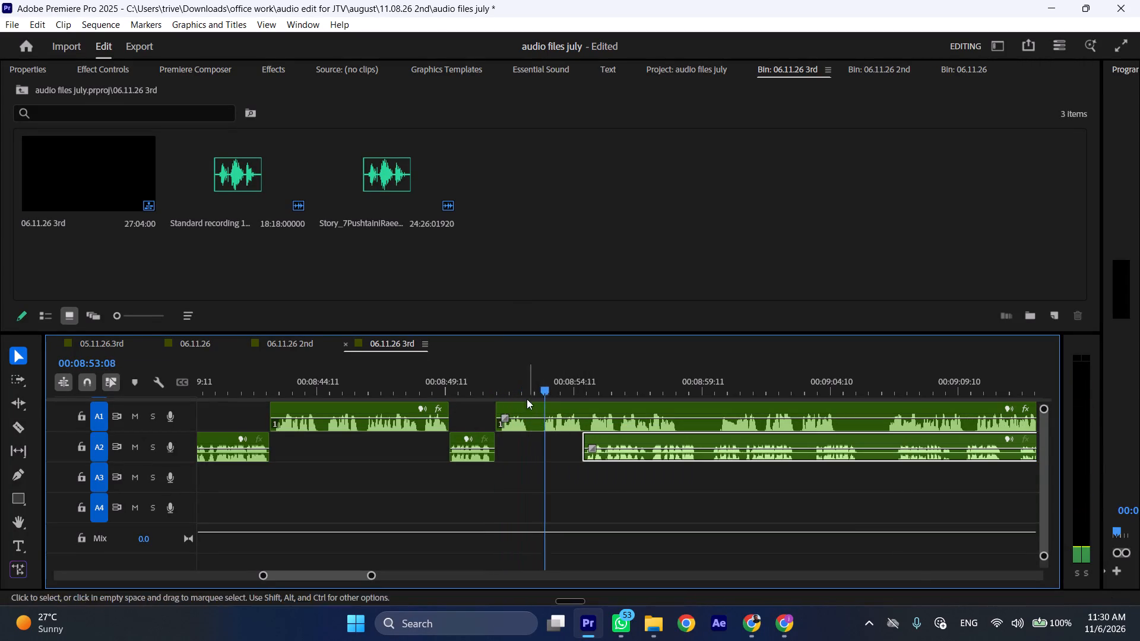
pyautogui.moveTo(621, 441); pyautogui.dragTo(631, 441)
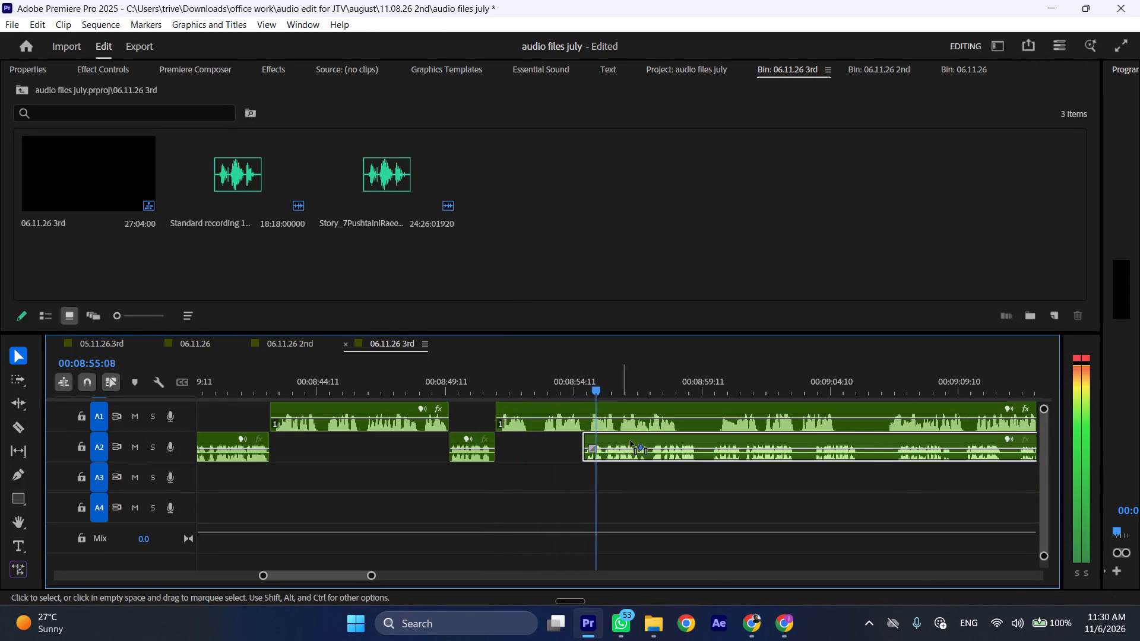
pyautogui.moveTo(631, 441); pyautogui.dragTo(718, 441)
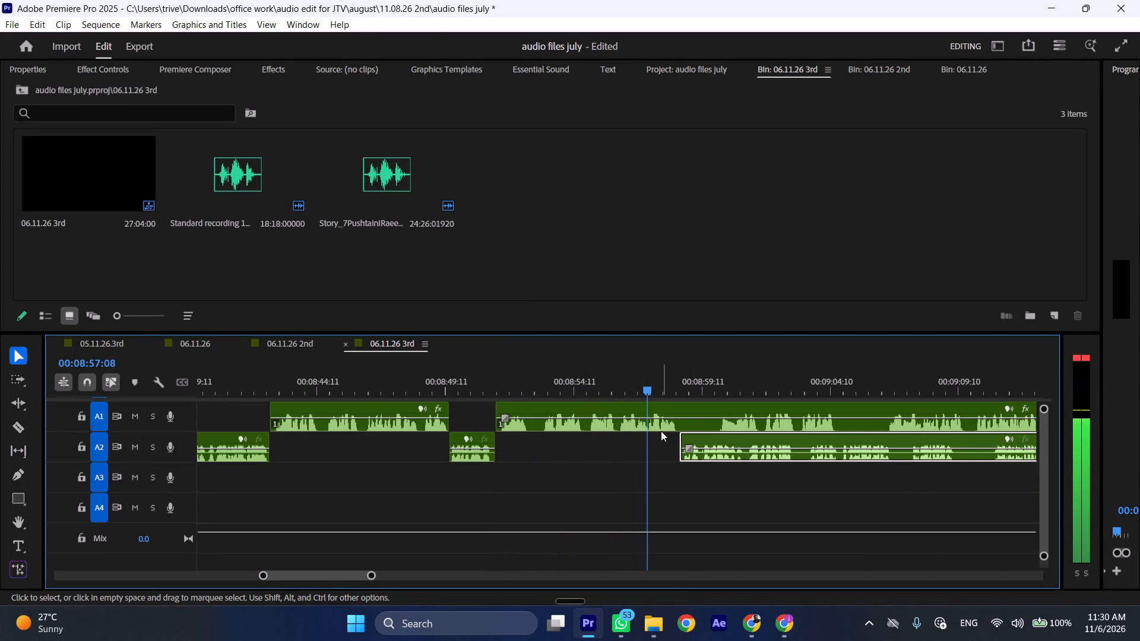
# Split A1 at 00:08:53:03 and ripple-delete the short opening phrase that starts at 00:08:51:10.
pyautogui.click(538, 386)
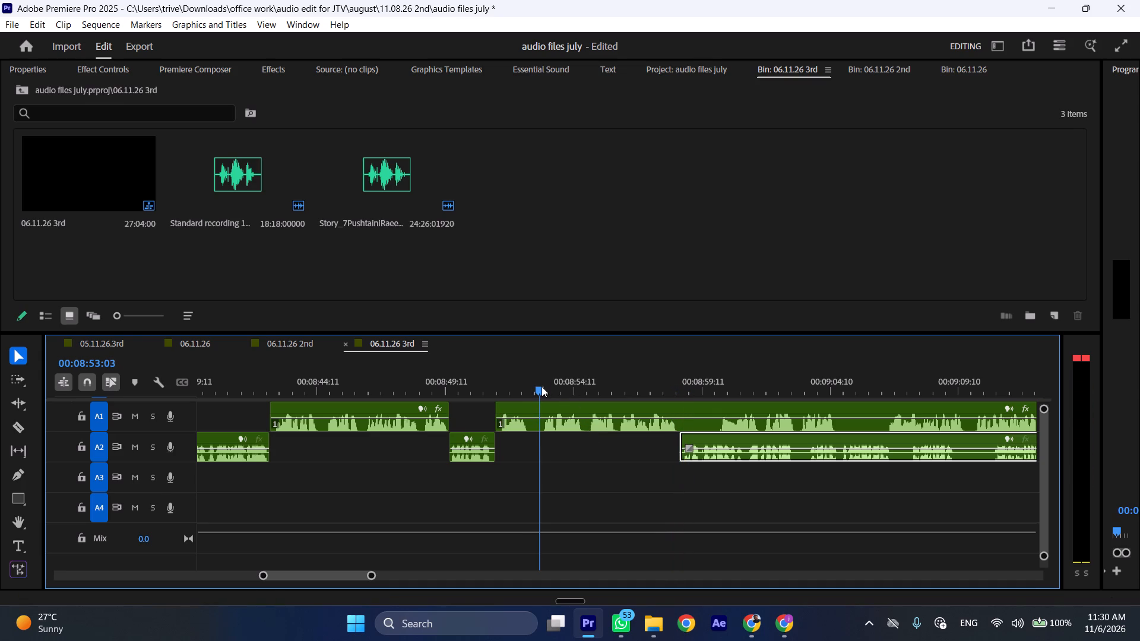
pyautogui.click(555, 412)
pyautogui.hotkey('shift', 'c')
pyautogui.hotkey('ctrl', 'shift', 'd')
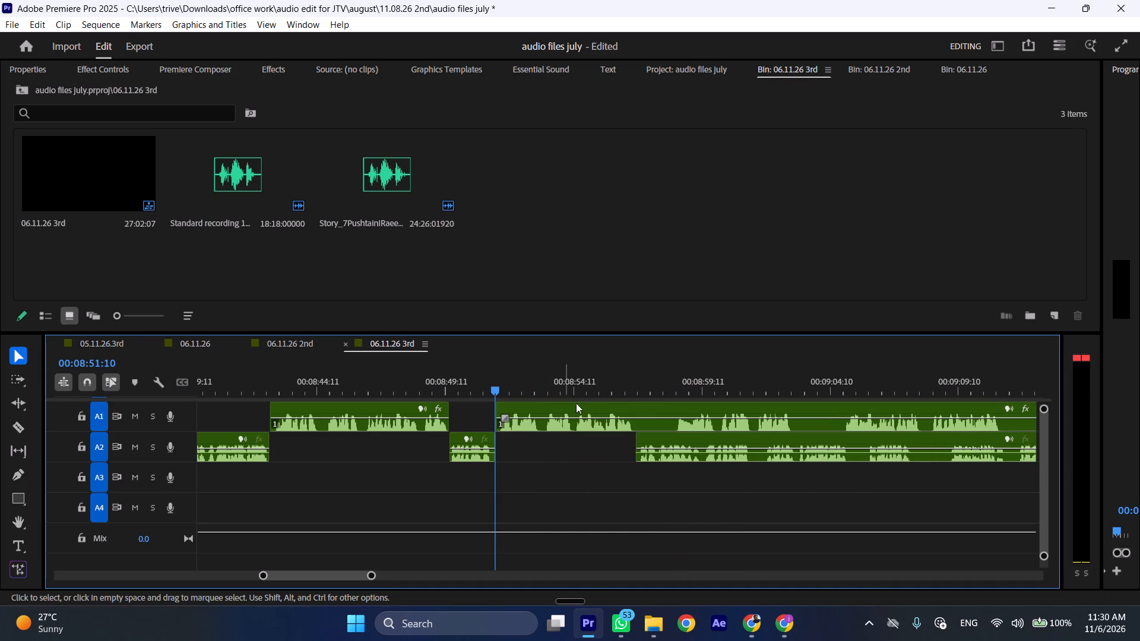
# Split A1 at 00:08:56:19, where its passage ends, and line the later A2 clip up with the cut.
pyautogui.moveTo(617, 391); pyautogui.dragTo(636, 391)
pyautogui.click(649, 407)
pyautogui.hotkey('shift', 'c')
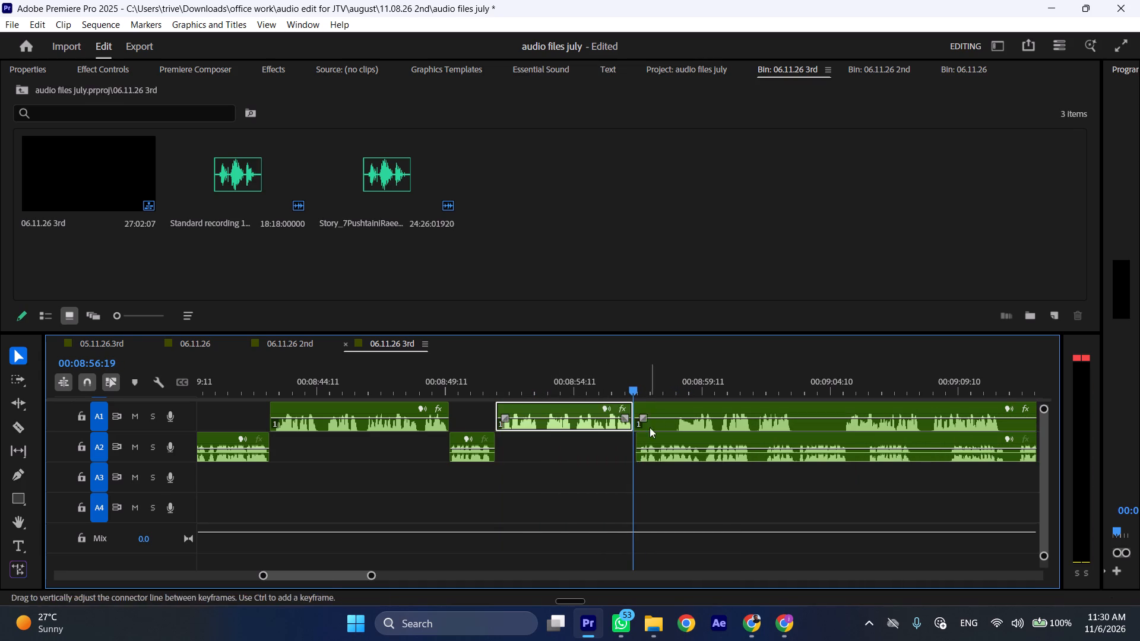
pyautogui.moveTo(660, 436); pyautogui.dragTo(654, 436)
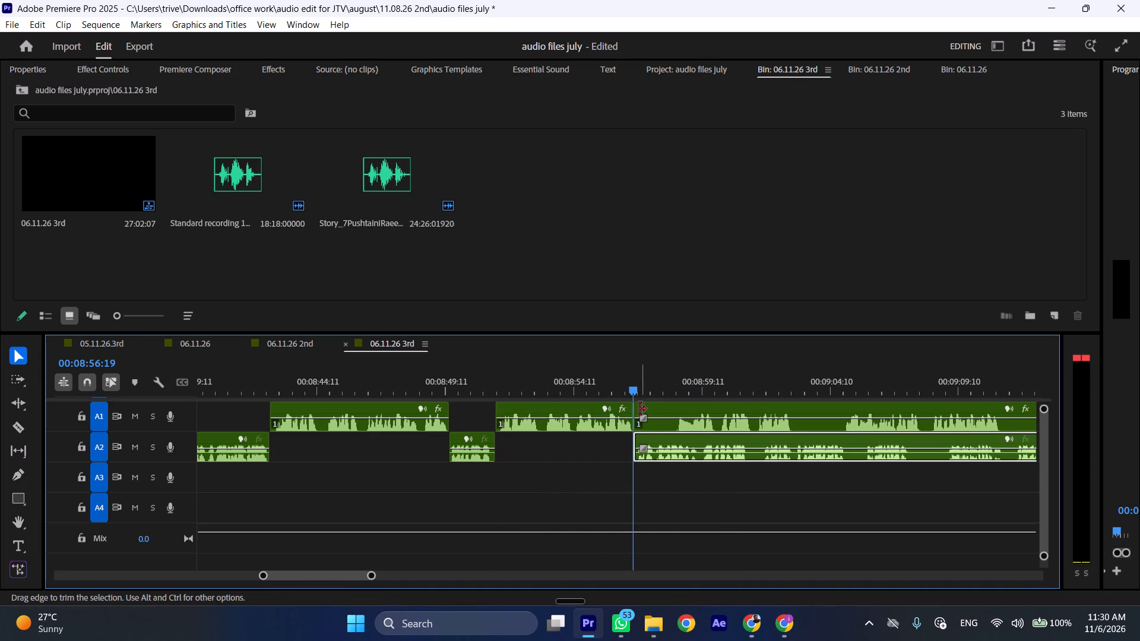
# Move the rest of A1 about 8.3 seconds later and split A2 at about 00:09:01:10, in the pause after its passage.
pyautogui.moveTo(658, 410); pyautogui.dragTo(872, 409)
pyautogui.press('space')
pyautogui.press('l')
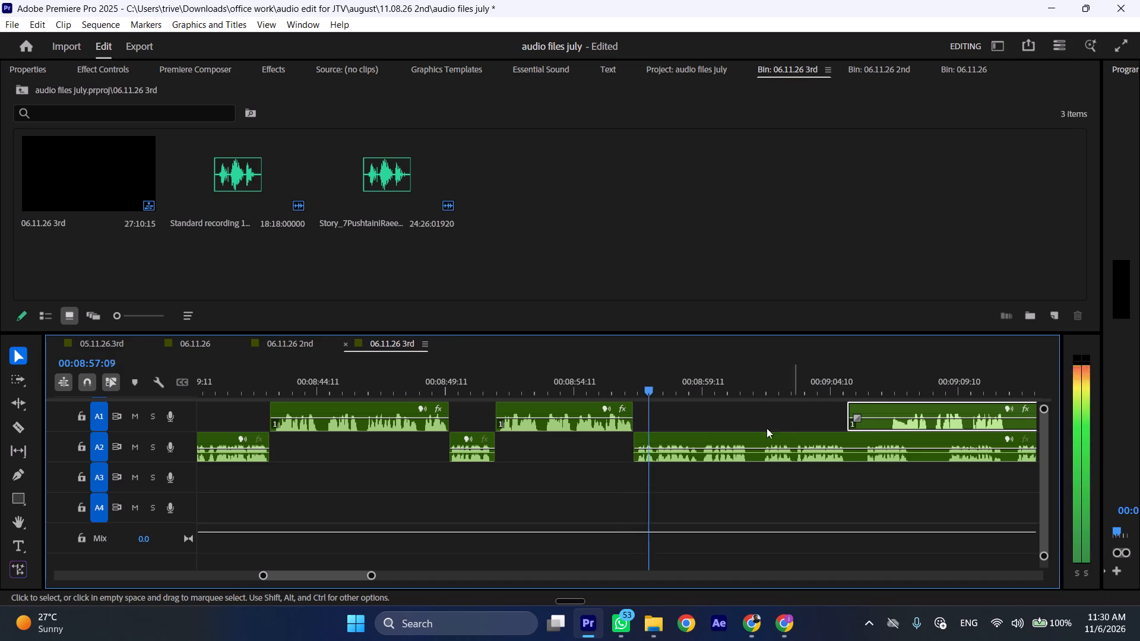
pyautogui.scroll(-6, 696, 441)
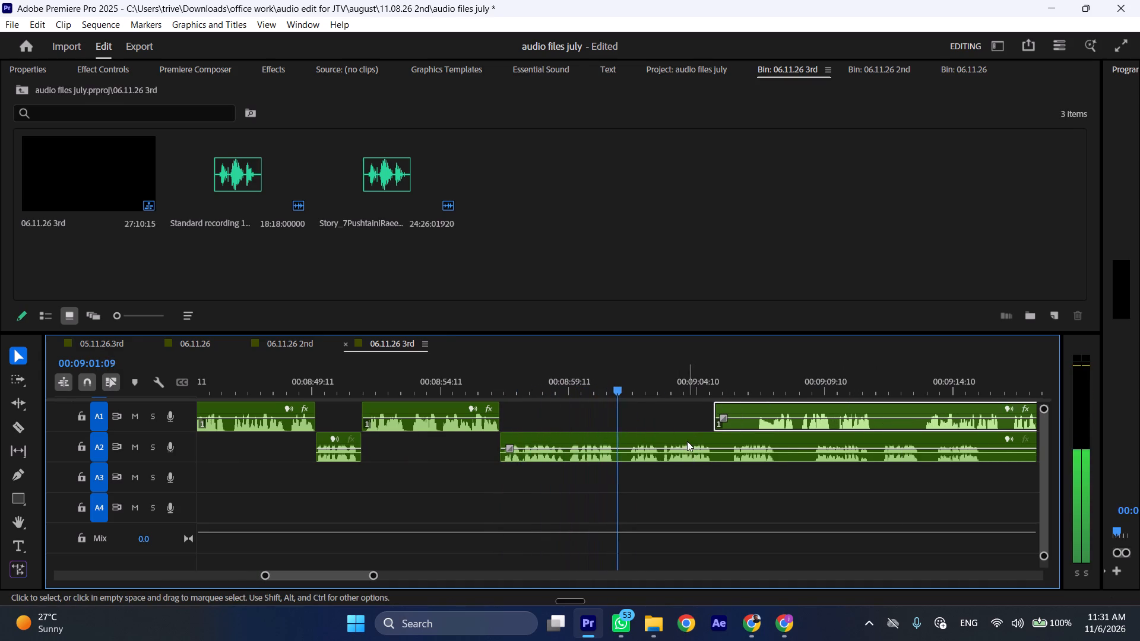
pyautogui.press('space')
pyautogui.hotkey('shift', 'c')
# Trim about 1.6 seconds of silence off the start of the later A1 clip and line it up with the A2 cut.
pyautogui.moveTo(706, 407); pyautogui.dragTo(746, 407)
pyautogui.moveTo(778, 403); pyautogui.dragTo(650, 411)
# Move the rest of A2 about 5.7 seconds later and trim about 0.3 seconds of silence off its start.
pyautogui.moveTo(654, 435); pyautogui.dragTo(799, 435)
pyautogui.press('space')
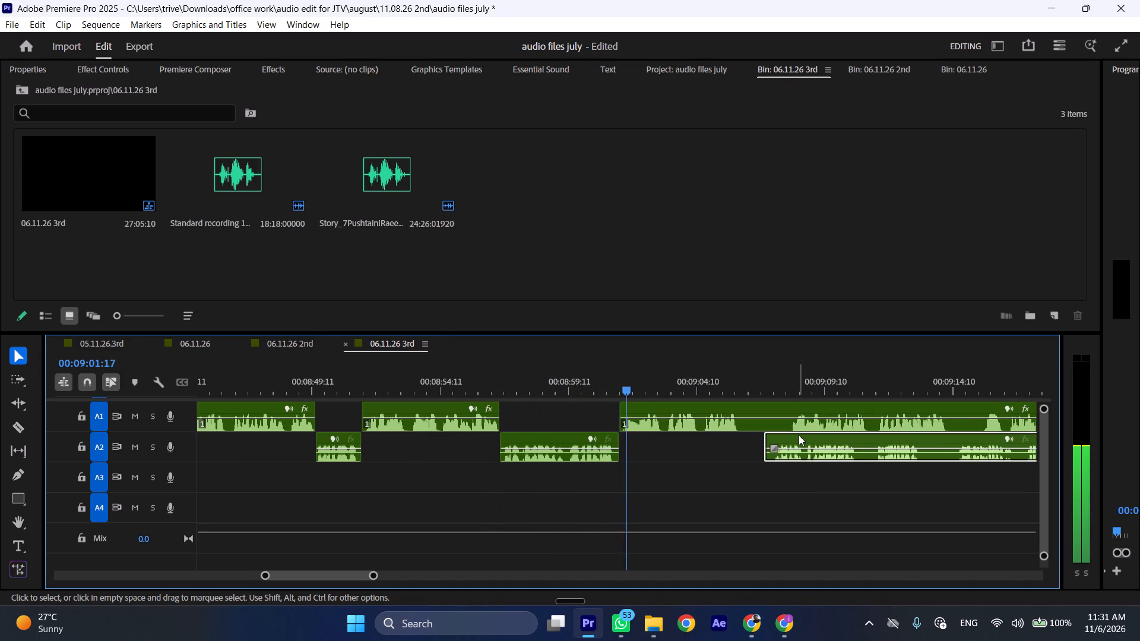
pyautogui.write('l')
pyautogui.scroll(-5, 783, 438)
pyautogui.moveTo(655, 439); pyautogui.dragTo(663, 439)
# Split A1 at about 00:09:06:02, where its passage ends, and line the later A2 clip up with the cut.
pyautogui.press('space')
pyautogui.moveTo(632, 390); pyautogui.dragTo(625, 389)
pyautogui.hotkey('shift', 'c')
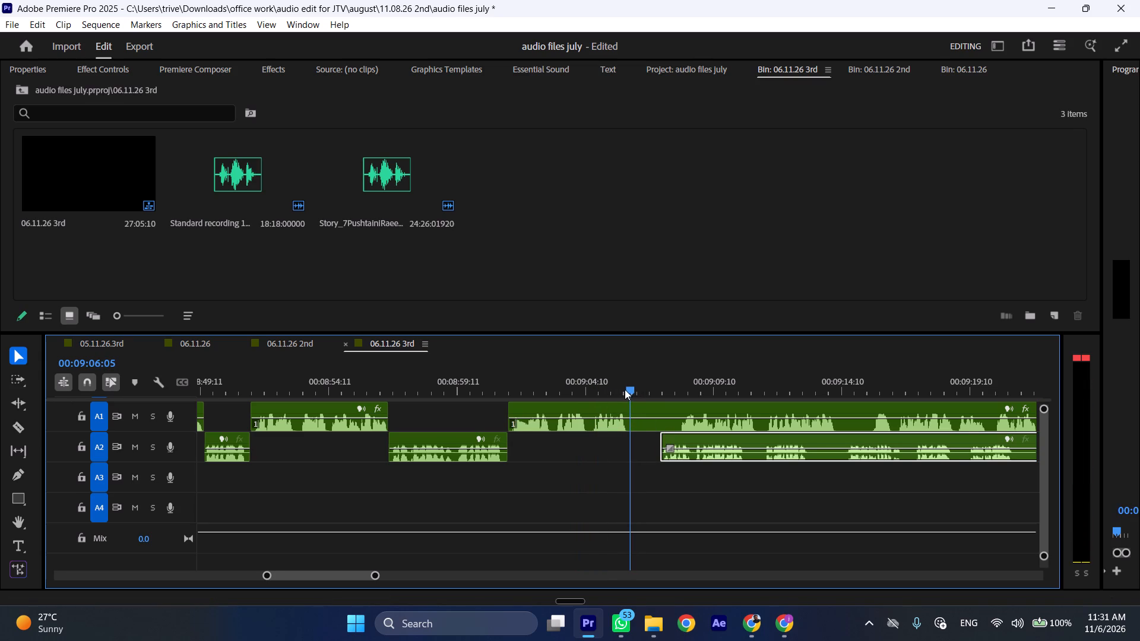
pyautogui.moveTo(673, 441); pyautogui.dragTo(648, 440)
# Move the rest of A1 about 7.9 seconds later and split A2 at 00:09:09:17, in the pause after its phrase.
pyautogui.moveTo(643, 409); pyautogui.dragTo(846, 413)
pyautogui.press('space')
pyautogui.scroll(-5, 805, 421)
pyautogui.press('l')
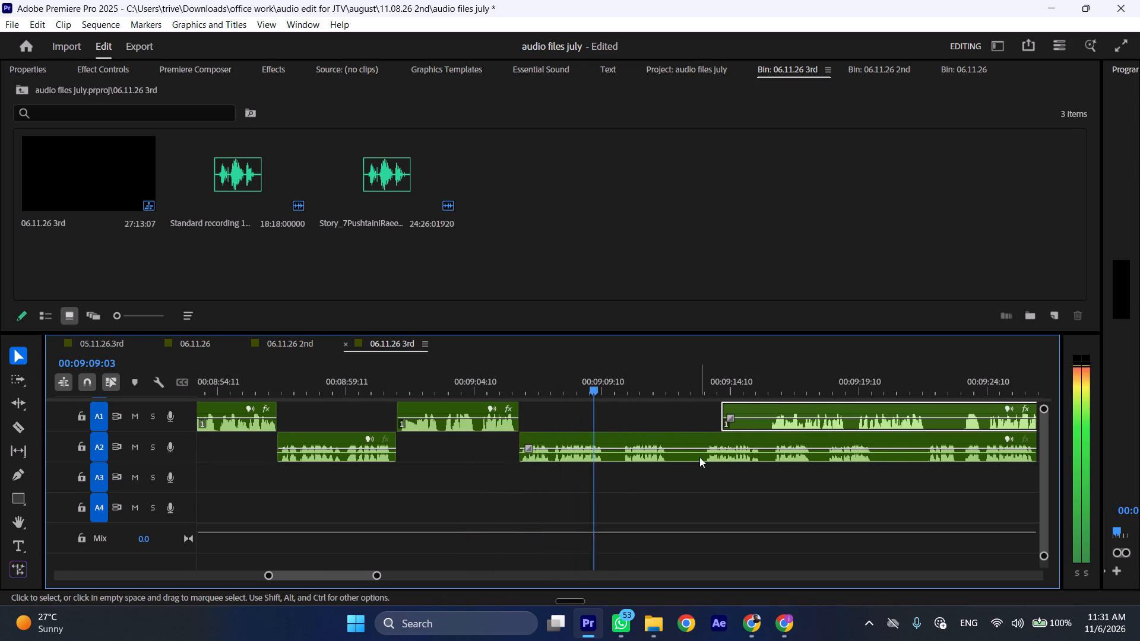
pyautogui.press('space')
pyautogui.hotkey('shift', 'c')
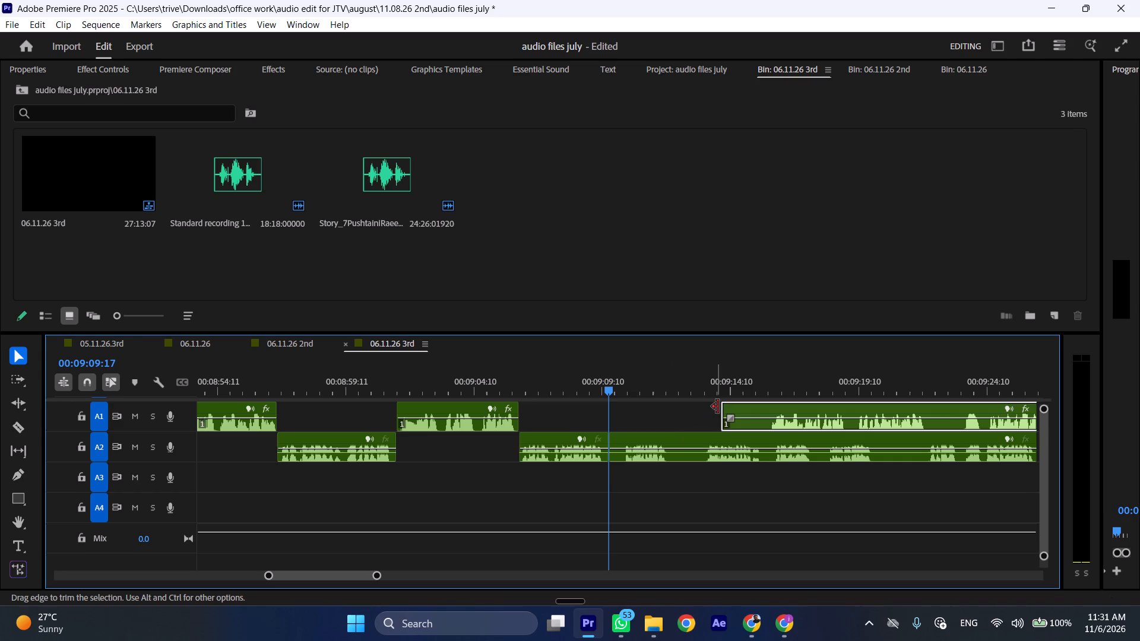
# Trim about 1.7 seconds of silence off the start of the later A1 clip and line it up with the A2 cut.
pyautogui.moveTo(718, 407); pyautogui.dragTo(761, 407)
pyautogui.click(628, 384)
pyautogui.press('space')
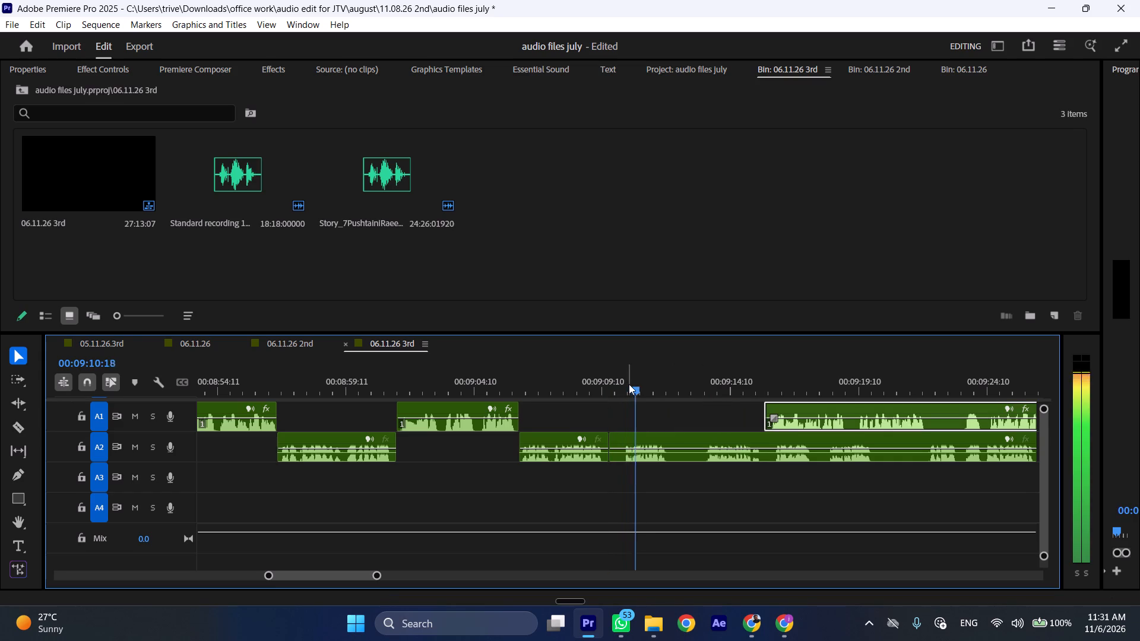
pyautogui.click(623, 385)
pyautogui.moveTo(799, 407); pyautogui.dragTo(646, 418)
# Move the rest of A2 about 7.1 seconds later, clear of the A1 passage, and play A1 through.
pyautogui.moveTo(650, 442); pyautogui.dragTo(830, 442)
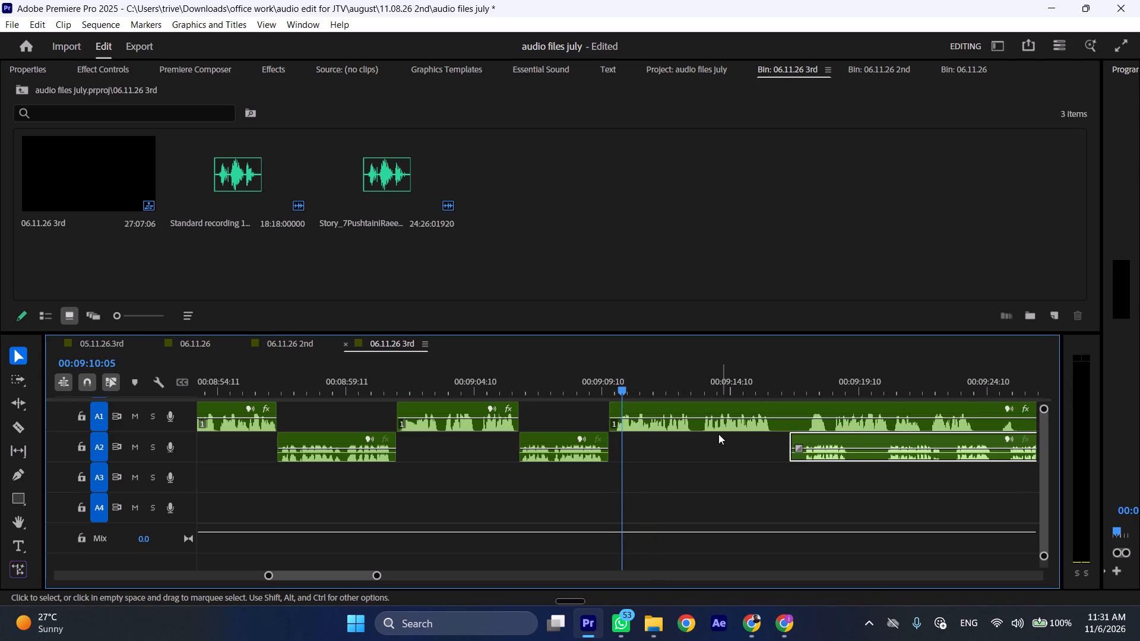
pyautogui.press('space')
pyautogui.press('l')
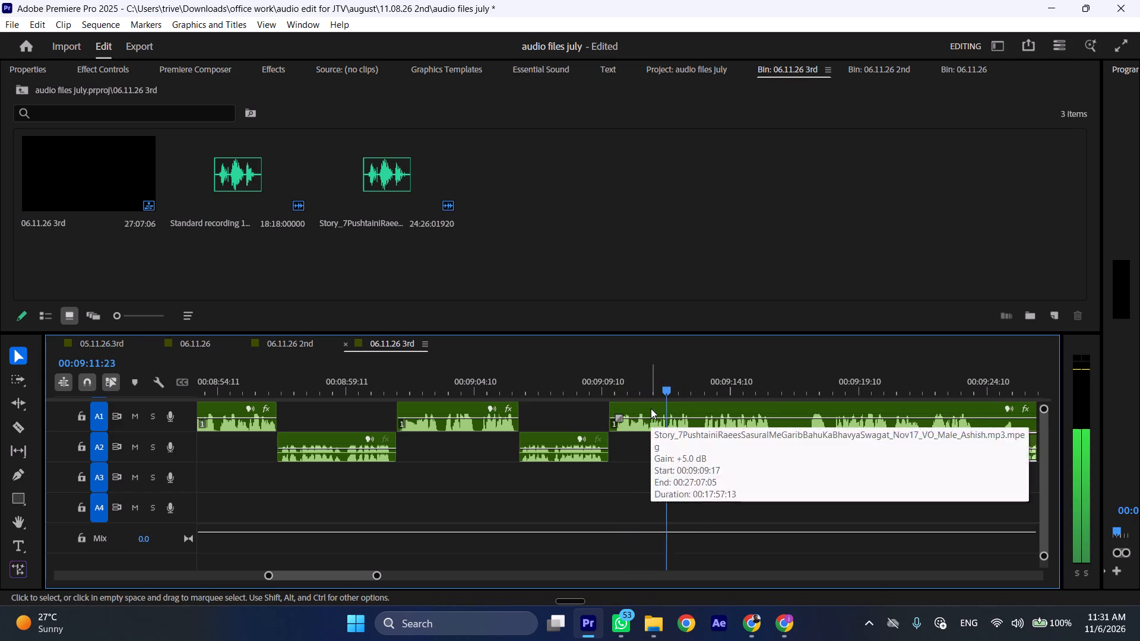
pyautogui.scroll(-4, 718, 449)
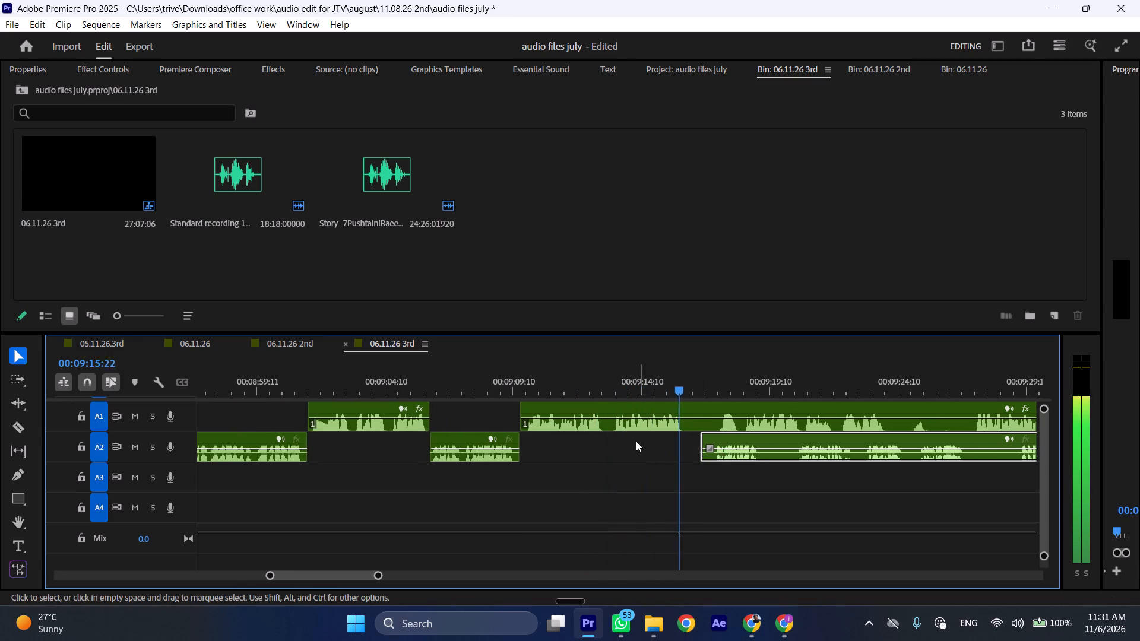
# Split A1 around its short pause before 00:09:13:06 and ripple-delete the roughly 0.4-second piece.
pyautogui.moveTo(603, 383); pyautogui.dragTo(613, 382)
pyautogui.hotkey('shift', 'c')
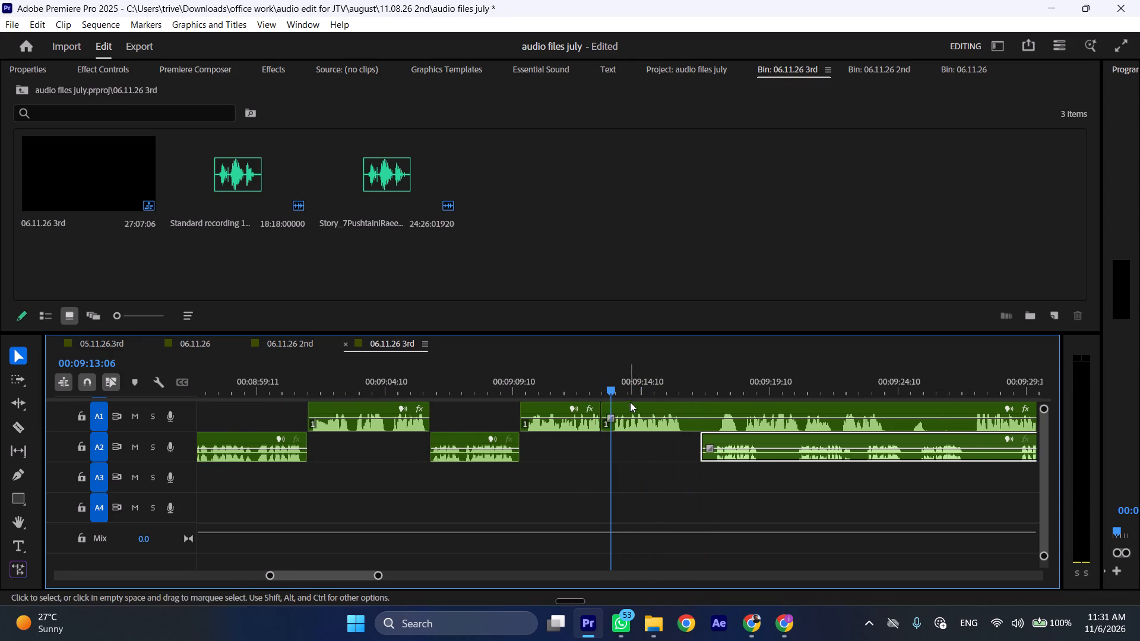
pyautogui.click(631, 403)
pyautogui.hotkey('shift', 'c')
pyautogui.hotkey('ctrl', 'shift', 'd')
# Split A1 at 00:09:15:20 and line the later A2 clip up with the cut after trimming about 0.6 seconds off its start.
pyautogui.moveTo(671, 388); pyautogui.dragTo(679, 388)
pyautogui.hotkey('shift', 'c')
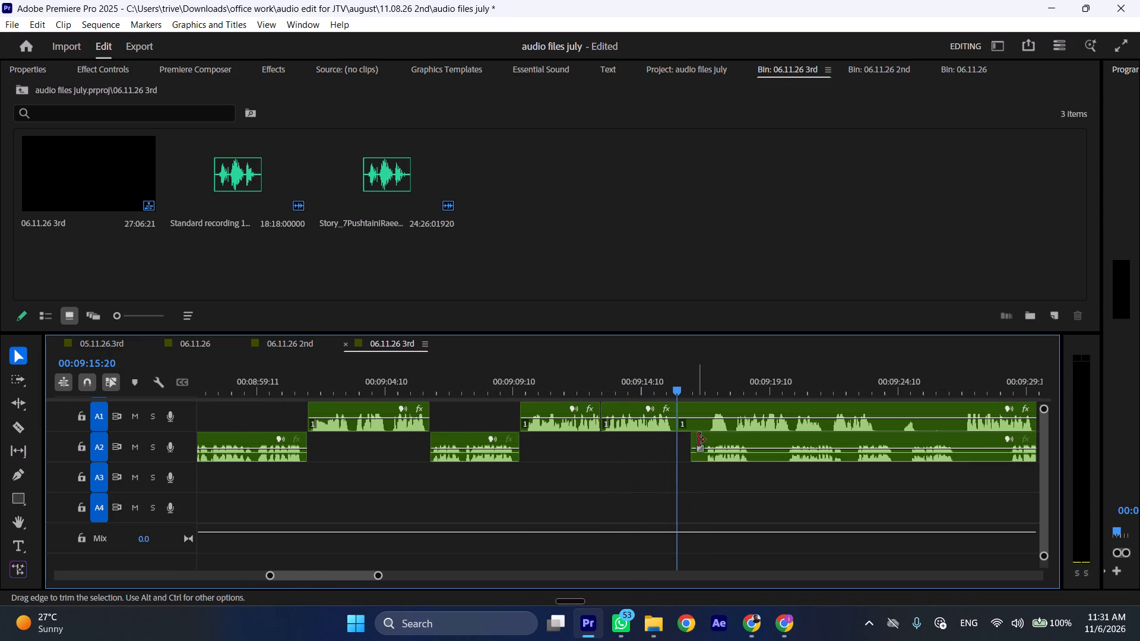
pyautogui.moveTo(698, 438); pyautogui.dragTo(712, 437)
pyautogui.moveTo(726, 436); pyautogui.dragTo(704, 439)
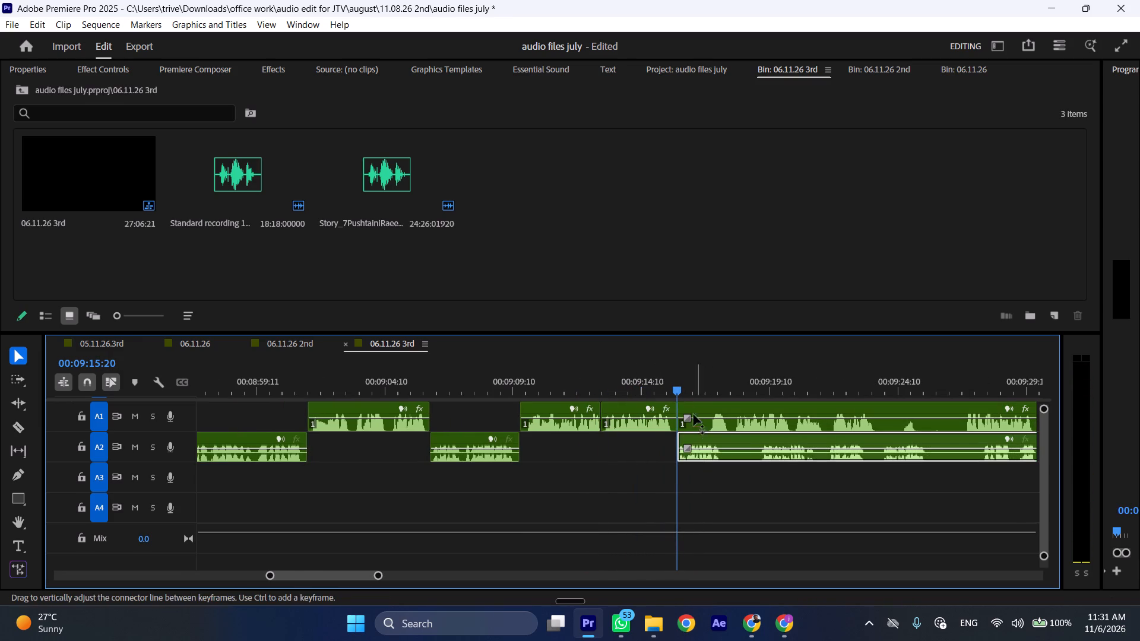
# Move the rest of A1 about 2.5 seconds later and split A2 at 00:09:17:15, after its short phrase.
pyautogui.moveTo(692, 404); pyautogui.dragTo(756, 414)
pyautogui.press('space')
pyautogui.scroll(-4, 744, 426)
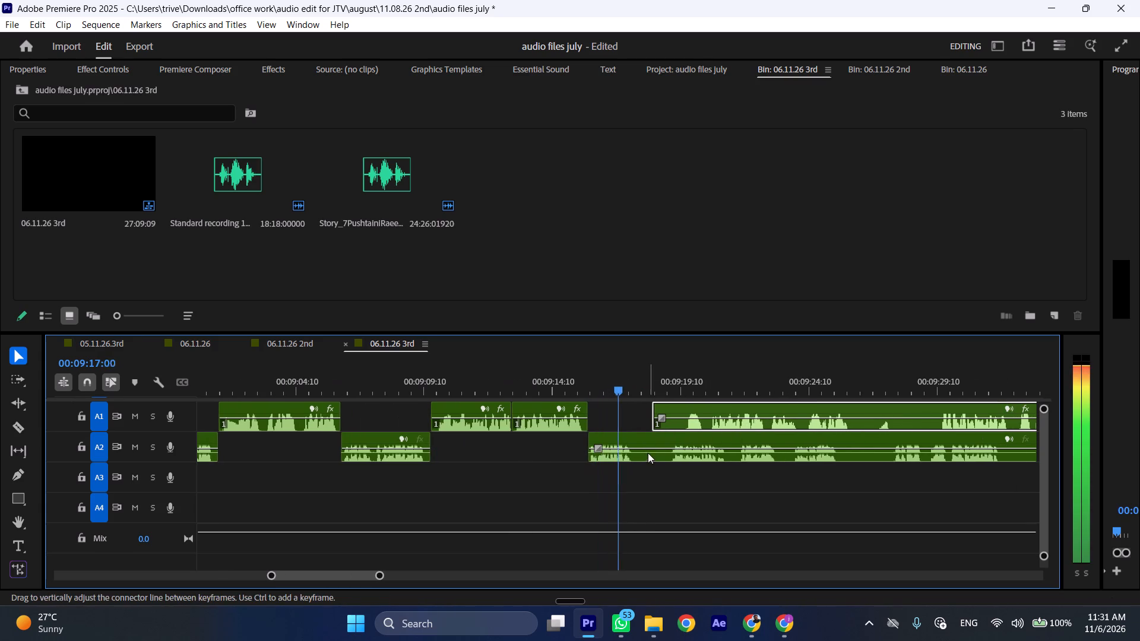
pyautogui.press('space')
pyautogui.click(645, 457)
pyautogui.hotkey('shift', 'c')
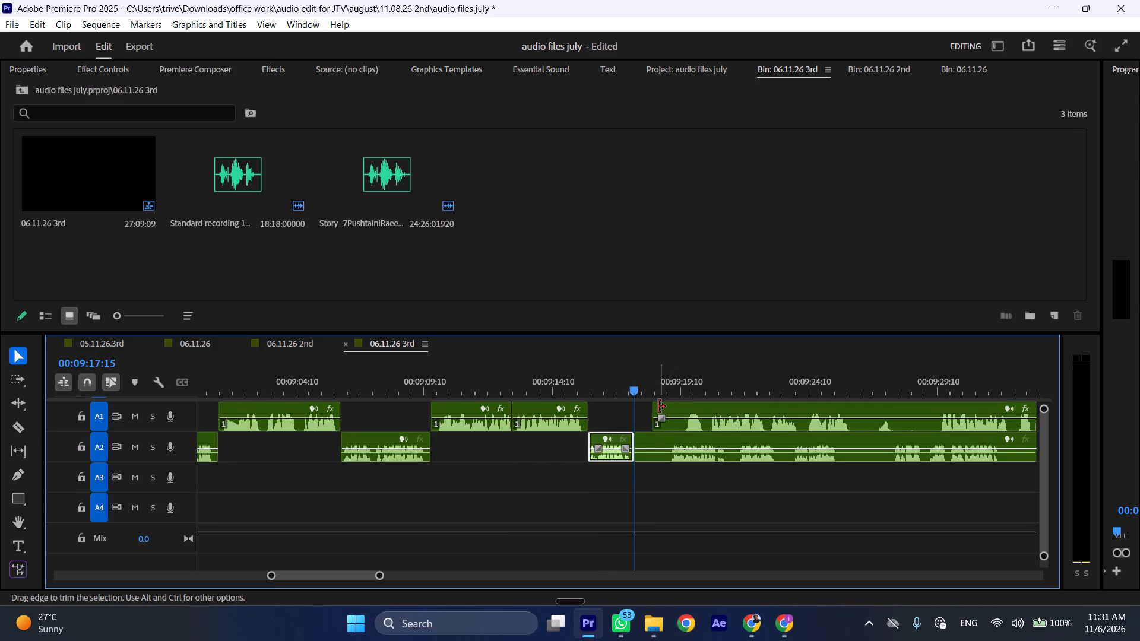
# Trim about 1.2 seconds of silence off the start of the later A1 clip and line it up with the A2 cut.
pyautogui.moveTo(658, 407); pyautogui.dragTo(688, 411)
pyautogui.moveTo(706, 407); pyautogui.dragTo(657, 410)
# Move the rest of A2 about 8.7 seconds later and split A1 at 00:09:24:08, where its passage ends.
pyautogui.moveTo(655, 437); pyautogui.dragTo(820, 437)
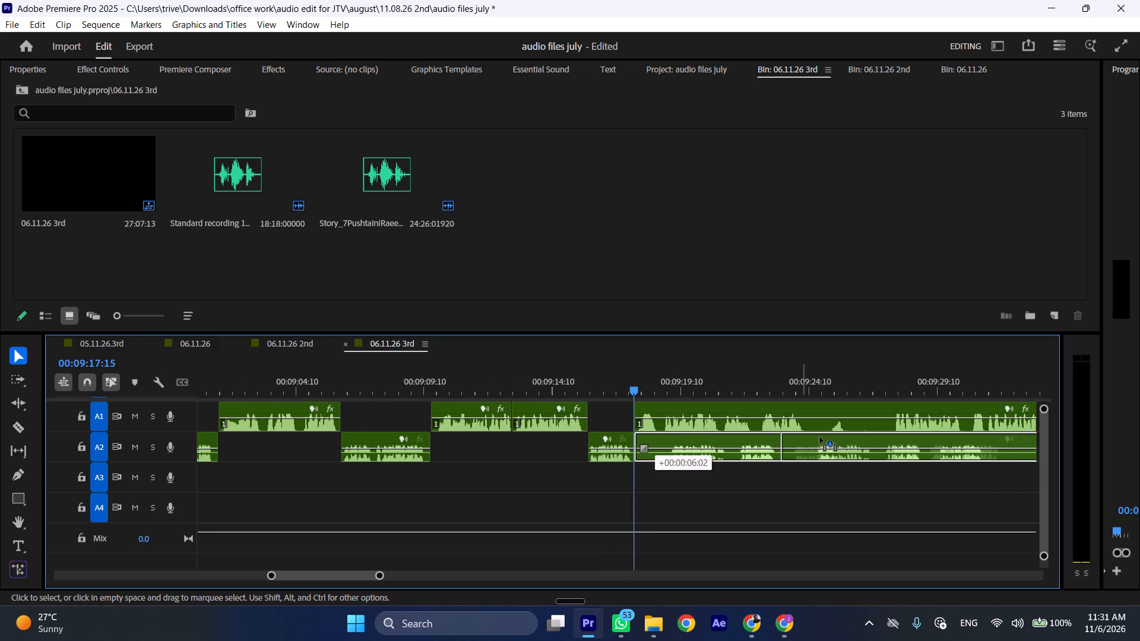
pyautogui.moveTo(820, 437); pyautogui.dragTo(879, 437)
pyautogui.press('space')
pyautogui.press('l')
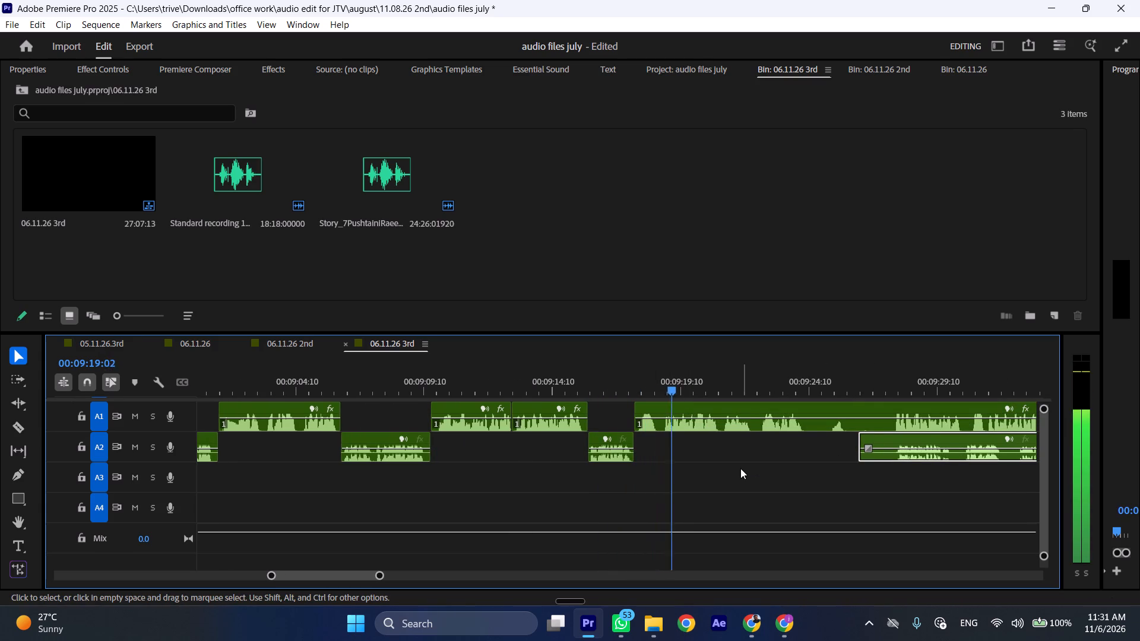
pyautogui.scroll(-5, 727, 471)
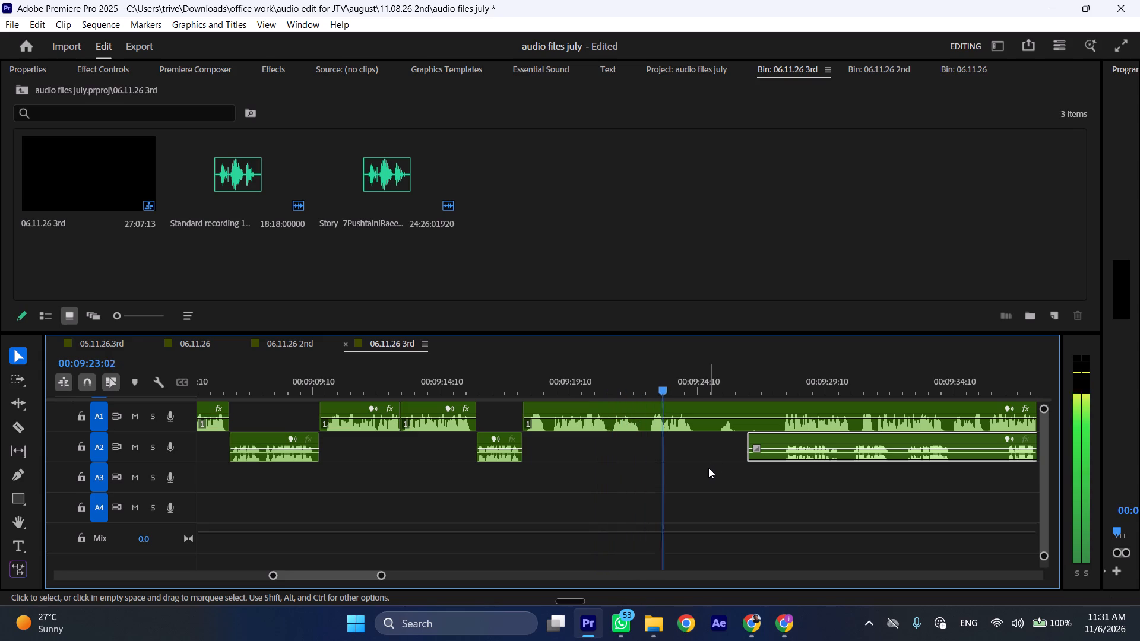
pyautogui.press('space')
pyautogui.hotkey('shift', 'c')
# Trim about 1.2 seconds of silence off the start of the later A2 clip and line it up with the A1 cut.
pyautogui.moveTo(746, 439); pyautogui.dragTo(769, 442)
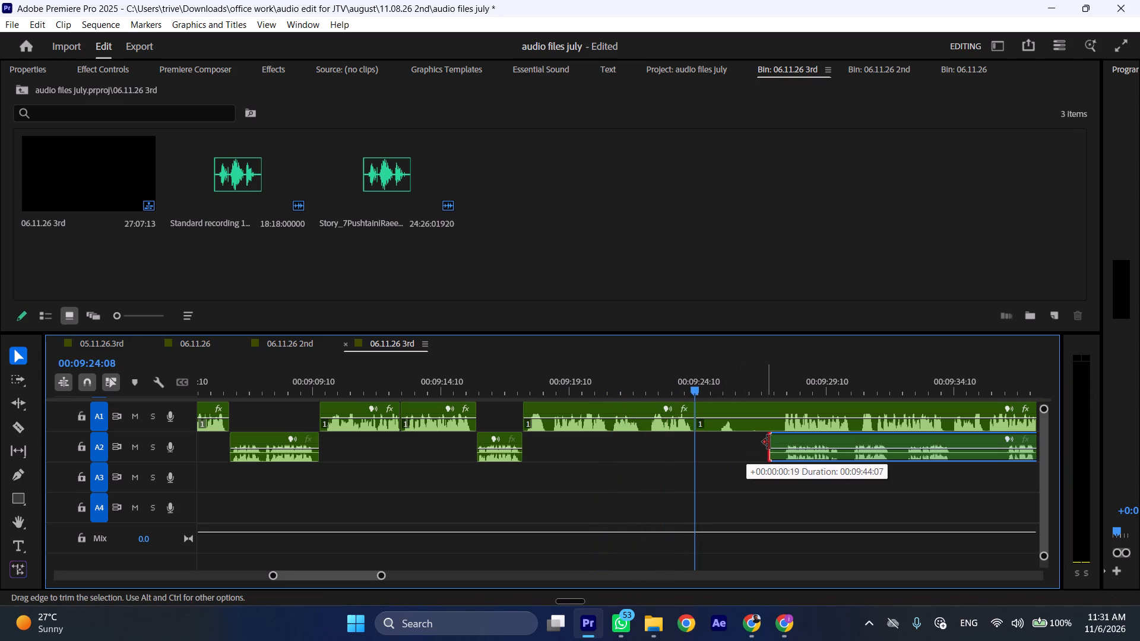
pyautogui.moveTo(769, 442); pyautogui.dragTo(777, 443)
pyautogui.moveTo(808, 442); pyautogui.dragTo(727, 443)
# Trim about 3.2 seconds, including the brief stray sound, off the start of the later A1 clip and move it about 5.2 seconds later.
pyautogui.scroll(-5, 726, 443)
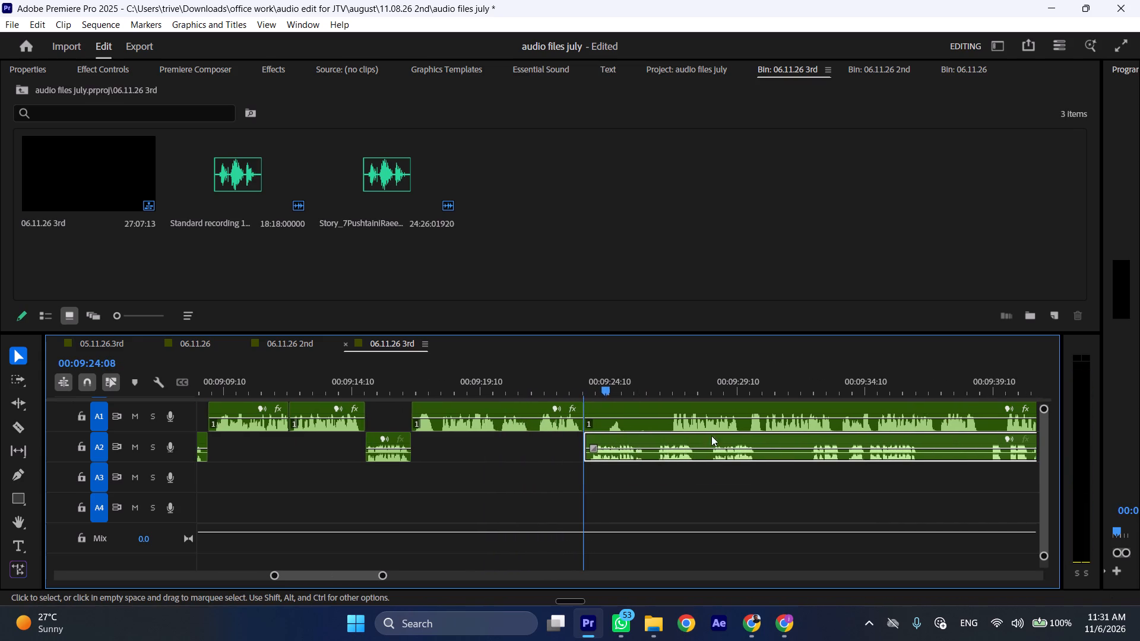
pyautogui.moveTo(592, 408); pyautogui.dragTo(674, 411)
pyautogui.moveTo(688, 408); pyautogui.dragTo(823, 408)
pyautogui.press('space')
pyautogui.press('l')
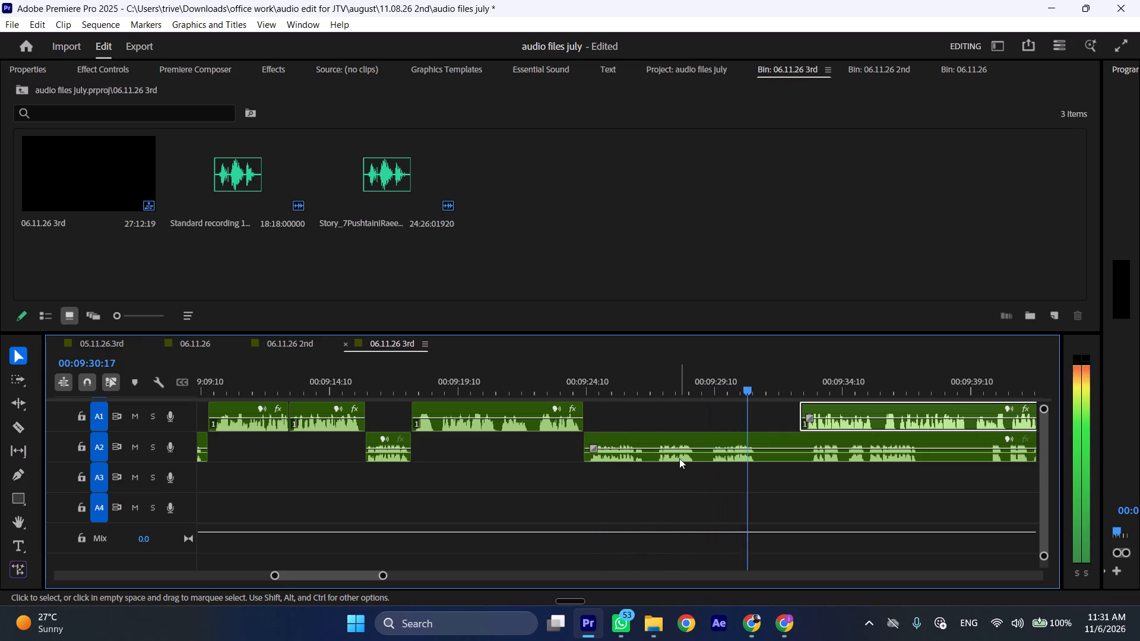
# Split A2 at 00:09:26:17 and 00:09:27:03 and ripple-delete the pause between the two cuts.
pyautogui.moveTo(762, 391); pyautogui.dragTo(647, 389)
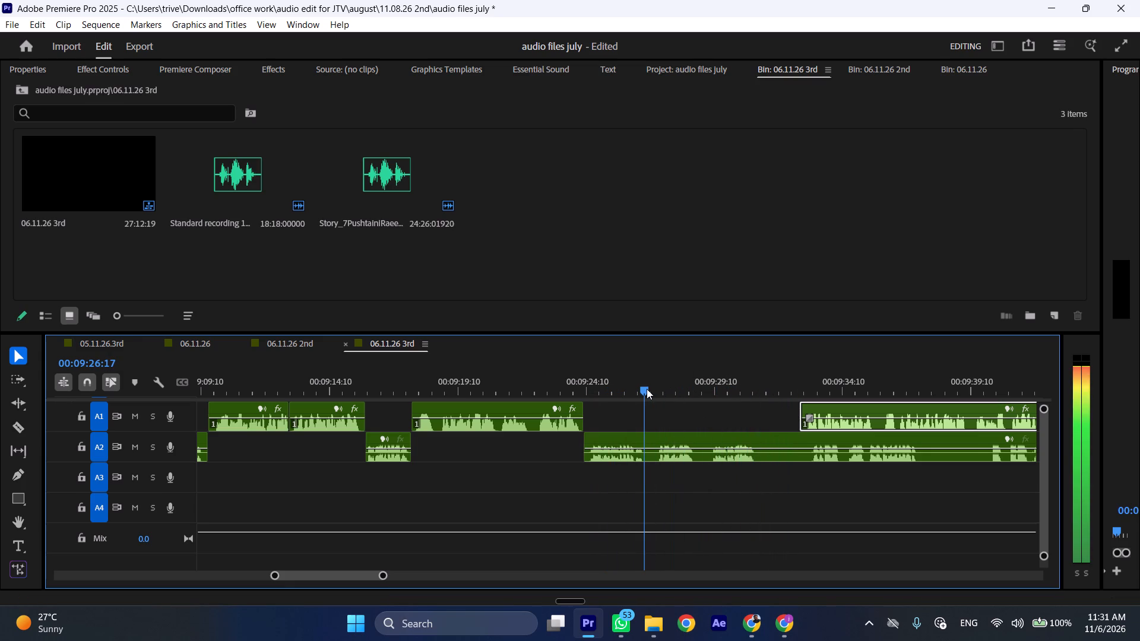
pyautogui.moveTo(647, 389); pyautogui.dragTo(658, 389)
pyautogui.hotkey('shift', 'c')
pyautogui.click(685, 439)
pyautogui.hotkey('shift', 'c')
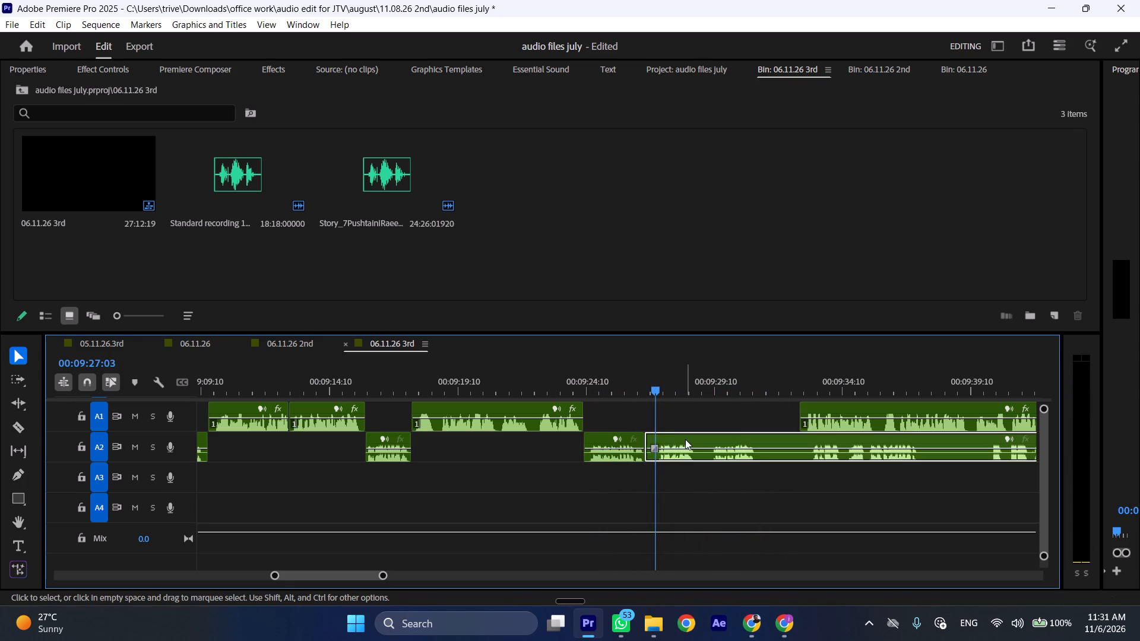
pyautogui.hotkey('ctrl', 'shift', 'd')
# Split A2 at 00:09:28:11 and again about 0.4 seconds on, and ripple-delete the pause between the cuts.
pyautogui.moveTo(683, 377); pyautogui.dragTo(692, 377)
pyautogui.hotkey('shift', 'c')
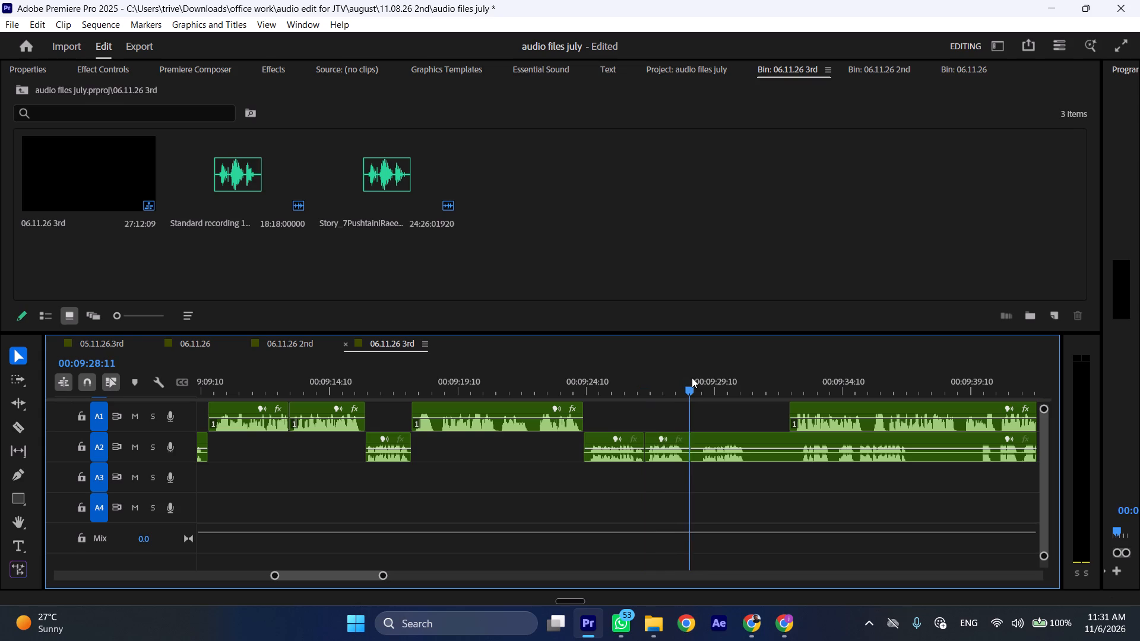
pyautogui.moveTo(692, 377); pyautogui.dragTo(702, 377)
pyautogui.click(731, 457)
pyautogui.hotkey('shift', 'c')
pyautogui.hotkey('ctrl', 'shift', 'd')
# Split A2 at 00:09:30:08, where its passage ends, and play back the last phrase from about 00:09:29:07.
pyautogui.moveTo(732, 388); pyautogui.dragTo(735, 387)
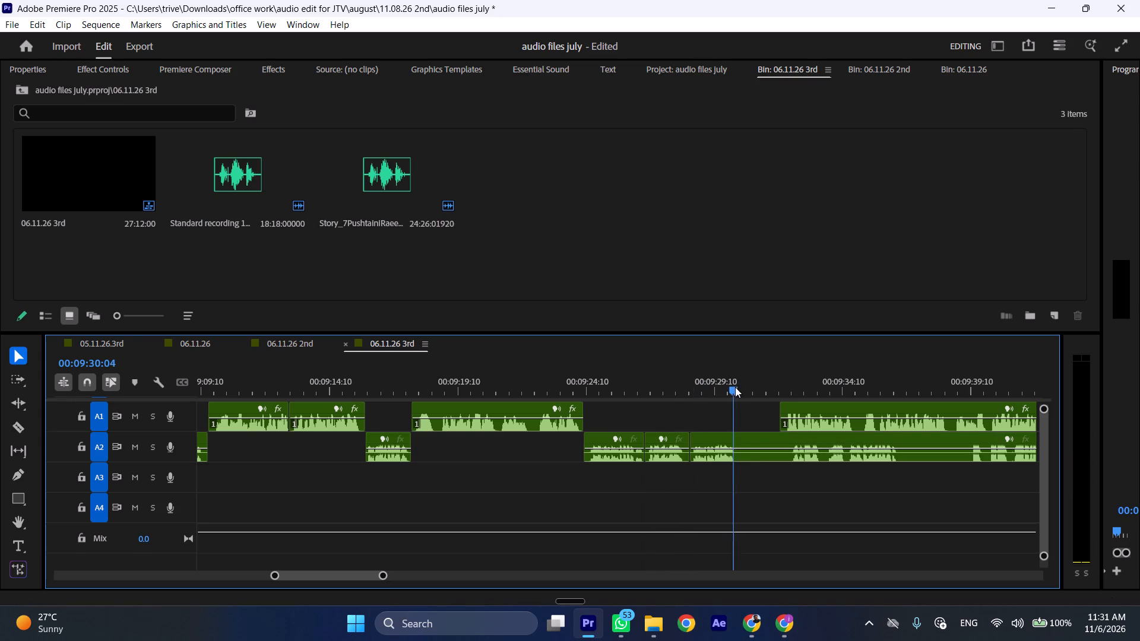
pyautogui.moveTo(735, 387); pyautogui.dragTo(740, 387)
pyautogui.hotkey('shift', 'c')
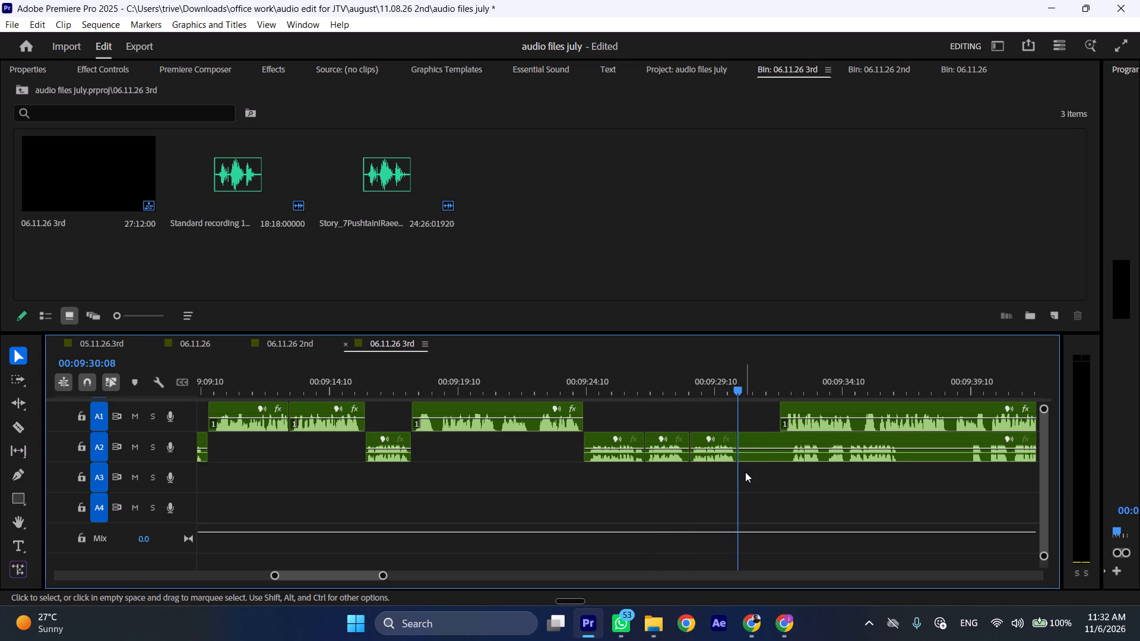
pyautogui.scroll(-4, 745, 472)
pyautogui.click(624, 398)
pyautogui.press('space')
pyautogui.click(624, 388)
pyautogui.press('space')
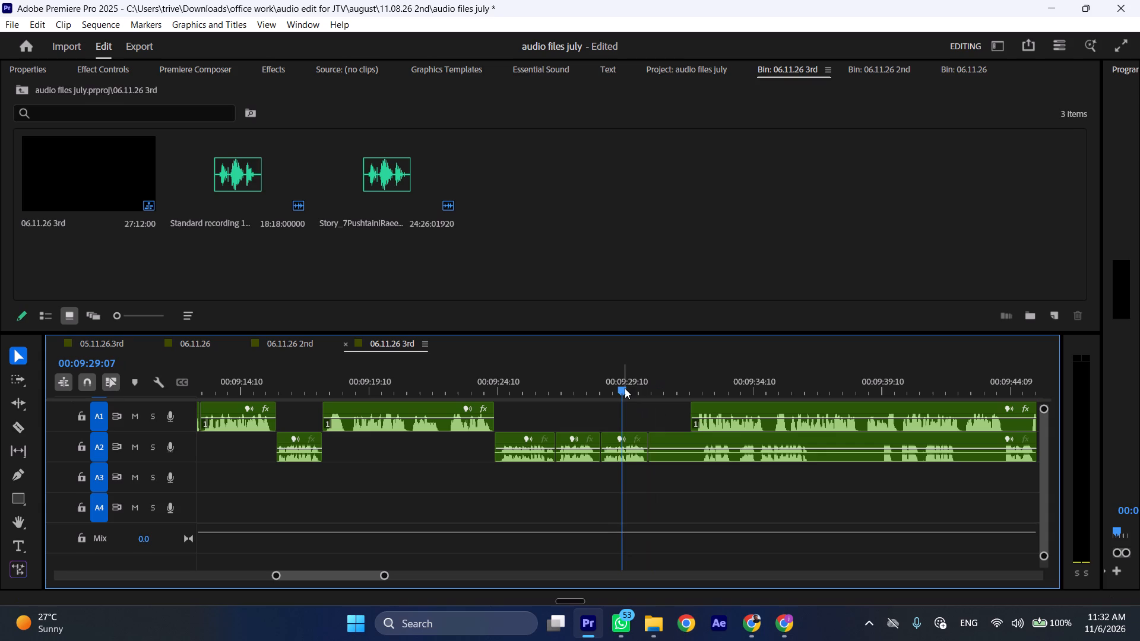
pyautogui.press('space')
pyautogui.press('space')
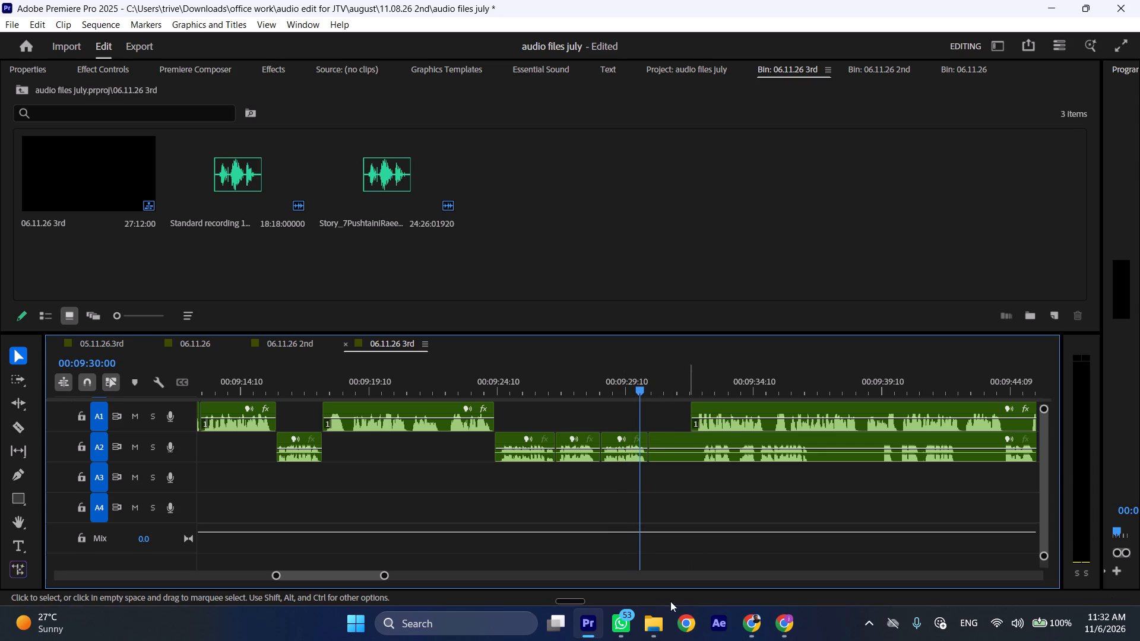
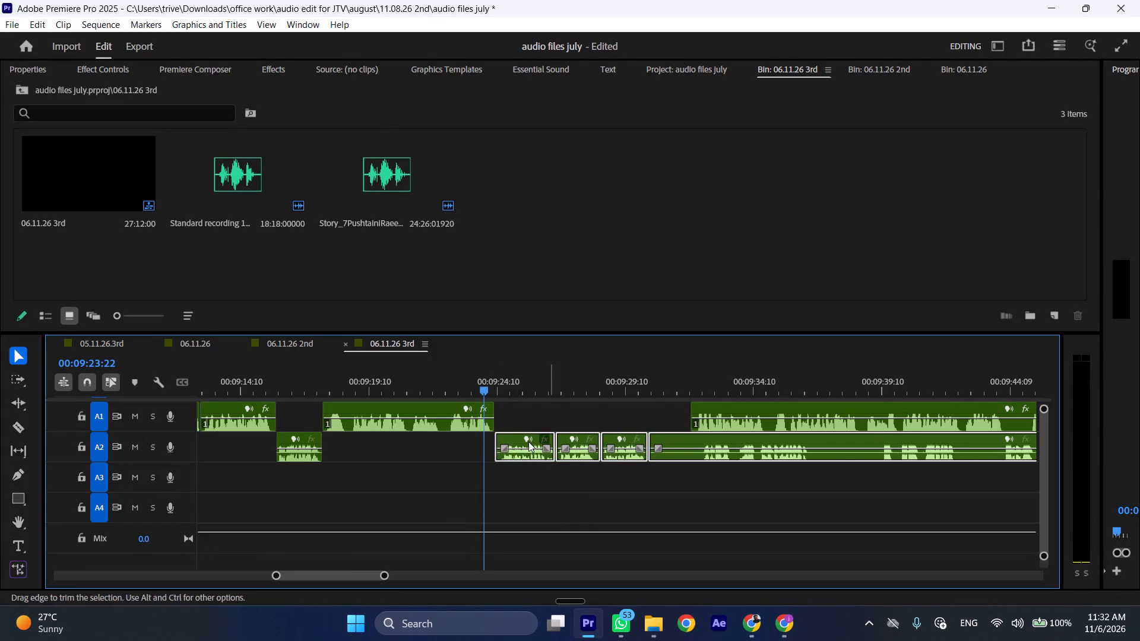
# Move the selected A2 clips about 18.6 seconds later and shift the next A1 clip about 7.6 seconds earlier, against the preceding A1 clip, checking playback.
pyautogui.moveTo(513, 439); pyautogui.dragTo(990, 439)
pyautogui.moveTo(912, 404); pyautogui.dragTo(755, 413)
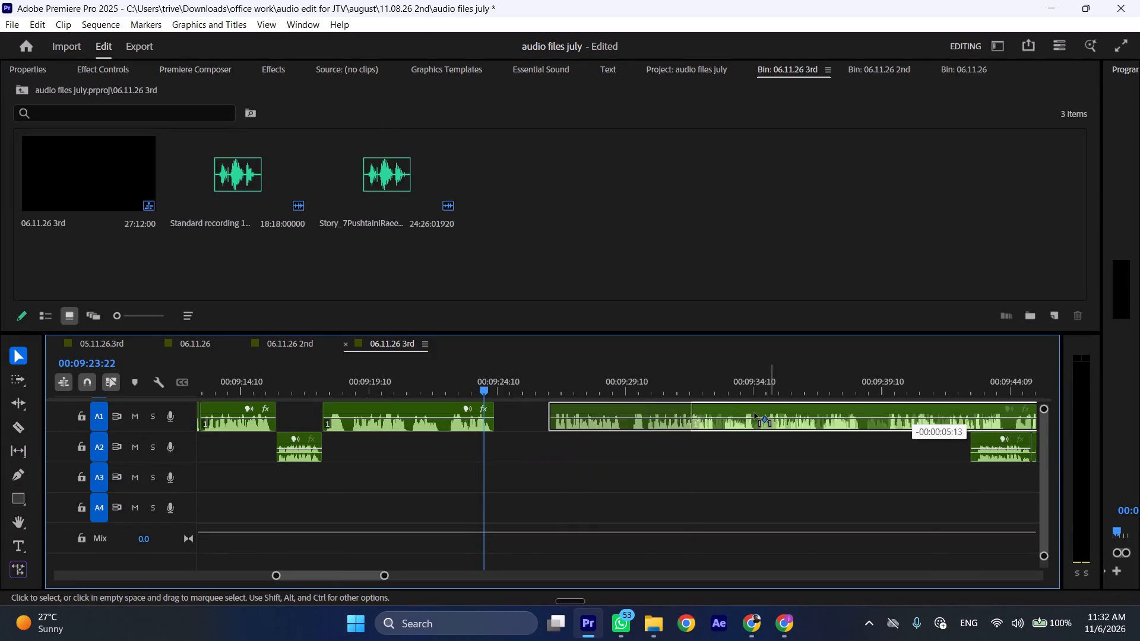
pyautogui.moveTo(755, 413); pyautogui.dragTo(719, 414)
pyautogui.press('space')
pyautogui.press('l')
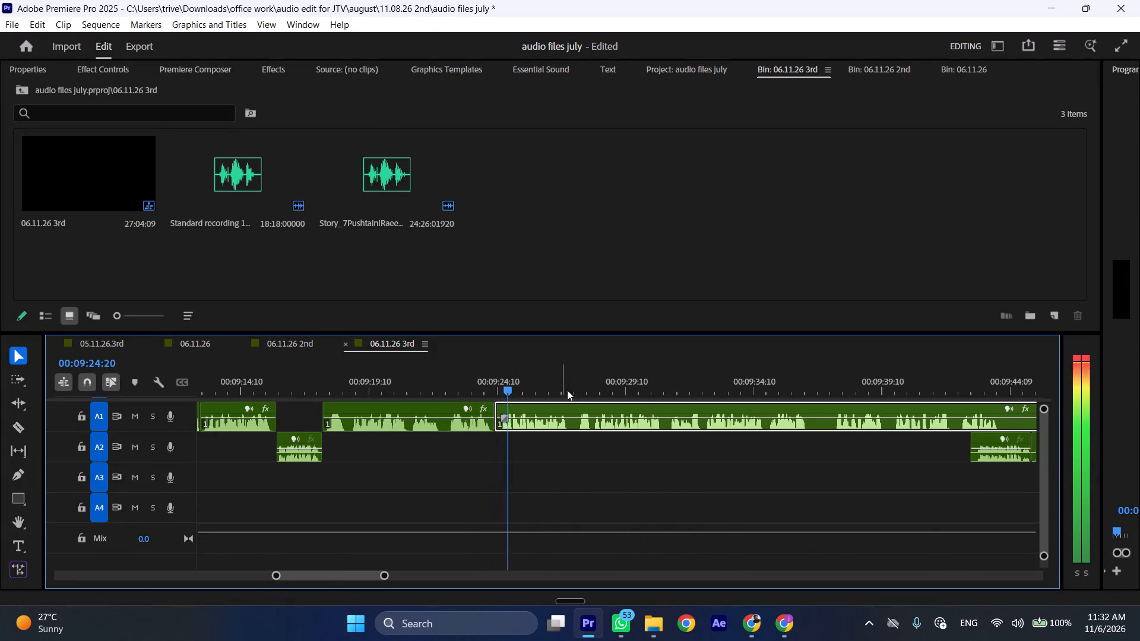
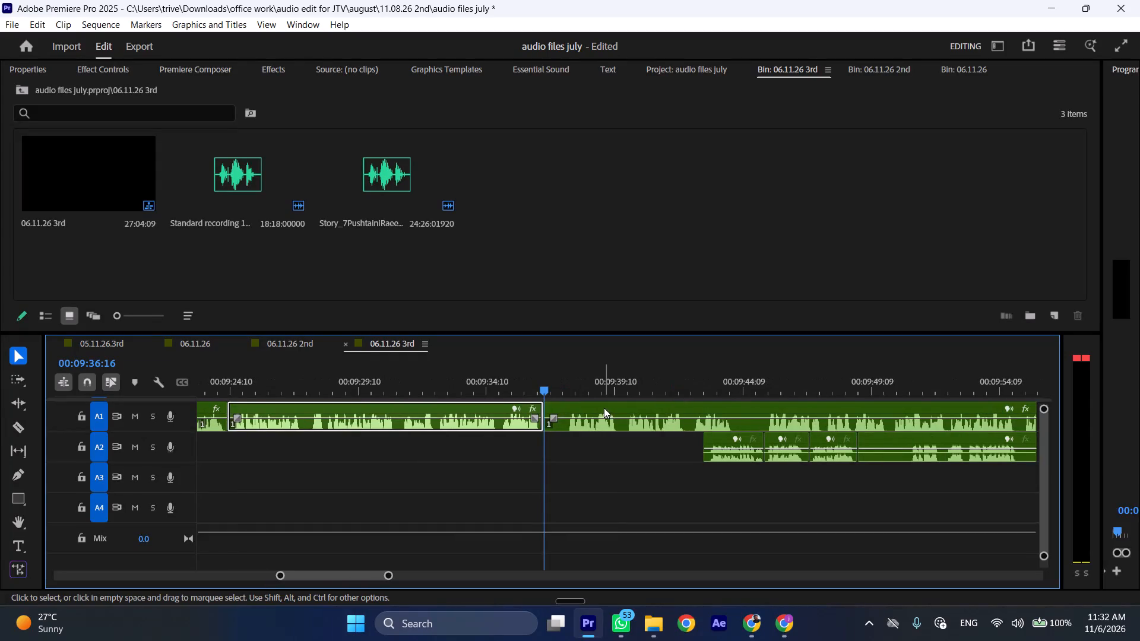
# Move the A1 clip starting at 00:09:36:16 about 9.2 seconds later and shift the three short A2 clips into the gap, starting at 00:09:36:16.
pyautogui.moveTo(603, 408); pyautogui.dragTo(840, 408)
pyautogui.moveTo(730, 497); pyautogui.dragTo(851, 462)
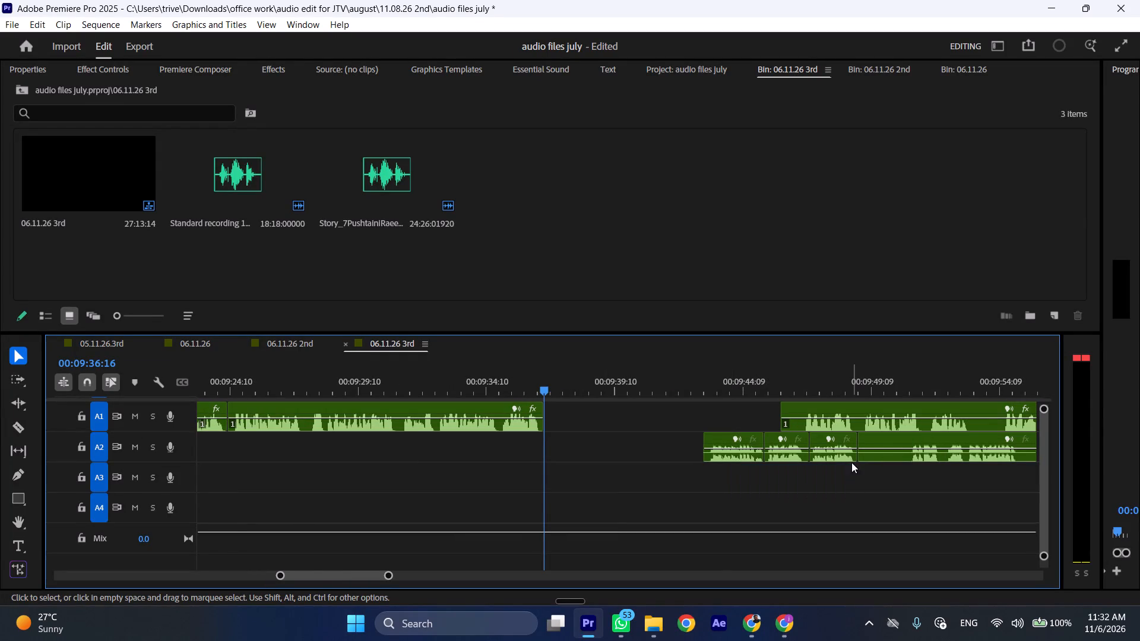
pyautogui.moveTo(720, 487); pyautogui.dragTo(835, 460)
pyautogui.moveTo(835, 459); pyautogui.dragTo(686, 459)
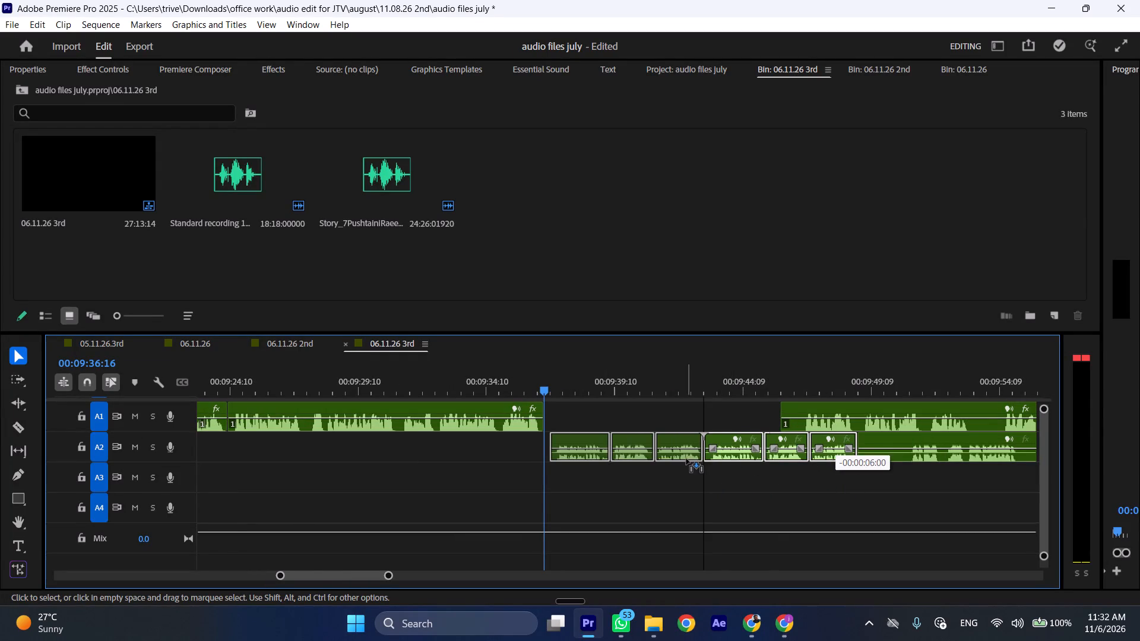
pyautogui.moveTo(686, 459); pyautogui.dragTo(673, 460)
# Trim about 0.7 seconds off the start of the A1 clip that follows the gap.
pyautogui.moveTo(781, 408); pyautogui.dragTo(797, 408)
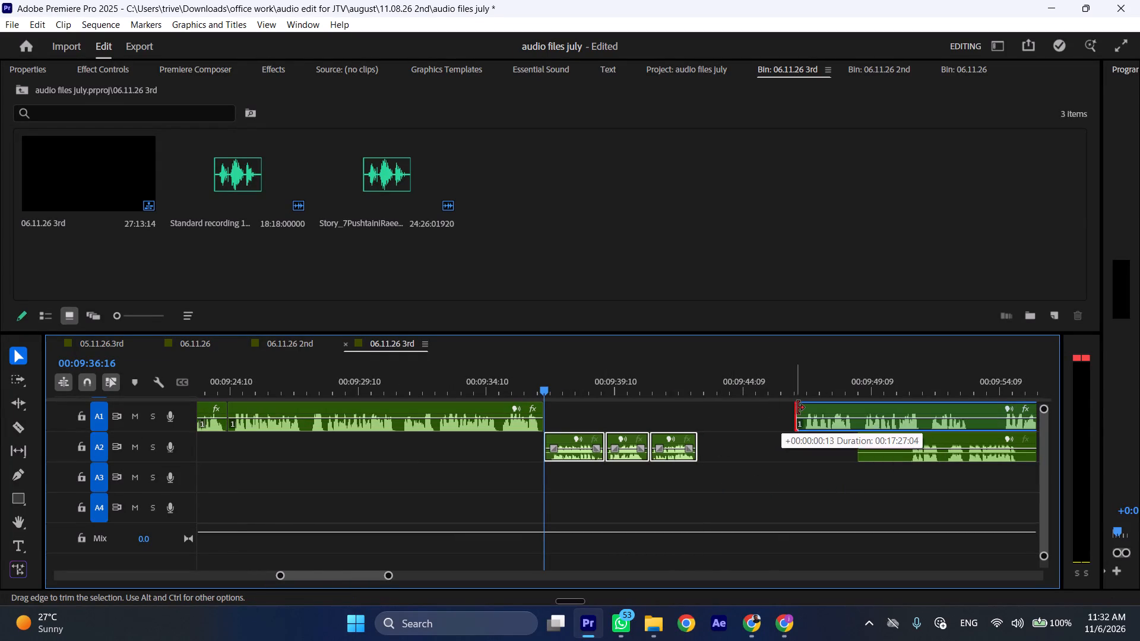
pyautogui.moveTo(797, 408); pyautogui.dragTo(800, 408)
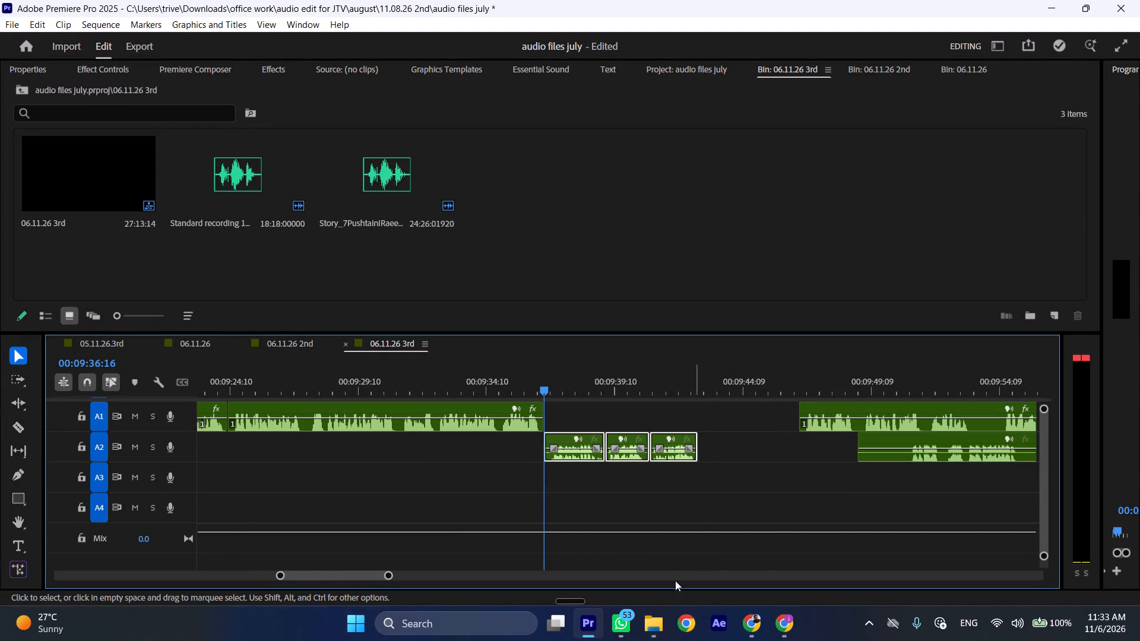
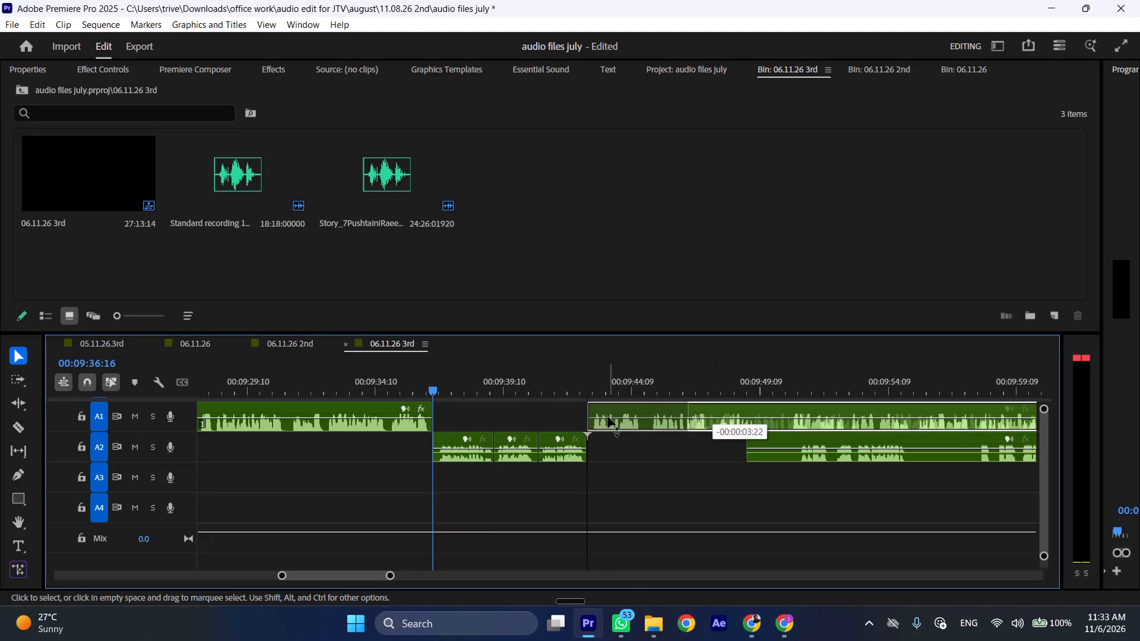
# Trim about 1.9 seconds off the start of the A2 clip after the three short clips and move it about 11.8 seconds later.
pyautogui.click(574, 384)
pyautogui.press('space')
pyautogui.press('l')
pyautogui.scroll(-10, 689, 444)
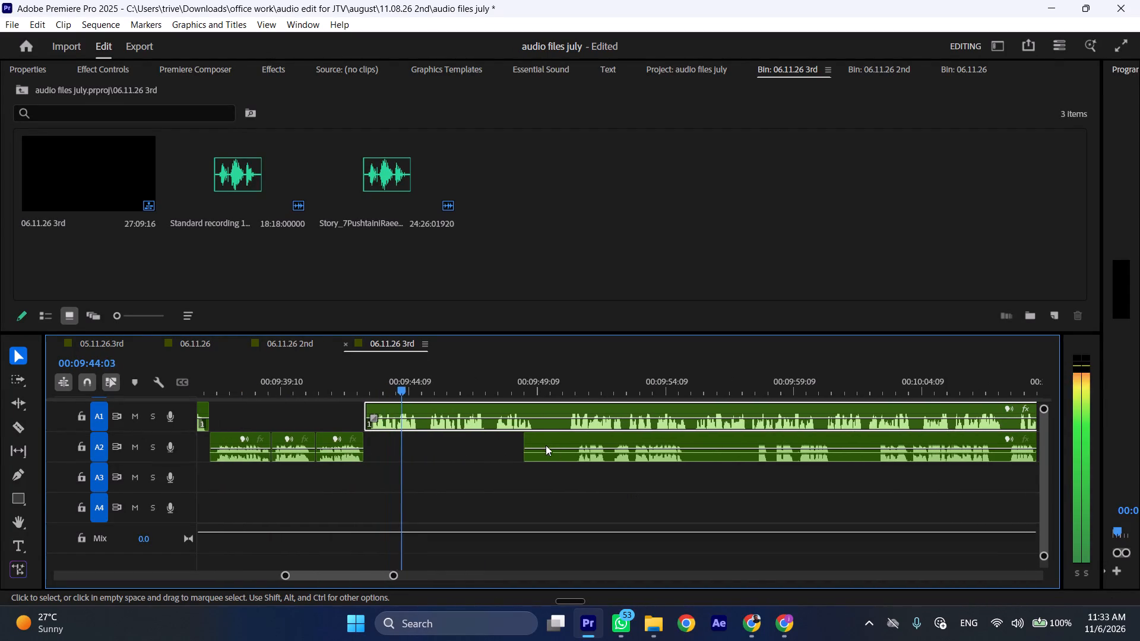
pyautogui.moveTo(524, 442); pyautogui.dragTo(572, 443)
pyautogui.moveTo(591, 441); pyautogui.dragTo(892, 441)
# Cut out the short pause of about 7 frames in the A1 clip at 00:09:44:21 and close the gap.
pyautogui.click(427, 383)
pyautogui.hotkey('shift', 'c')
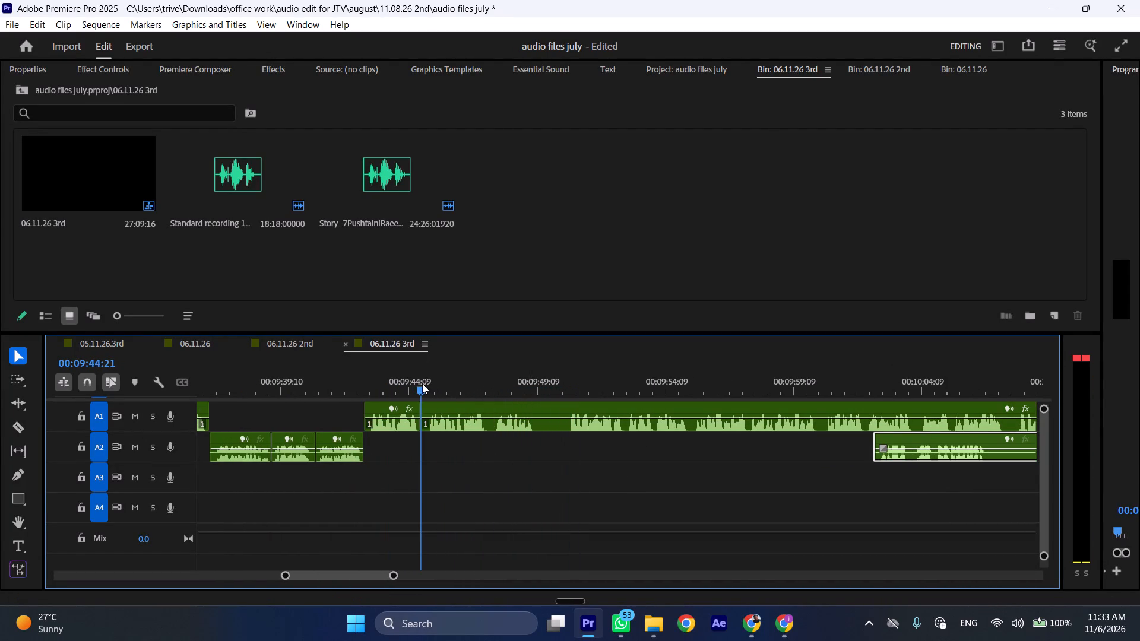
pyautogui.click(462, 419)
pyautogui.hotkey('shift', 'c')
pyautogui.hotkey('ctrl', 'shift', 'd')
# Cut out the short pause of about 6 frames in A1 near 00:09:47:08 and close the gap.
pyautogui.moveTo(506, 383); pyautogui.dragTo(520, 385)
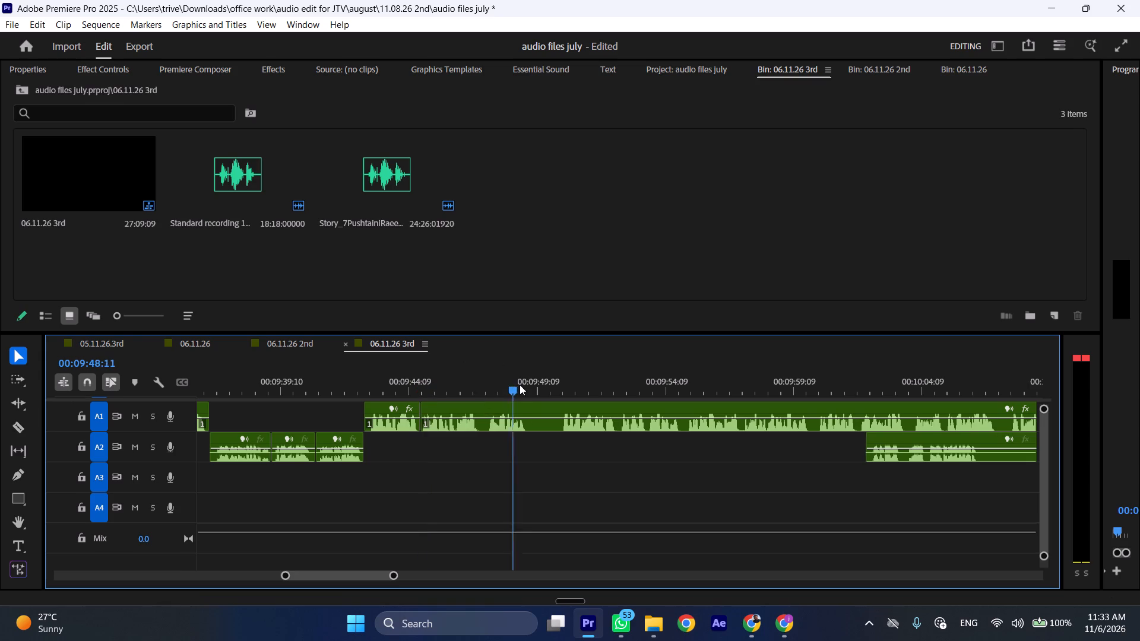
pyautogui.moveTo(520, 385); pyautogui.dragTo(486, 386)
pyautogui.hotkey('shift', 'c')
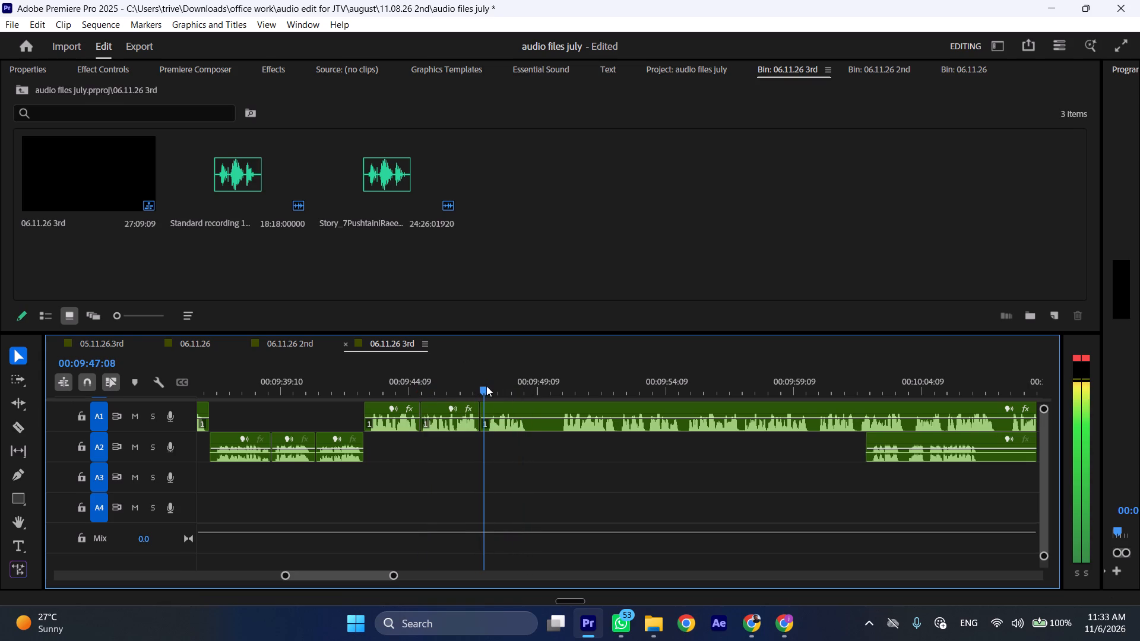
pyautogui.moveTo(486, 386); pyautogui.dragTo(488, 386)
pyautogui.click(508, 407)
pyautogui.hotkey('shift', 'c')
pyautogui.hotkey('ctrl', 'shift', 'd')
# Cut out the silent A1 section from 00:09:48:20 to 00:09:50:00 and close the gap.
pyautogui.moveTo(519, 382); pyautogui.dragTo(524, 382)
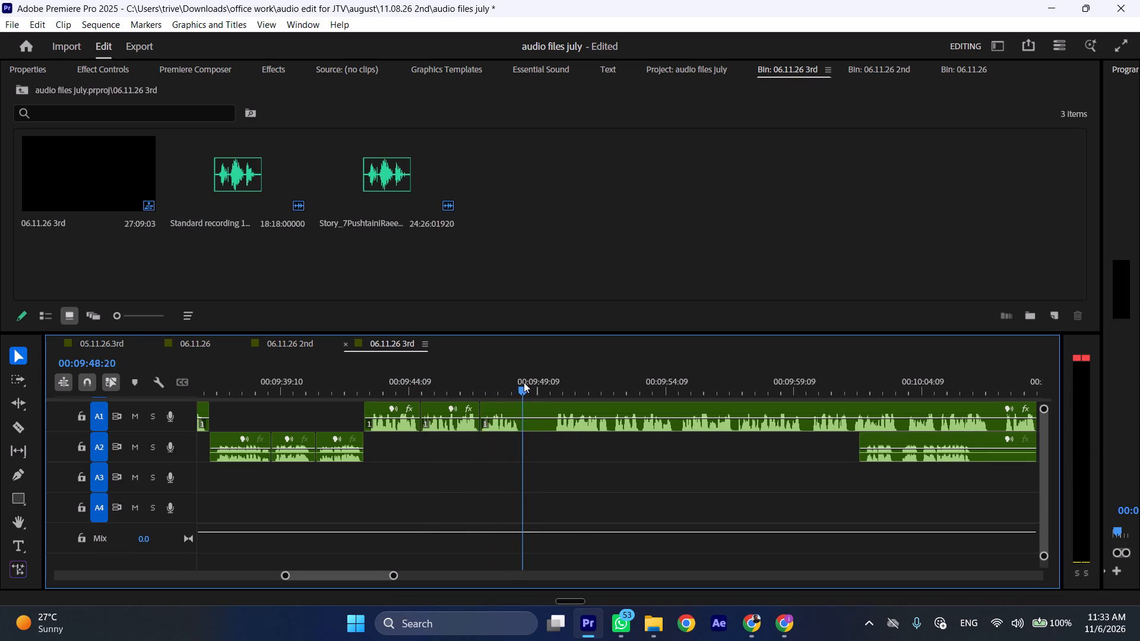
pyautogui.moveTo(524, 382); pyautogui.dragTo(554, 382)
pyautogui.hotkey('shift', 'c')
pyautogui.click(564, 414)
pyautogui.hotkey('shift', 'c')
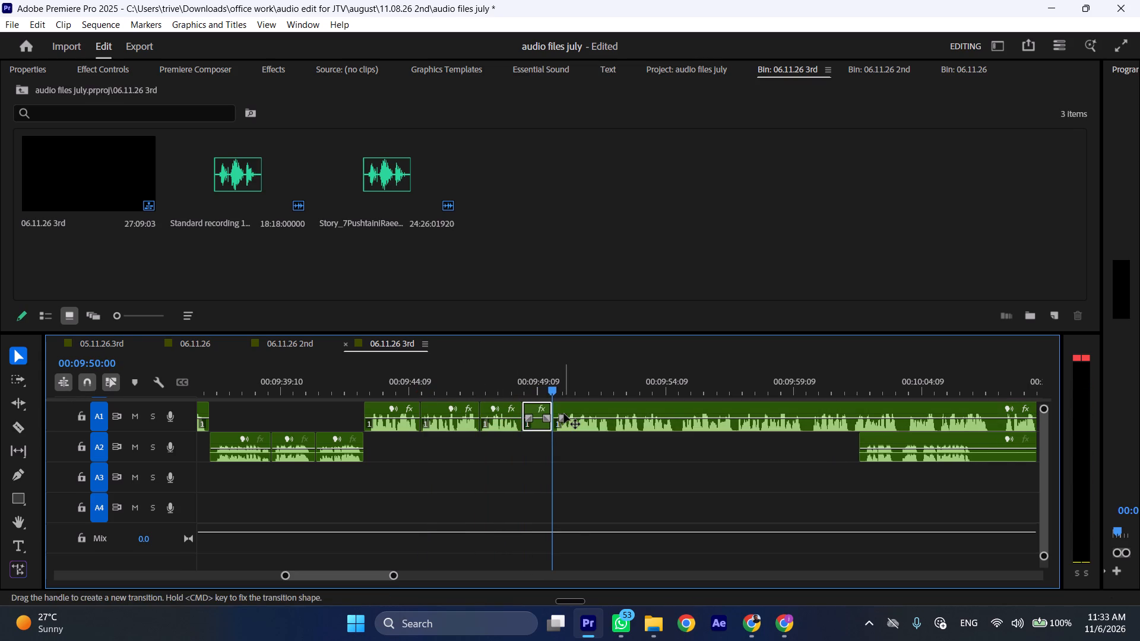
pyautogui.hotkey('ctrl', 'shift', 'd')
# Play on through the A1 passage and move the overlapping A2 clip about 16 seconds later.
pyautogui.press('space')
pyautogui.write('l')
pyautogui.scroll(-6, 606, 464)
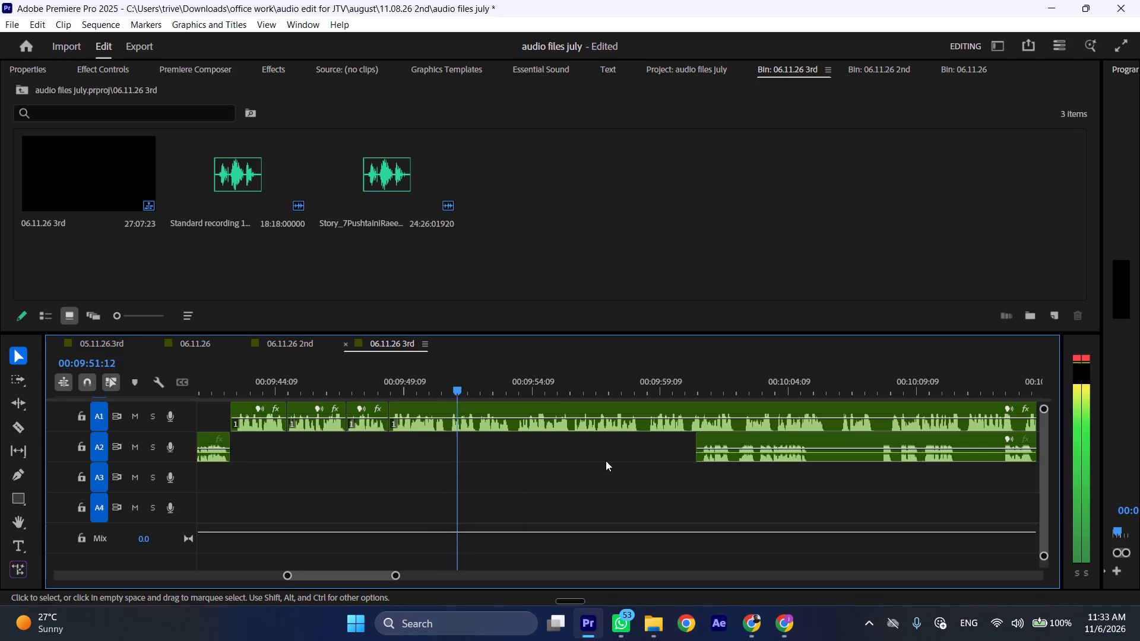
pyautogui.scroll(-11, 606, 465)
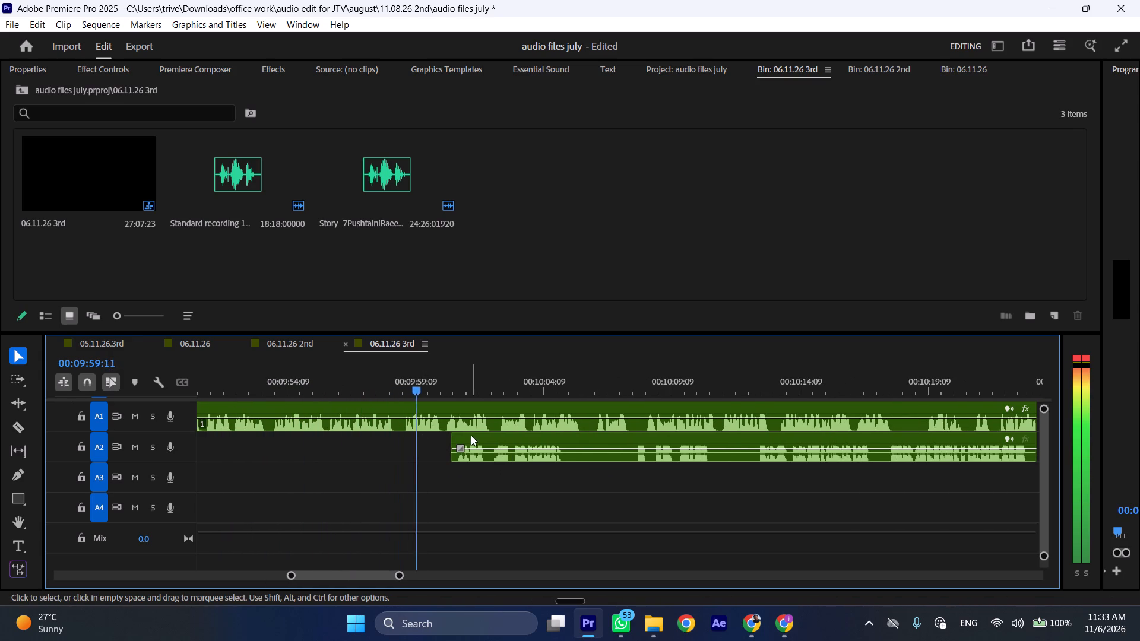
pyautogui.moveTo(476, 436); pyautogui.dragTo(887, 439)
pyautogui.scroll(-5, 606, 470)
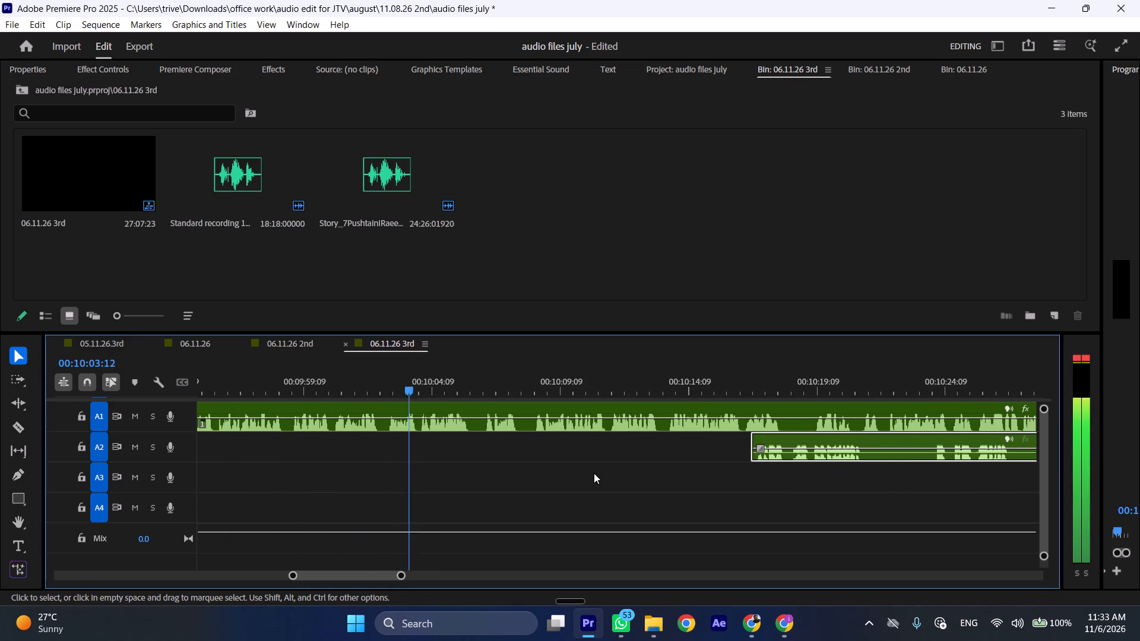
# Cut out the A1 pause from 00:10:05:21 to 00:10:06:08 and close the gap.
pyautogui.press('space')
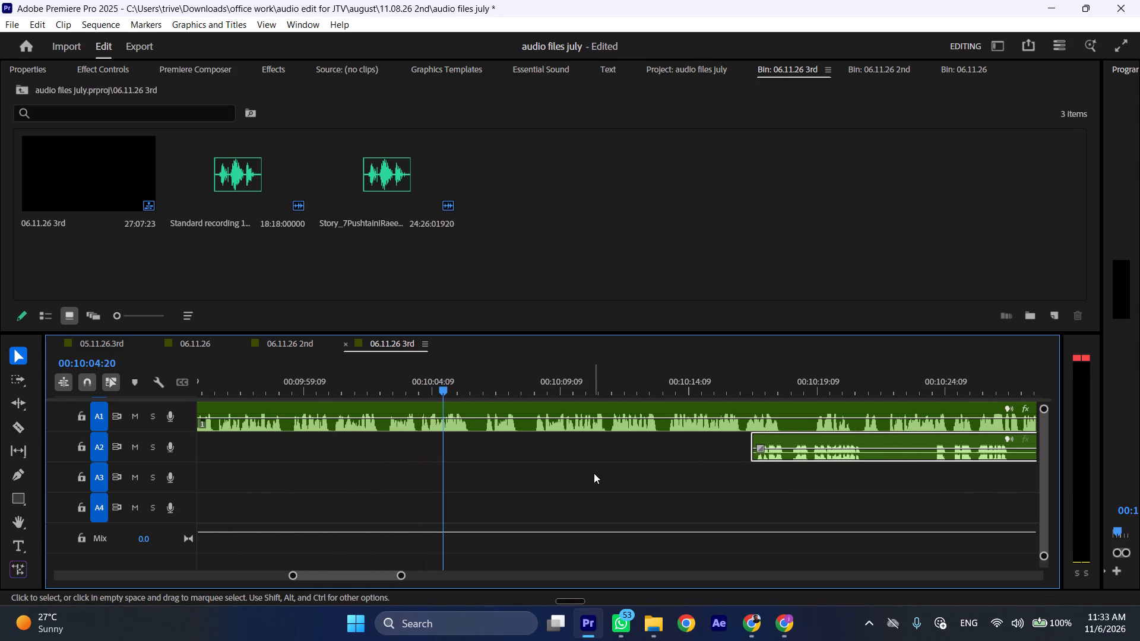
pyautogui.press('space')
pyautogui.press('space')
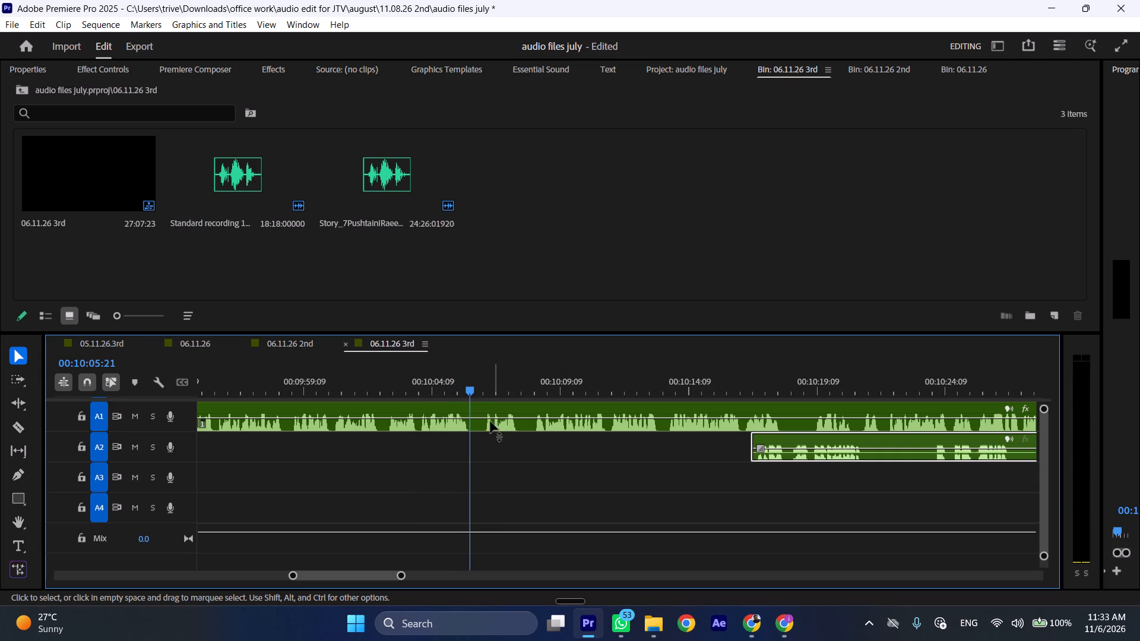
pyautogui.hotkey('shift', 'c')
pyautogui.moveTo(479, 382); pyautogui.dragTo(484, 383)
pyautogui.click(499, 407)
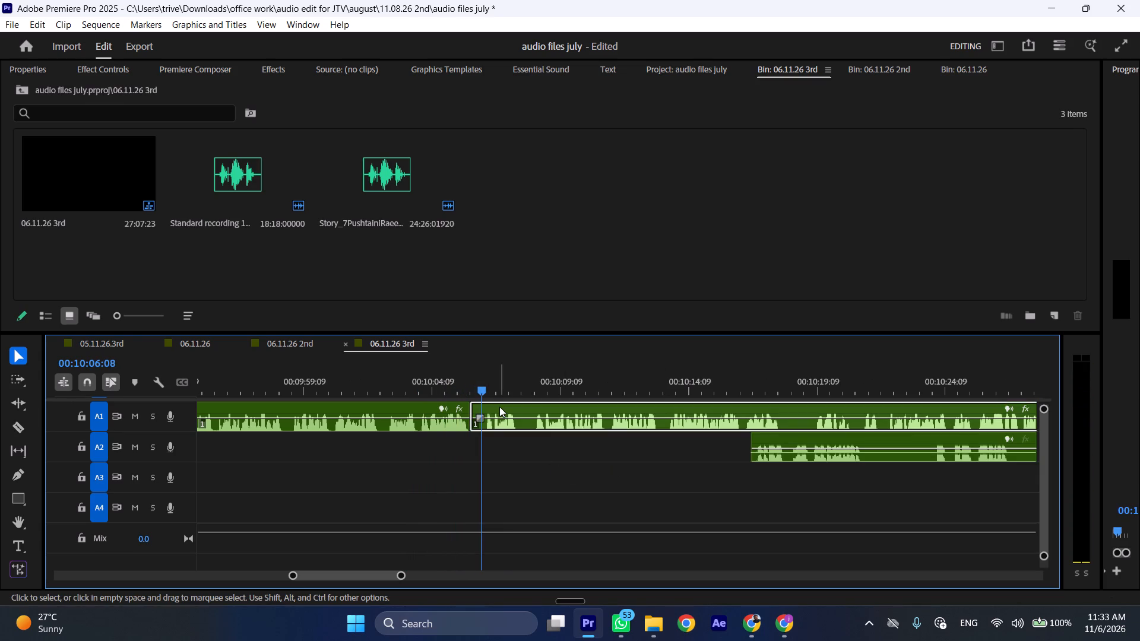
pyautogui.hotkey('shift', 'c')
pyautogui.hotkey('ctrl', 'shift', 'd')
# Cut out the A1 pause from about 00:10:07:08 to 00:10:07:18 and close the gap.
pyautogui.moveTo(507, 386); pyautogui.dragTo(521, 386)
pyautogui.hotkey('shift', 'c')
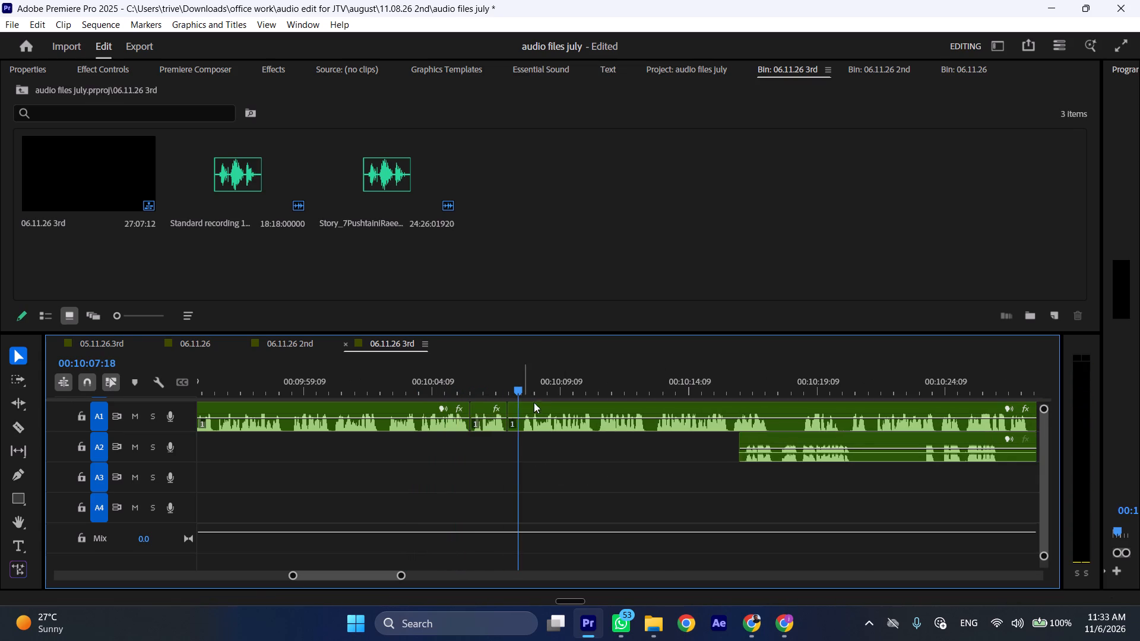
pyautogui.click(538, 407)
pyautogui.hotkey('shift', 'c')
pyautogui.hotkey('ctrl', 'shift', 'd')
# Go back in A1 and cut out the pause of about 8 frames ending near 00:09:58:20, closing the gap.
pyautogui.scroll(4, 539, 459)
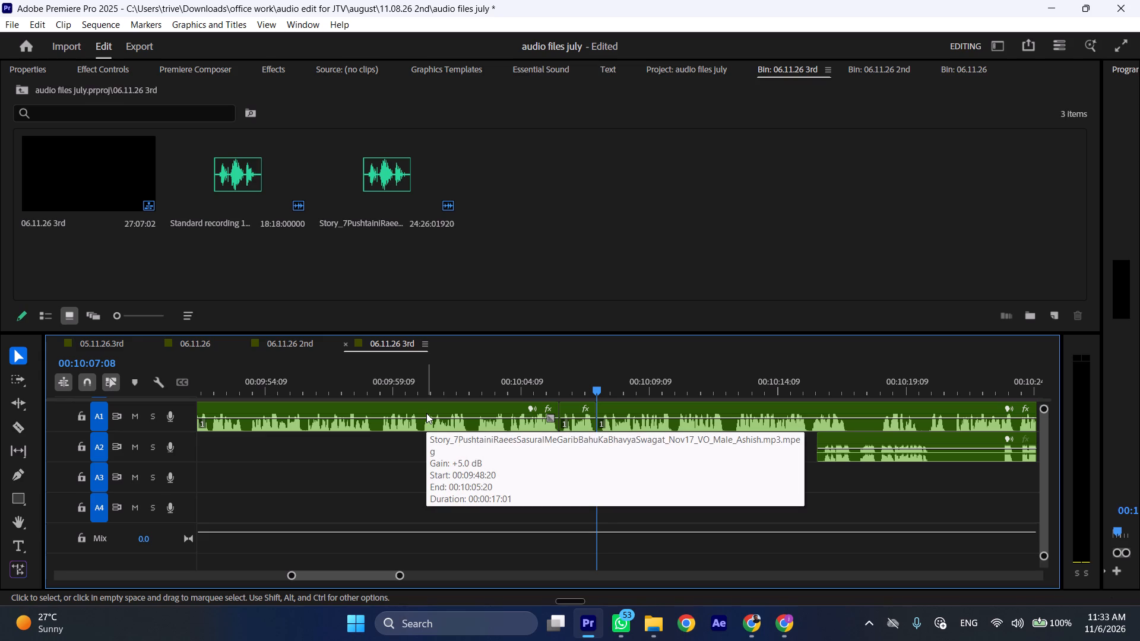
pyautogui.scroll(3, 461, 443)
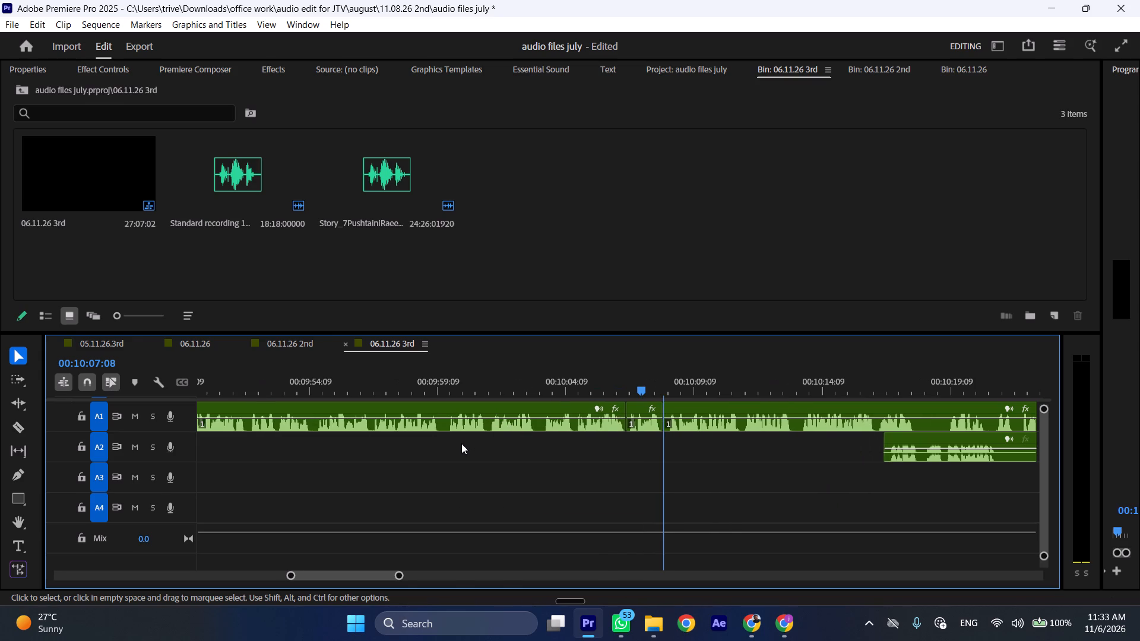
pyautogui.moveTo(441, 391); pyautogui.dragTo(449, 390)
pyautogui.hotkey('shift', 'c')
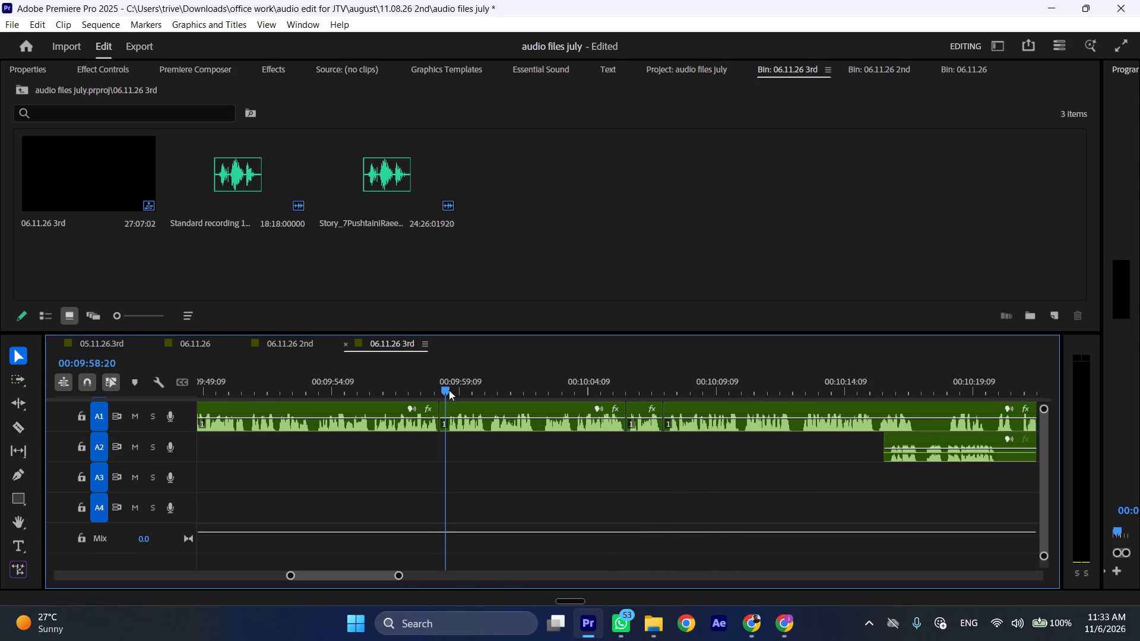
pyautogui.moveTo(449, 390); pyautogui.dragTo(449, 390)
pyautogui.click(463, 412)
pyautogui.hotkey('shift', 'c')
pyautogui.hotkey('ctrl', 'shift', 'd')
# Cut out the A1 pause from 00:10:01:23 to 00:10:02:06 and close the gap.
pyautogui.moveTo(510, 383); pyautogui.dragTo(526, 383)
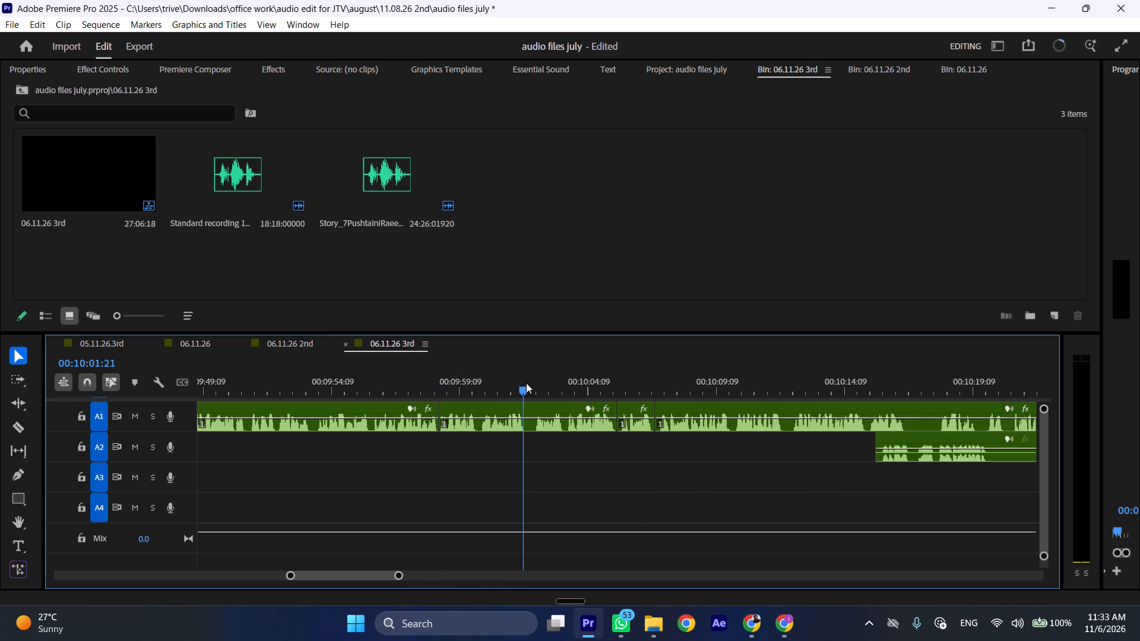
pyautogui.moveTo(526, 383); pyautogui.dragTo(536, 382)
pyautogui.hotkey('shift', 'c')
pyautogui.click(544, 405)
pyautogui.hotkey('shift', 'c')
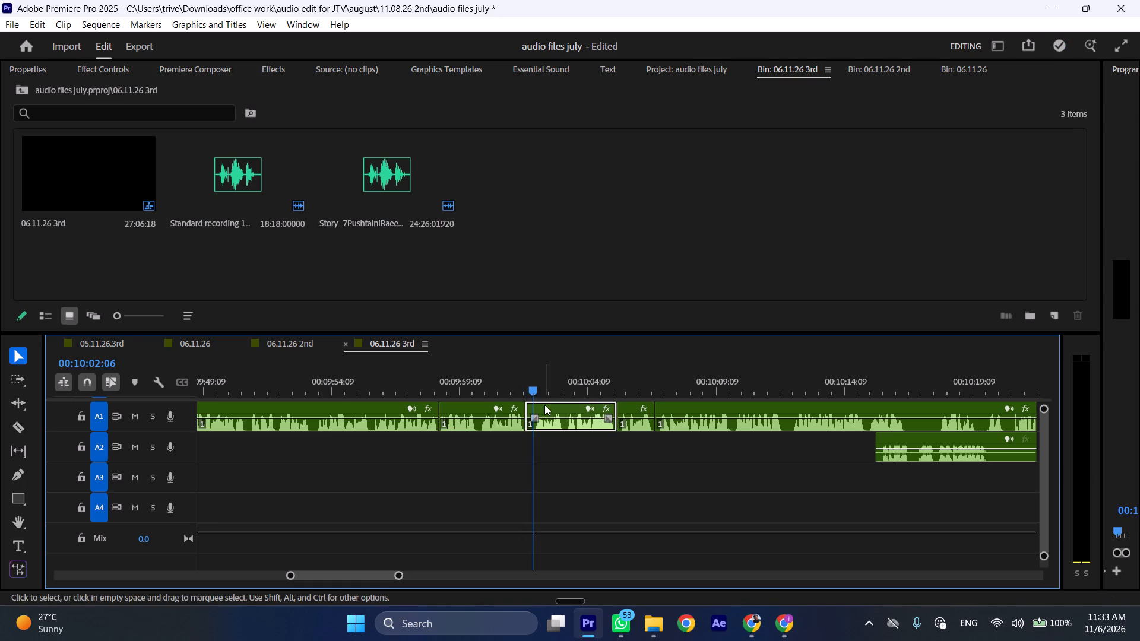
pyautogui.hotkey('ctrl', 'shift', 'd')
# Play back the tightened A1 passage and ripple delete the short clip of about 1.5 seconds starting near 00:10:05:05.
pyautogui.scroll(4, 540, 435)
pyautogui.scroll(-5, 540, 435)
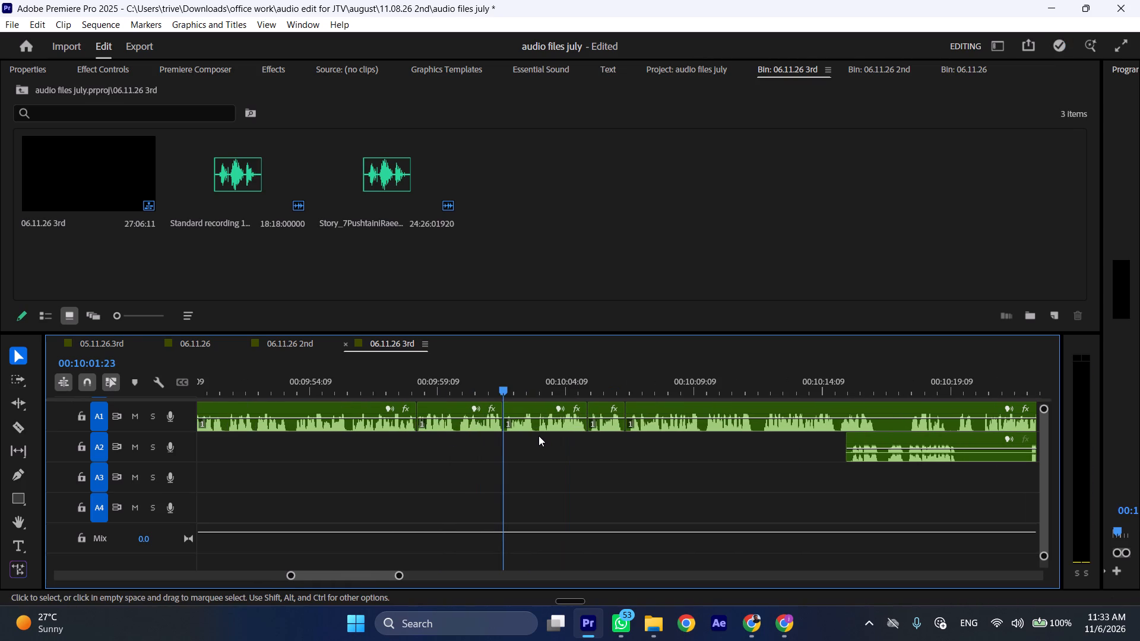
pyautogui.press('space')
pyautogui.write('l')
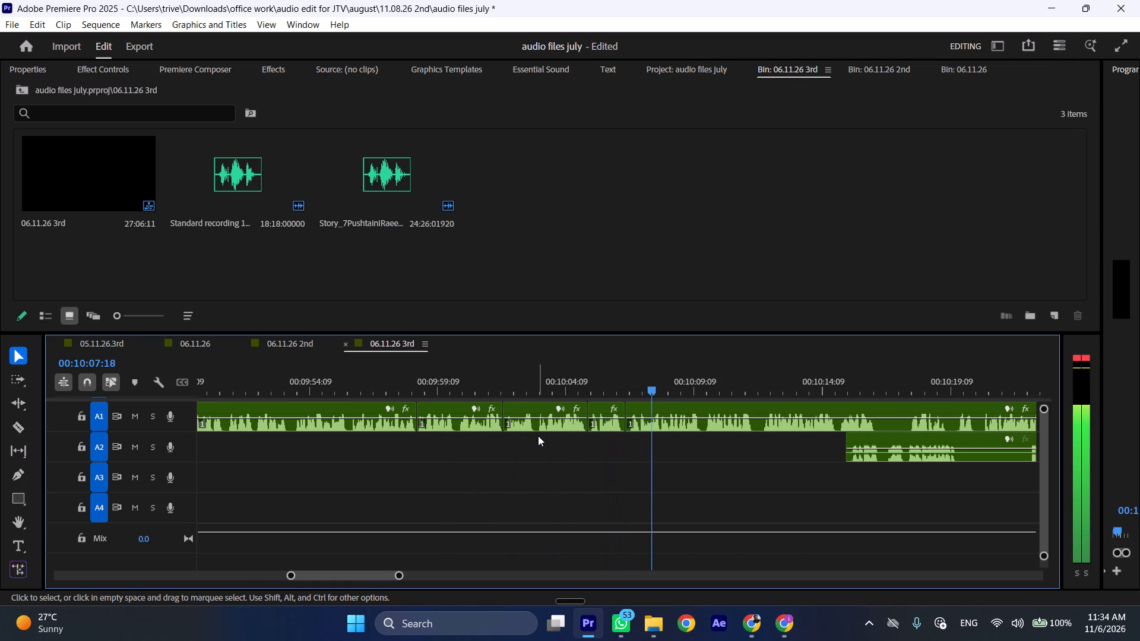
pyautogui.moveTo(532, 376); pyautogui.dragTo(466, 388)
pyautogui.press('space')
pyautogui.press('l')
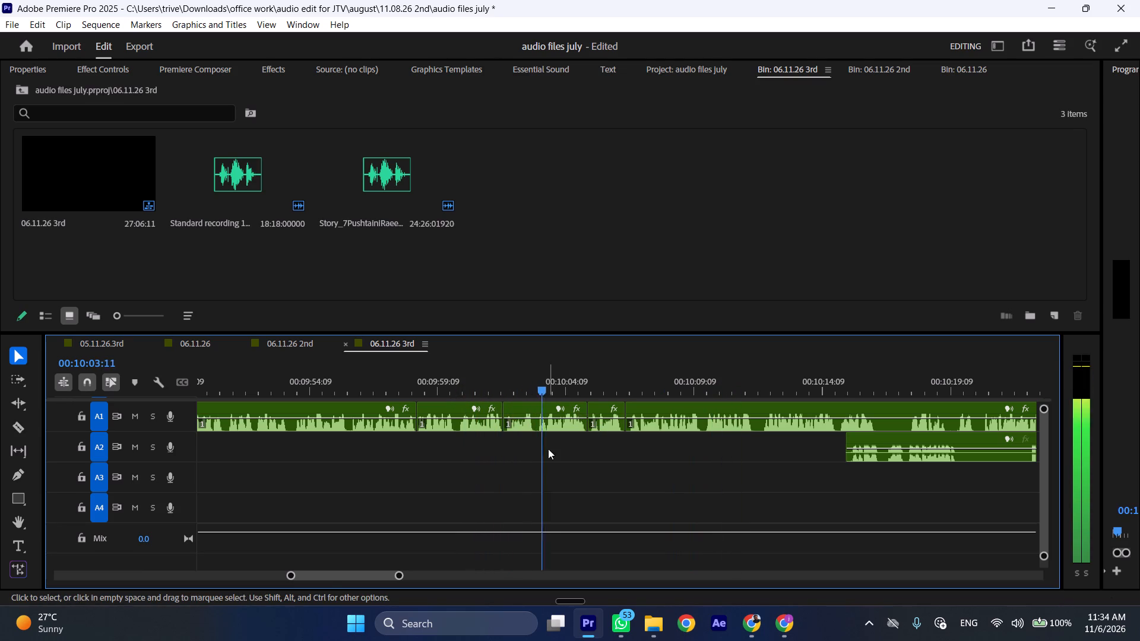
pyautogui.press('space')
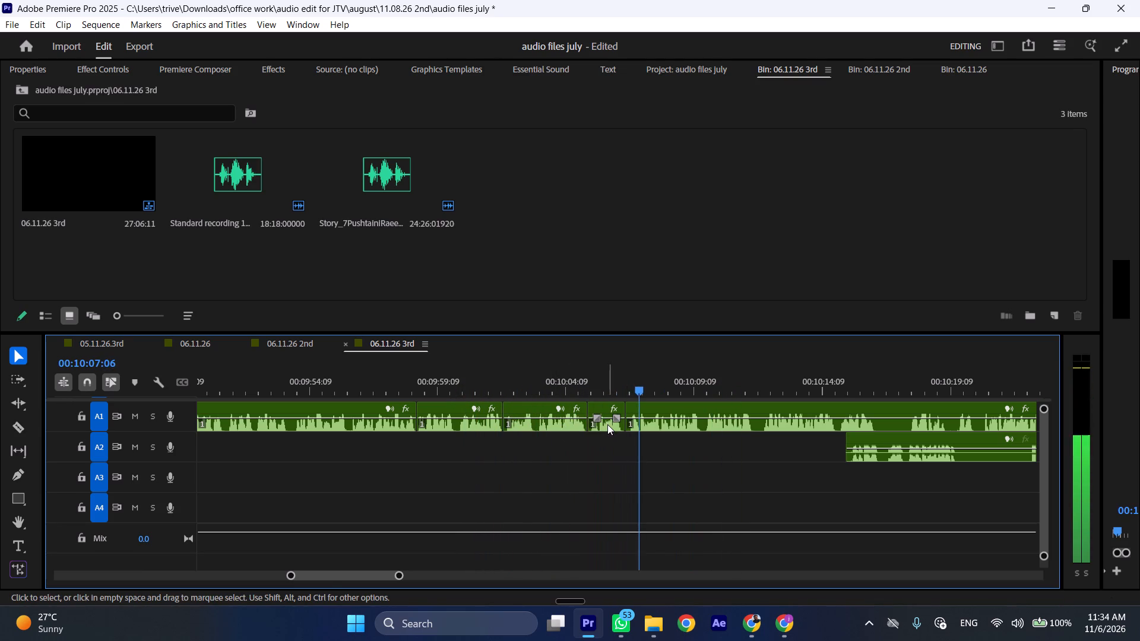
pyautogui.click(607, 424)
pyautogui.hotkey('ctrl', 'shift', 'd')
# Play on through A1 and move the overlapping A2 clip about 9.8 seconds later.
pyautogui.press('space')
pyautogui.write('l')
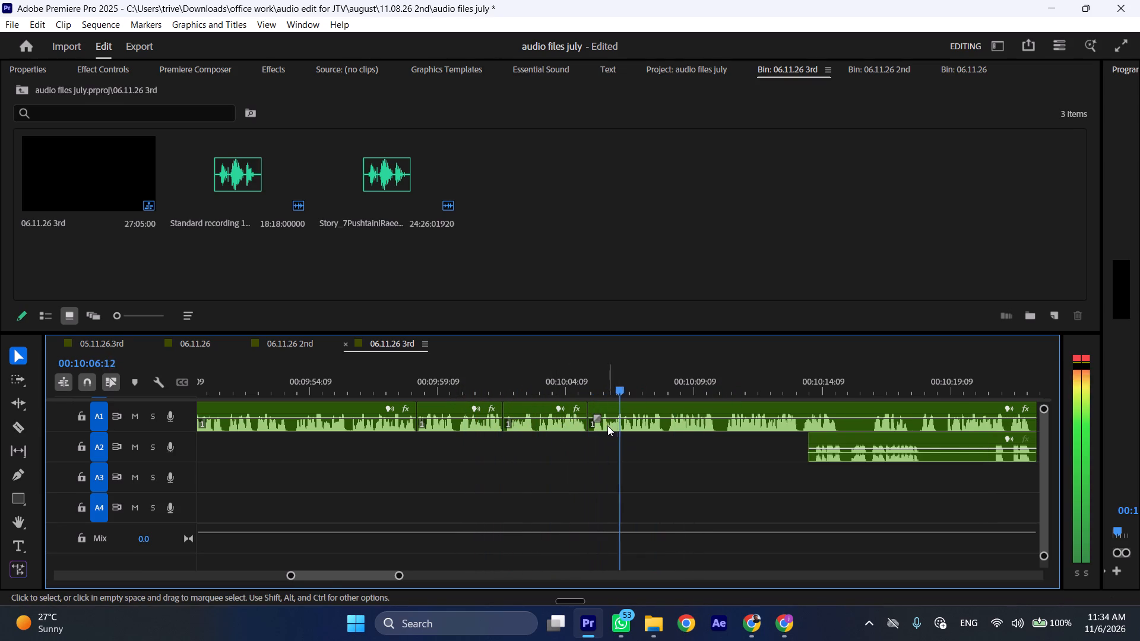
pyautogui.scroll(-6, 607, 426)
pyautogui.moveTo(701, 441); pyautogui.dragTo(952, 445)
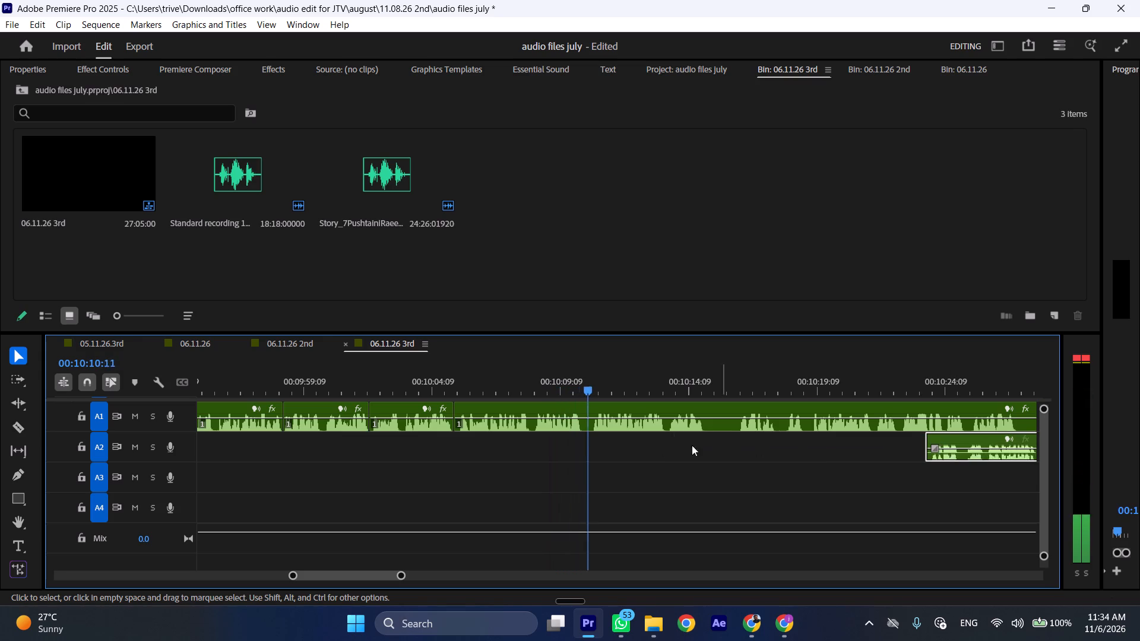
pyautogui.scroll(-5, 659, 445)
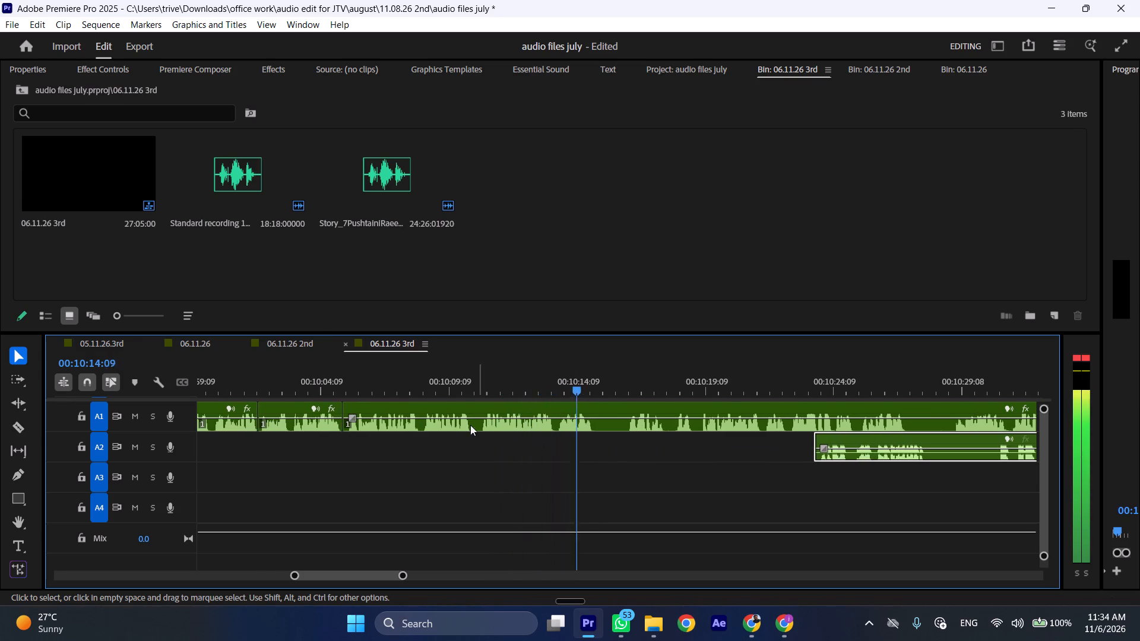
# Cut out the A1 pause of about 9 frames ending at 00:10:10:16 and close the gap.
pyautogui.moveTo(474, 382); pyautogui.dragTo(483, 382)
pyautogui.hotkey('shift', 'c')
pyautogui.click(496, 415)
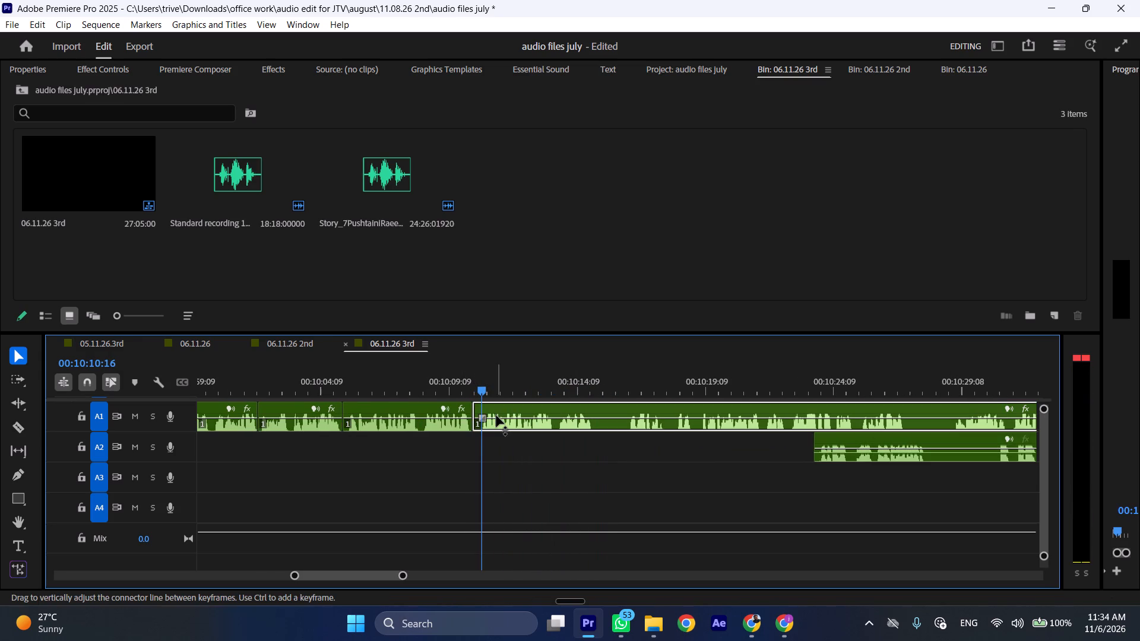
pyautogui.hotkey('shift', 'c')
pyautogui.hotkey('ctrl', 'shift', 'd')
# Split the A1 clip at 00:10:14:17, where the spoken phrase ends.
pyautogui.moveTo(568, 387); pyautogui.dragTo(588, 387)
pyautogui.hotkey('shift', 'c')
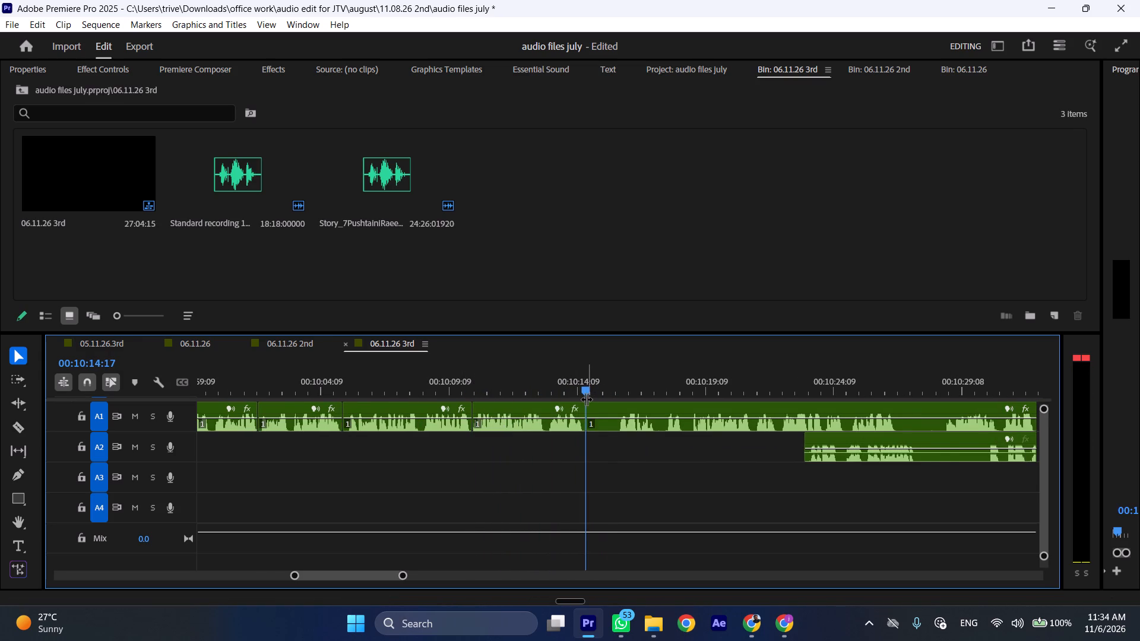
pyautogui.scroll(-6, 585, 400)
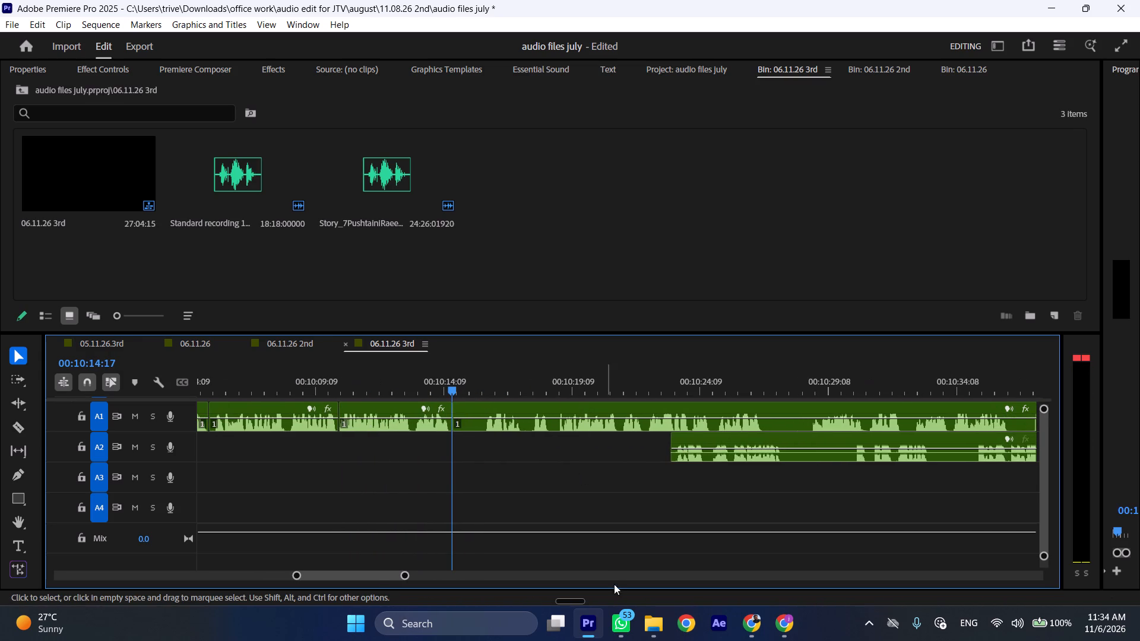
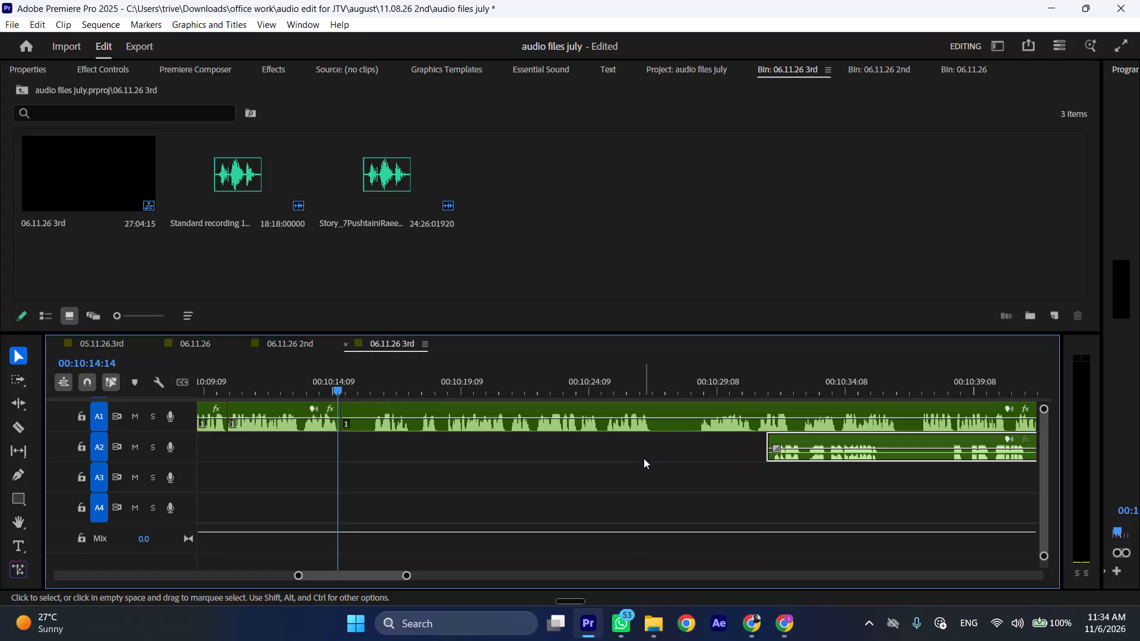
# Cut out the A1 pause of about 1.2 seconds starting at 00:10:14:17 and close the gap.
pyautogui.click(373, 385)
pyautogui.click(401, 427)
pyautogui.hotkey('shift', 'c')
pyautogui.hotkey('ctrl', 'shift', 'd')
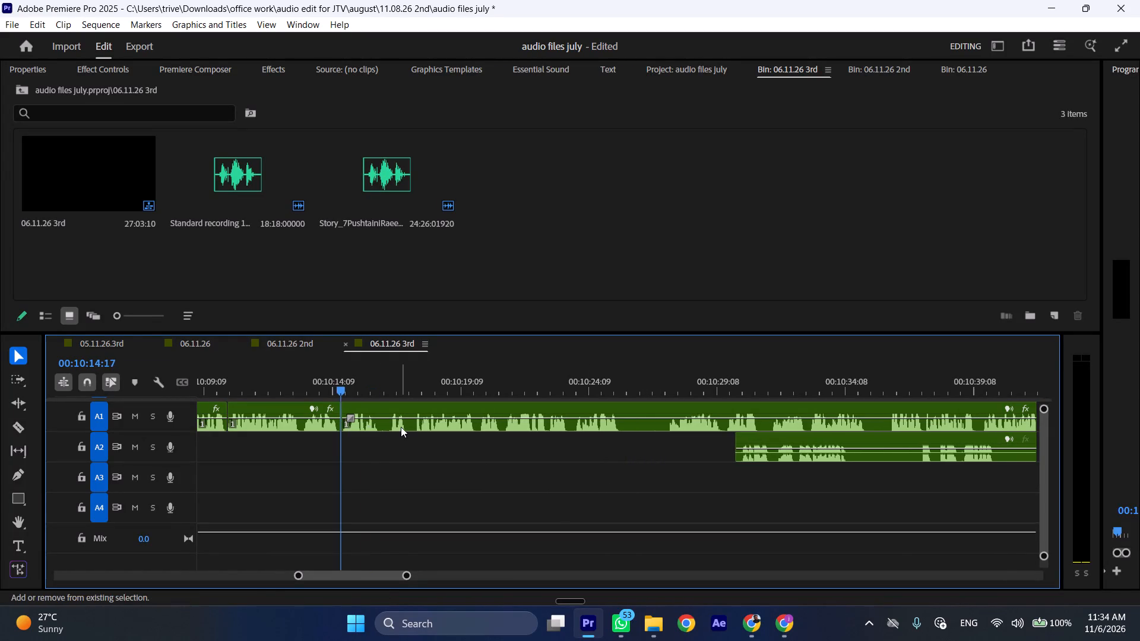
# Play on through A1 and ripple delete the unwanted speech from 00:10:14:17 to 00:10:16:13.
pyautogui.press('space')
pyautogui.press('l')
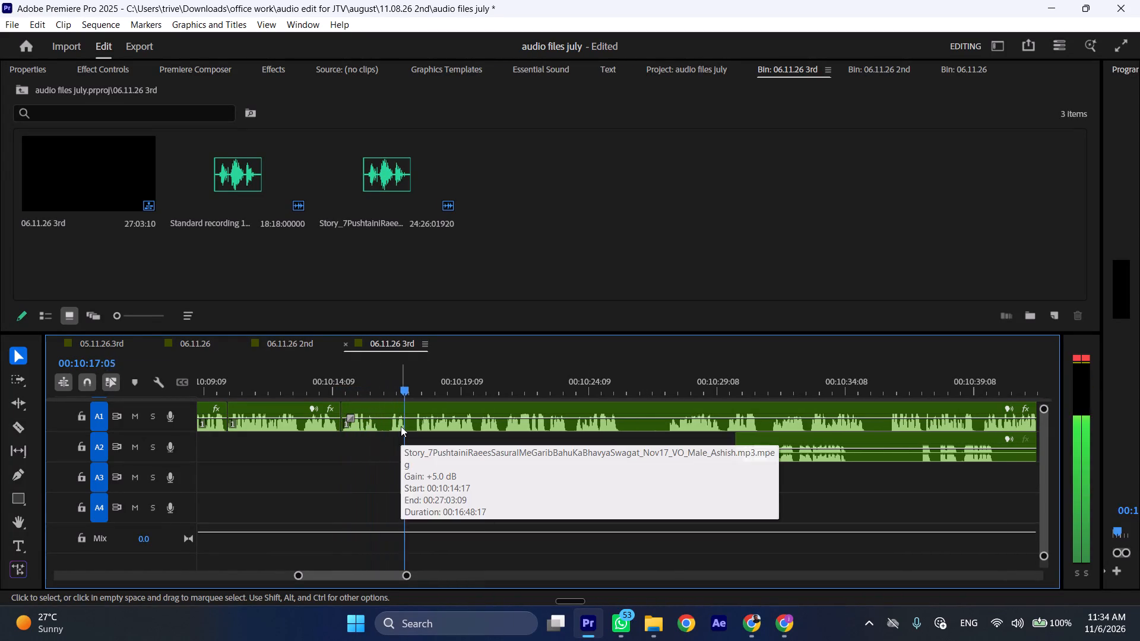
pyautogui.click(387, 390)
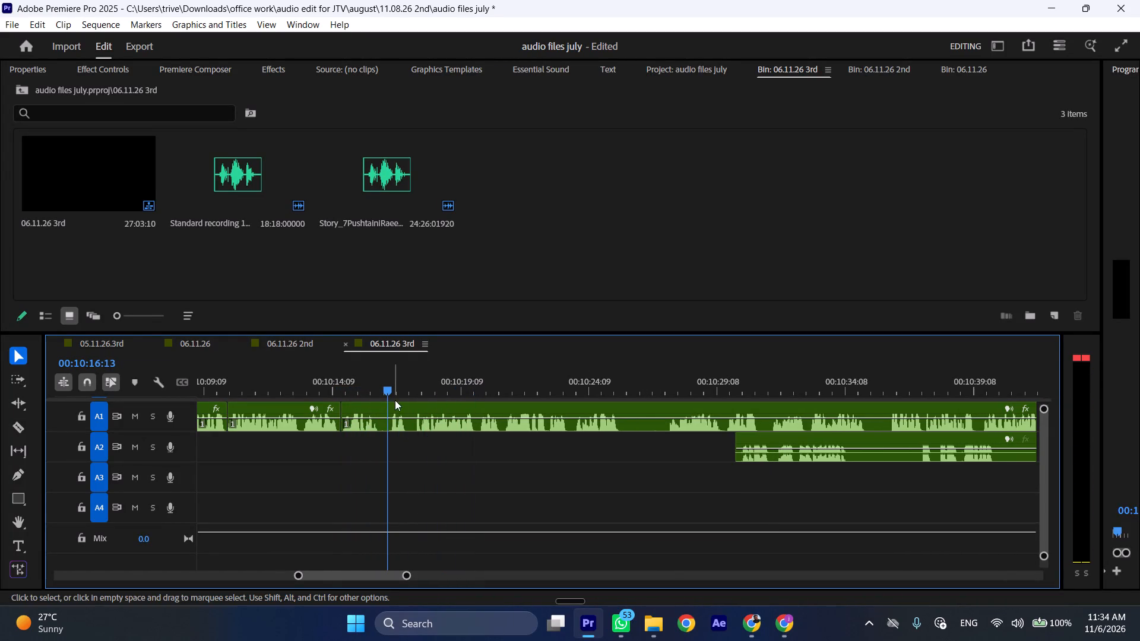
pyautogui.click(399, 405)
pyautogui.hotkey('shift', 'c')
pyautogui.hotkey('ctrl', 'shift', 'd')
# Play back the new join and cut out the A1 pause of about 7 frames starting at 00:10:15:14, closing the gap.
pyautogui.press('space')
pyautogui.write('l')
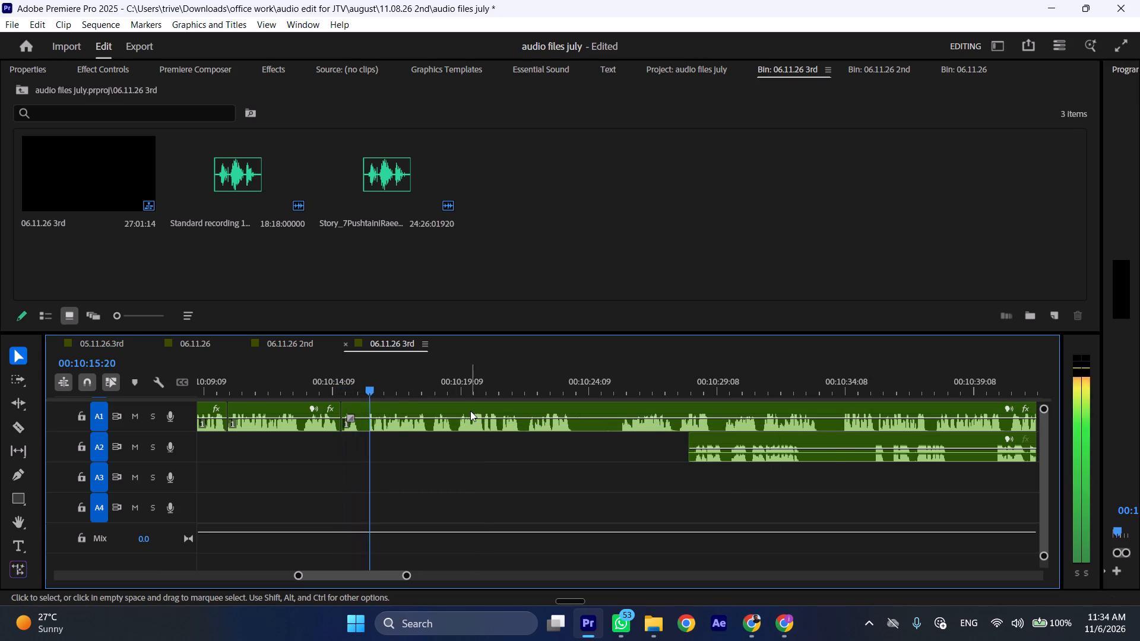
pyautogui.moveTo(357, 388); pyautogui.dragTo(363, 386)
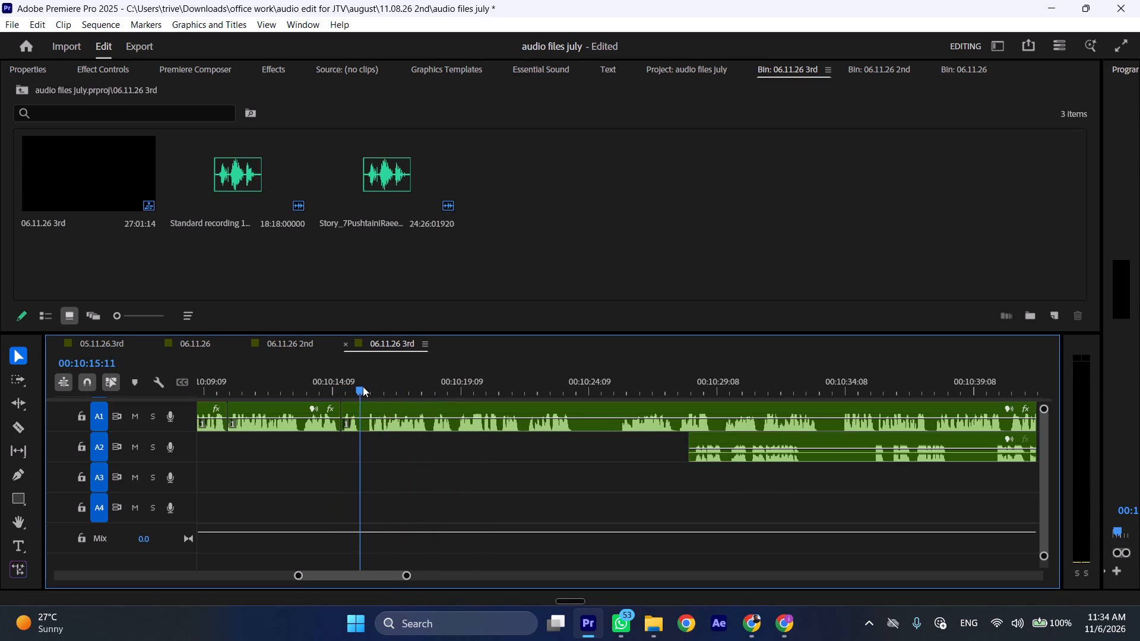
pyautogui.hotkey('shift', 'c')
pyautogui.moveTo(363, 386); pyautogui.dragTo(369, 386)
pyautogui.click(382, 402)
pyautogui.hotkey('shift', 'c')
pyautogui.hotkey('ctrl', 'shift', 'd')
# Play on through the A1 passage and split the clip at 00:10:23:15, where the speech pauses.
pyautogui.press('space')
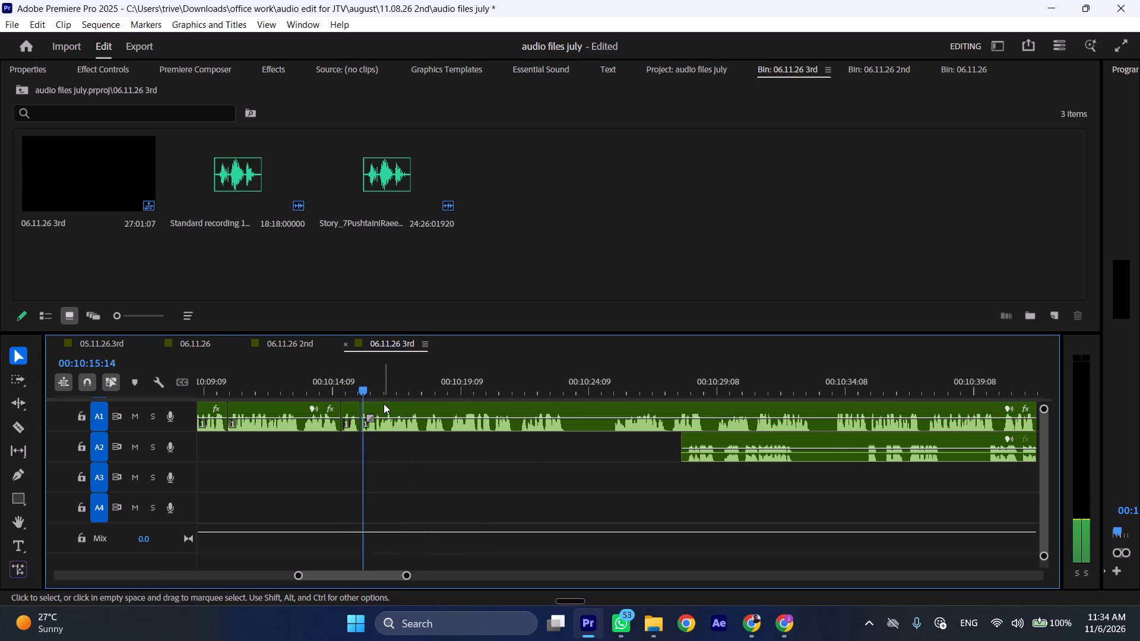
pyautogui.write('l')
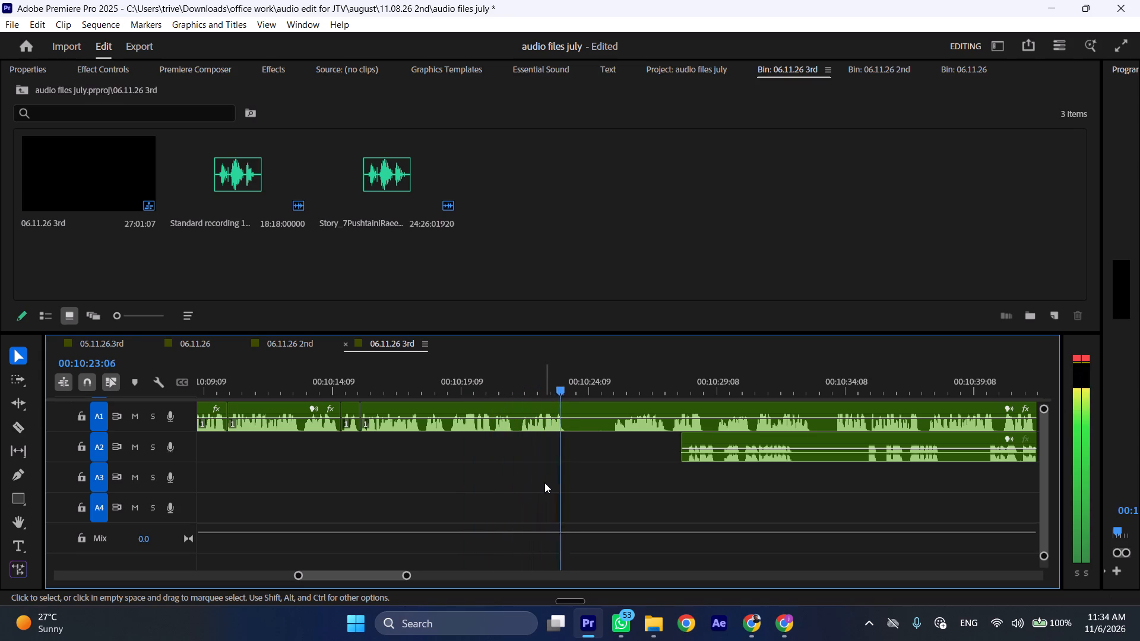
pyautogui.press('space')
pyautogui.write('C')
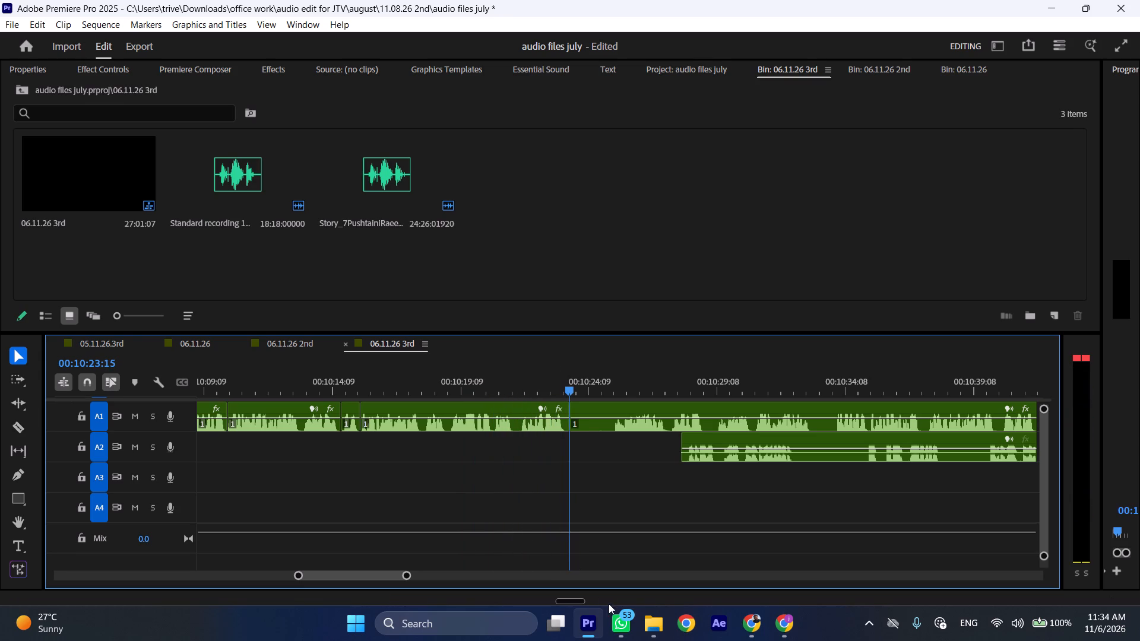
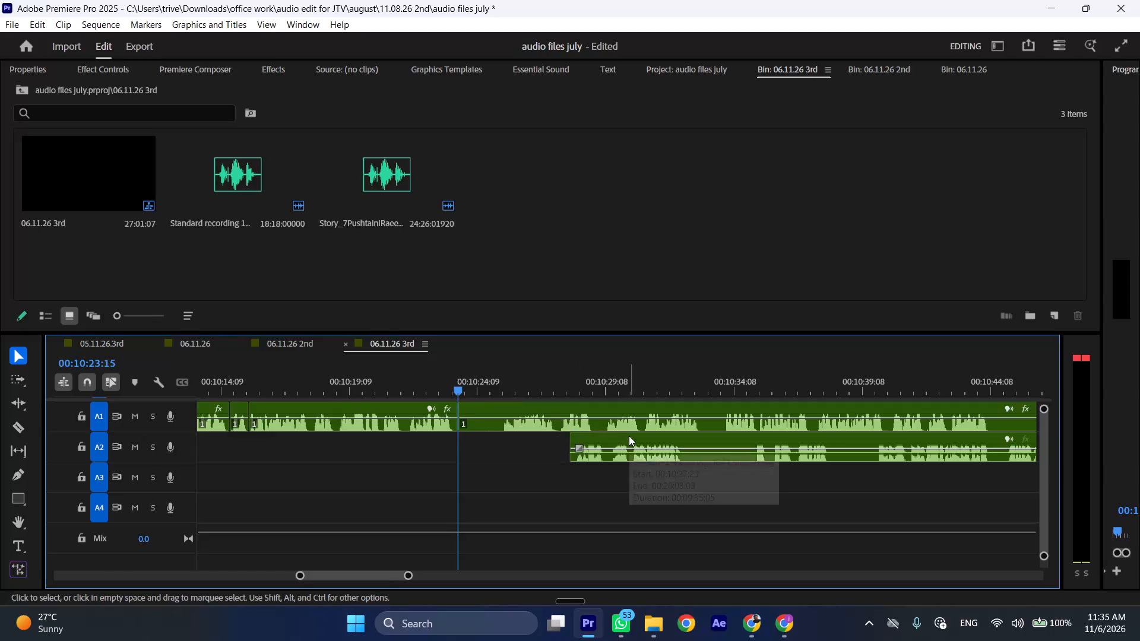
# Move the A2 clip back to start at the 00:10:23:15 cut and shift the following A1 clip out to about 00:10:32:00.
pyautogui.moveTo(625, 437); pyautogui.dragTo(515, 437)
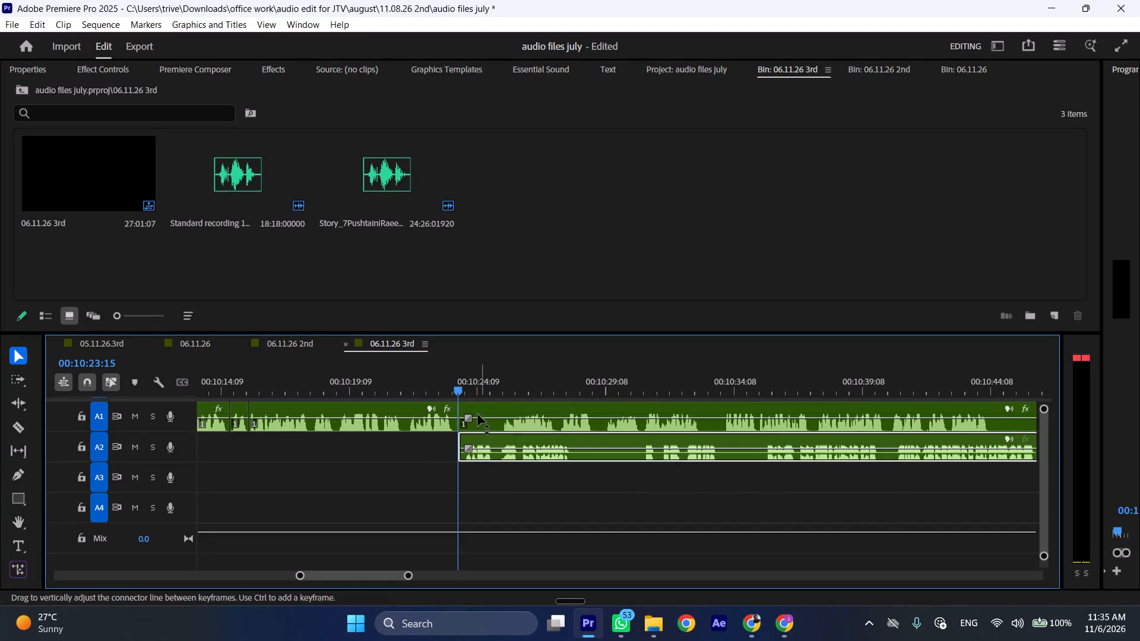
pyautogui.moveTo(477, 408); pyautogui.dragTo(653, 408)
pyautogui.moveTo(632, 407); pyautogui.dragTo(672, 407)
# Play the A2 passage from 00:10:23:15 and split the clip at 00:10:28:01, where the speech pauses.
pyautogui.press('space')
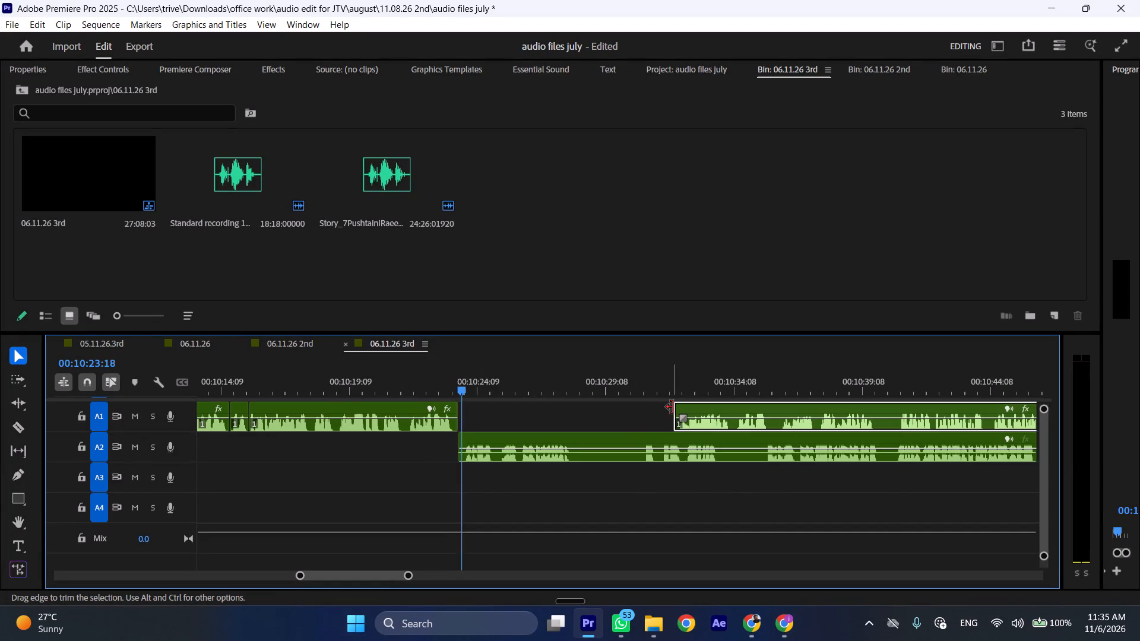
pyautogui.press('l')
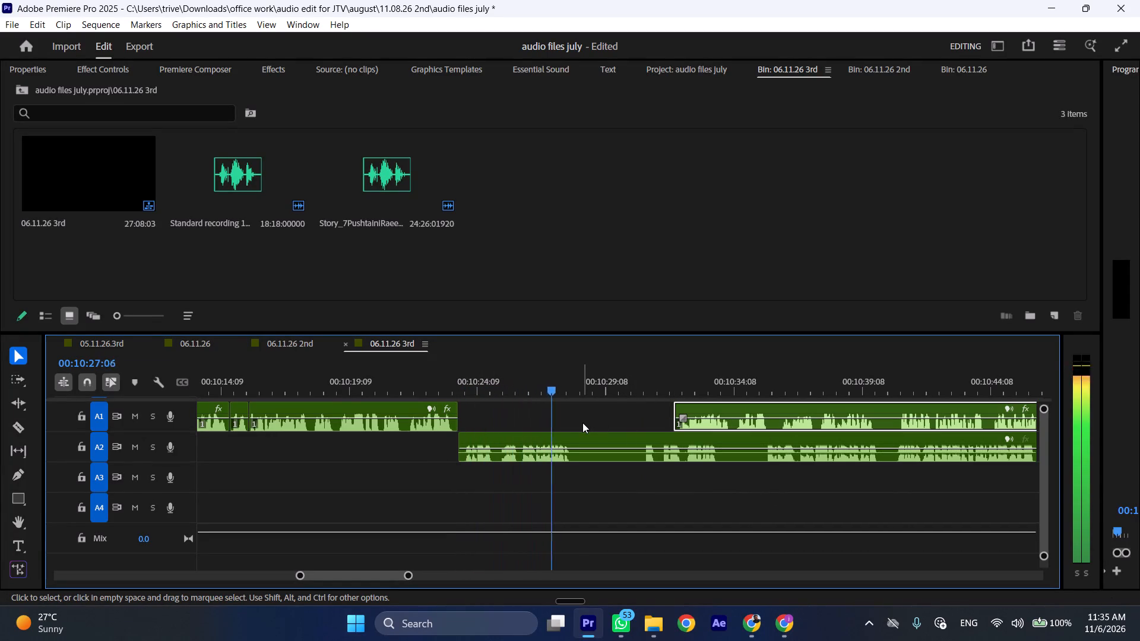
pyautogui.press('space')
pyautogui.write('C')
# Move the A1 clip back to start at the 00:10:28:01 cut and shift the rest of A2 out to about 00:10:40:00.
pyautogui.scroll(-6, 589, 436)
pyautogui.moveTo(562, 407); pyautogui.dragTo(507, 410)
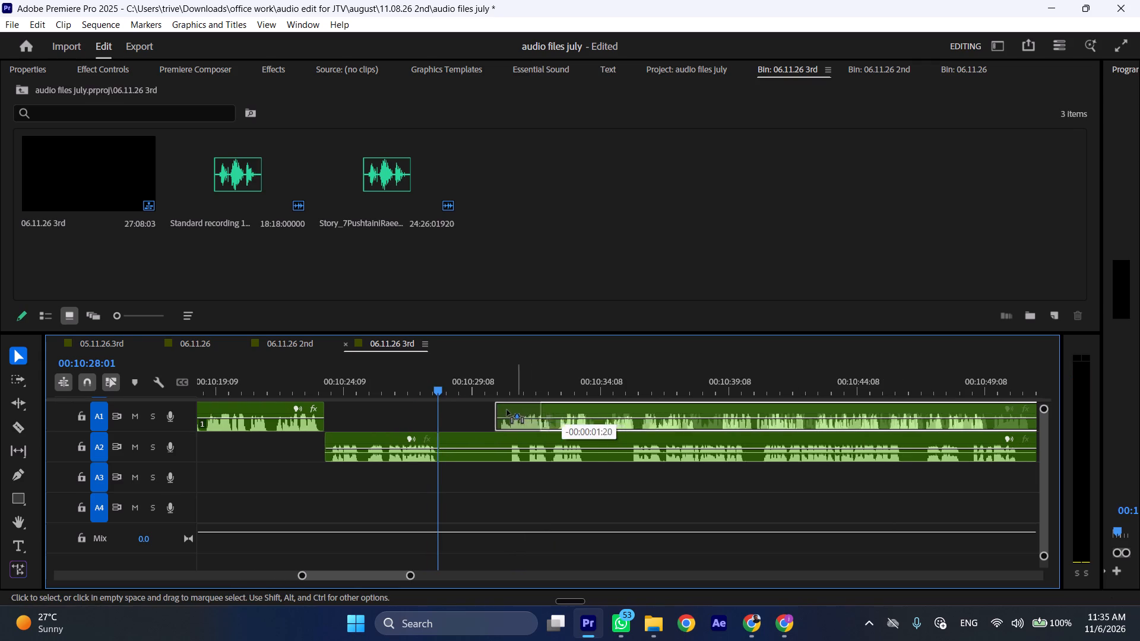
pyautogui.moveTo(507, 410); pyautogui.dragTo(469, 418)
pyautogui.moveTo(476, 441); pyautogui.dragTo(778, 443)
# Play the A1 passage from 00:10:28:03 while trimming about 2.5 seconds off the start of the following A2 clip.
pyautogui.press('space')
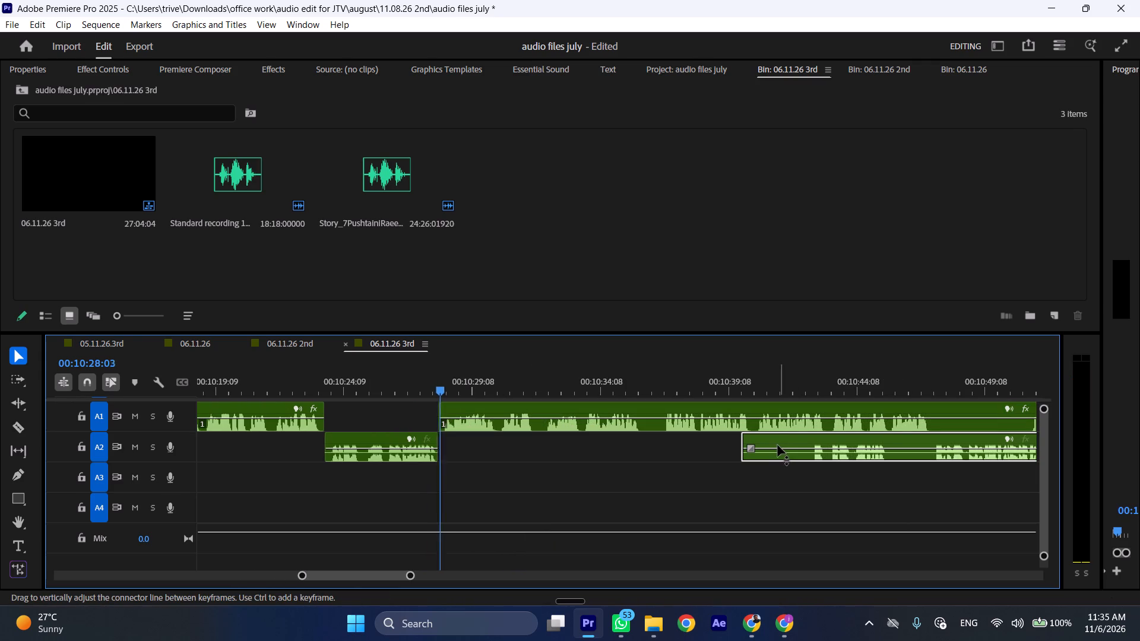
pyautogui.press('l')
pyautogui.scroll(-5, 749, 453)
pyautogui.moveTo(633, 439); pyautogui.dragTo(689, 439)
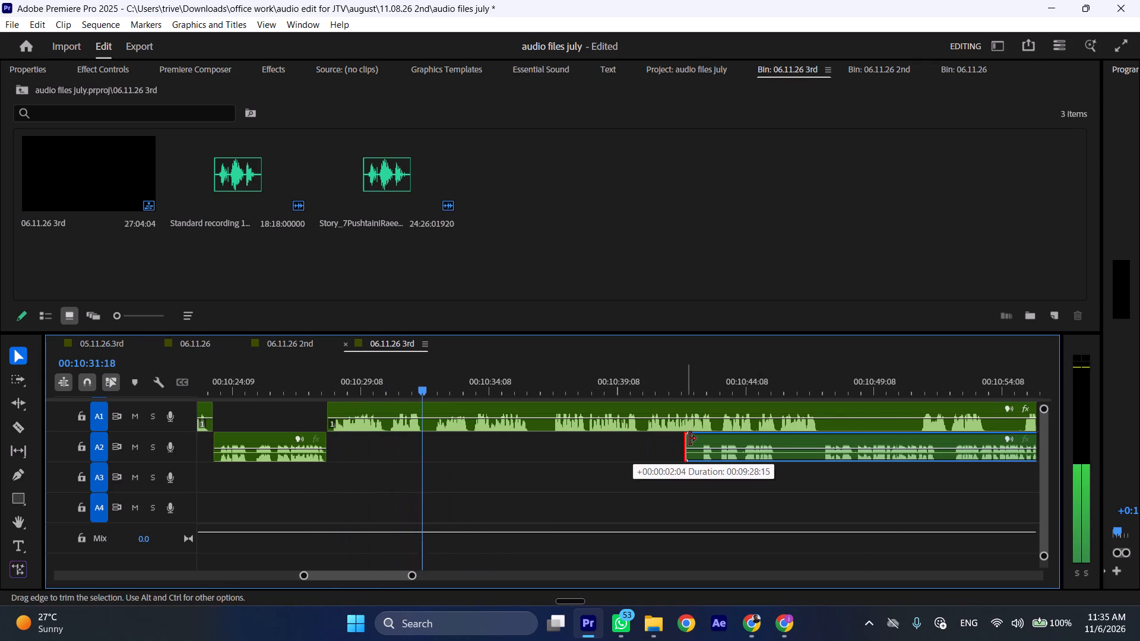
pyautogui.moveTo(689, 439); pyautogui.dragTo(696, 439)
# Skim through the A1 passage, split it at 00:10:32:06 and ripple delete the unwanted speech from 00:10:28:01 to there.
pyautogui.click(391, 386)
pyautogui.press('space')
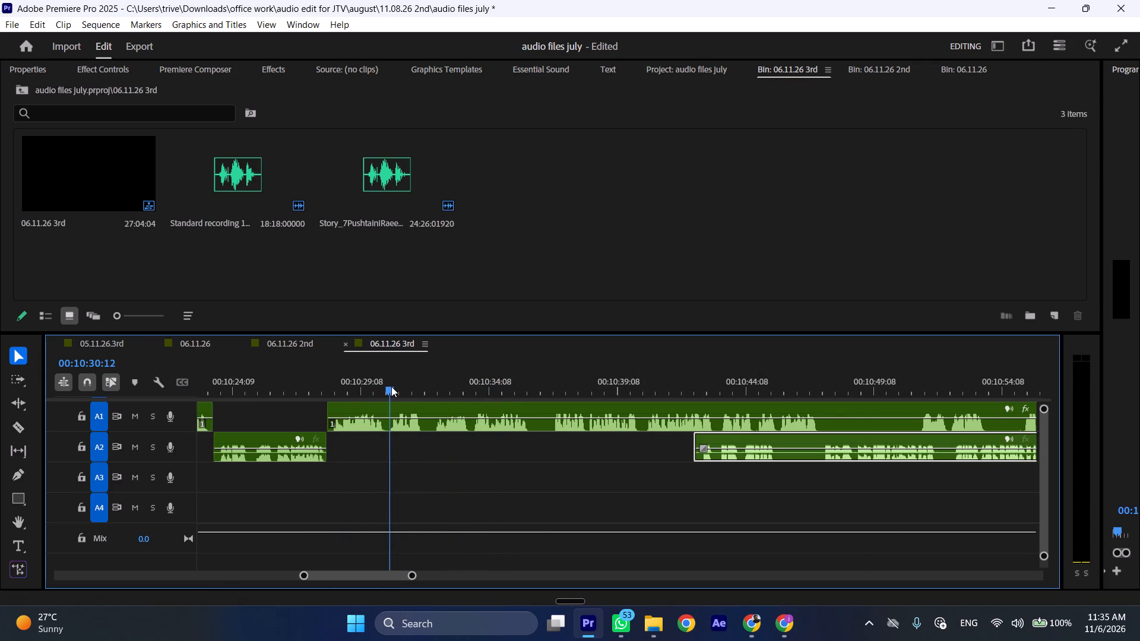
pyautogui.moveTo(424, 386); pyautogui.dragTo(436, 388)
pyautogui.click(449, 405)
pyautogui.hotkey('shift', 'c')
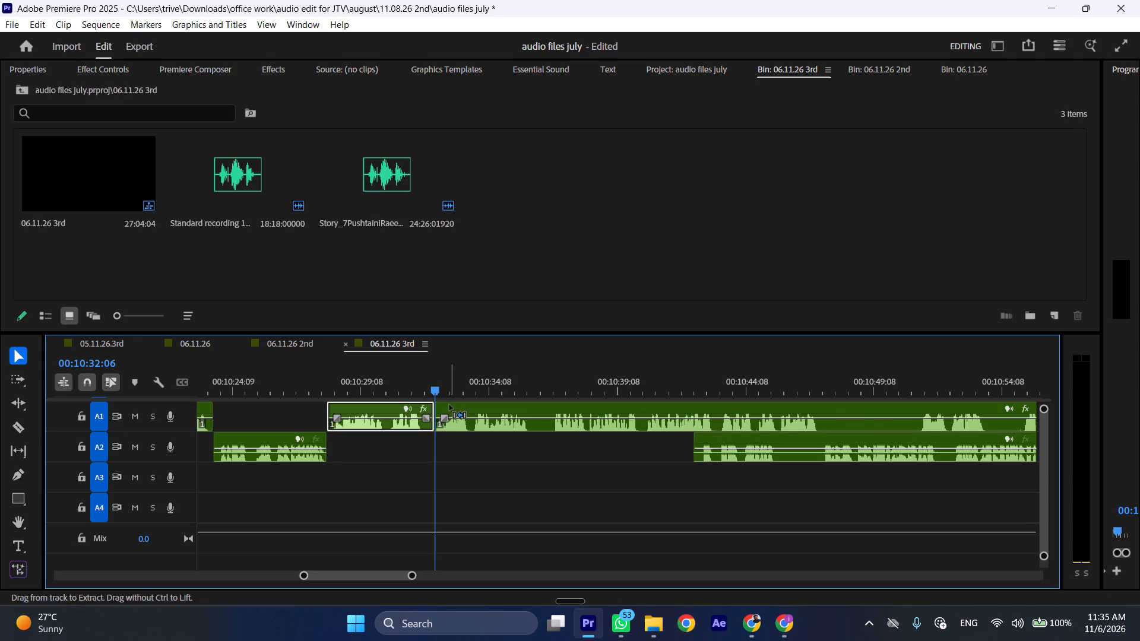
pyautogui.hotkey('ctrl', 'shift', 'd')
# Play the A1 passage from 00:10:28:01 and split the clip at 00:10:31:20, where the speech pauses.
pyautogui.press('space')
pyautogui.write('l')
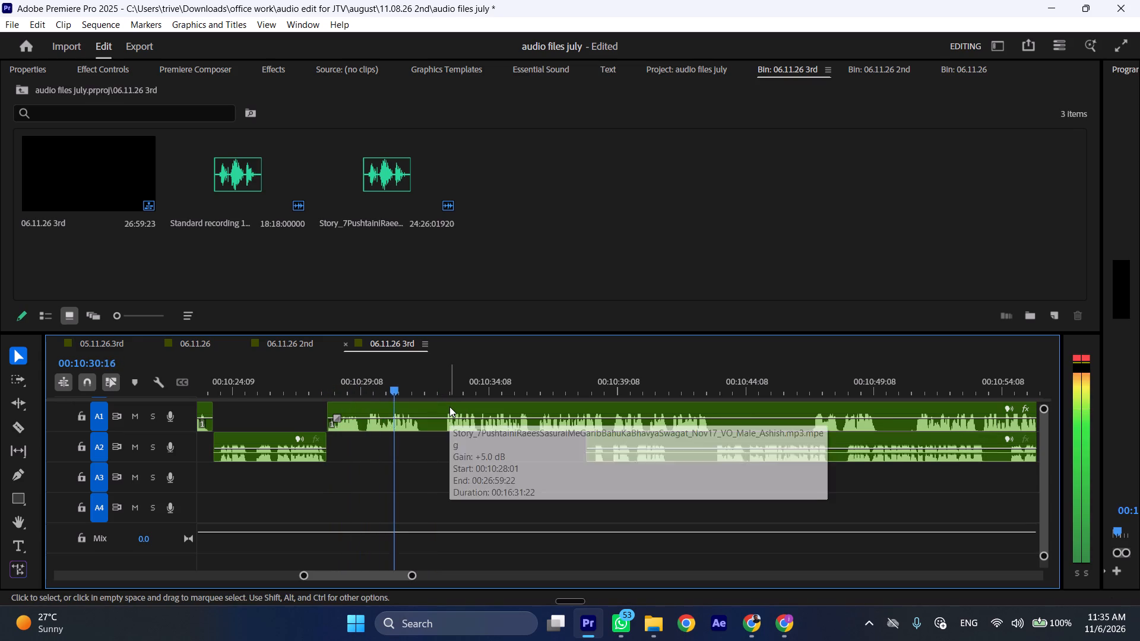
pyautogui.press('space')
pyautogui.hotkey('shift', 'c')
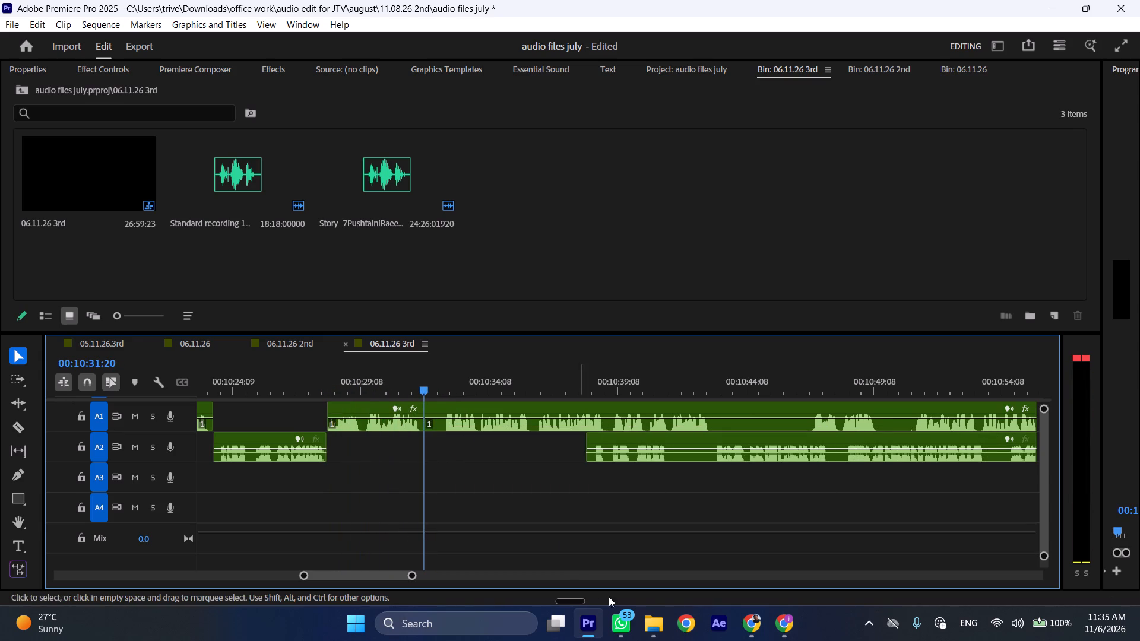
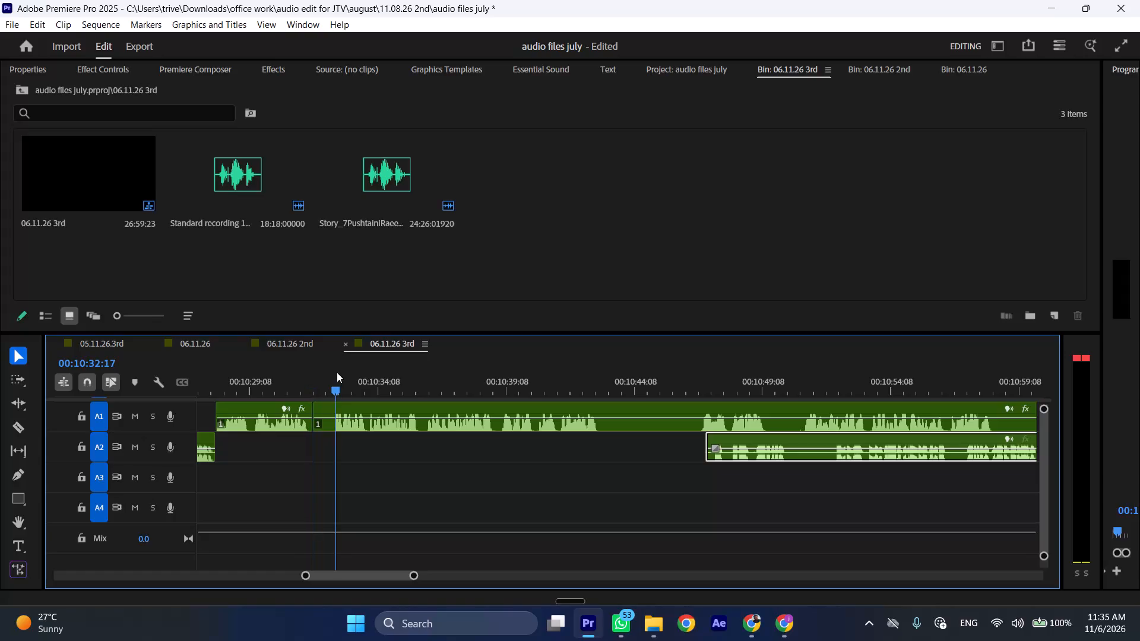
# Split the A1 clip at 00:10:32:15 and ripple delete the pause between 00:10:31:20 and that cut.
pyautogui.click(349, 414)
pyautogui.hotkey('shift', 'c')
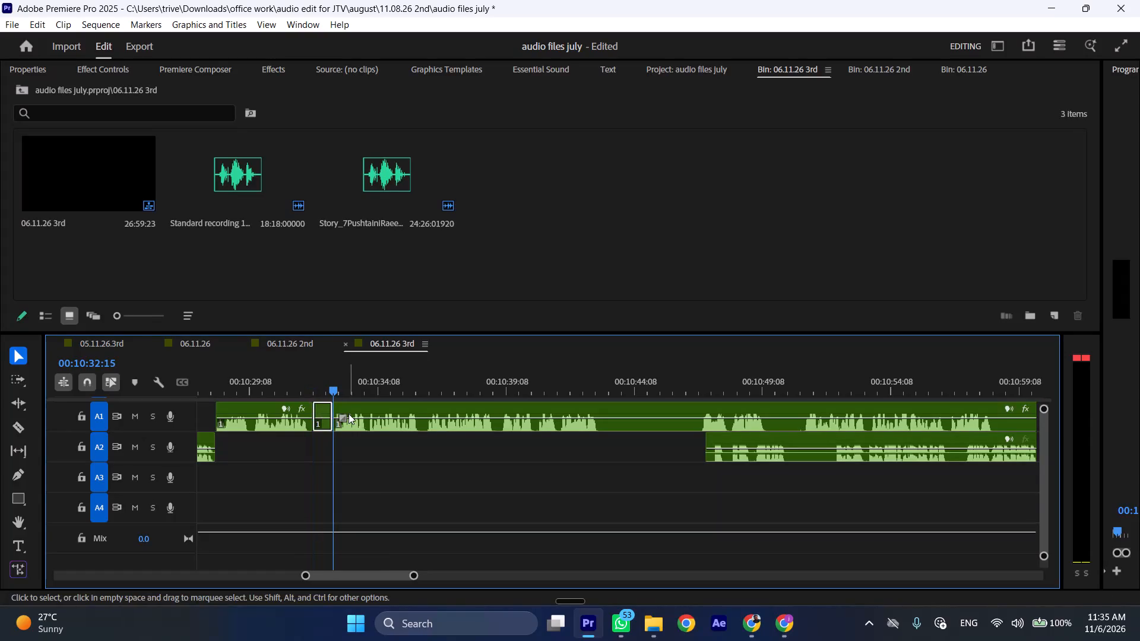
pyautogui.hotkey('ctrl', 'shift', 'd')
# Play the A1 passage onward from the closed gap and split the clip at 00:10:42:07, where the speech ends.
pyautogui.press('space')
pyautogui.write('l')
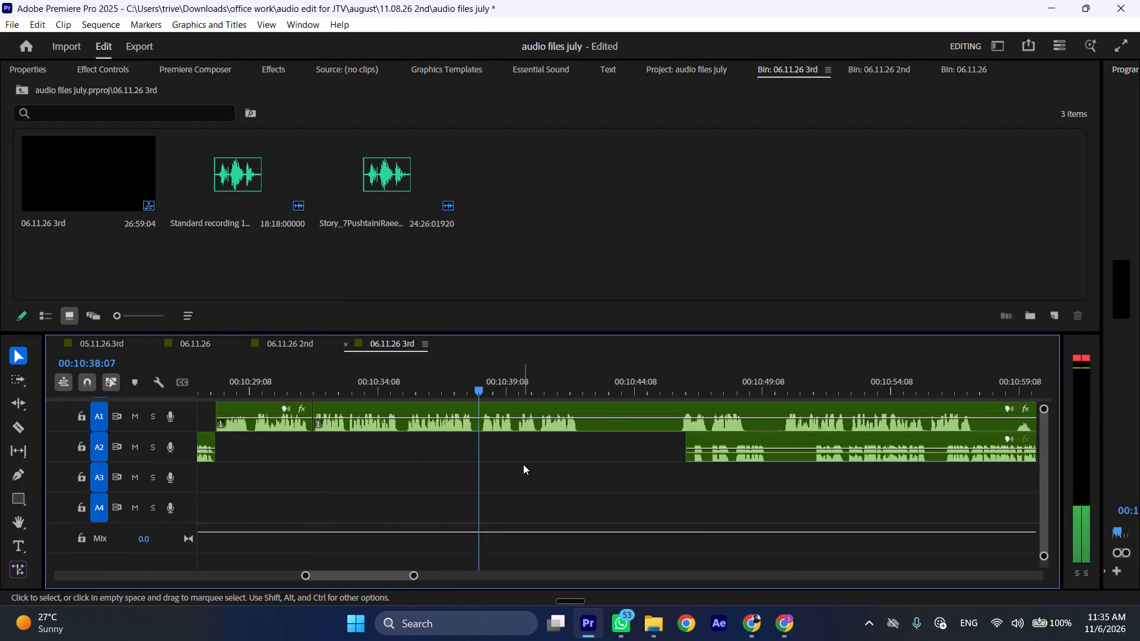
pyautogui.press('space')
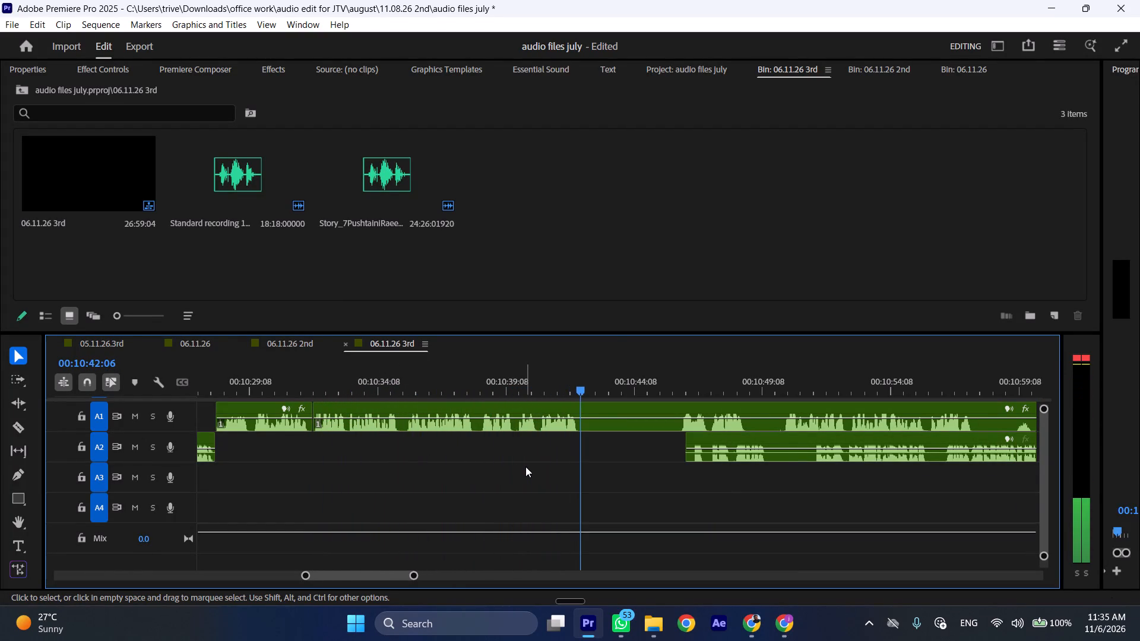
pyautogui.write('C')
pyautogui.scroll(-5, 529, 469)
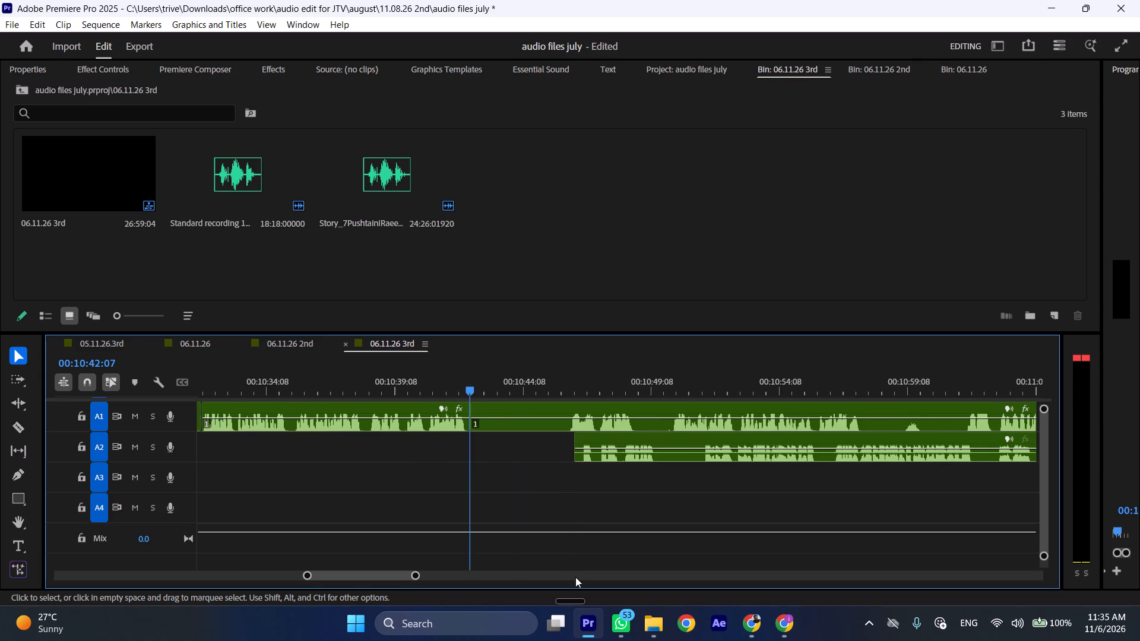
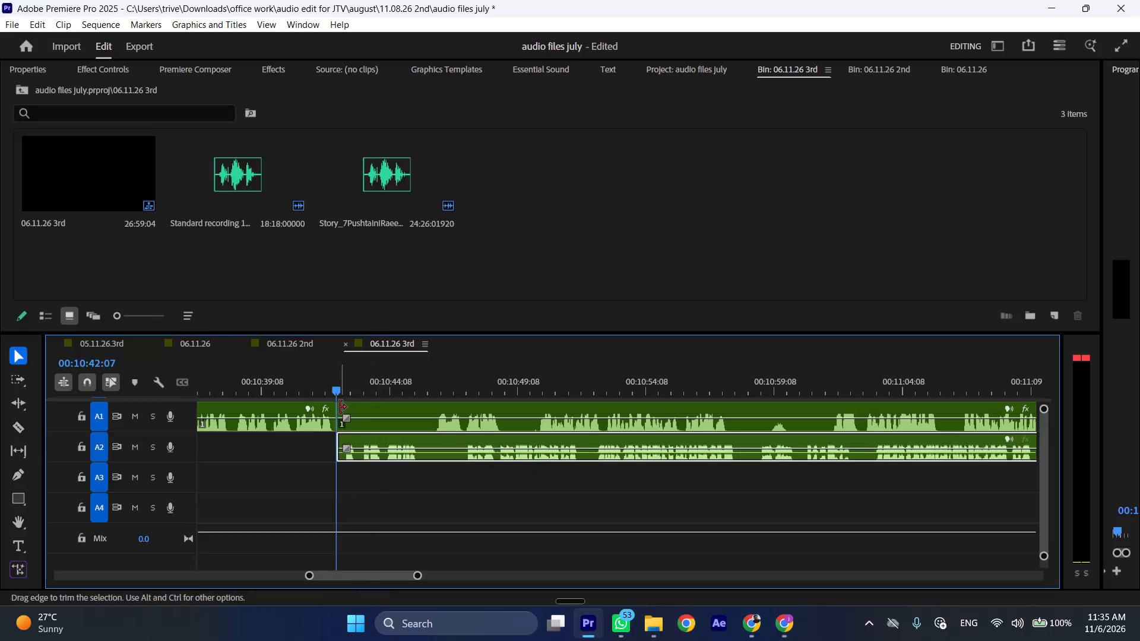
# Move the A1 clip after 00:10:42:07 about 4 seconds later and ripple delete roughly the first second of the A2 clip.
pyautogui.moveTo(340, 407); pyautogui.dragTo(436, 406)
pyautogui.press('space')
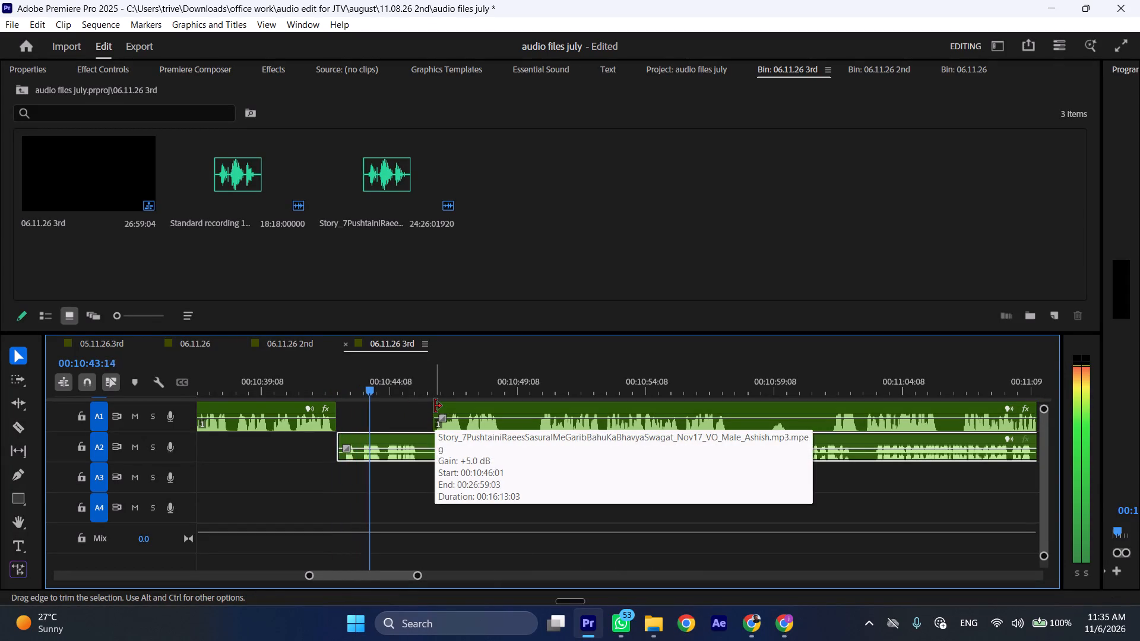
pyautogui.click(362, 391)
pyautogui.hotkey('shift', 'c')
pyautogui.hotkey('ctrl', 'shift', 'd')
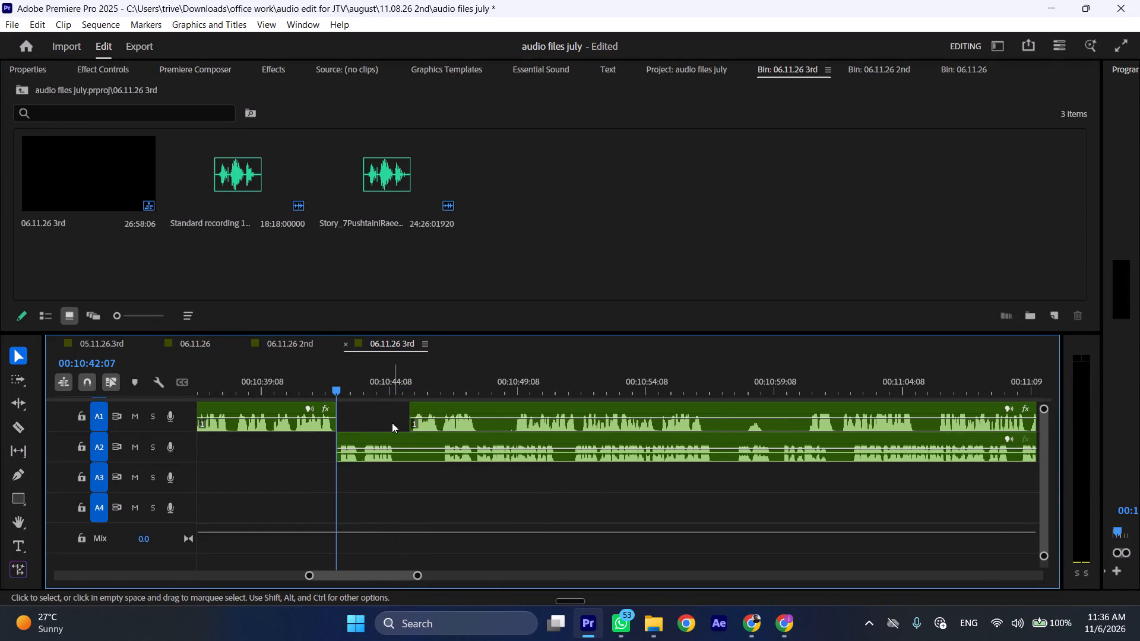
# Split A2 after its opening phrase at about 00:10:44:14, start the next A1 passage at that cut, and shift the A2 remainder later.
pyautogui.moveTo(384, 376); pyautogui.dragTo(398, 376)
pyautogui.hotkey('shift', 'c')
pyautogui.moveTo(429, 405); pyautogui.dragTo(417, 407)
pyautogui.moveTo(422, 436); pyautogui.dragTo(529, 440)
# Split A1 at 00:10:47:06, start the A2 remainder at that cut, and move the A1 remainder to about 00:10:57.
pyautogui.click(463, 388)
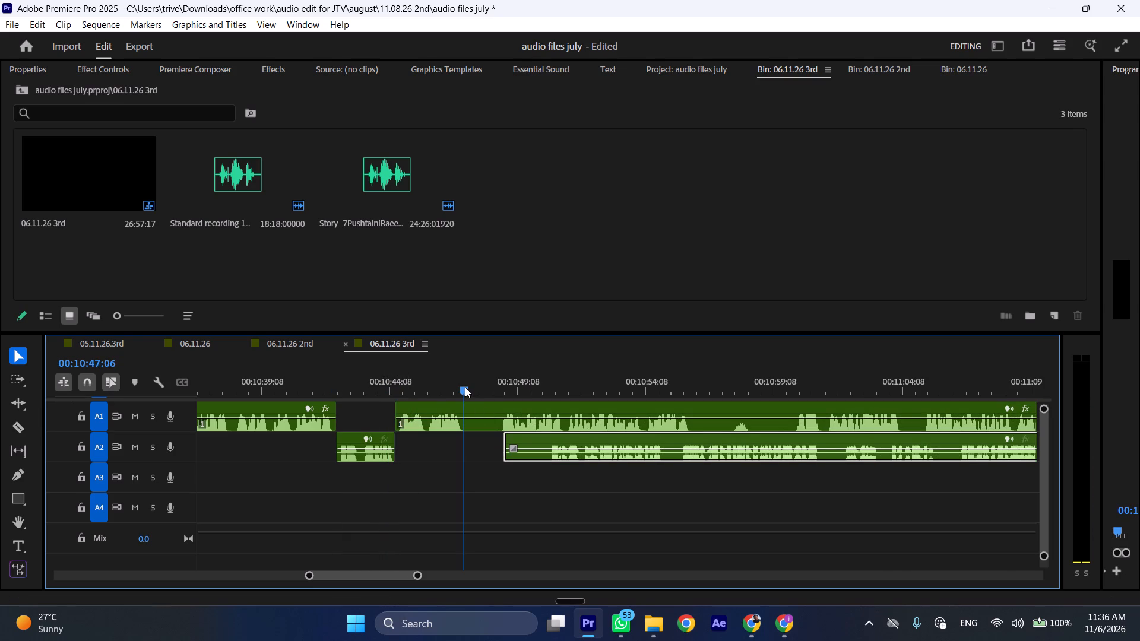
pyautogui.hotkey('shift', 'c')
pyautogui.moveTo(509, 440); pyautogui.dragTo(555, 444)
pyautogui.moveTo(573, 441); pyautogui.dragTo(489, 441)
pyautogui.moveTo(485, 410); pyautogui.dragTo(733, 410)
# Play the rearranged A1 and A2 exchange from shortly before the 00:10:42:07 cut at increased speed.
pyautogui.moveTo(322, 394); pyautogui.dragTo(297, 399)
pyautogui.press('space')
pyautogui.press('l')
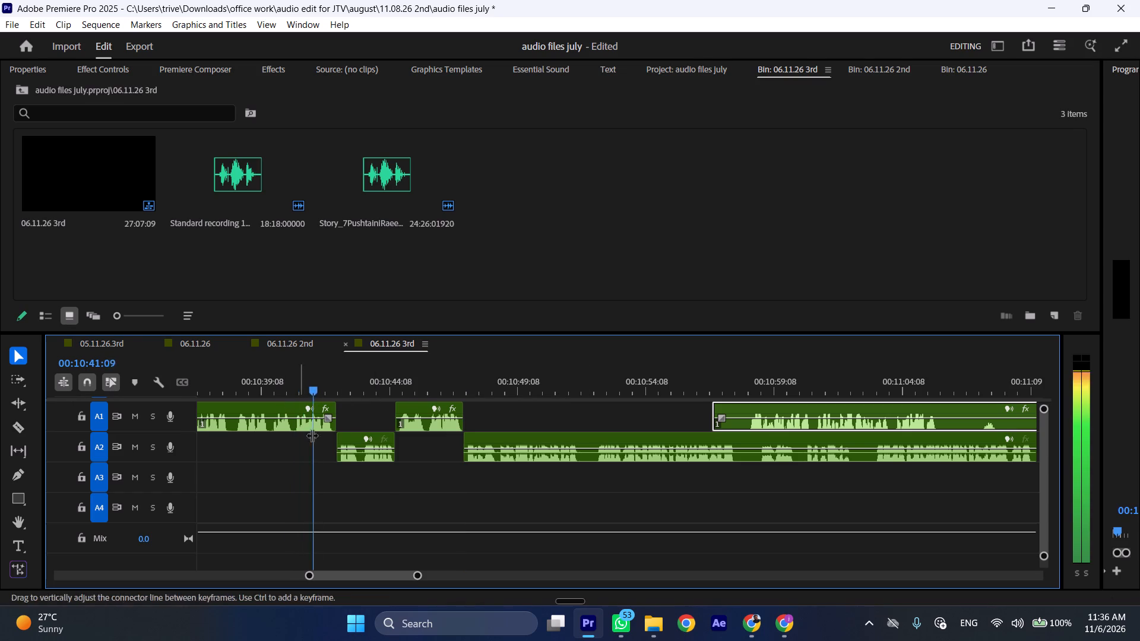
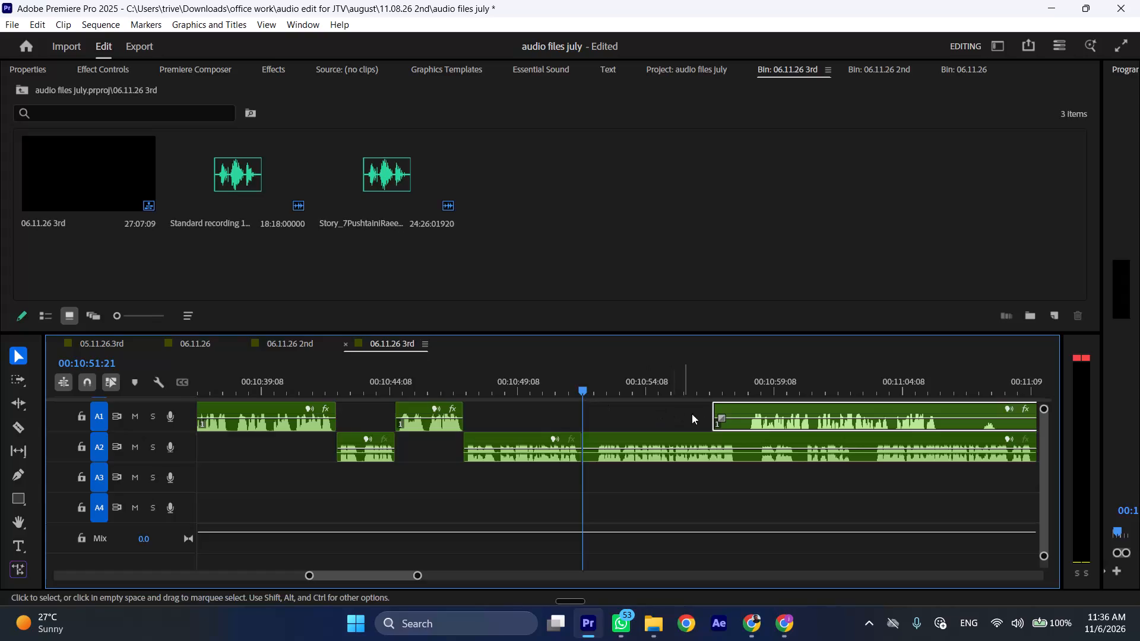
# Trim about 1.3 seconds off the start of the A1 remainder and move it to begin at the 00:10:51:21 A2 cut.
pyautogui.moveTo(710, 412); pyautogui.dragTo(733, 412)
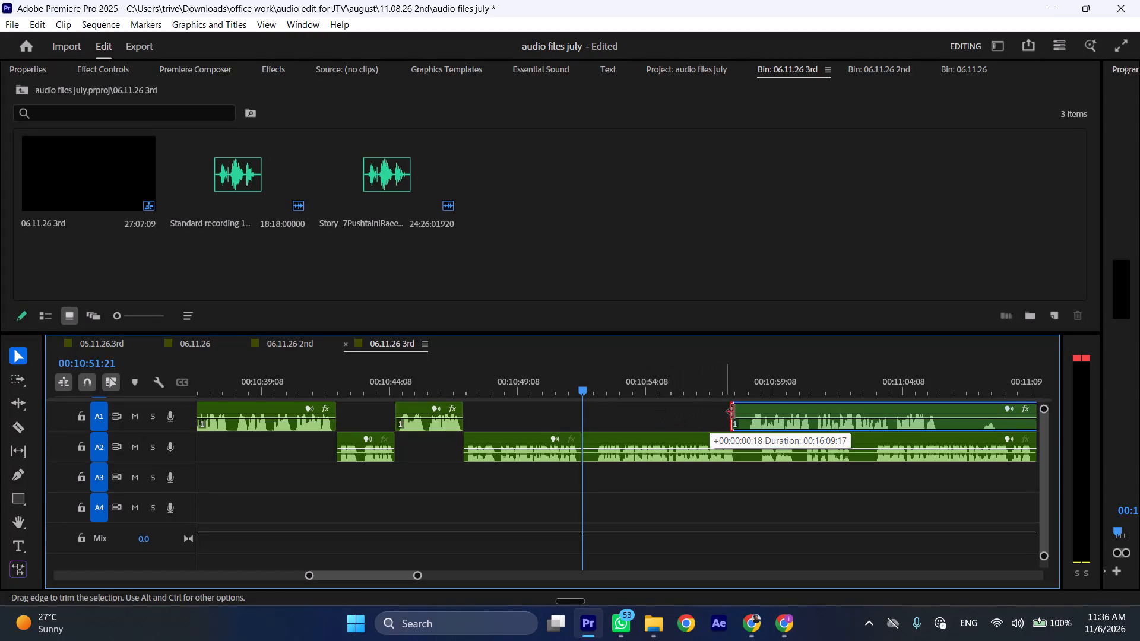
pyautogui.moveTo(733, 412); pyautogui.dragTo(743, 412)
pyautogui.moveTo(775, 409); pyautogui.dragTo(611, 409)
# Move the A2 remainder to about 00:11:00 and, while playing at increased speed, trim a fraction of a second off its start.
pyautogui.moveTo(619, 440); pyautogui.dragTo(782, 442)
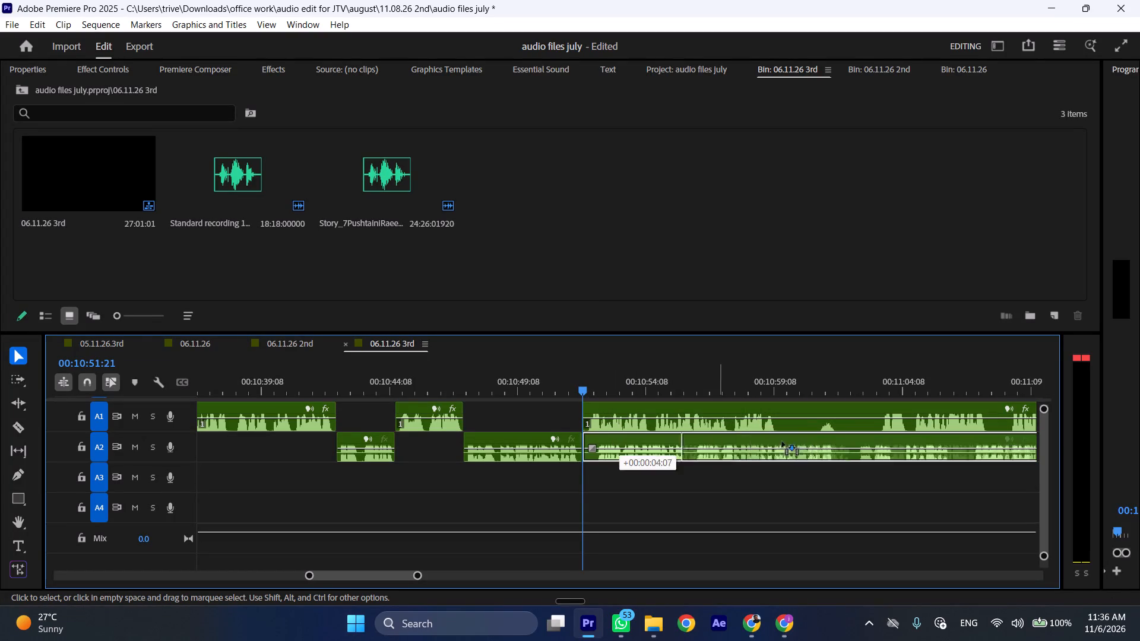
pyautogui.moveTo(782, 442); pyautogui.dragTo(830, 442)
pyautogui.press('space')
pyautogui.press('l')
pyautogui.scroll(-5, 774, 460)
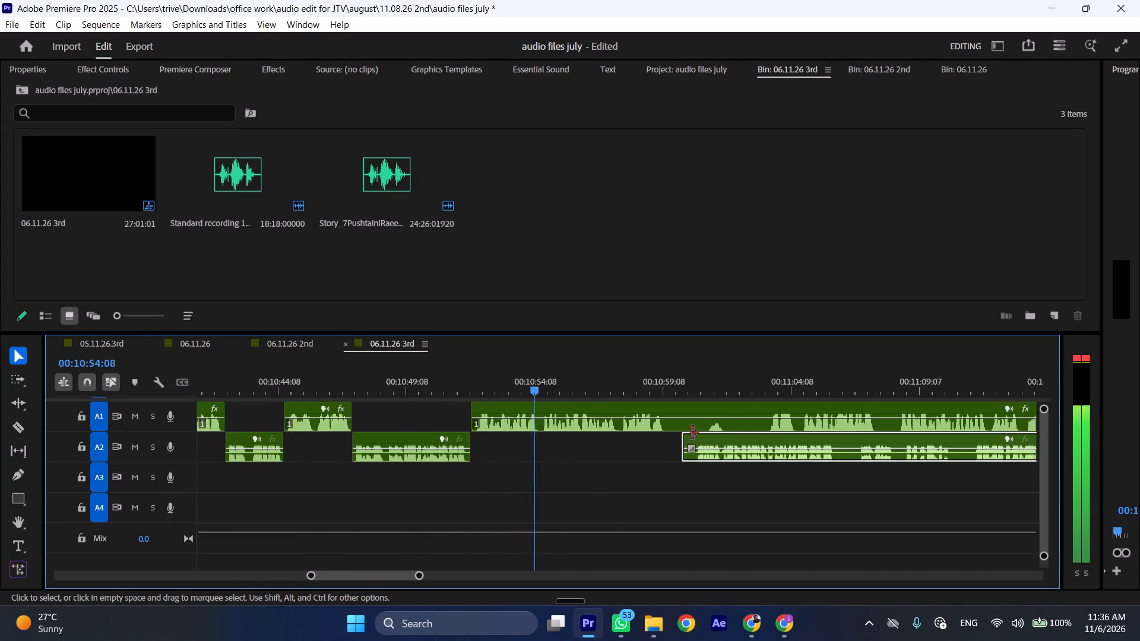
pyautogui.moveTo(685, 442); pyautogui.dragTo(693, 442)
# Play on to the end of the A1 passage and split A1 at 00:10:59:13.
pyautogui.scroll(-1, 639, 480)
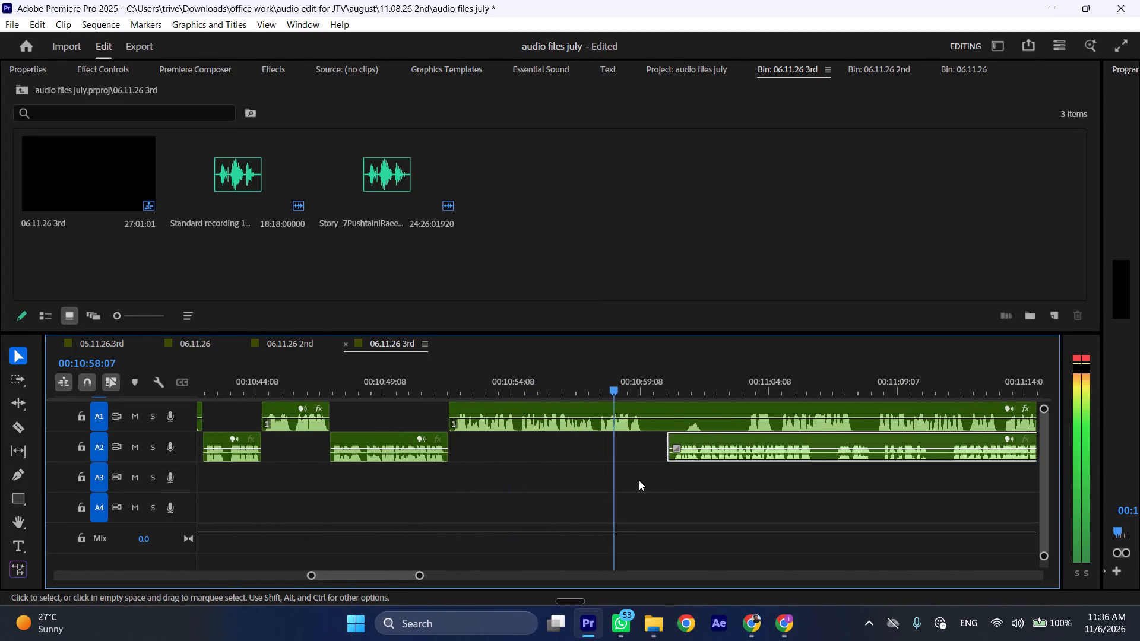
pyautogui.press('space')
pyautogui.write('C')
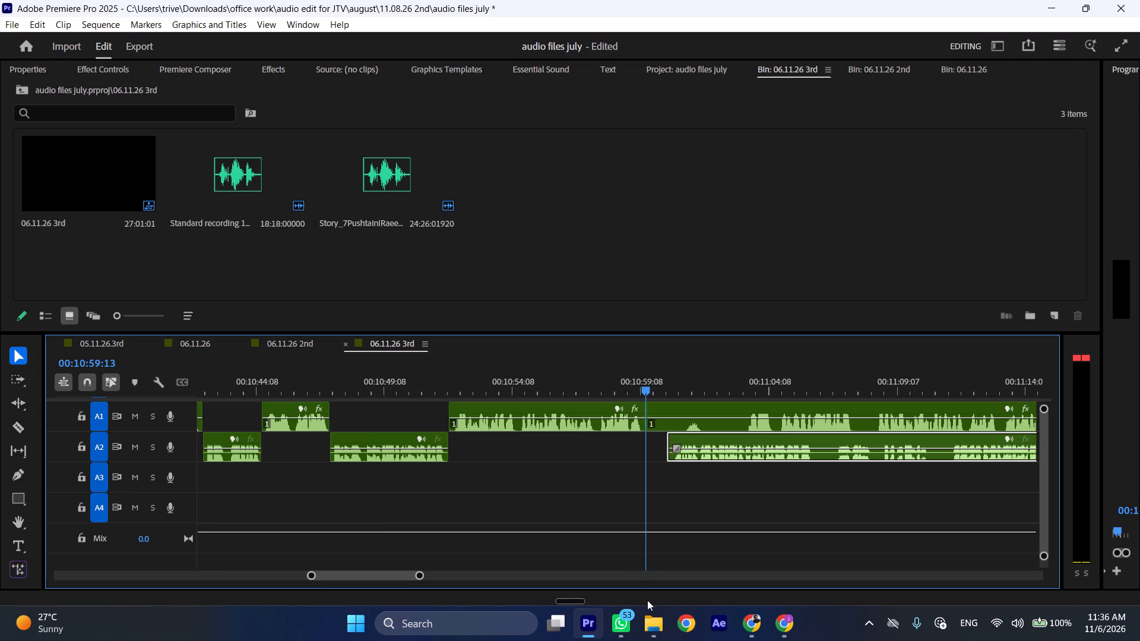
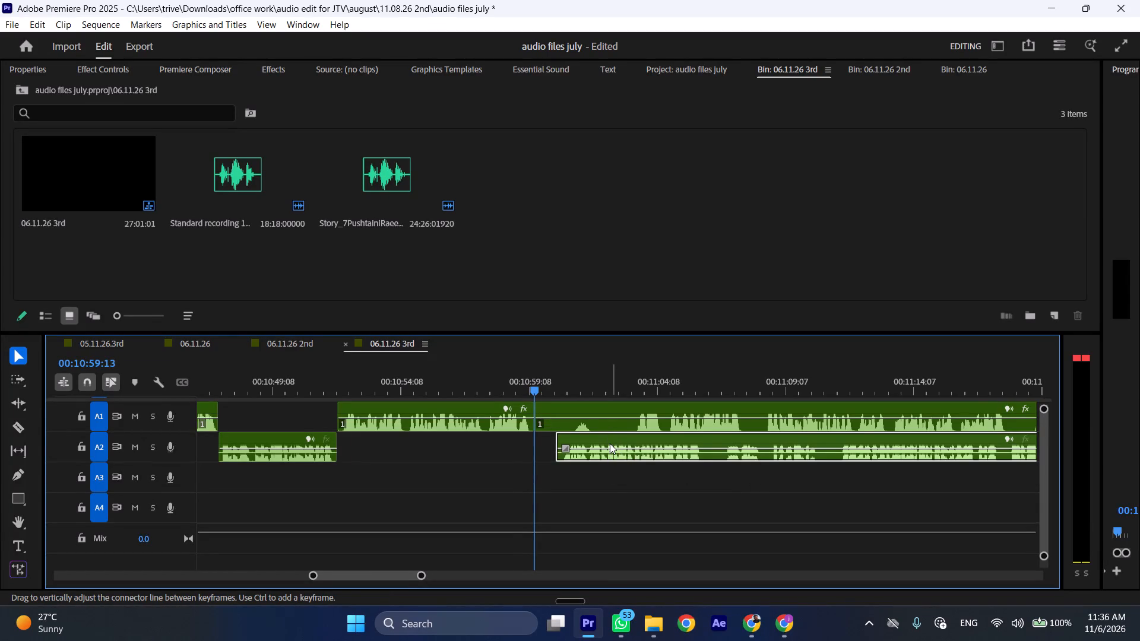
# Move the A2 remainder earlier so it begins at the 00:10:59:13 A1 cut.
pyautogui.scroll(-9, 610, 443)
pyautogui.moveTo(543, 434); pyautogui.dragTo(496, 434)
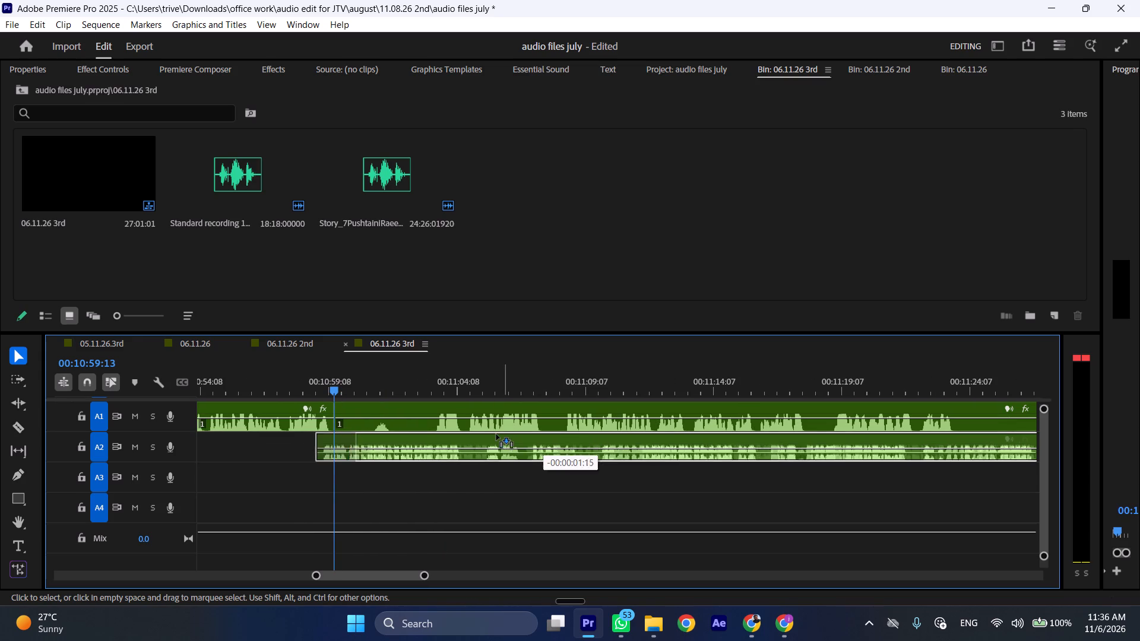
pyautogui.moveTo(496, 434); pyautogui.dragTo(521, 436)
# Move the A1 remainder to about 00:11:22 and, while playing at increased speed, trim about 3.8 seconds off its start.
pyautogui.moveTo(370, 407); pyautogui.dragTo(951, 410)
pyautogui.press('space')
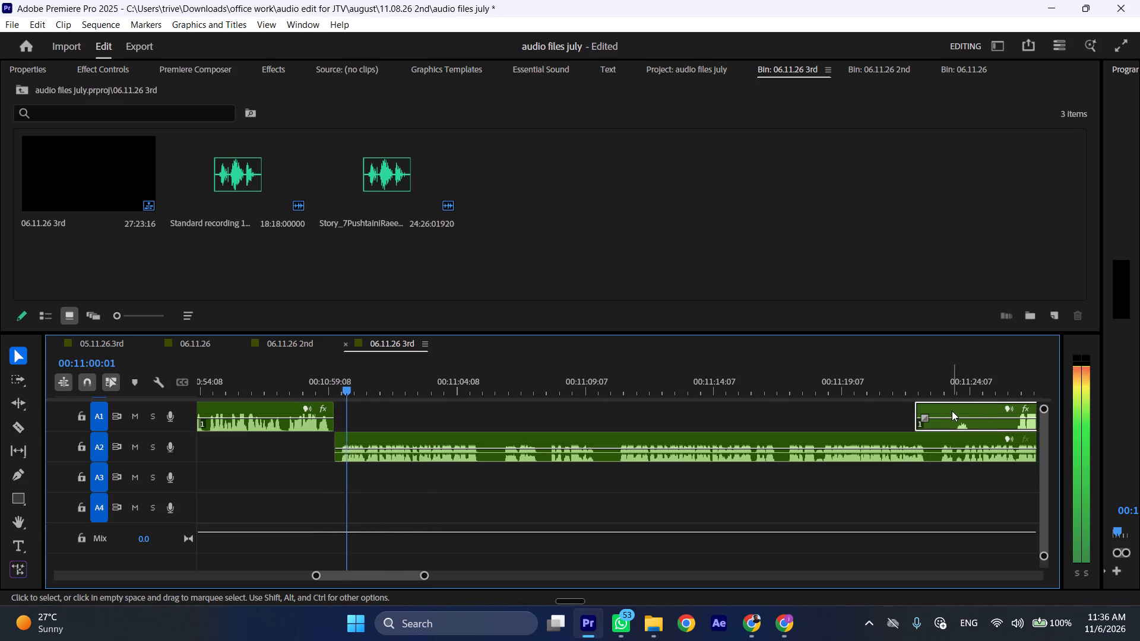
pyautogui.press('l')
pyautogui.moveTo(914, 409); pyautogui.dragTo(1011, 408)
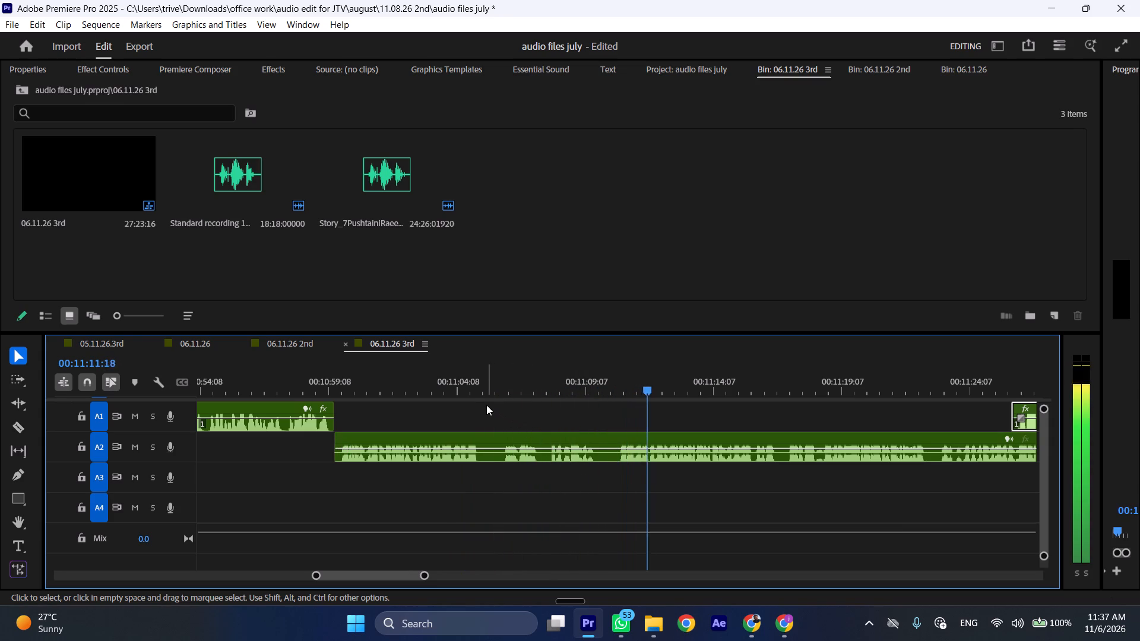
# Cut about 1 second of pause out of A2 from 00:11:05:05 and close the gap across the tracks.
pyautogui.moveTo(477, 385); pyautogui.dragTo(495, 385)
pyautogui.hotkey('shift', 'c')
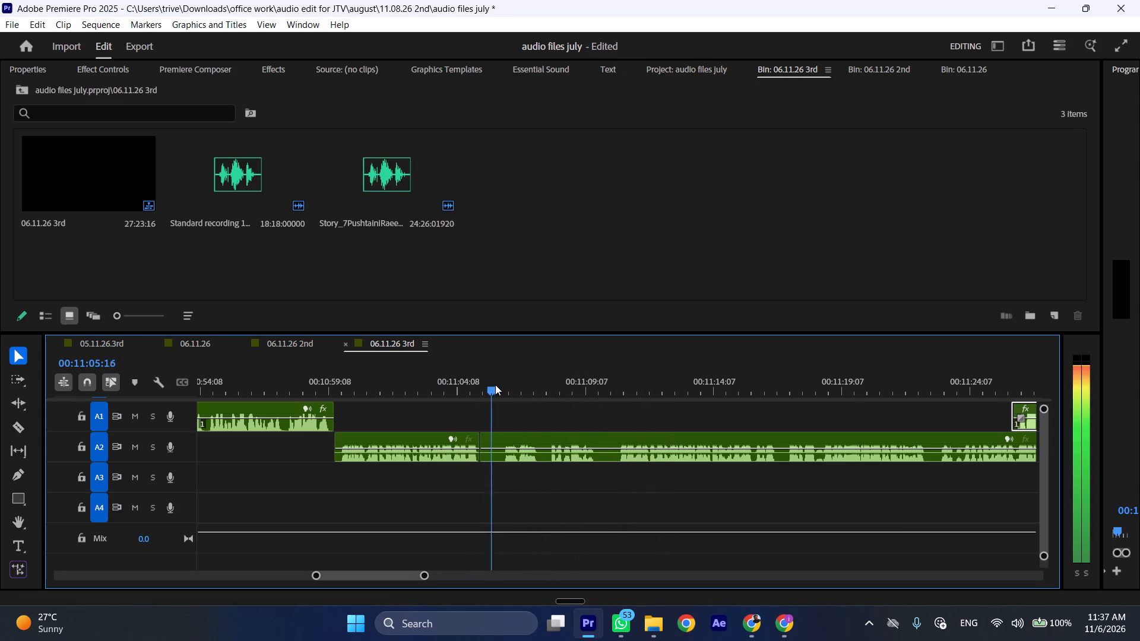
pyautogui.moveTo(495, 385); pyautogui.dragTo(505, 385)
pyautogui.click(539, 450)
pyautogui.hotkey('shift', 'c')
pyautogui.hotkey('ctrl', 'shift', 'd')
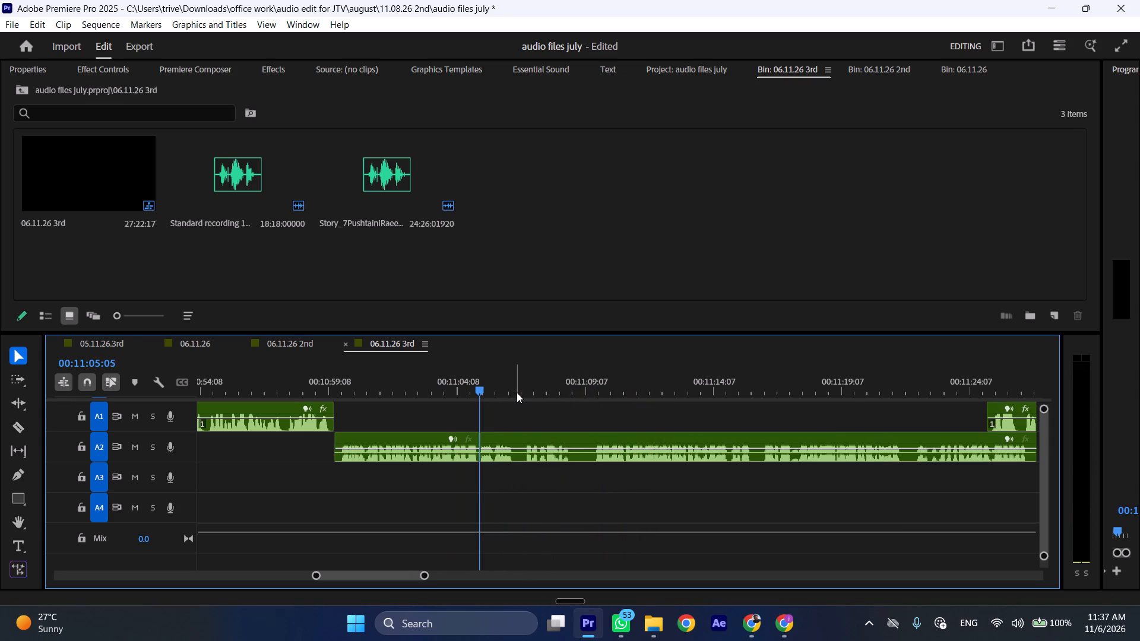
# Cut about 0.4 seconds of pause ending at 00:11:06:23 out of A2 and close the gap.
pyautogui.moveTo(517, 392); pyautogui.dragTo(526, 391)
pyautogui.hotkey('shift', 'c')
pyautogui.click(547, 441)
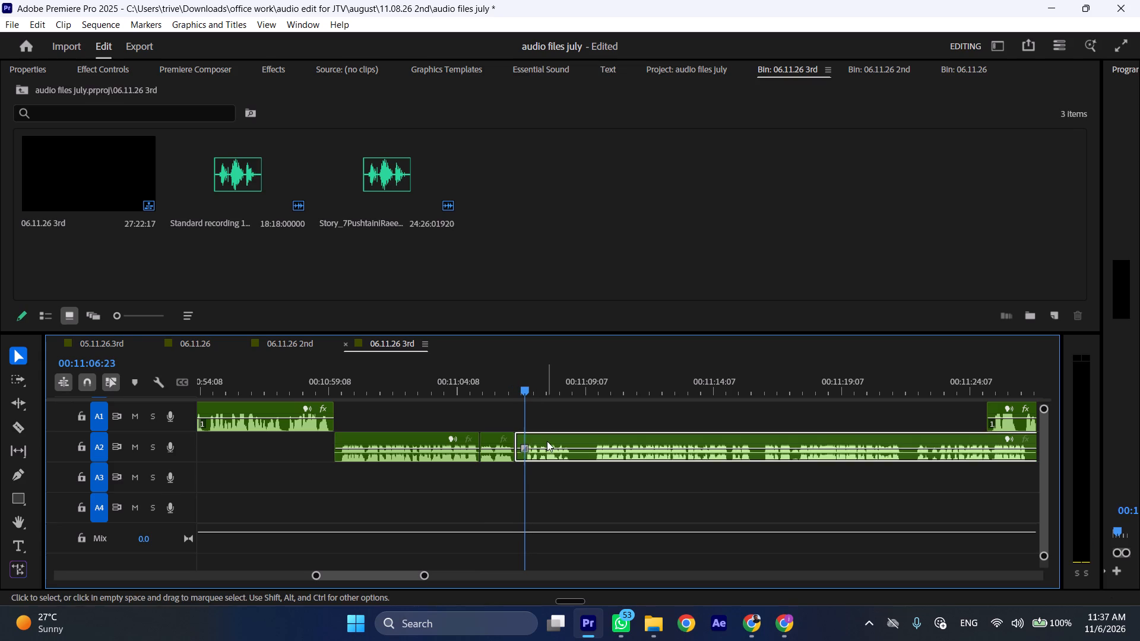
pyautogui.hotkey('shift', 'c')
pyautogui.hotkey('ctrl', 'shift', 'z')
pyautogui.hotkey('ctrl', 'shift', 'd')
# Cut about 0.9 seconds of pause out of A2 from 00:11:08:09 and close the gap.
pyautogui.moveTo(560, 380); pyautogui.dragTo(585, 381)
pyautogui.hotkey('shift', 'c')
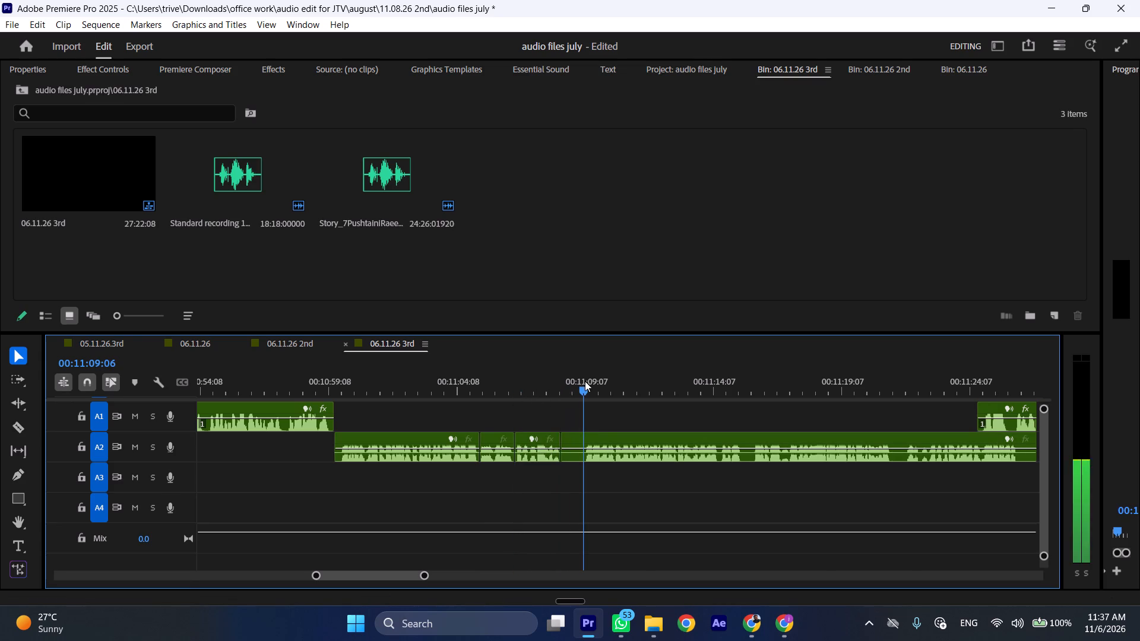
pyautogui.moveTo(585, 381); pyautogui.dragTo(585, 382)
pyautogui.click(605, 439)
pyautogui.hotkey('shift', 'c')
pyautogui.hotkey('ctrl', 'shift', 'd')
# Play on to the end of the A2 passage, moving the A1 remainder to about 00:11:28 meanwhile, and split A2 at 00:11:25:12.
pyautogui.press('space')
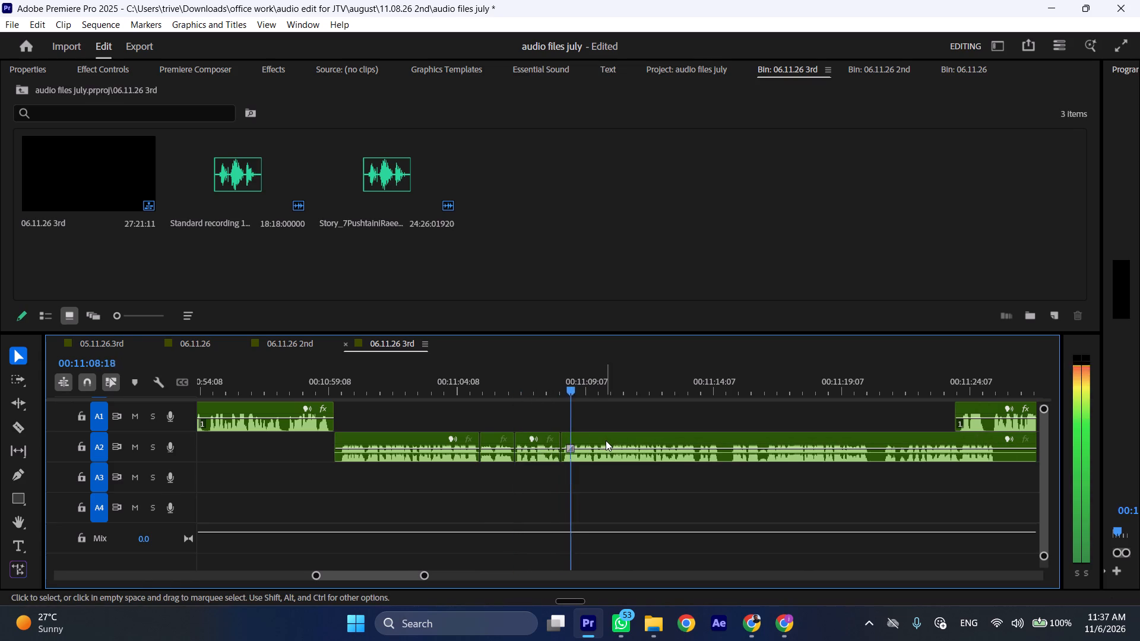
pyautogui.press('l')
pyautogui.scroll(-9, 616, 459)
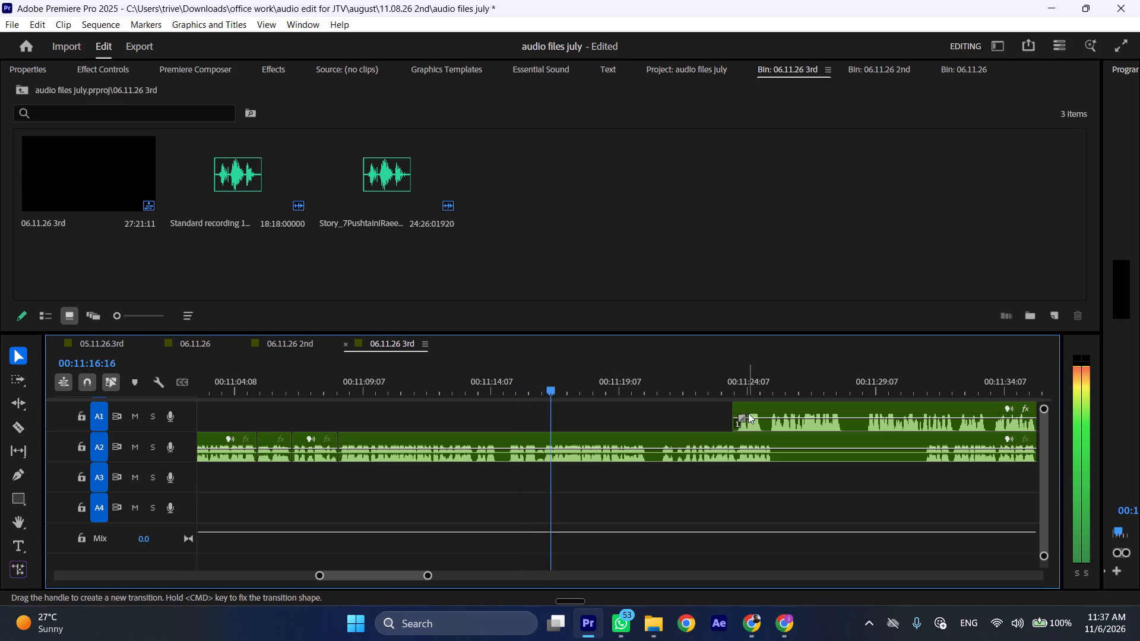
pyautogui.moveTo(752, 408); pyautogui.dragTo(879, 408)
pyautogui.scroll(-5, 625, 458)
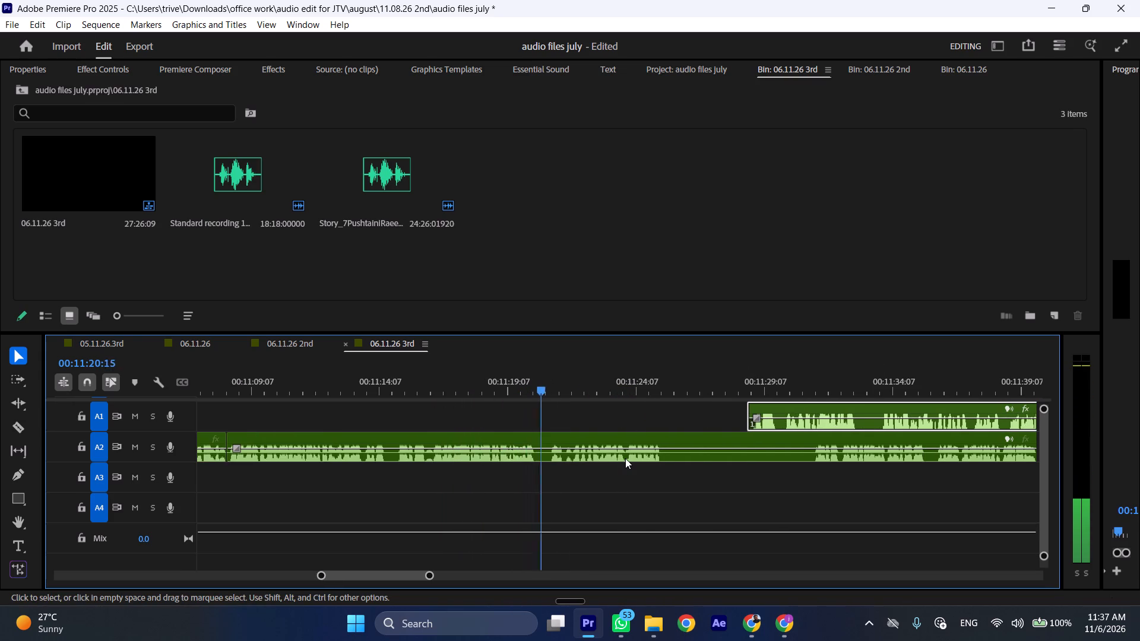
pyautogui.scroll(-4, 625, 458)
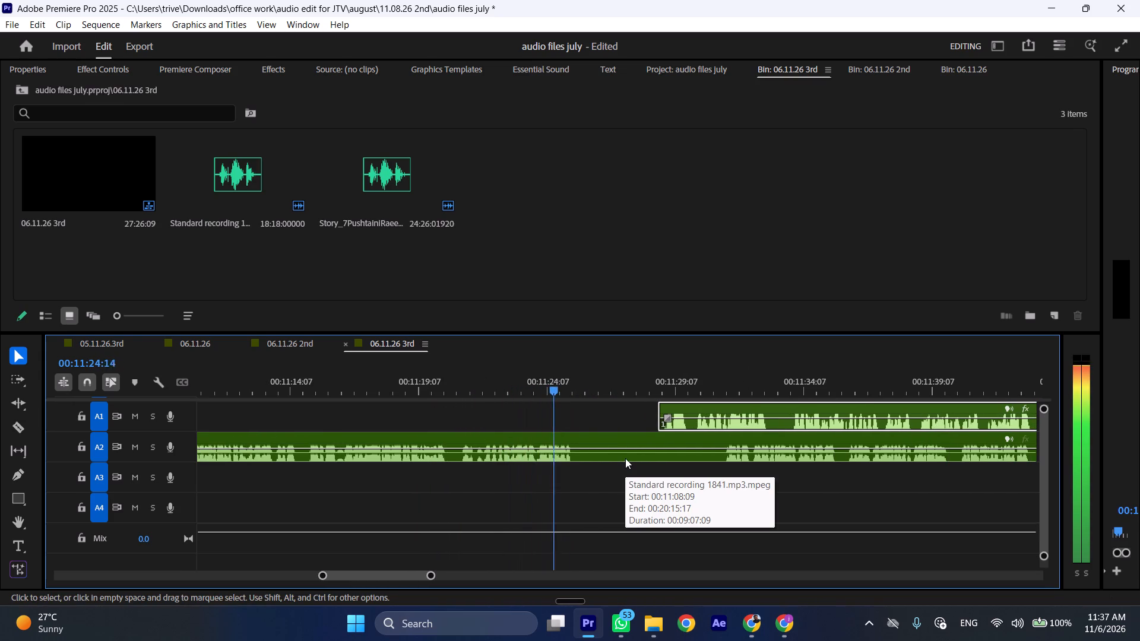
pyautogui.press('space')
pyautogui.write('C')
# Move the A1 remainder to about 00:11:36 and replay the end of the A2 passage before the 00:11:25:12 cut.
pyautogui.scroll(-5, 625, 459)
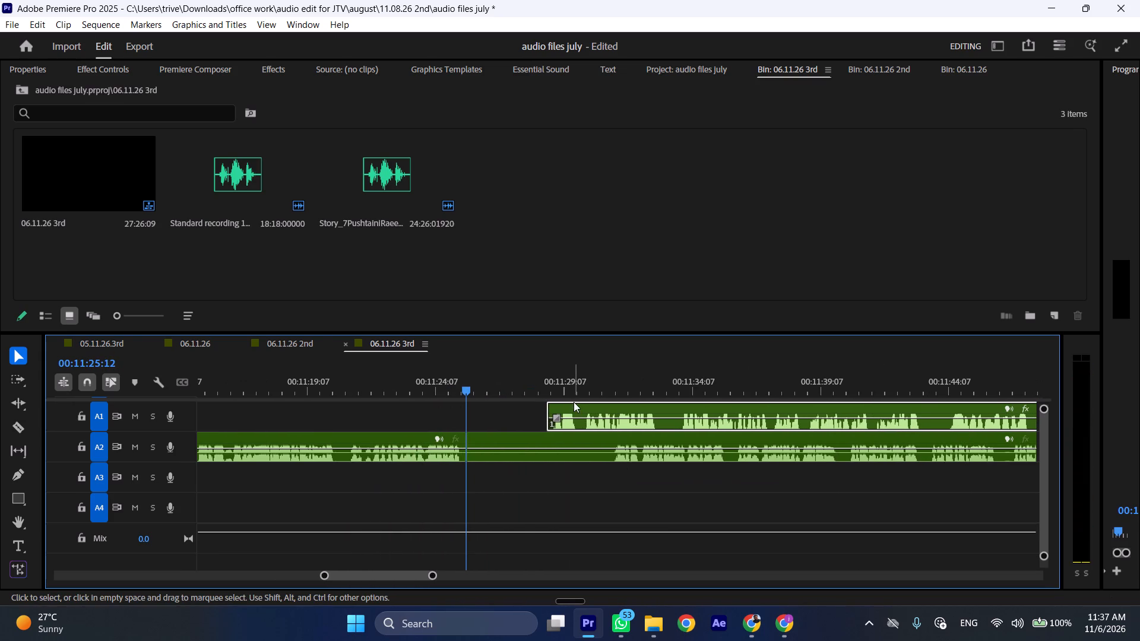
pyautogui.moveTo(572, 407); pyautogui.dragTo(768, 407)
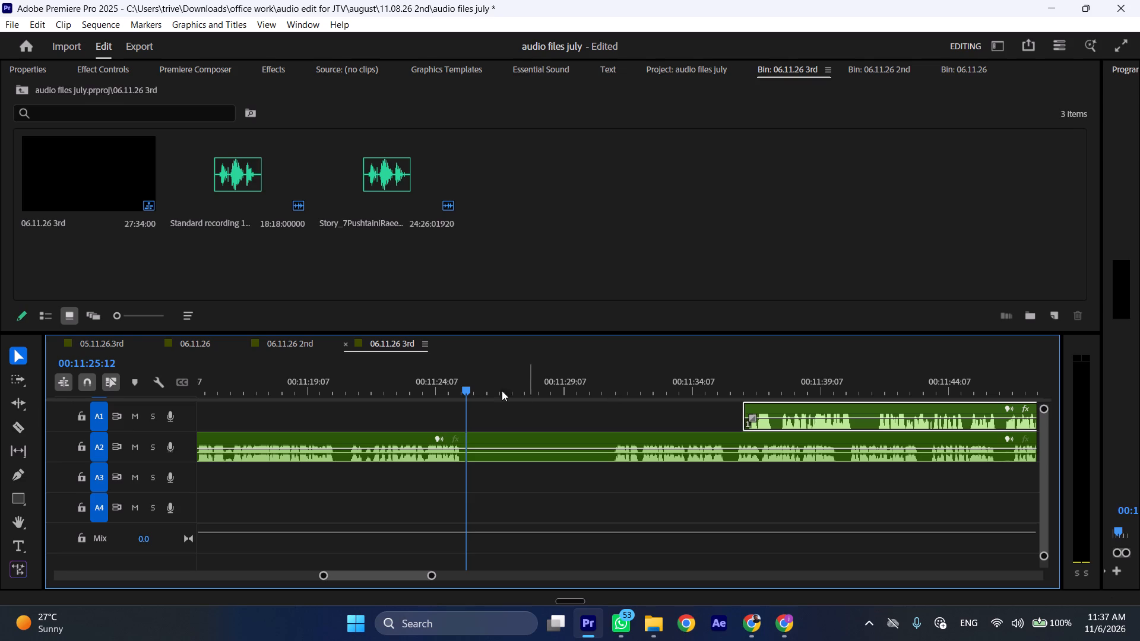
pyautogui.moveTo(414, 384); pyautogui.dragTo(407, 384)
pyautogui.press('space')
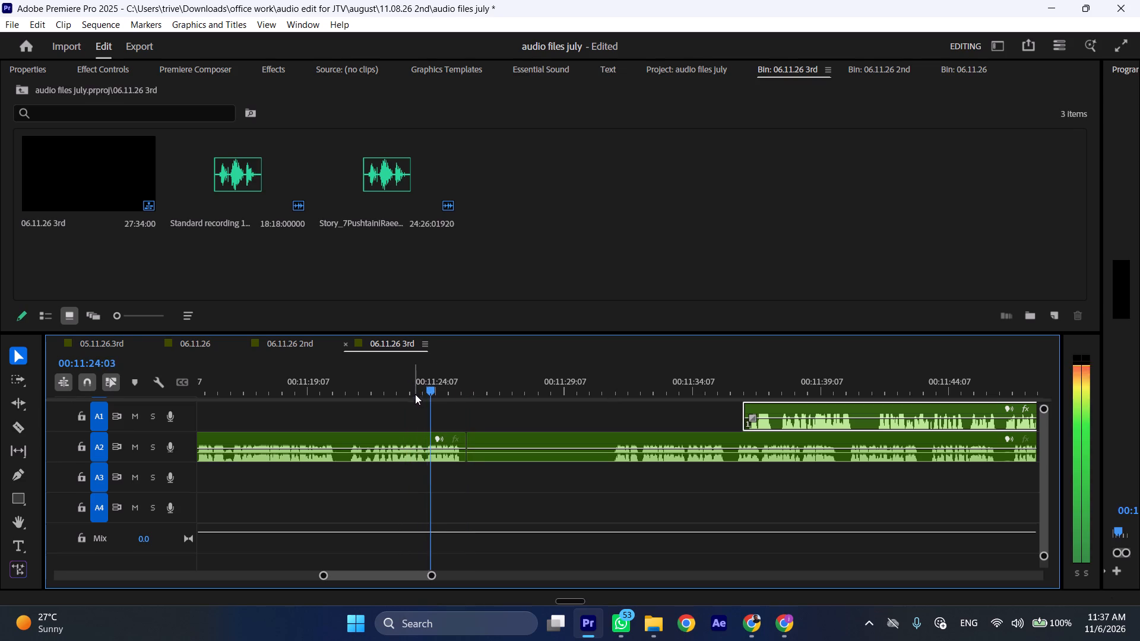
pyautogui.press('space')
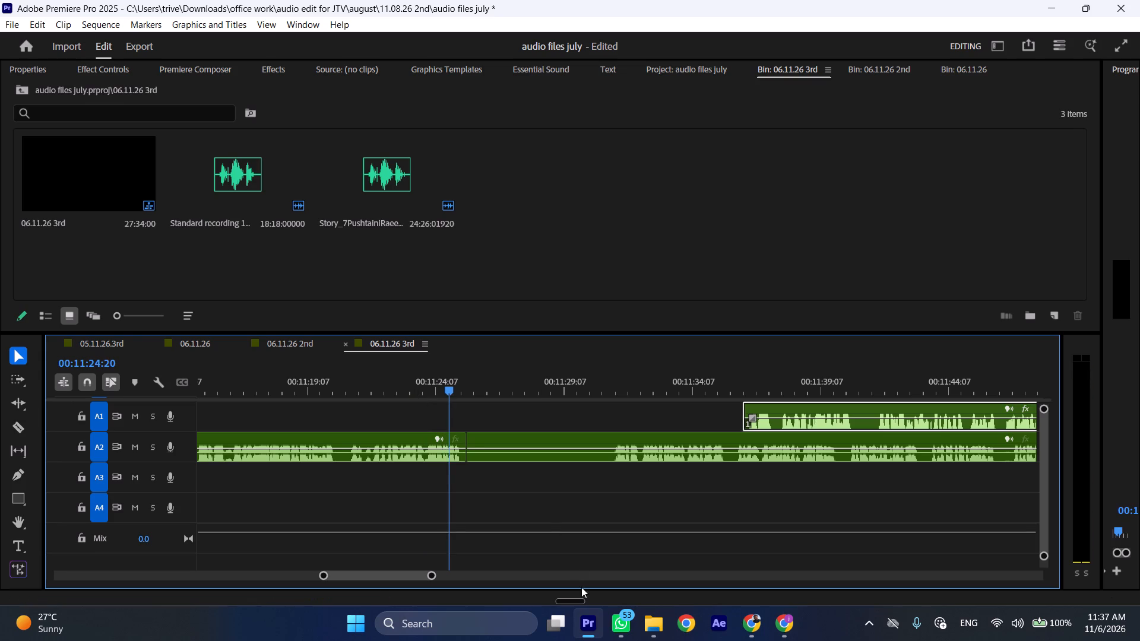
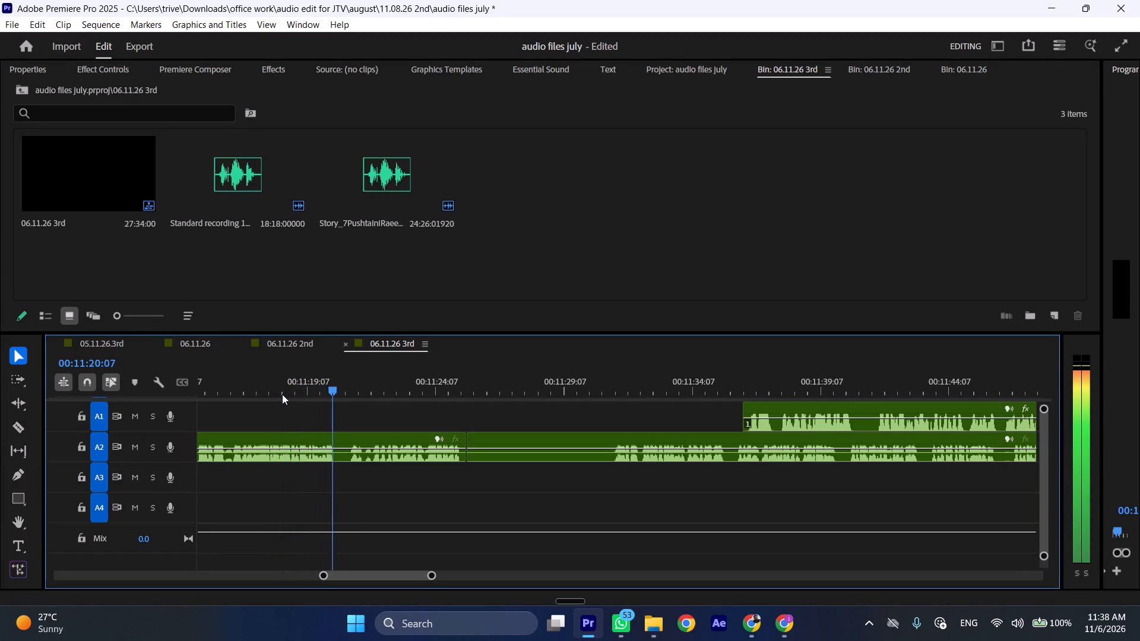
# Stop the replay of the A2 passage at about 00:11:20:19, before the cut at 00:11:25:12.
pyautogui.press('space')
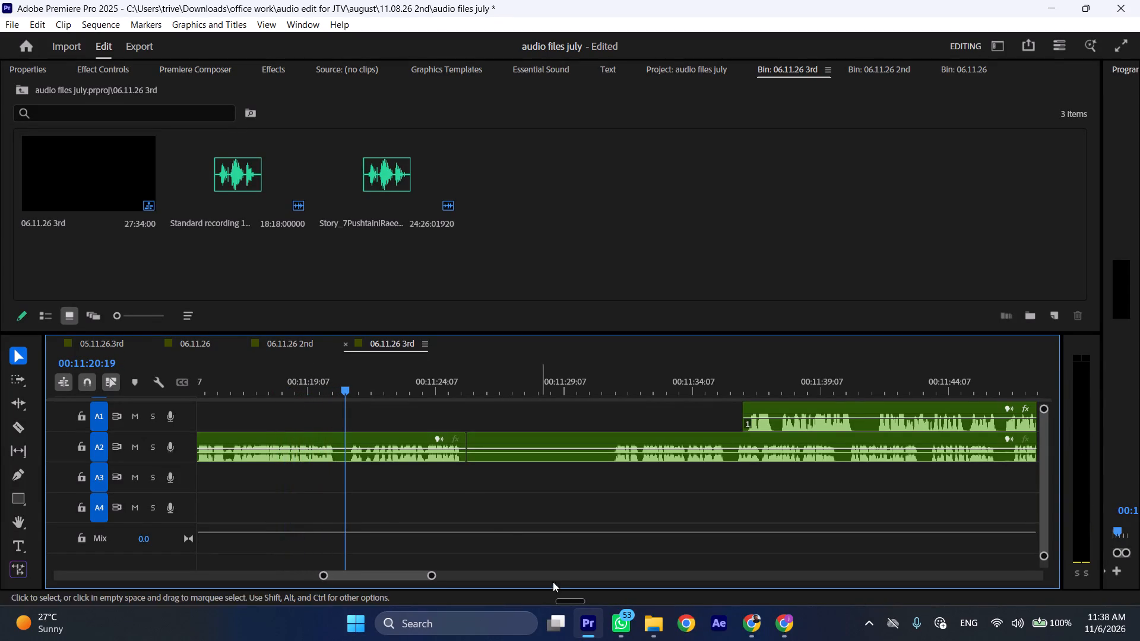
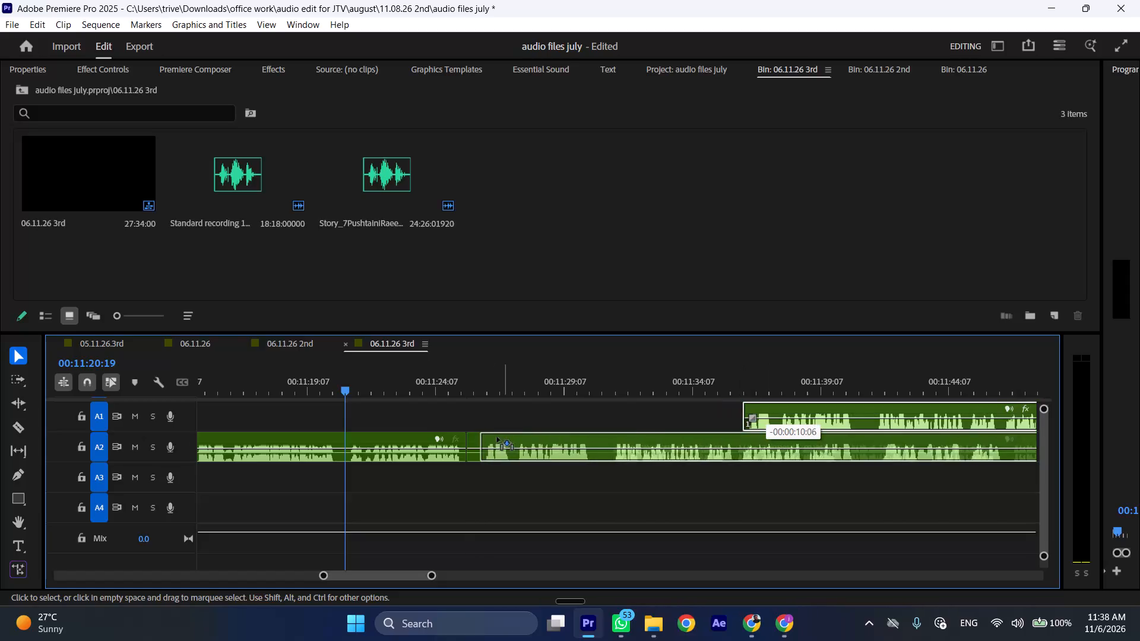
# Place the A1 passage at the 00:11:25:12 cut and shift the overlapping A2 passage to about 00:11:50.
pyautogui.moveTo(485, 410); pyautogui.dragTo(494, 410)
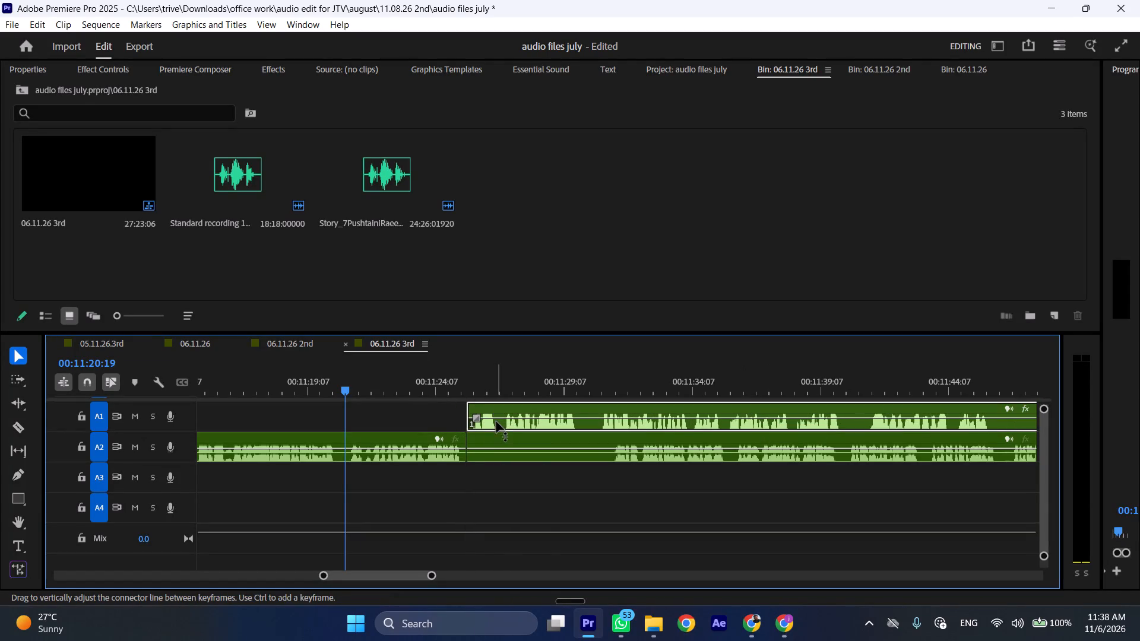
pyautogui.moveTo(494, 437); pyautogui.dragTo(680, 440)
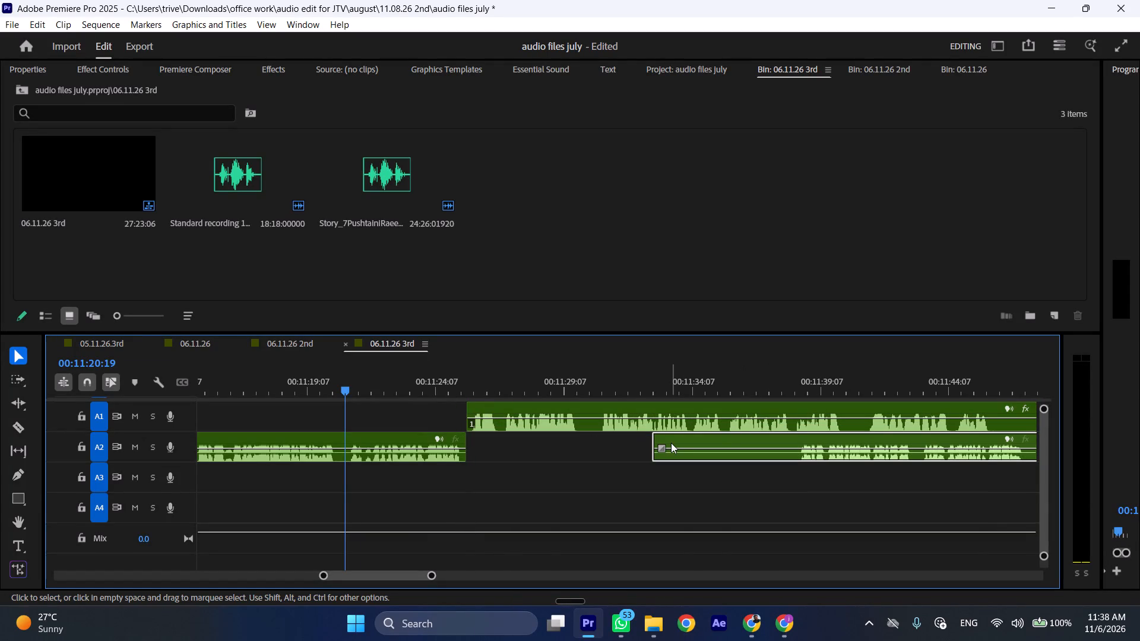
pyautogui.moveTo(658, 437); pyautogui.dragTo(797, 436)
pyautogui.scroll(-5, 775, 436)
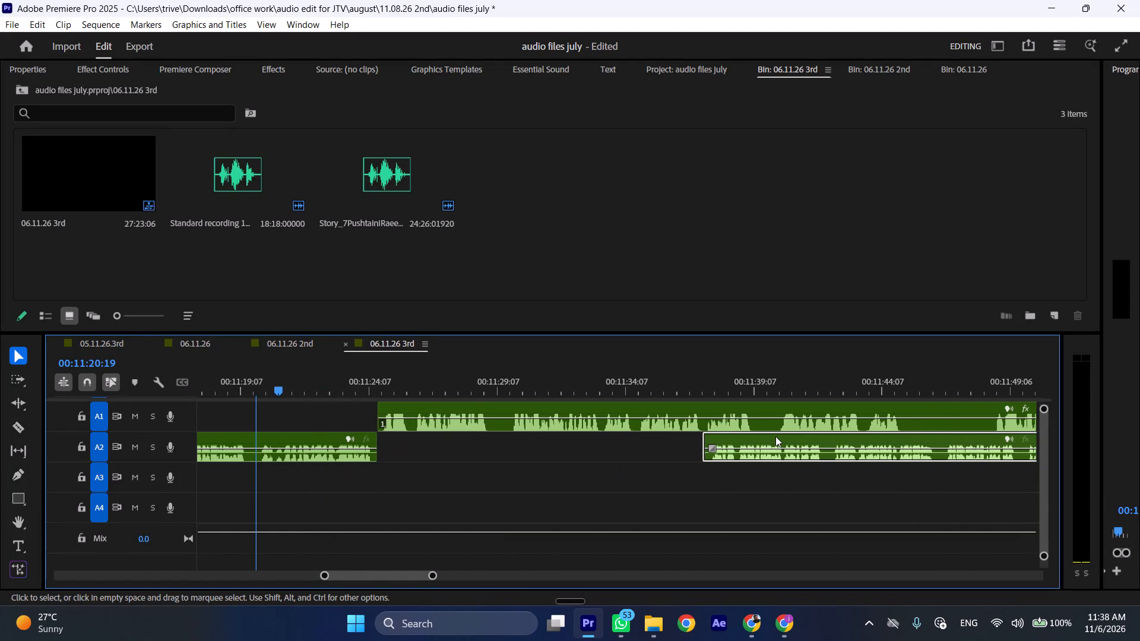
pyautogui.moveTo(717, 442); pyautogui.dragTo(1015, 442)
pyautogui.scroll(4, 657, 491)
# Cut out the short A2 pause between about 00:11:20:12 and 00:11:20:20 and close the gap.
pyautogui.press('space')
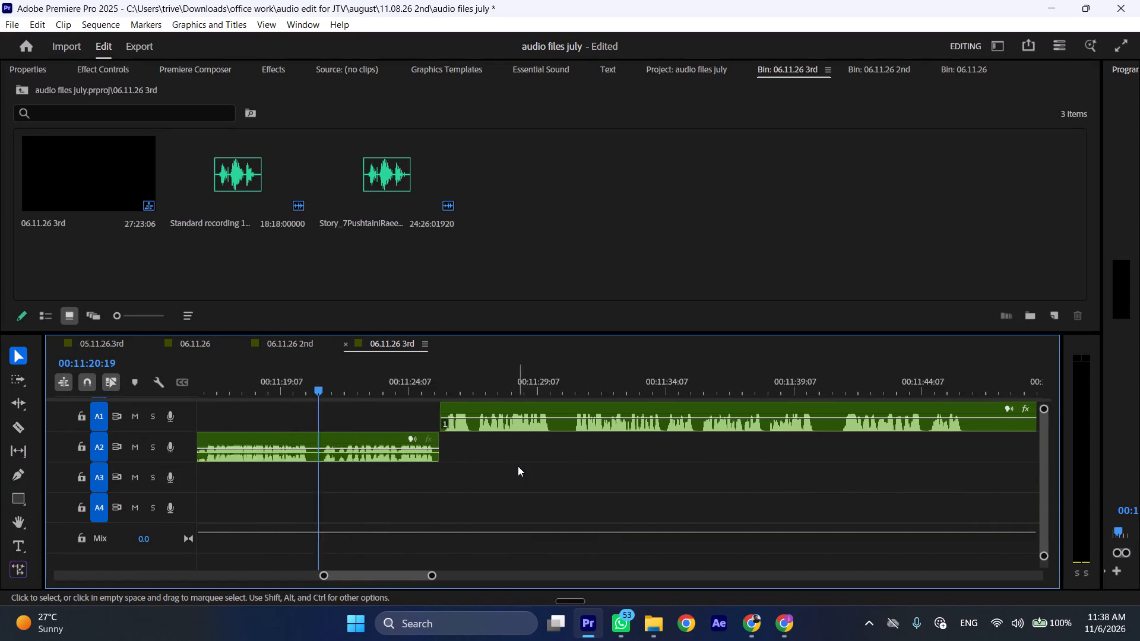
pyautogui.scroll(1, 310, 386)
pyautogui.moveTo(310, 385); pyautogui.dragTo(325, 386)
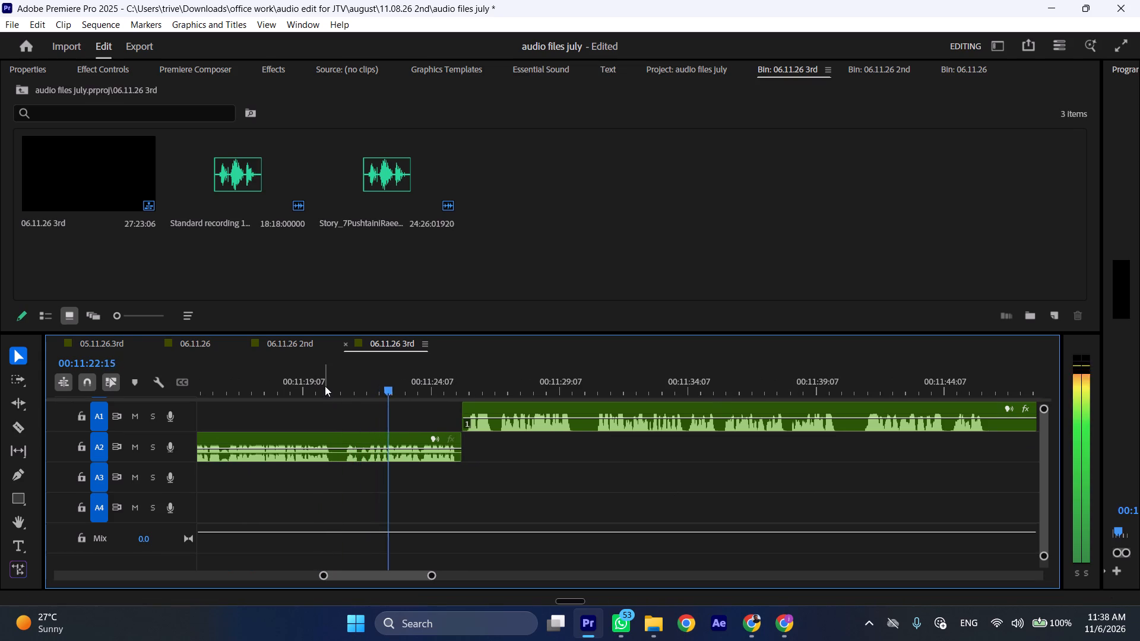
pyautogui.moveTo(325, 386); pyautogui.dragTo(325, 386)
pyautogui.moveTo(330, 383); pyautogui.dragTo(344, 388)
pyautogui.hotkey('shift', 'c')
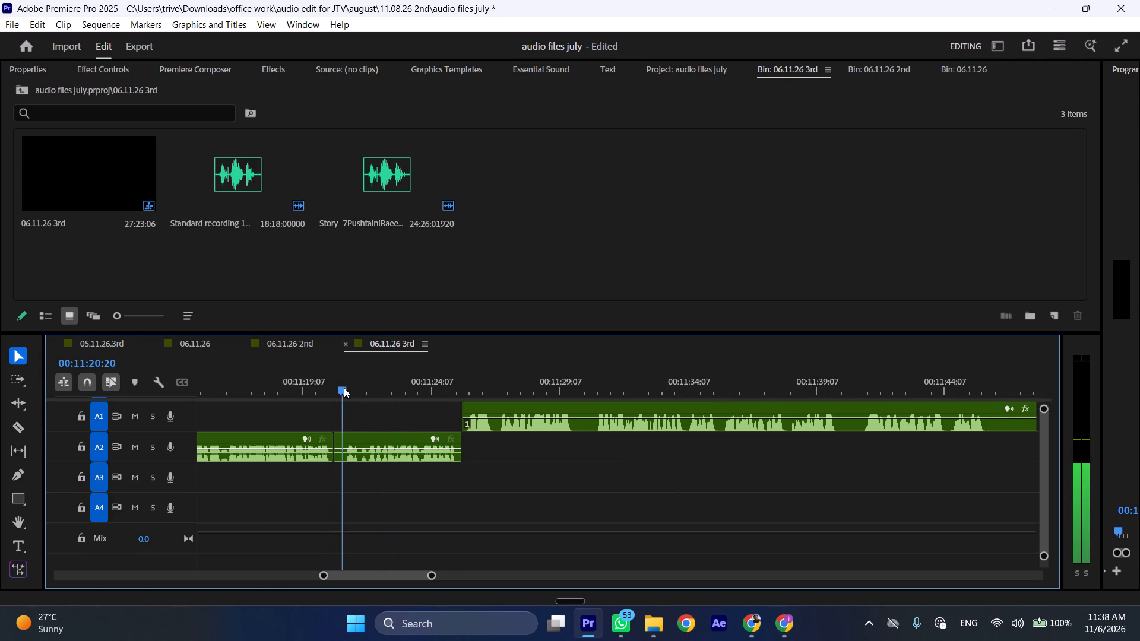
pyautogui.moveTo(344, 388); pyautogui.dragTo(343, 387)
pyautogui.click(376, 442)
pyautogui.hotkey('shift', 'c')
pyautogui.hotkey('ctrl', 'shift', 'd')
# Cut out the short A2 pause starting at about 00:11:14:15 and close the gap.
pyautogui.scroll(5, 371, 442)
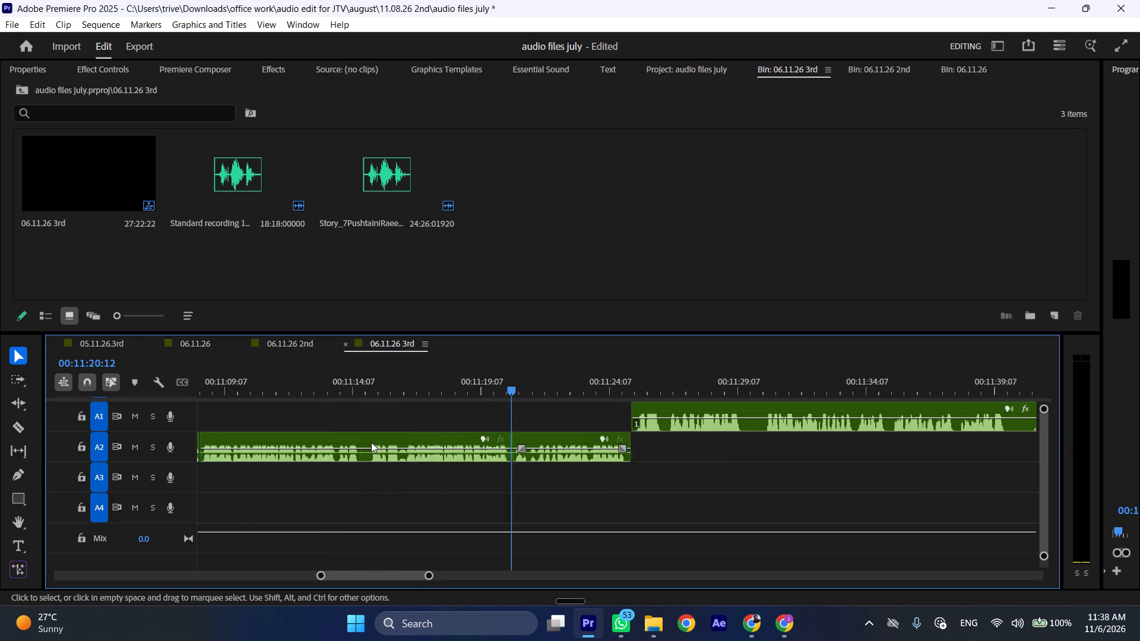
pyautogui.scroll(5, 371, 442)
pyautogui.moveTo(407, 389); pyautogui.dragTo(417, 387)
pyautogui.hotkey('shift', 'c')
pyautogui.click(453, 454)
pyautogui.hotkey('shift', 'c')
pyautogui.hotkey('ctrl', 'shift', 'd')
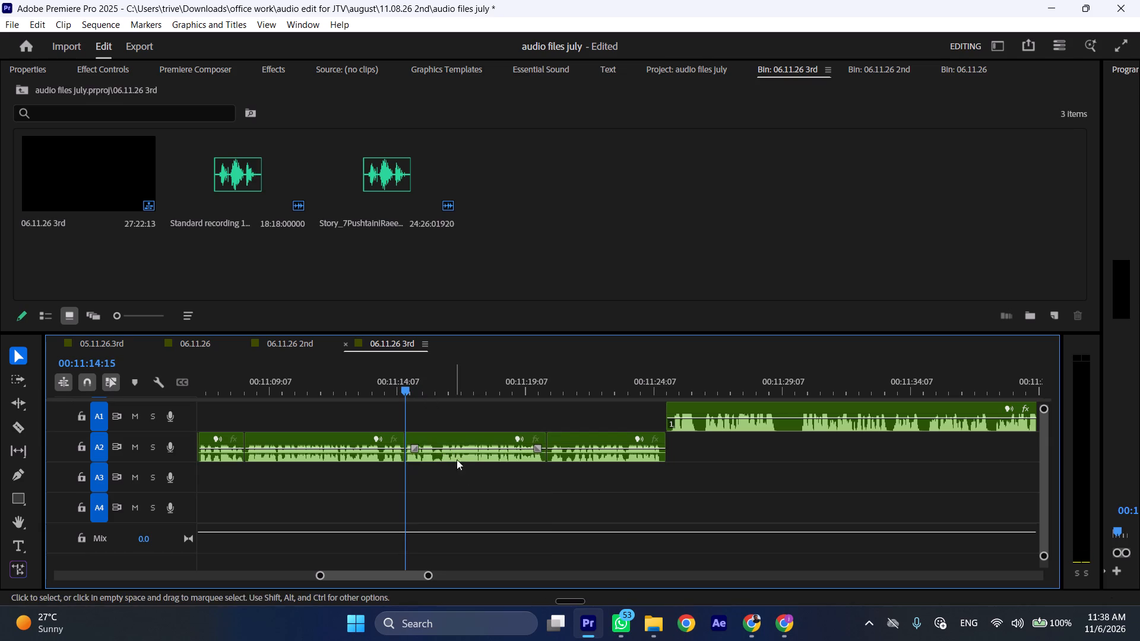
# Play the A2-to-A1 handover from about 00:11:23:18, and cut out the A1 pause starting at about 00:11:29:05, closing the gap.
pyautogui.scroll(5, 465, 472)
pyautogui.scroll(-13, 455, 466)
pyautogui.click(463, 382)
pyautogui.press('space')
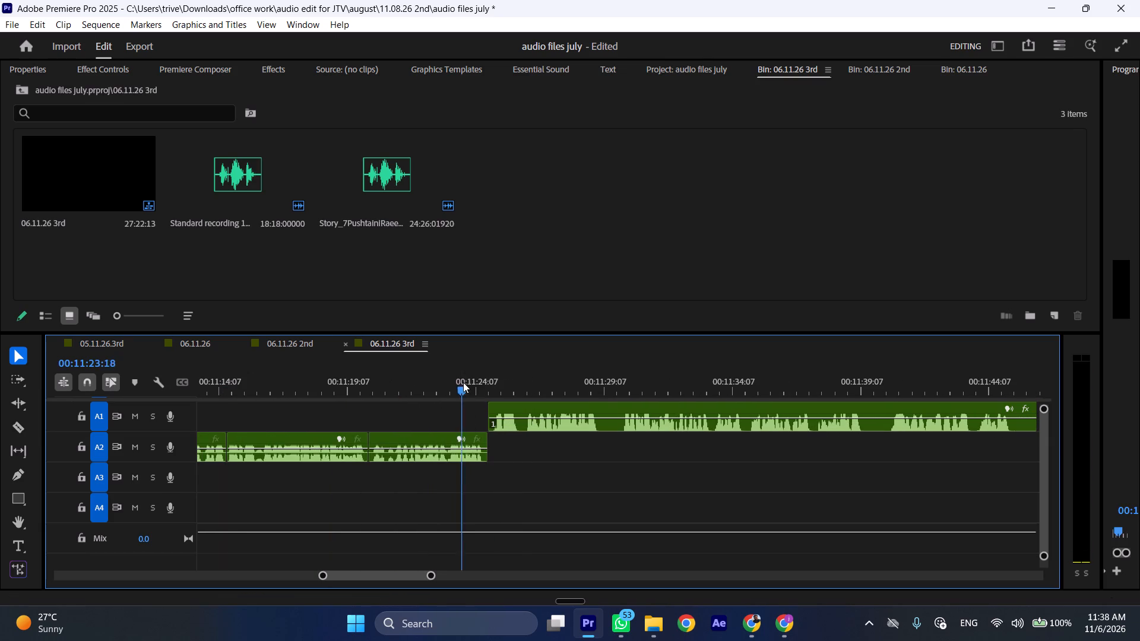
pyautogui.press('l')
pyautogui.scroll(-9, 460, 398)
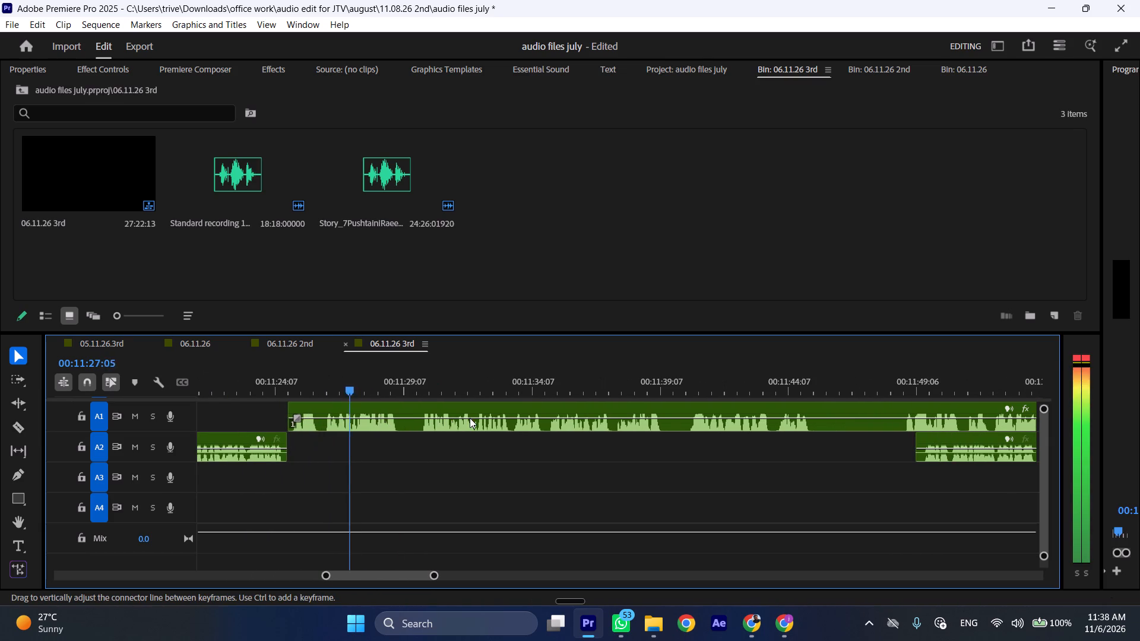
pyautogui.press('space')
pyautogui.hotkey('shift', 'c')
pyautogui.moveTo(414, 386); pyautogui.dragTo(422, 385)
pyautogui.click(444, 411)
pyautogui.hotkey('shift', 'c')
pyautogui.hotkey('ctrl', 'shift', 'd')
# Play the A1 passage onward from the new cut at 00:11:29:05 to check it.
pyautogui.press('space')
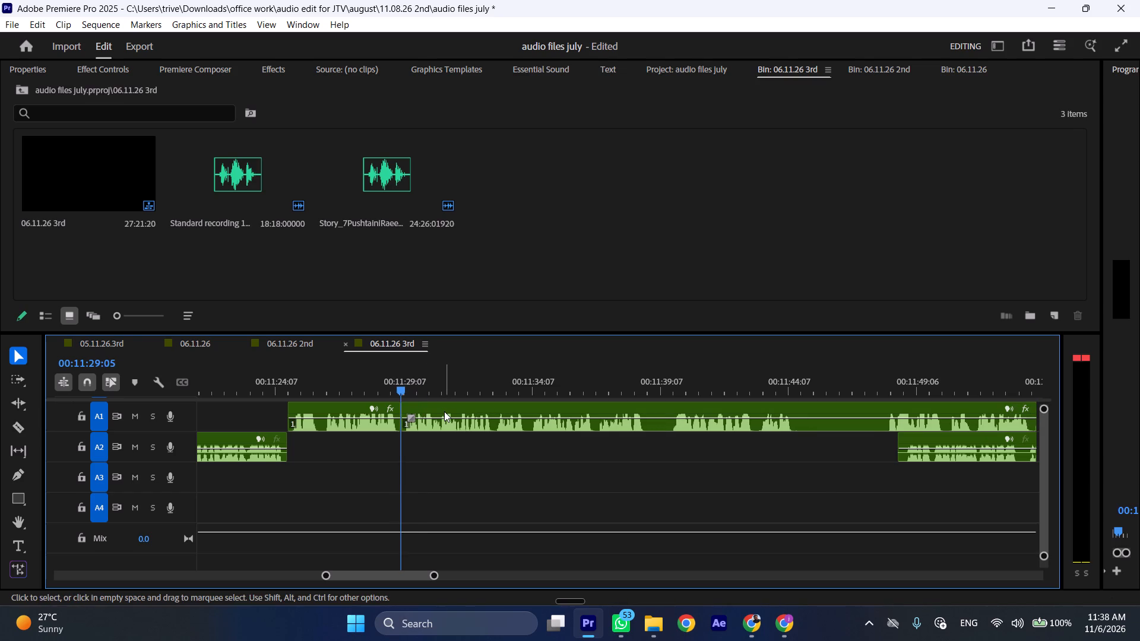
pyautogui.press('l')
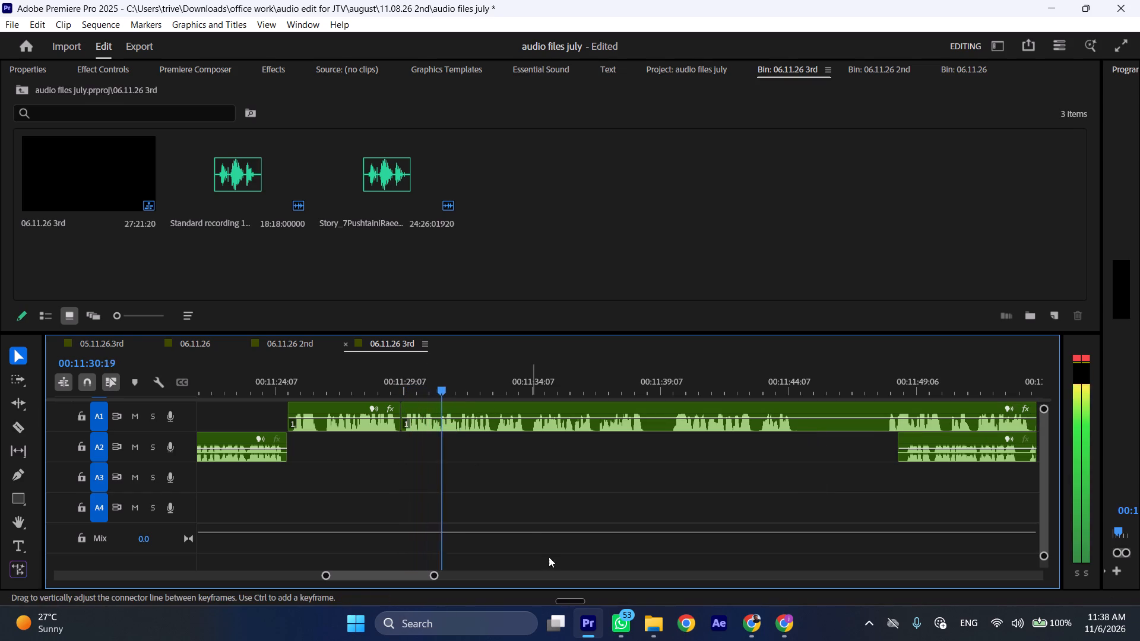
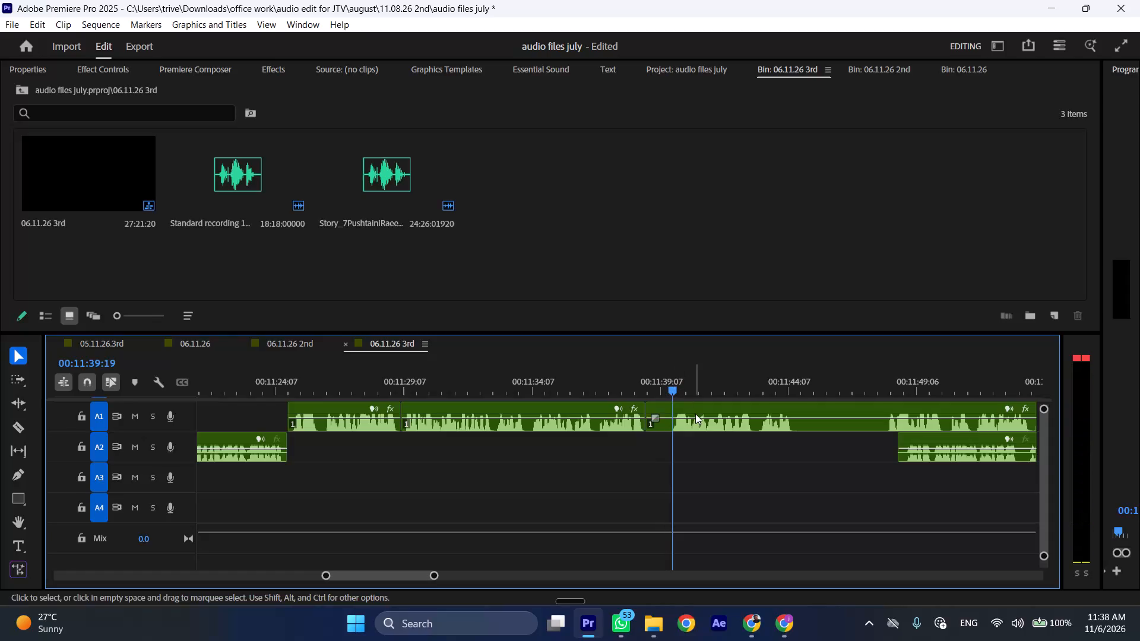
# Cut out the A1 pause just before 00:11:39:19 and close the gap.
pyautogui.click(695, 414)
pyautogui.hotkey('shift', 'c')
pyautogui.hotkey('ctrl', 'shift', 'd')
# Split the A1 clip at the phrase end at 00:11:43:13 and move the A2 clip so it starts at that cut.
pyautogui.moveTo(743, 389); pyautogui.dragTo(770, 389)
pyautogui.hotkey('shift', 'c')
pyautogui.scroll(-12, 754, 404)
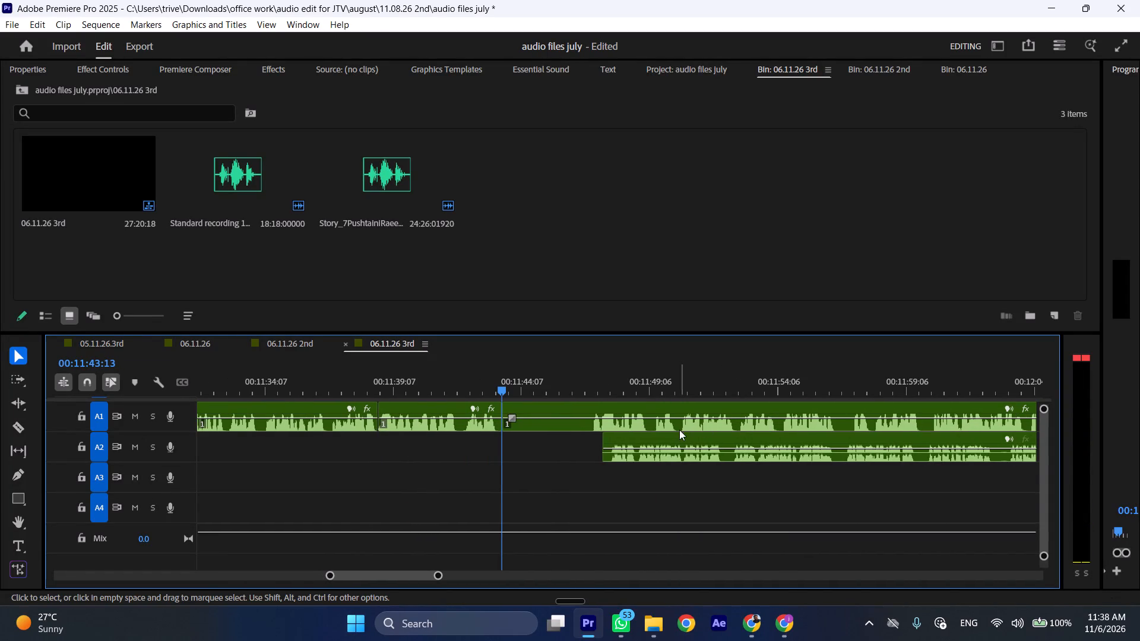
pyautogui.moveTo(673, 439); pyautogui.dragTo(577, 440)
# Trim the silence off the head of the A1 clip after the 00:11:43:13 cut and shift that clip to start at about 00:11:56.
pyautogui.scroll(-6, 576, 440)
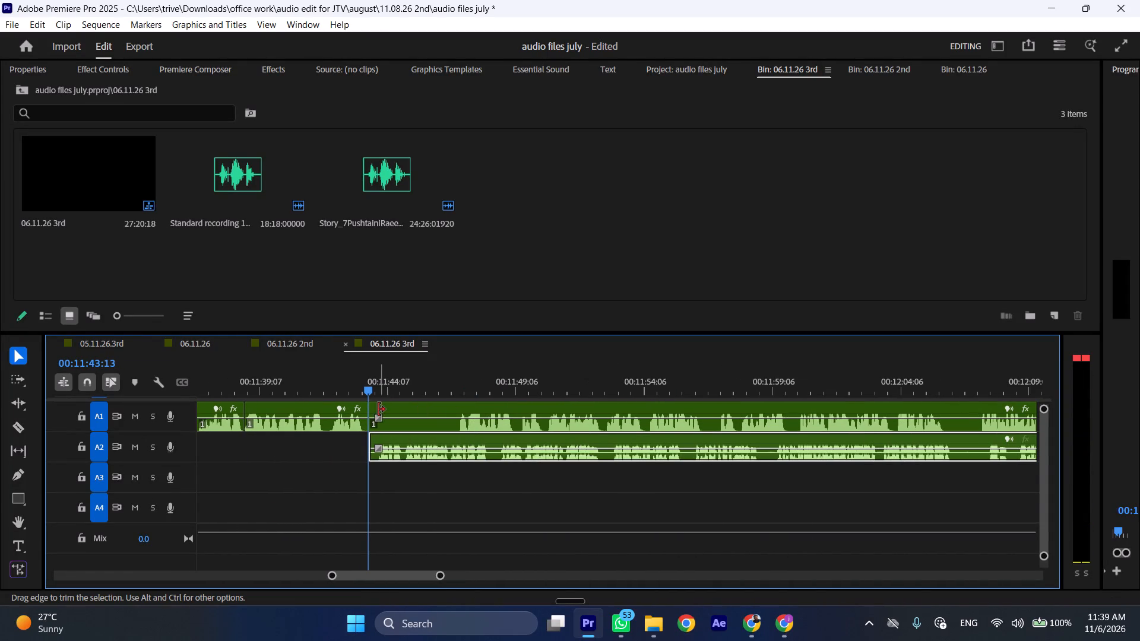
pyautogui.moveTo(375, 408); pyautogui.dragTo(459, 408)
pyautogui.moveTo(484, 409); pyautogui.dragTo(719, 414)
# Play the A1-to-A2 handover from 00:11:43:13 to check it.
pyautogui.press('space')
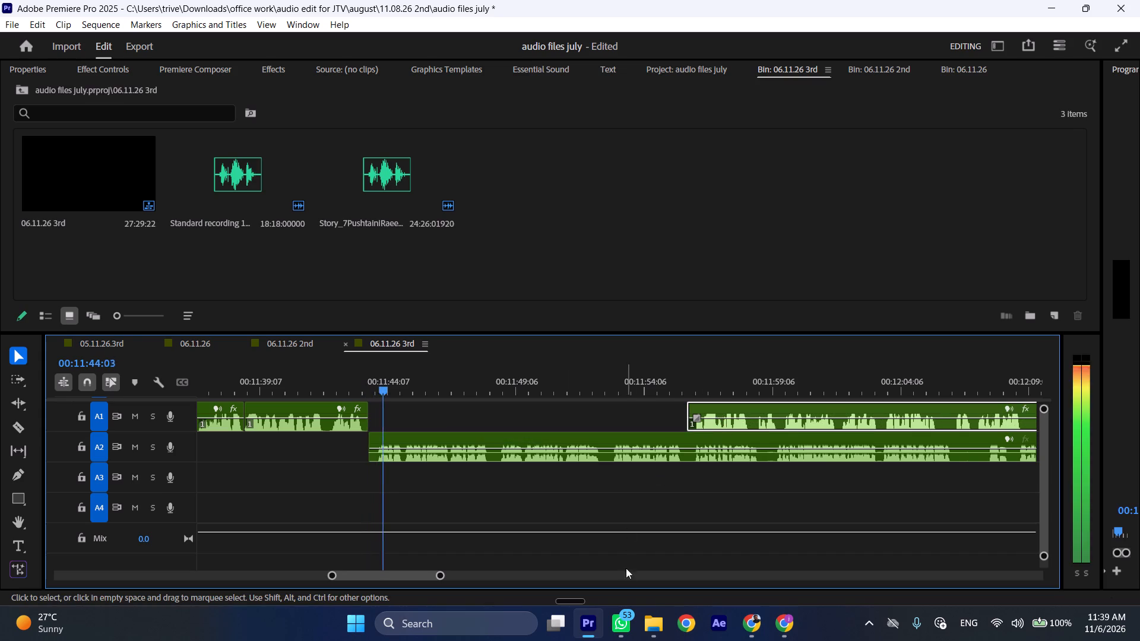
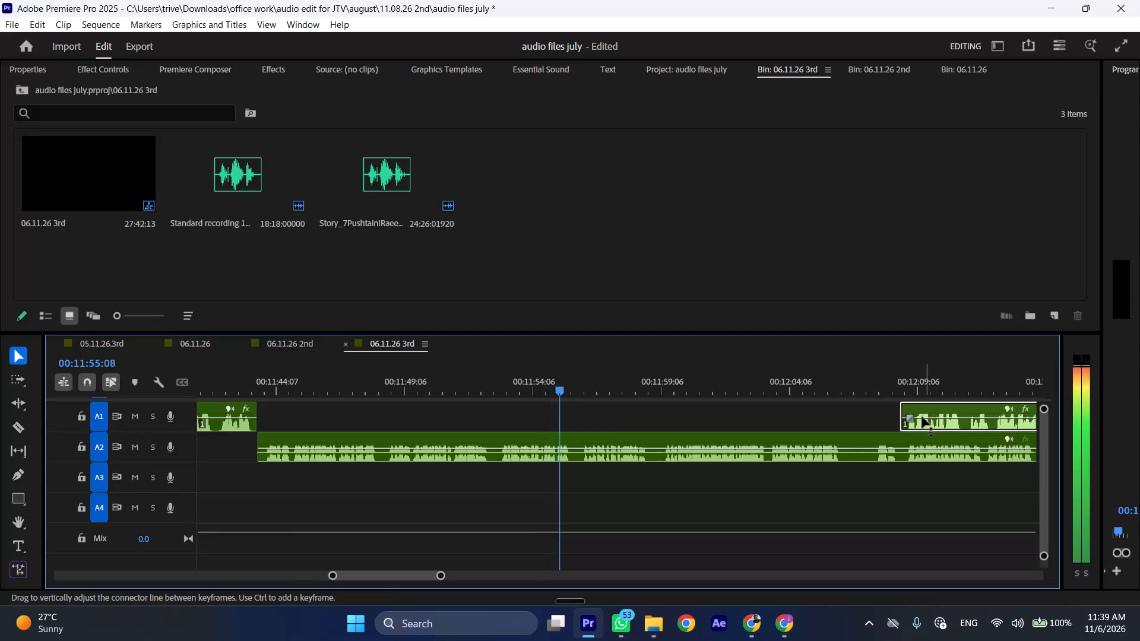
# Play the A2 passage from about 00:11:55:08 and split the A2 clip at 00:12:06:09, just after the phrase ends.
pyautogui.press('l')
pyautogui.scroll(-4, 658, 465)
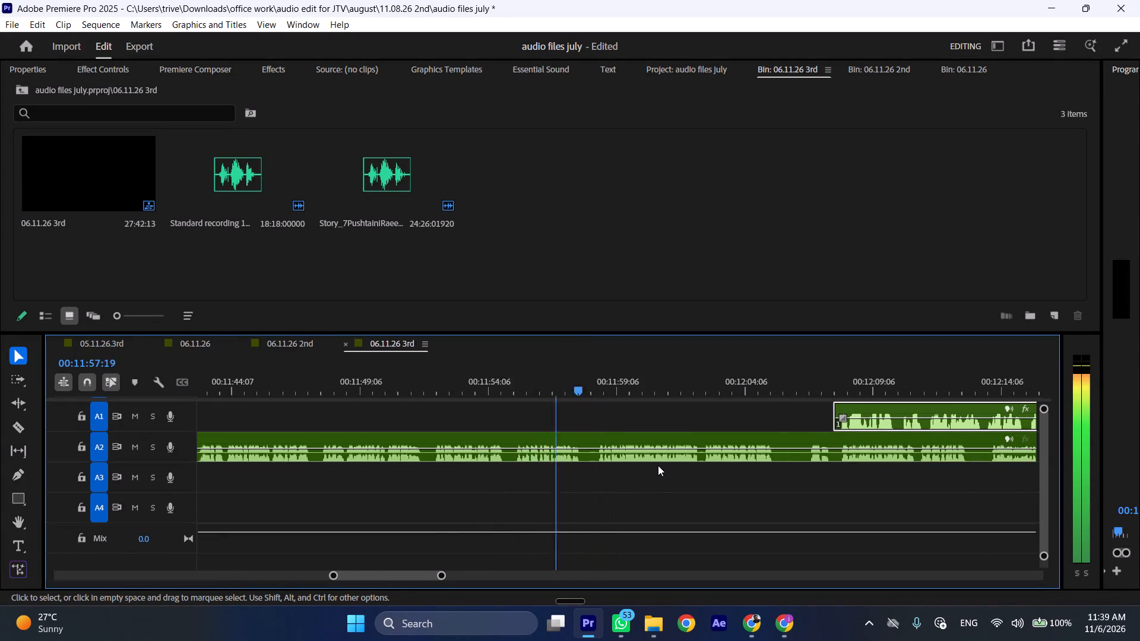
pyautogui.scroll(-7, 658, 465)
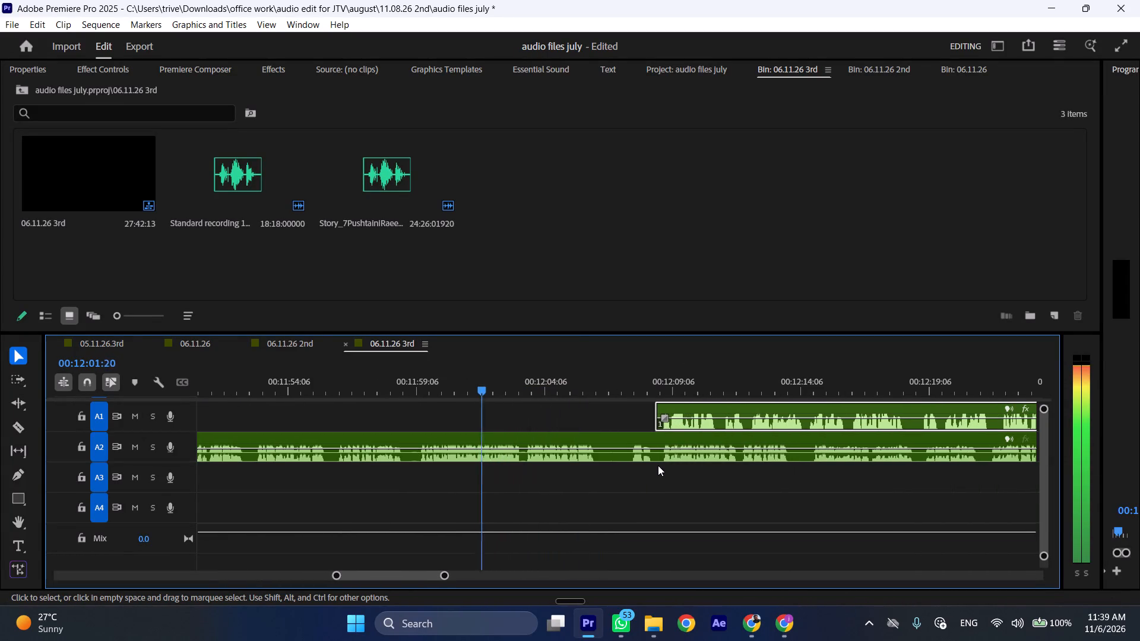
pyautogui.scroll(-3, 547, 496)
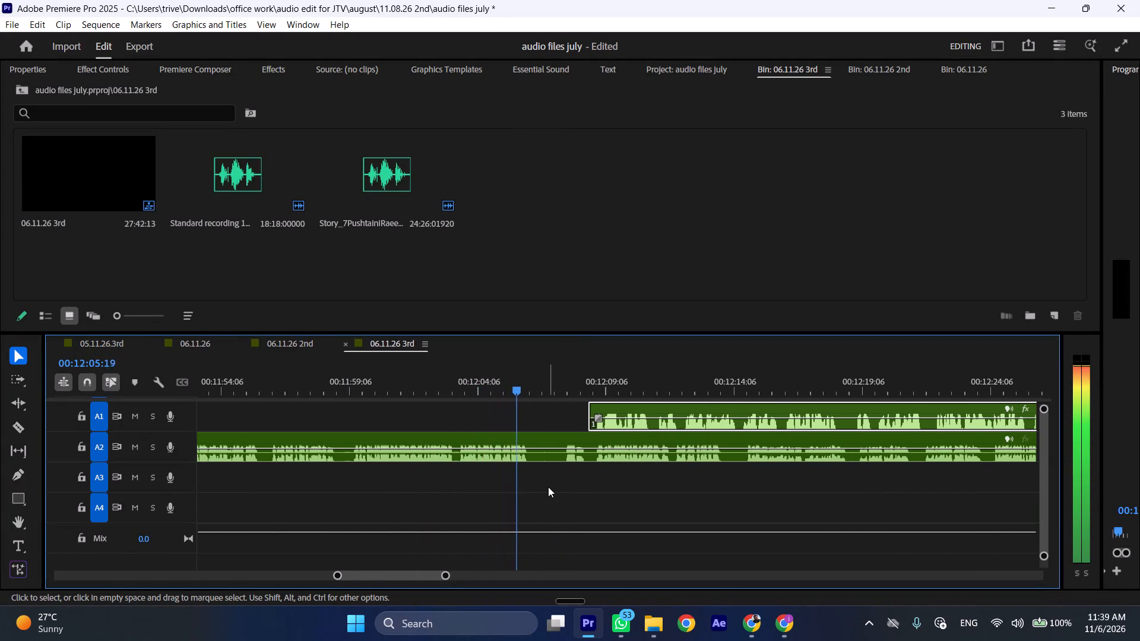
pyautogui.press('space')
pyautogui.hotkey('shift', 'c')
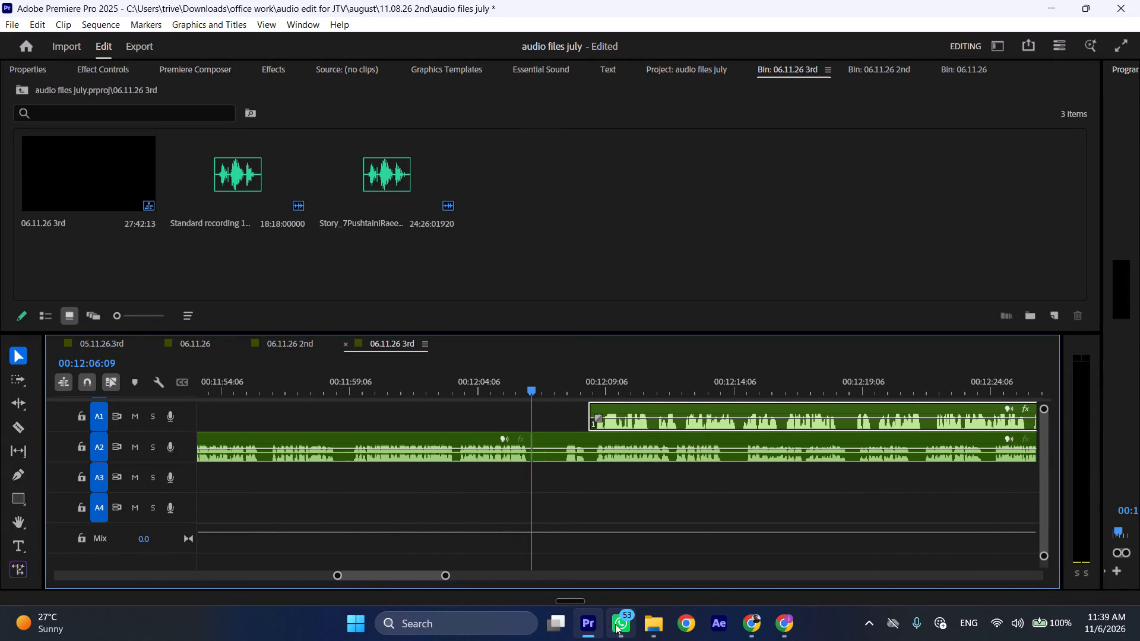
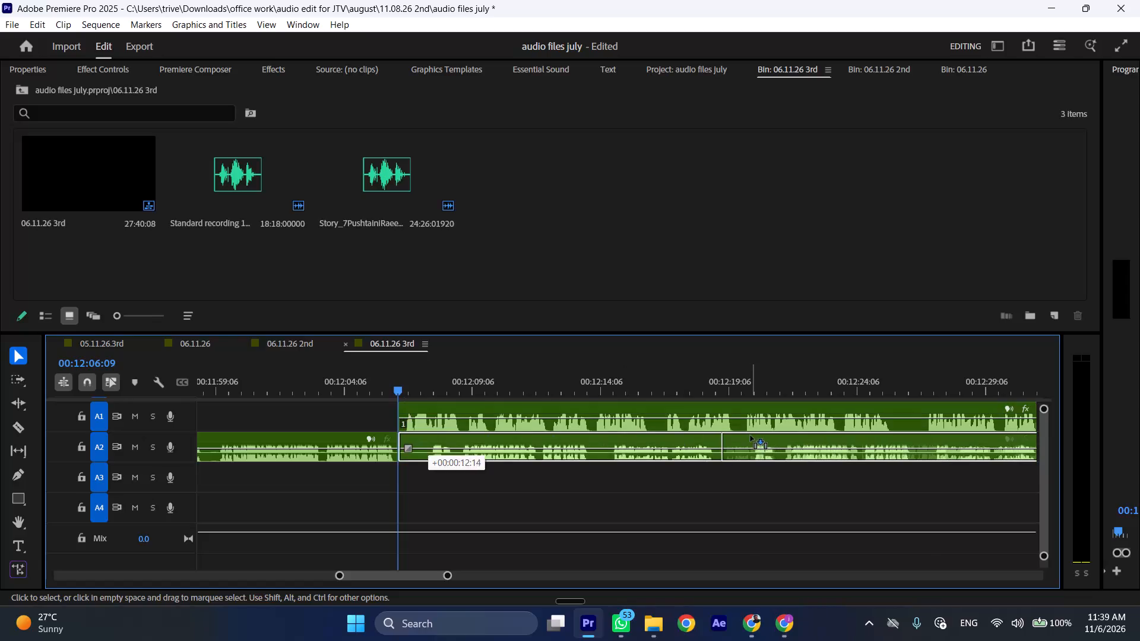
# Play the A1 passage from 00:12:06:09 and split the A1 narration at the phrase end at 00:12:16:05.
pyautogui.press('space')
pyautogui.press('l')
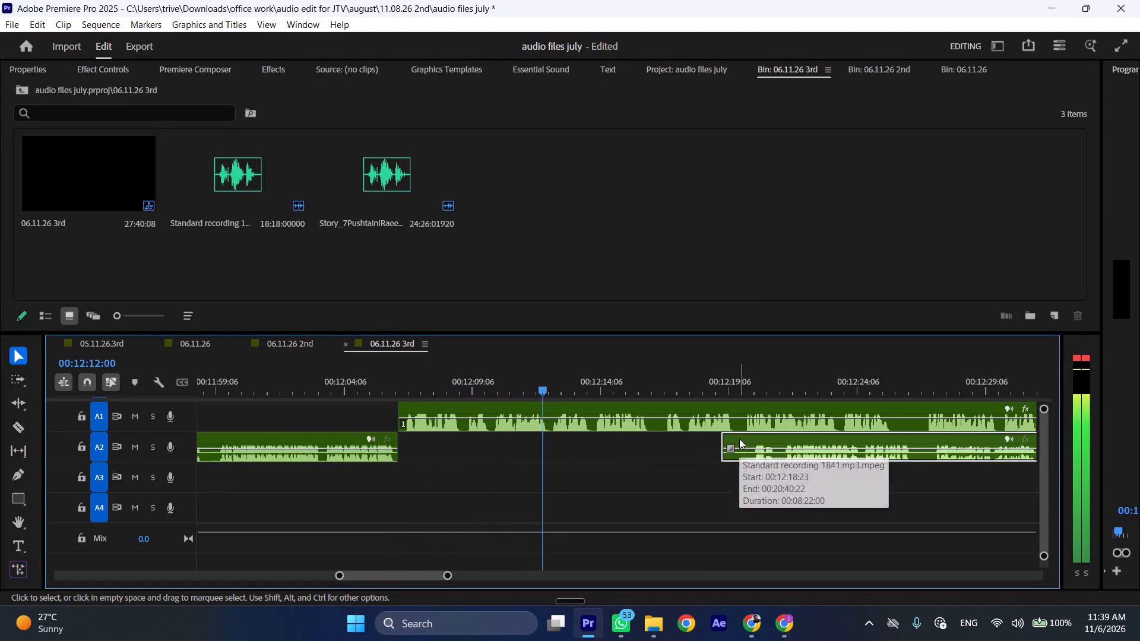
pyautogui.scroll(-5, 596, 442)
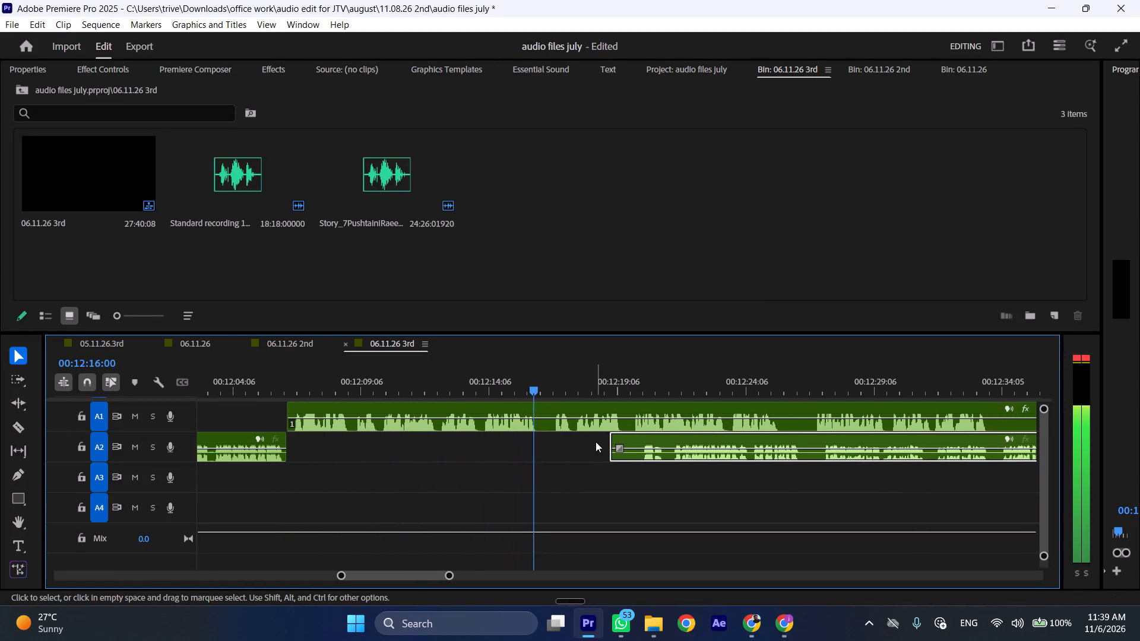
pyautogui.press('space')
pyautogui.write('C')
# Hand over to A2 at 00:12:16:05 by starting its next clip there and shifting the remaining A1 clip to about 00:12:25:15.
pyautogui.moveTo(611, 436); pyautogui.dragTo(640, 437)
pyautogui.moveTo(667, 439); pyautogui.dragTo(575, 446)
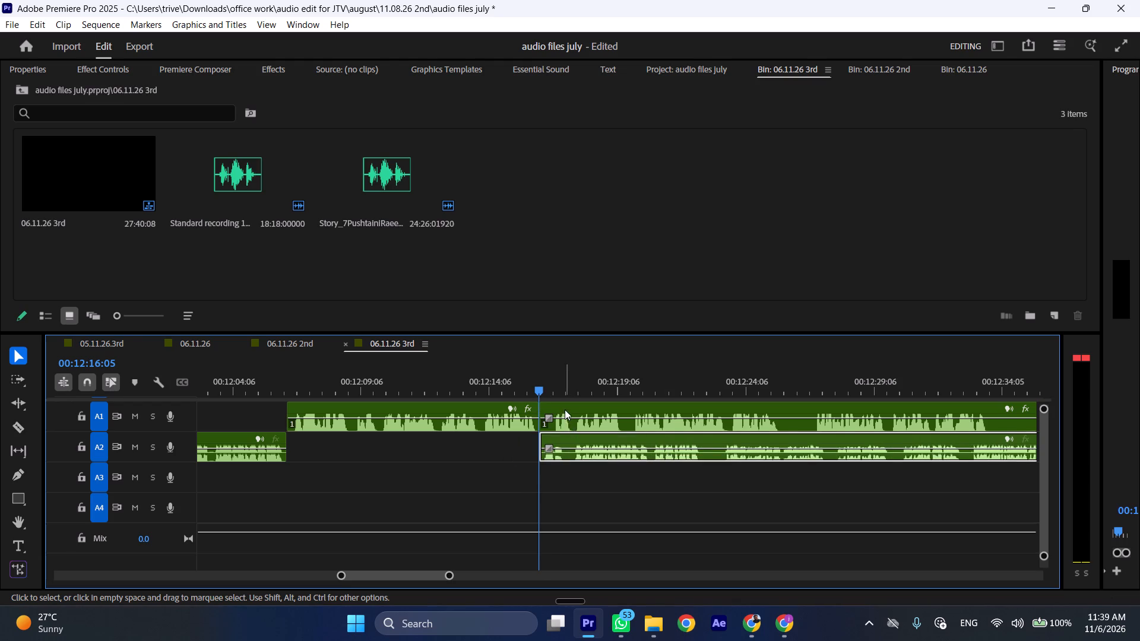
pyautogui.moveTo(565, 410); pyautogui.dragTo(806, 408)
# Play the A2 phrase from the handover at 00:12:16:05 to check it.
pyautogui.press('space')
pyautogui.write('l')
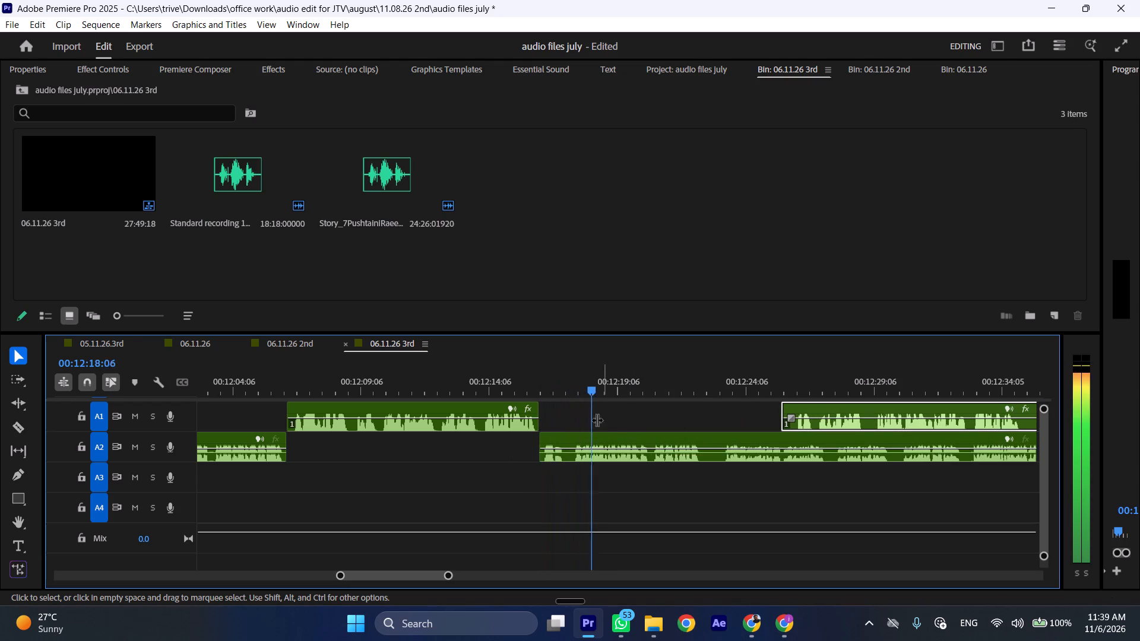
# Cut out the opening of the A2 passage starting at 00:12:16:05, up to about 00:12:17:12, and close the gap.
pyautogui.click(577, 386)
pyautogui.click(601, 437)
pyautogui.hotkey('shift', 'c')
pyautogui.hotkey('ctrl', 'shift', 'd')
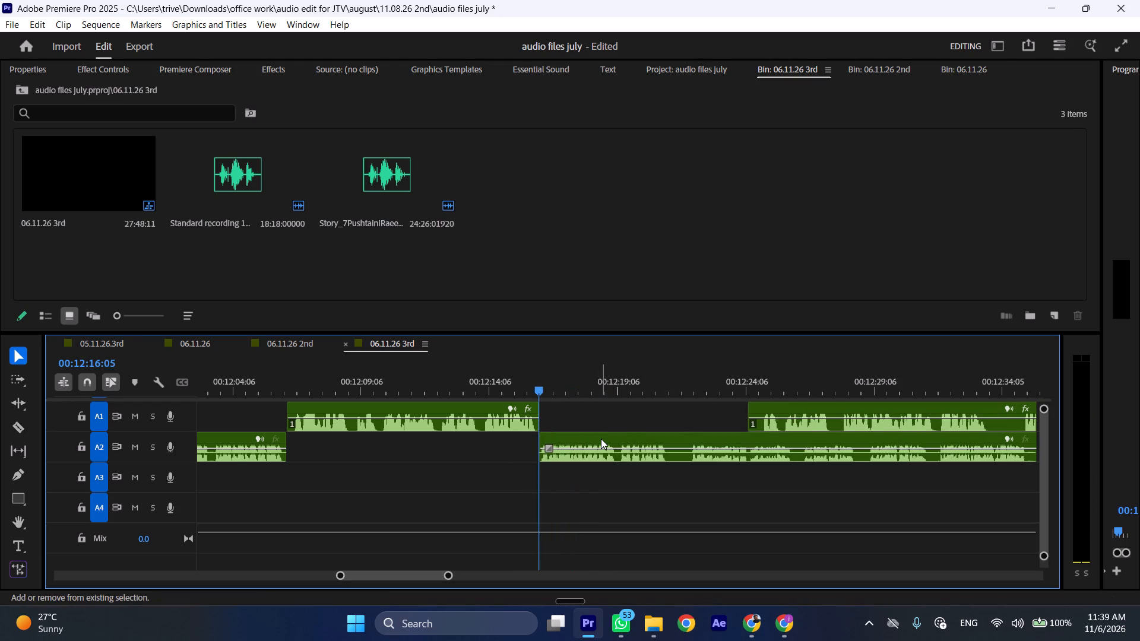
# Play the trimmed A2 passage from 00:12:16:05 and split it in the pause at 00:12:21:11.
pyautogui.press('space')
pyautogui.write('l')
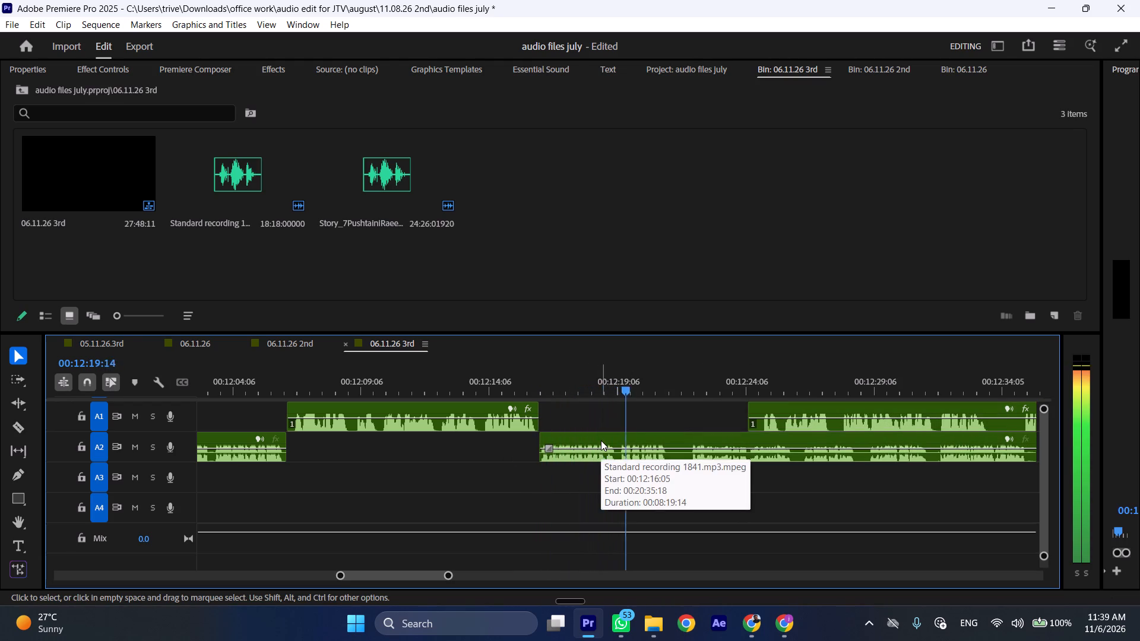
pyautogui.scroll(-5, 620, 455)
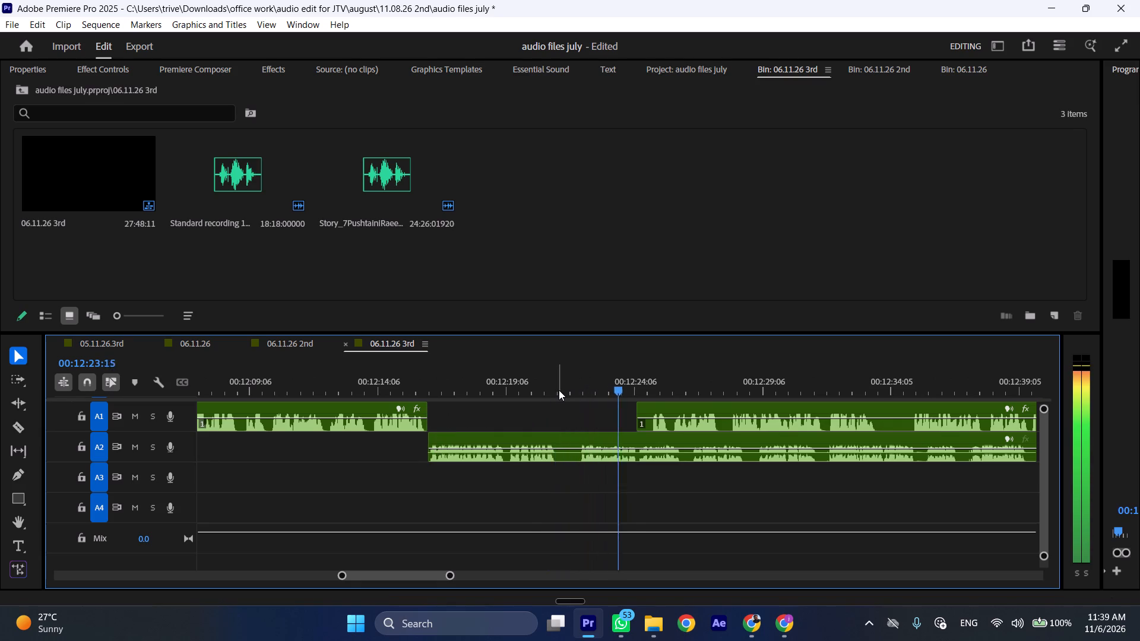
pyautogui.moveTo(559, 390); pyautogui.dragTo(565, 392)
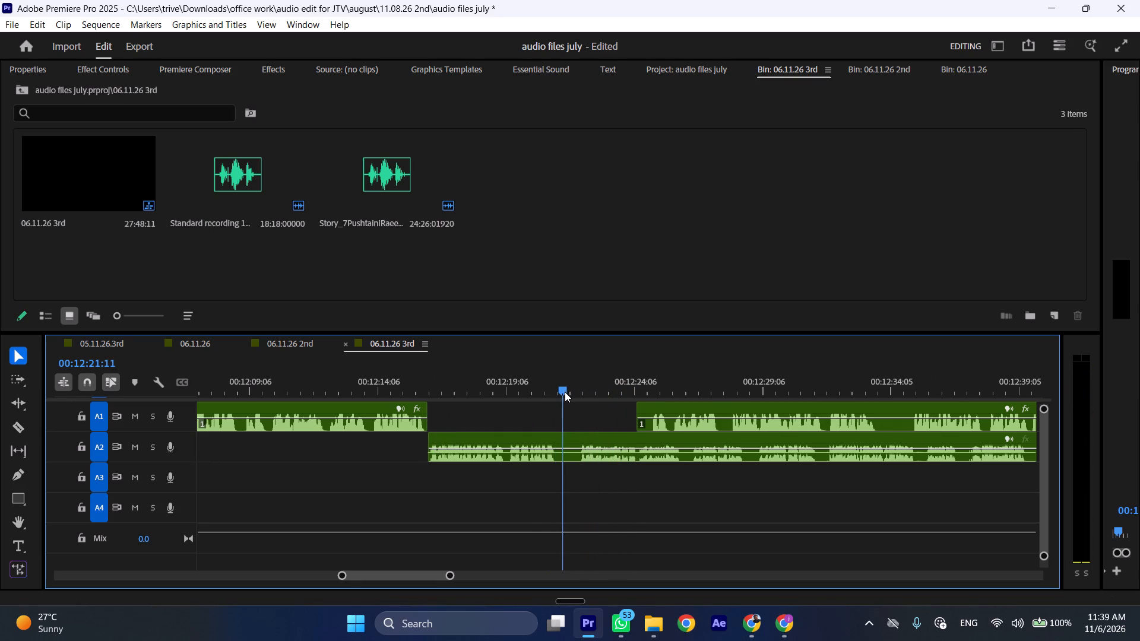
pyautogui.moveTo(565, 392); pyautogui.dragTo(565, 392)
pyautogui.hotkey('shift', 'c')
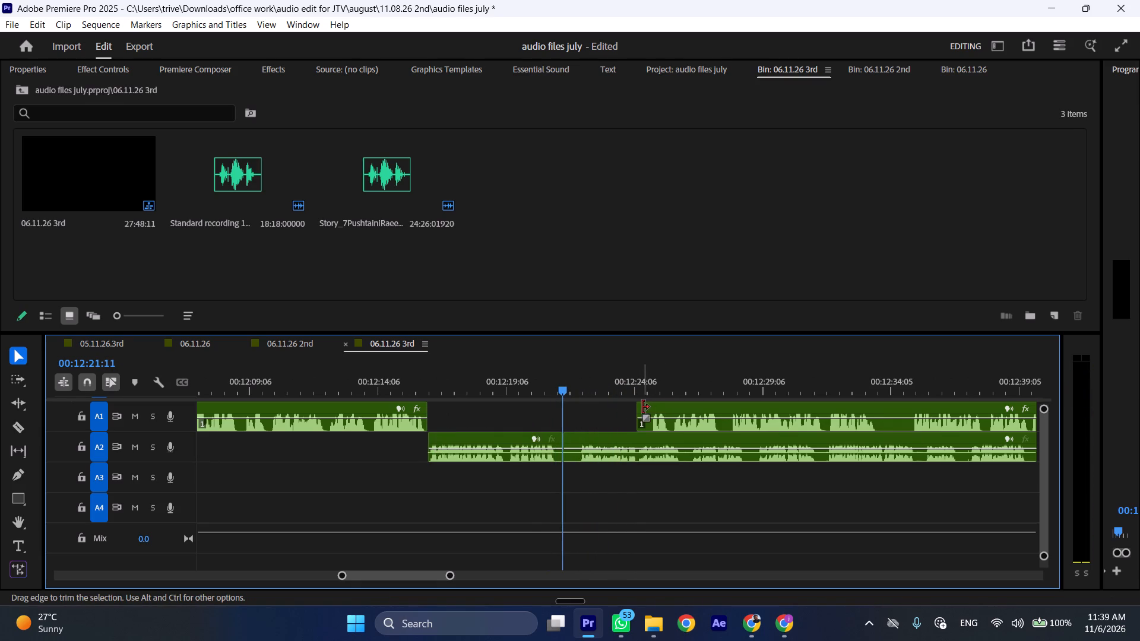
# Move the following A1 passage back to start at 00:12:21:11, and shift the remaining A2 audio later to about 00:12:34:20.
pyautogui.moveTo(642, 407); pyautogui.dragTo(653, 407)
pyautogui.moveTo(679, 408); pyautogui.dragTo(600, 412)
pyautogui.moveTo(597, 438); pyautogui.dragTo(762, 438)
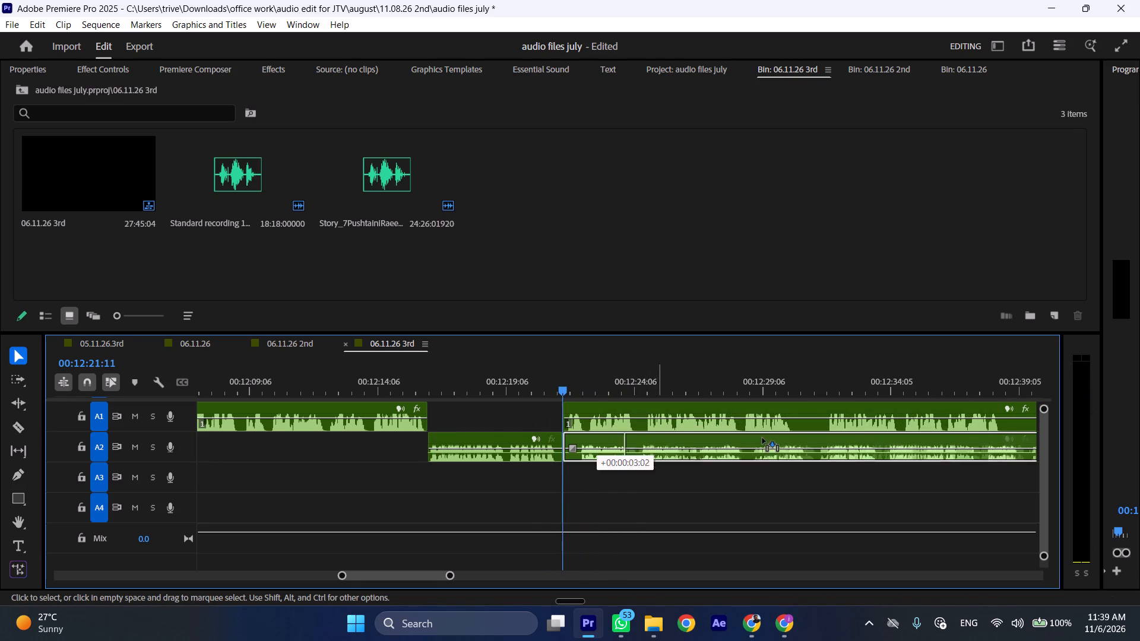
pyautogui.moveTo(762, 438); pyautogui.dragTo(938, 439)
# Listen to the moved A1 passage from 00:12:21:11 to about 00:12:34:03, and replay its opening.
pyautogui.press('space')
pyautogui.press('l')
pyautogui.scroll(-6, 660, 483)
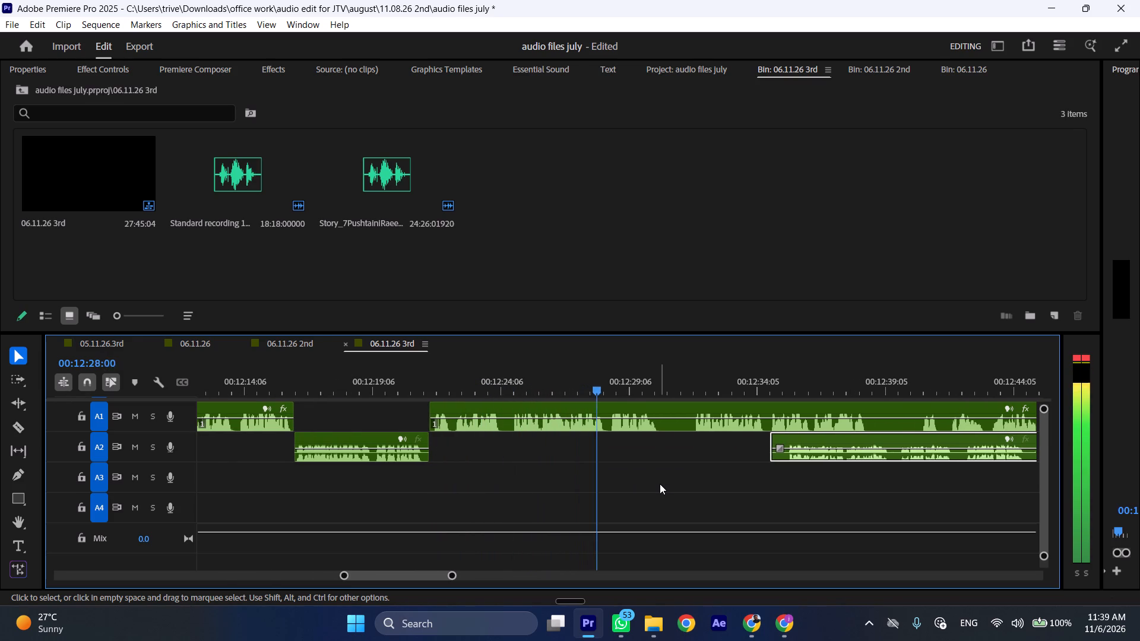
pyautogui.scroll(4, 568, 461)
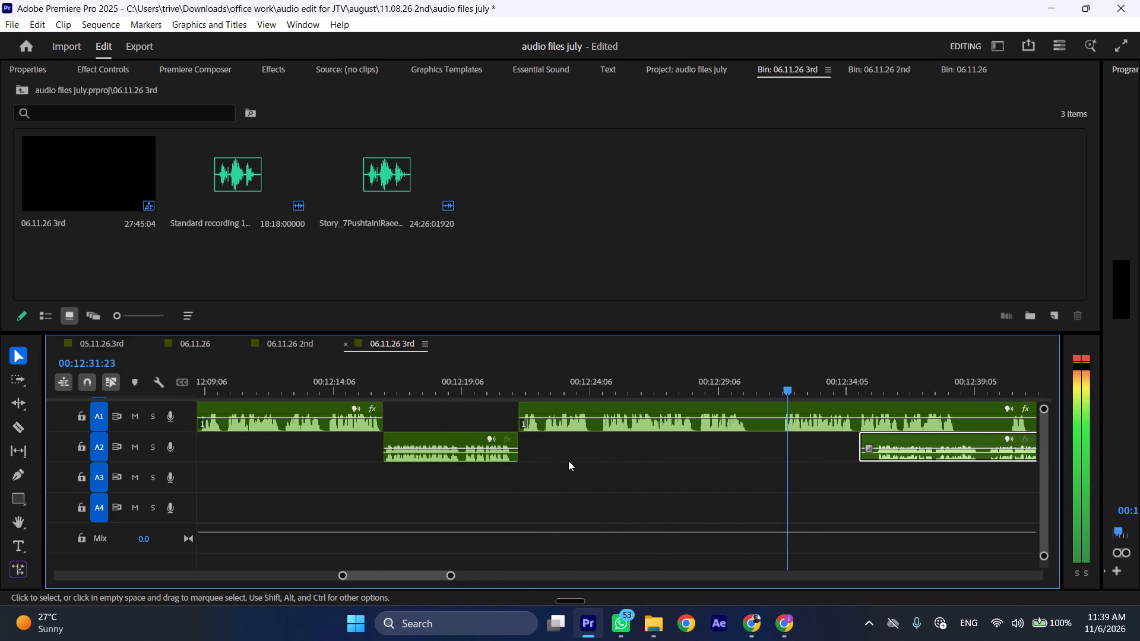
pyautogui.press('space')
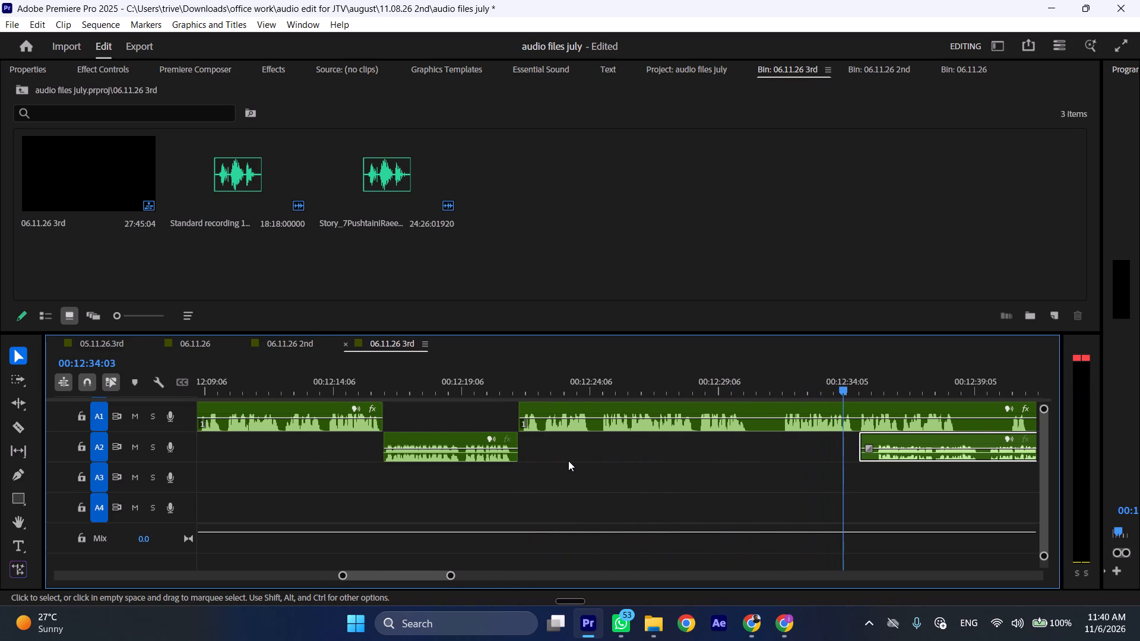
pyautogui.scroll(3, 568, 461)
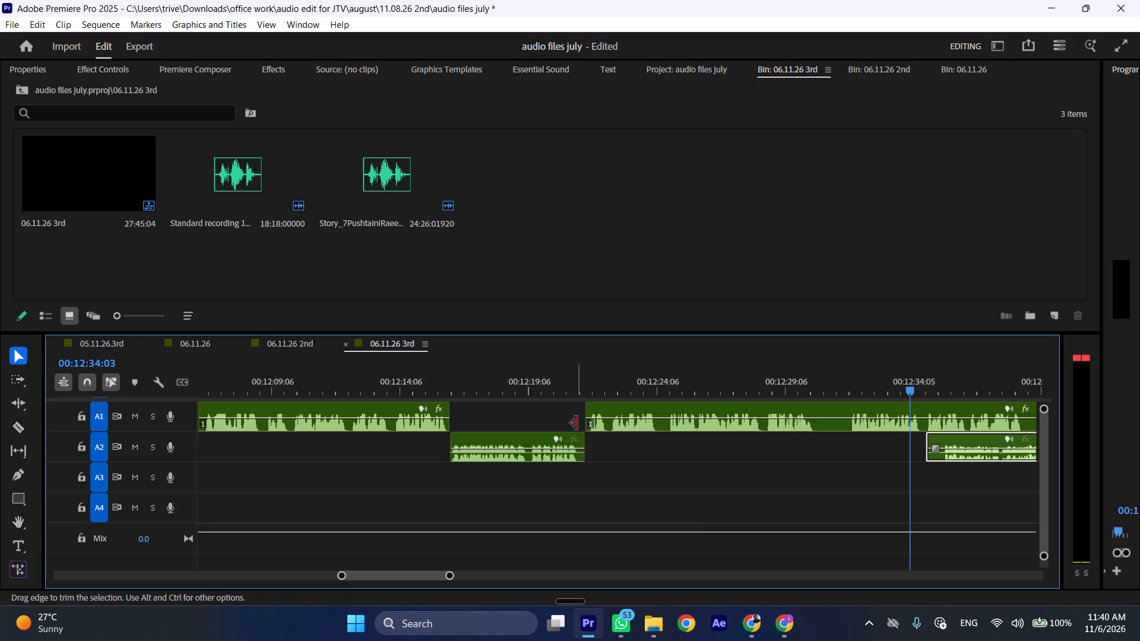
pyautogui.click(596, 390)
pyautogui.press('space')
pyautogui.scroll(3, 353, 453)
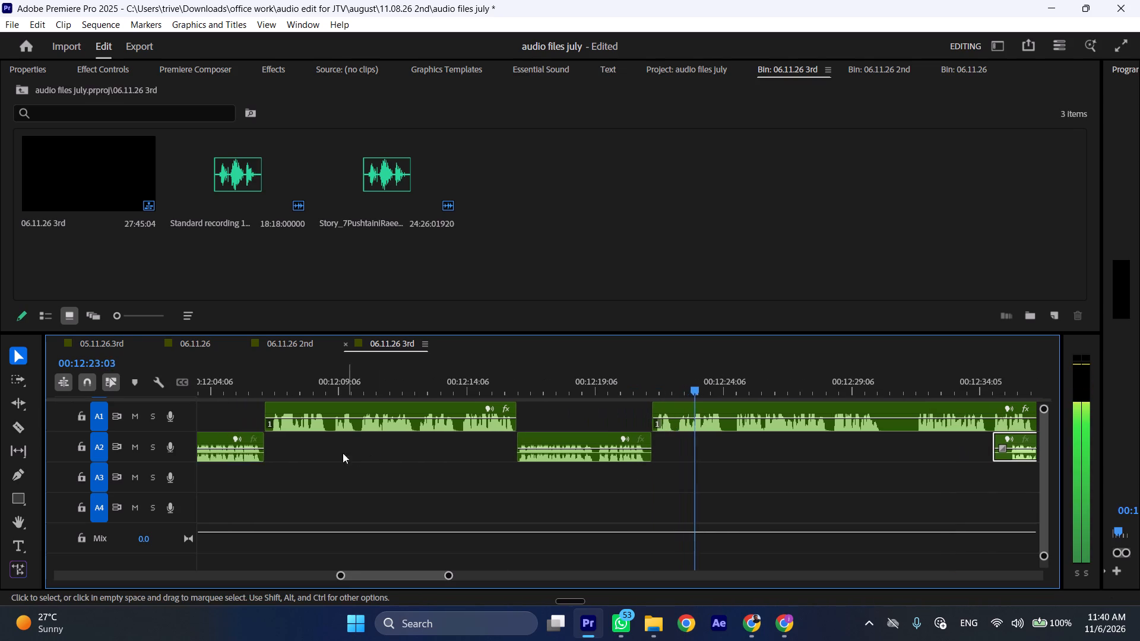
pyautogui.press('space')
# Replay the A1-to-A2 exchange from 00:12:06:18 to about 00:12:20:13 to check the handover.
pyautogui.click(275, 386)
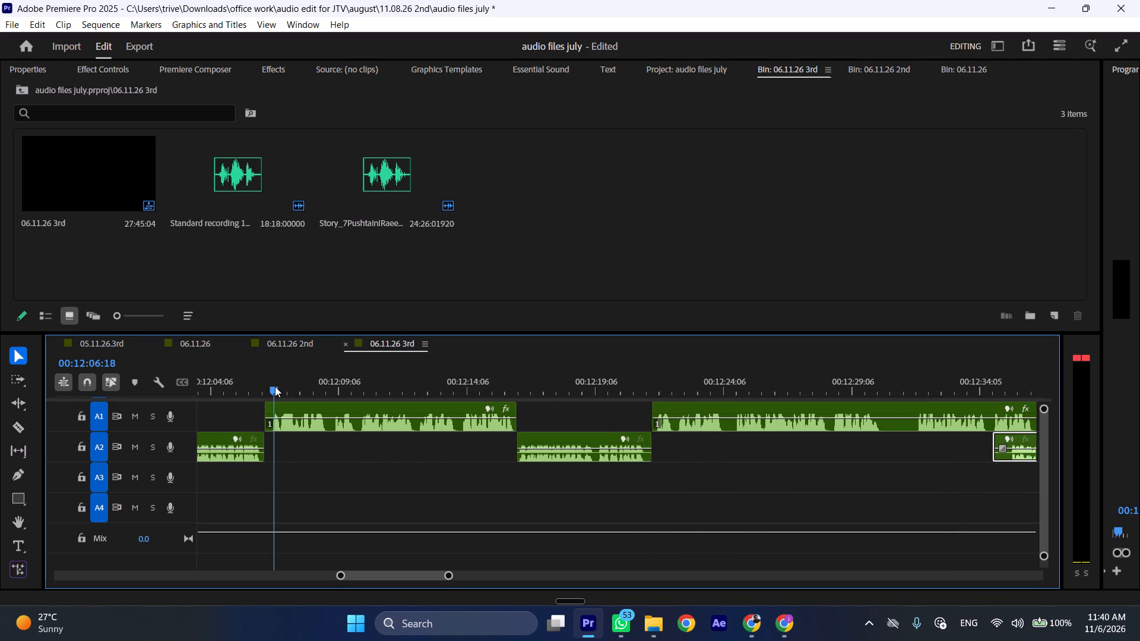
pyautogui.press('space')
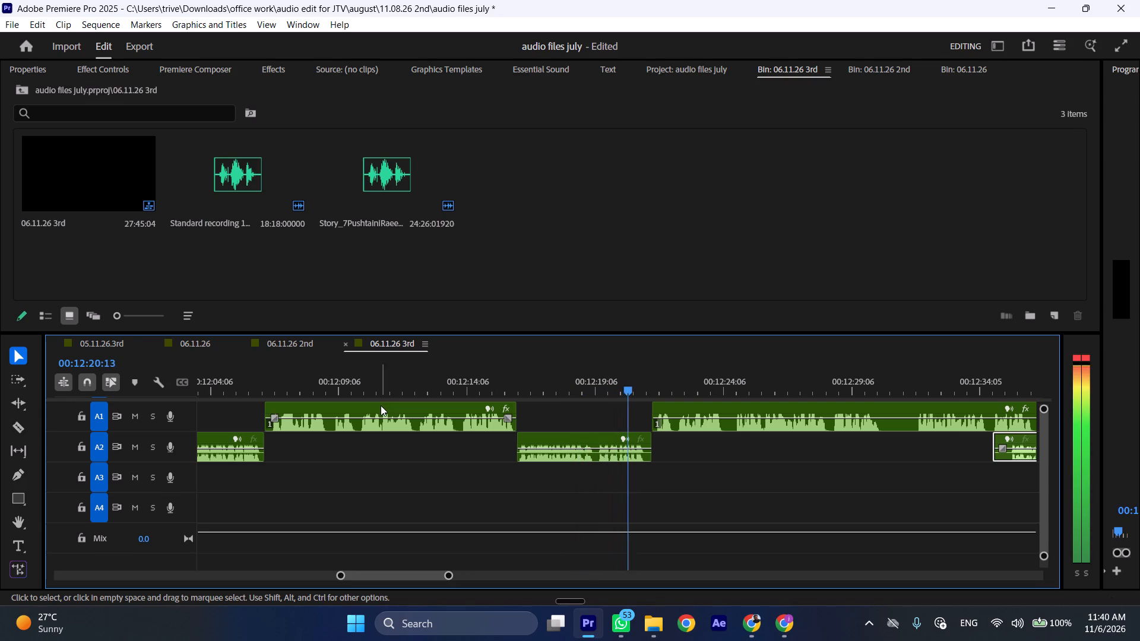
pyautogui.press('space')
# Replay the A1 speech between about 00:12:27:12 and 00:12:30:12, and return to the passage's start near 00:12:21:16.
pyautogui.click(850, 385)
pyautogui.press('space')
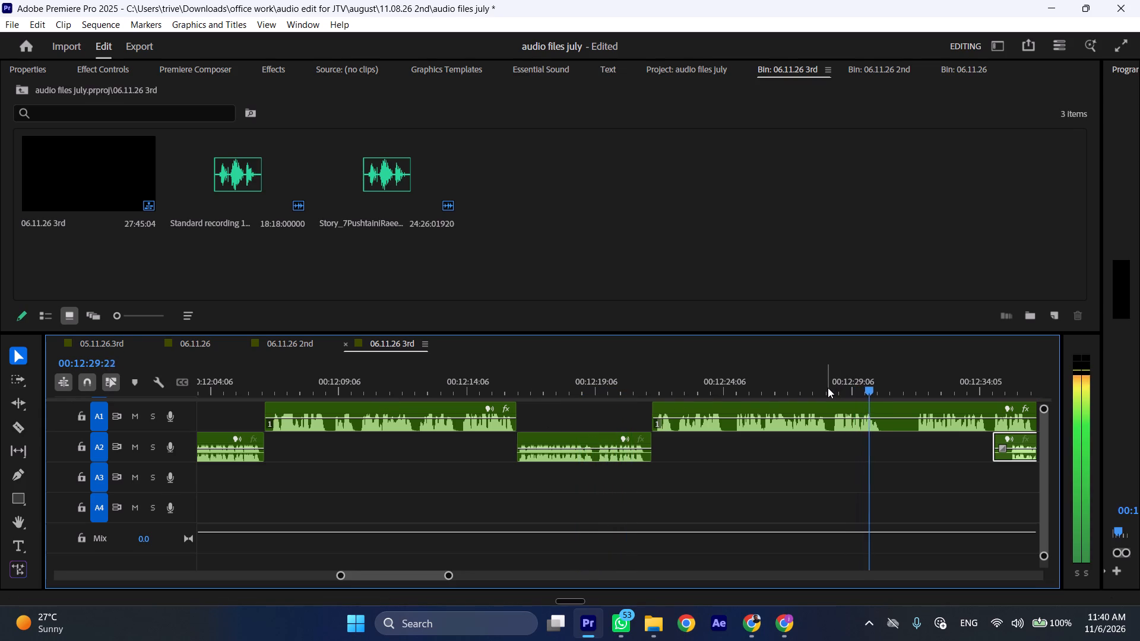
pyautogui.moveTo(829, 388); pyautogui.dragTo(824, 388)
pyautogui.press('space')
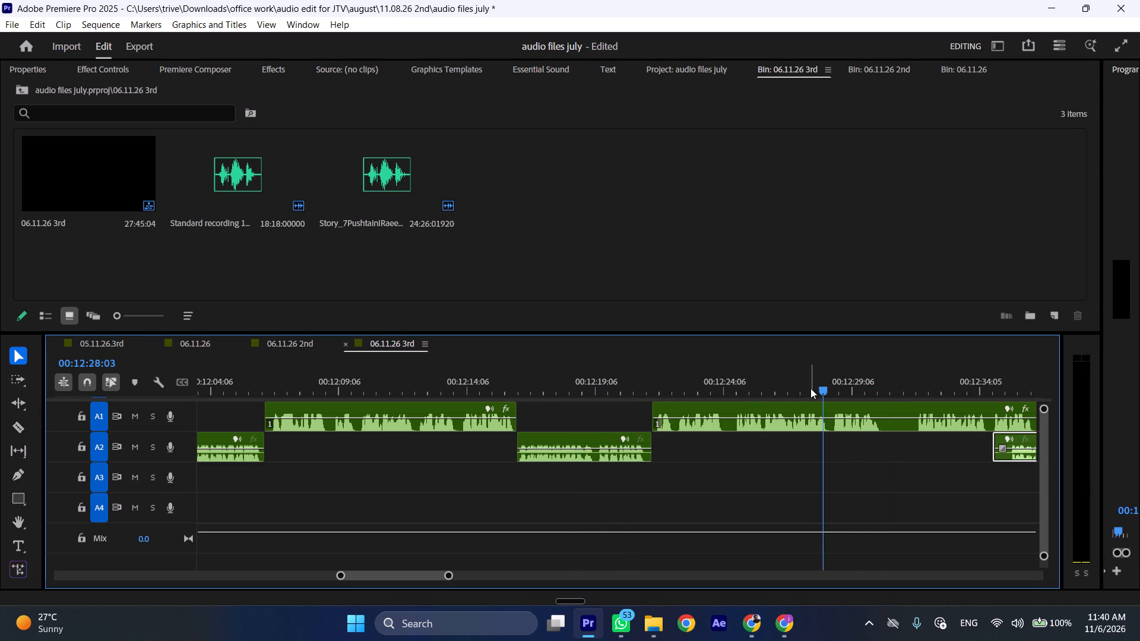
pyautogui.click(808, 388)
pyautogui.press('space')
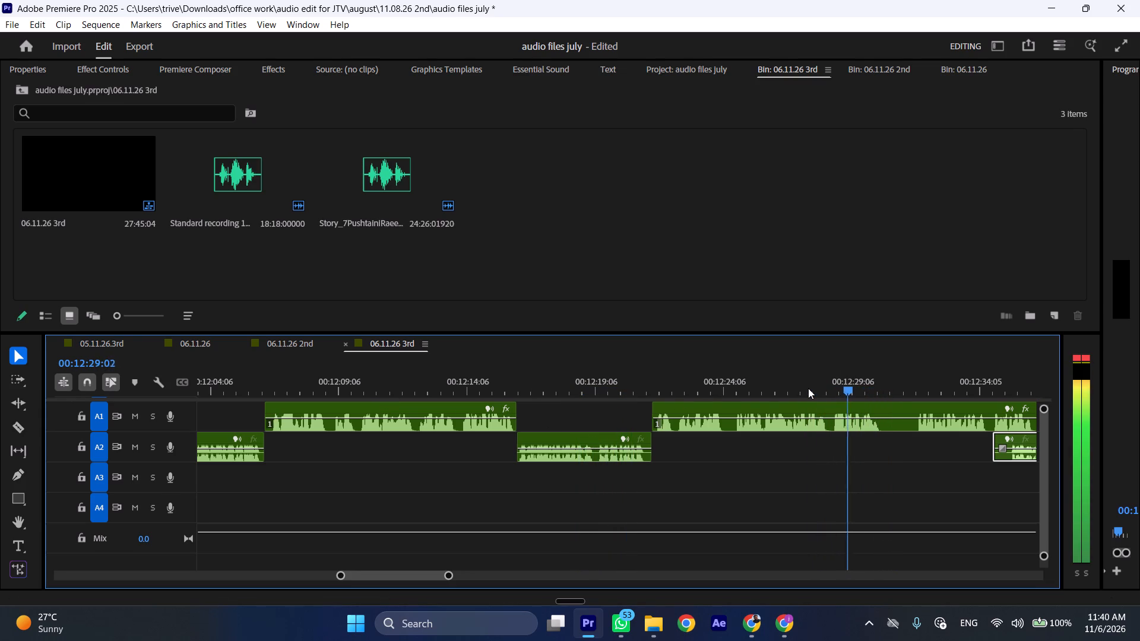
pyautogui.press('space')
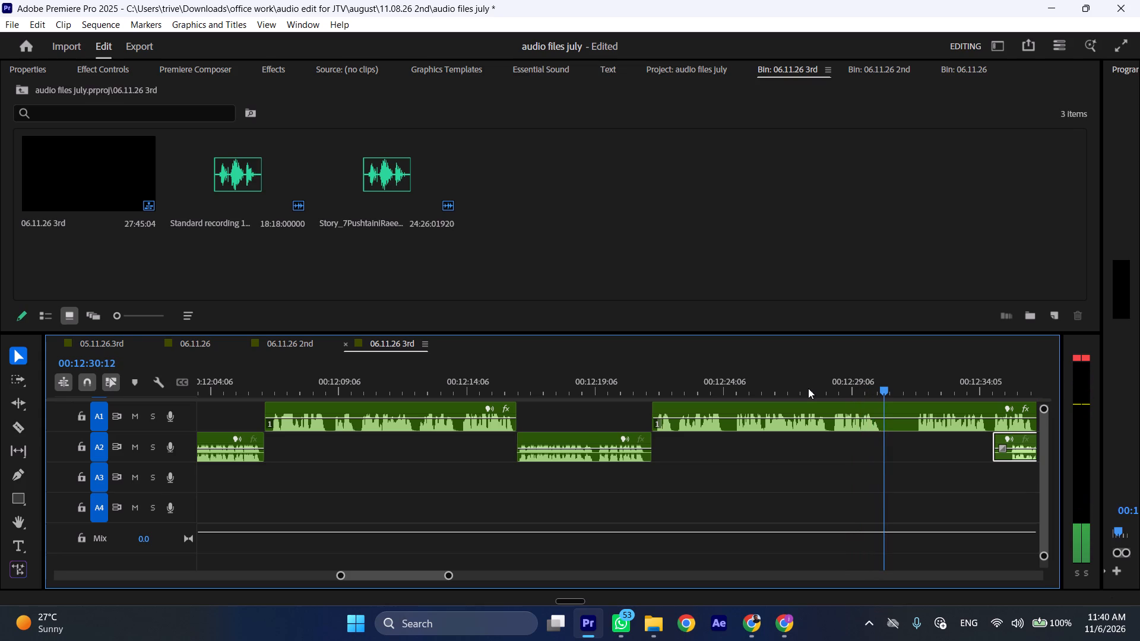
pyautogui.moveTo(808, 388); pyautogui.dragTo(649, 419)
pyautogui.press('space')
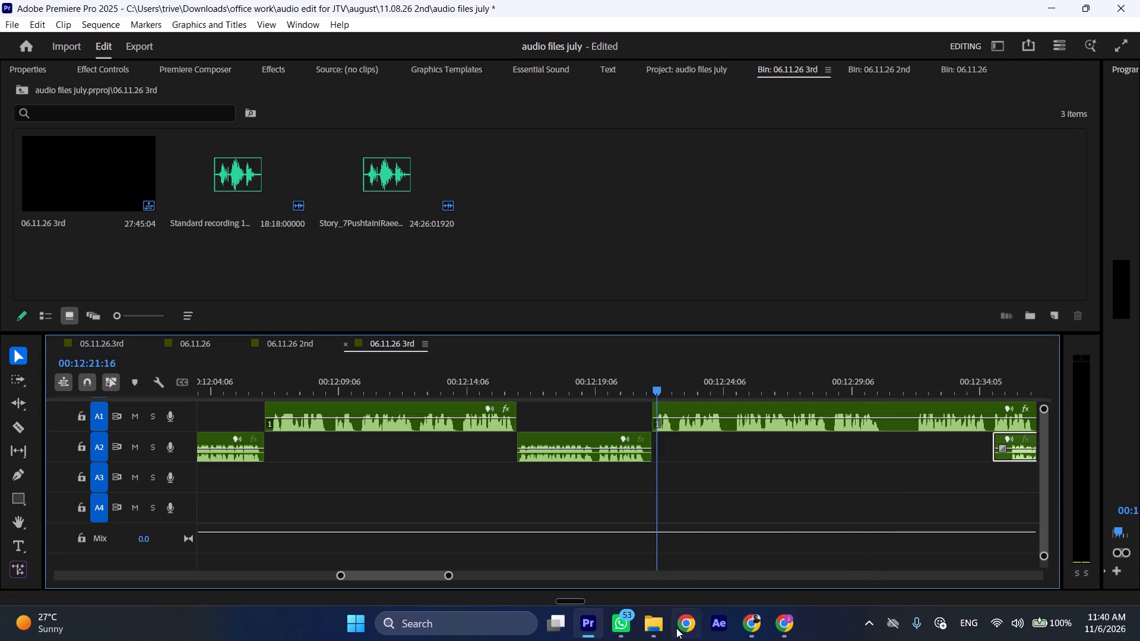
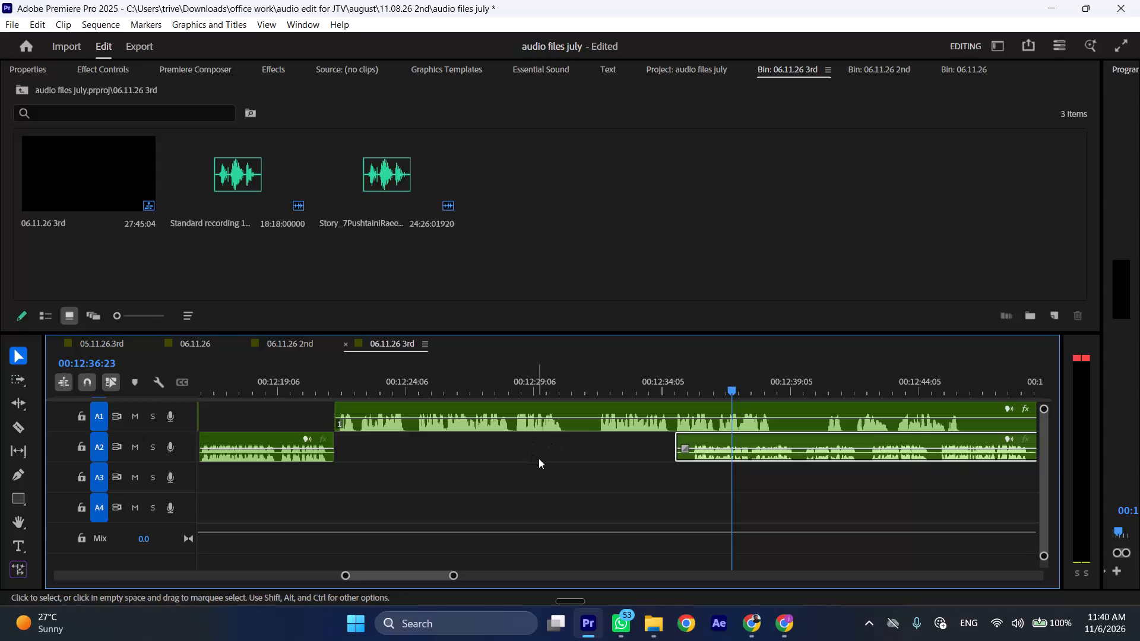
# Split A1 at 00:12:30:12 and move the preceding section back over the earlier A1 passage, starting at about 00:12:06:09.
pyautogui.scroll(13, 540, 453)
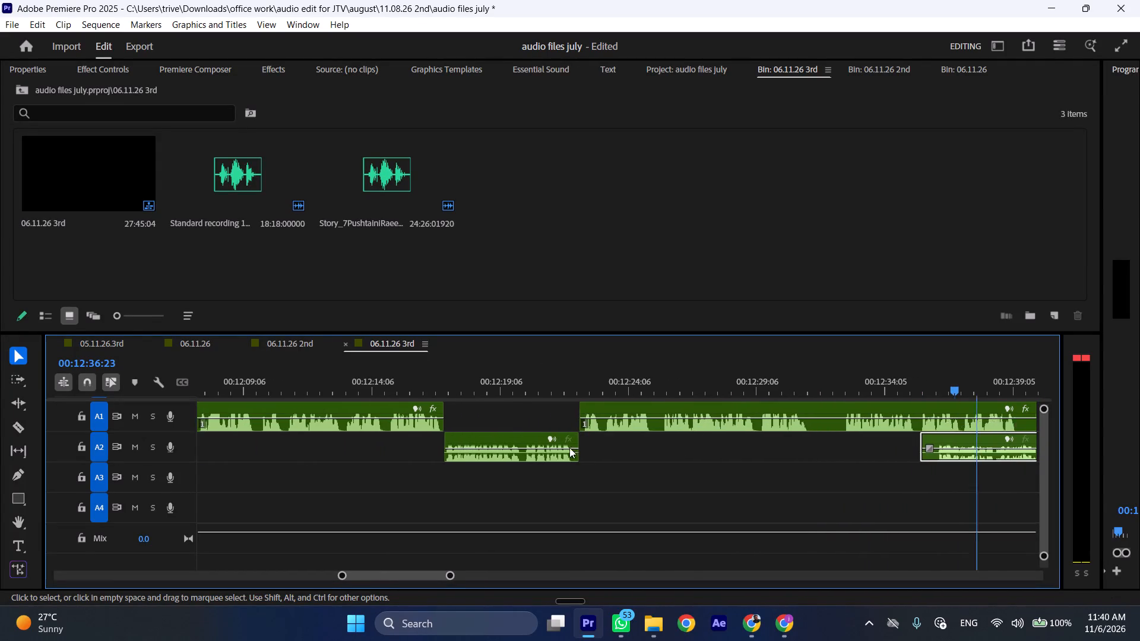
pyautogui.scroll(2, 569, 448)
pyautogui.moveTo(893, 376); pyautogui.dragTo(902, 379)
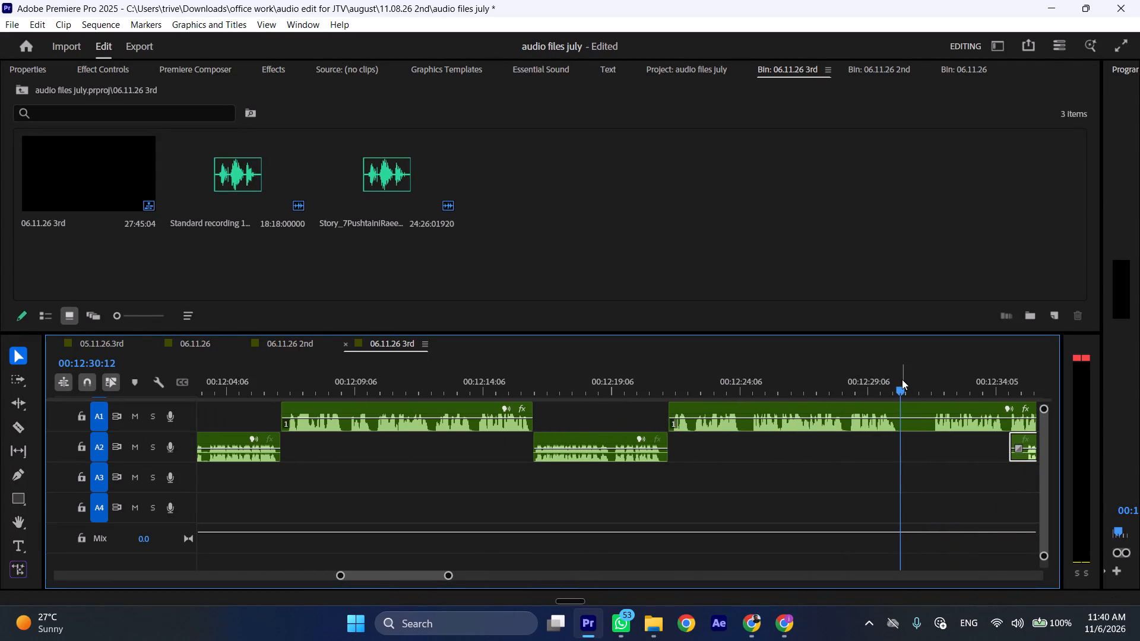
pyautogui.hotkey('shift', 'c')
pyautogui.moveTo(816, 407); pyautogui.dragTo(467, 410)
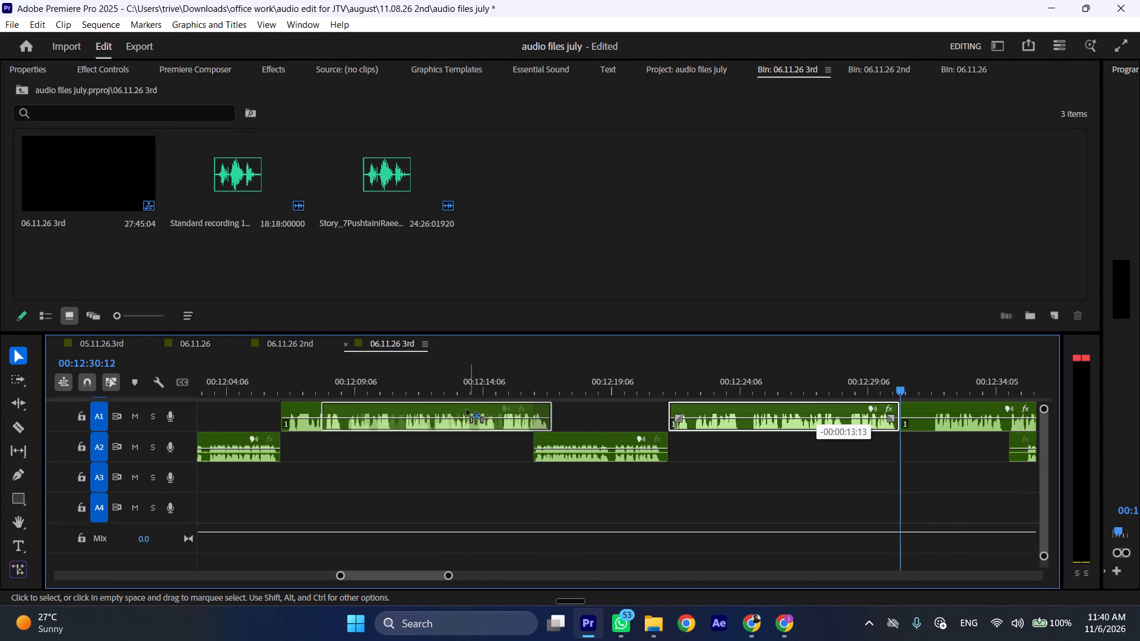
pyautogui.moveTo(467, 410); pyautogui.dragTo(462, 410)
pyautogui.moveTo(462, 410); pyautogui.dragTo(433, 410)
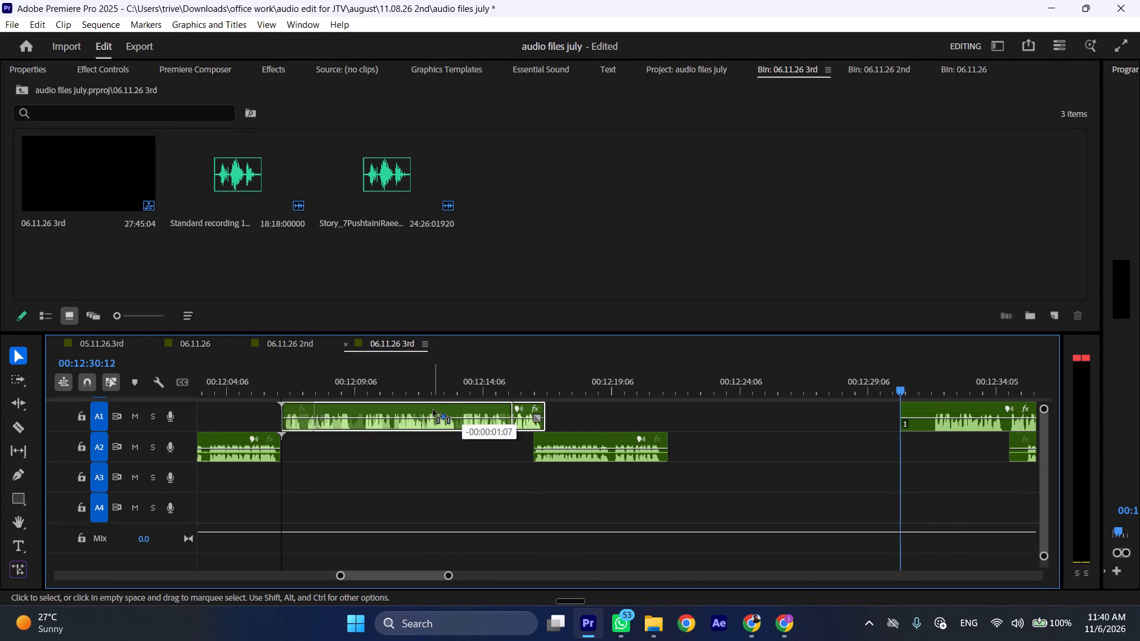
pyautogui.moveTo(433, 410); pyautogui.dragTo(432, 411)
# Move the following A2 passage back to start where the replaced A1 passage ends, at about 00:12:15:09.
pyautogui.moveTo(567, 435); pyautogui.dragTo(549, 436)
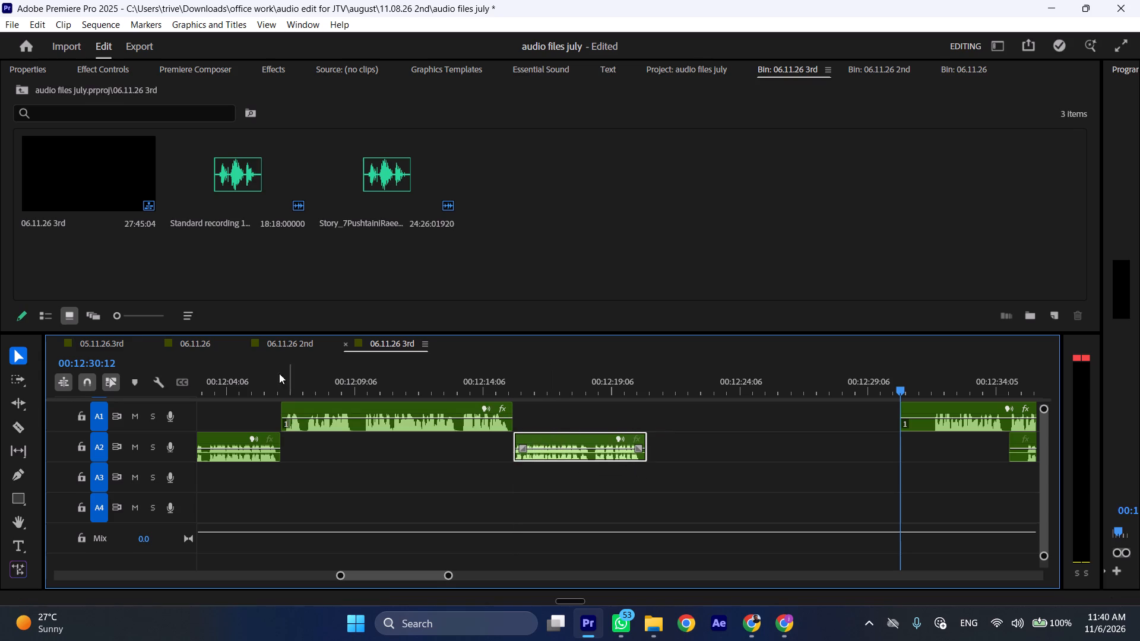
# Split the A1 passage at 00:12:09:05 and ripple-trim the short pause after the cut.
pyautogui.click(358, 386)
pyautogui.hotkey('shift', 'c')
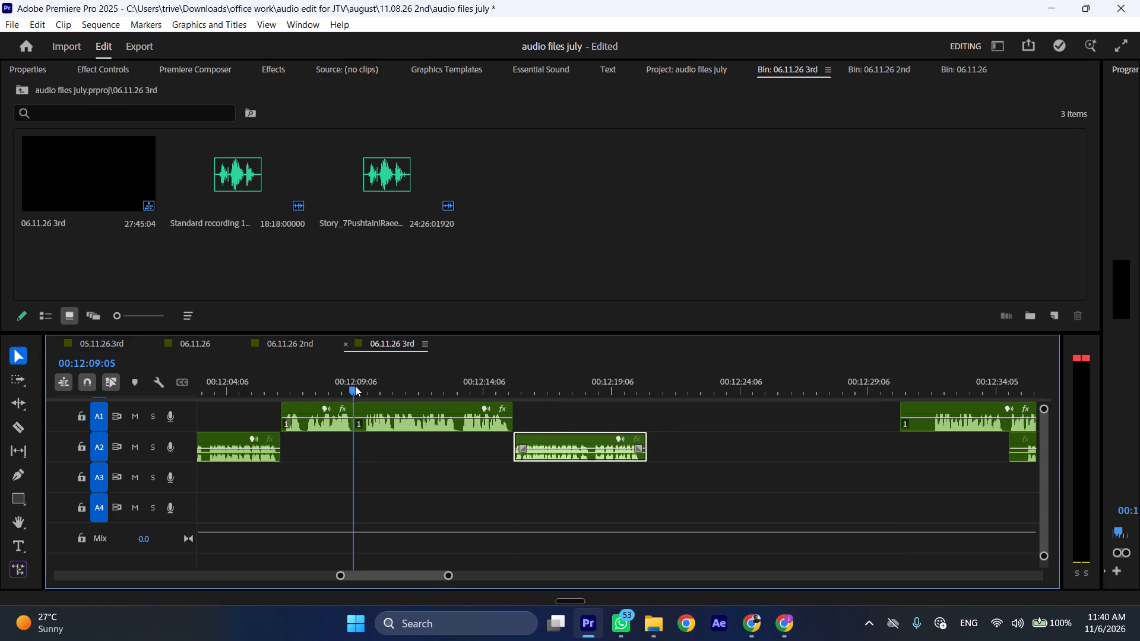
pyautogui.click(394, 406)
pyautogui.hotkey('shift', 'c')
pyautogui.hotkey('ctrl', 'shift', 'd')
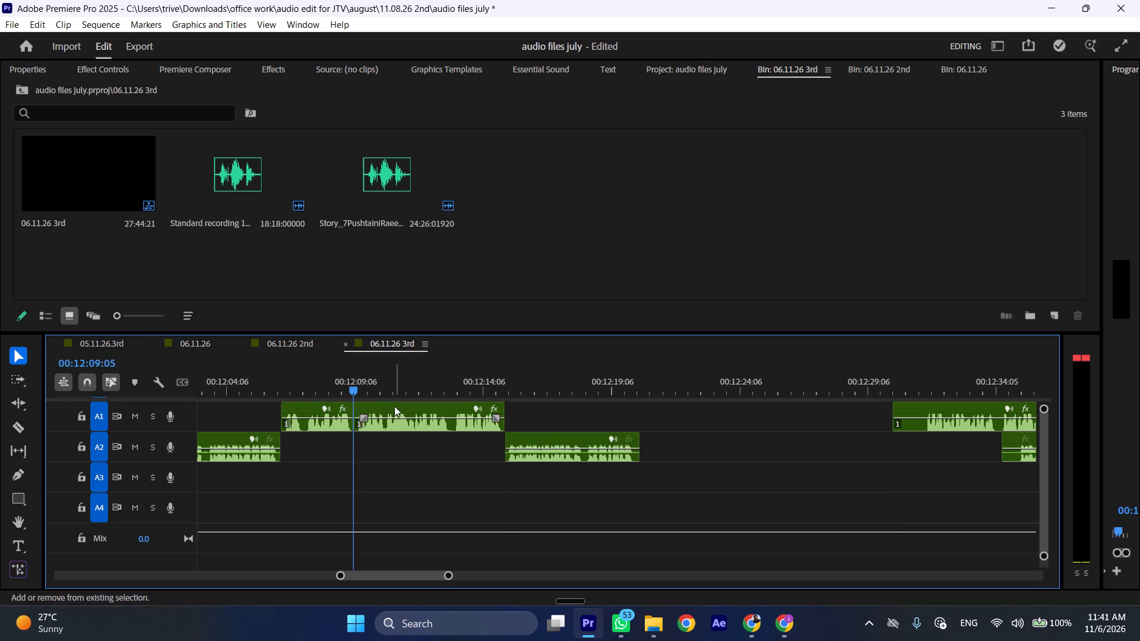
# Listen to the end of the A2 passage from about 00:12:19:02 to 00:12:20:07.
pyautogui.scroll(-6, 406, 410)
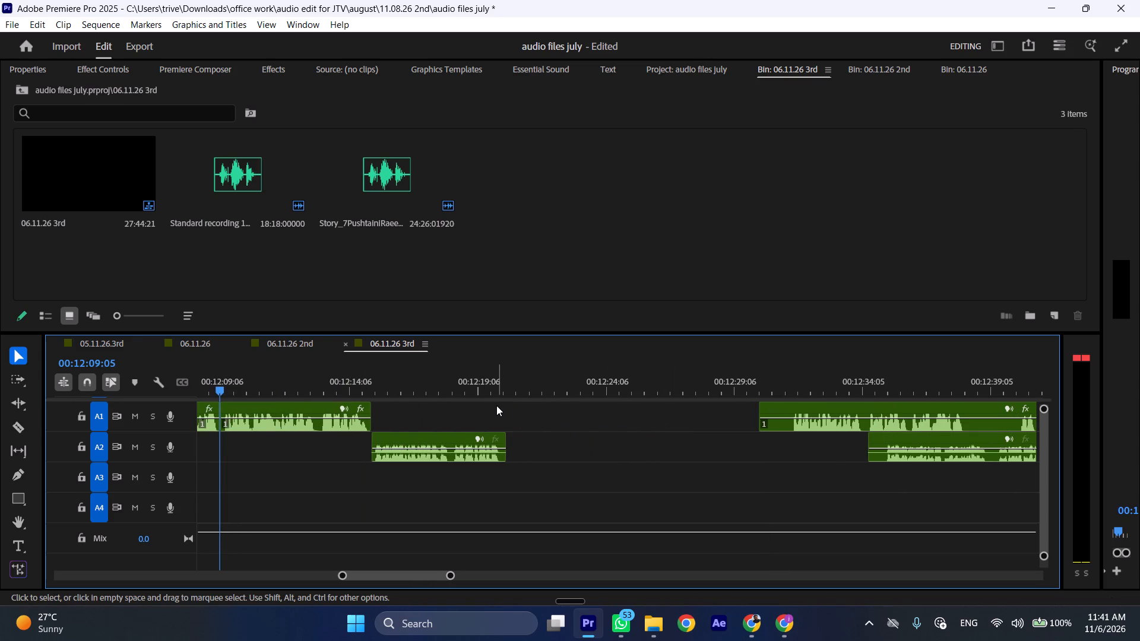
pyautogui.click(473, 383)
pyautogui.press('space')
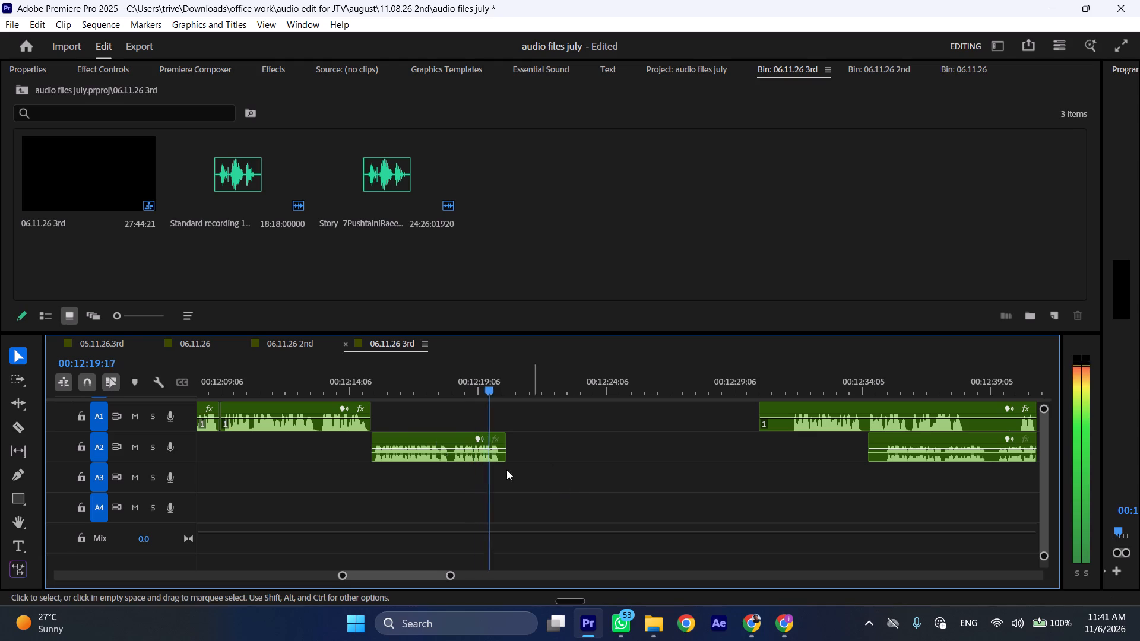
pyautogui.press('space')
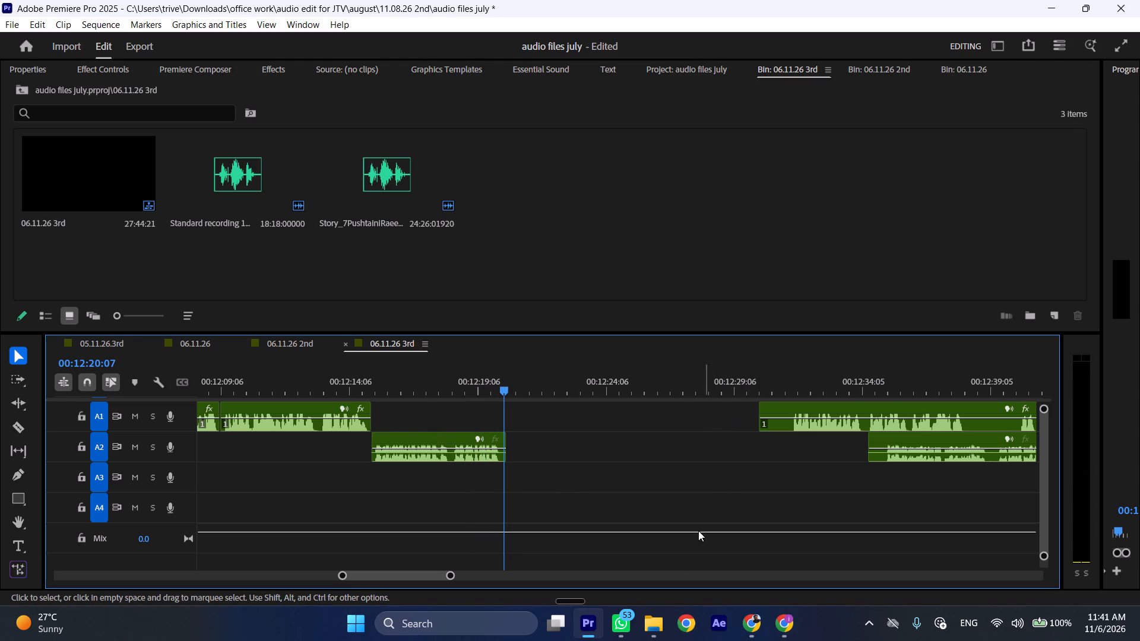
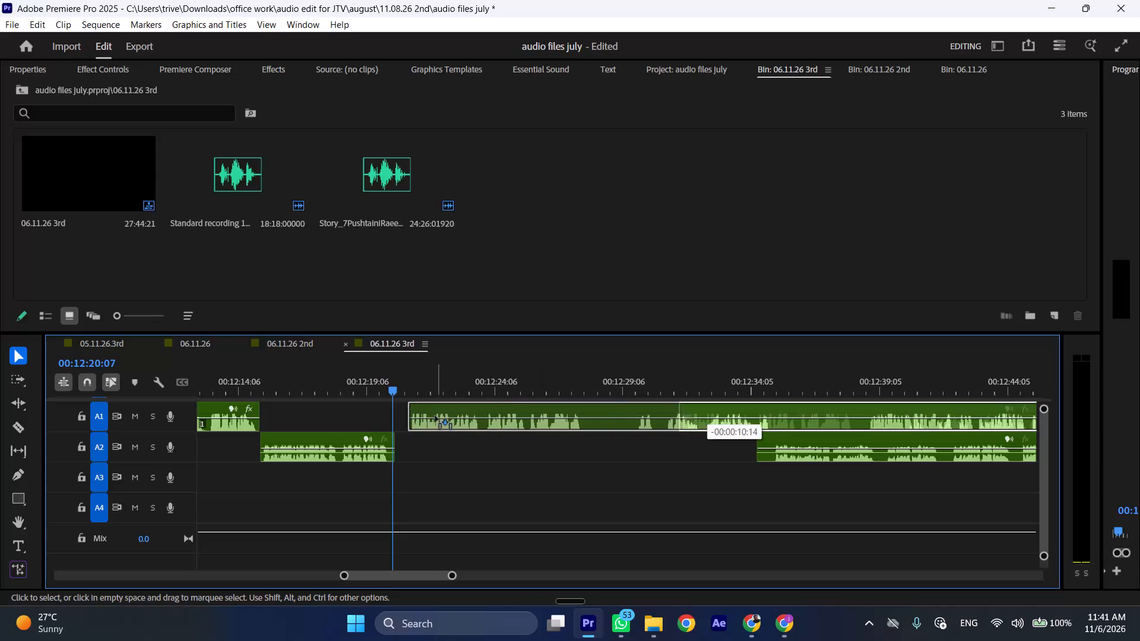
# Listen through the A1 passage starting at about 00:12:20:09 and split A1 at 00:12:27:04.
pyautogui.press('space')
pyautogui.press('l')
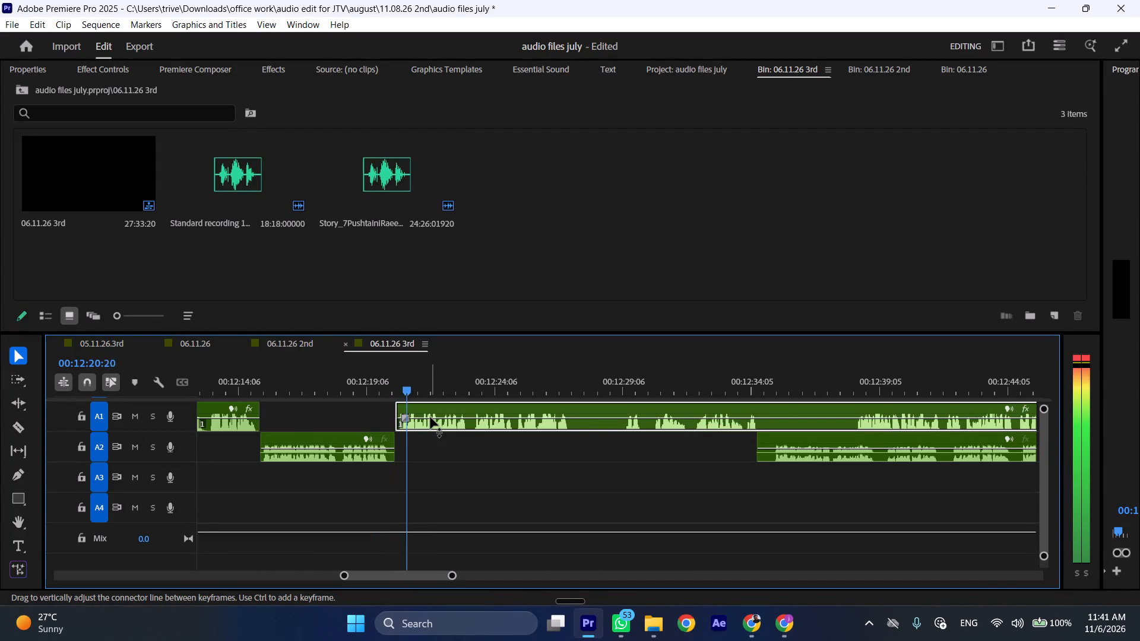
pyautogui.scroll(-5, 432, 433)
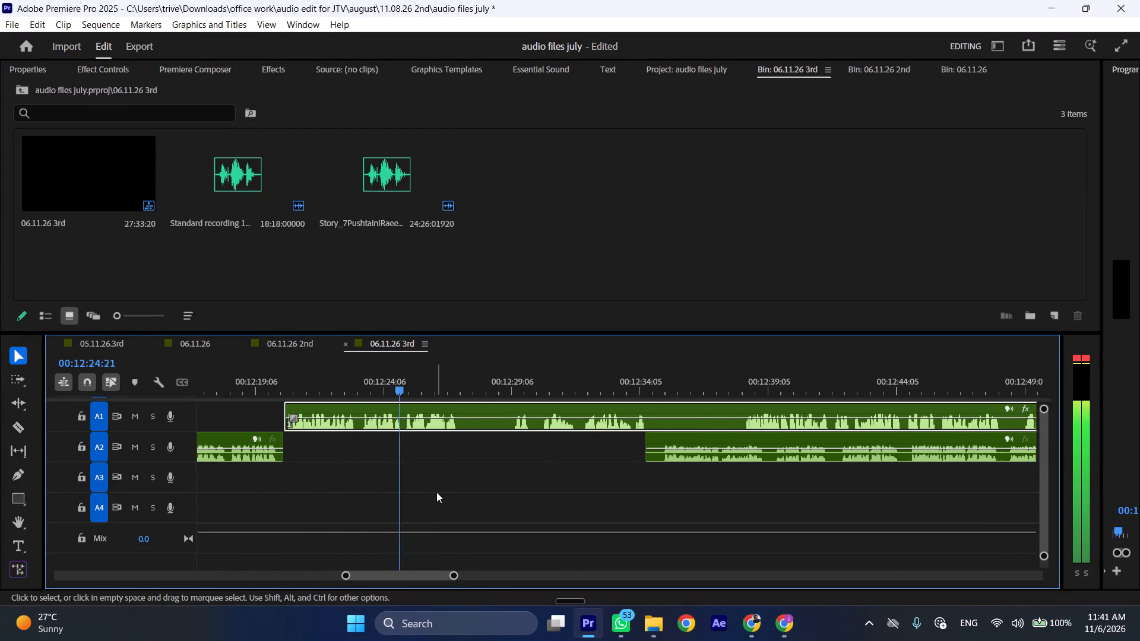
pyautogui.press('space')
pyautogui.write('C')
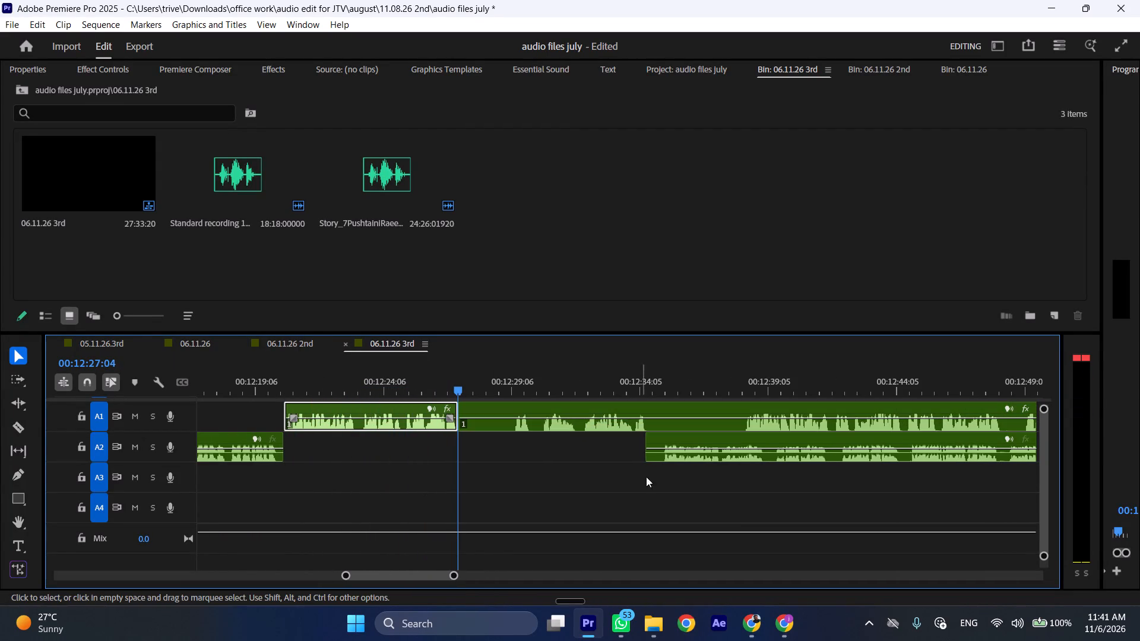
# Trim about half a second from the start of the next A2 passage and move it back to the A1 cut at 00:12:27:04.
pyautogui.moveTo(646, 439); pyautogui.dragTo(660, 439)
pyautogui.moveTo(687, 437); pyautogui.dragTo(493, 437)
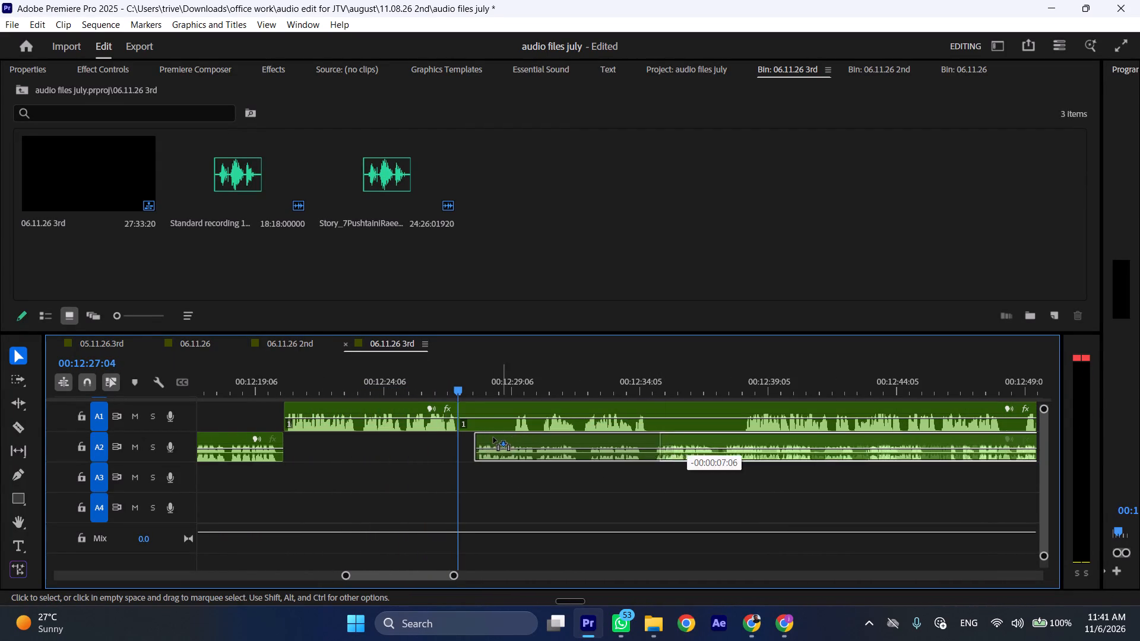
pyautogui.moveTo(493, 437); pyautogui.dragTo(483, 437)
# Move the A1 section after the cut later along the track, starting at about 00:12:49:01.
pyautogui.moveTo(477, 408); pyautogui.dragTo(1018, 407)
# Listen to the repositioned A2 passage from 00:12:27:04 onward.
pyautogui.press('space')
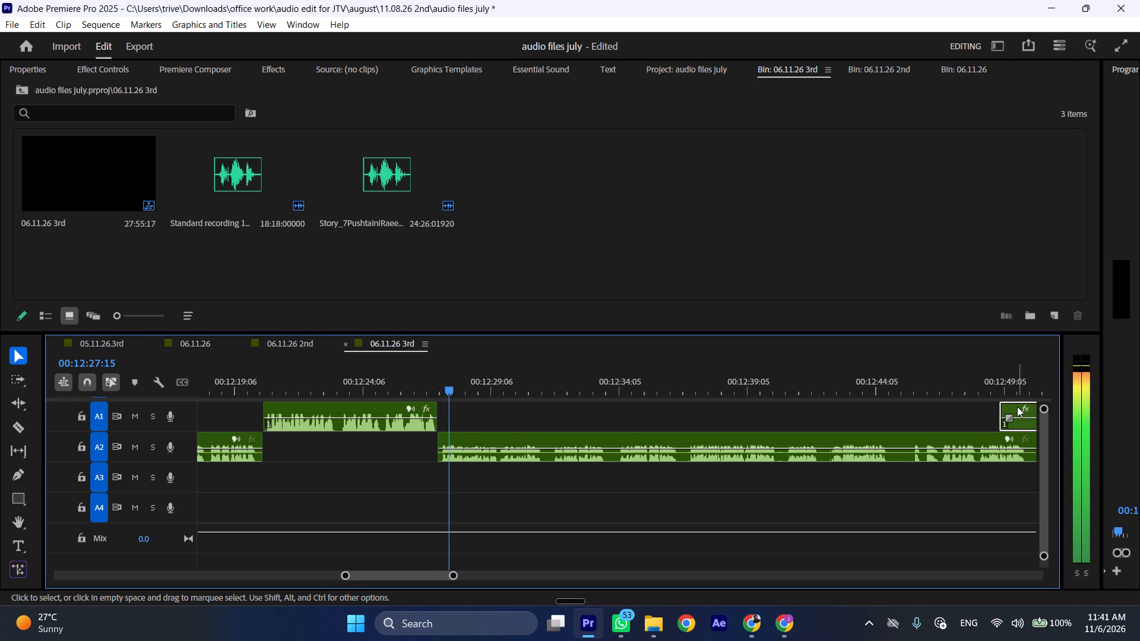
pyautogui.press('l')
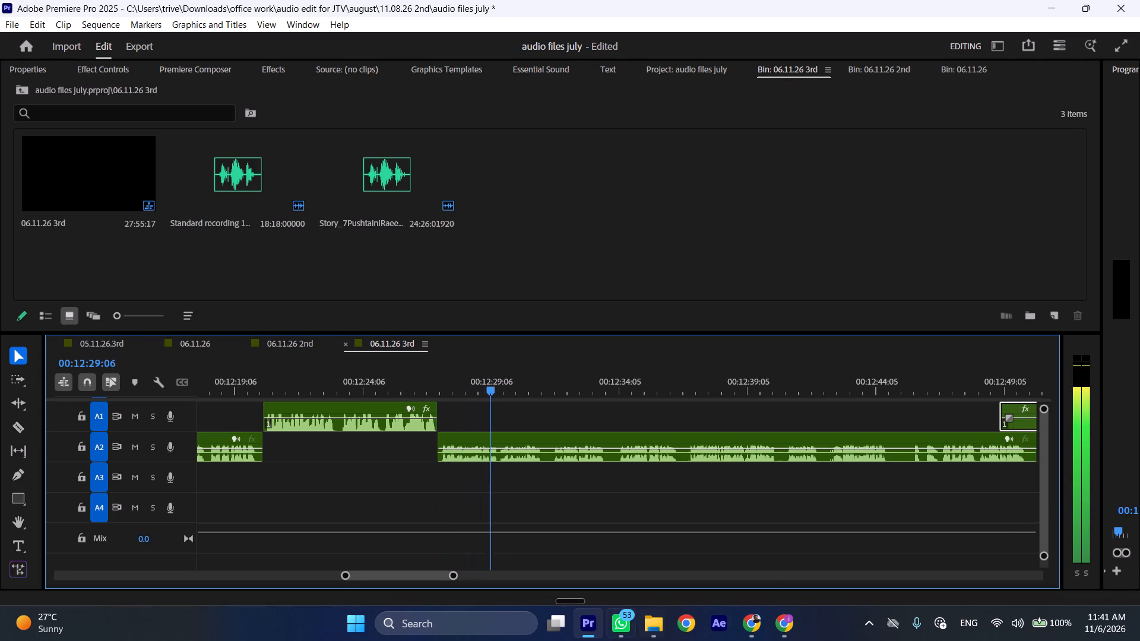
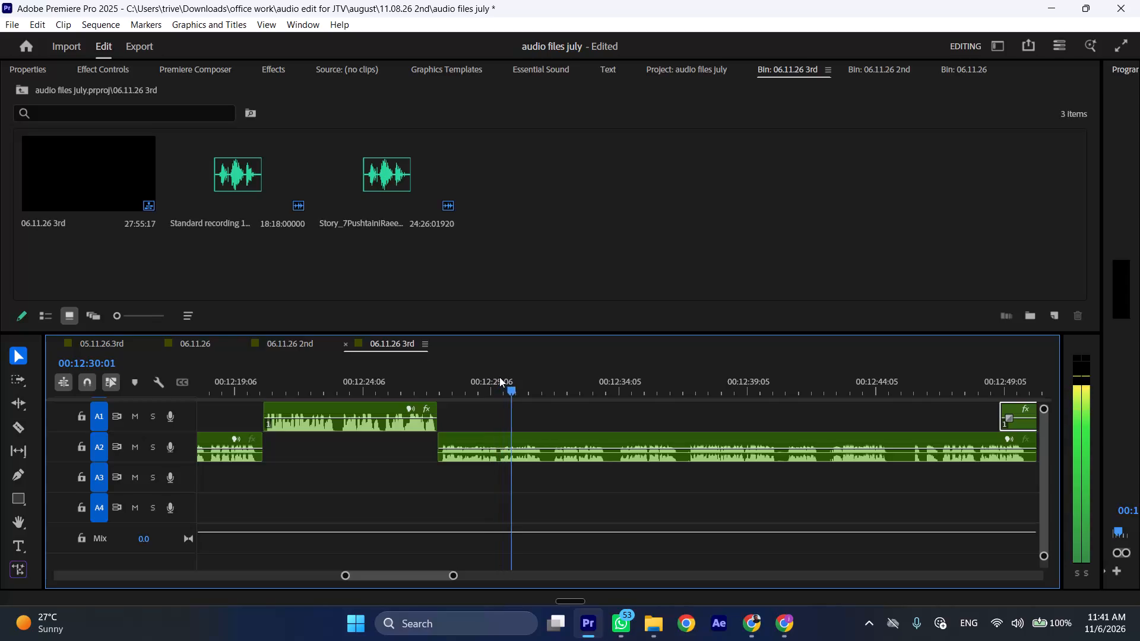
# Cut out the A2 audio between 00:12:31:09 and 00:12:34:03 and close the gap across both tracks.
pyautogui.moveTo(511, 377); pyautogui.dragTo(617, 386)
pyautogui.hotkey('shift', 'c')
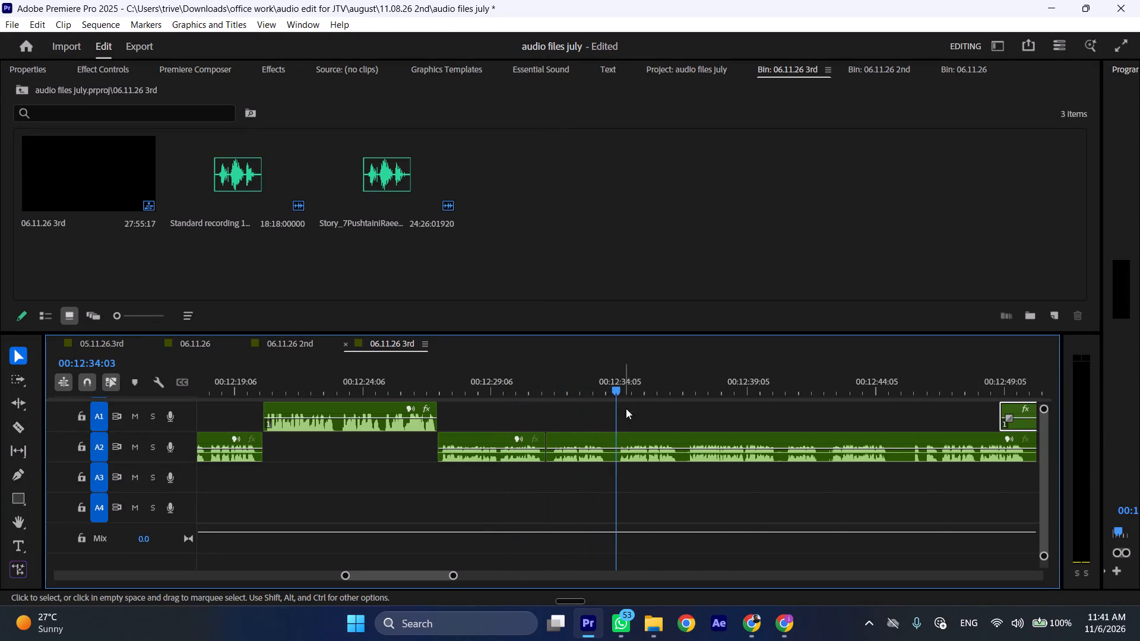
pyautogui.click(642, 439)
pyautogui.hotkey('shift', 'c')
pyautogui.hotkey('ctrl', 'shift', 'd')
# Listen onward on A2 and ripple-delete the section of about two seconds starting at 00:12:37:17.
pyautogui.press('space')
pyautogui.write('l')
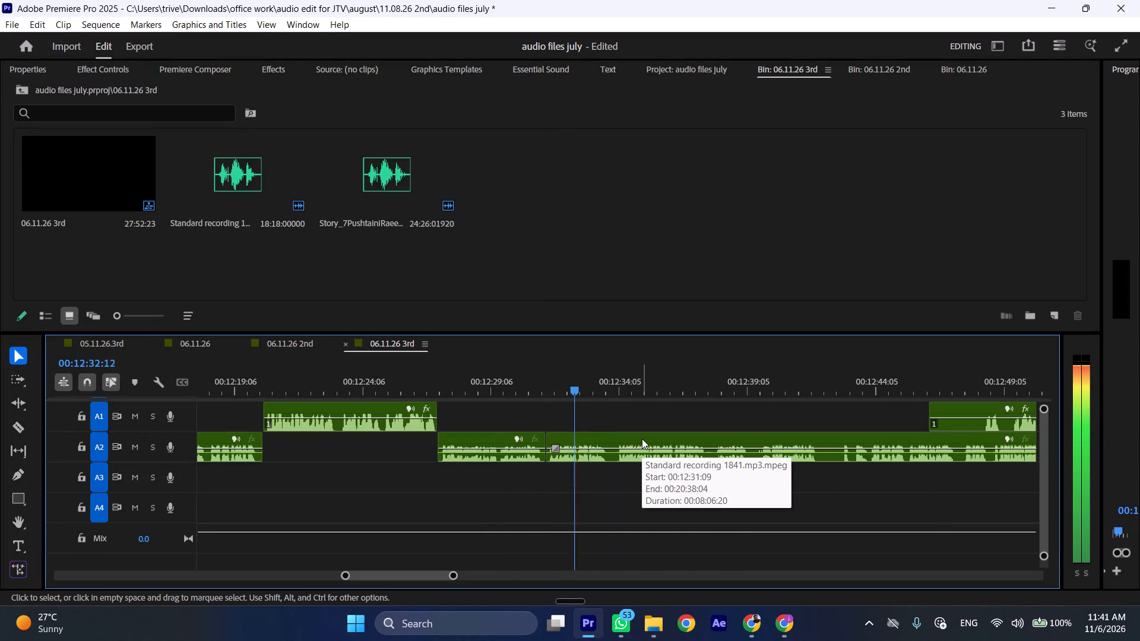
pyautogui.scroll(-8, 634, 439)
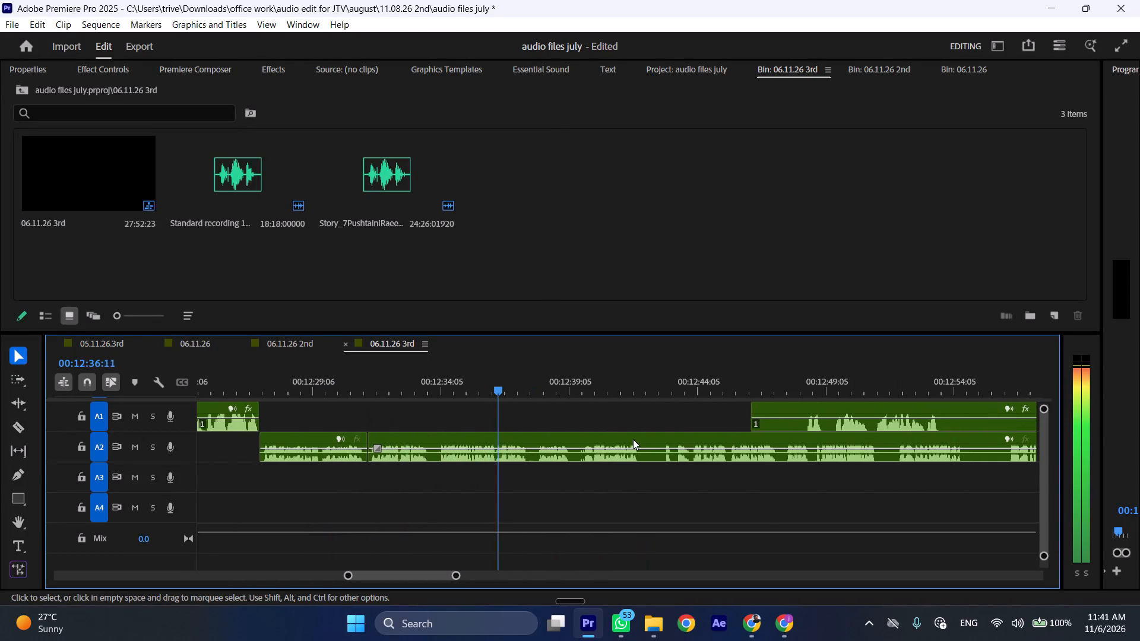
pyautogui.scroll(-5, 538, 458)
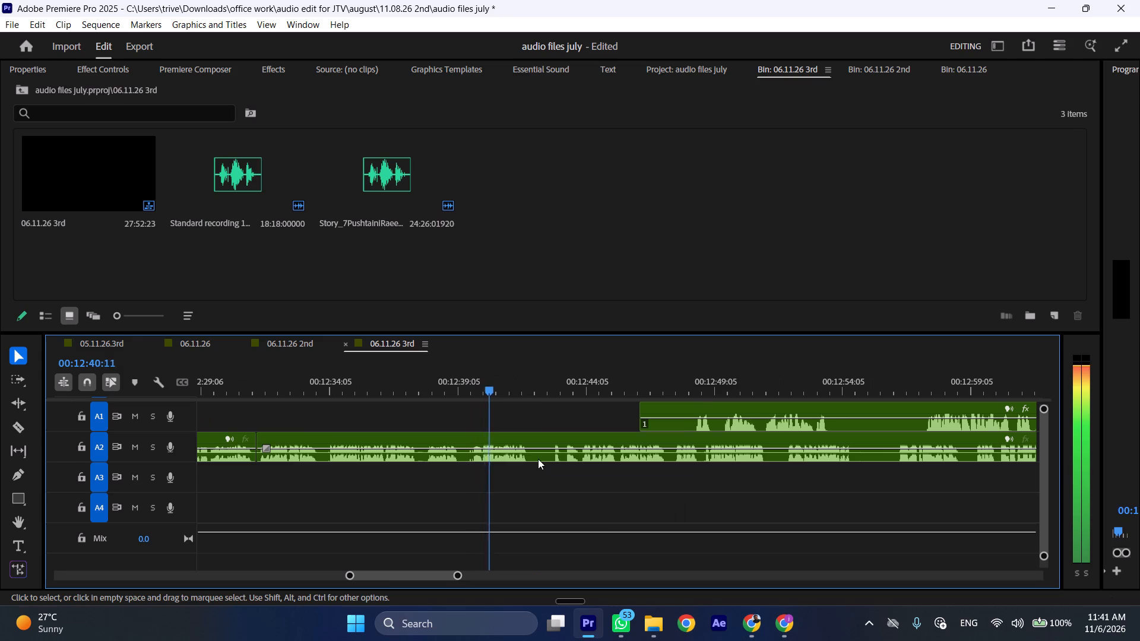
pyautogui.moveTo(420, 388); pyautogui.dragTo(470, 388)
pyautogui.hotkey('shift', 'c')
pyautogui.click(492, 445)
pyautogui.hotkey('shift', 'c')
pyautogui.hotkey('ctrl', 'shift', 'd')
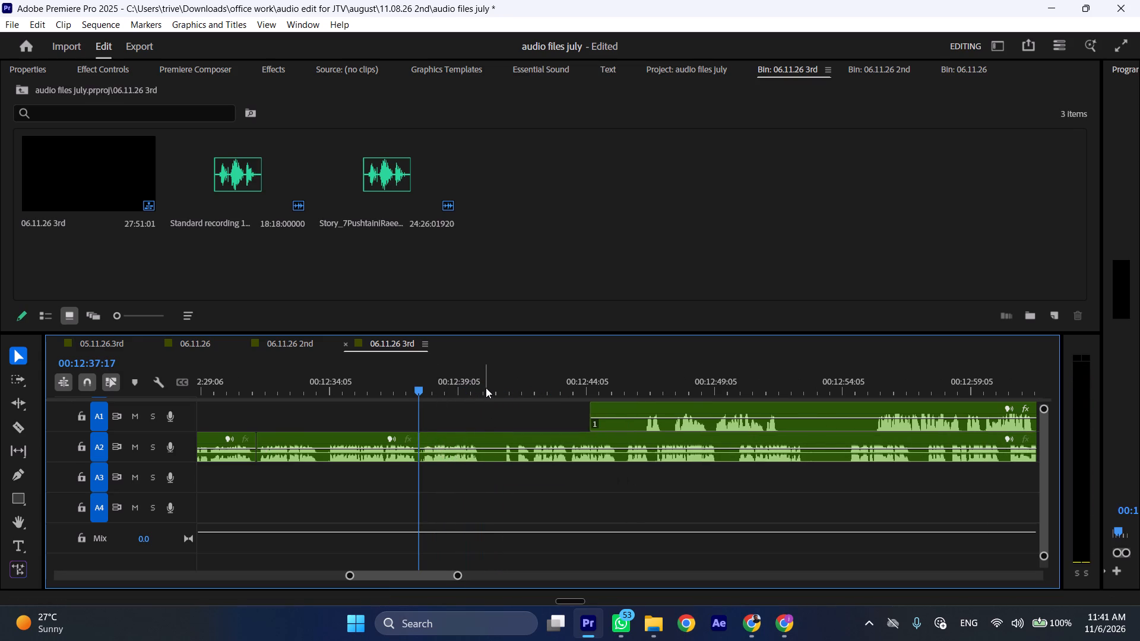
# Split the A2 passage at 00:12:40:06.
pyautogui.click(486, 388)
pyautogui.hotkey('shift', 'c')
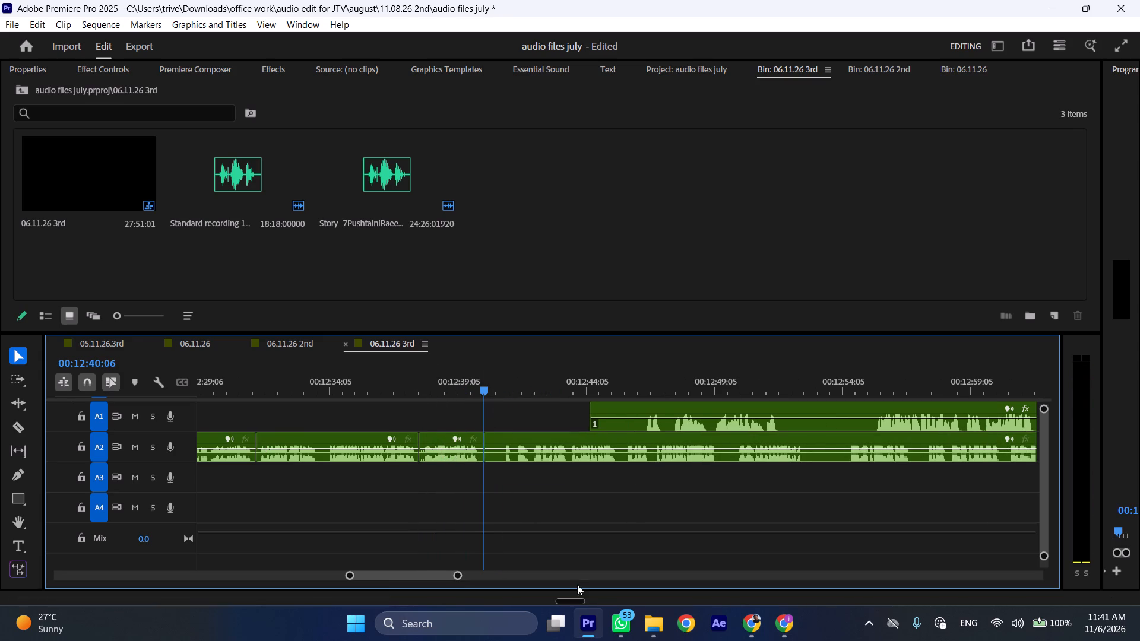
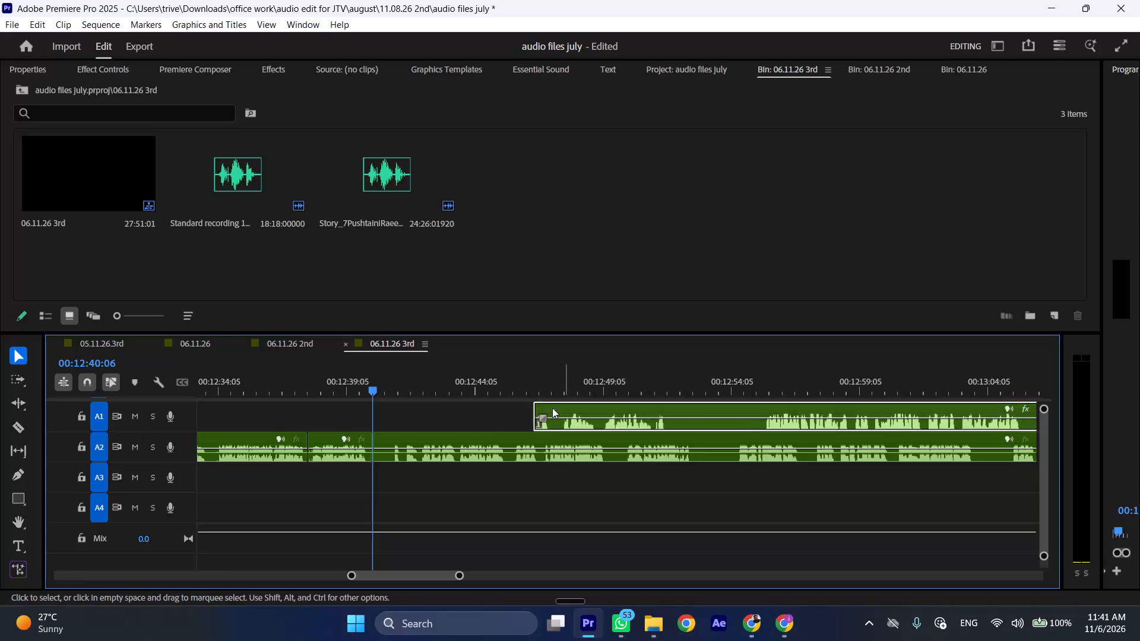
# Move the A1 passage to start at 00:12:40:06 and shift the remaining A2 passage later to about 00:12:47.
pyautogui.moveTo(552, 408); pyautogui.dragTo(407, 422)
pyautogui.moveTo(401, 438); pyautogui.dragTo(593, 439)
# Listen onward on A1 and split the passage at 00:12:45:15.
pyautogui.press('space')
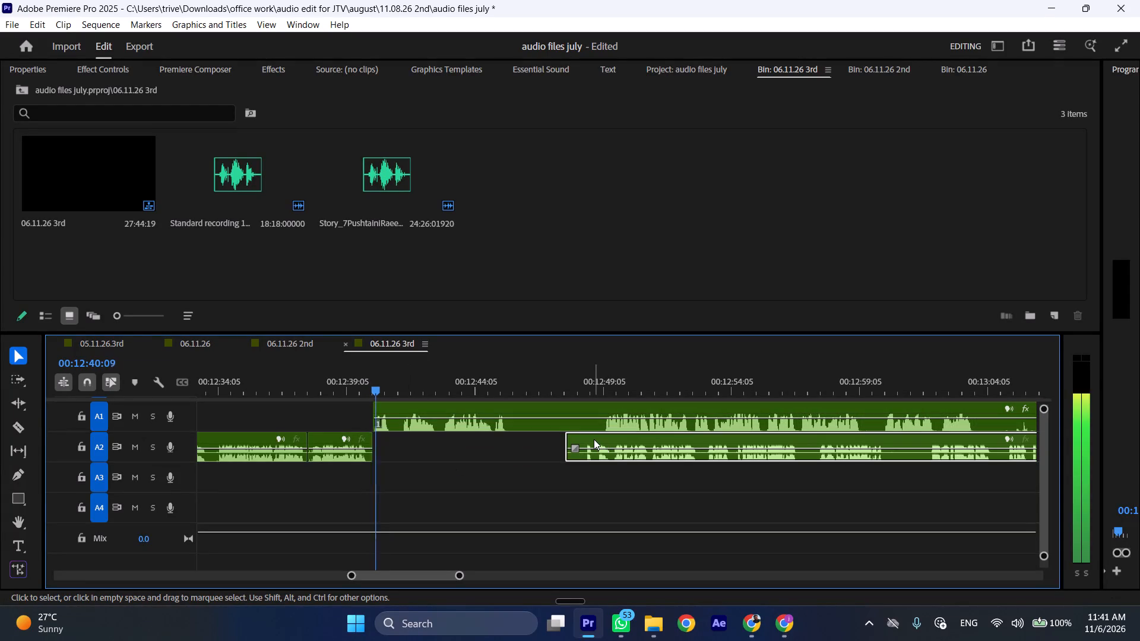
pyautogui.press('l')
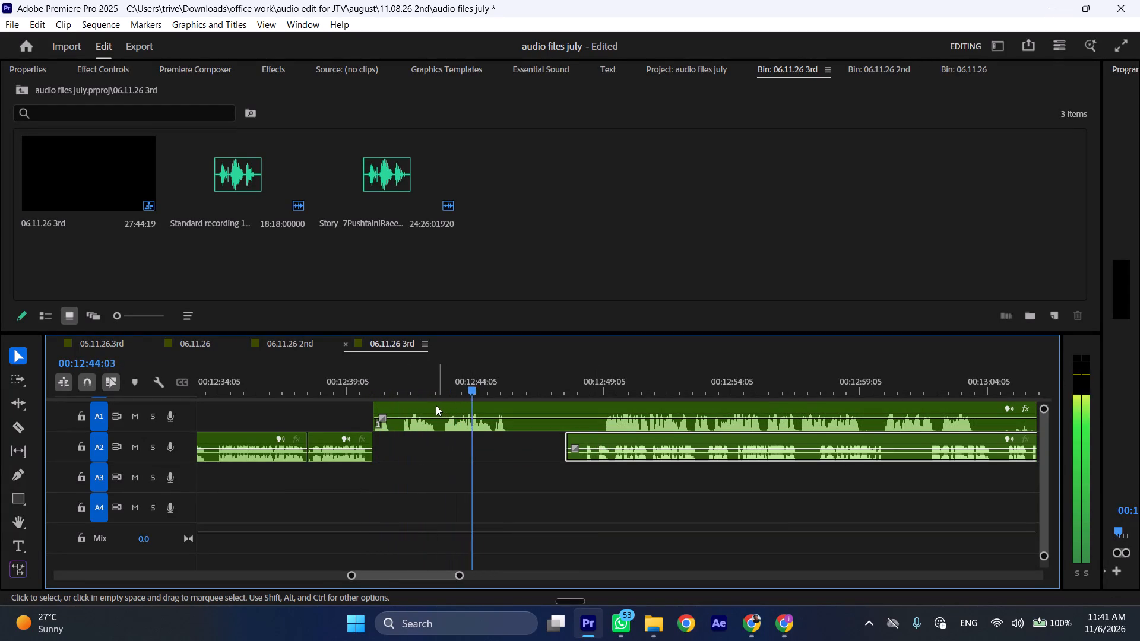
pyautogui.press('space')
pyautogui.hotkey('shift', 'c')
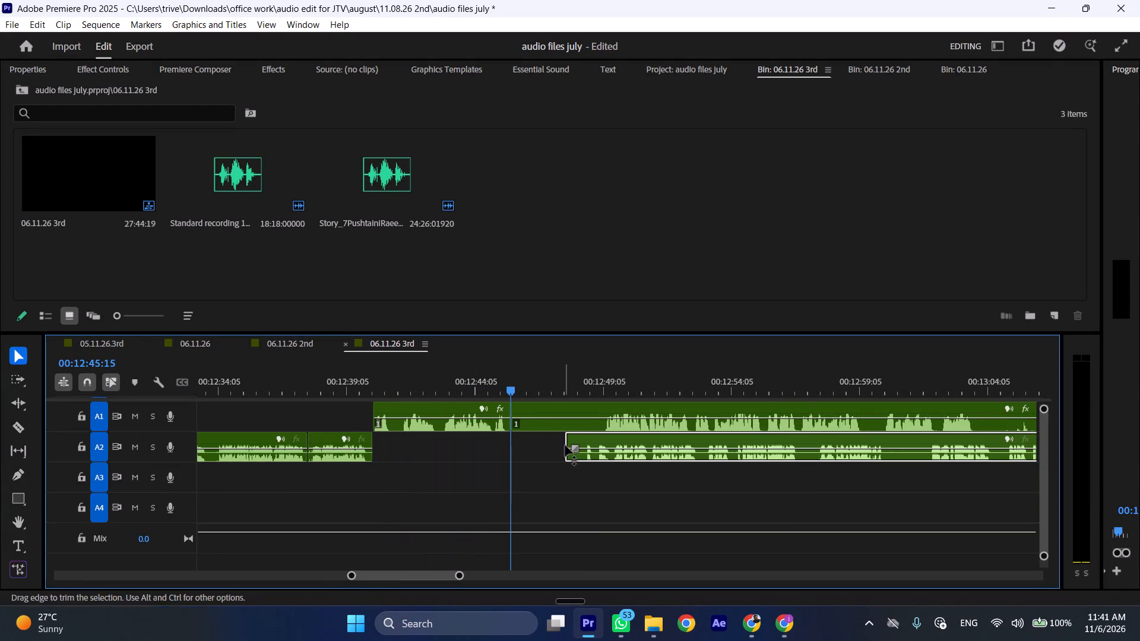
# Move the A2 passage to start at 00:12:45:15 and shift the remaining A1 passage later to about 00:13:00.
pyautogui.moveTo(566, 436); pyautogui.dragTo(584, 437)
pyautogui.moveTo(609, 437); pyautogui.dragTo(531, 437)
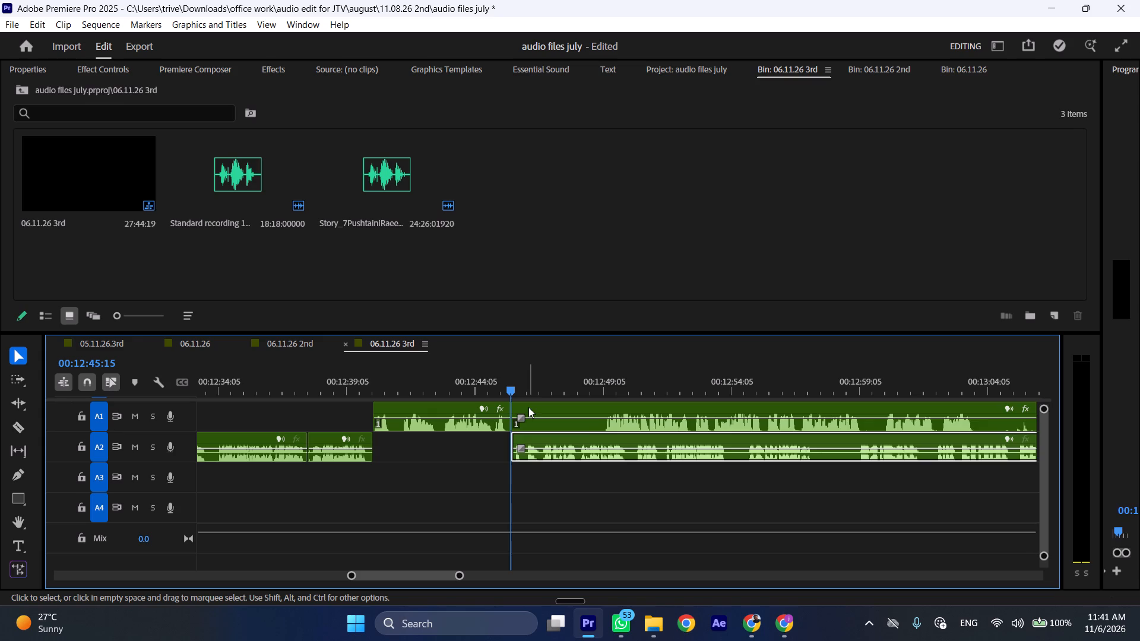
pyautogui.moveTo(530, 407); pyautogui.dragTo(917, 408)
# Listen onward on A2 and split the passage at 00:12:54:04.
pyautogui.press('space')
pyautogui.press('l')
pyautogui.scroll(-6, 617, 465)
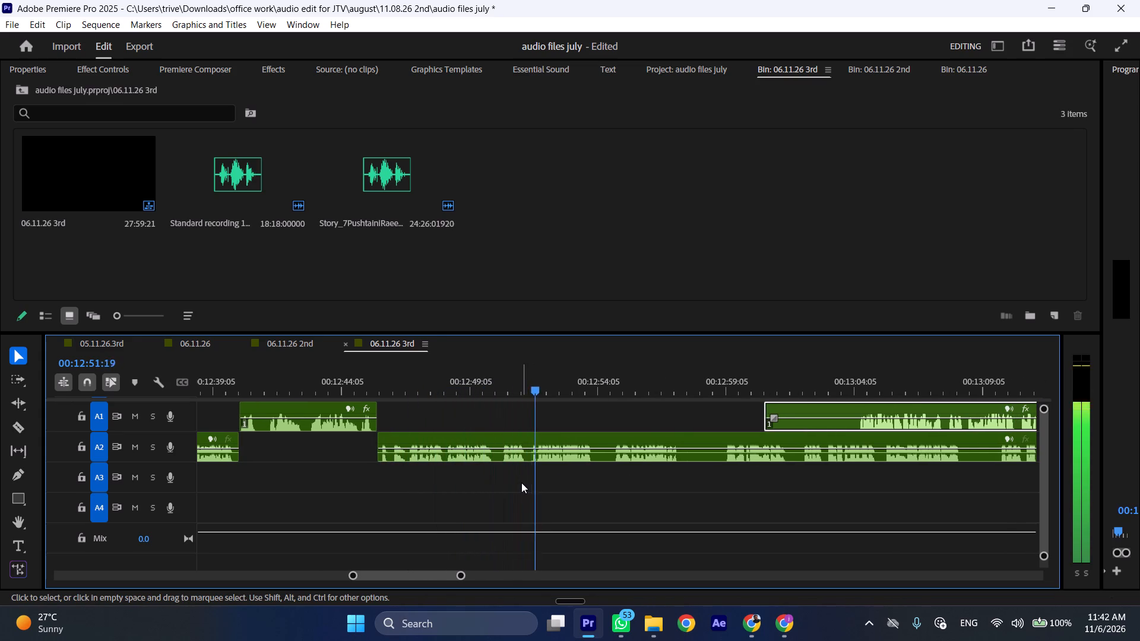
pyautogui.press('space')
pyautogui.write('C')
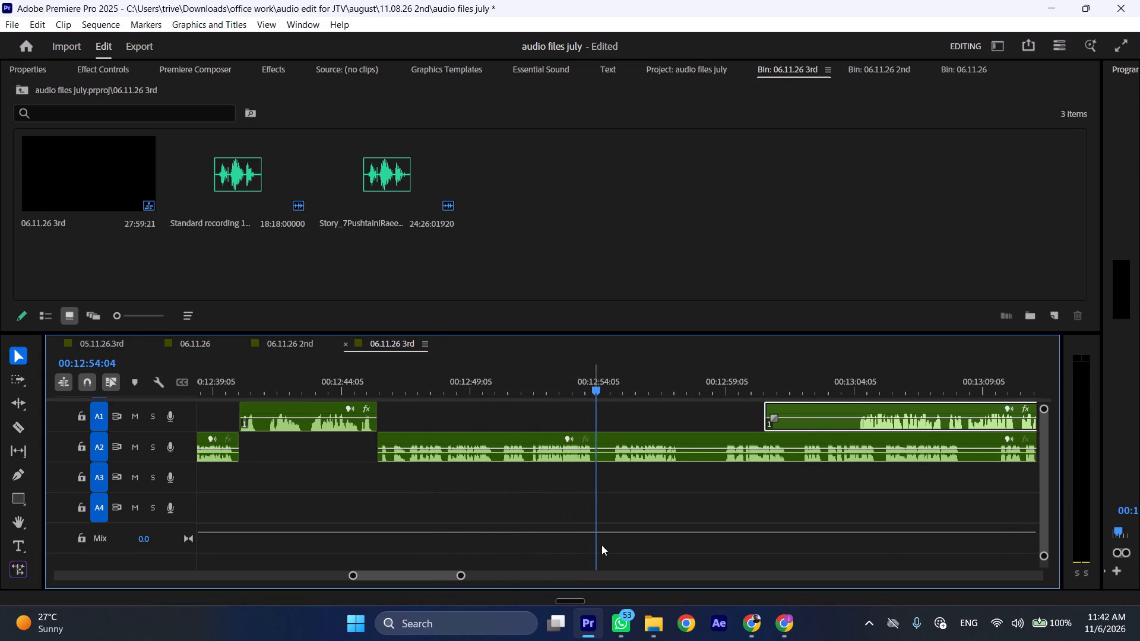
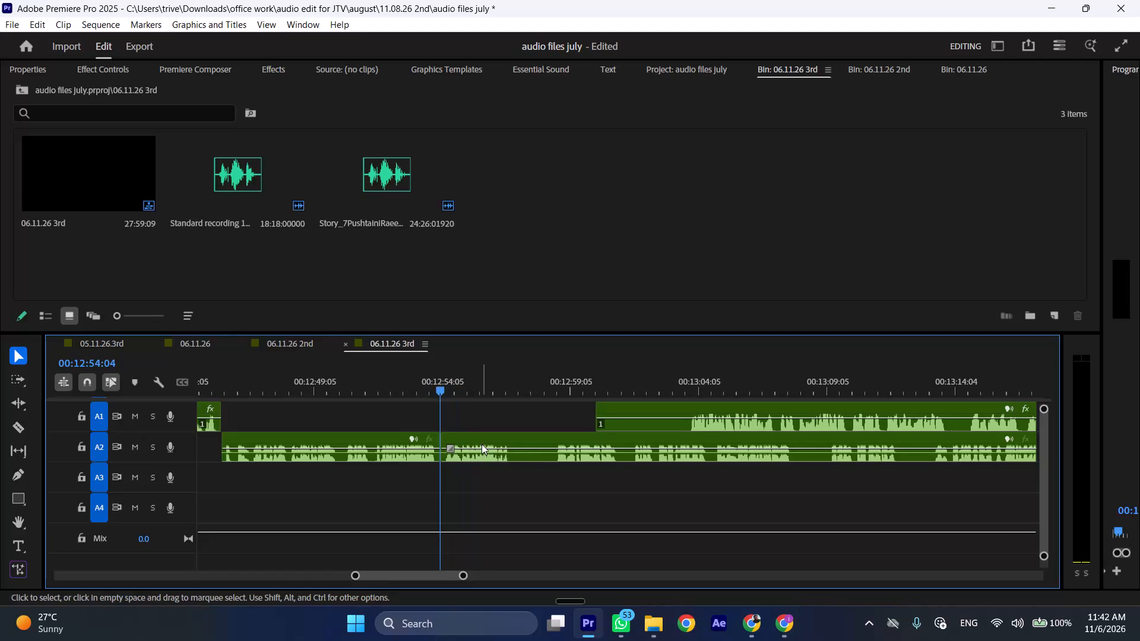
# Listen onward on A2 and split the passage at 00:12:57:00.
pyautogui.press('space')
pyautogui.write('l')
pyautogui.press('space')
pyautogui.write('C')
# Trim the silent lead-in off the A1 passage and move the passage to start at 00:12:57:00.
pyautogui.scroll(-2, 524, 468)
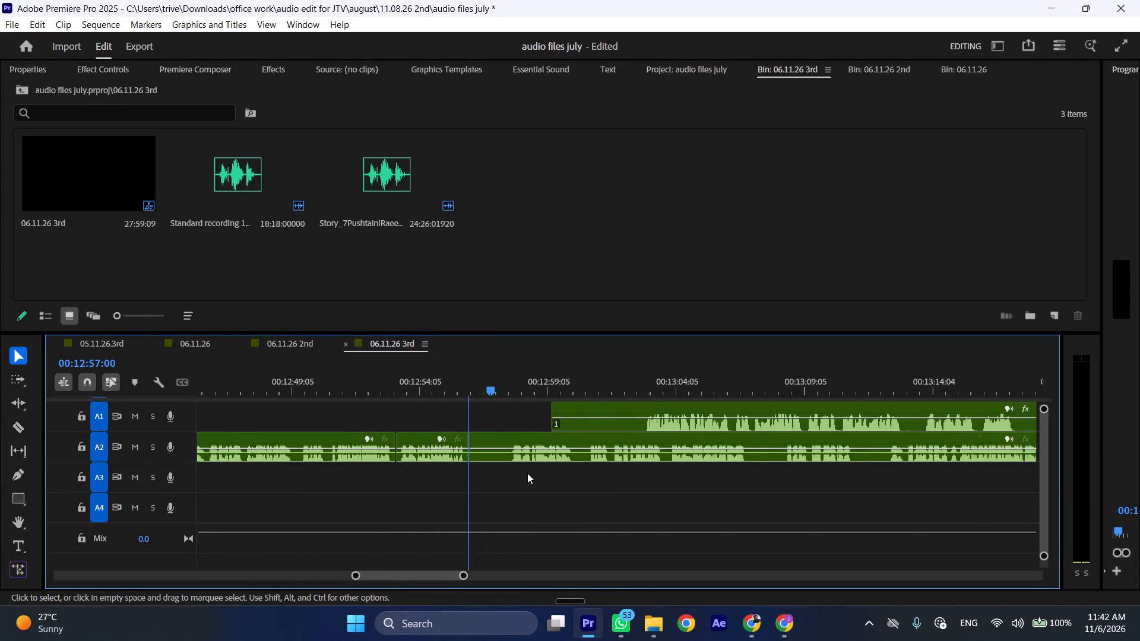
pyautogui.scroll(-3, 527, 473)
pyautogui.moveTo(490, 408); pyautogui.dragTo(575, 407)
pyautogui.moveTo(628, 407); pyautogui.dragTo(537, 408)
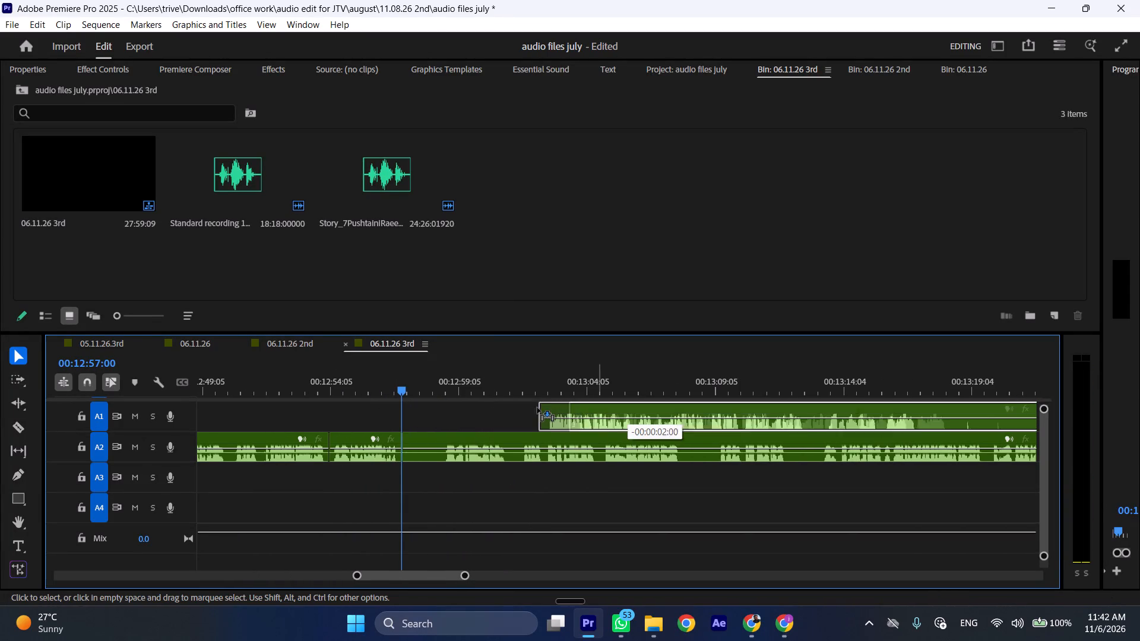
pyautogui.moveTo(537, 408); pyautogui.dragTo(454, 412)
# Shift the remaining A2 passage later to start at about 00:13:16, clear of the A1 speech.
pyautogui.moveTo(436, 439); pyautogui.dragTo(936, 439)
# Listen onward through the A1 passage from 00:12:57:00 to find the next cut point.
pyautogui.press('space')
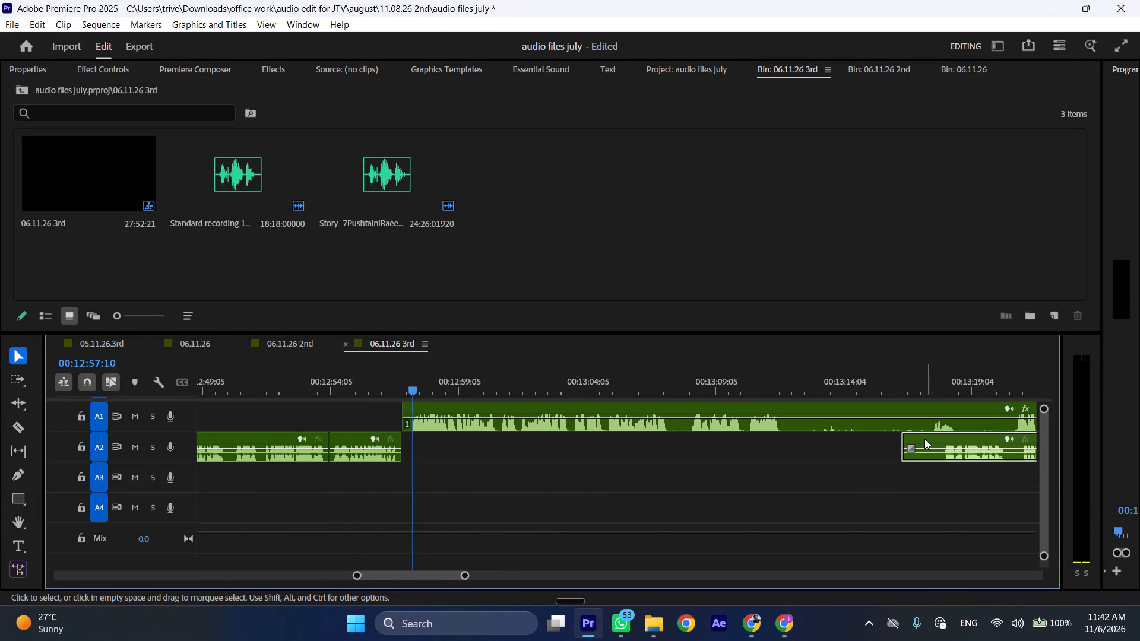
pyautogui.press('l')
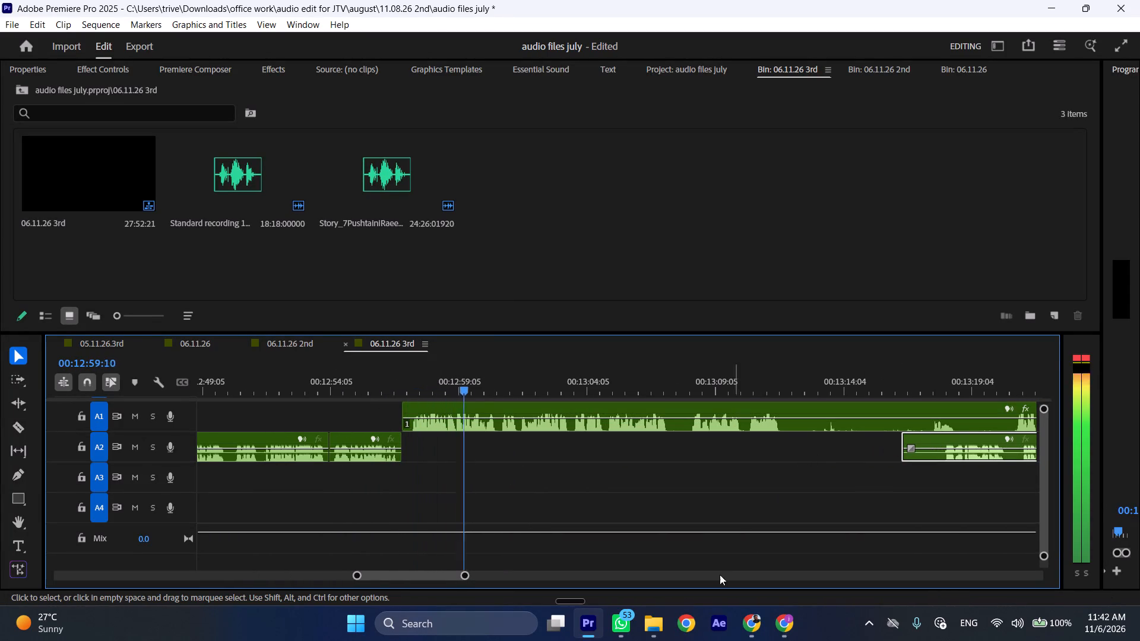
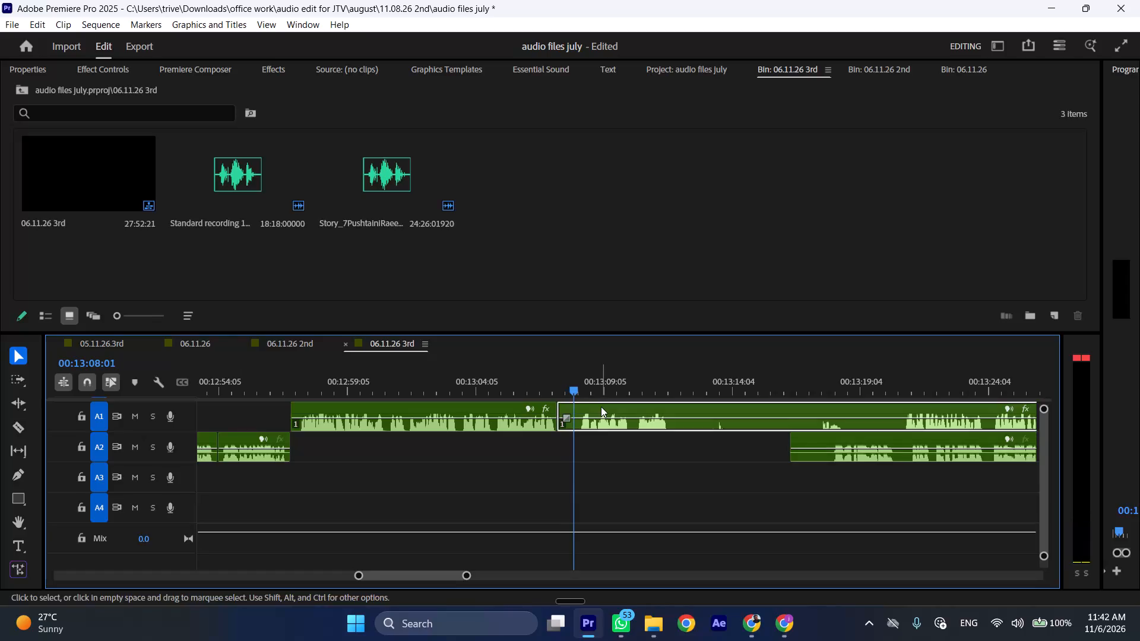
# Ripple-delete the short pause just before 00:13:08:01 and split the A1 passage at 00:13:11:08.
pyautogui.hotkey('shift', 'c')
pyautogui.hotkey('ctrl', 'shift', 'd')
pyautogui.moveTo(645, 384); pyautogui.dragTo(660, 386)
pyautogui.hotkey('shift', 'c')
# Trim the silent lead-in off the A2 passage and move the passage to start at 00:13:11:08.
pyautogui.scroll(-5, 662, 409)
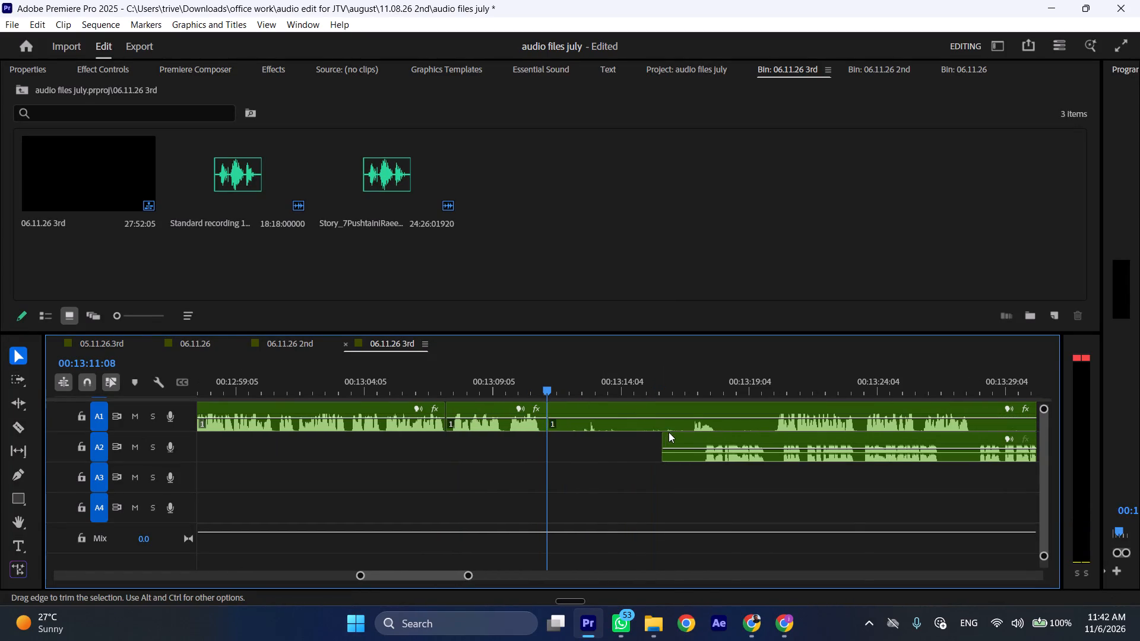
pyautogui.moveTo(668, 440); pyautogui.dragTo(707, 440)
pyautogui.moveTo(727, 437); pyautogui.dragTo(587, 440)
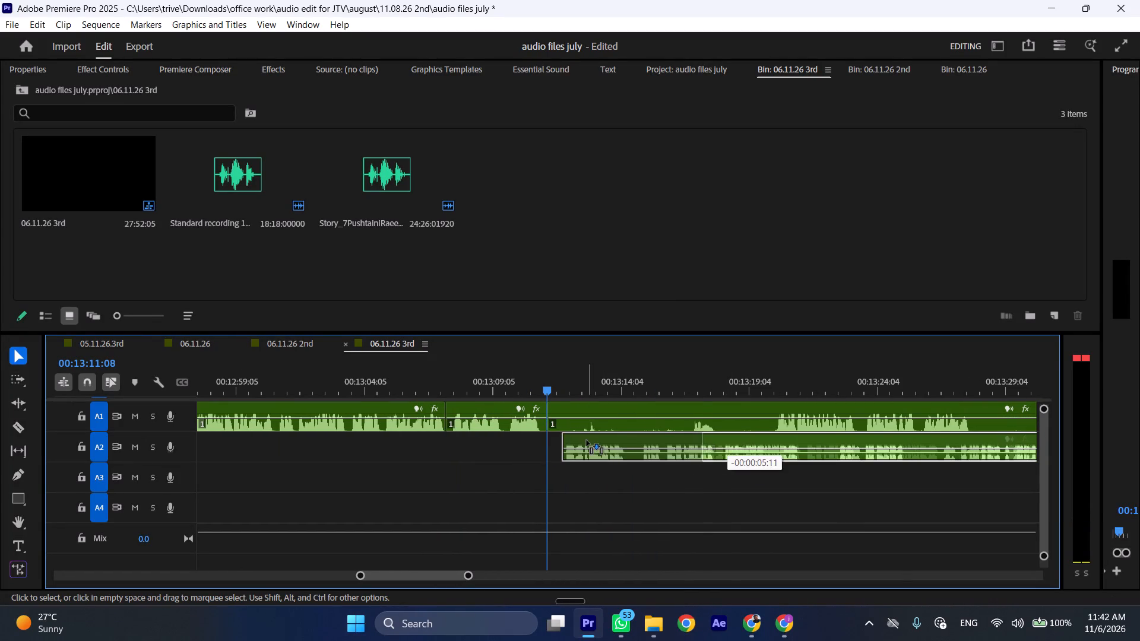
pyautogui.moveTo(587, 440); pyautogui.dragTo(573, 440)
# Shift the remaining A1 passage later to start at about 00:13:37, clear of the A2 speech.
pyautogui.scroll(-10, 573, 440)
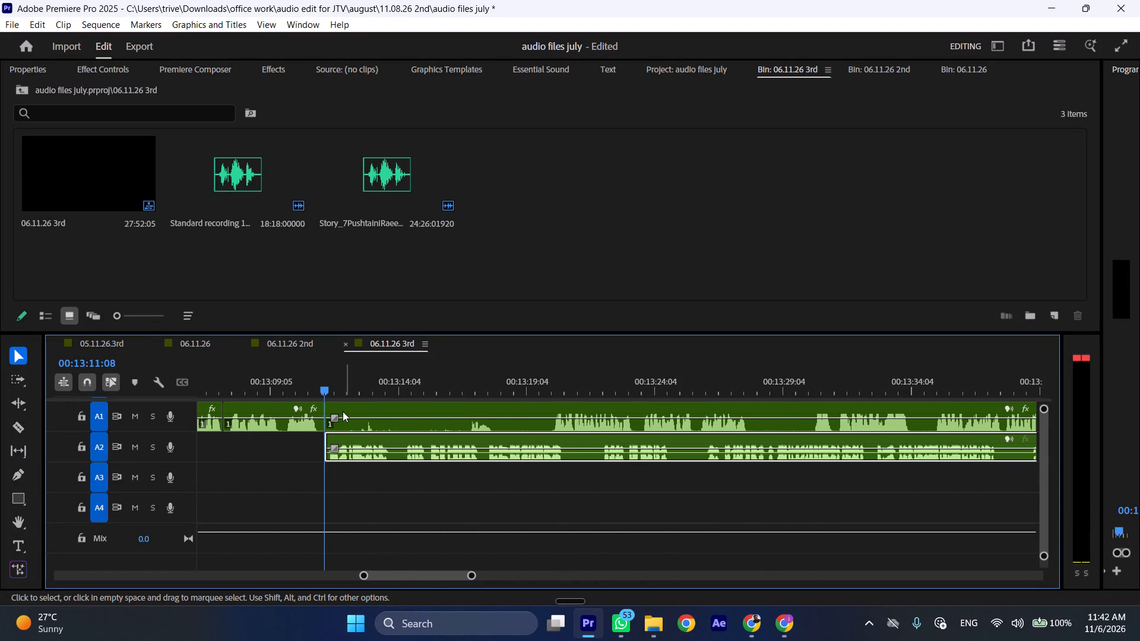
pyautogui.moveTo(346, 410); pyautogui.dragTo(878, 407)
pyautogui.press('space')
pyautogui.press('l')
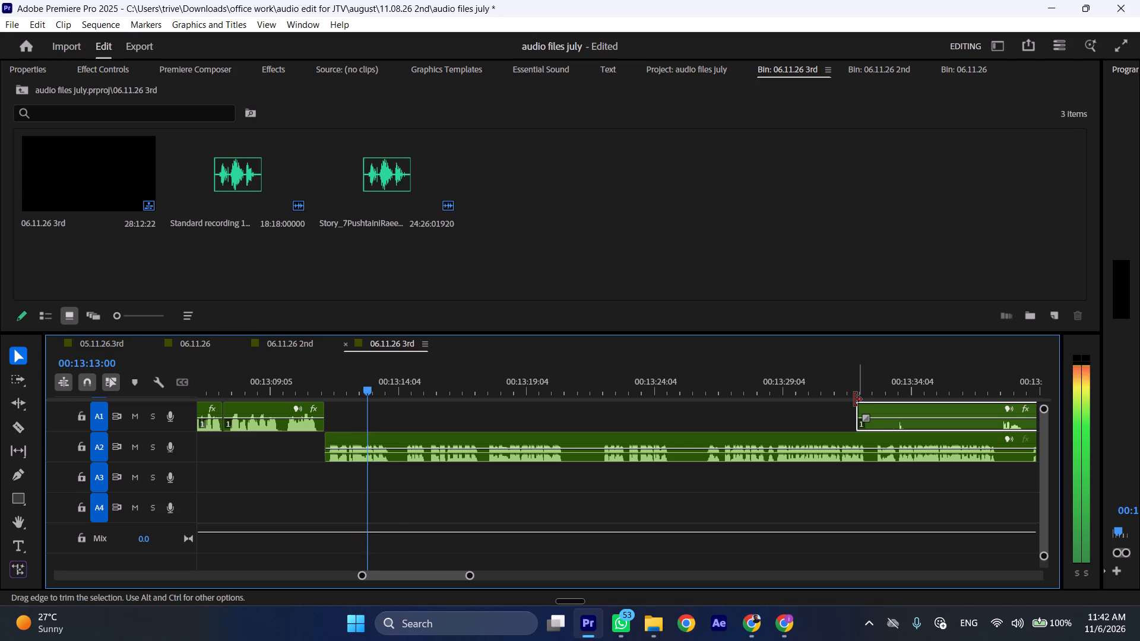
pyautogui.moveTo(854, 399); pyautogui.dragTo(978, 404)
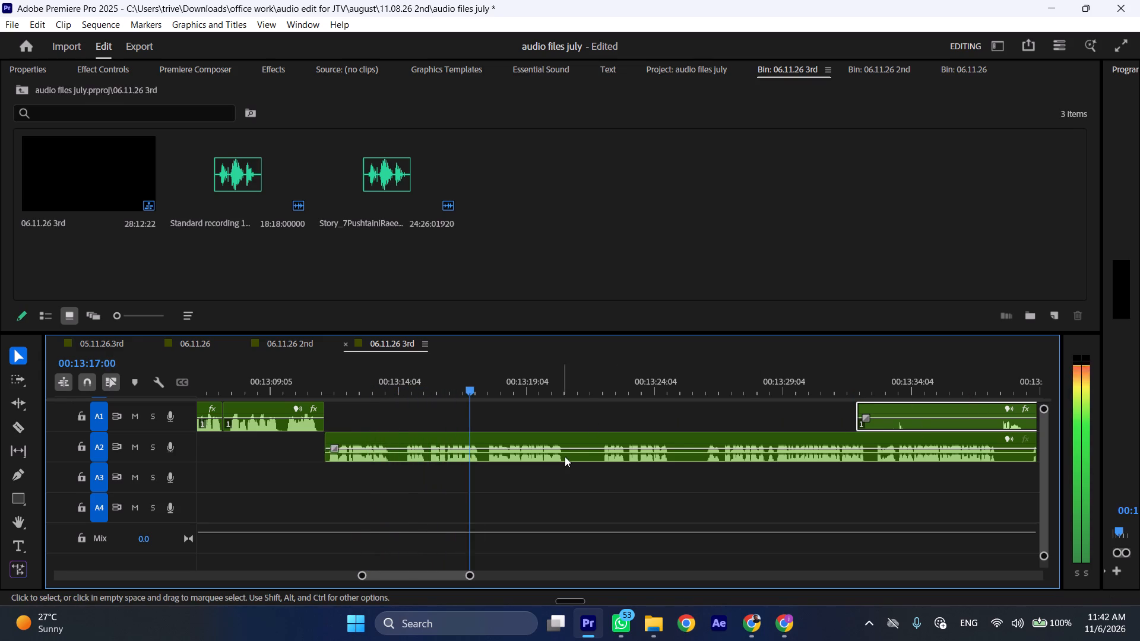
pyautogui.moveTo(873, 406); pyautogui.dragTo(1005, 401)
# Listen from about 00:13:10 across the changeover from A1 to the A2 passage.
pyautogui.moveTo(356, 381); pyautogui.dragTo(301, 381)
pyautogui.press('space')
pyautogui.press('l')
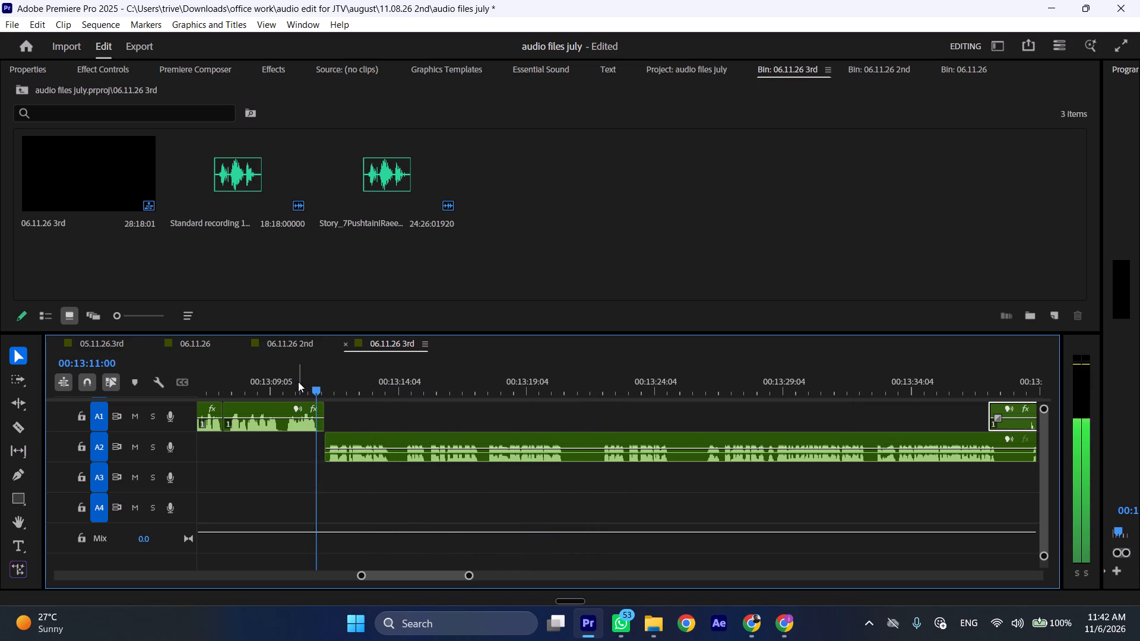
# Bring up the open File Explorer windows.
pyautogui.click(638, 624)
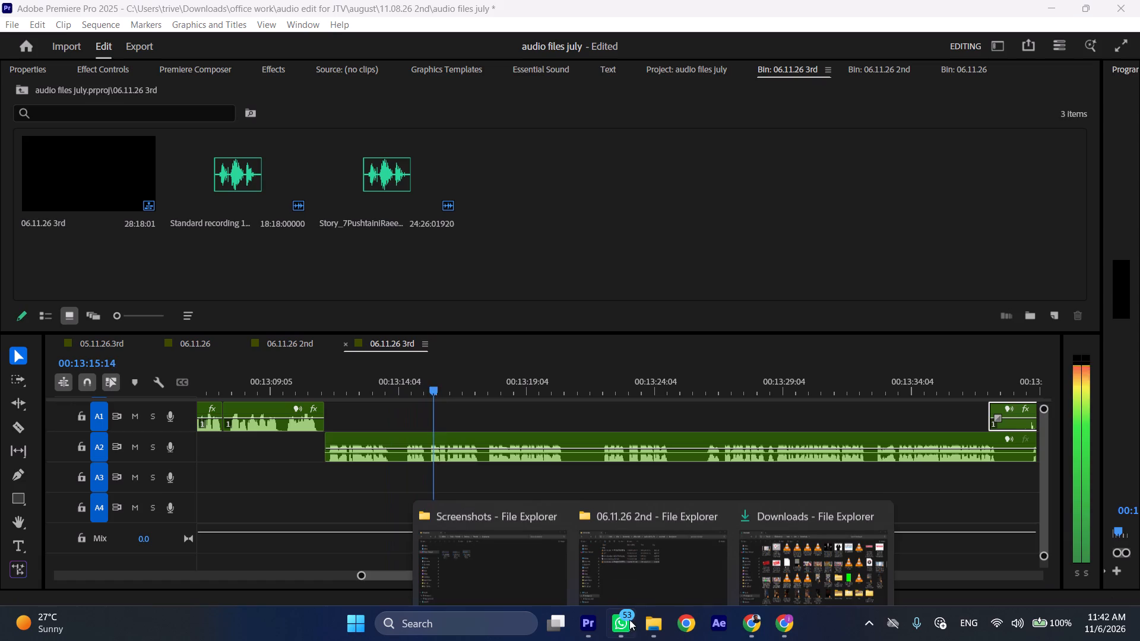
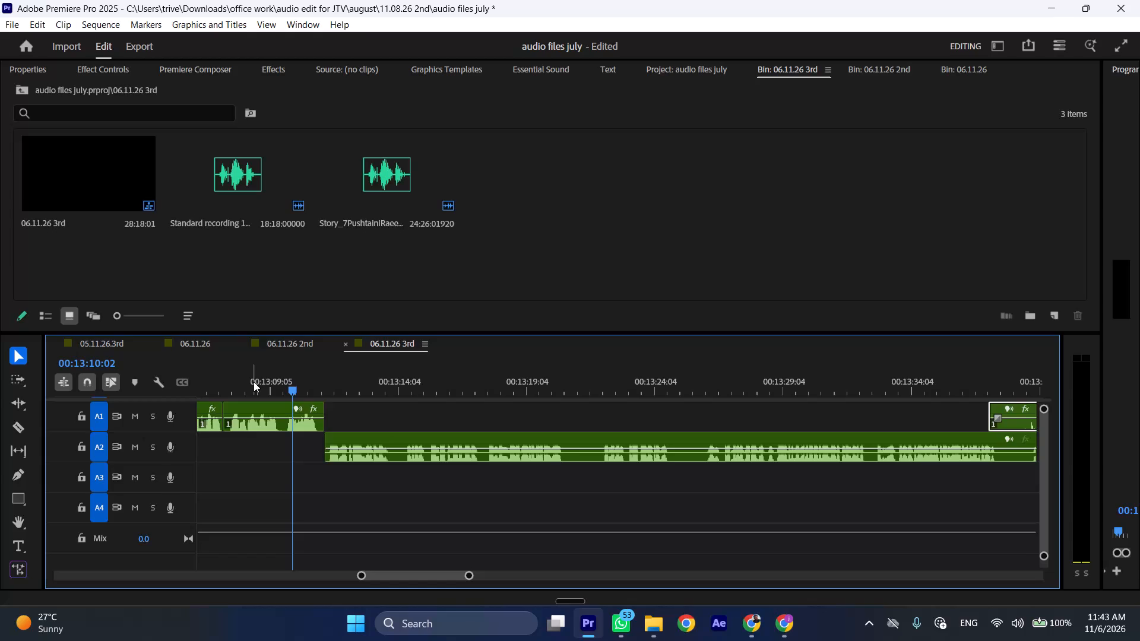
# Listen at faster speed from about 00:13:01 through the A1 speech leading into the A2 passage.
pyautogui.scroll(9, 254, 382)
pyautogui.moveTo(305, 391); pyautogui.dragTo(296, 389)
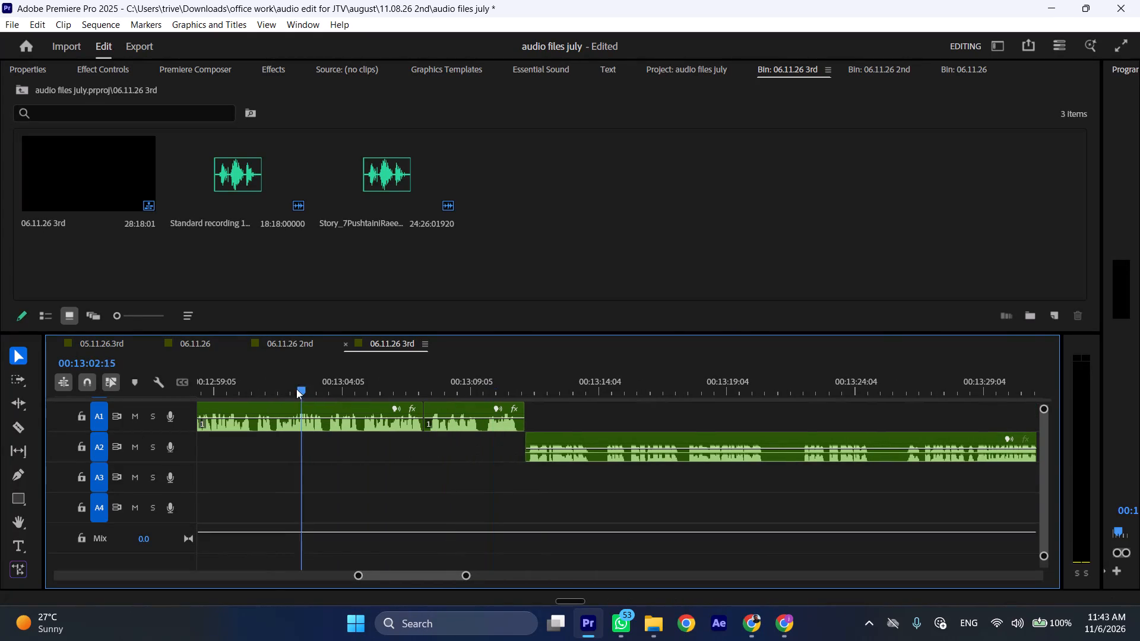
pyautogui.moveTo(296, 389); pyautogui.dragTo(275, 385)
pyautogui.press('space')
pyautogui.write('l')
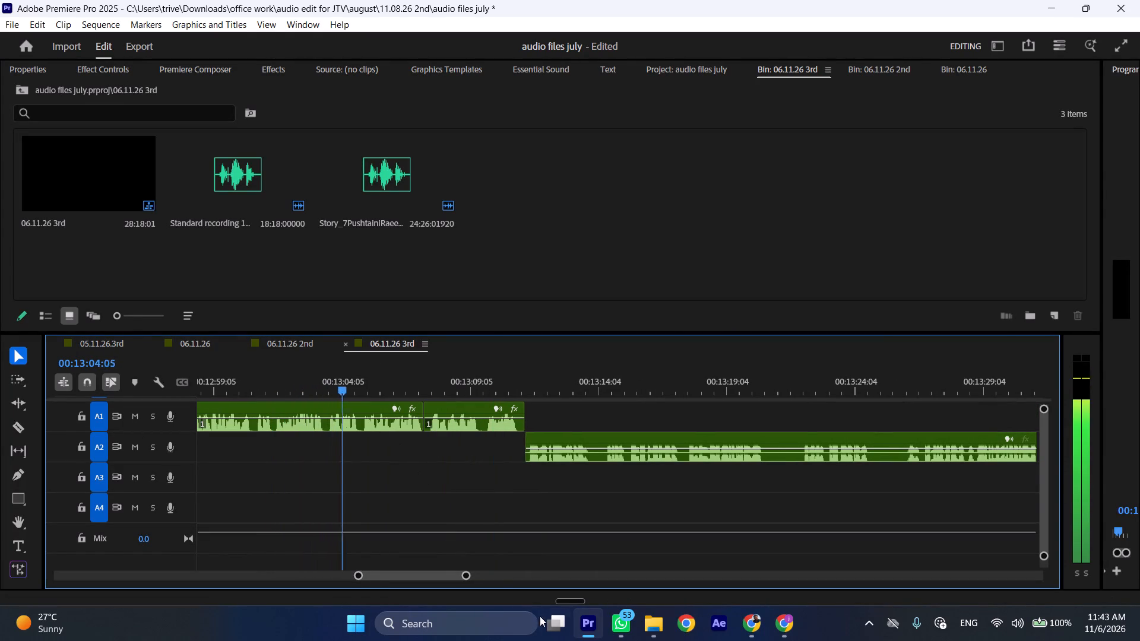
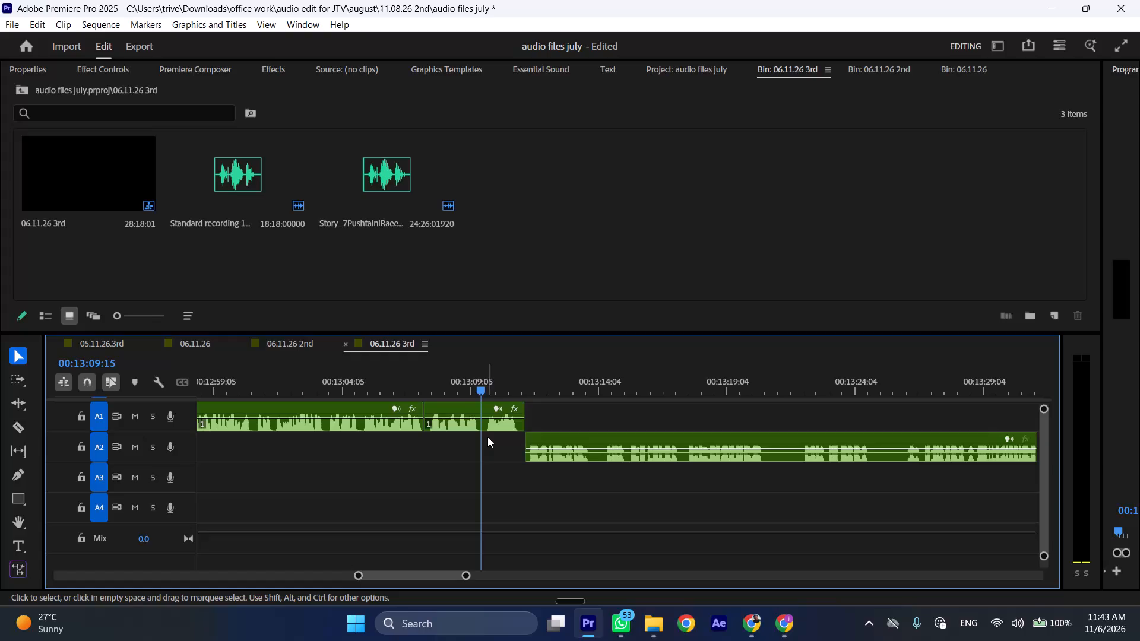
# Play the end of the A1 speech from about 00:13:09 toward the start of the A2 passage.
pyautogui.press('space')
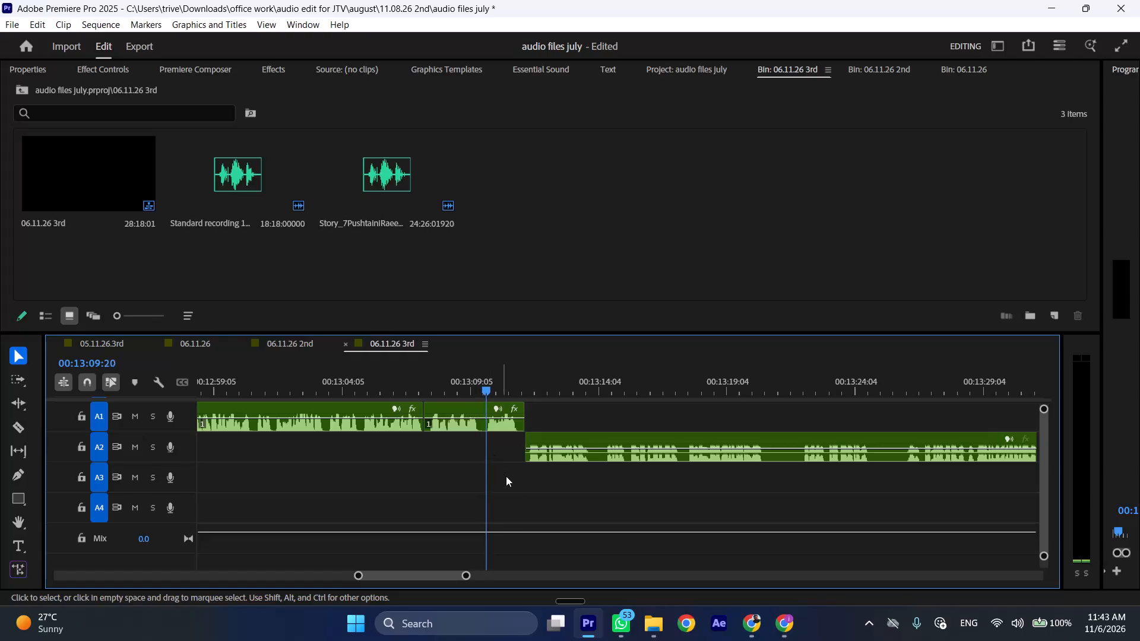
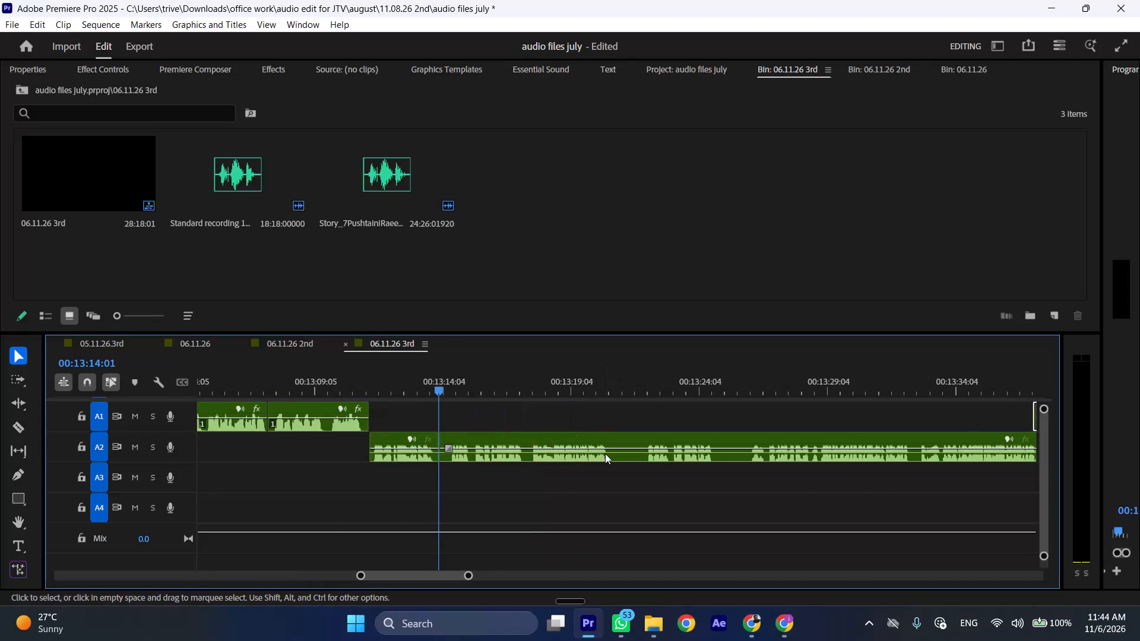
# Trim the silent opening off the next A1 clip, start it at 00:13:14:01, and shift the remaining A2 clip to about 00:13:24.
pyautogui.moveTo(948, 405); pyautogui.dragTo(393, 411)
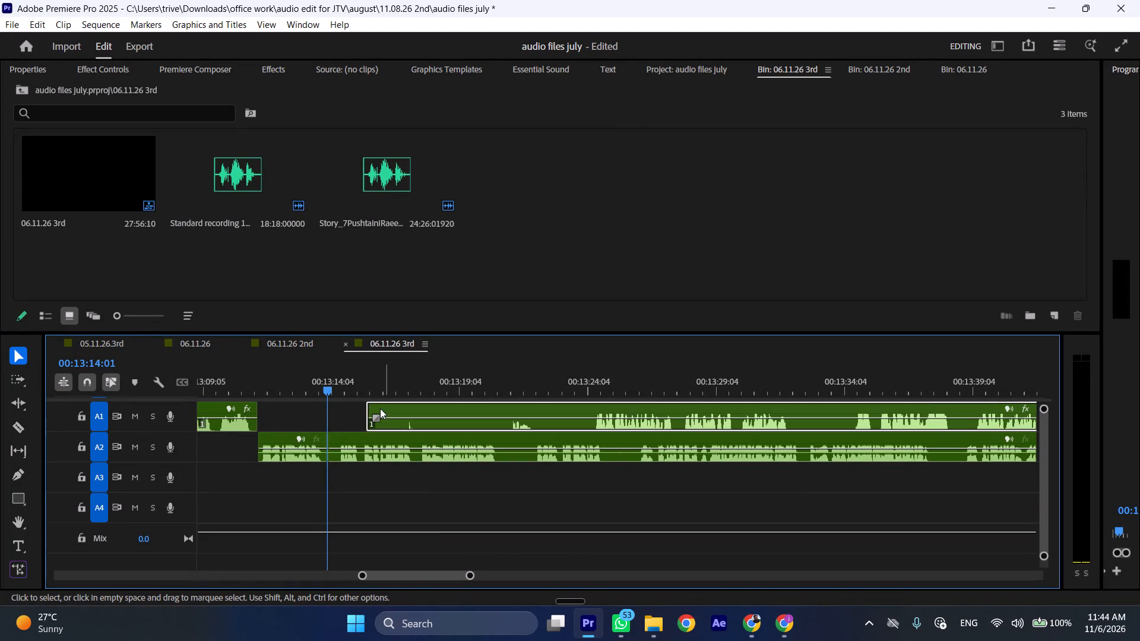
pyautogui.moveTo(359, 407); pyautogui.dragTo(579, 410)
pyautogui.moveTo(610, 410); pyautogui.dragTo(350, 415)
pyautogui.moveTo(351, 439); pyautogui.dragTo(615, 442)
# Play the A1 passage to its pause, split A1 at 00:13:22:03, and move the following A2 clip to start at that cut.
pyautogui.press('space')
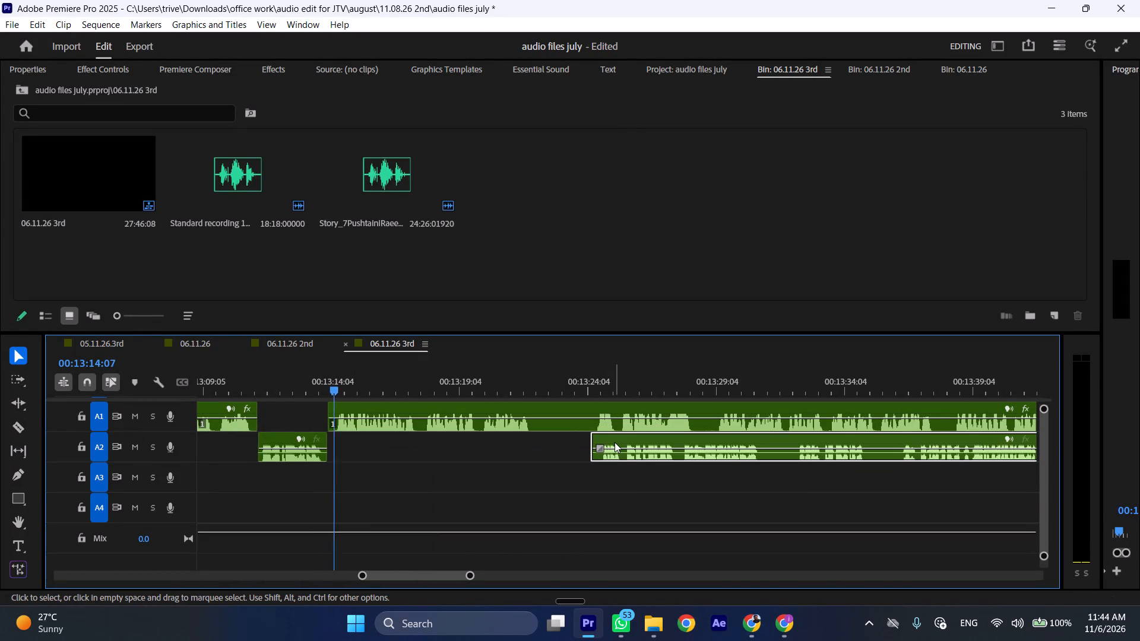
pyautogui.write('l')
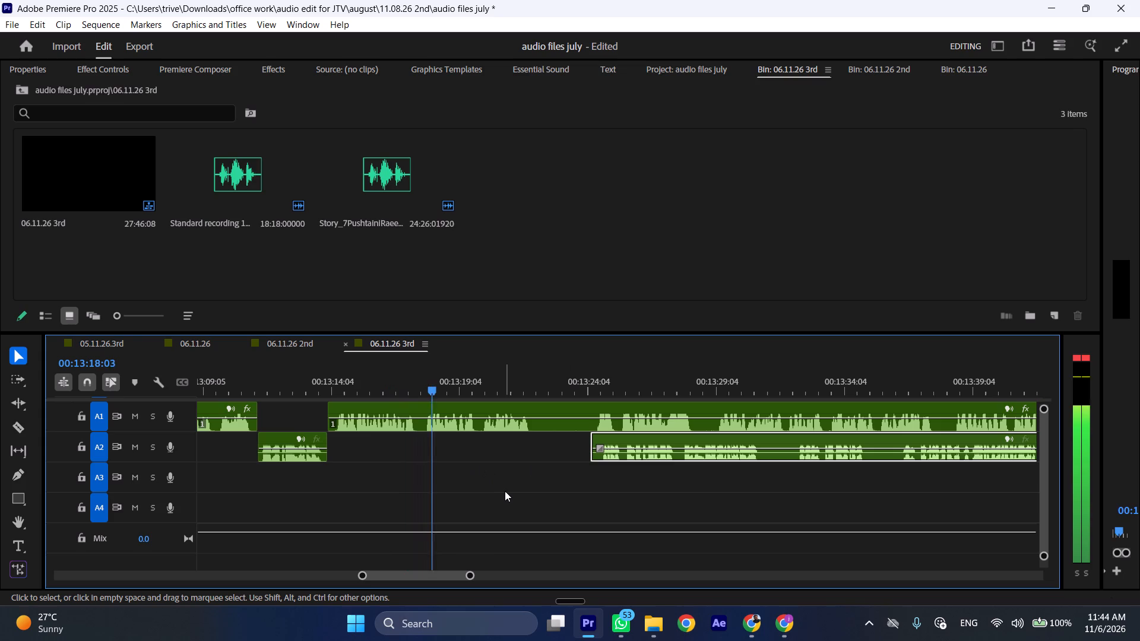
pyautogui.press('space')
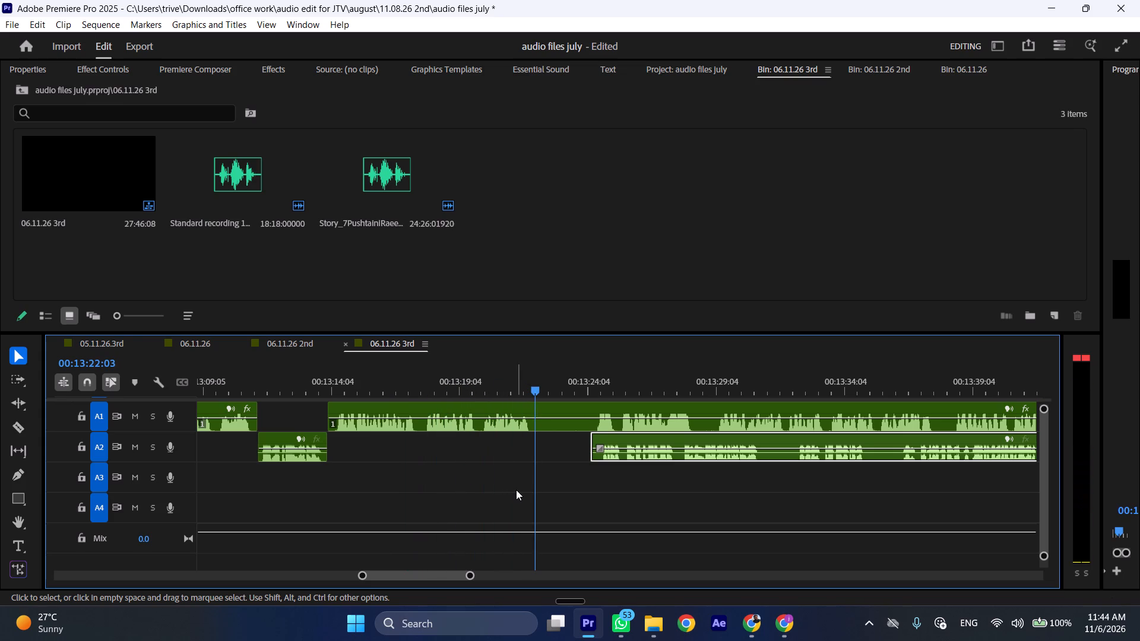
pyautogui.write('C')
pyautogui.moveTo(624, 439); pyautogui.dragTo(560, 443)
pyautogui.scroll(-4, 559, 443)
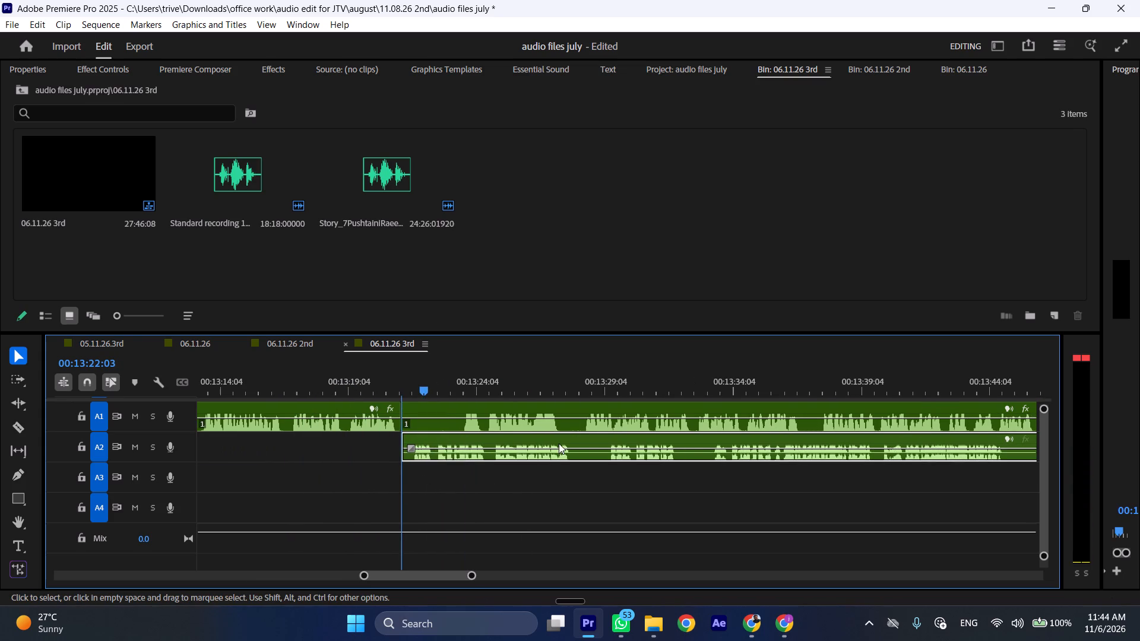
pyautogui.scroll(-6, 559, 443)
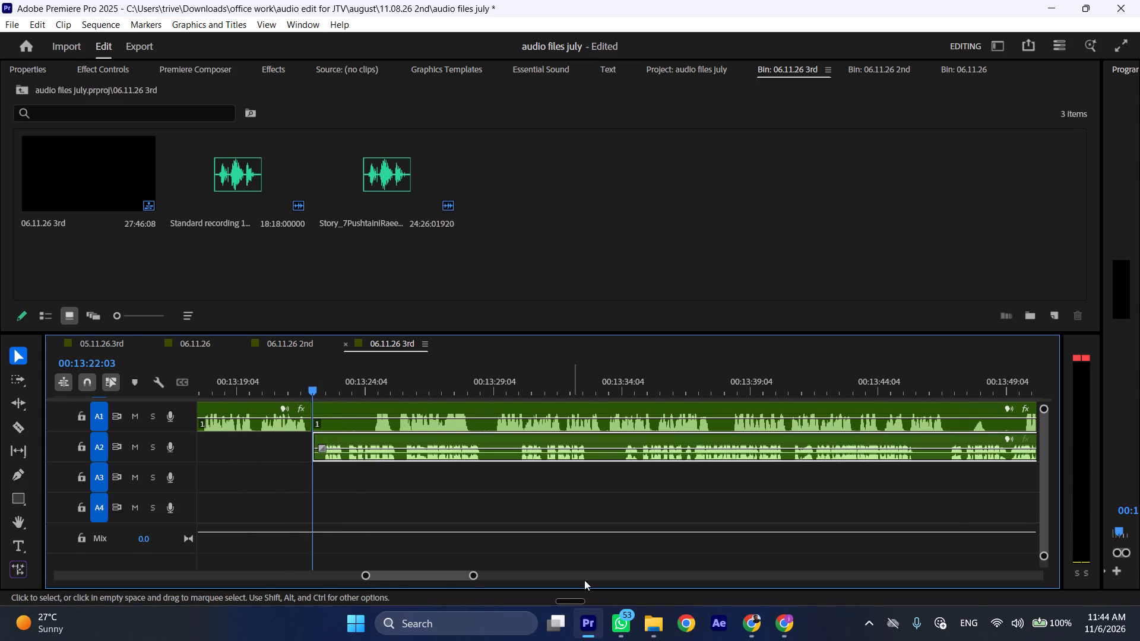
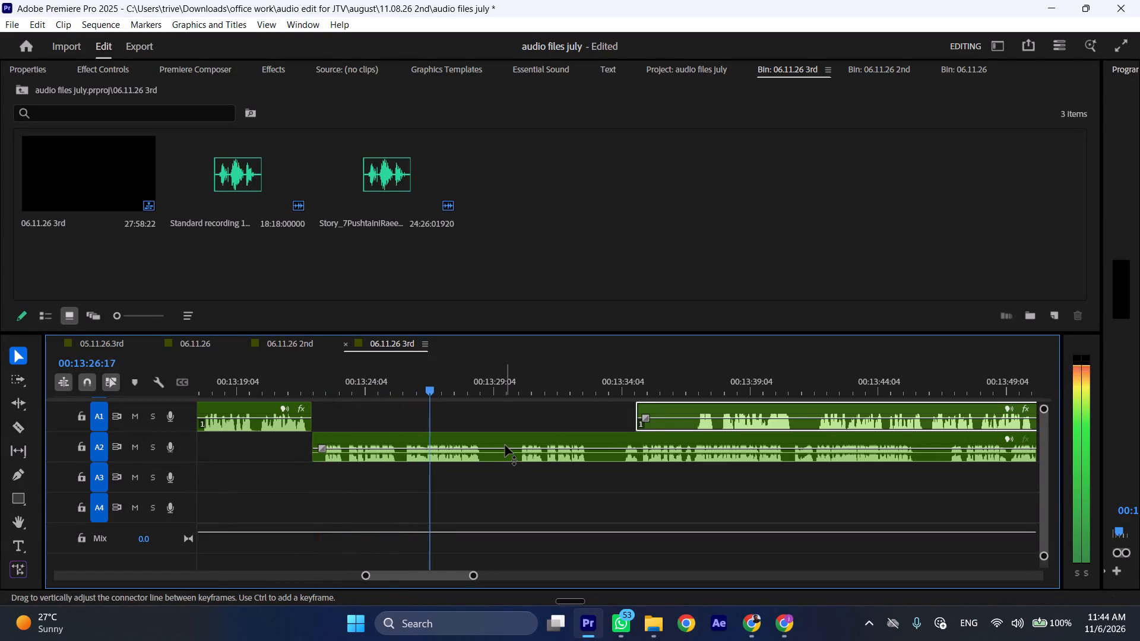
# Split A2 at 00:13:28:21, then trim the silent opening off the next A1 clip and move it back near that cut.
pyautogui.press('space')
pyautogui.write('C')
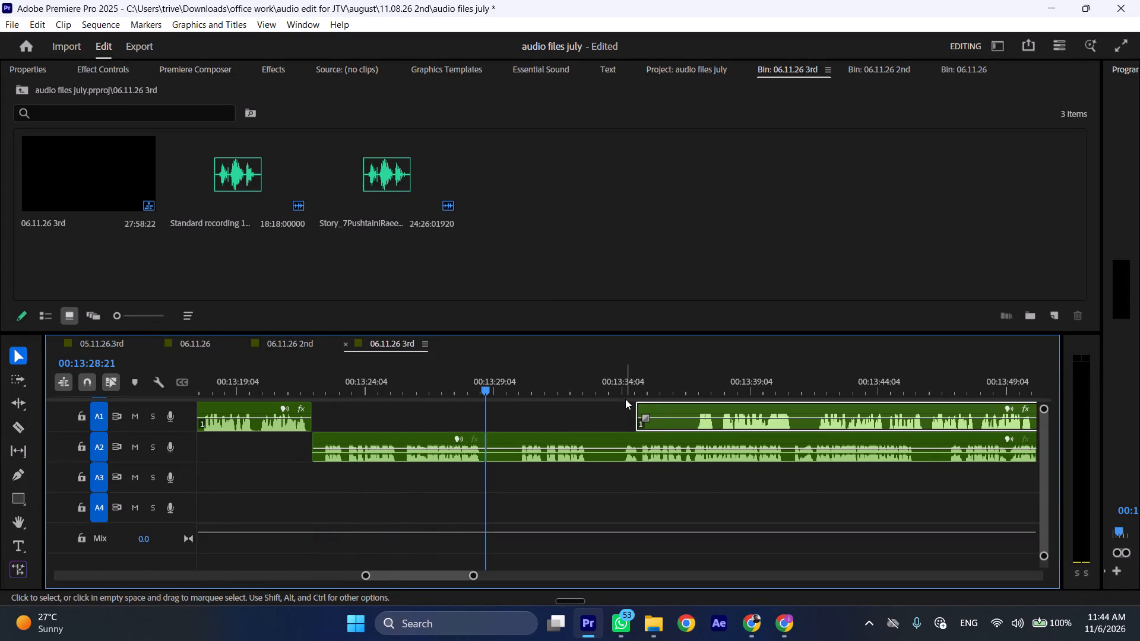
pyautogui.moveTo(636, 405); pyautogui.dragTo(691, 405)
pyautogui.moveTo(723, 403); pyautogui.dragTo(509, 407)
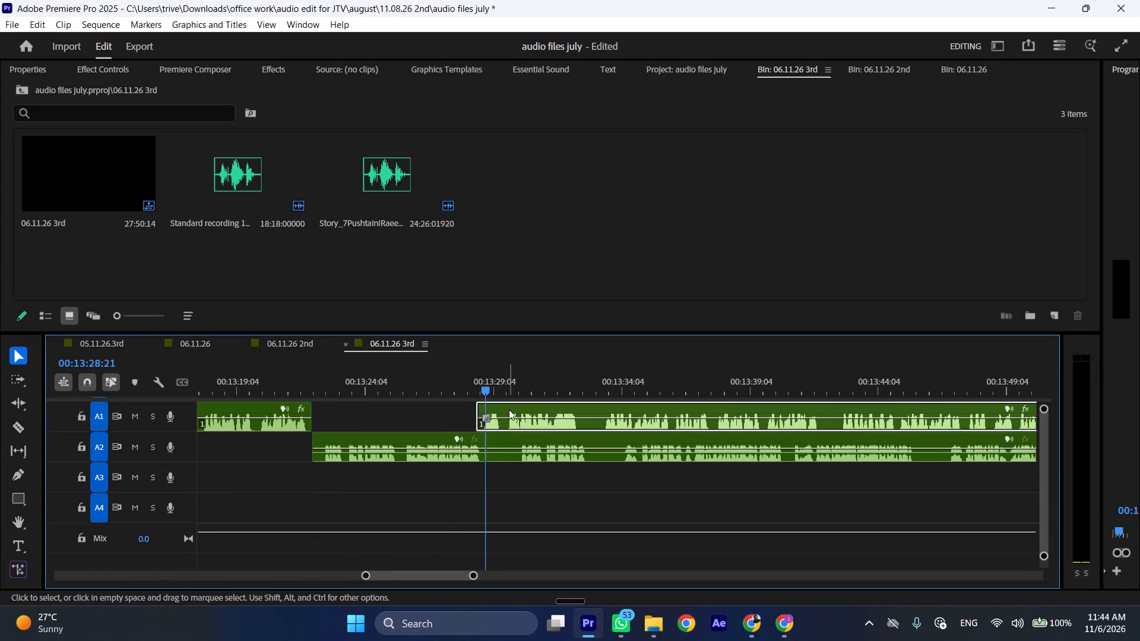
pyautogui.click(509, 407)
# Shift the remaining A2 clip to about 00:13:46 and nudge the A1 clip to start right where the earlier A2 passage ends.
pyautogui.moveTo(500, 437); pyautogui.dragTo(892, 439)
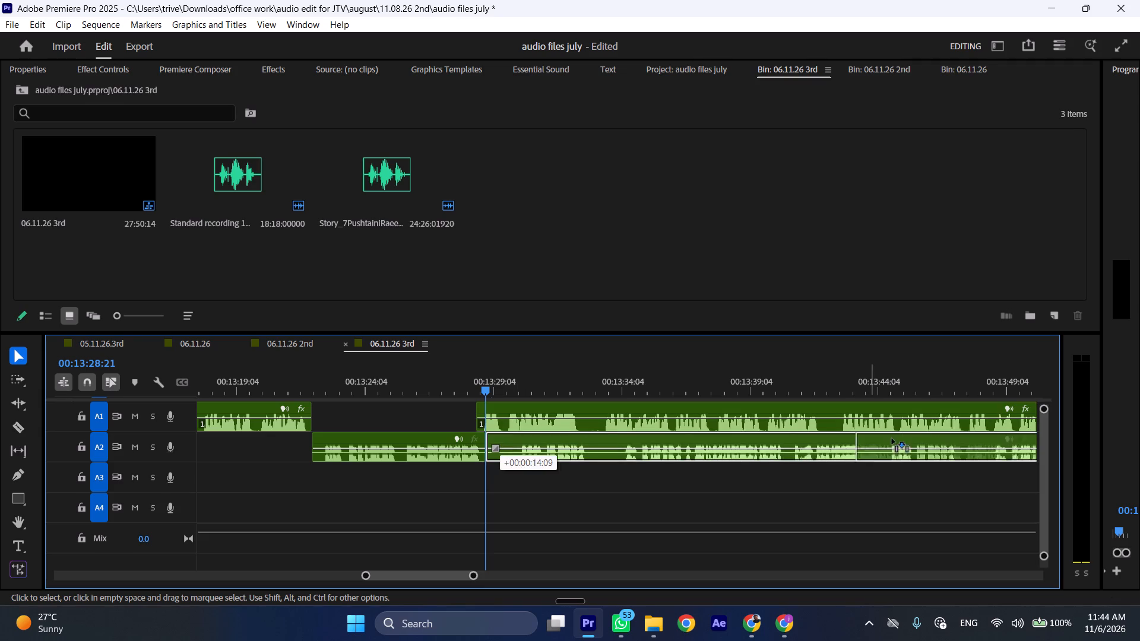
pyautogui.moveTo(892, 439); pyautogui.dragTo(940, 439)
pyautogui.moveTo(539, 404); pyautogui.dragTo(549, 405)
# Play the A1 passage to its pause and ripple-delete that pause, joining the A1 speech at 00:13:33:03.
pyautogui.press('space')
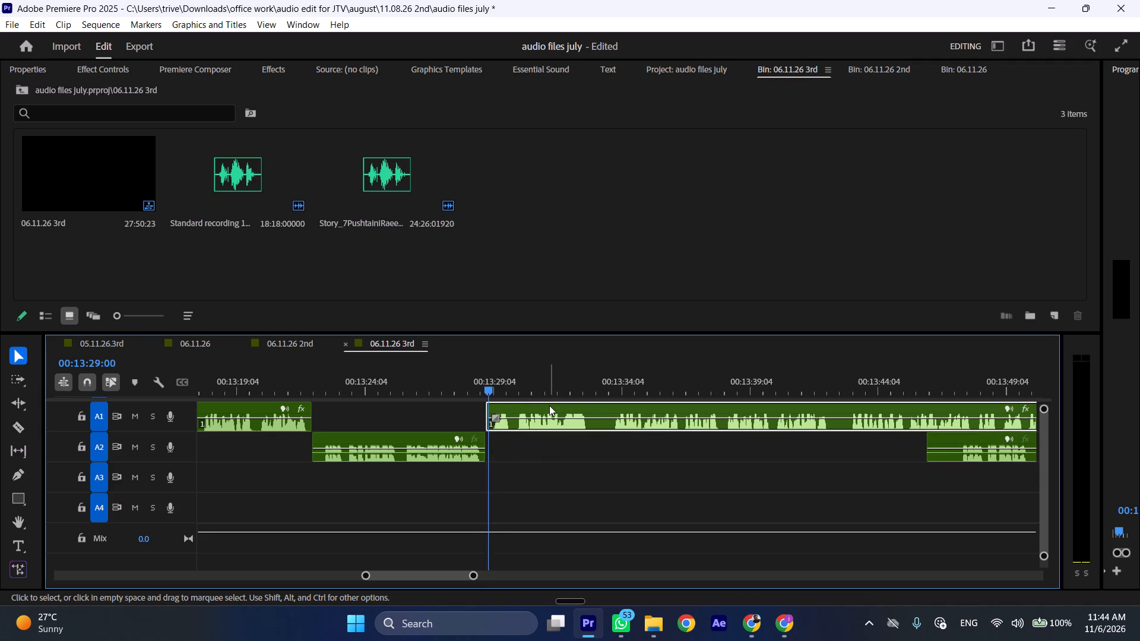
pyautogui.write('l')
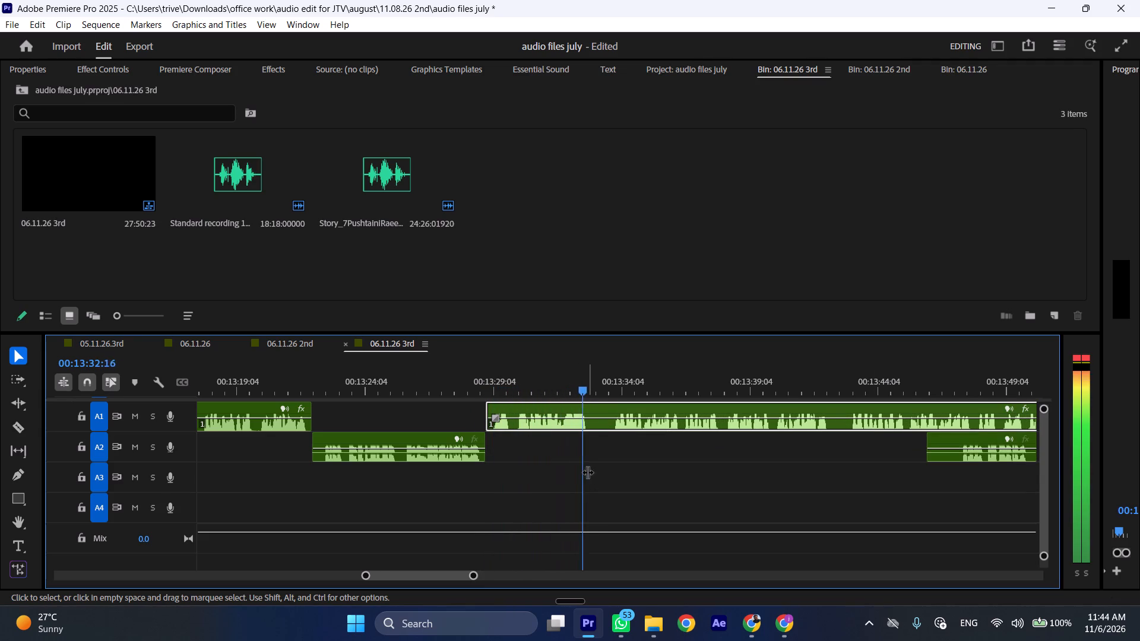
pyautogui.moveTo(597, 382); pyautogui.dragTo(616, 382)
pyautogui.hotkey('shift', 'c')
pyautogui.click(627, 405)
pyautogui.hotkey('shift', 'c')
pyautogui.hotkey('ctrl', 'shift', 'd')
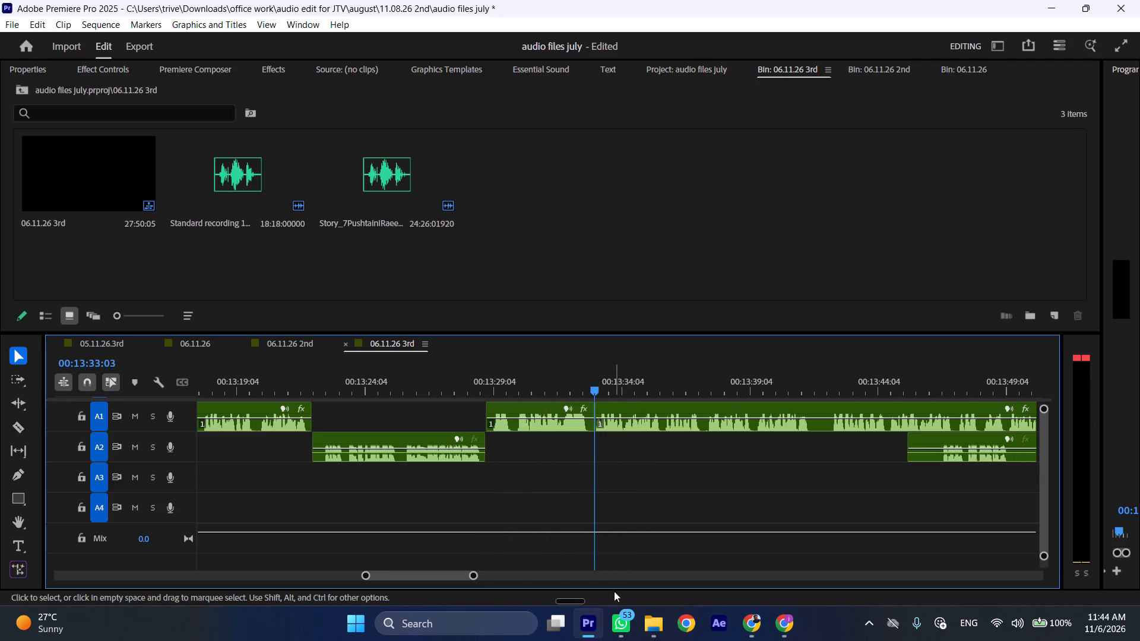
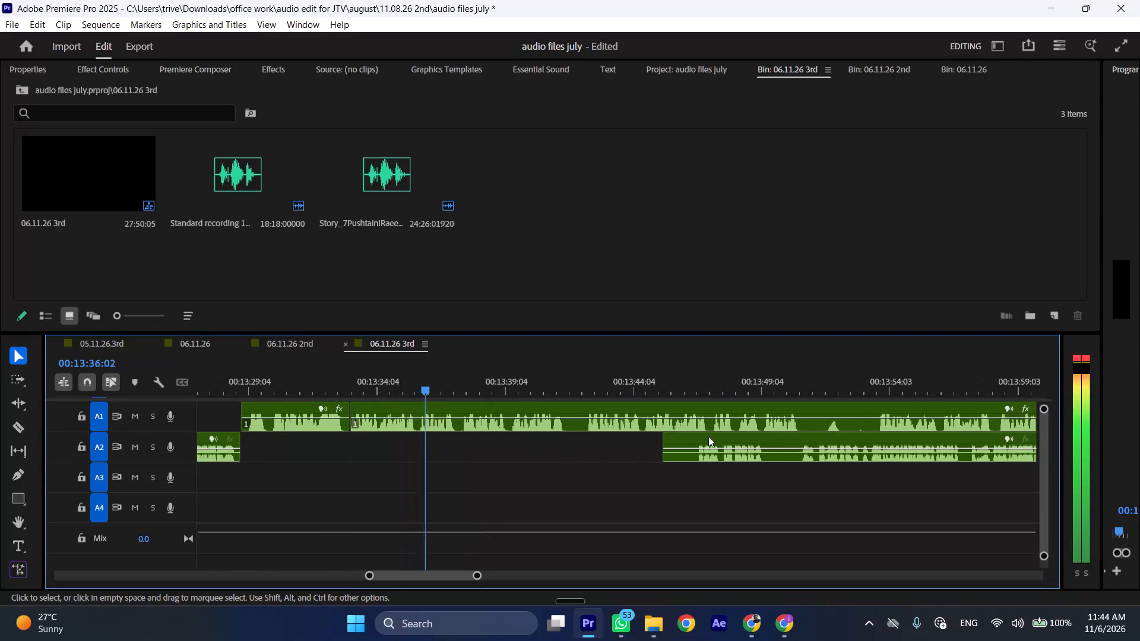
# Trim about one second of silence off the start of the A2 clip near 00:13:46.
pyautogui.moveTo(673, 436); pyautogui.dragTo(695, 437)
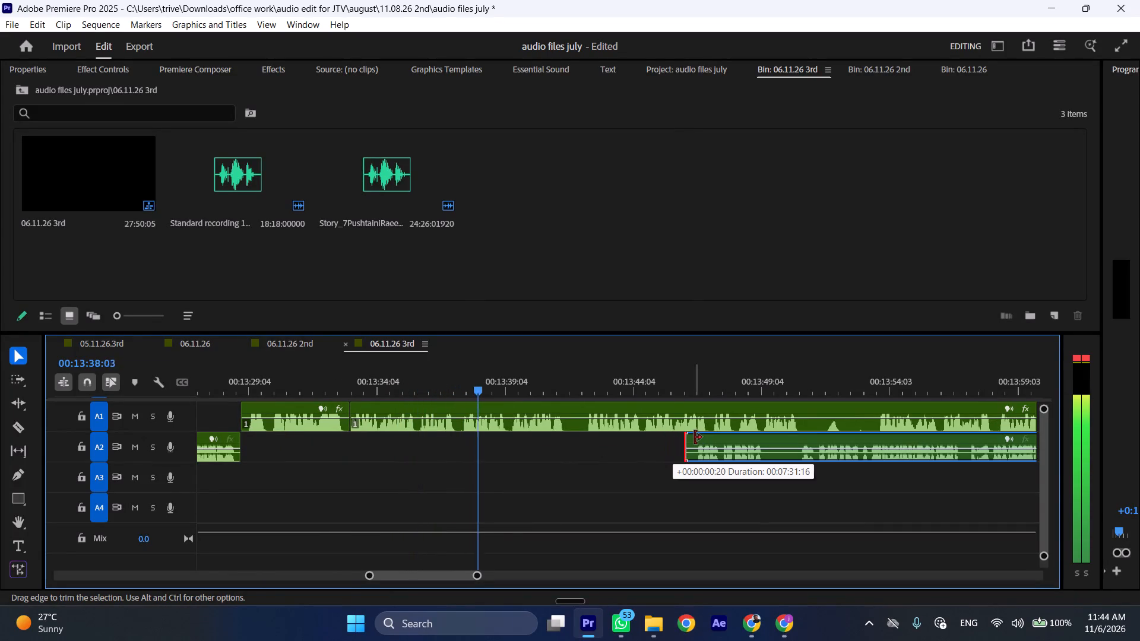
pyautogui.moveTo(695, 437); pyautogui.dragTo(699, 437)
# Split A1 at the pause at 00:13:41:19 and move the A2 clip back to start at that cut.
pyautogui.press('space')
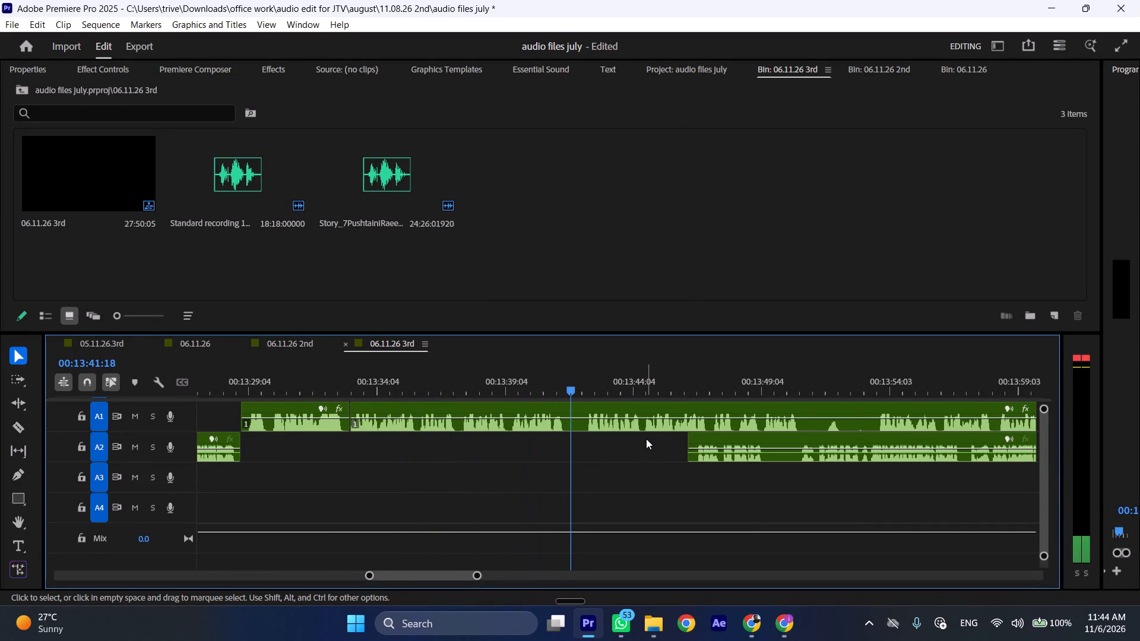
pyautogui.write('C')
pyautogui.moveTo(704, 440); pyautogui.dragTo(593, 441)
# Shift the remaining A1 clip later to start at about 00:13:46, clear of the opening A2 passage, while playing A2.
pyautogui.moveTo(600, 405); pyautogui.dragTo(673, 405)
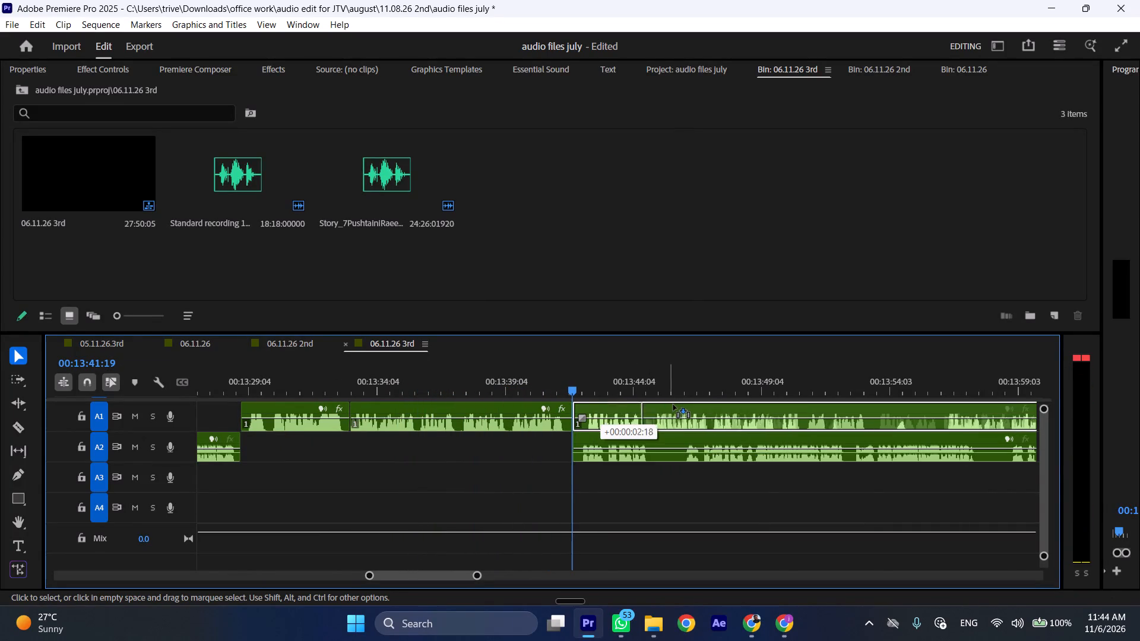
pyautogui.moveTo(673, 405); pyautogui.dragTo(680, 405)
pyautogui.press('space')
pyautogui.moveTo(661, 406); pyautogui.dragTo(669, 408)
pyautogui.moveTo(688, 408); pyautogui.dragTo(707, 410)
# Stop playback after the A2 passage and split the A2 clip at 00:13:44:23.
pyautogui.press('space')
pyautogui.click(679, 453)
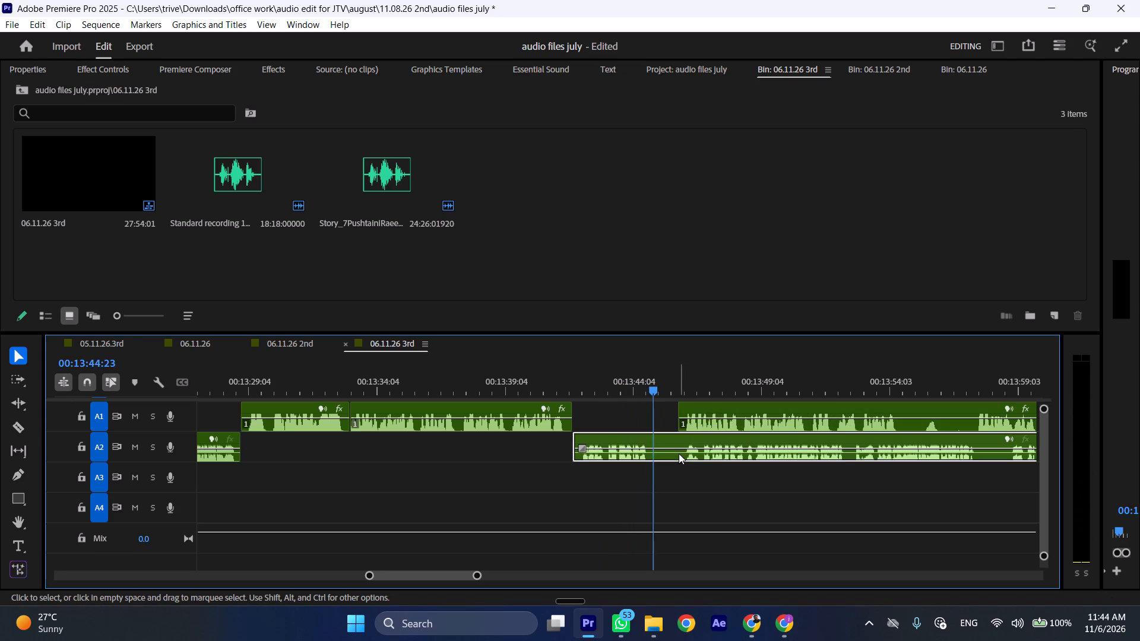
pyautogui.hotkey('shift', 'c')
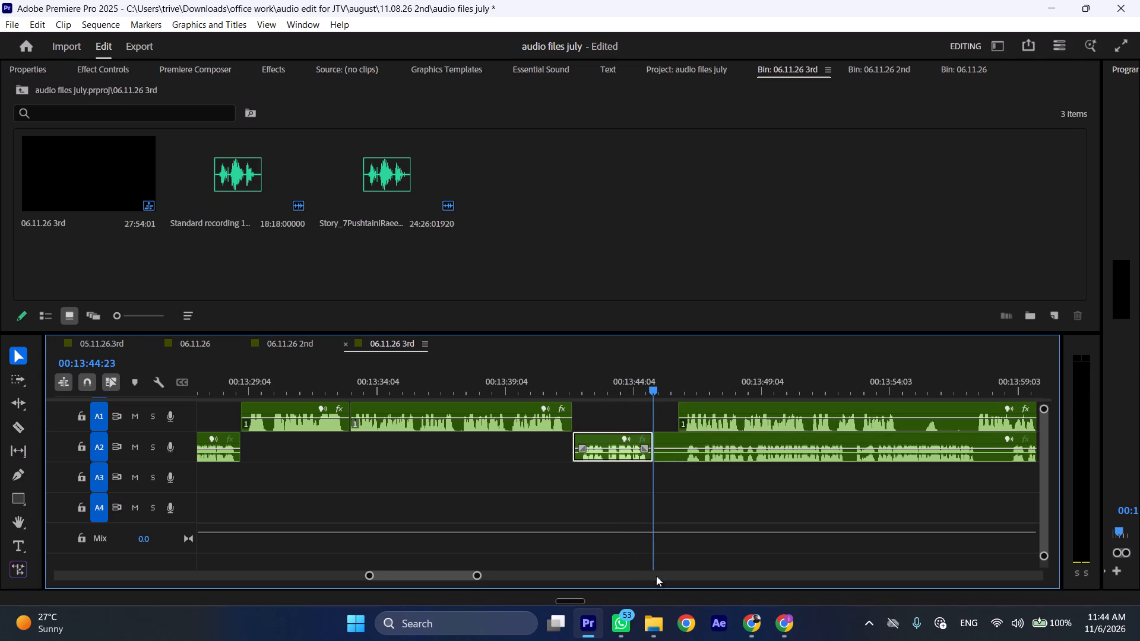
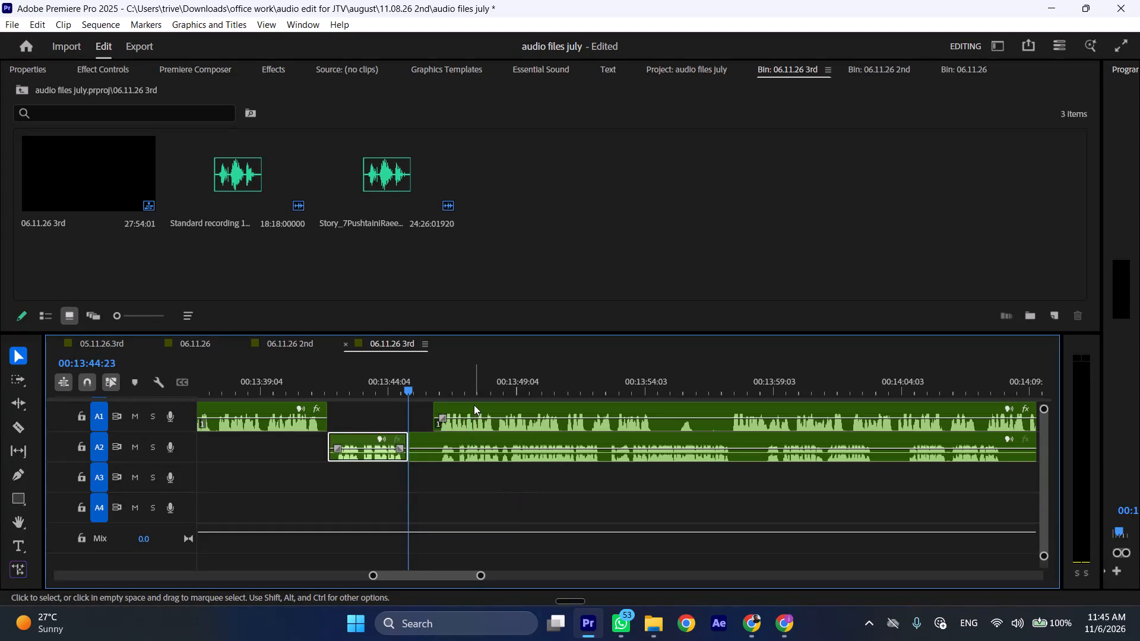
# Move the A1 clip back to start at the 00:13:44:23 cut and shift the remaining A2 clip later to about 00:14:01.
pyautogui.moveTo(474, 404); pyautogui.dragTo(451, 404)
pyautogui.moveTo(429, 433); pyautogui.dragTo(844, 433)
# Play the A1 passage and split the A1 clip at the pause at 00:13:53:14.
pyautogui.press('space')
pyautogui.write('l')
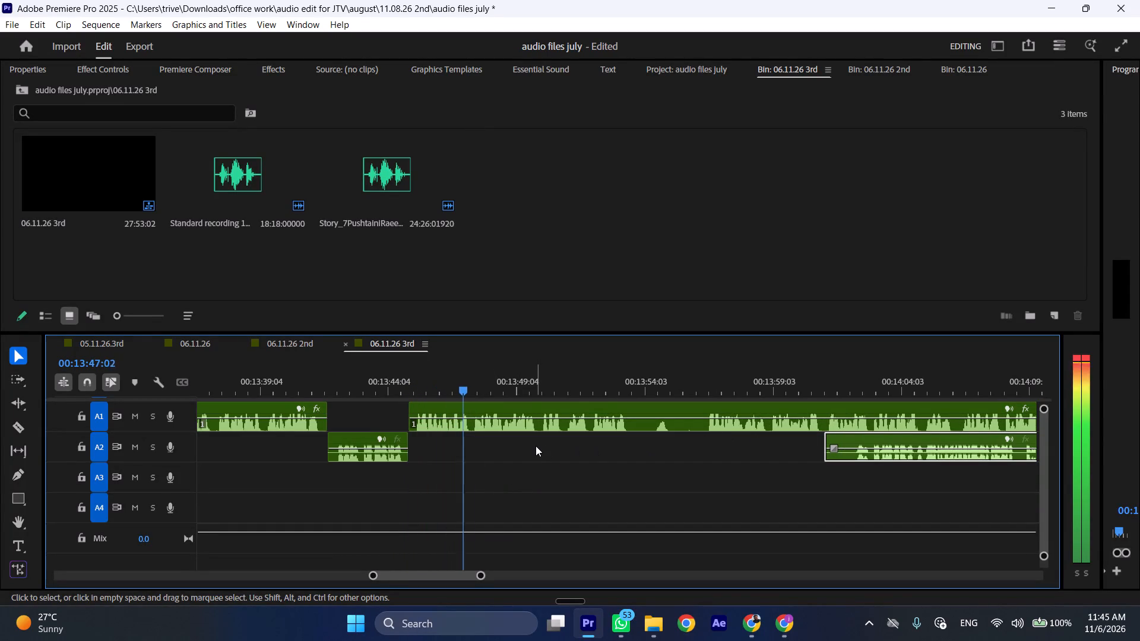
pyautogui.scroll(-10, 536, 445)
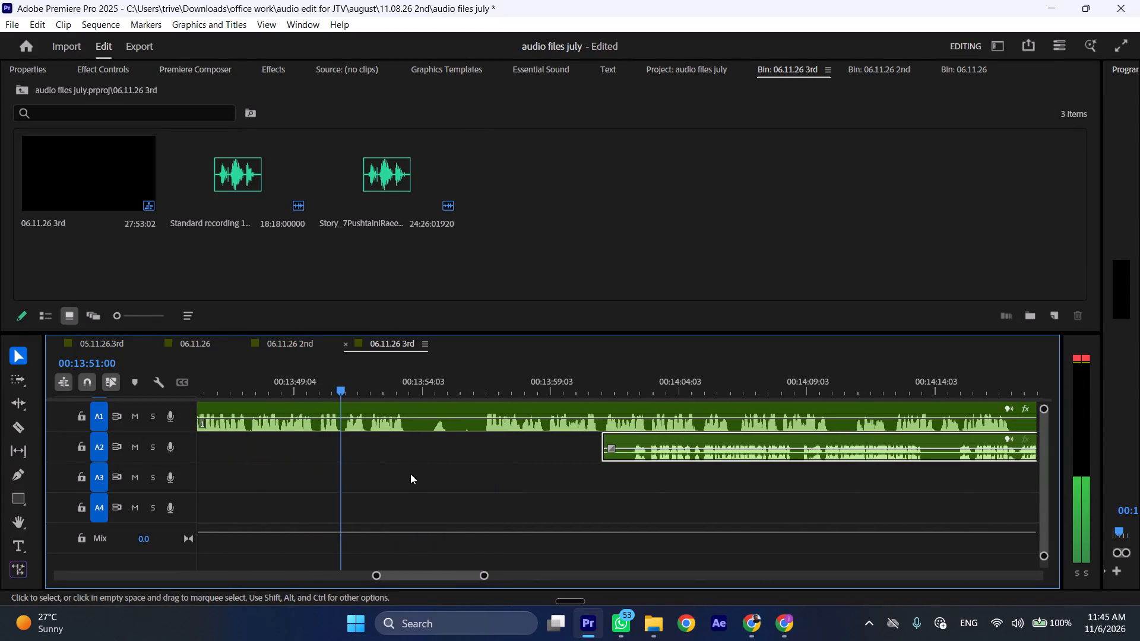
pyautogui.press('space')
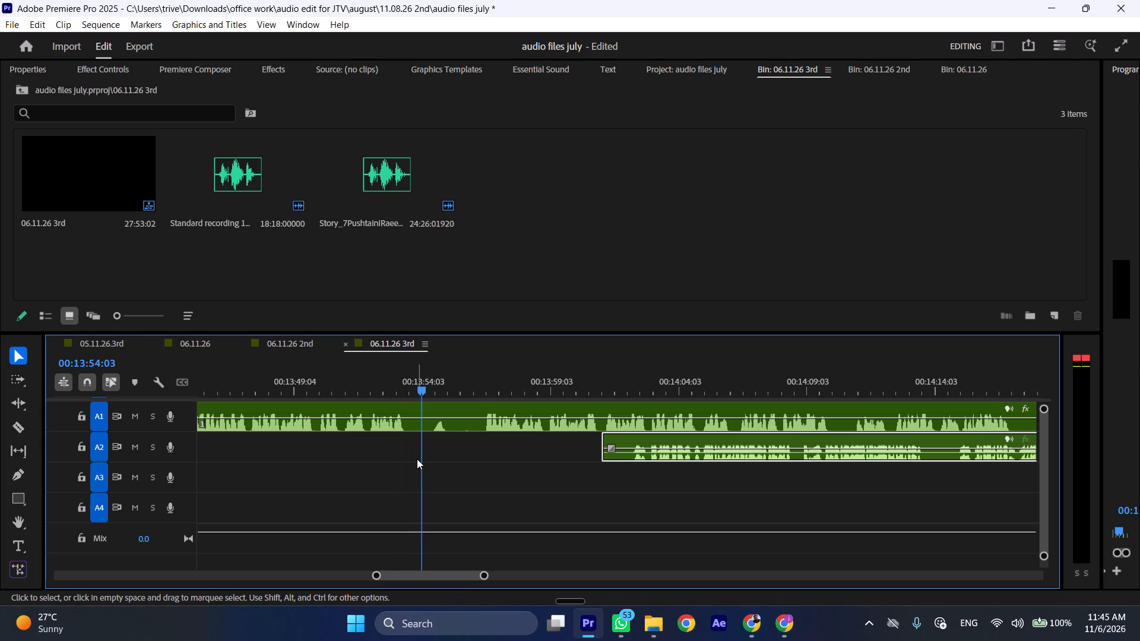
pyautogui.click(410, 367)
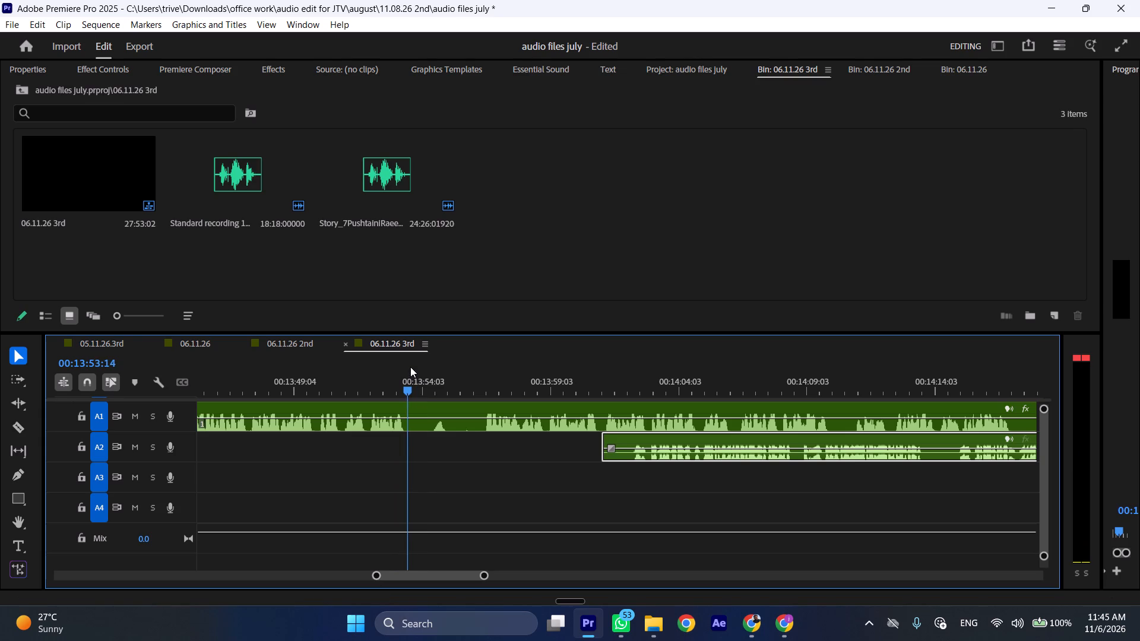
pyautogui.hotkey('shift', 'c')
# Trim about one second of silence off the start of the A2 clip and move it back to start at the new A1 cut.
pyautogui.scroll(-5, 459, 464)
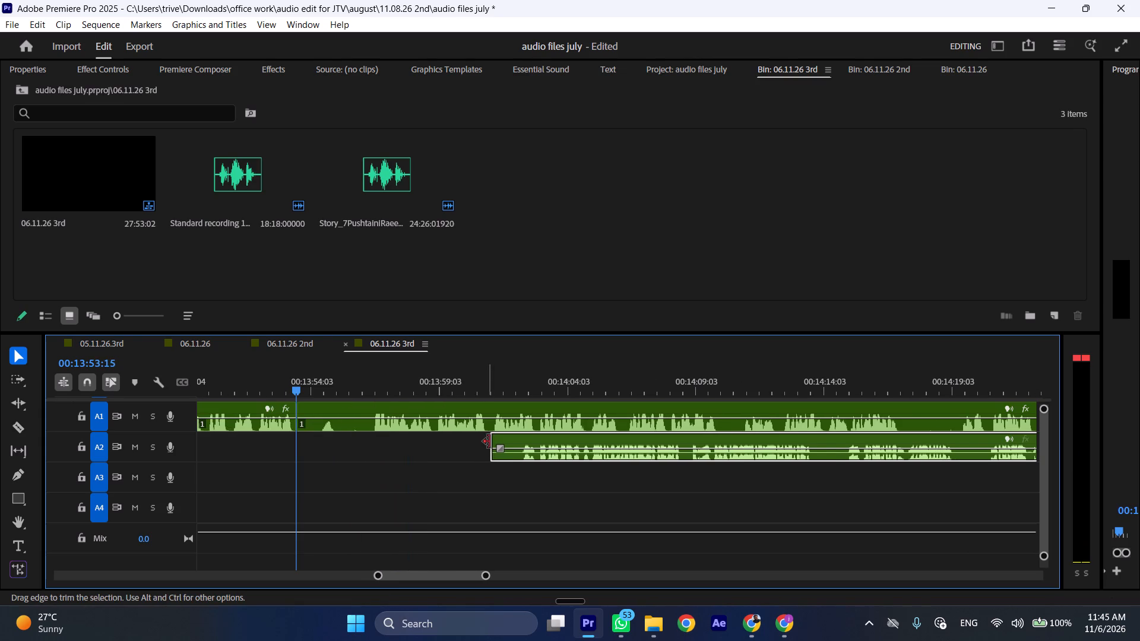
pyautogui.moveTo(489, 442); pyautogui.dragTo(516, 443)
pyautogui.moveTo(558, 437); pyautogui.dragTo(334, 454)
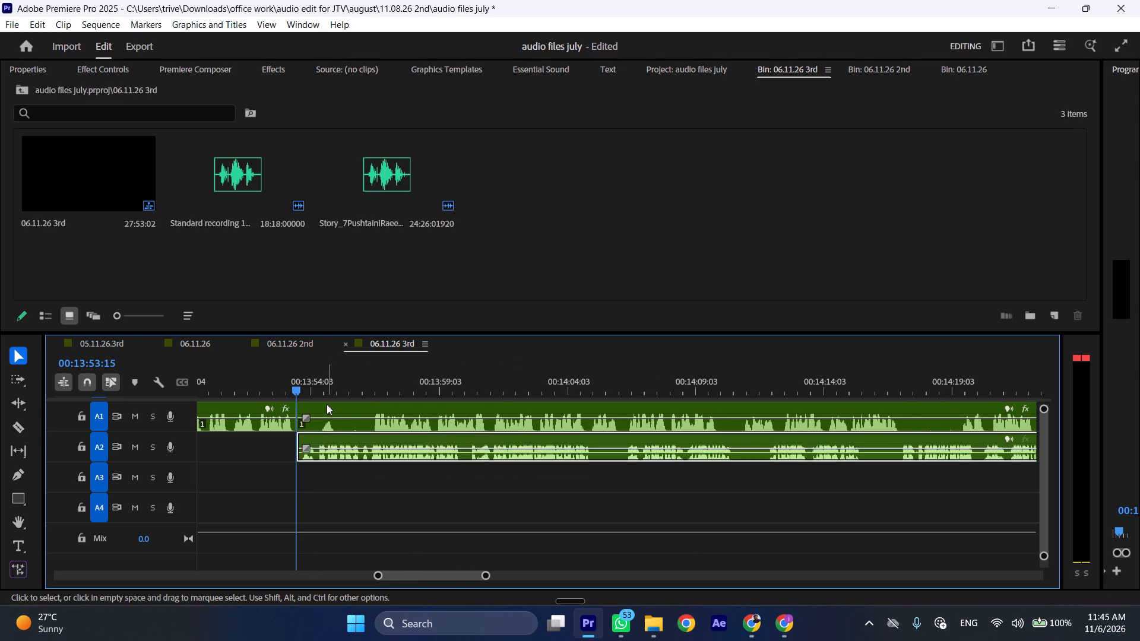
# Shift the remaining A1 clip later to start at about 00:14:07, clear of the opening A2 passage.
pyautogui.moveTo(327, 404); pyautogui.dragTo(679, 411)
# Play the A2 passage and split the A2 clip at the pause at 00:14:05:05.
pyautogui.press('space')
pyautogui.press('l')
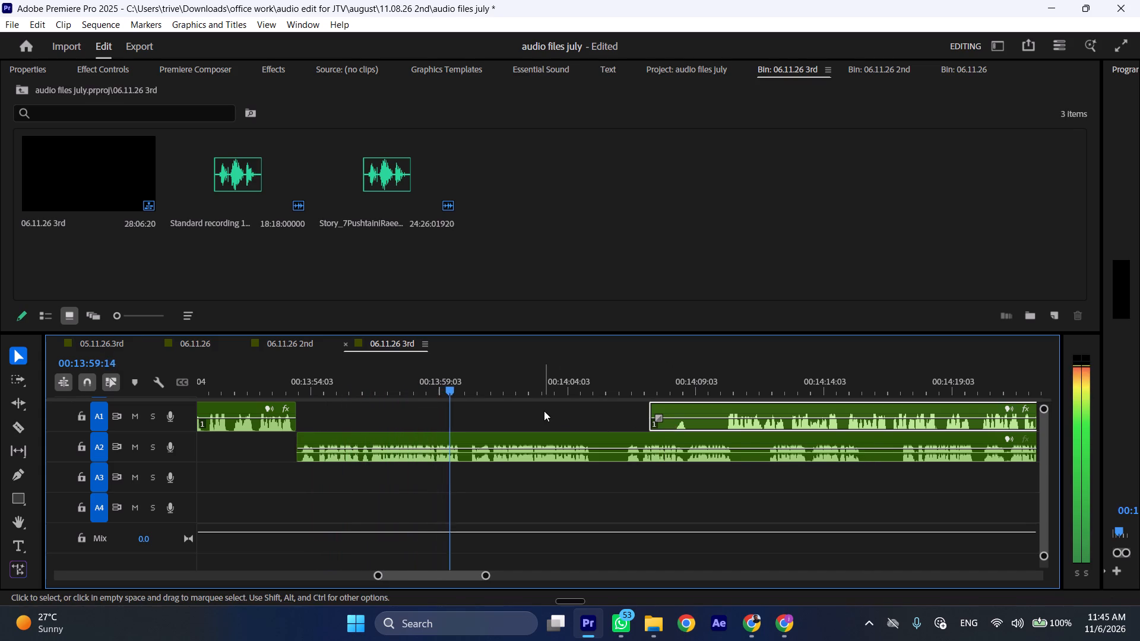
pyautogui.scroll(-5, 549, 423)
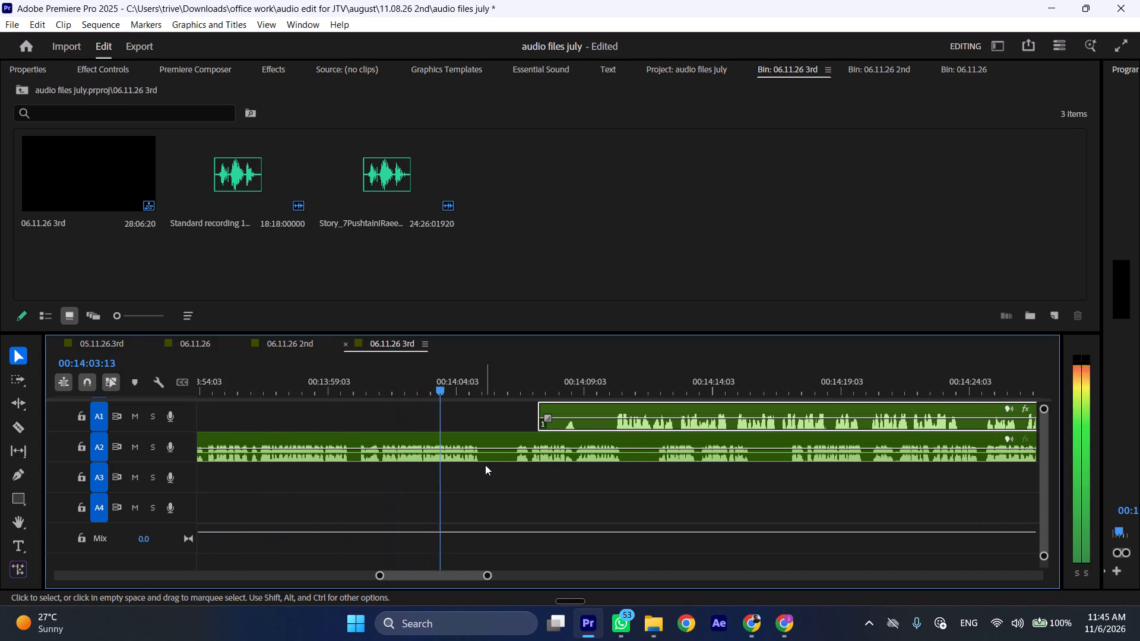
pyautogui.press('space')
pyautogui.hotkey('shift', 'c')
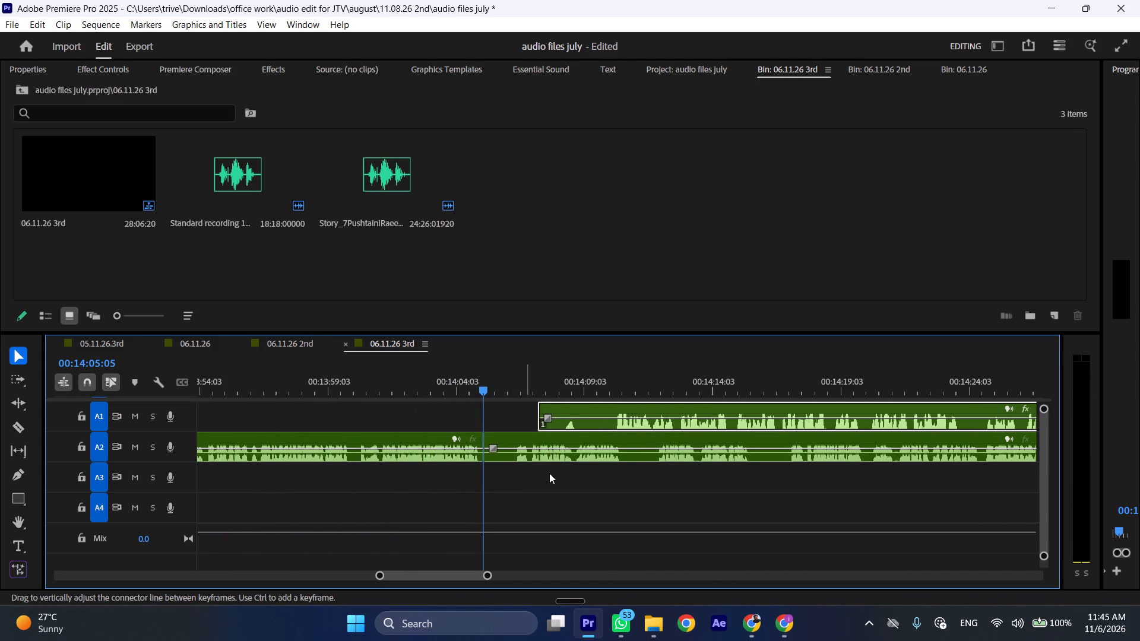
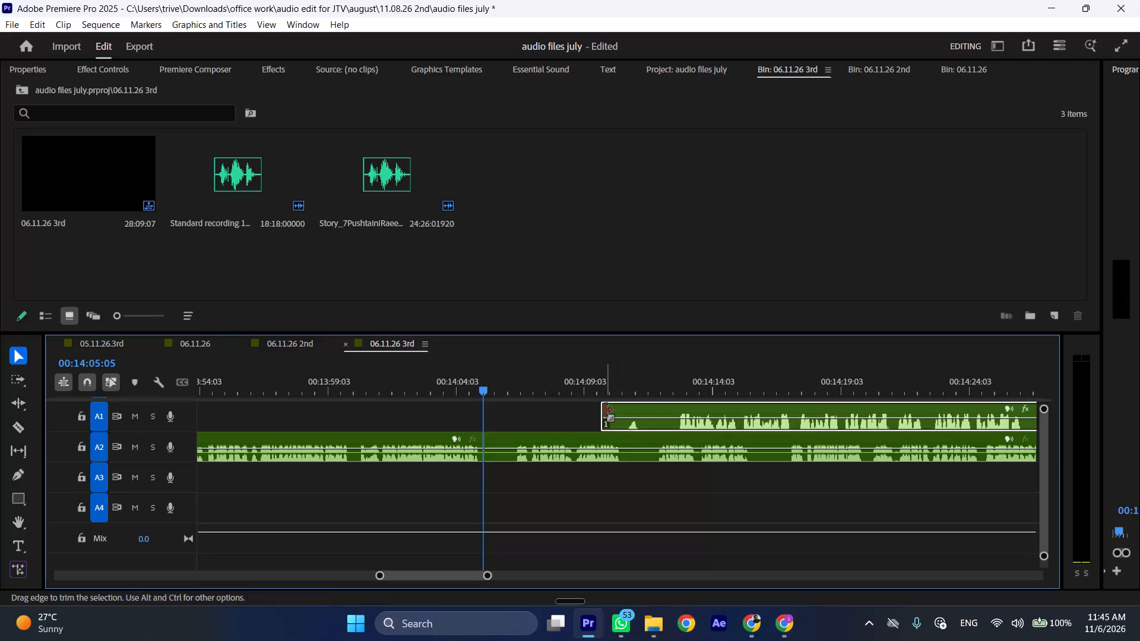
# Trim nearly three seconds off the start of the A1 clip and move it back to start at the A2 cut at 00:14:05:05.
pyautogui.moveTo(605, 410); pyautogui.dragTo(673, 412)
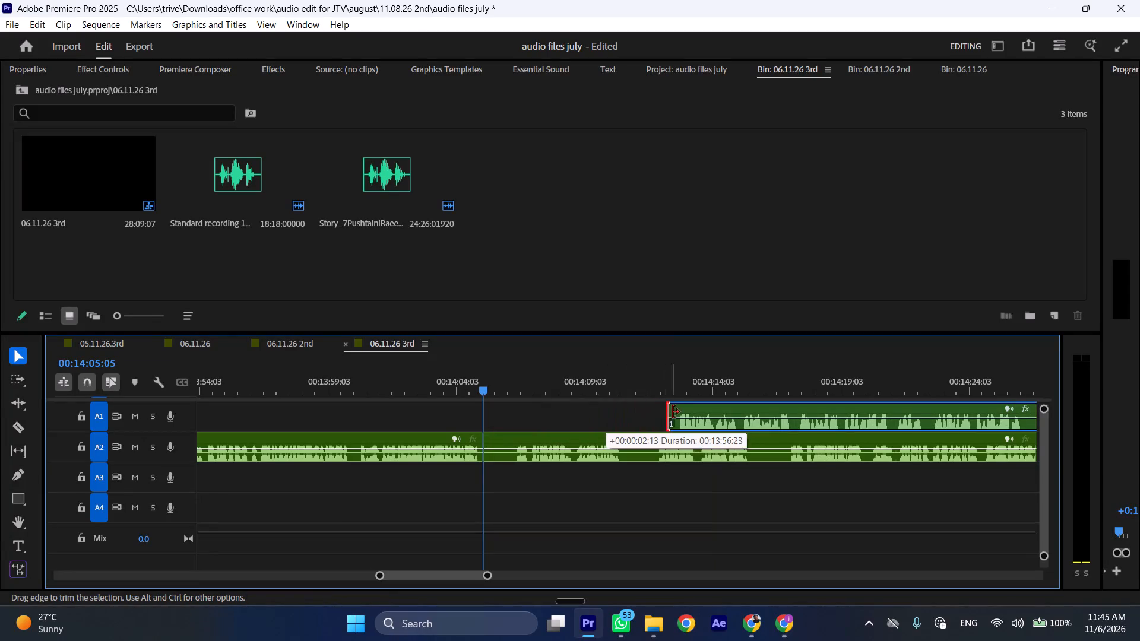
pyautogui.moveTo(673, 412); pyautogui.dragTo(678, 412)
pyautogui.moveTo(702, 411); pyautogui.dragTo(509, 418)
# Shift the remaining A2 clip about 13 seconds later, clear of the A1 passage, and trim about one second off its start.
pyautogui.moveTo(510, 437); pyautogui.dragTo(855, 441)
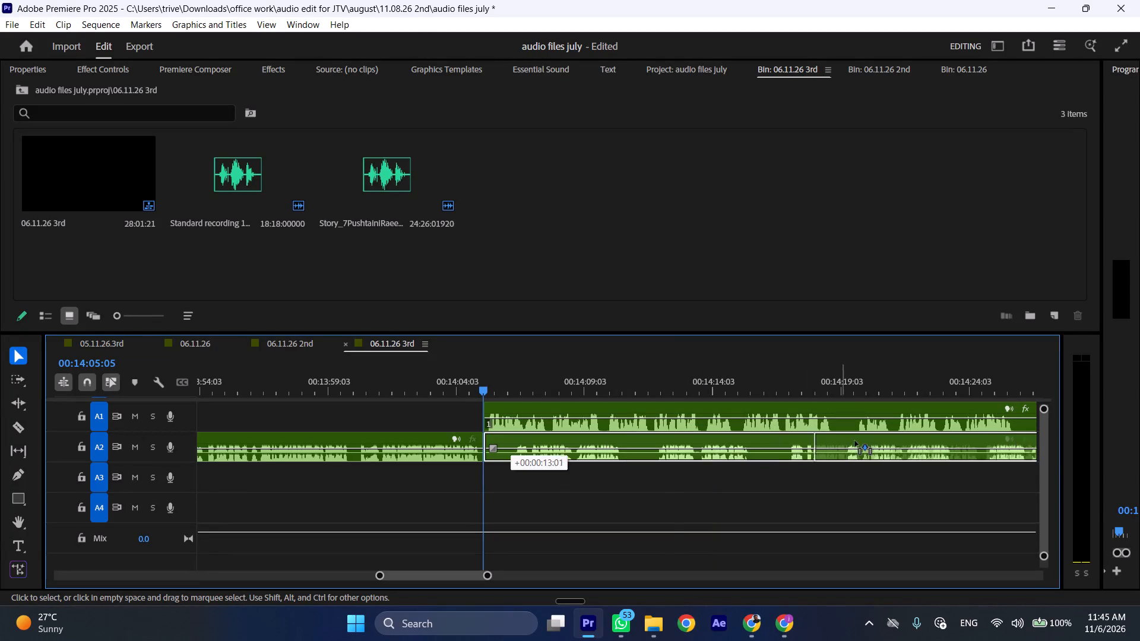
pyautogui.moveTo(855, 441); pyautogui.dragTo(862, 441)
pyautogui.press('space')
pyautogui.press('l')
pyautogui.scroll(-5, 803, 436)
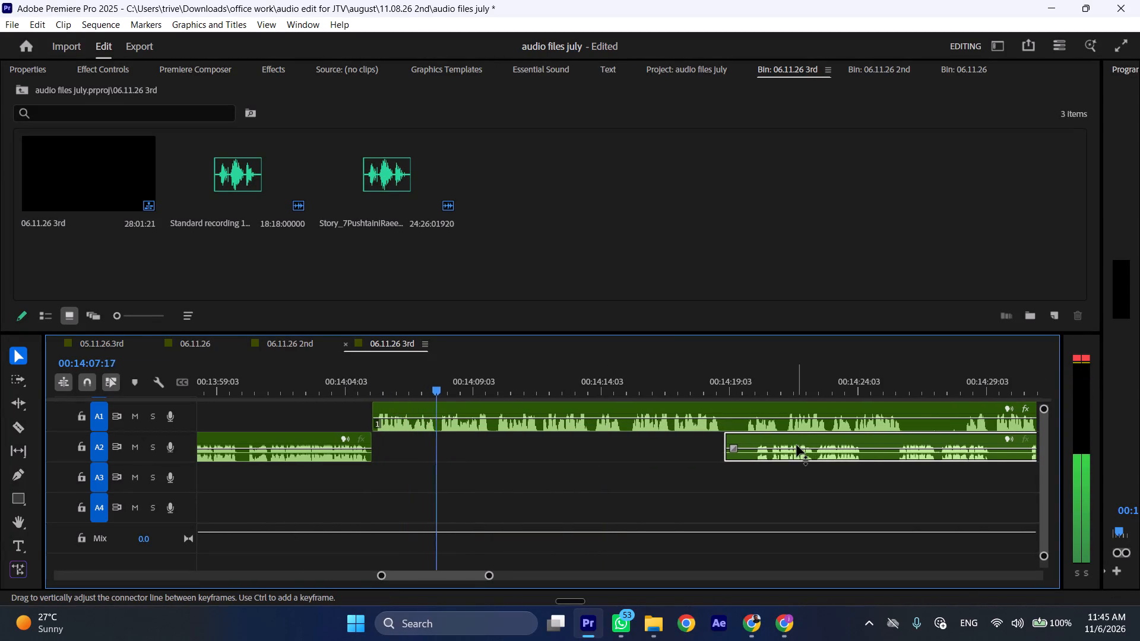
pyautogui.moveTo(730, 436); pyautogui.dragTo(757, 439)
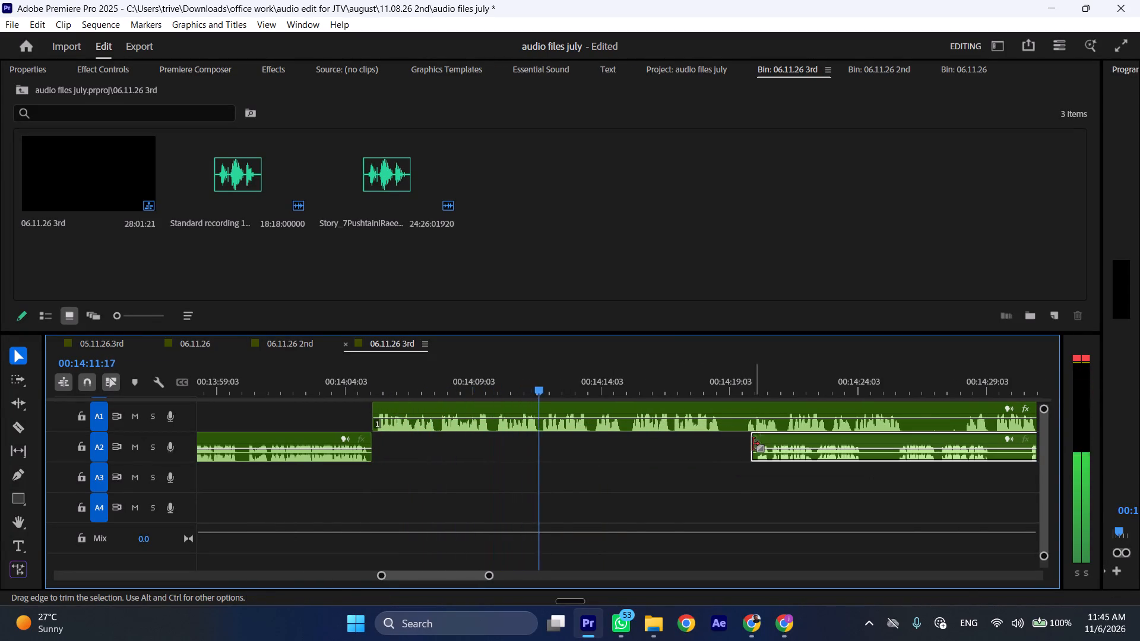
# Play the A1 passage through to the pause at 00:14:19:02 and split the A1 clip there.
pyautogui.scroll(-4, 650, 468)
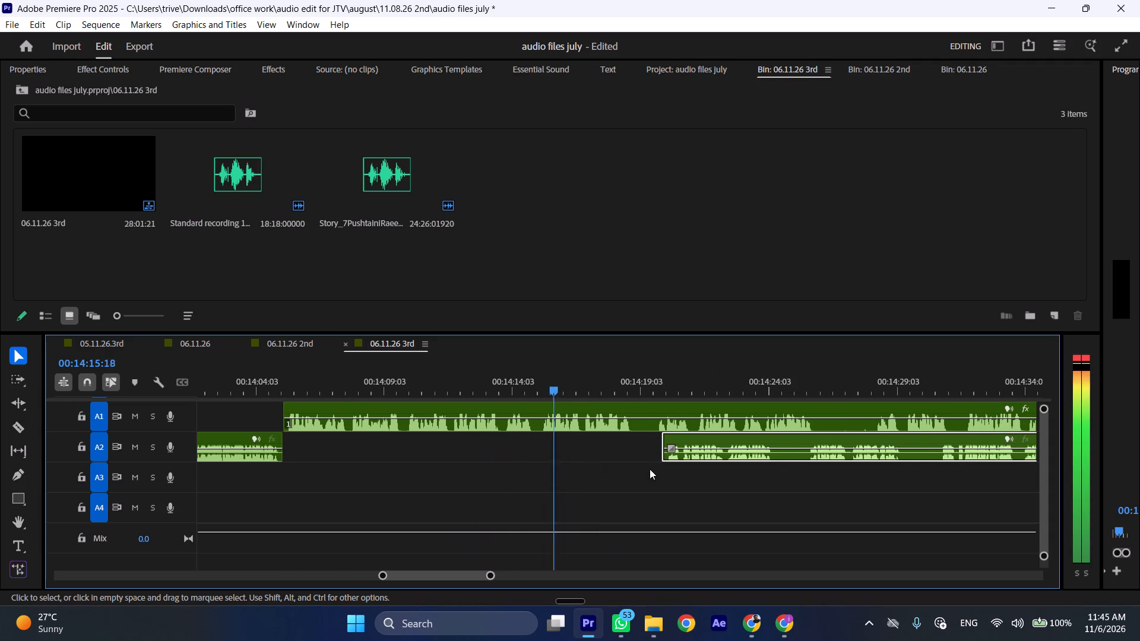
pyautogui.press('space')
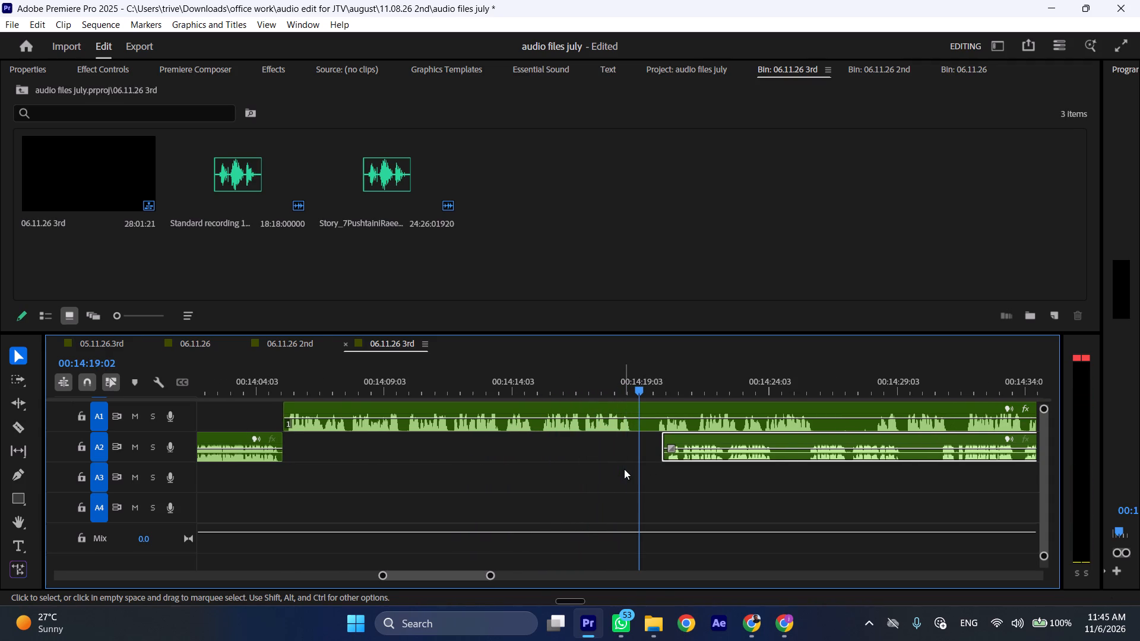
pyautogui.write('C')
# Move the trimmed A2 clip back to start at the A1 cut at 00:14:19:02.
pyautogui.scroll(-5, 634, 483)
pyautogui.moveTo(596, 437); pyautogui.dragTo(571, 442)
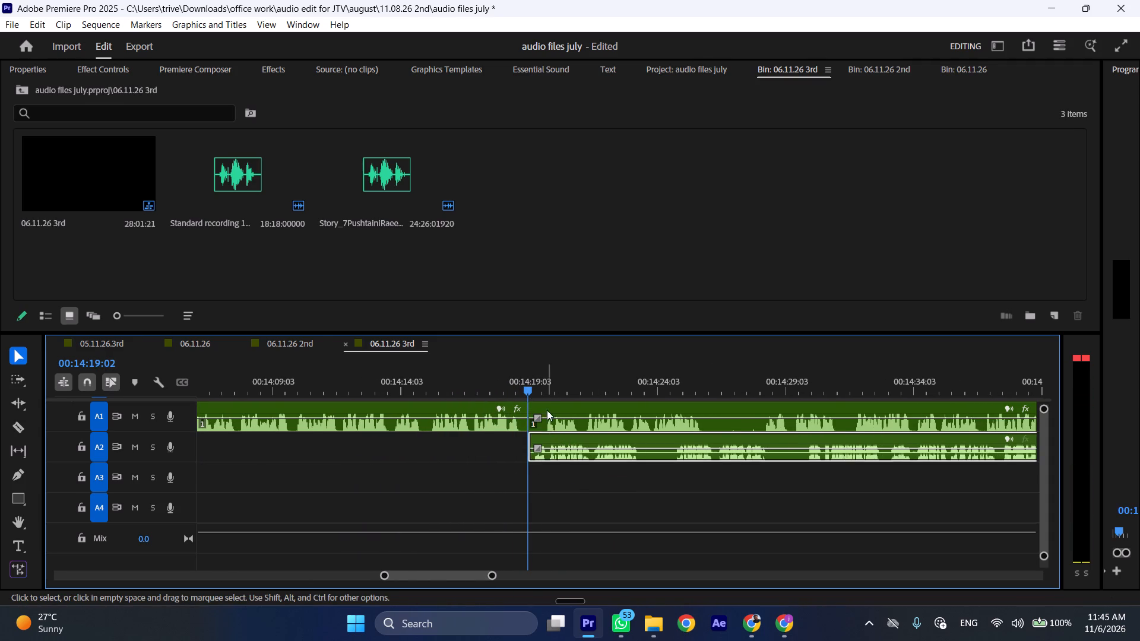
# Shift the remaining A1 clip later to about 00:14:29 and trim about half a second of silence off its start.
pyautogui.moveTo(545, 407); pyautogui.dragTo(805, 407)
pyautogui.press('space')
pyautogui.write('l')
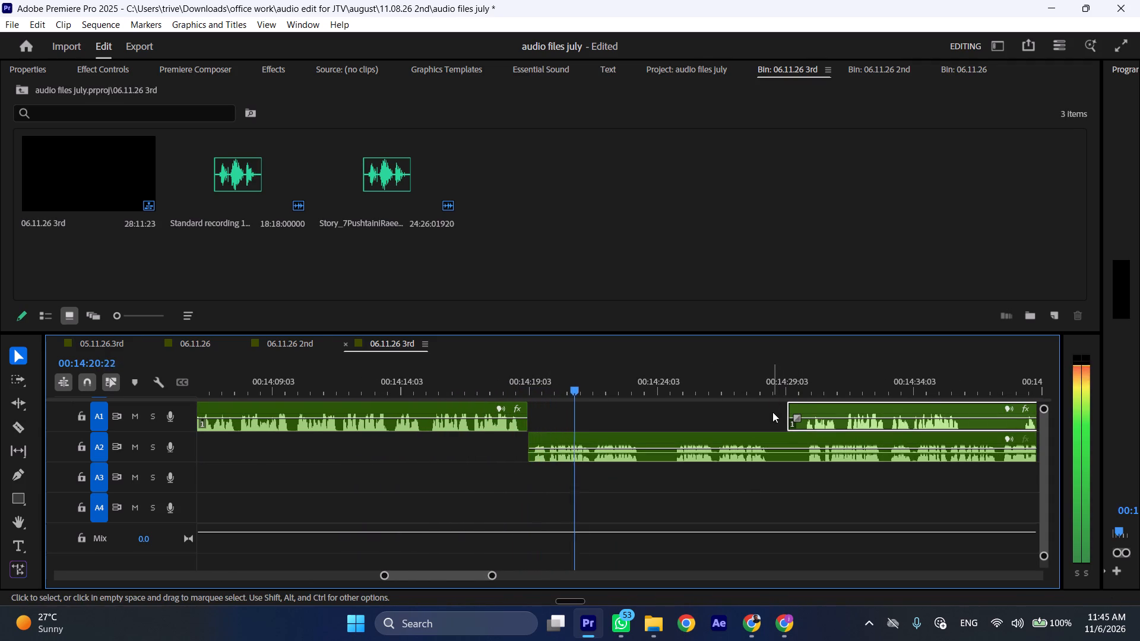
pyautogui.moveTo(774, 411); pyautogui.dragTo(782, 411)
pyautogui.moveTo(784, 409); pyautogui.dragTo(795, 408)
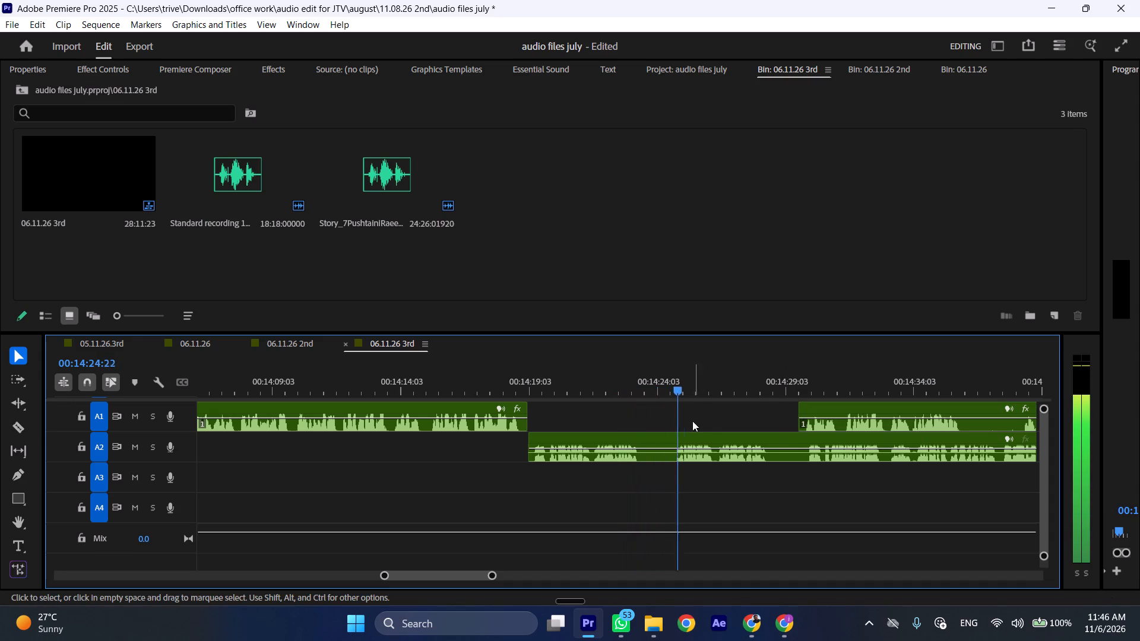
# Split the A2 clip at the pause at 00:14:23:11.
pyautogui.click(642, 388)
pyautogui.hotkey('shift', 'c')
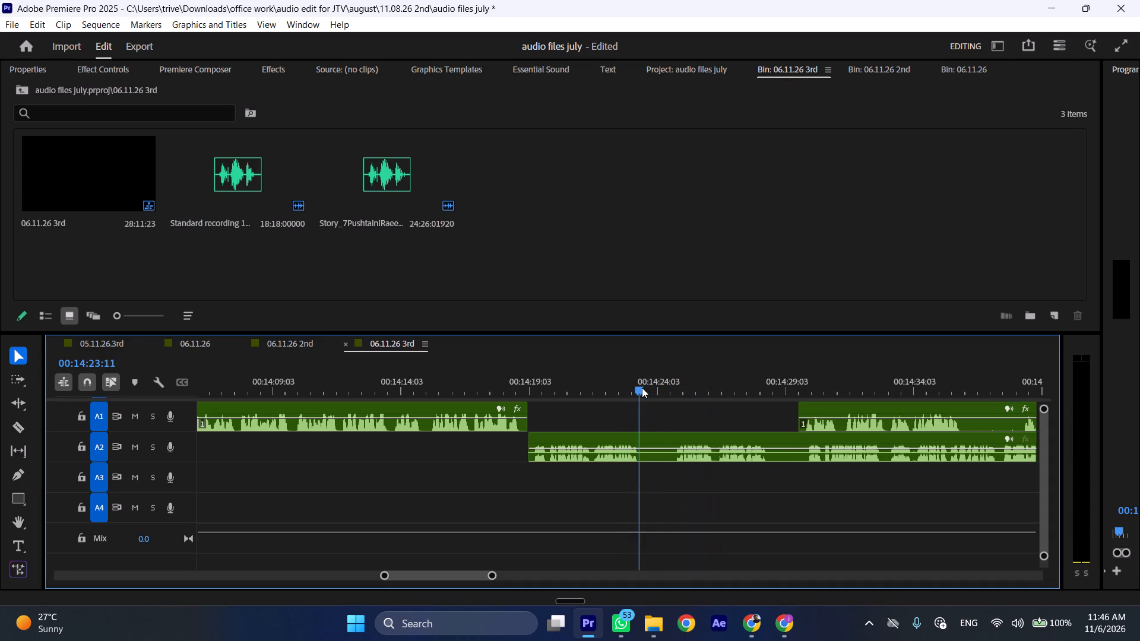
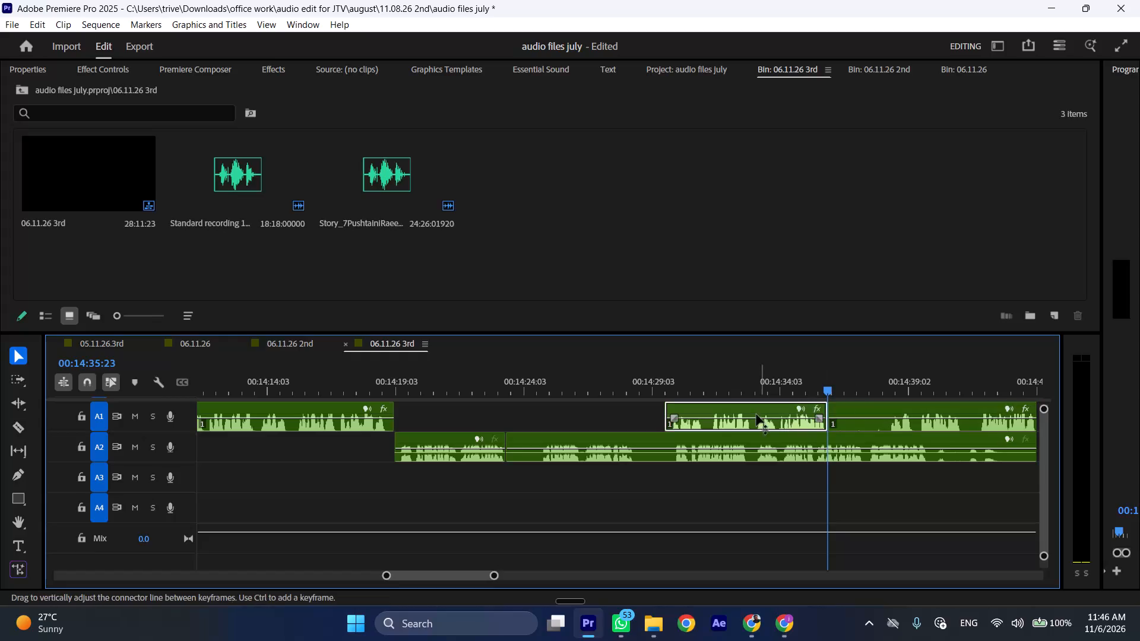
# Move the separated A1 clip back to start at the A2 cut at 00:14:23:11.
pyautogui.moveTo(749, 408); pyautogui.dragTo(590, 415)
# Trim the silence off the start of the remaining A2 clip and place it directly after the moved A1 clip, at about 00:14:29.
pyautogui.moveTo(552, 439); pyautogui.dragTo(753, 439)
pyautogui.moveTo(723, 437); pyautogui.dragTo(746, 439)
pyautogui.moveTo(734, 440); pyautogui.dragTo(766, 442)
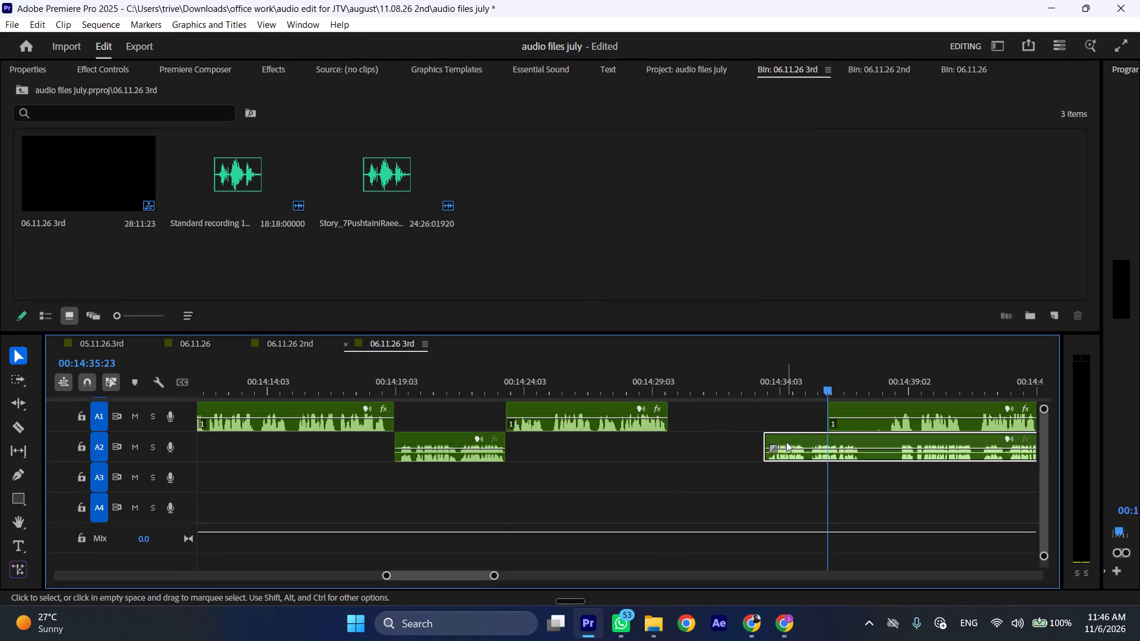
pyautogui.moveTo(787, 441); pyautogui.dragTo(692, 444)
# Play from the start of the moved A1 clip to the A2 pause at 00:14:33:13 and split the A2 clip there.
pyautogui.scroll(-11, 692, 444)
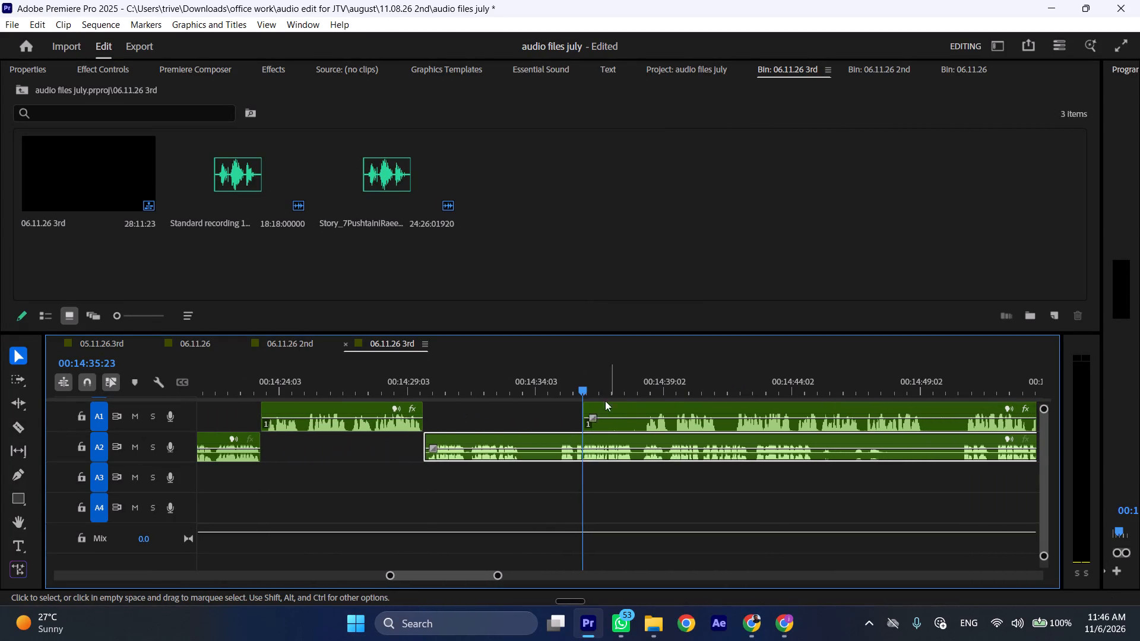
pyautogui.click(273, 397)
pyautogui.click(268, 394)
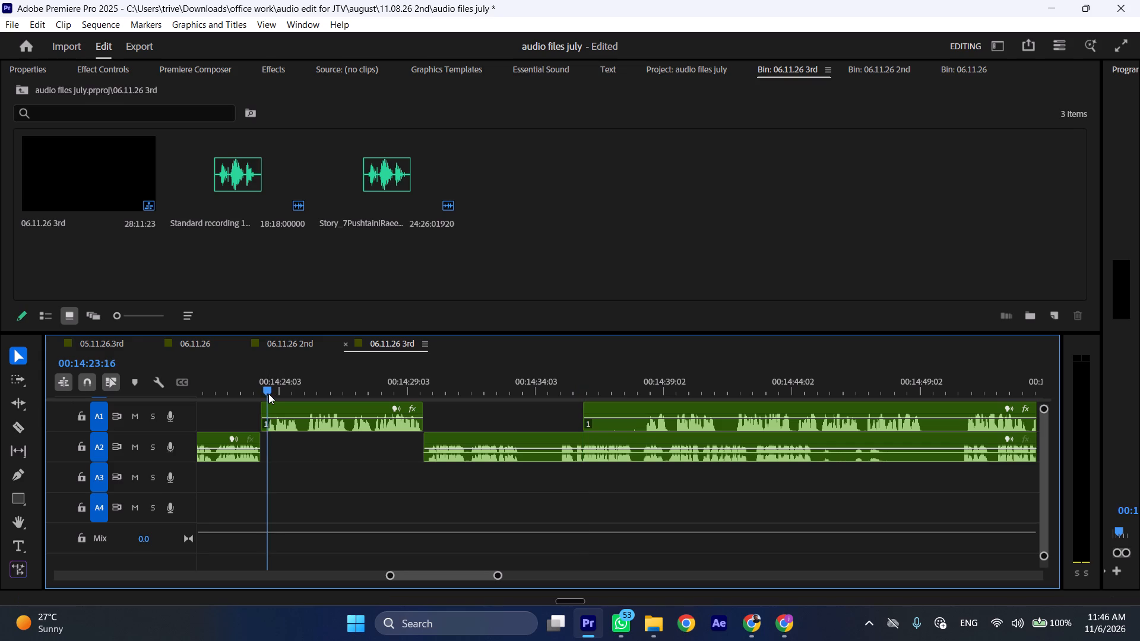
pyautogui.press('space')
pyautogui.press('l')
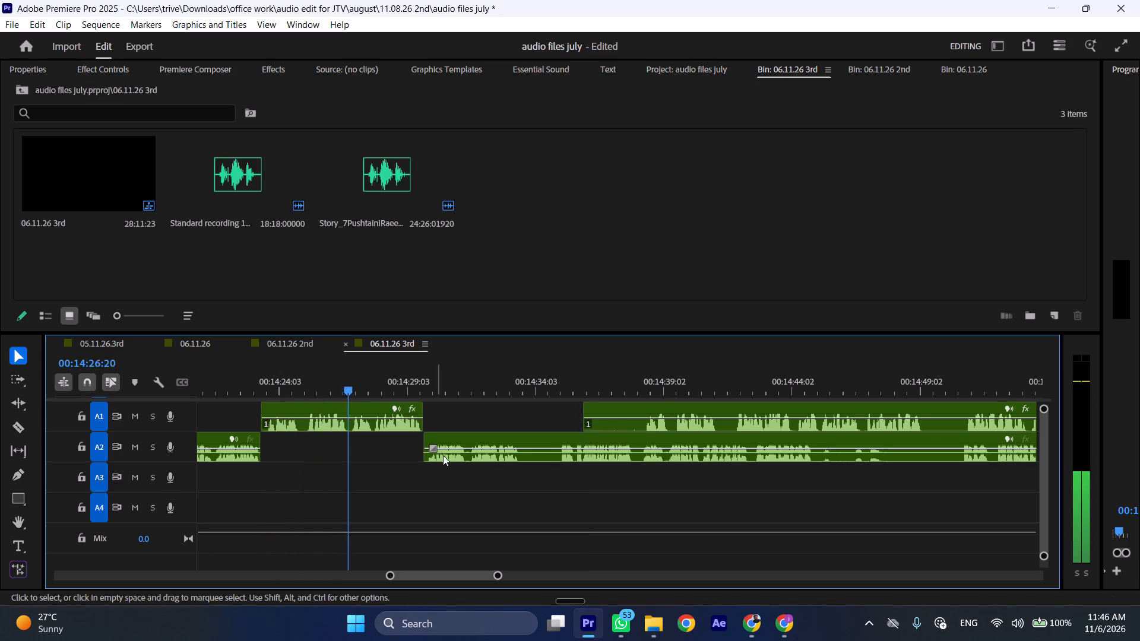
pyautogui.scroll(-4, 445, 455)
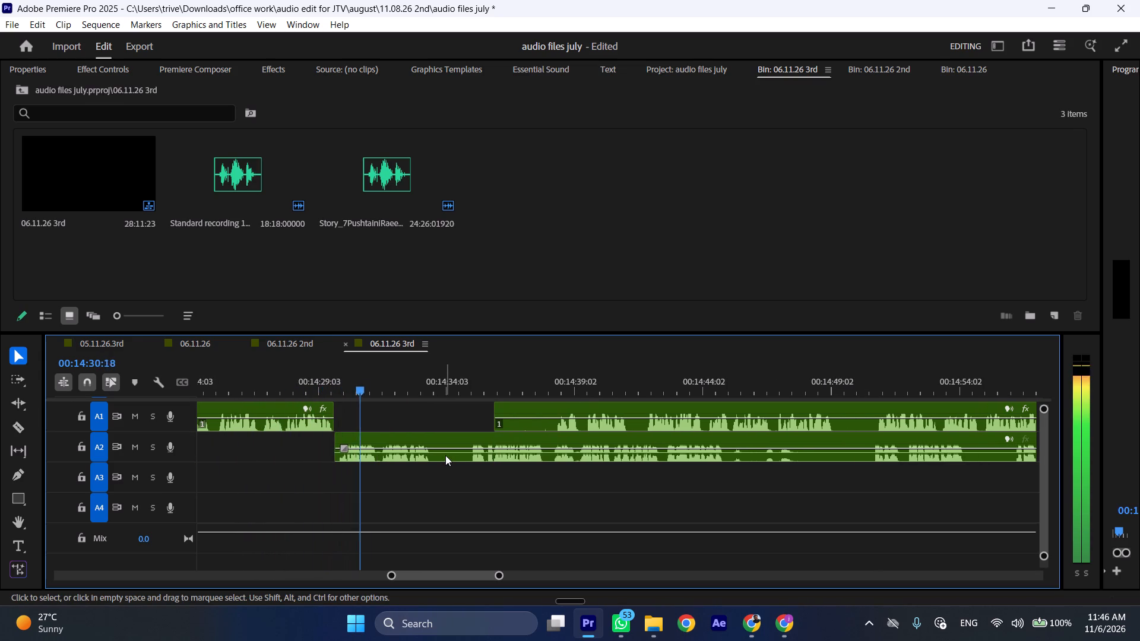
pyautogui.press('space')
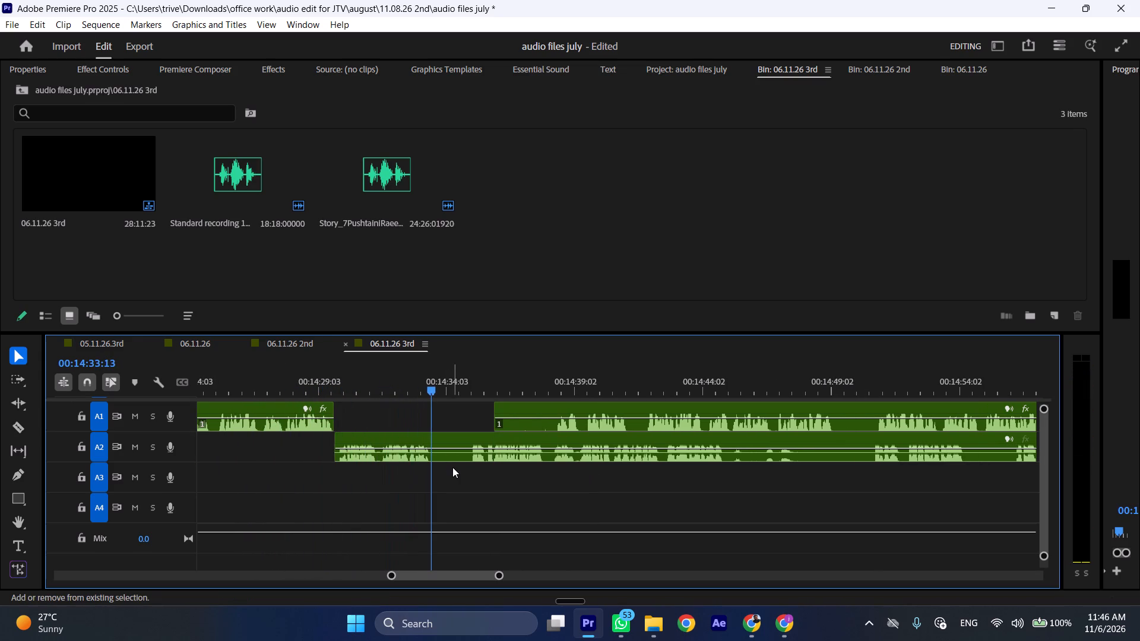
pyautogui.hotkey('shift', 'c')
# Trim about 2 seconds of silence off the next A1 clip's start and move it to start at the A2 cut at 00:14:33:13.
pyautogui.moveTo(496, 404); pyautogui.dragTo(550, 412)
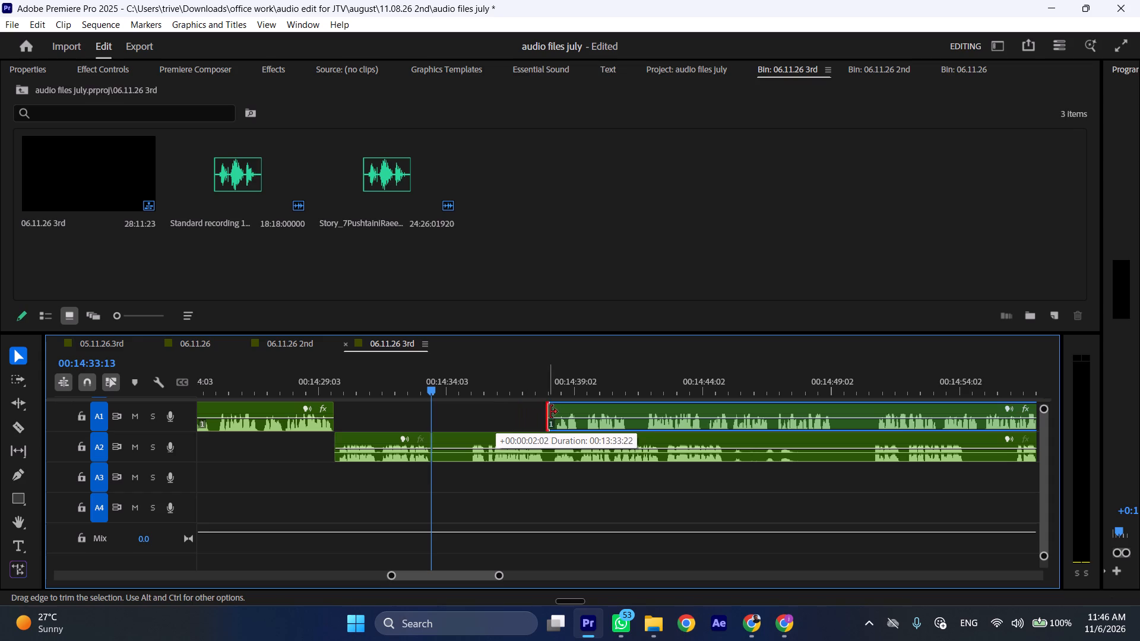
pyautogui.moveTo(550, 412); pyautogui.dragTo(556, 413)
pyautogui.moveTo(584, 407); pyautogui.dragTo(468, 426)
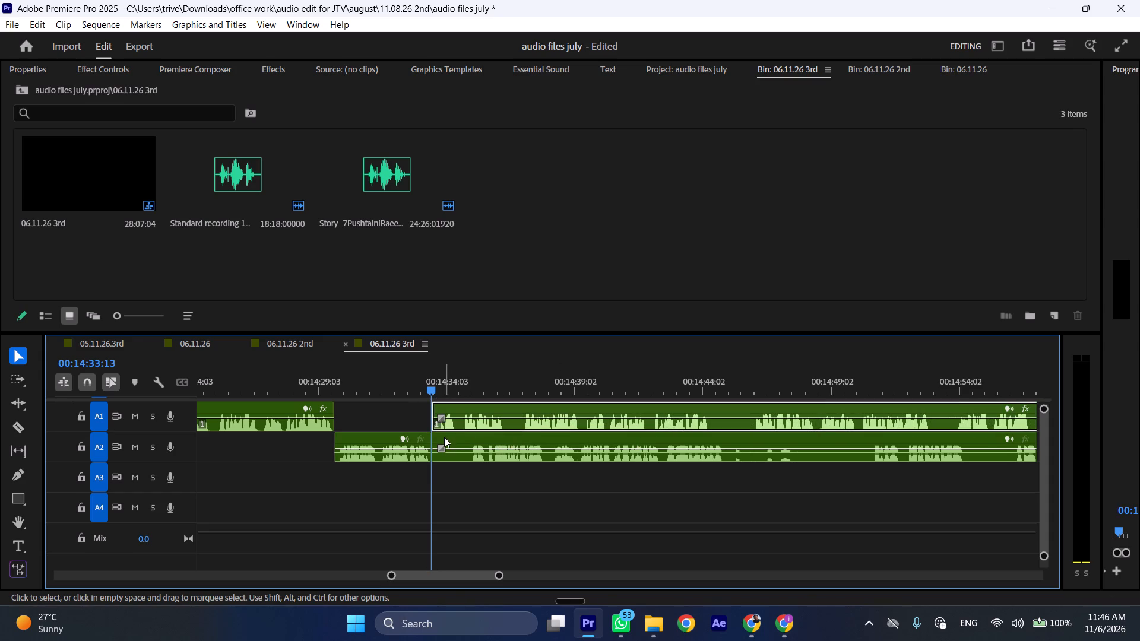
# Shift the remaining A2 clip later to about 00:14:45.
pyautogui.moveTo(444, 436); pyautogui.dragTo(750, 436)
# Play the edited passage from just before the A1-to-A2 switch at about 00:14:29 to check the new joins.
pyautogui.scroll(4, 546, 509)
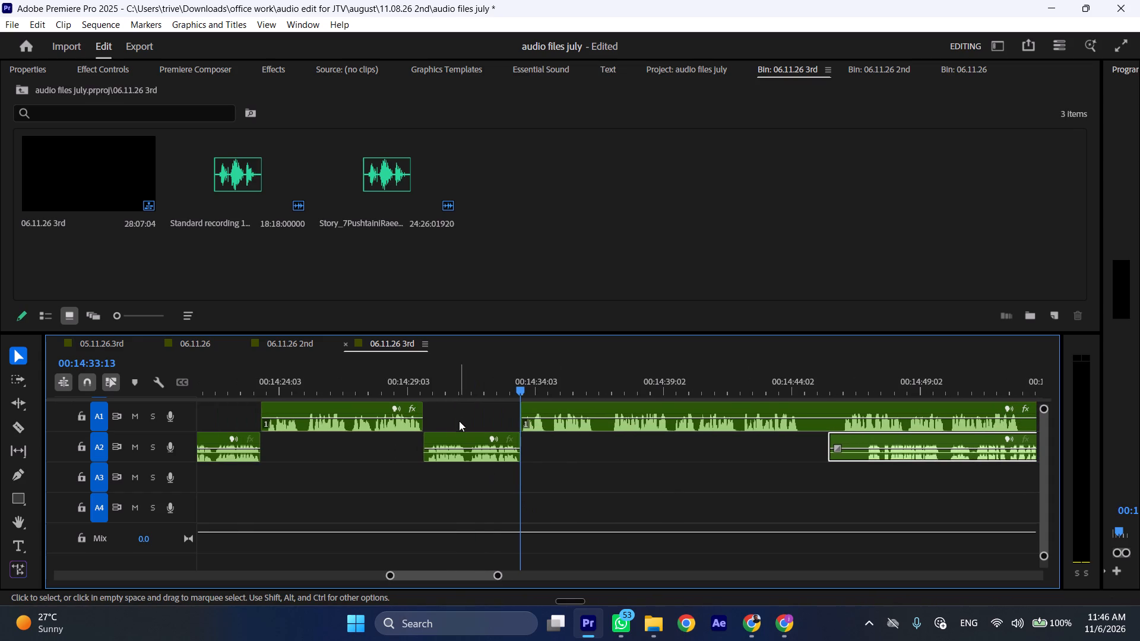
pyautogui.click(397, 379)
pyautogui.press('space')
pyautogui.press('l')
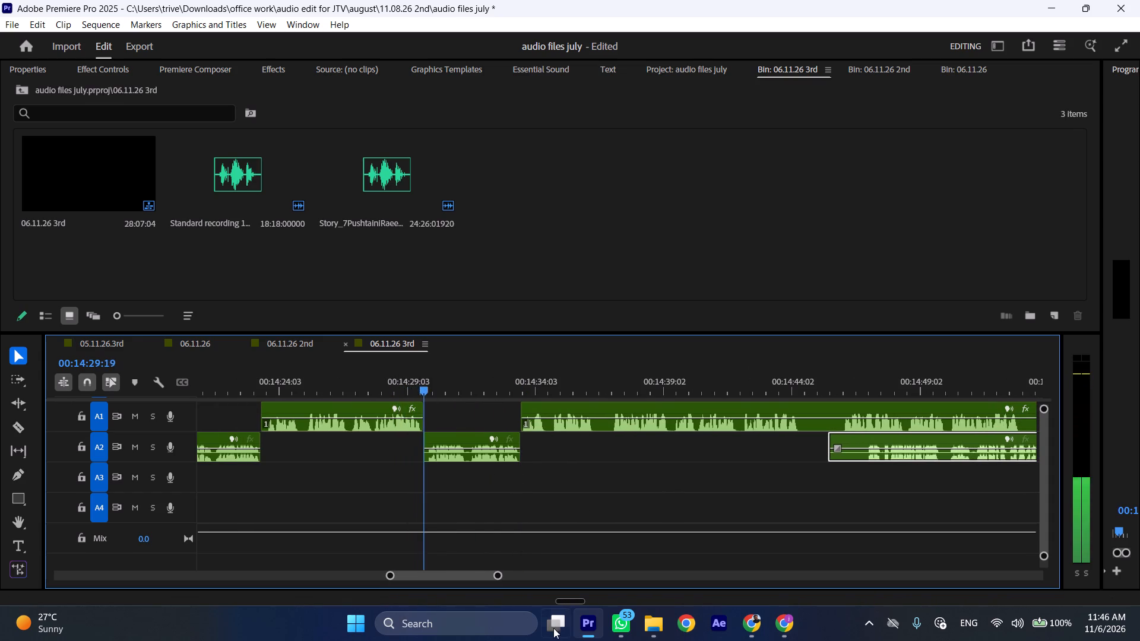
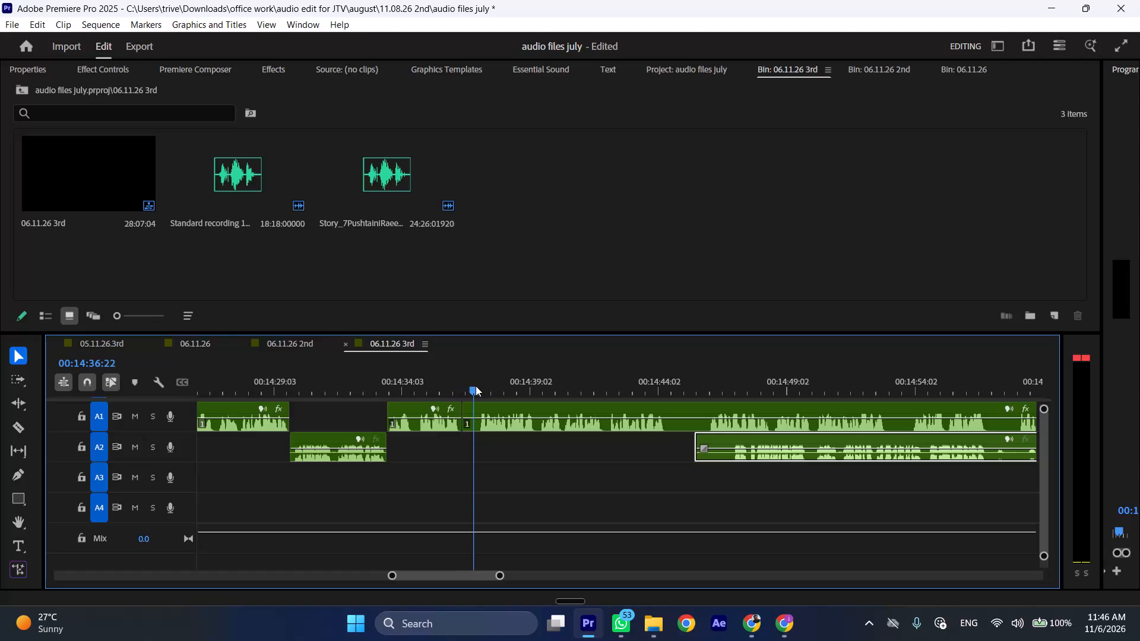
# Ripple-trim the start of the A1 clip from its cut at 00:14:36:11 up to 00:14:36:22 to close the short pause.
pyautogui.click(518, 423)
pyautogui.hotkey('shift', 'c')
pyautogui.hotkey('ctrl', 'shift', 'd')
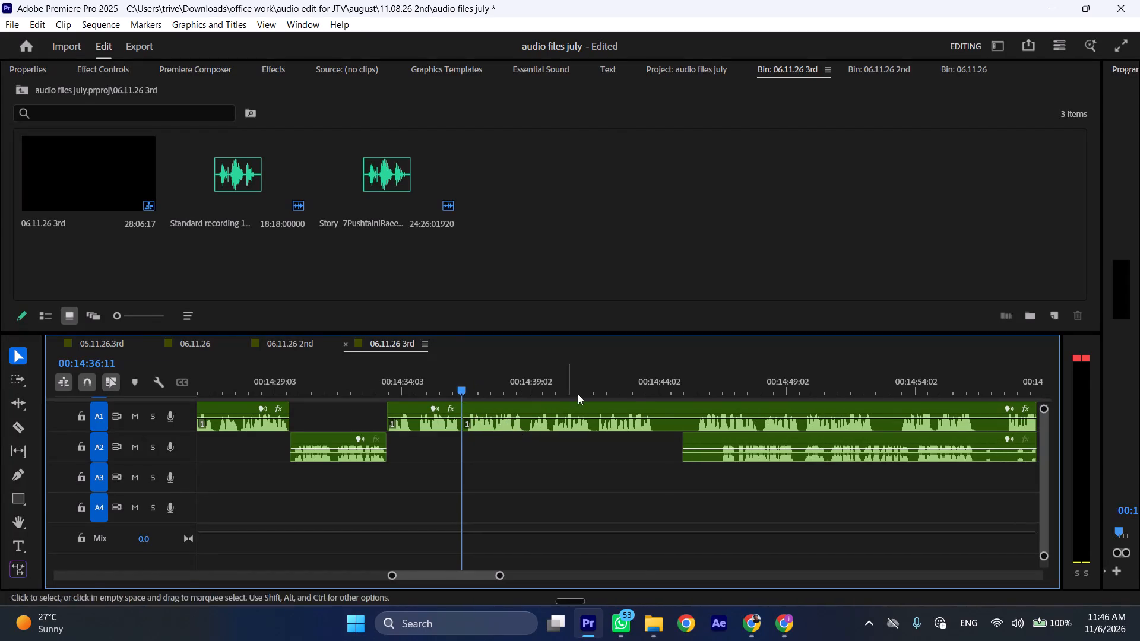
# Split the A1 clip in the pause at 00:14:44:04.
pyautogui.moveTo(642, 379); pyautogui.dragTo(661, 383)
pyautogui.hotkey('shift', 'c')
# Trim the leading silence off the next A2 clip's start and move it to start at the A1 cut at 00:14:44:04.
pyautogui.keyDown('shift'); pyautogui.scroll(-6, 661, 420); pyautogui.keyUp('shift')
pyautogui.moveTo(543, 442); pyautogui.dragTo(574, 442)
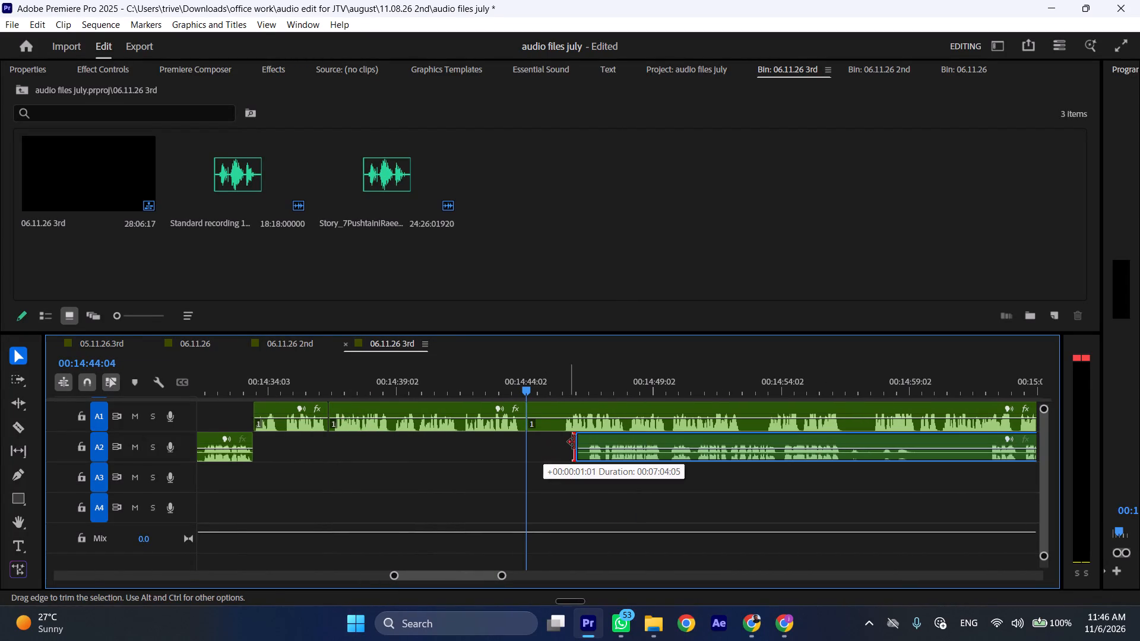
pyautogui.moveTo(574, 442); pyautogui.dragTo(580, 441)
pyautogui.moveTo(621, 433); pyautogui.dragTo(558, 433)
# Shift the remaining A1 clip about 12.6 seconds later and trim its leading silence so it starts at about 00:14:58 while the A2 passage plays.
pyautogui.scroll(-10, 558, 433)
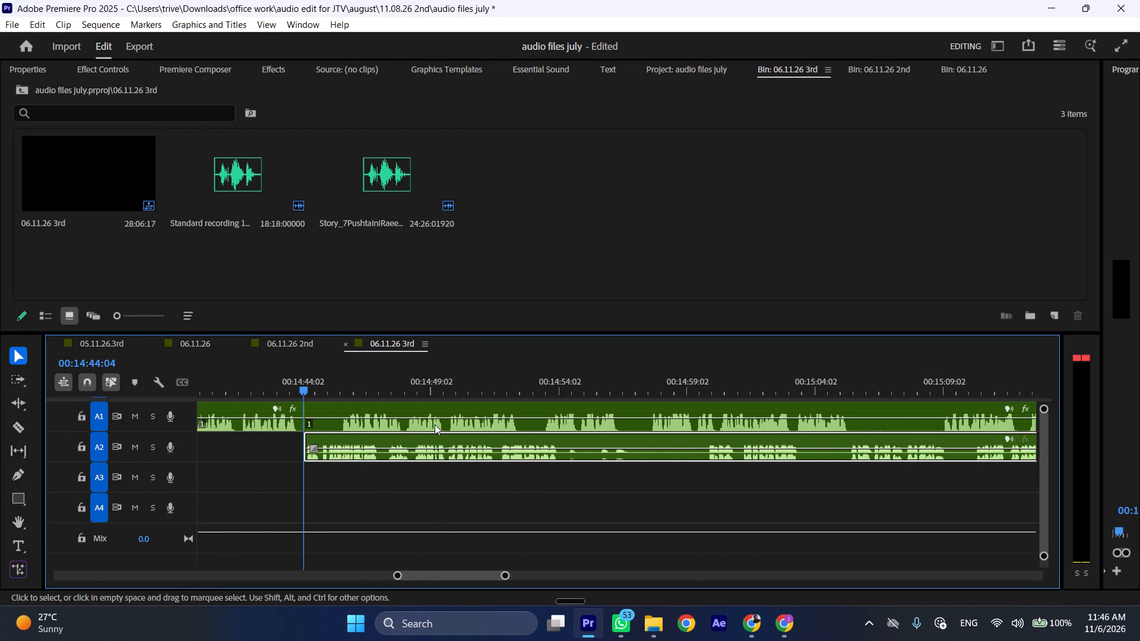
pyautogui.moveTo(322, 405); pyautogui.dragTo(647, 411)
pyautogui.press('space')
pyautogui.moveTo(612, 408); pyautogui.dragTo(633, 408)
pyautogui.moveTo(629, 408); pyautogui.dragTo(661, 409)
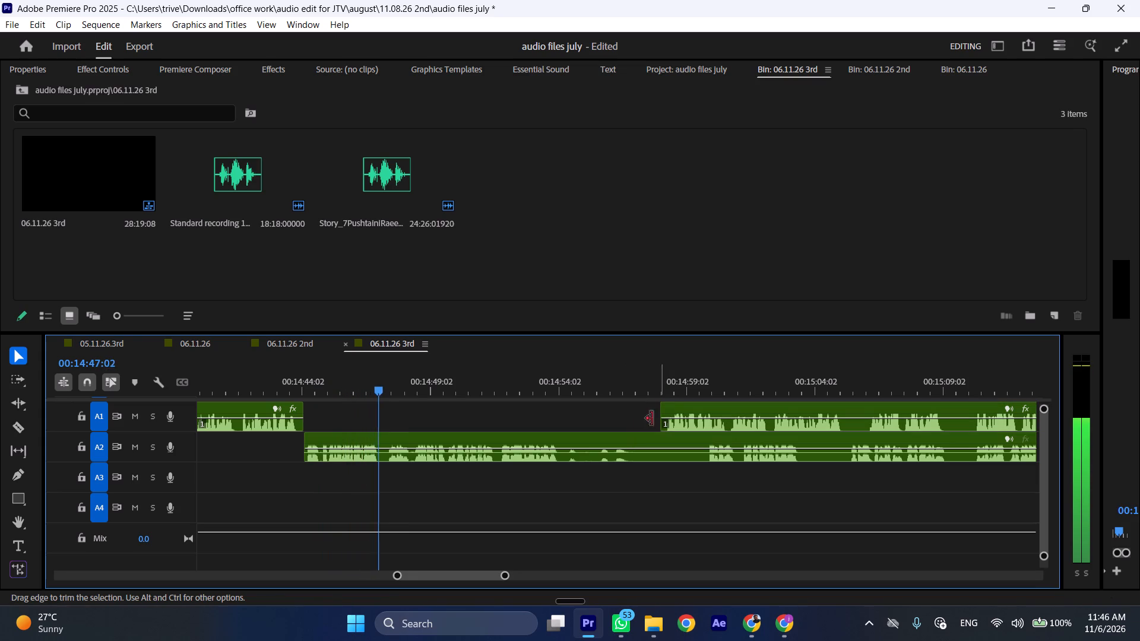
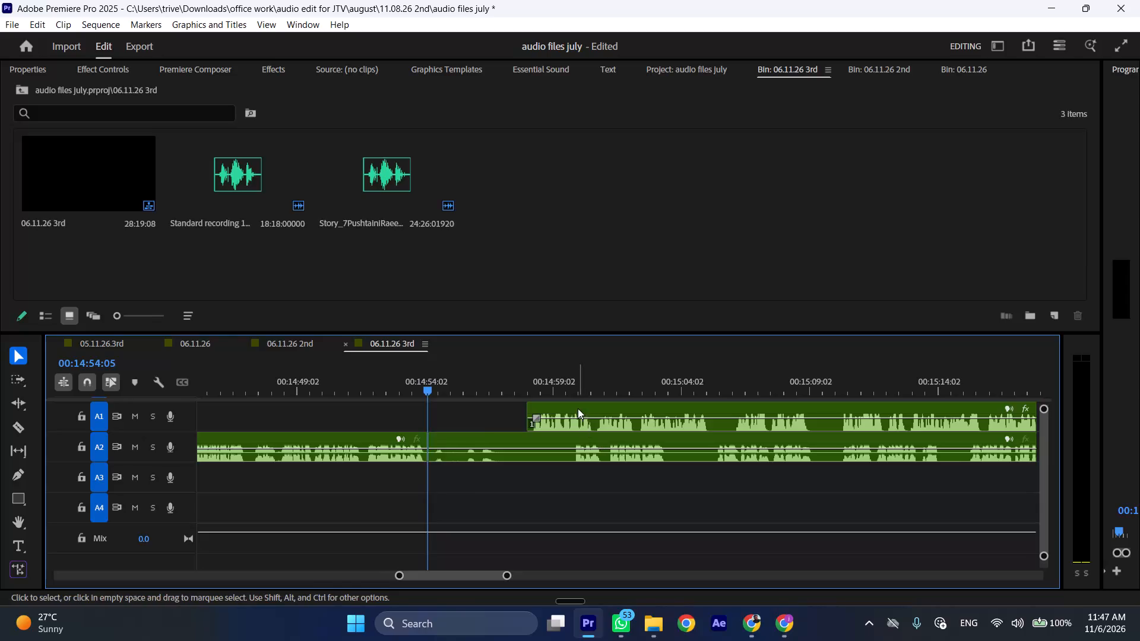
# Move the remaining A1 clip earlier so it starts at the A2 cut at 00:14:54:05.
pyautogui.moveTo(578, 408); pyautogui.dragTo(486, 408)
# Shift the remaining A2 clip about 10 seconds later and trim its leading near-silence so it starts at about 00:15:09.
pyautogui.moveTo(449, 437); pyautogui.dragTo(705, 440)
pyautogui.press('space')
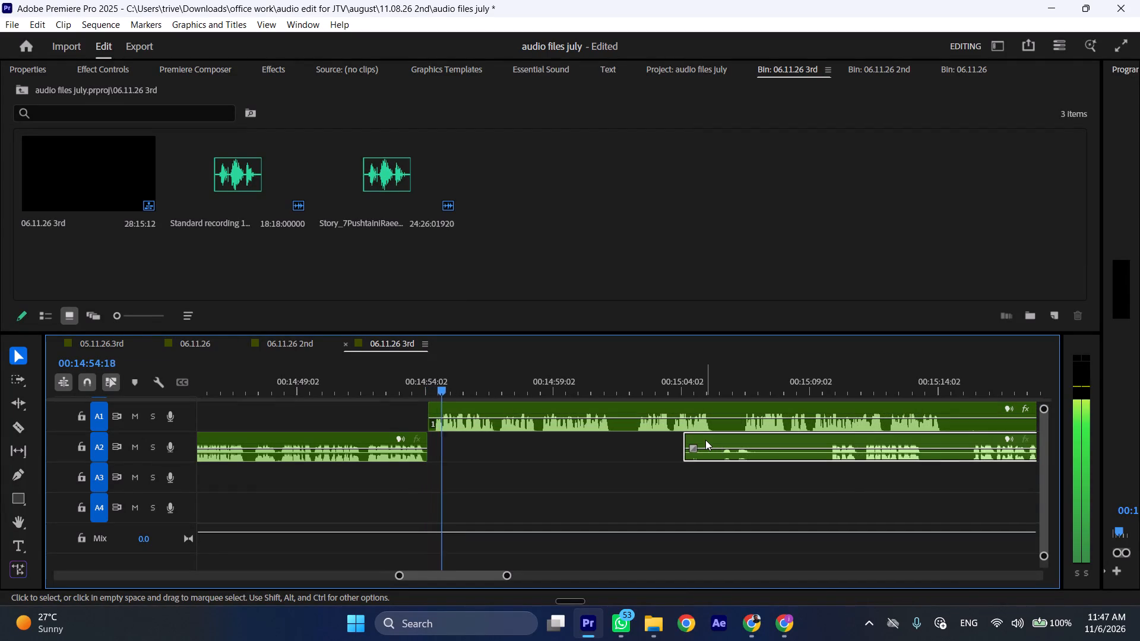
pyautogui.press('l')
pyautogui.scroll(-5, 705, 441)
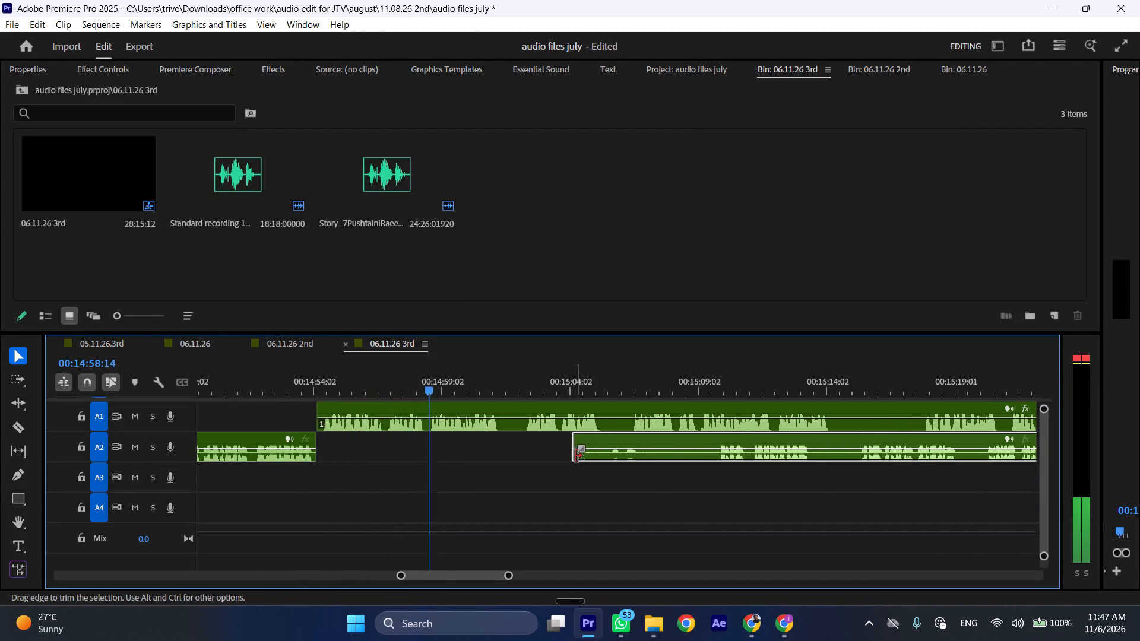
pyautogui.moveTo(577, 442); pyautogui.dragTo(716, 453)
# Split the A1 clip in the pause at 00:15:01:15.
pyautogui.press('space')
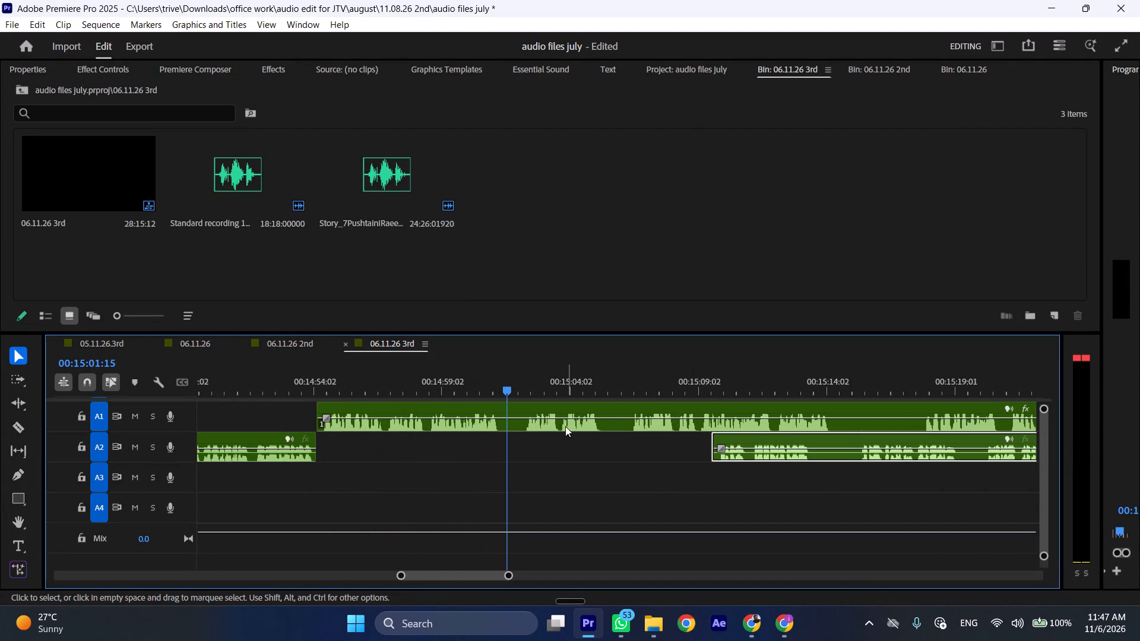
pyautogui.hotkey('shift', 'c')
# Move the next A2 clip earlier so it starts at the A1 cut at 00:15:01:15.
pyautogui.moveTo(764, 436); pyautogui.dragTo(550, 439)
pyautogui.moveTo(541, 437); pyautogui.dragTo(569, 445)
pyautogui.moveTo(564, 437); pyautogui.dragTo(552, 440)
# Shift the A1 clip after the cut about 6.4 seconds later so it starts at about 00:15:08.
pyautogui.moveTo(531, 408); pyautogui.dragTo(695, 415)
# Play through the A2 passage and split the A2 clip in the pause at 00:15:05:15.
pyautogui.press('space')
pyautogui.press('l')
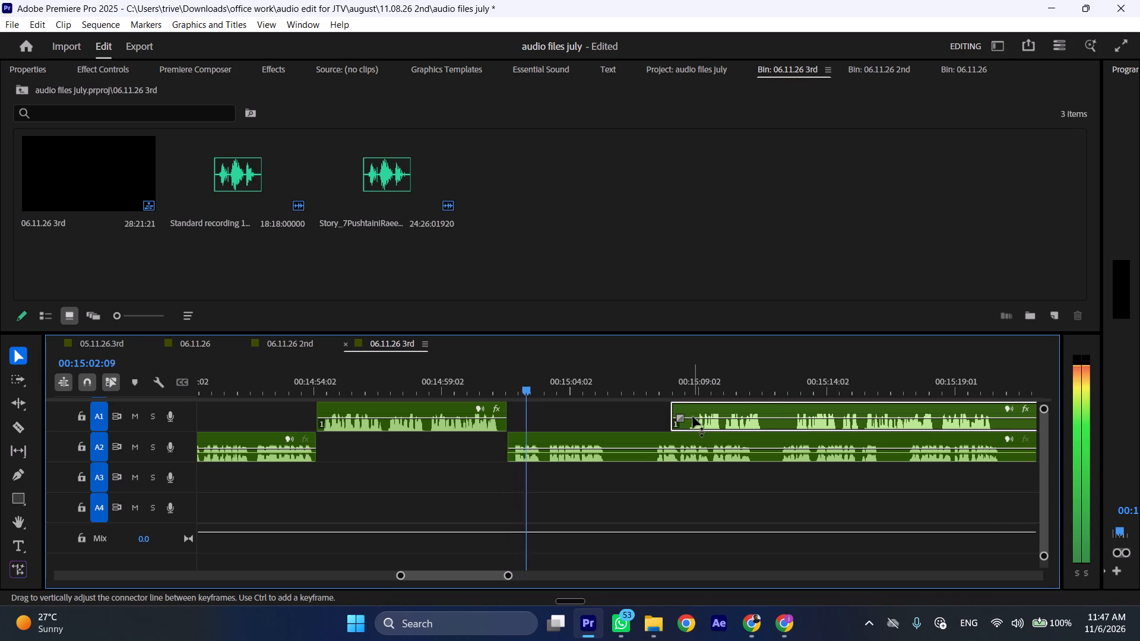
pyautogui.press('space')
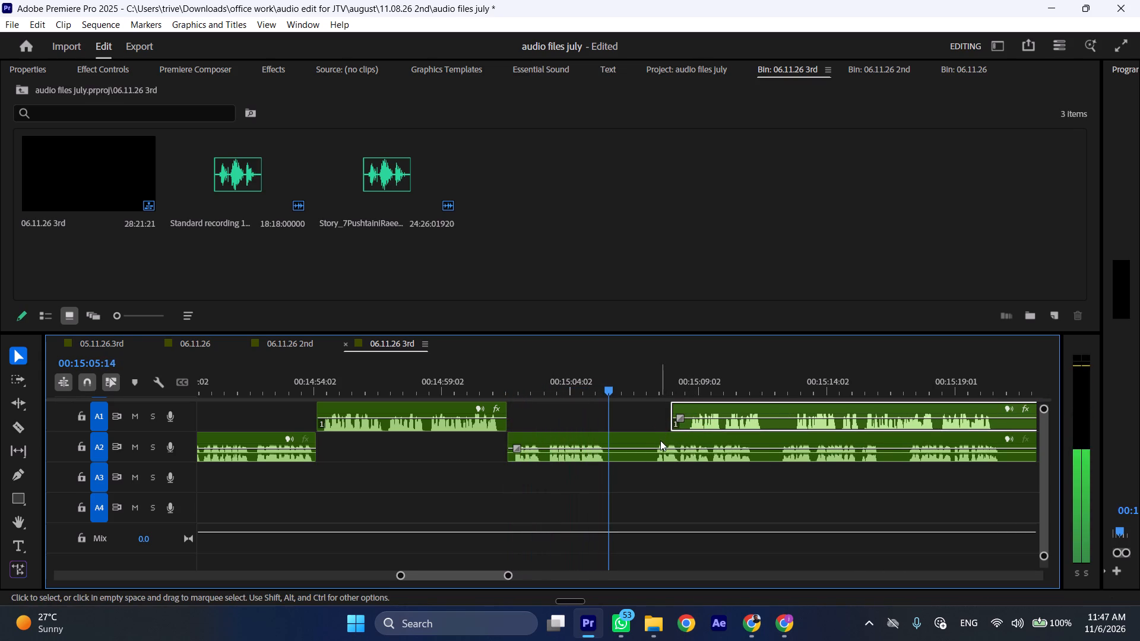
pyautogui.write('C')
# Trim about half a second of leading silence off the next A1 clip and move it to start at the A2 cut at 00:15:05:15.
pyautogui.moveTo(672, 408); pyautogui.dragTo(685, 408)
pyautogui.moveTo(717, 409); pyautogui.dragTo(658, 410)
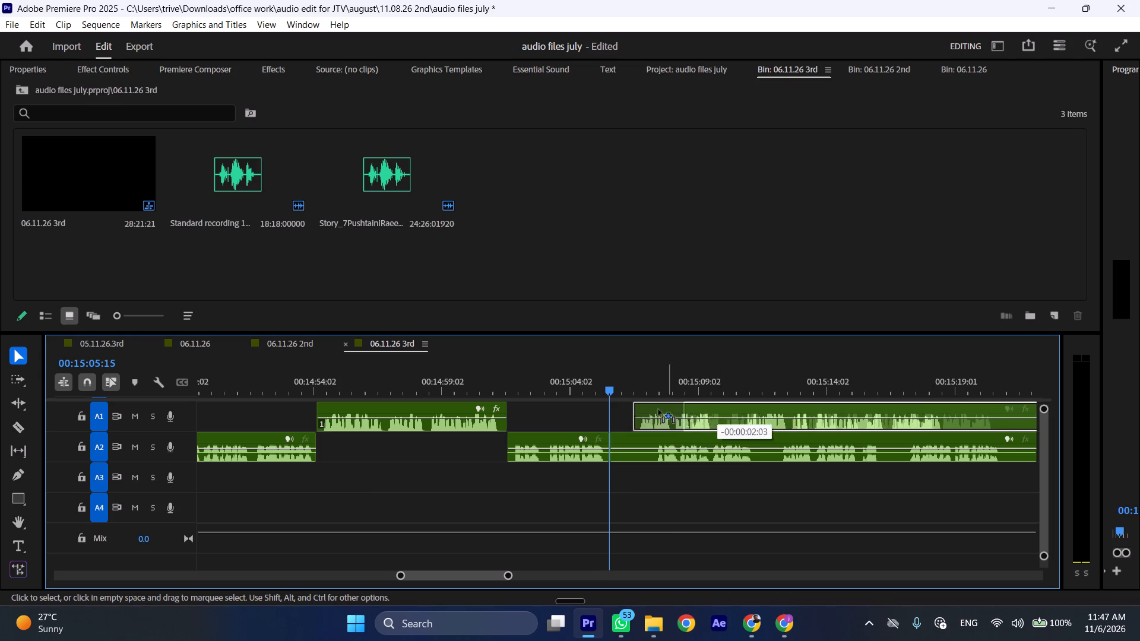
pyautogui.moveTo(658, 410); pyautogui.dragTo(640, 410)
# Shift the remaining A2 clip about 5 seconds later so it starts at 00:15:10:14.
pyautogui.moveTo(629, 439); pyautogui.dragTo(757, 442)
# Play through the A1 passage and split the A1 clip in the pause at 00:15:09:03.
pyautogui.press('space')
pyautogui.write('l')
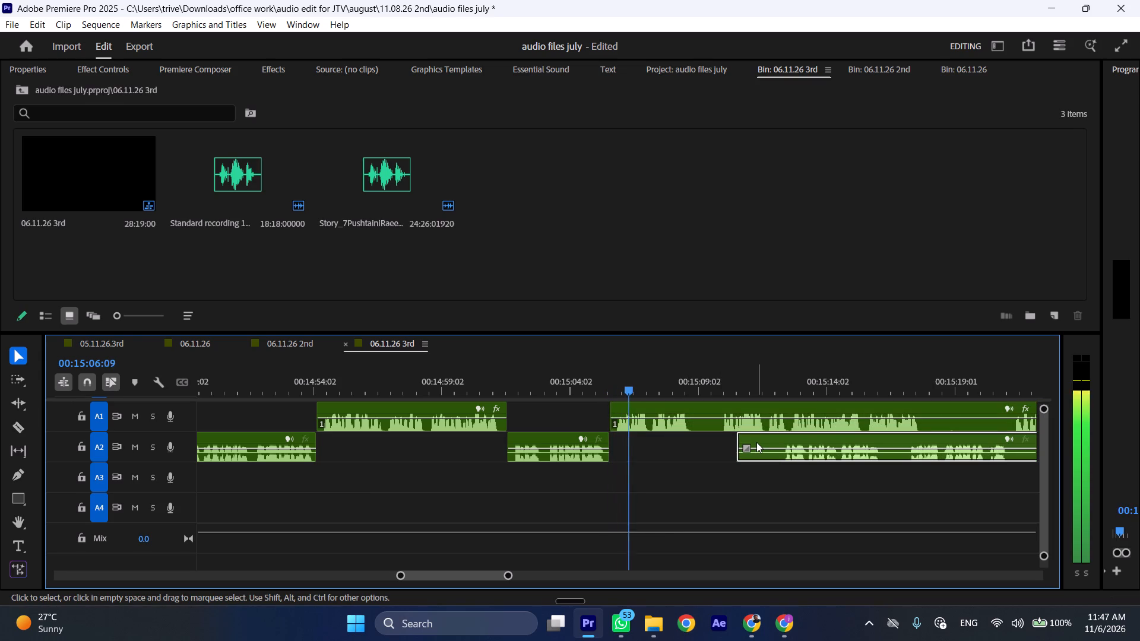
pyautogui.press('space')
pyautogui.write('C')
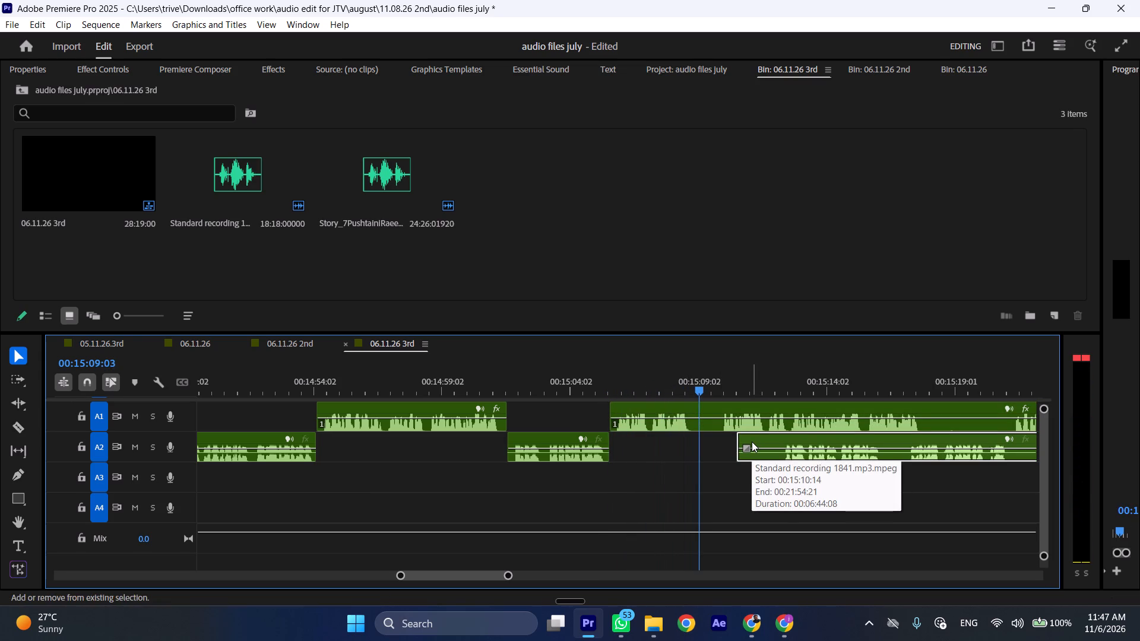
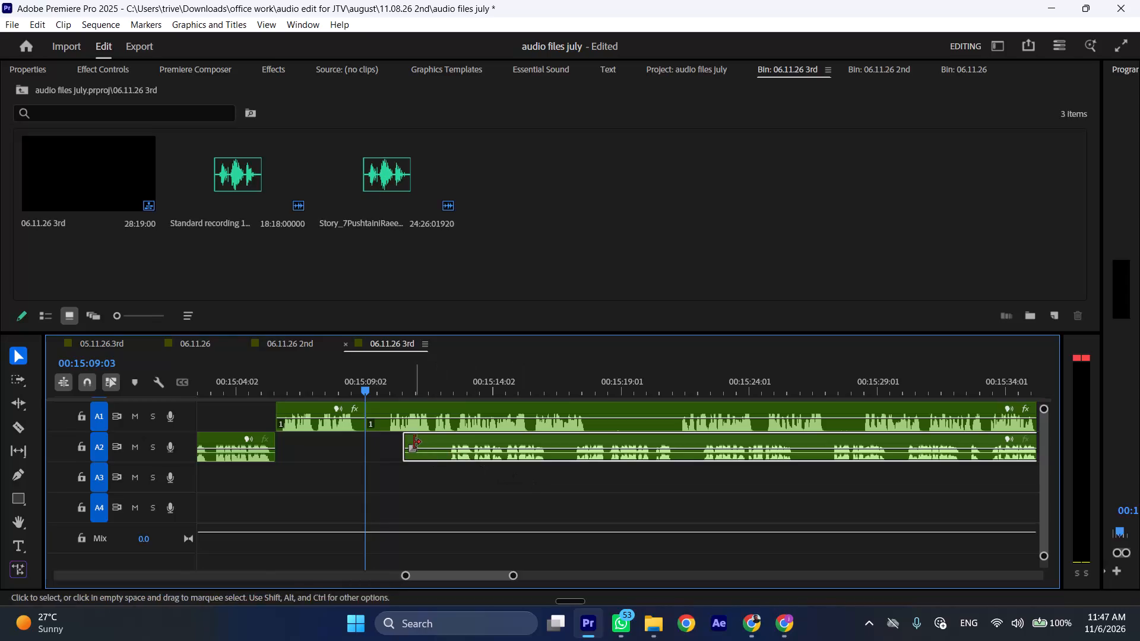
# Shift the remaining A2 clip about 18 seconds later so it starts near 00:15:29, clear of the A1 passage.
pyautogui.moveTo(445, 439); pyautogui.dragTo(853, 439)
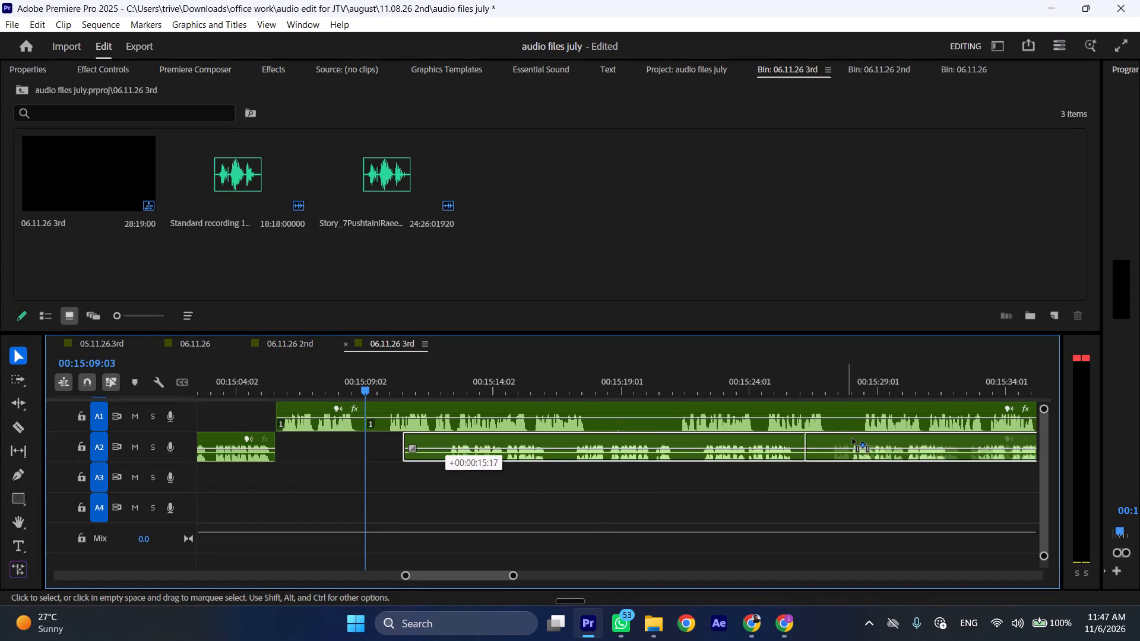
pyautogui.moveTo(853, 439); pyautogui.dragTo(914, 439)
# Cut the A1 pause from 00:15:09:03 to 00:15:09:23 and close the gap, pulling the following clips earlier.
pyautogui.moveTo(383, 386); pyautogui.dragTo(388, 387)
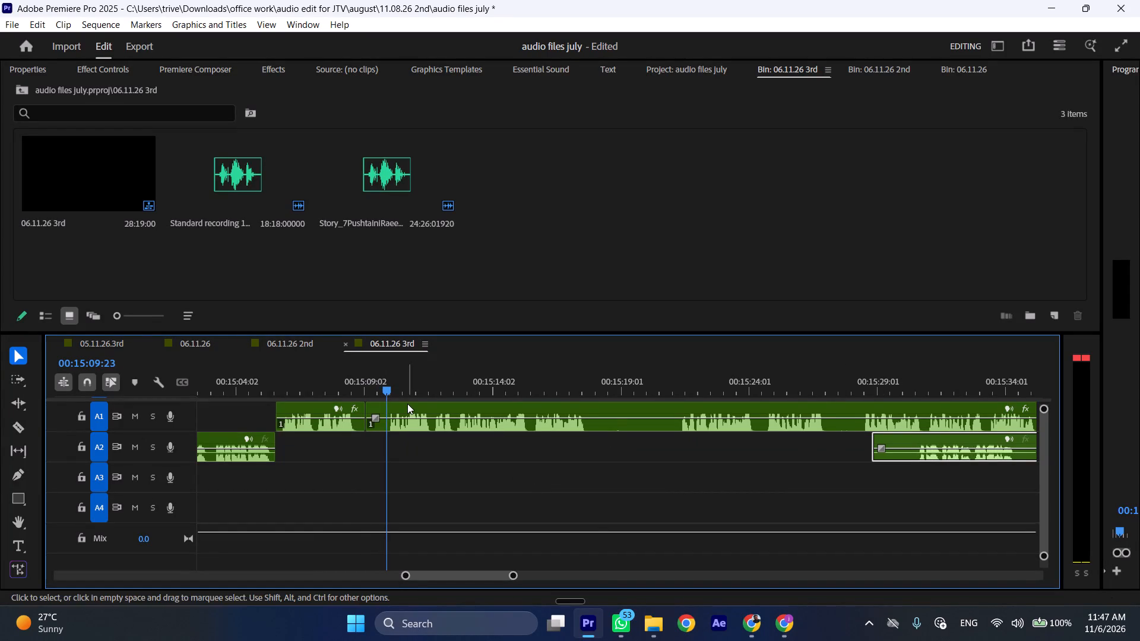
pyautogui.click(407, 404)
pyautogui.hotkey('shift', 'c')
pyautogui.hotkey('ctrl', 'shift', 'd')
# Play through the A1 passage and split the A1 clip in the pause at 00:15:17:01.
pyautogui.press('space')
pyautogui.press('l')
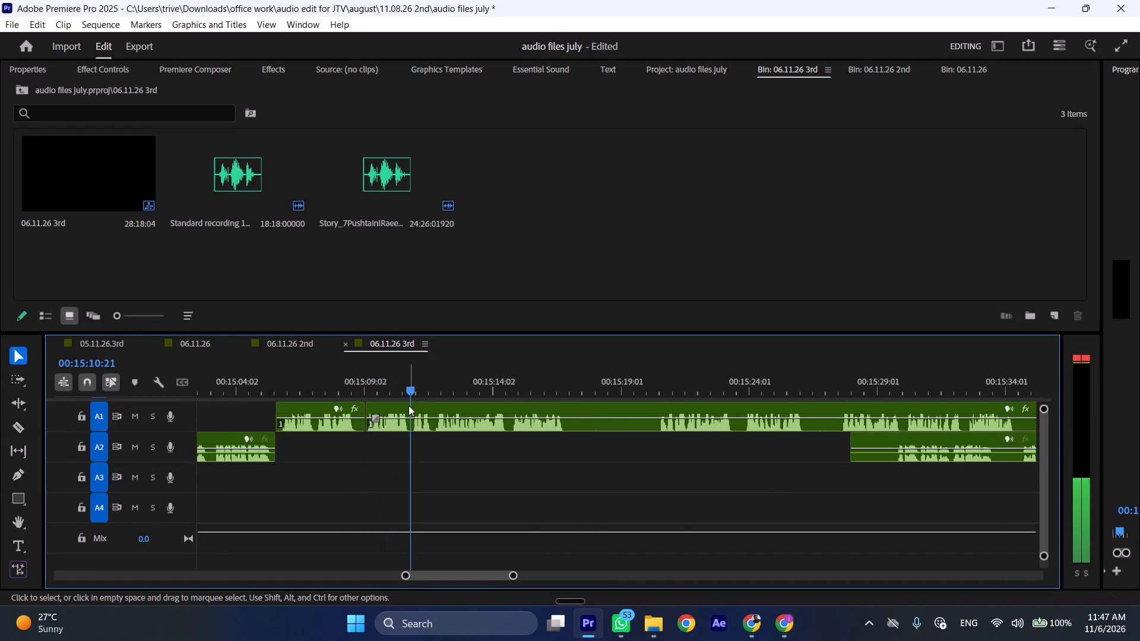
pyautogui.scroll(-4, 524, 458)
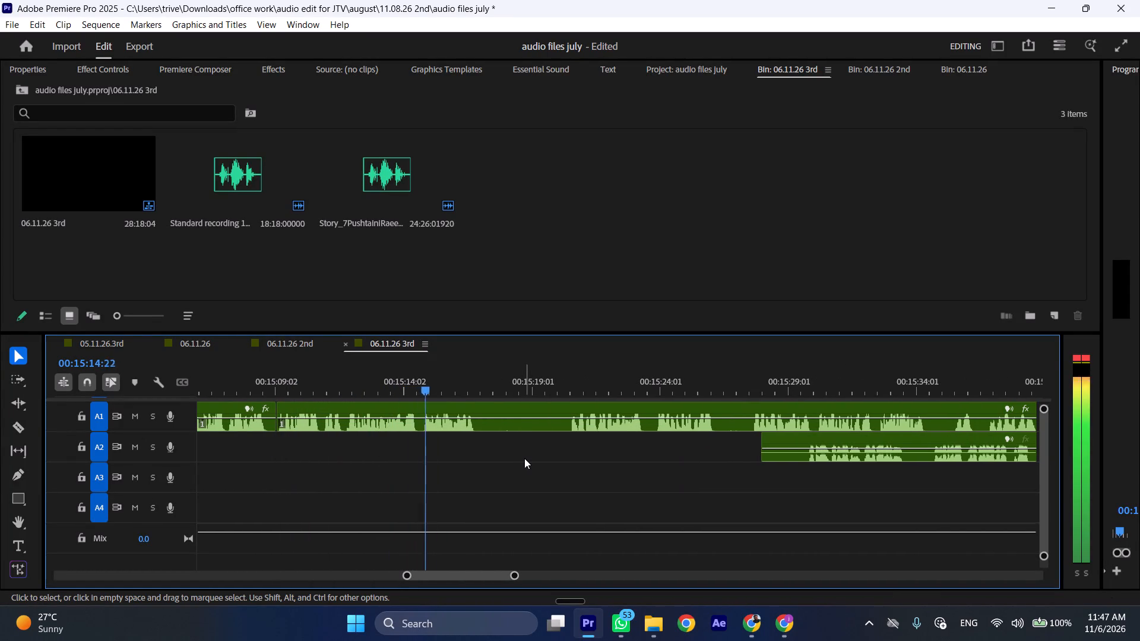
pyautogui.press('space')
pyautogui.write('C')
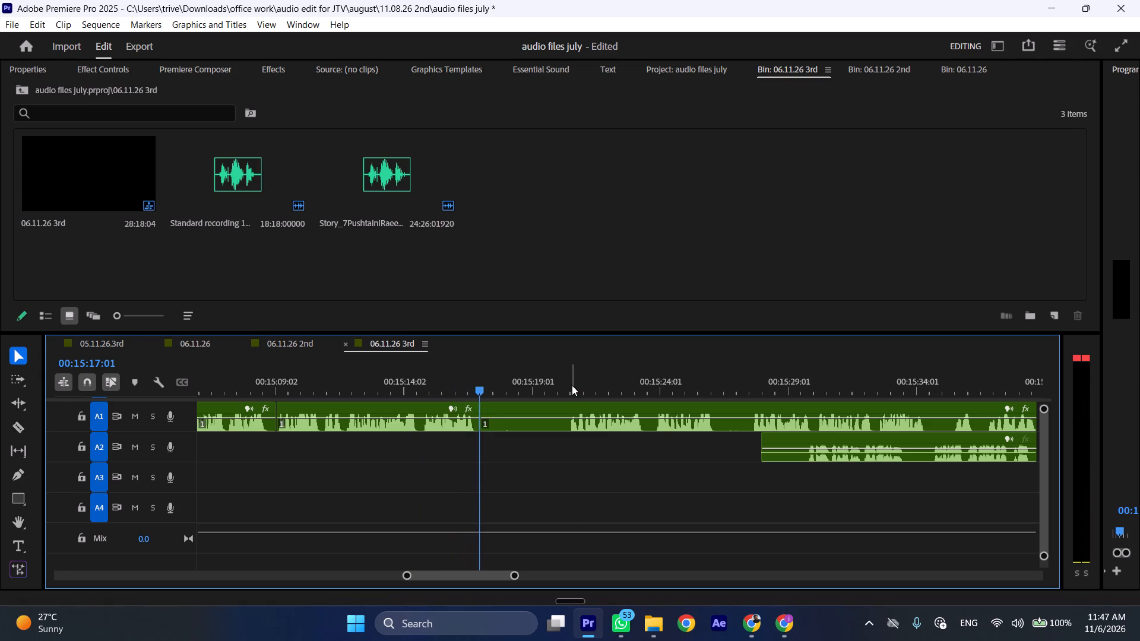
# Cut about 3 seconds of A1 silence from 00:15:17:01 up to just before the next speech and close the gap.
pyautogui.click(572, 385)
pyautogui.moveTo(571, 382); pyautogui.dragTo(565, 382)
pyautogui.click(582, 407)
pyautogui.hotkey('shift', 'c')
pyautogui.hotkey('ctrl', 'shift', 'd')
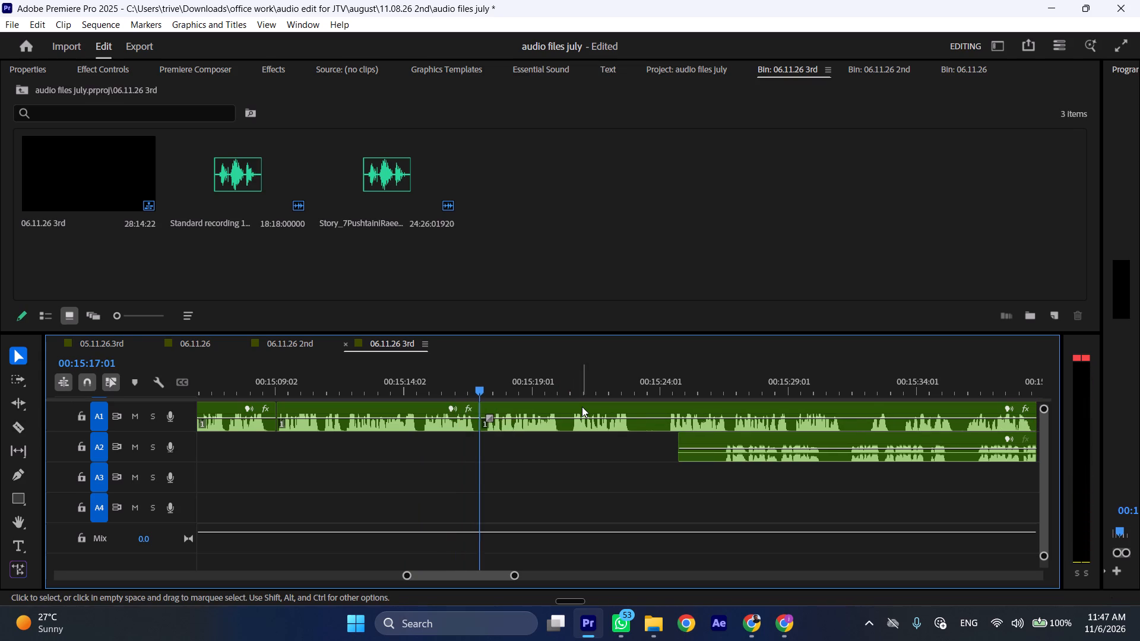
# Play through the next A1 passage and split the A1 clip in the pause at 00:15:23:04.
pyautogui.press('space')
pyautogui.write('l')
pyautogui.scroll(-5, 604, 445)
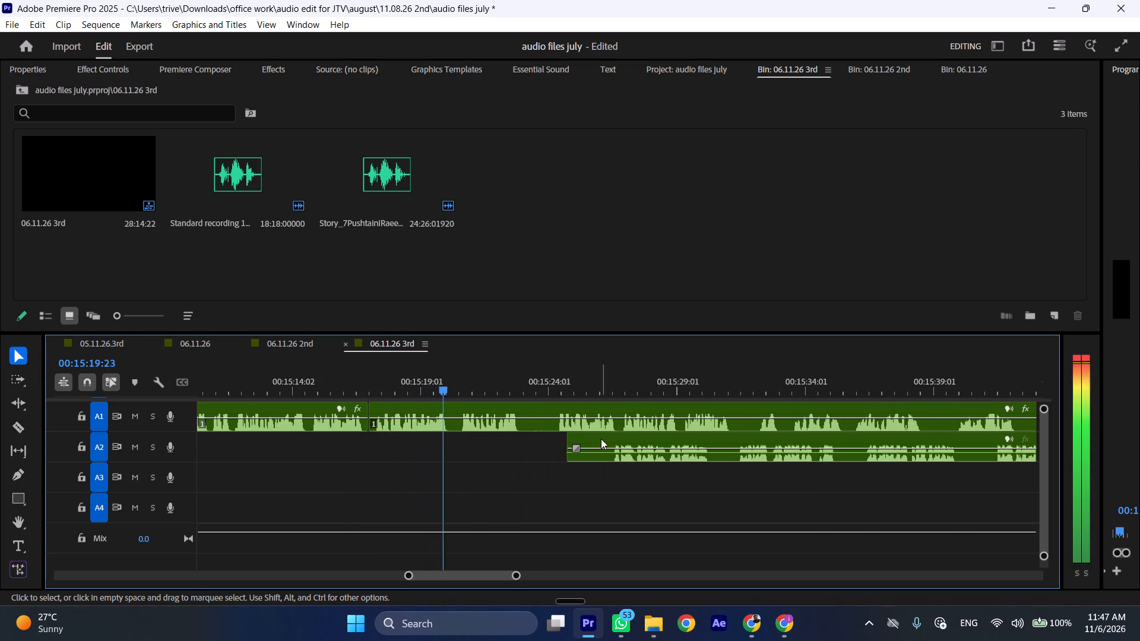
pyautogui.press('space')
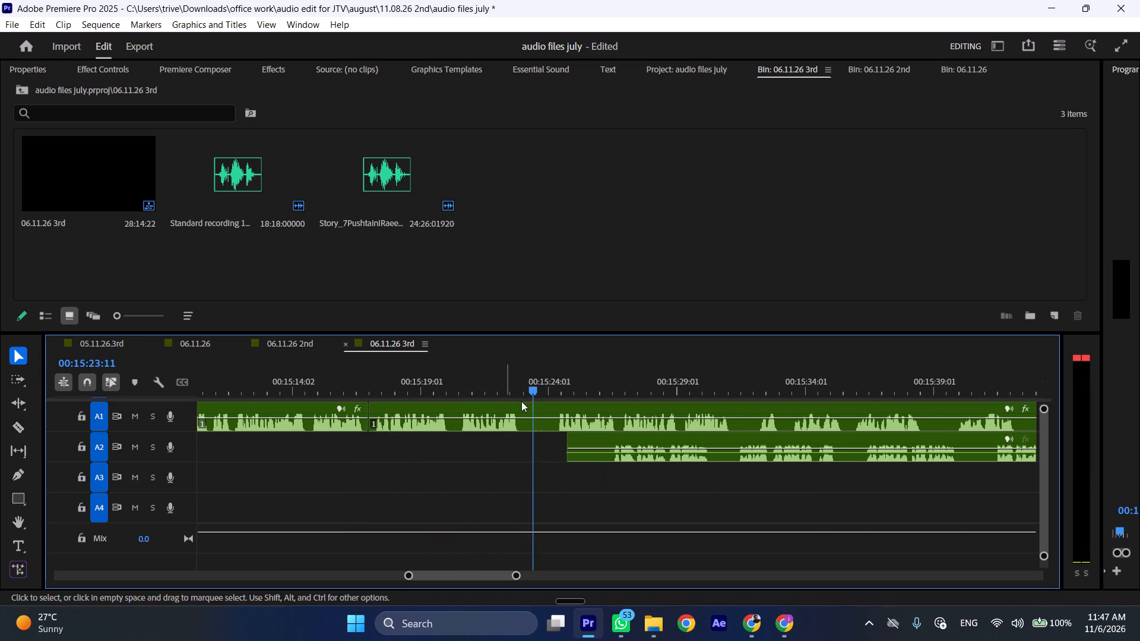
pyautogui.moveTo(535, 388); pyautogui.dragTo(528, 388)
pyautogui.hotkey('shift', 'c')
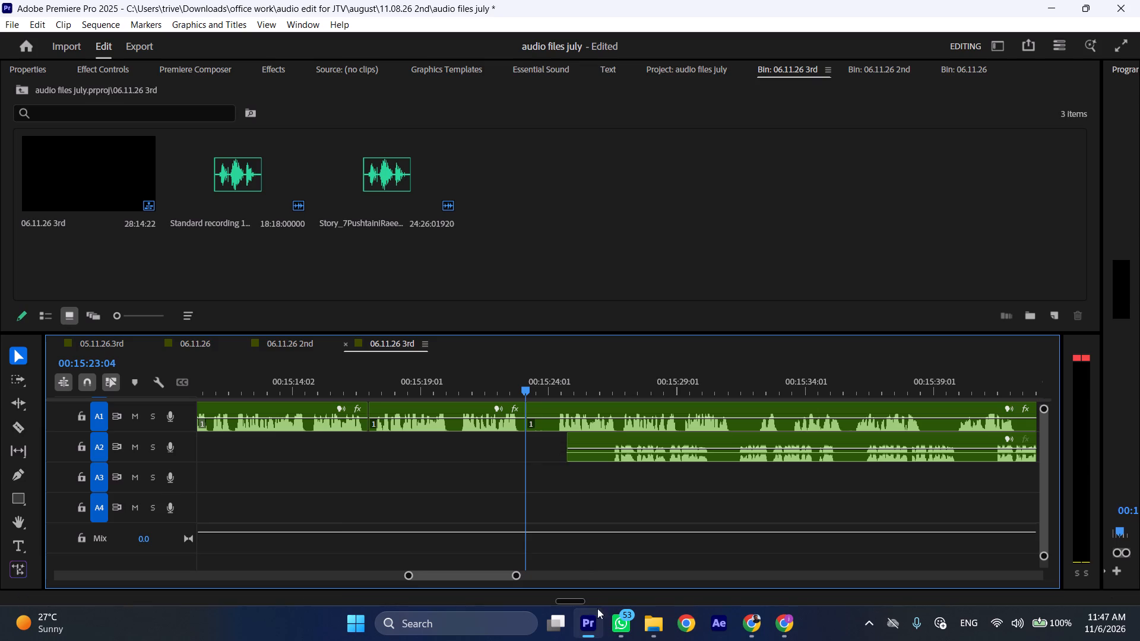
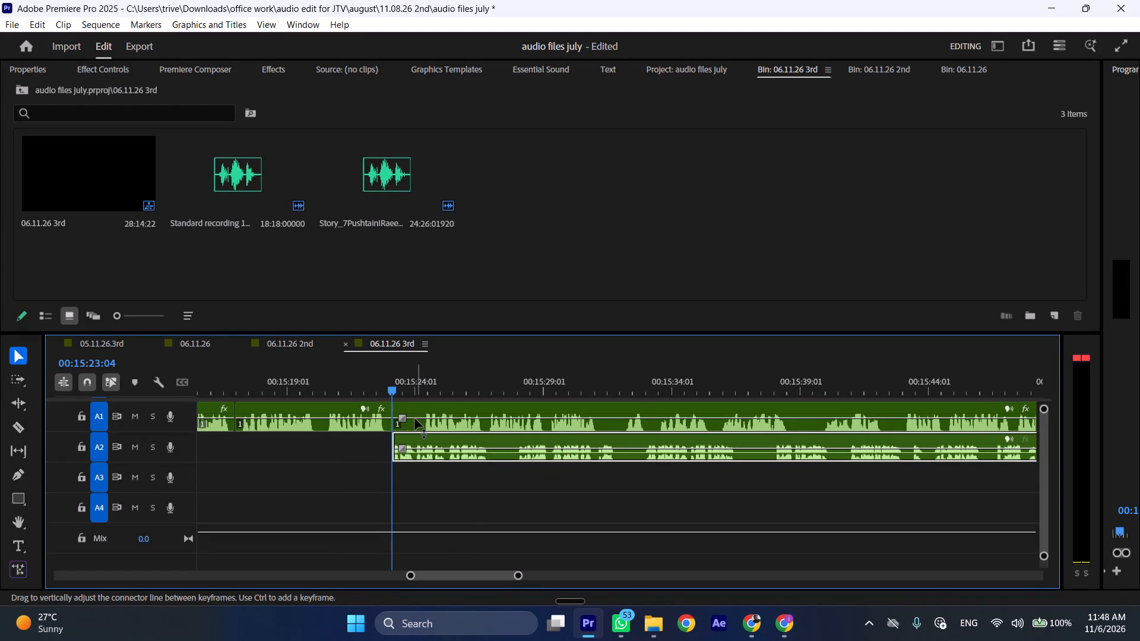
# Trim about one second off the start of the A1 clip at 00:15:23:04 and move the clip later to about 00:15:29:11.
pyautogui.moveTo(400, 407); pyautogui.dragTo(426, 410)
pyautogui.moveTo(446, 406); pyautogui.dragTo(504, 407)
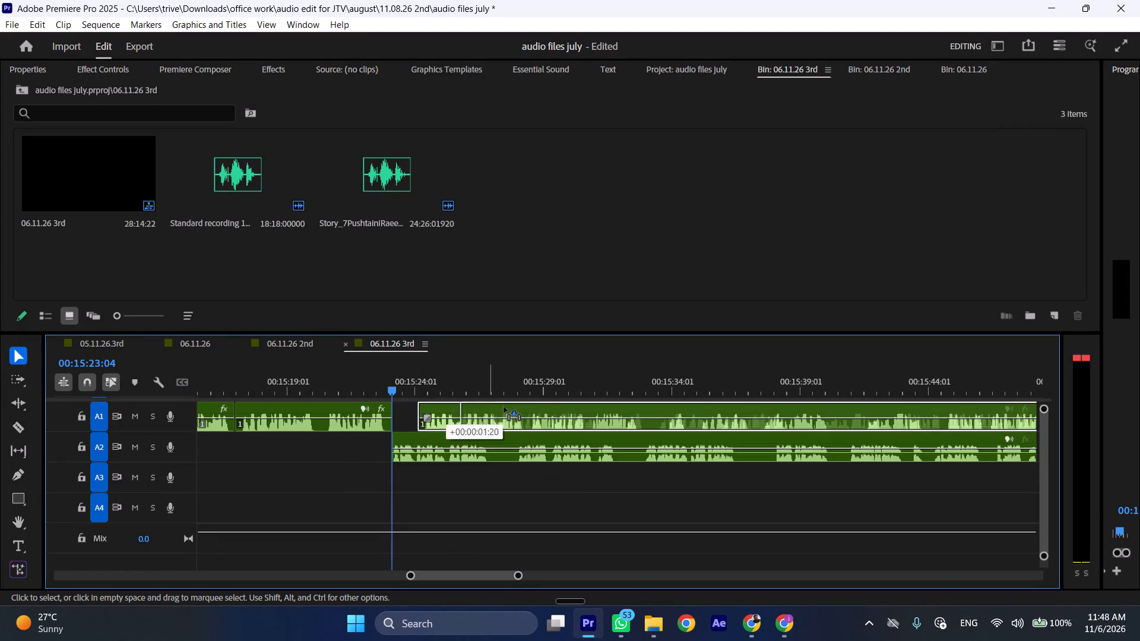
pyautogui.moveTo(504, 407); pyautogui.dragTo(582, 407)
# Play through the A2 passage from 00:15:23:04 and split the A2 clip in the pause at 00:15:27:00.
pyautogui.press('space')
pyautogui.press('l')
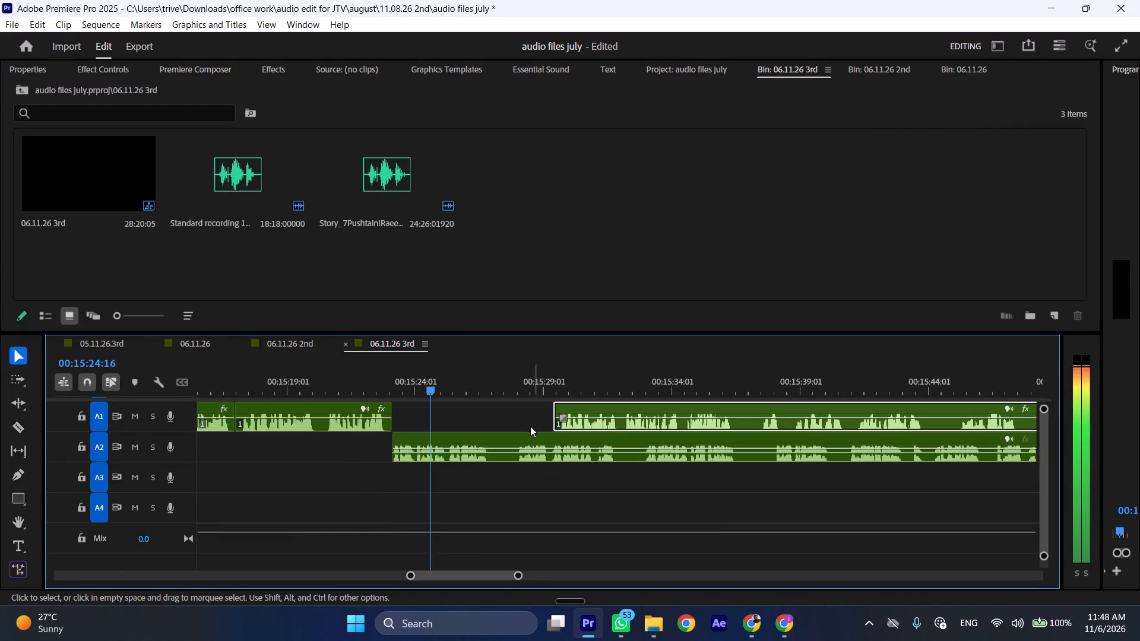
pyautogui.press('space')
pyautogui.write('C')
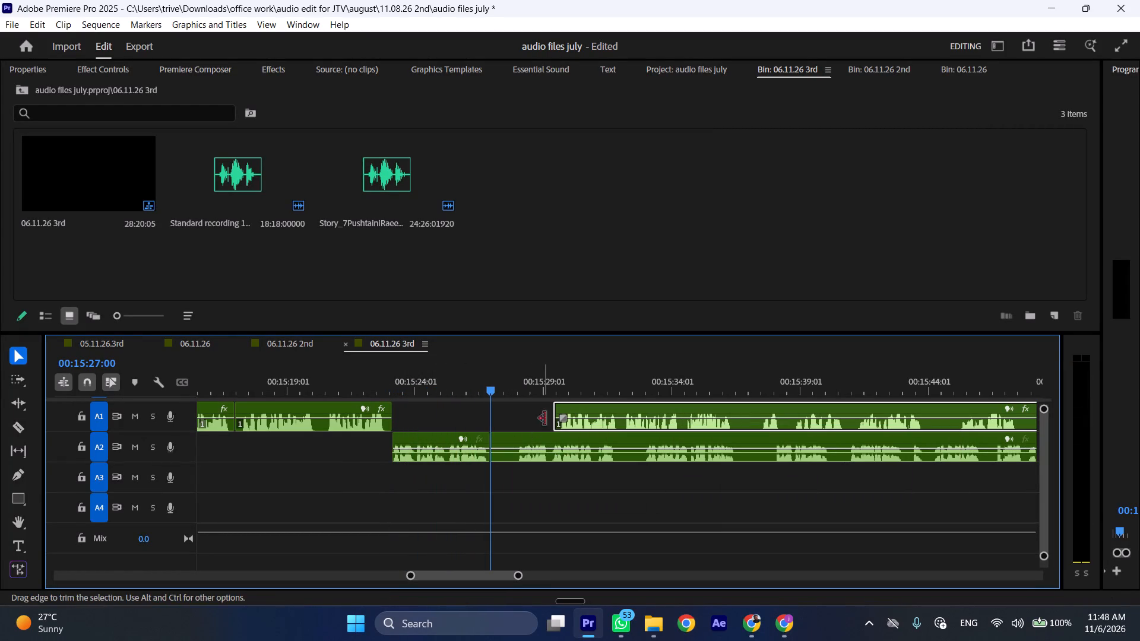
# Align the start of the A1 clip with the cut at 00:15:27:00 and move the remaining A2 clip later to about 00:15:34:20.
pyautogui.moveTo(587, 407); pyautogui.dragTo(520, 413)
pyautogui.moveTo(516, 438); pyautogui.dragTo(717, 439)
# While playing the A1 passage from 00:15:27:00, trim about 0.8 seconds of silence off the start of the remaining A2 clip.
pyautogui.press('space')
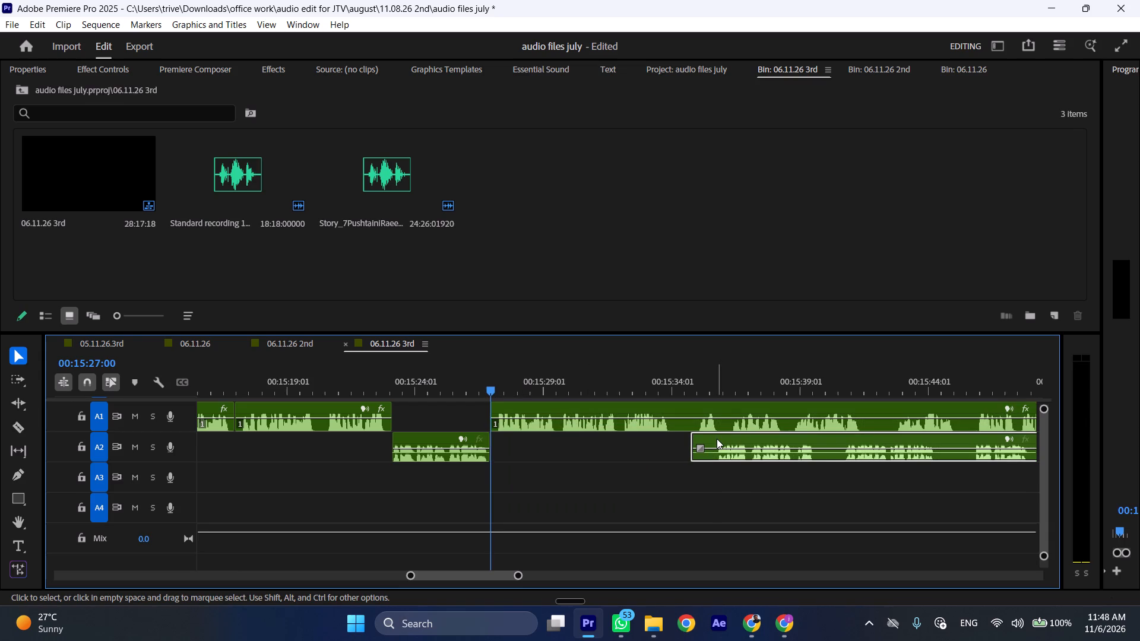
pyautogui.write('l')
pyautogui.moveTo(695, 439); pyautogui.dragTo(714, 439)
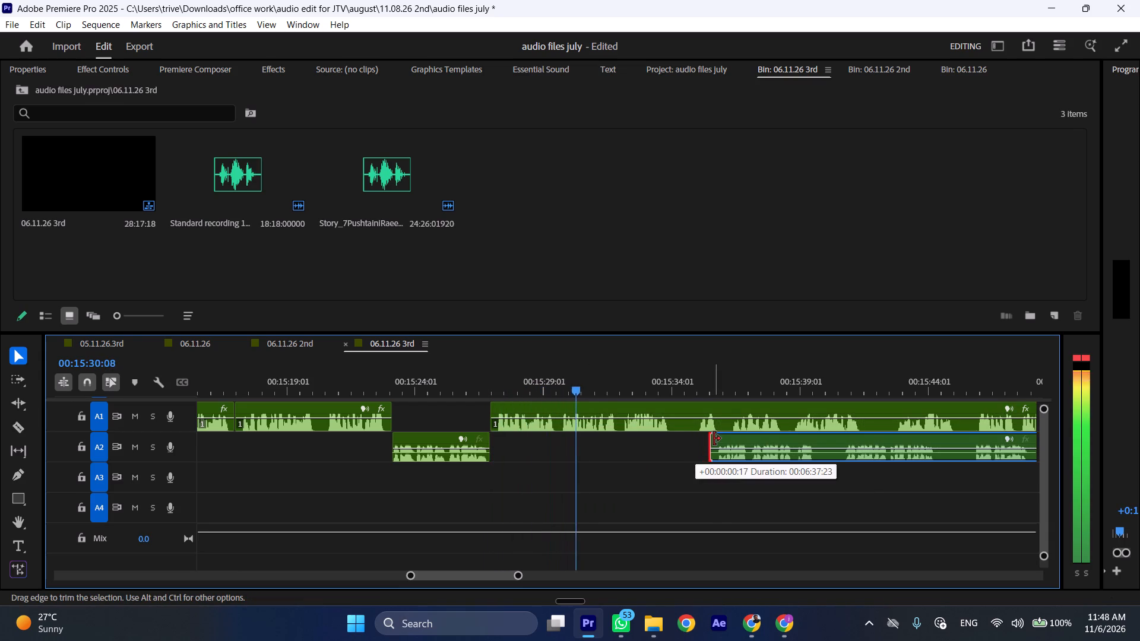
pyautogui.moveTo(714, 439); pyautogui.dragTo(716, 439)
# Stop playback in the pause after the A1 passage and split the A1 clip at 00:15:34:06.
pyautogui.press('space')
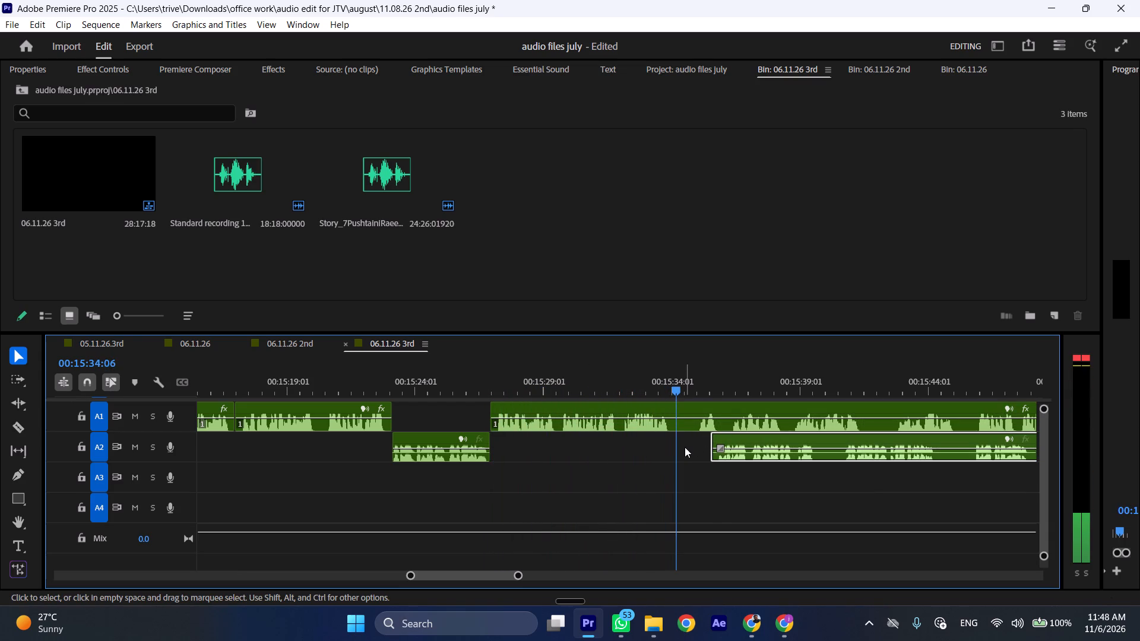
pyautogui.write('C')
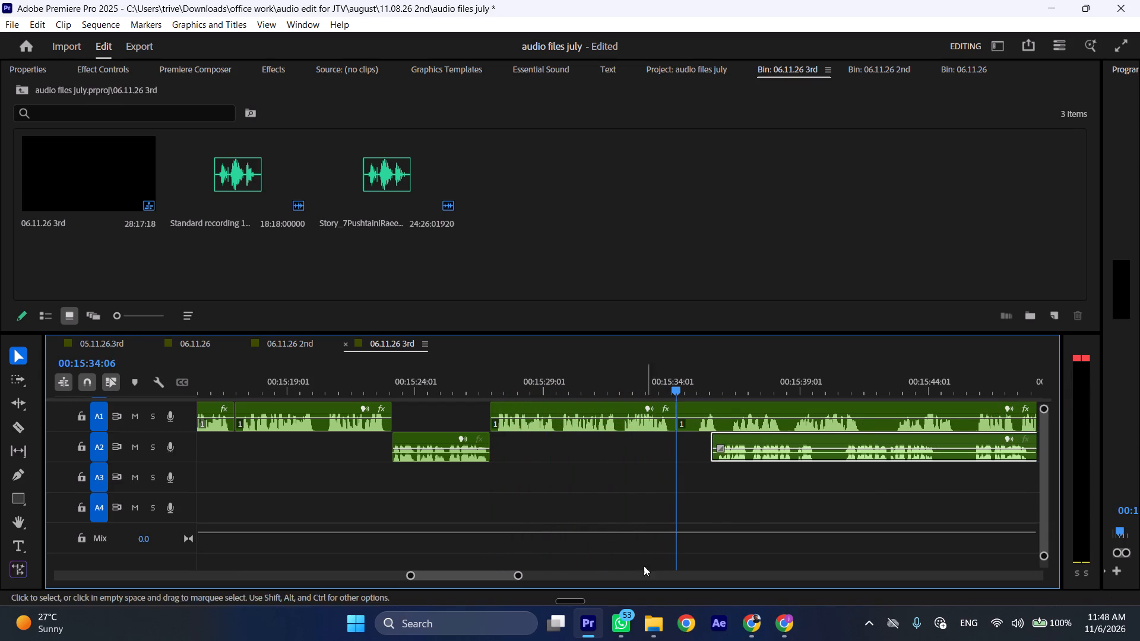
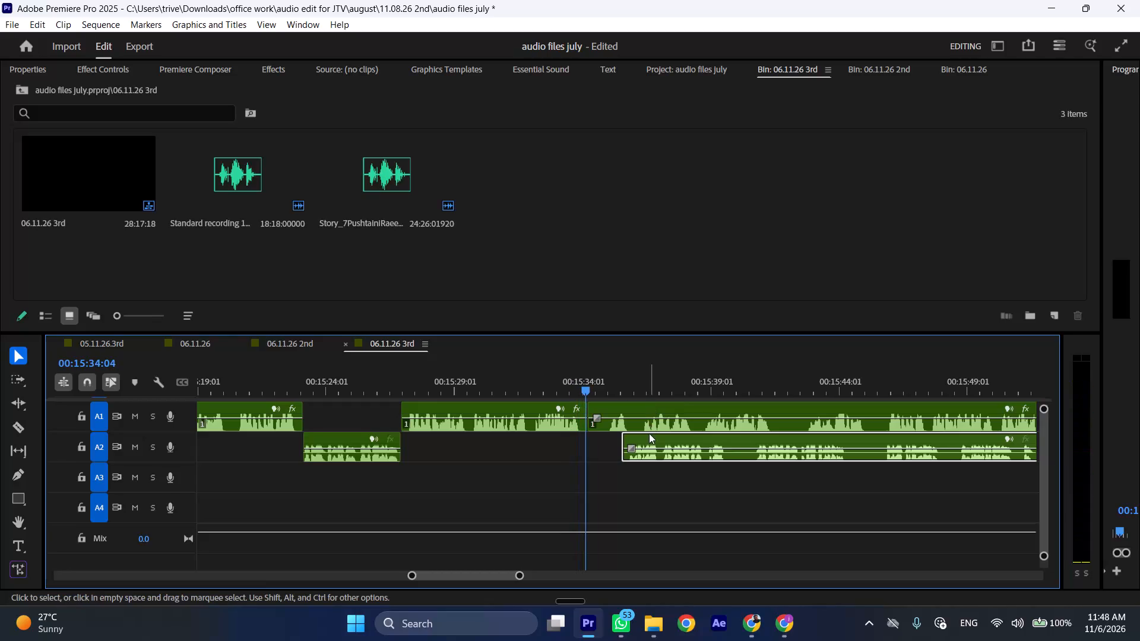
# Align the start of the remaining A2 clip with the A1 cut near 00:15:34:04 and move the remaining A1 clip about 11 seconds later.
pyautogui.moveTo(649, 438); pyautogui.dragTo(613, 441)
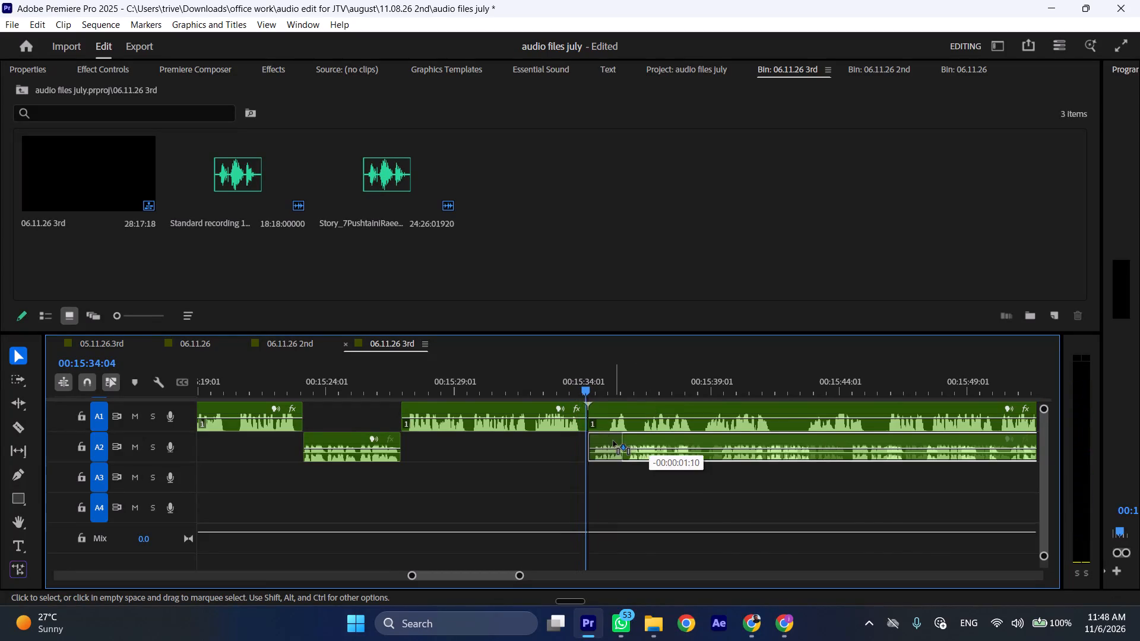
pyautogui.moveTo(613, 441); pyautogui.dragTo(612, 441)
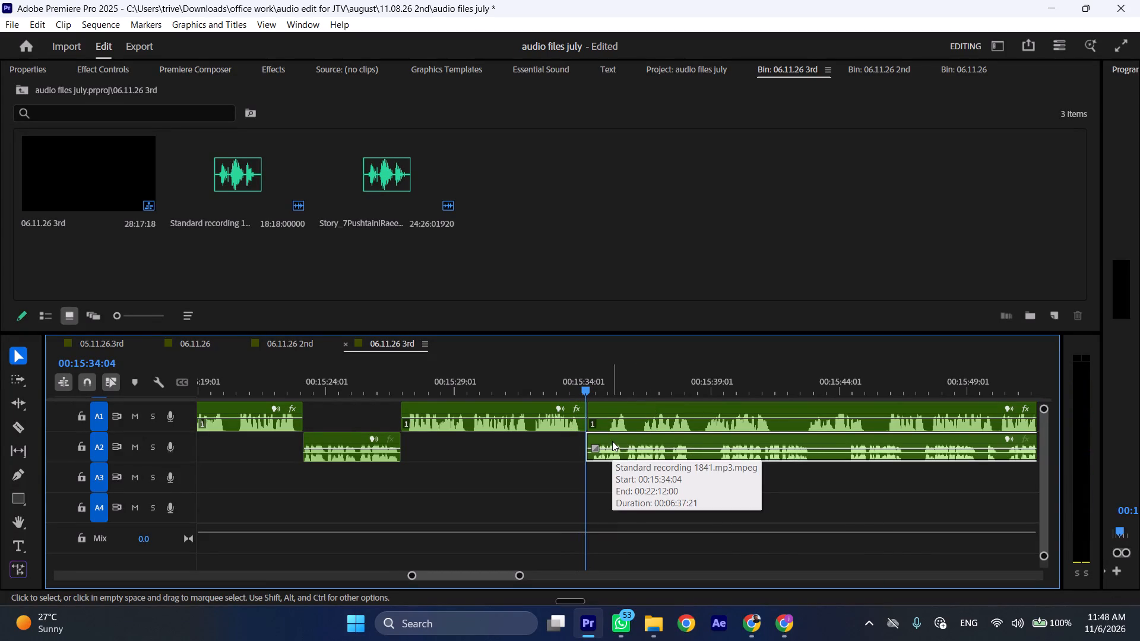
pyautogui.scroll(-6, 612, 439)
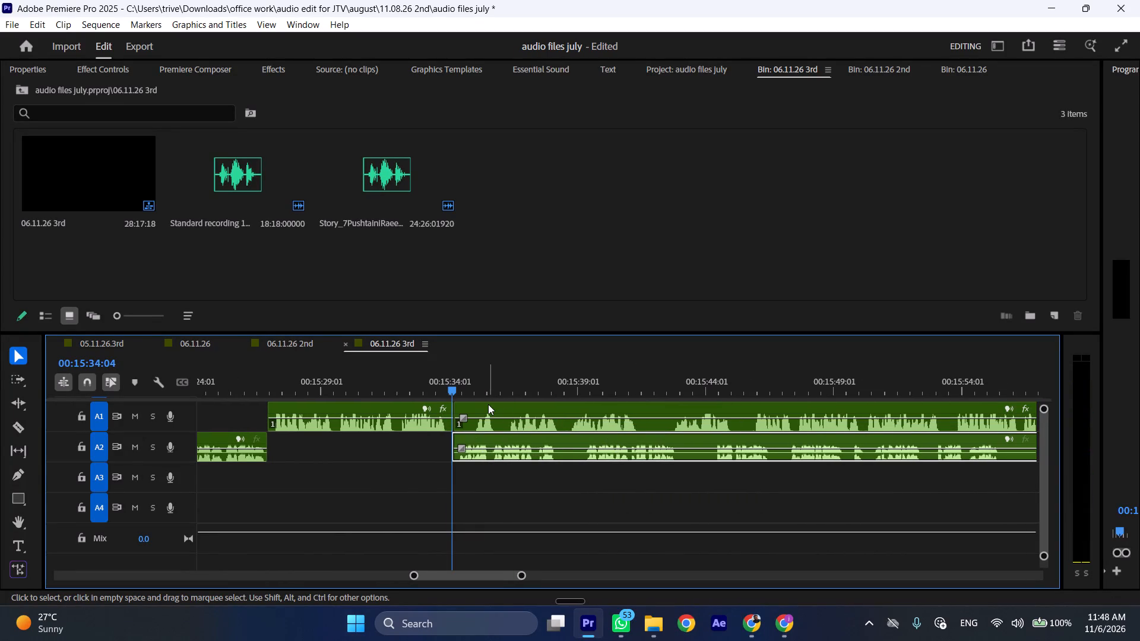
pyautogui.moveTo(487, 404); pyautogui.dragTo(769, 404)
# Play back at increased speed from about 00:15:32 through the A1-to-A2 changeover to check the next A2 passage.
pyautogui.click(400, 384)
pyautogui.press('space')
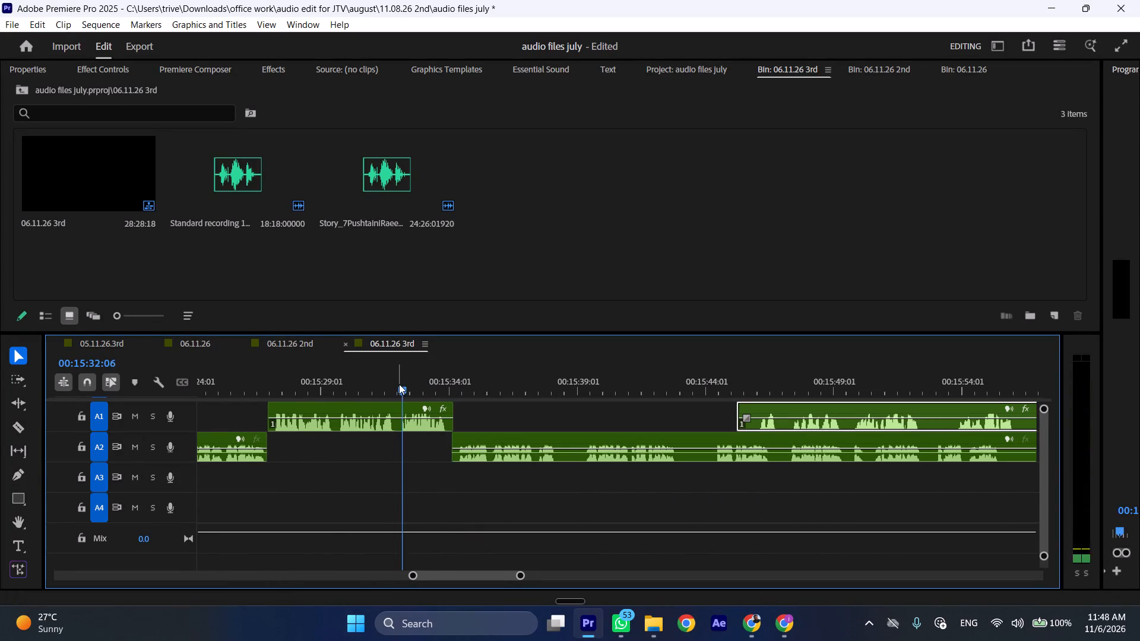
pyautogui.press('l')
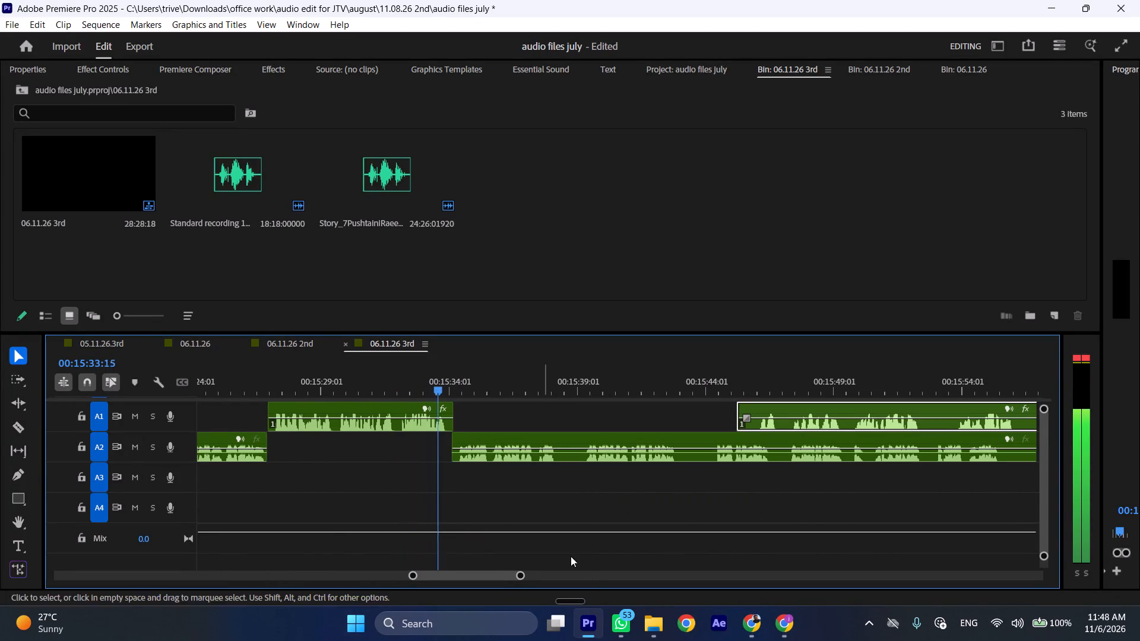
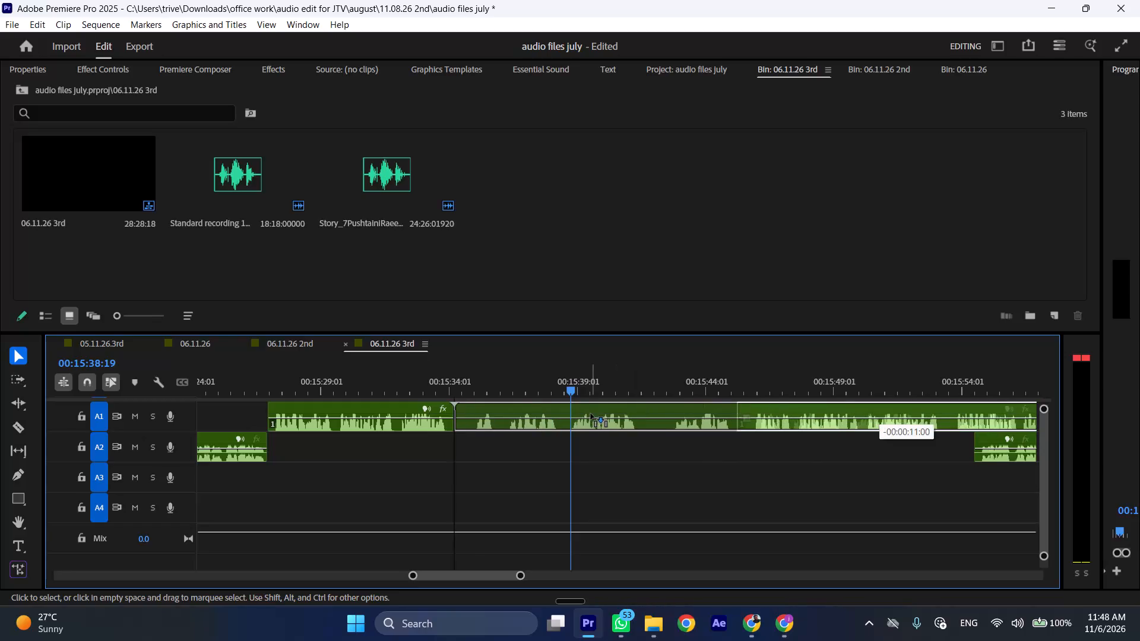
# Cut the A1 clip at 00:15:35:00 and ripple delete the silent lead-in after the cut near 00:15:34:04.
pyautogui.click(477, 374)
pyautogui.press('space')
pyautogui.write('l')
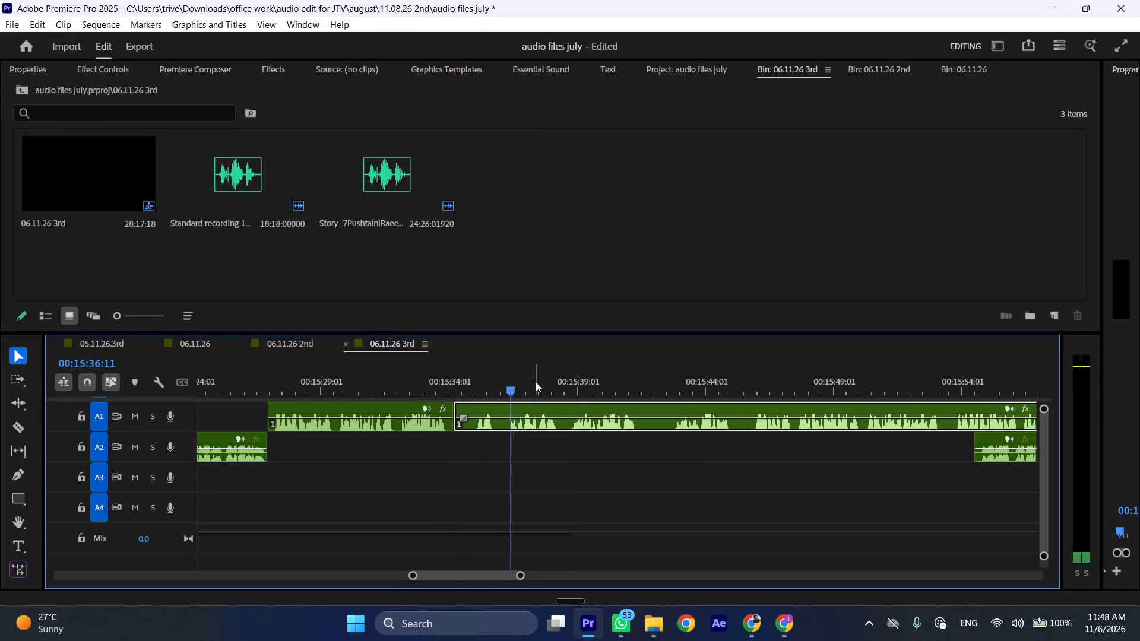
pyautogui.click(474, 387)
pyautogui.hotkey('shift', 'c')
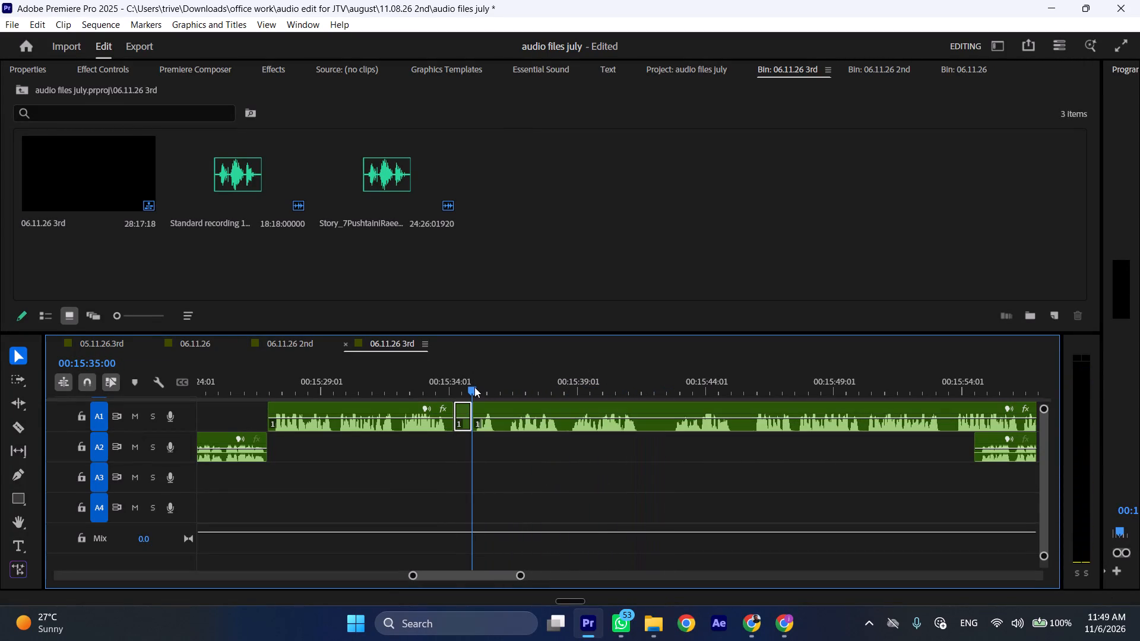
pyautogui.hotkey('ctrl', 'shift', 'd')
# Cut around the short A1 pause ending at about 00:15:35:13 and ripple delete it.
pyautogui.moveTo(537, 377); pyautogui.dragTo(517, 391)
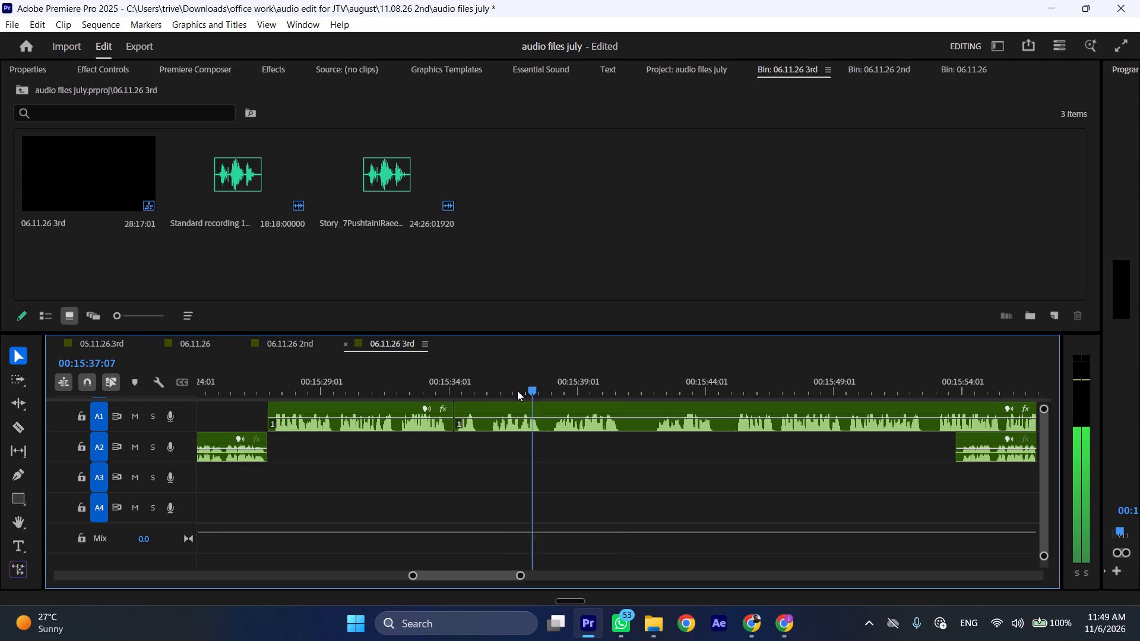
pyautogui.moveTo(517, 391); pyautogui.dragTo(490, 389)
pyautogui.hotkey('shift', 'c')
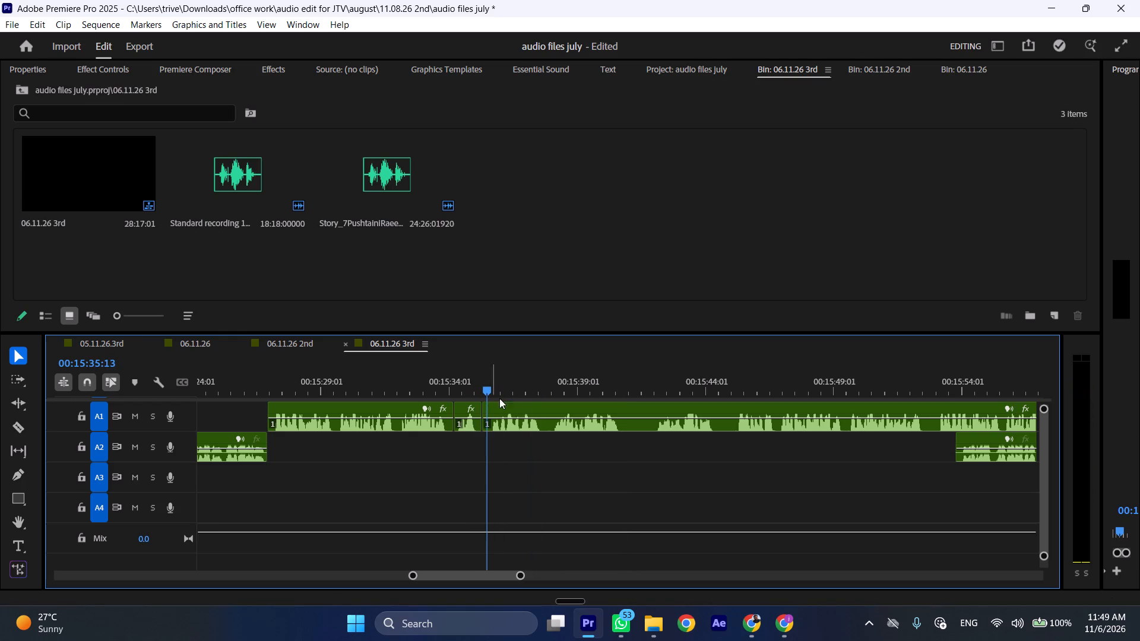
pyautogui.click(518, 421)
pyautogui.hotkey('shift', 'c')
pyautogui.hotkey('ctrl', 'shift', 'd')
# Cut around the short A1 pause starting near 00:15:37:10 and ripple delete it.
pyautogui.moveTo(530, 387); pyautogui.dragTo(537, 383)
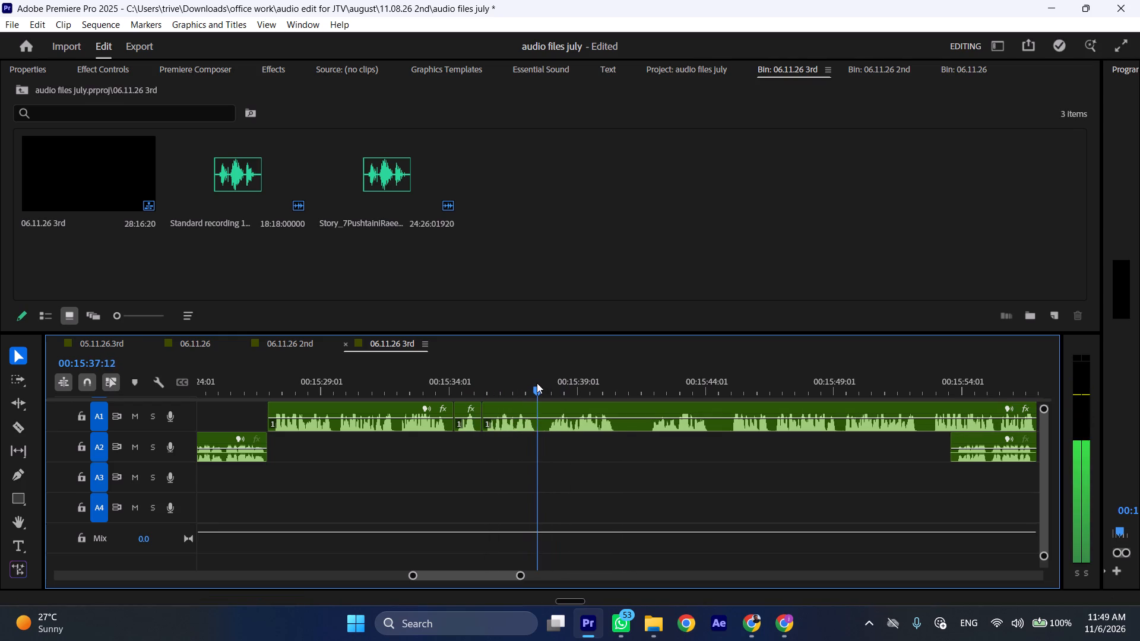
pyautogui.moveTo(537, 383); pyautogui.dragTo(545, 383)
pyautogui.hotkey('shift', 'c')
pyautogui.click(564, 420)
pyautogui.hotkey('shift', 'c')
pyautogui.hotkey('ctrl', 'shift', 'd')
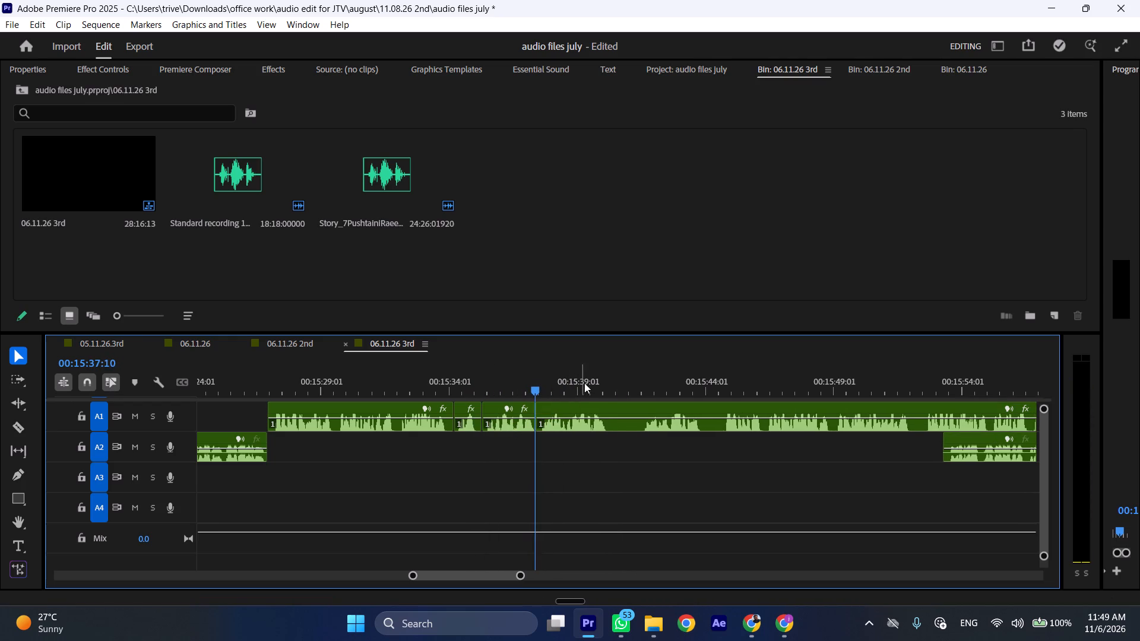
# Cut the A1 clip at 00:15:40:05, where the pause after the speech passage begins.
pyautogui.moveTo(589, 383); pyautogui.dragTo(609, 386)
pyautogui.hotkey('shift', 'c')
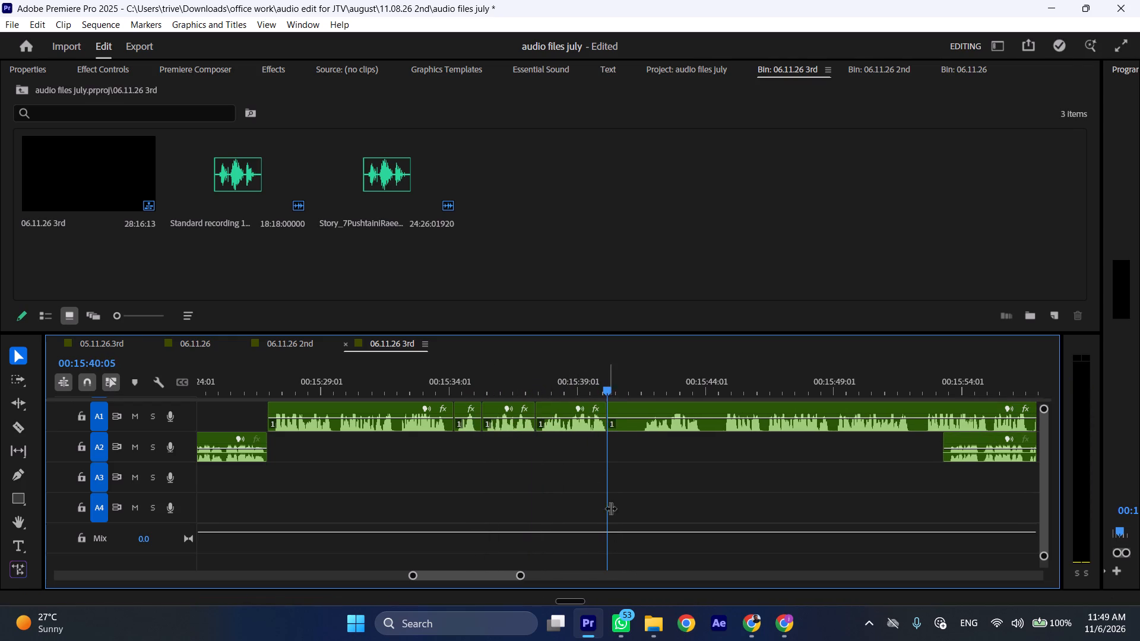
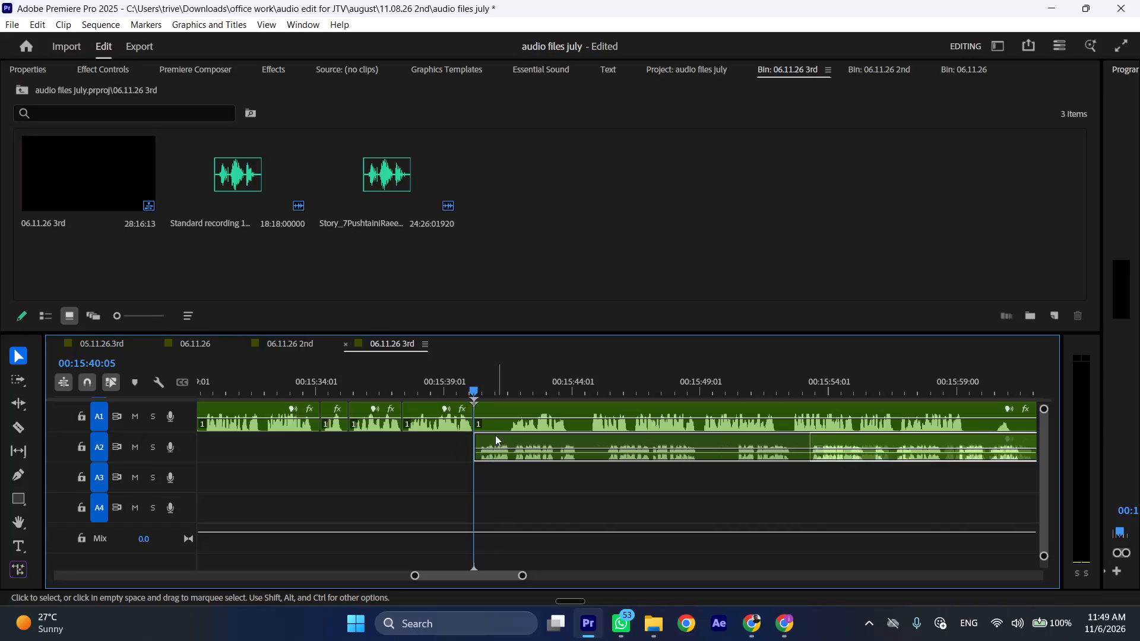
# Move the A1 clip after the 00:15:40:05 cut later to about 00:15:45:20 and play the A2 passage at faster speed.
pyautogui.moveTo(487, 407); pyautogui.dragTo(631, 407)
pyautogui.press('space')
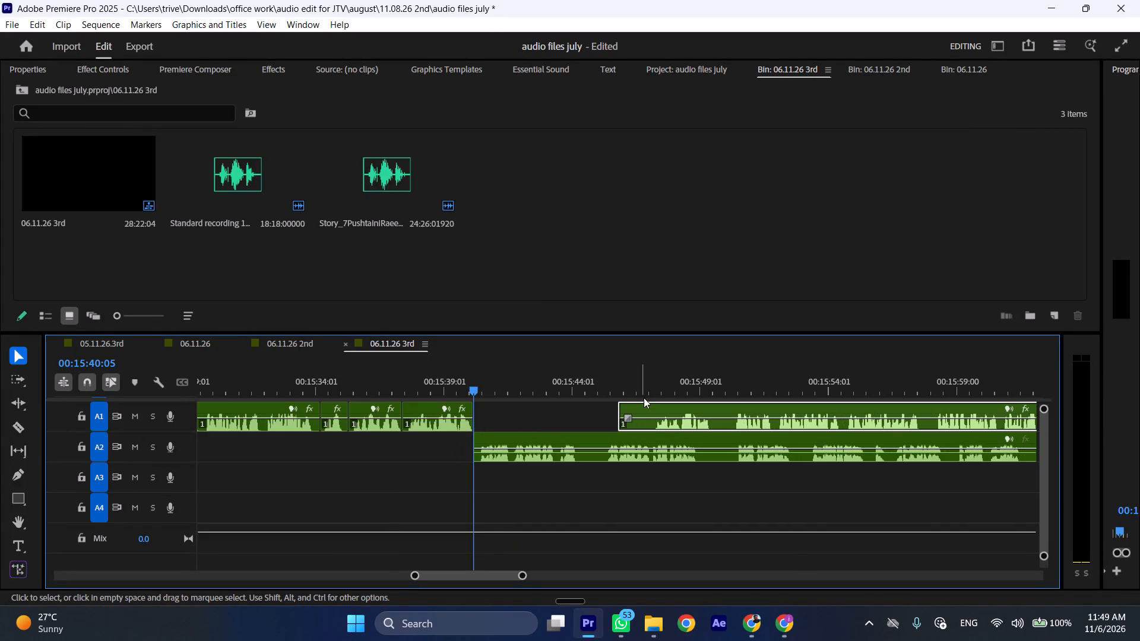
pyautogui.write('ll')
# Trim about 00:00:01:04 of silence off the start of the moved A1 clip, up to where its speech begins.
pyautogui.moveTo(623, 406); pyautogui.dragTo(653, 412)
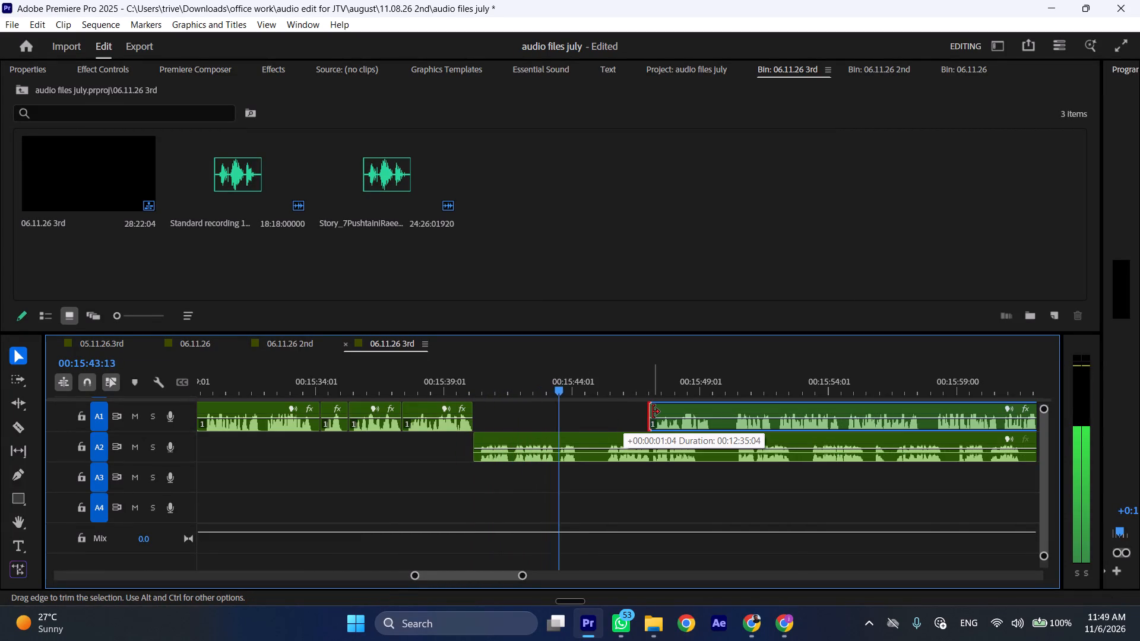
pyautogui.moveTo(653, 412); pyautogui.dragTo(653, 412)
pyautogui.press('space')
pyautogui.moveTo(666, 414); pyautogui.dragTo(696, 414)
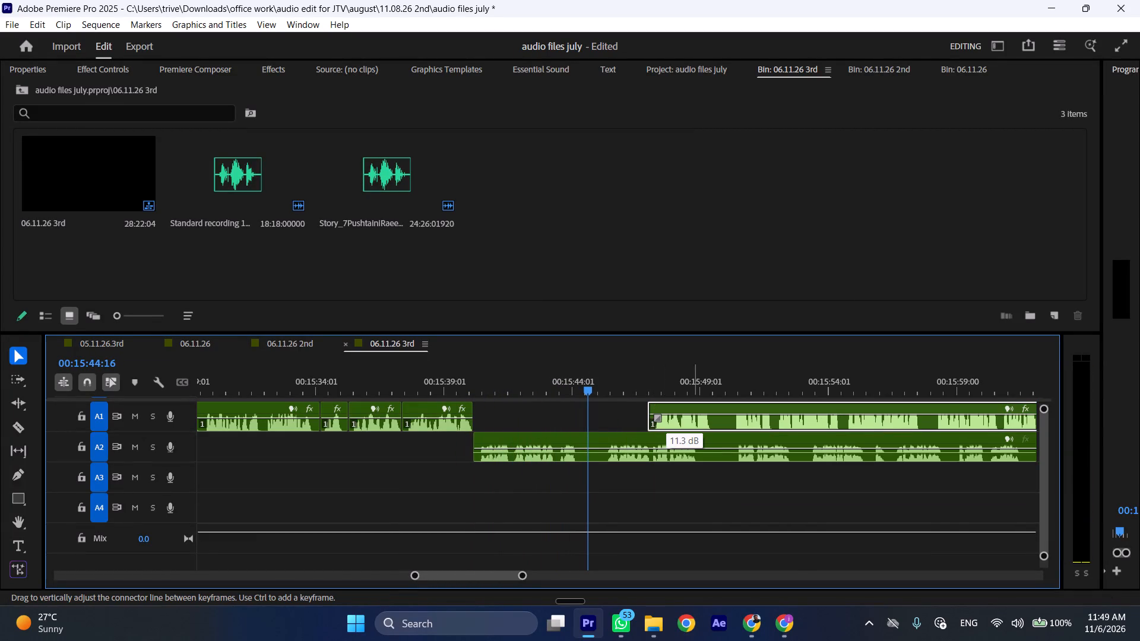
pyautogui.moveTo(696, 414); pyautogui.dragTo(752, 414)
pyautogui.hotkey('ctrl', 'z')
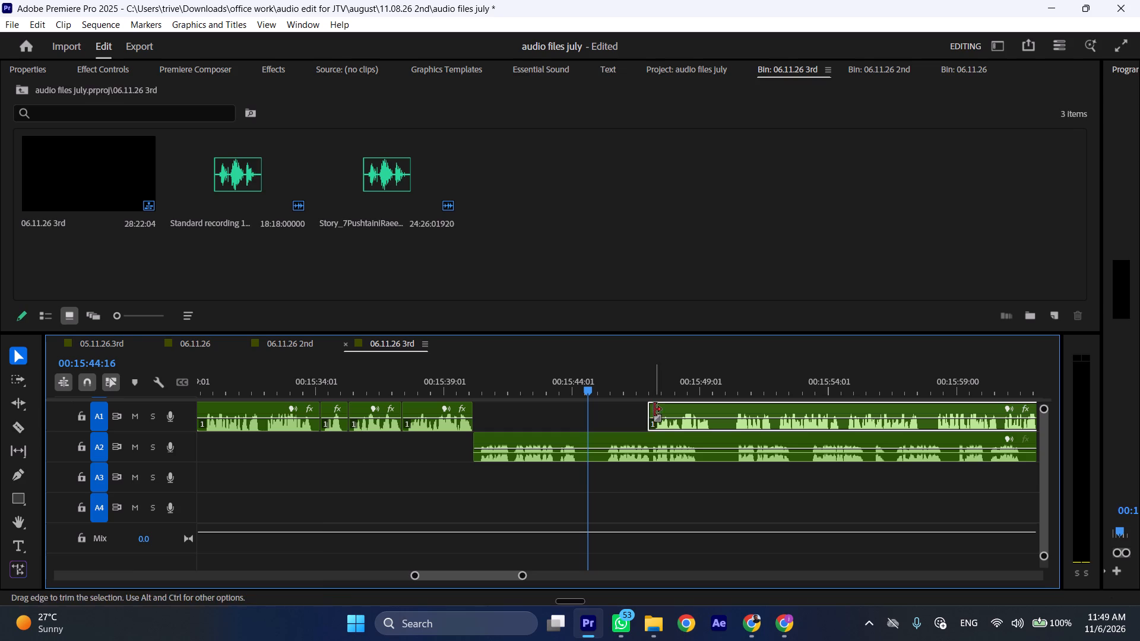
# Move the trimmed A1 clip later along its track so it starts at about 00:15:55.
pyautogui.moveTo(672, 409); pyautogui.dragTo(885, 411)
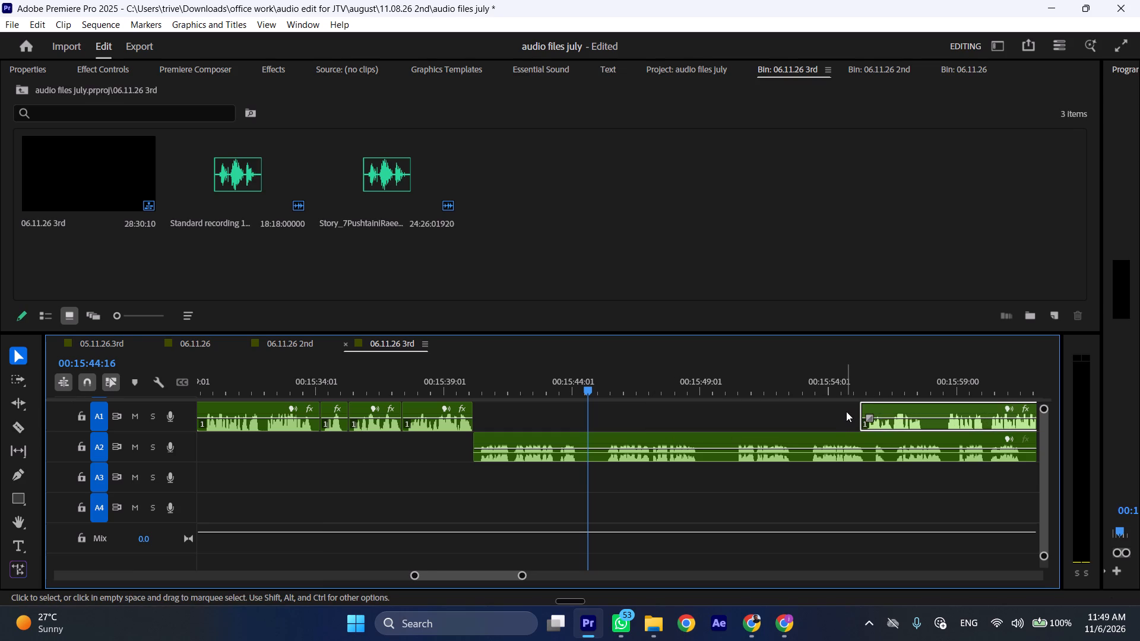
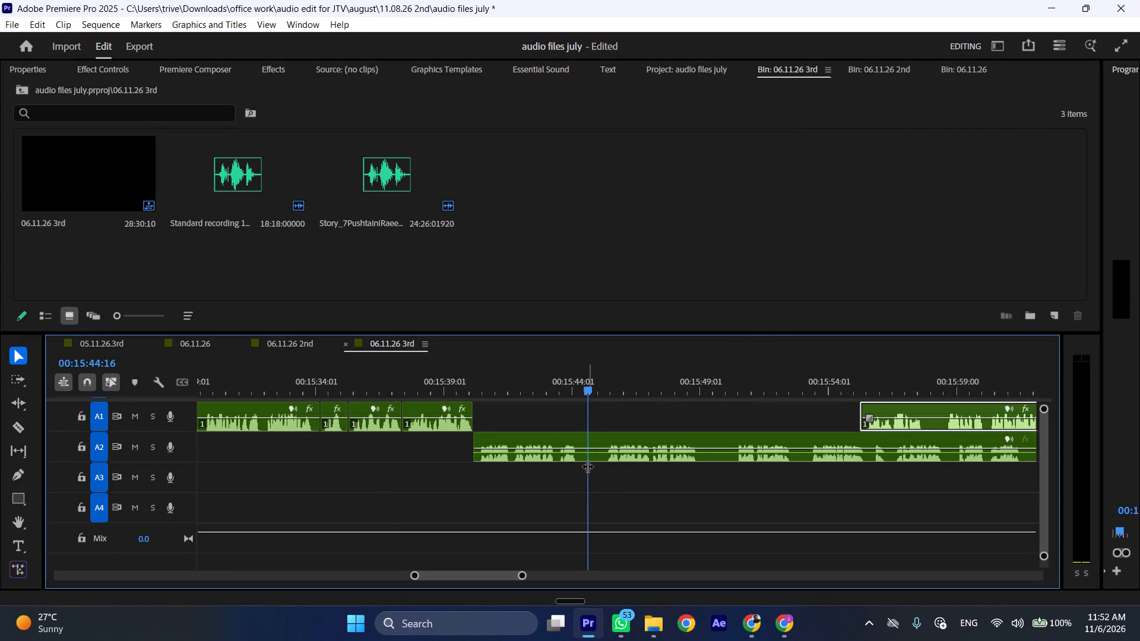
# Play the junction from A1 into the A2 passage at faster speed and cut the audio at about 00:15:41:15.
pyautogui.moveTo(569, 388); pyautogui.dragTo(447, 391)
pyautogui.press('space')
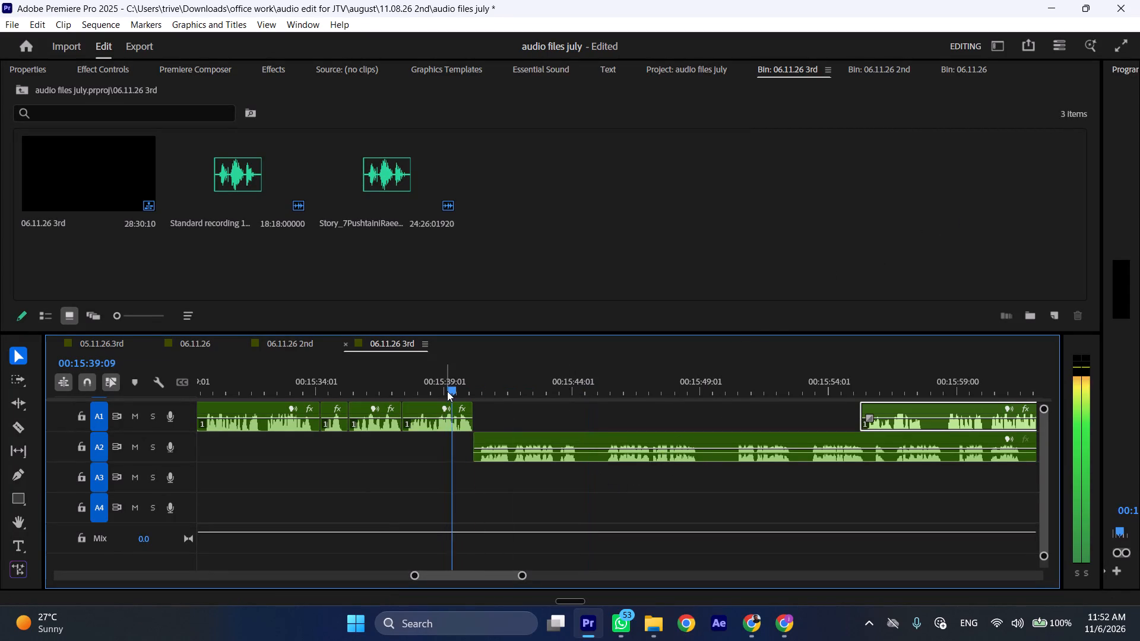
pyautogui.write('l')
pyautogui.scroll(-4, 451, 406)
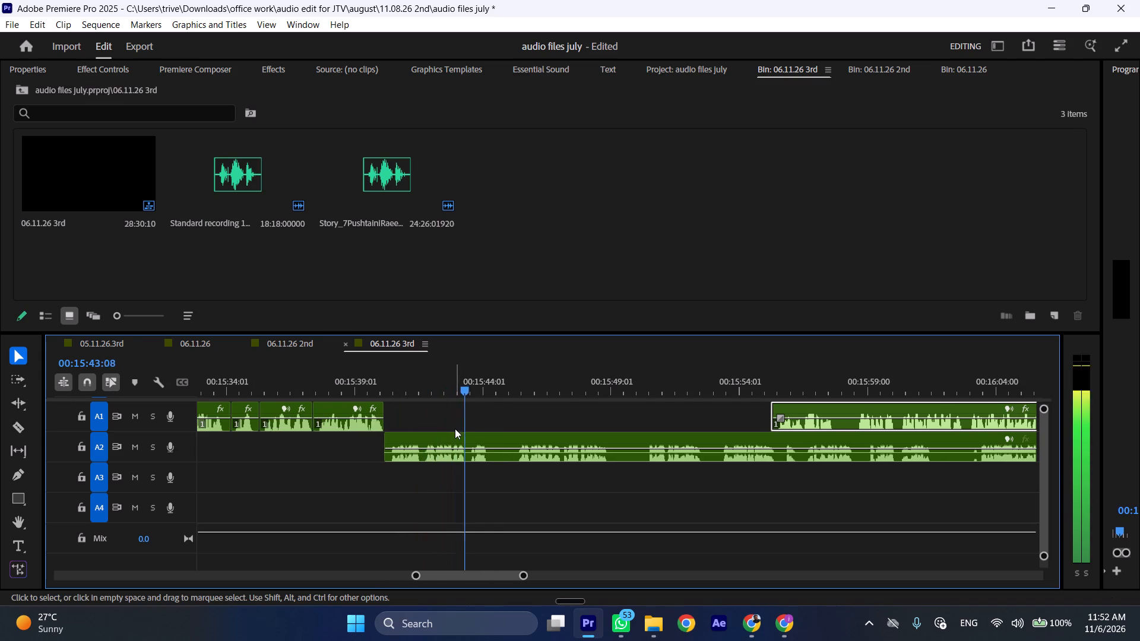
pyautogui.press('space')
pyautogui.moveTo(504, 391); pyautogui.dragTo(517, 391)
pyautogui.press('space')
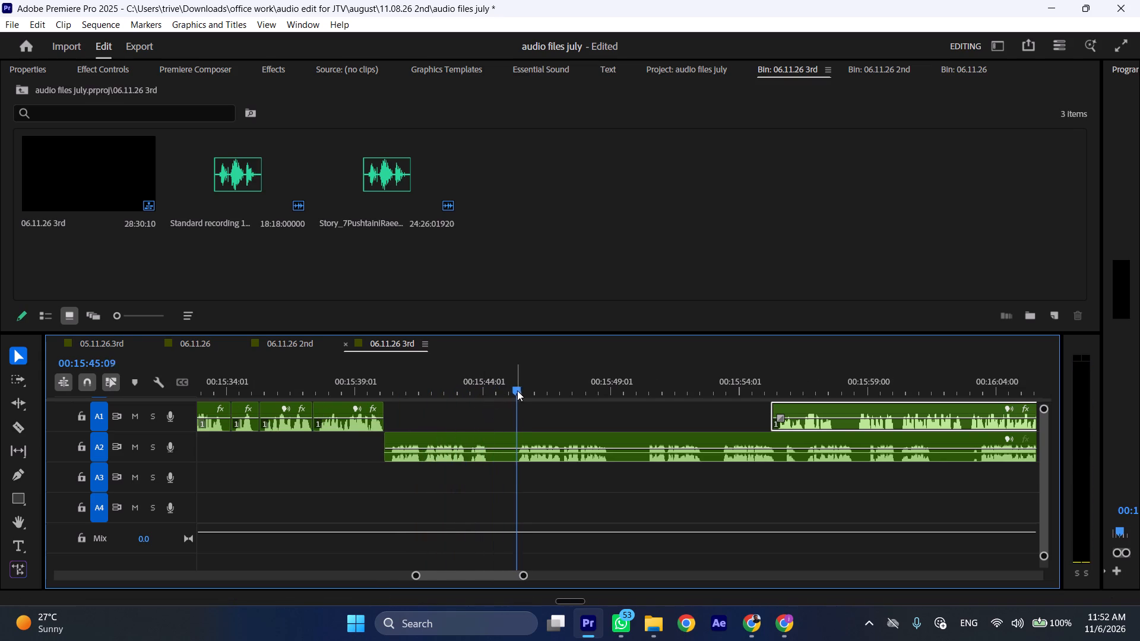
pyautogui.moveTo(503, 389); pyautogui.dragTo(471, 394)
pyautogui.press('space')
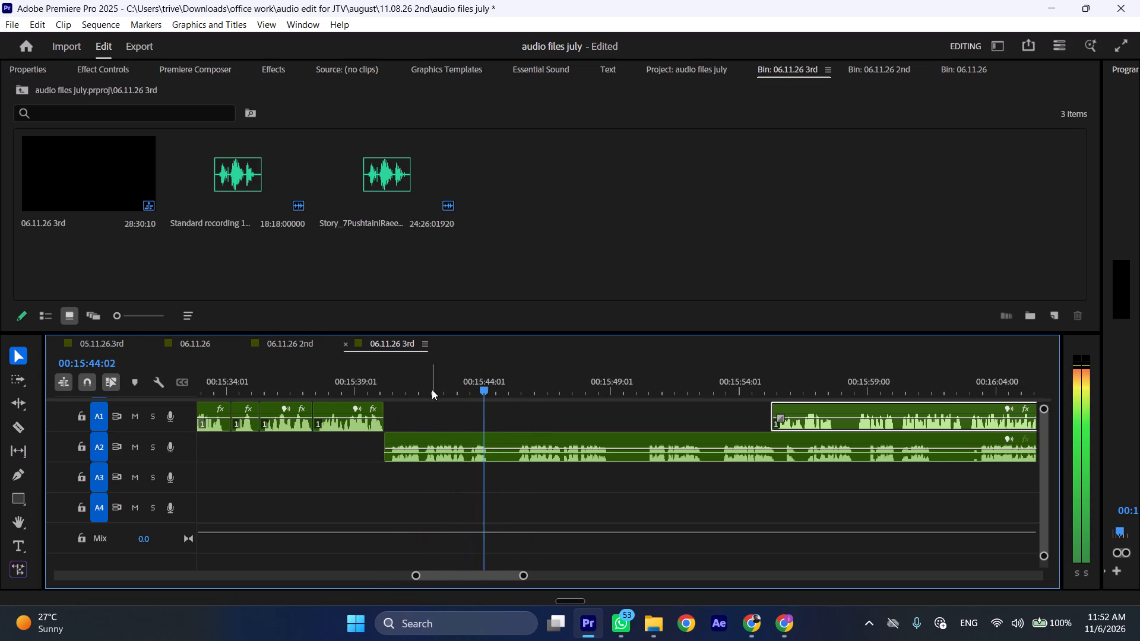
pyautogui.click(426, 388)
pyautogui.hotkey('shift', 'c')
# Cut the A2 passage at 00:15:45:05 and ripple delete the piece between the two cuts, closing the gap.
pyautogui.press('space')
pyautogui.moveTo(489, 377); pyautogui.dragTo(508, 380)
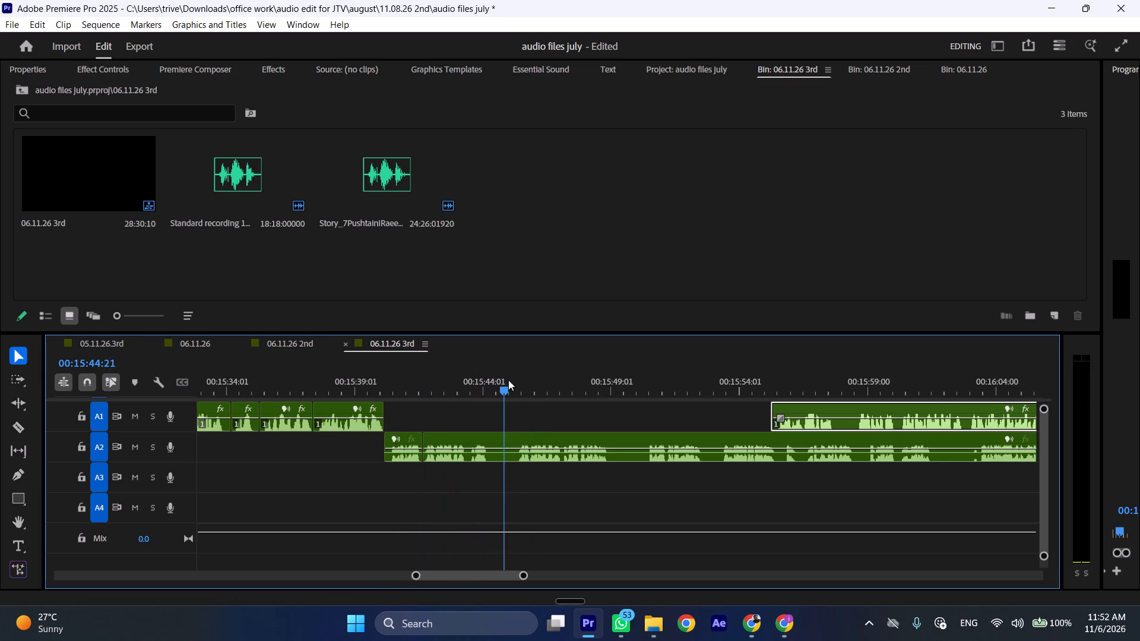
pyautogui.moveTo(508, 380); pyautogui.dragTo(515, 380)
pyautogui.click(535, 430)
pyautogui.click(533, 446)
pyautogui.hotkey('shift', 'c')
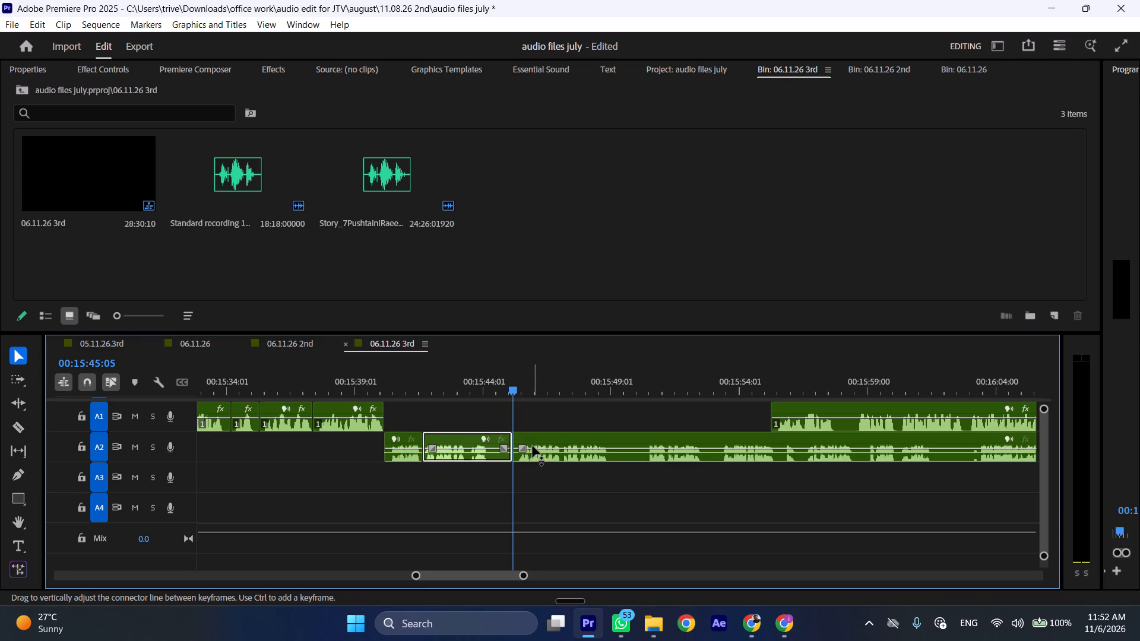
pyautogui.hotkey('ctrl', 'shift', 'd')
# Play on through the joined A2 speech at faster speed and cut it at 00:15:45:11, in the pause after the phrase.
pyautogui.press('space')
pyautogui.write('l')
pyautogui.scroll(-5, 505, 450)
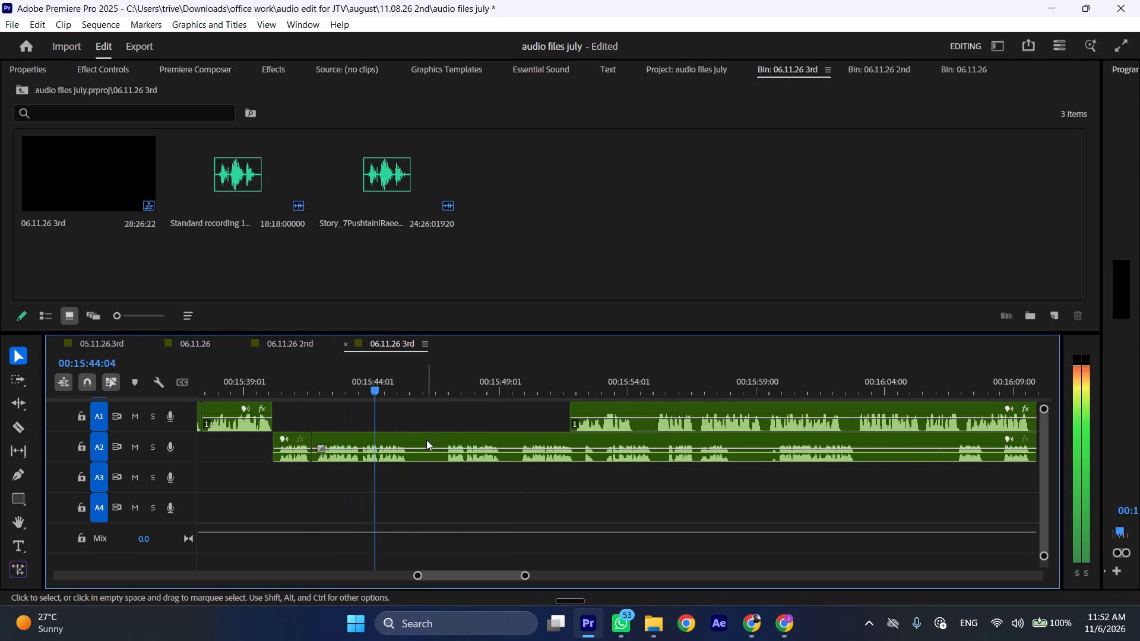
pyautogui.press('space')
pyautogui.hotkey('shift', 'c')
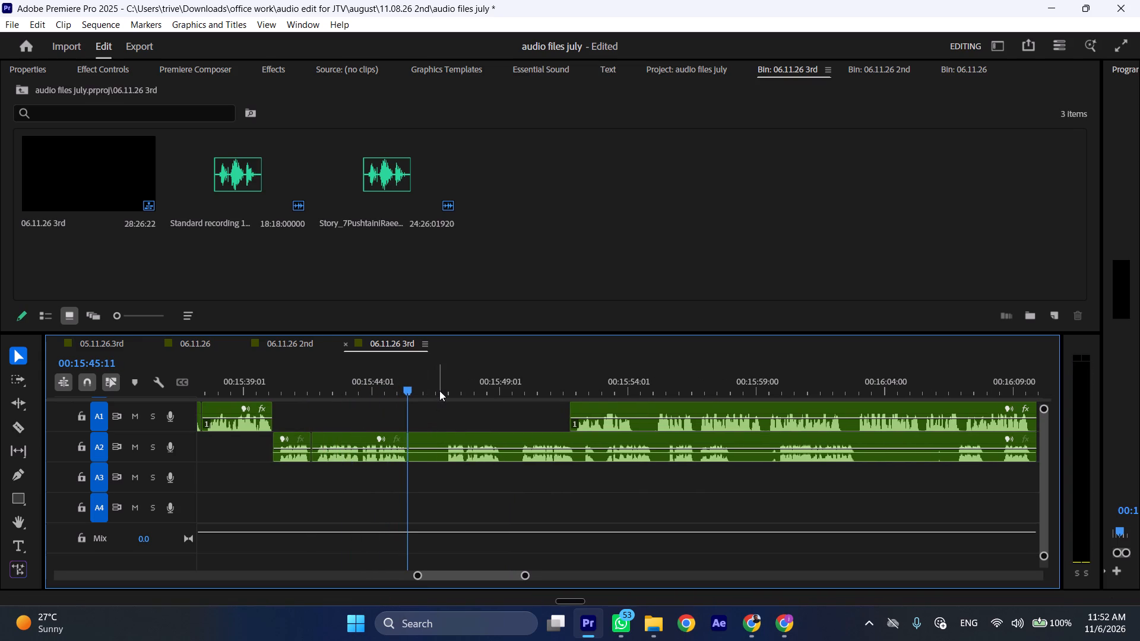
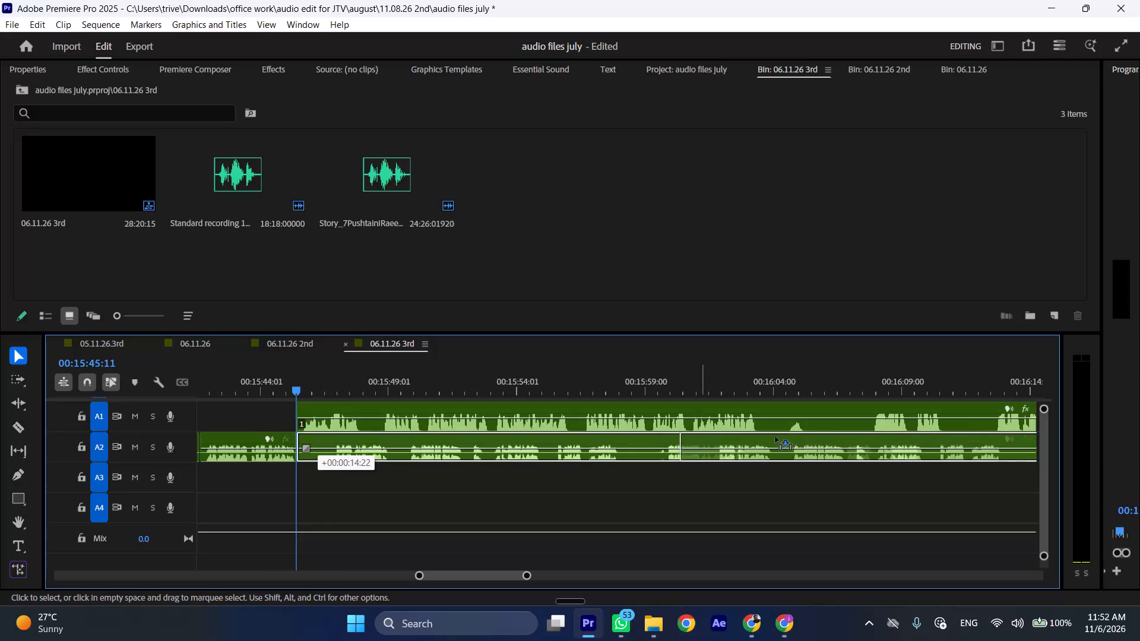
# Play the A1 passage at faster speed, cut it at about 00:15:47:23 and 00:15:48:20, and ripple delete the pause between the cuts.
pyautogui.press('space')
pyautogui.press('l')
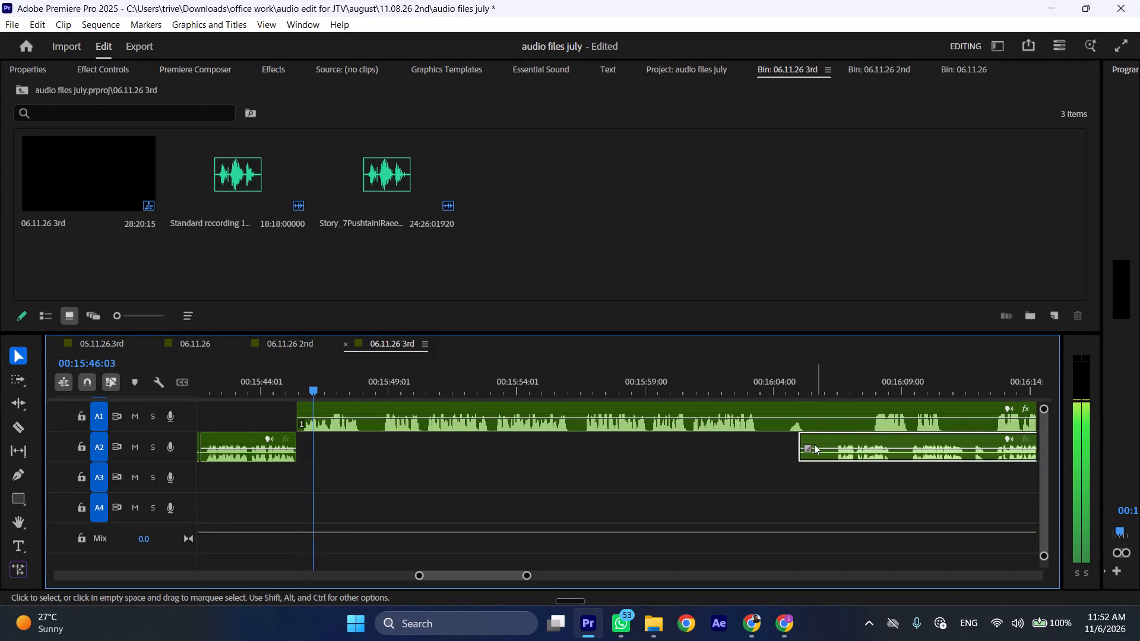
pyautogui.press('space')
pyautogui.hotkey('shift', 'c')
pyautogui.click(385, 386)
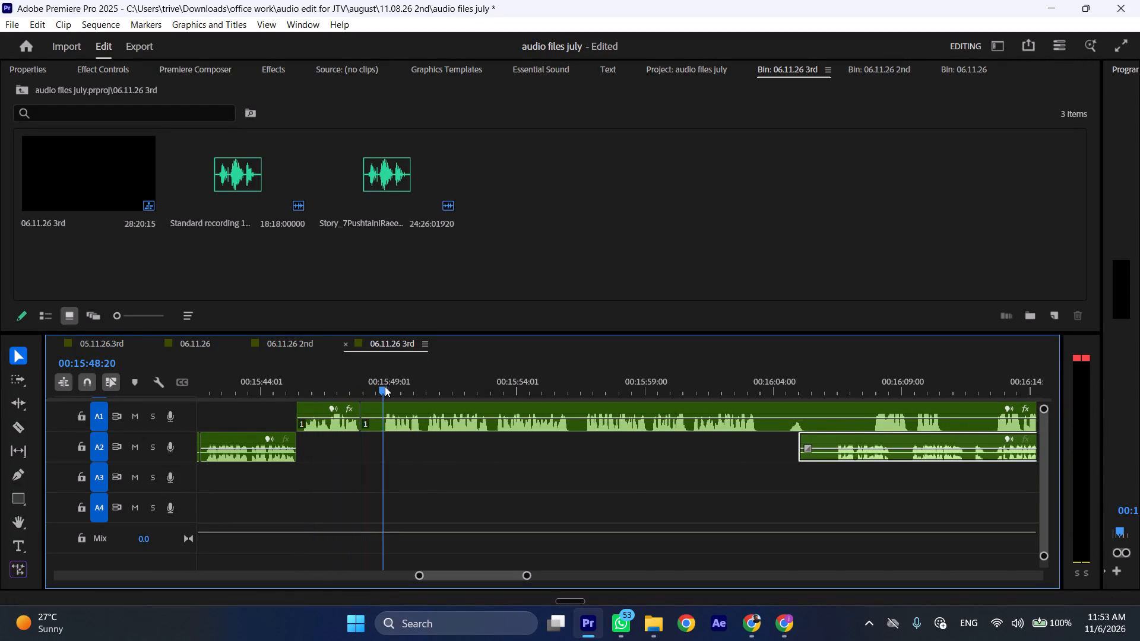
pyautogui.click(398, 411)
pyautogui.hotkey('shift', 'c')
pyautogui.hotkey('ctrl', 'shift', 'd')
# Play on through the A1 speech, cut it at about 00:15:55:04 and 00:15:55:18, and ripple delete the pause between the cuts.
pyautogui.press('space')
pyautogui.press('l')
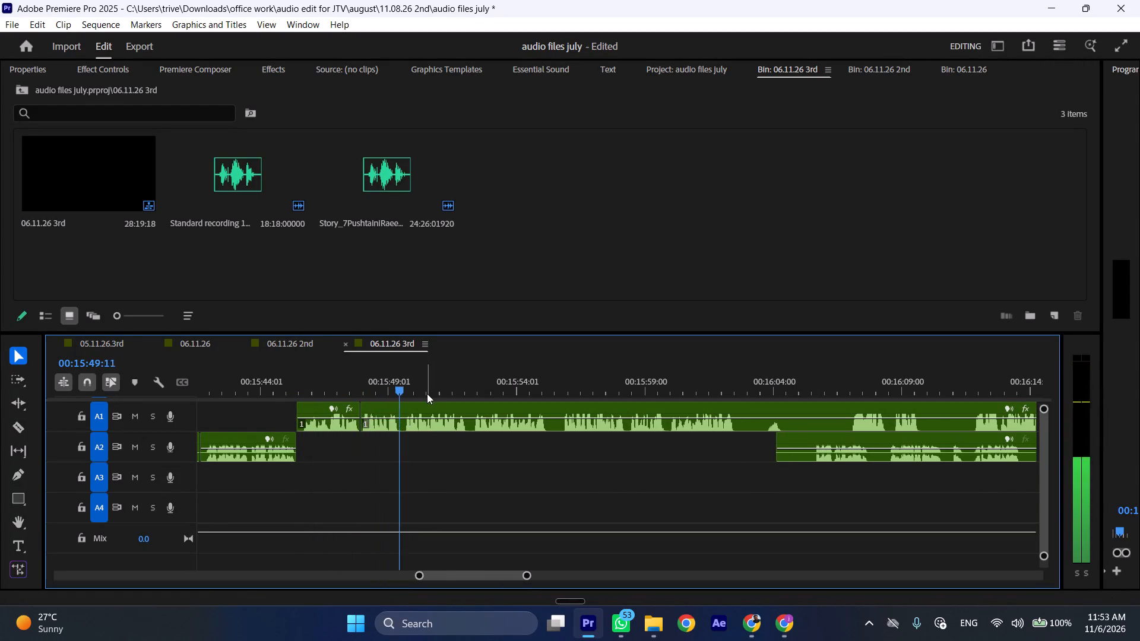
pyautogui.scroll(-5, 525, 464)
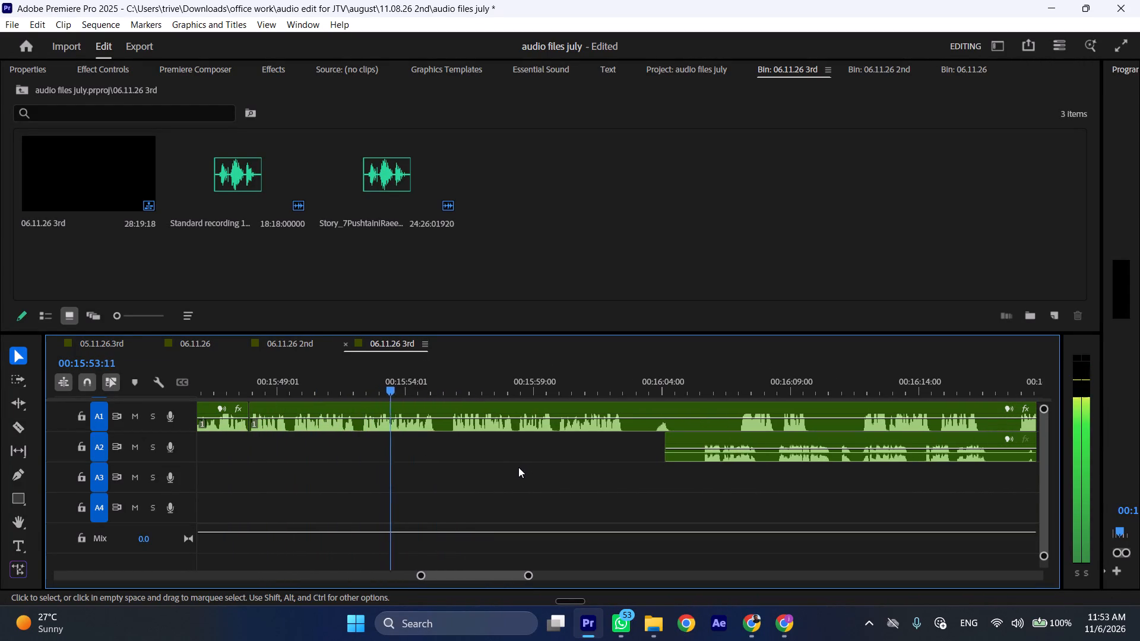
pyautogui.moveTo(436, 386); pyautogui.dragTo(452, 386)
pyautogui.hotkey('shift', 'c')
pyautogui.click(470, 418)
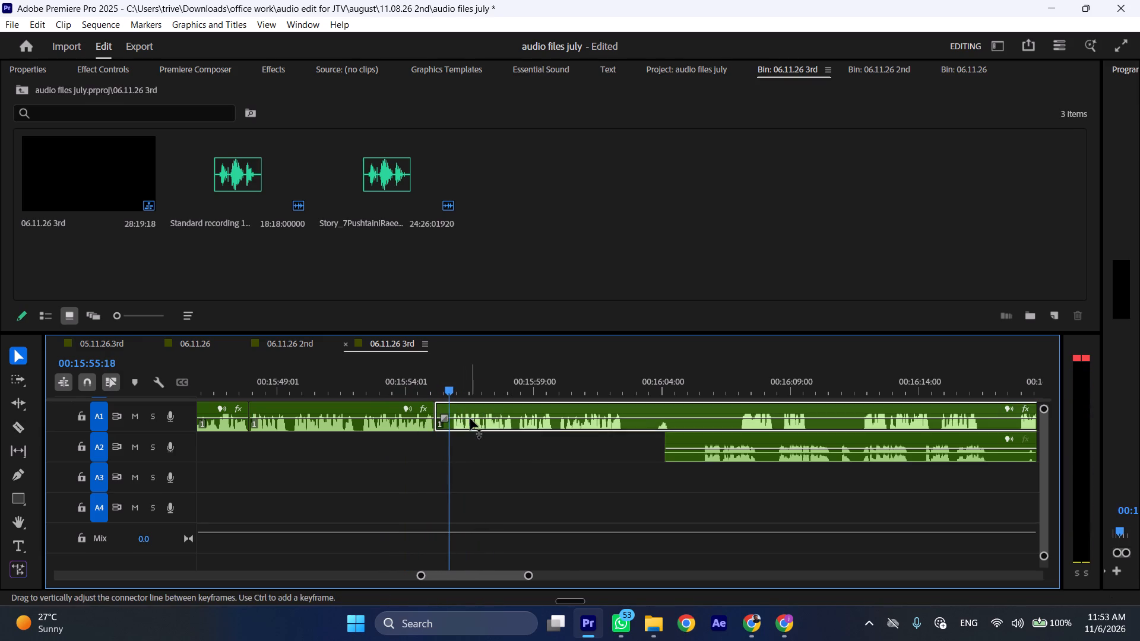
pyautogui.hotkey('shift', 'c')
pyautogui.hotkey('ctrl', 'shift', 'd')
# Play the A1 speech onward from the closed gap at faster speed to find the next pause.
pyautogui.press('space')
pyautogui.write('l')
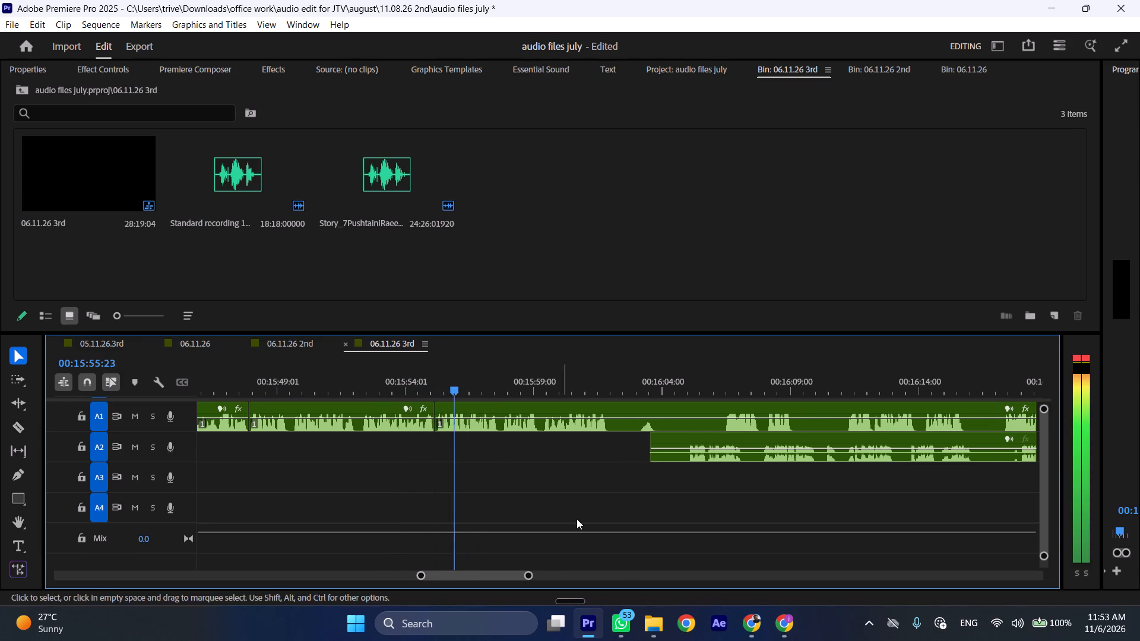
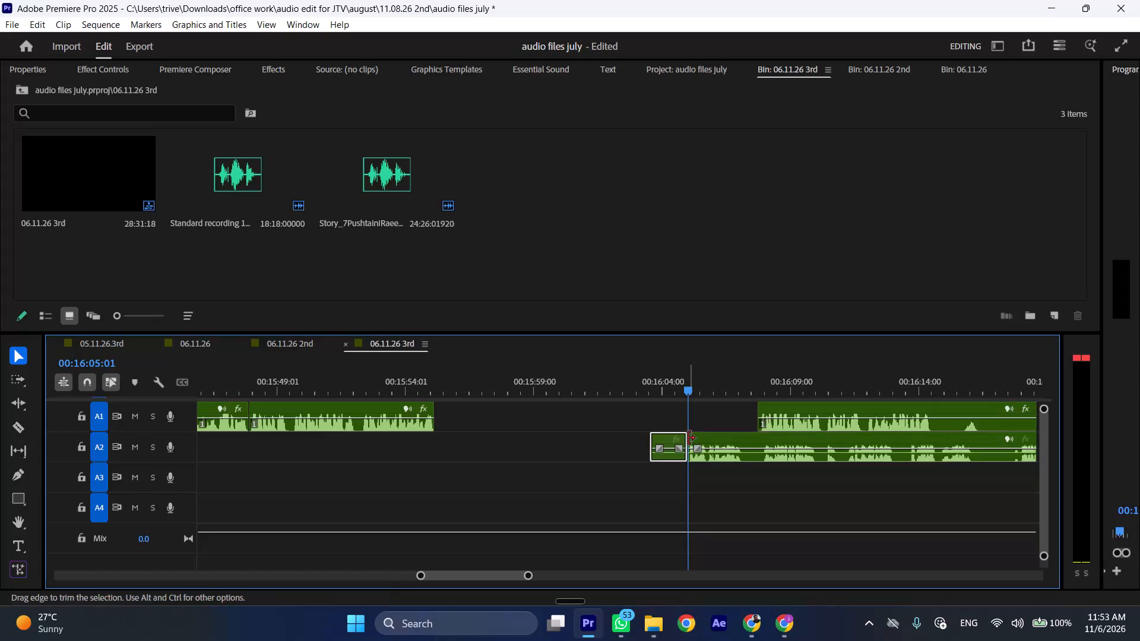
# Ripple delete the selected short A2 piece that ends at the cut at 00:16:05:01.
pyautogui.hotkey('ctrl', 'shift', 'd')
# Move the following A2 passage earlier to start where the A1 speech ends, at about 00:15:55, and play across the join.
pyautogui.moveTo(688, 438); pyautogui.dragTo(494, 450)
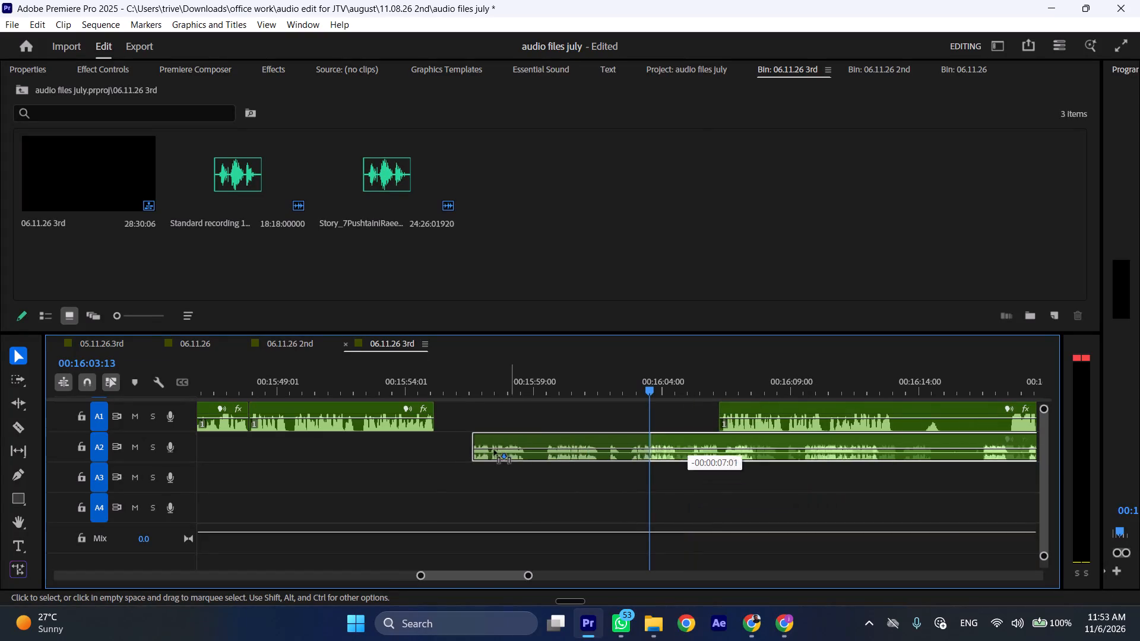
pyautogui.moveTo(494, 450); pyautogui.dragTo(472, 450)
pyautogui.click(427, 393)
pyautogui.press('space')
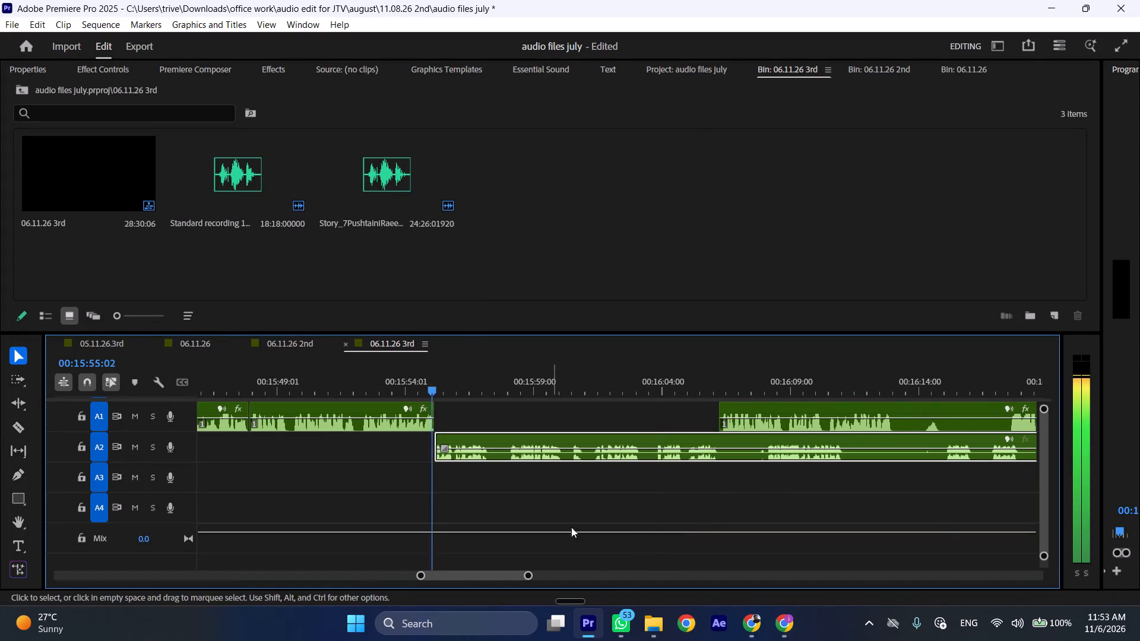
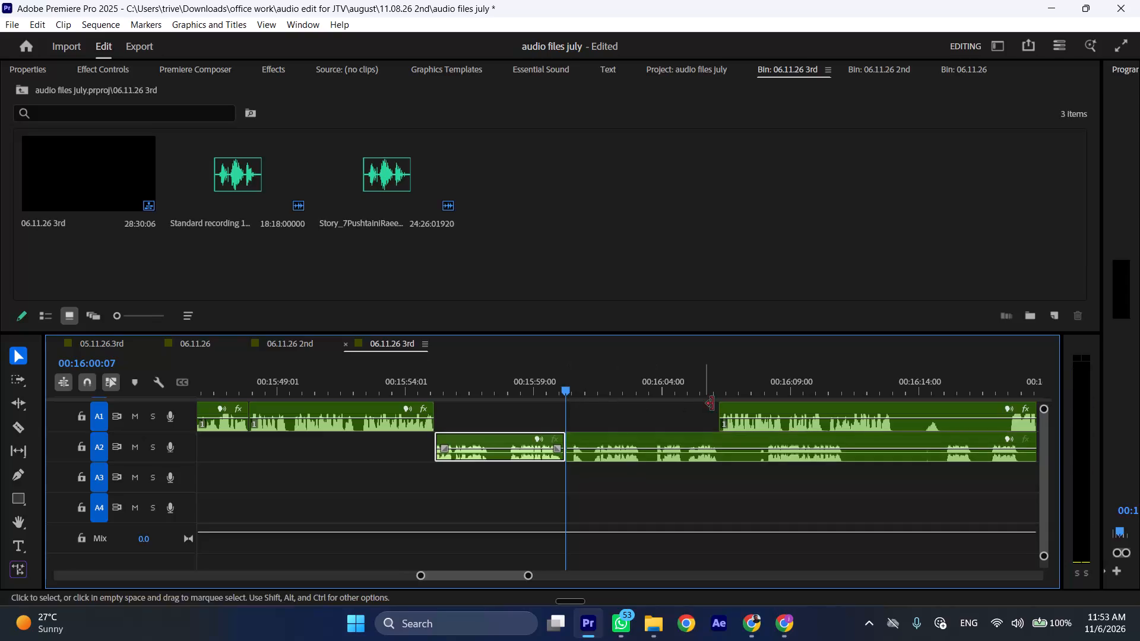
# Move the following A1 passage earlier to start where the short A2 piece ends, at 00:16:00:07.
pyautogui.moveTo(742, 410); pyautogui.dragTo(593, 411)
# Cut the short A2 piece around its pause, from about 00:15:57:08 to 00:15:58:00, and ripple delete the pause.
pyautogui.moveTo(487, 387); pyautogui.dragTo(493, 387)
pyautogui.hotkey('shift', 'c')
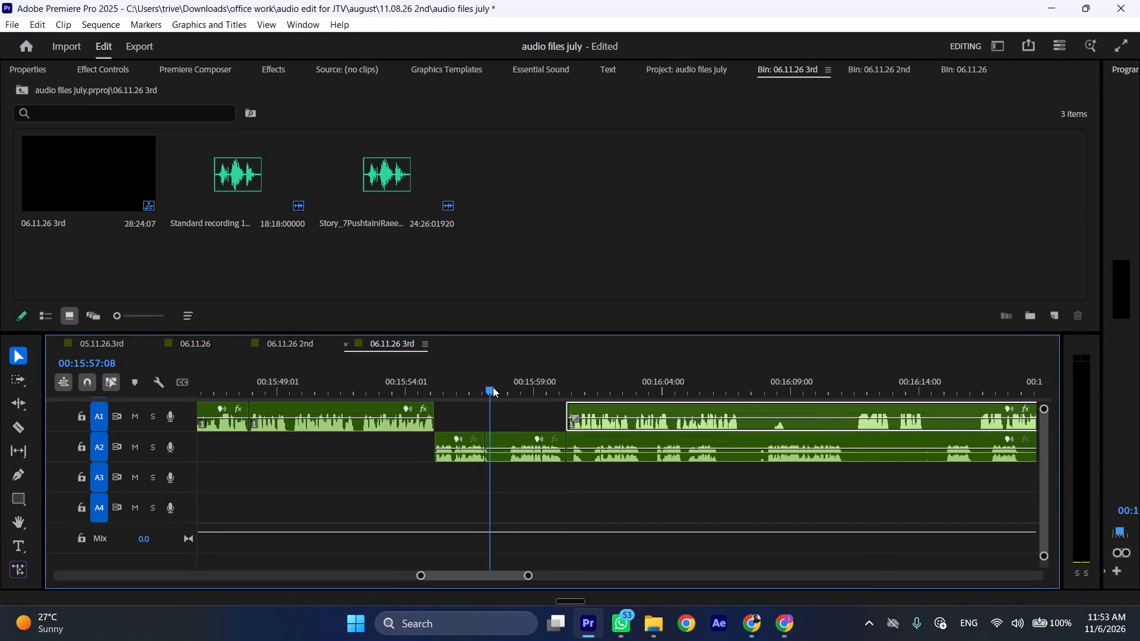
pyautogui.moveTo(493, 387); pyautogui.dragTo(511, 384)
pyautogui.hotkey('ctrl', 'z')
pyautogui.hotkey('shift', 'c')
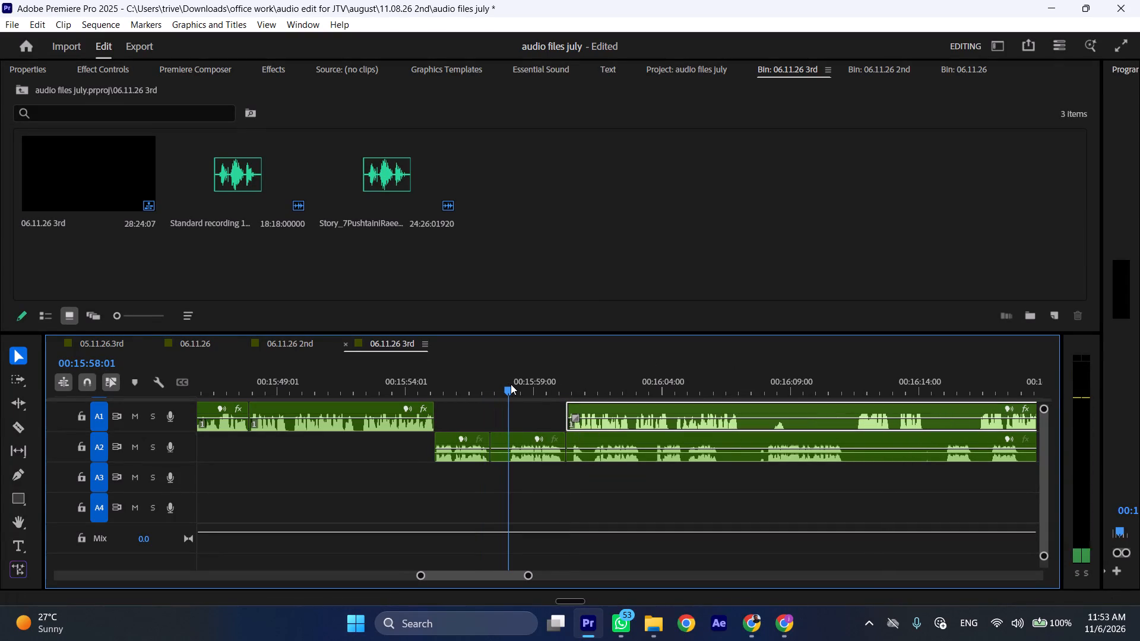
pyautogui.moveTo(511, 384); pyautogui.dragTo(509, 382)
pyautogui.click(523, 450)
pyautogui.hotkey('shift', 'c')
pyautogui.hotkey('ctrl', 'shift', 'd')
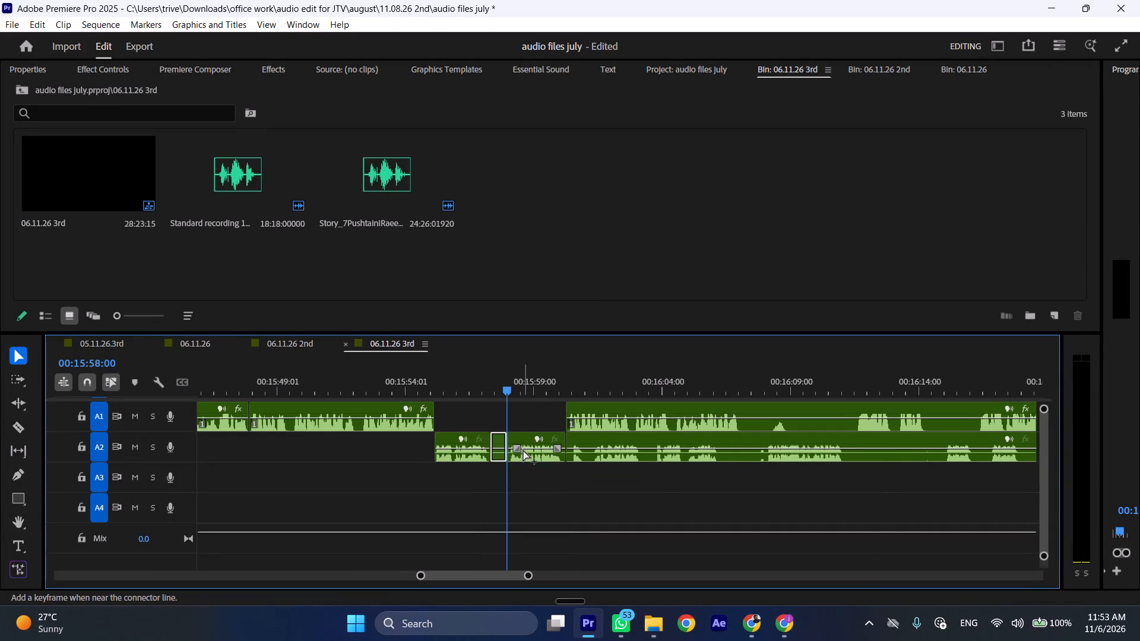
# Move the following A2 passage later to about 00:16:07, play the A1 speech and cut A1 at 00:16:06:09.
pyautogui.moveTo(588, 439); pyautogui.dragTo(793, 434)
pyautogui.press('space')
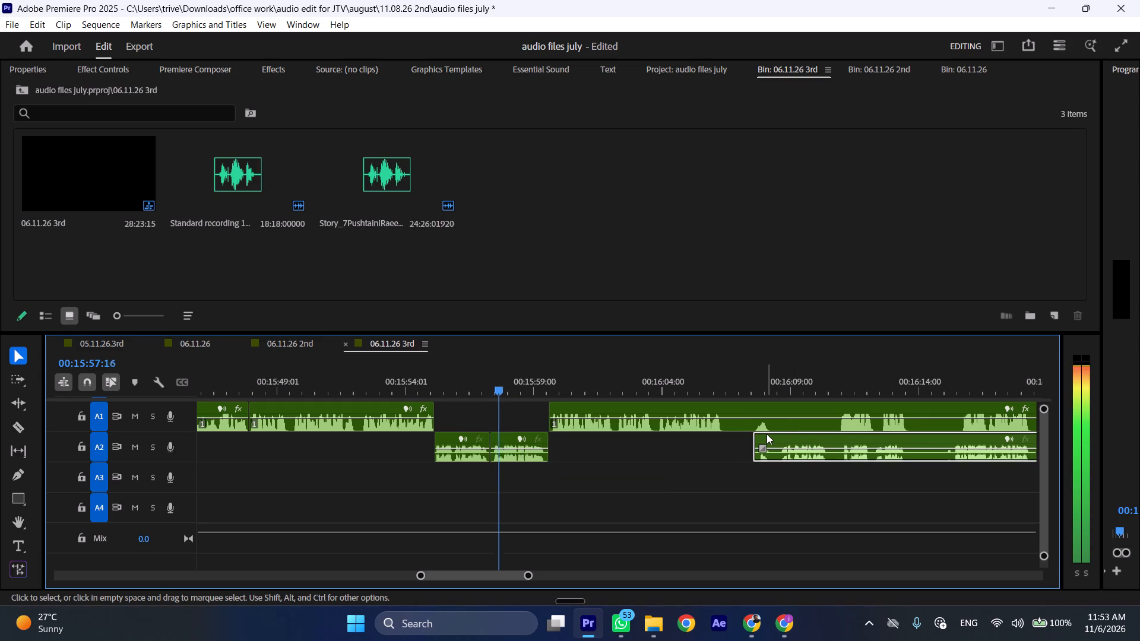
pyautogui.press('l')
pyautogui.scroll(-6, 591, 451)
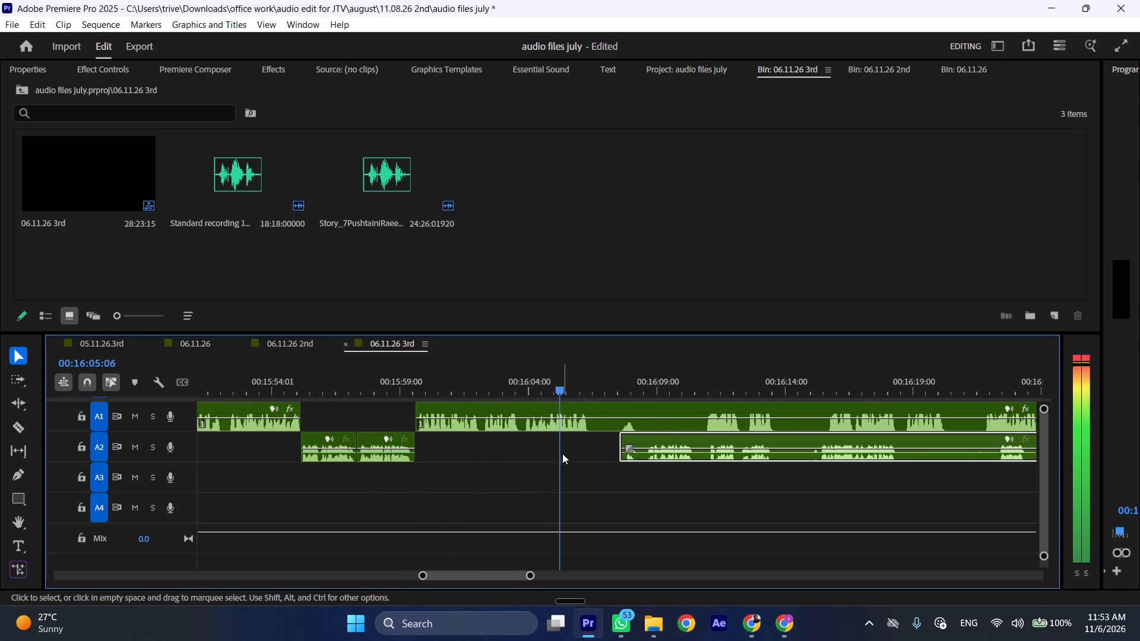
pyautogui.press('space')
pyautogui.hotkey('shift', 'c')
# Trim the start of the A2 passage, move it earlier to begin at the 00:16:06:09 cut, and play it.
pyautogui.moveTo(627, 442); pyautogui.dragTo(636, 442)
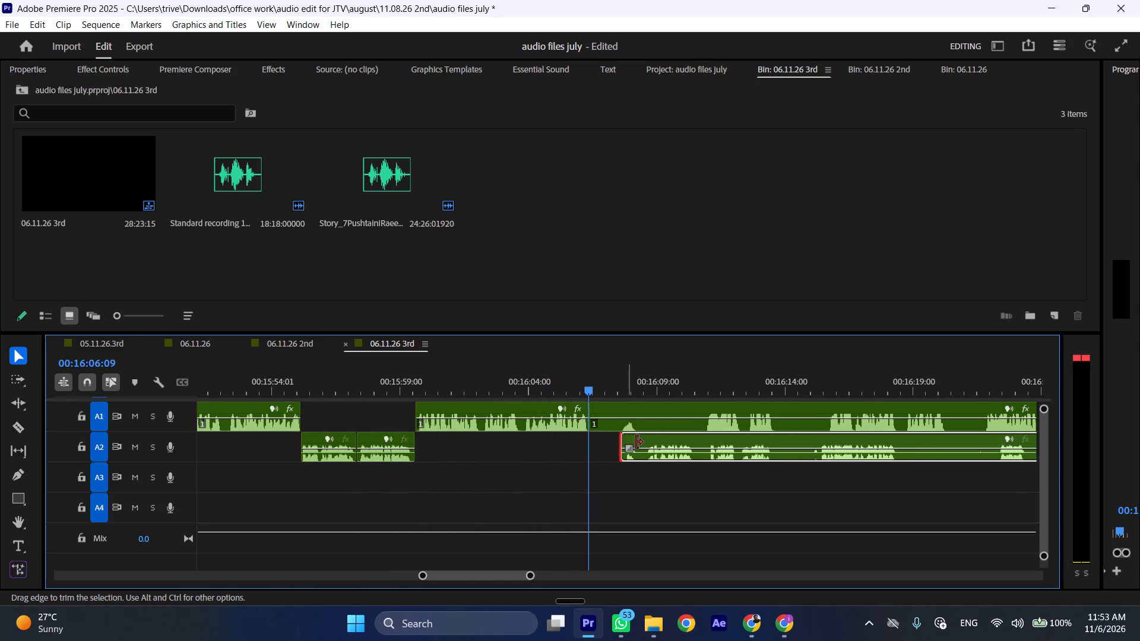
pyautogui.moveTo(636, 442); pyautogui.dragTo(649, 442)
pyautogui.moveTo(671, 438); pyautogui.dragTo(619, 438)
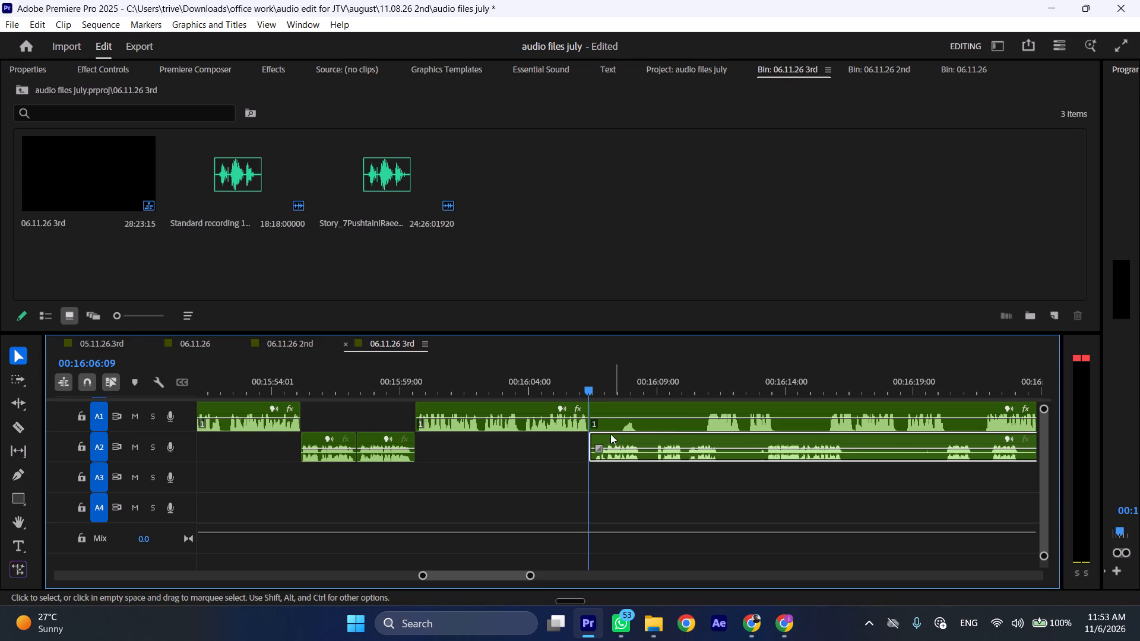
pyautogui.press('space')
pyautogui.press('space')
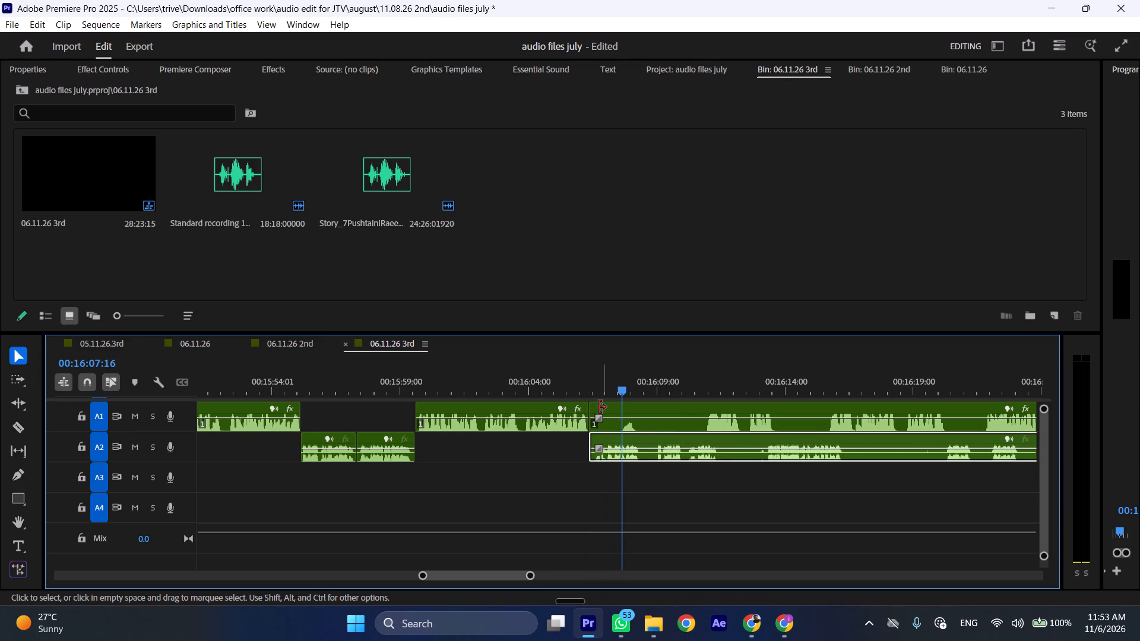
# Trim the start of the A1 passage after the cut up to its main speech and move it later to about 00:16:17.
pyautogui.moveTo(593, 405); pyautogui.dragTo(705, 402)
pyautogui.moveTo(734, 408); pyautogui.dragTo(899, 408)
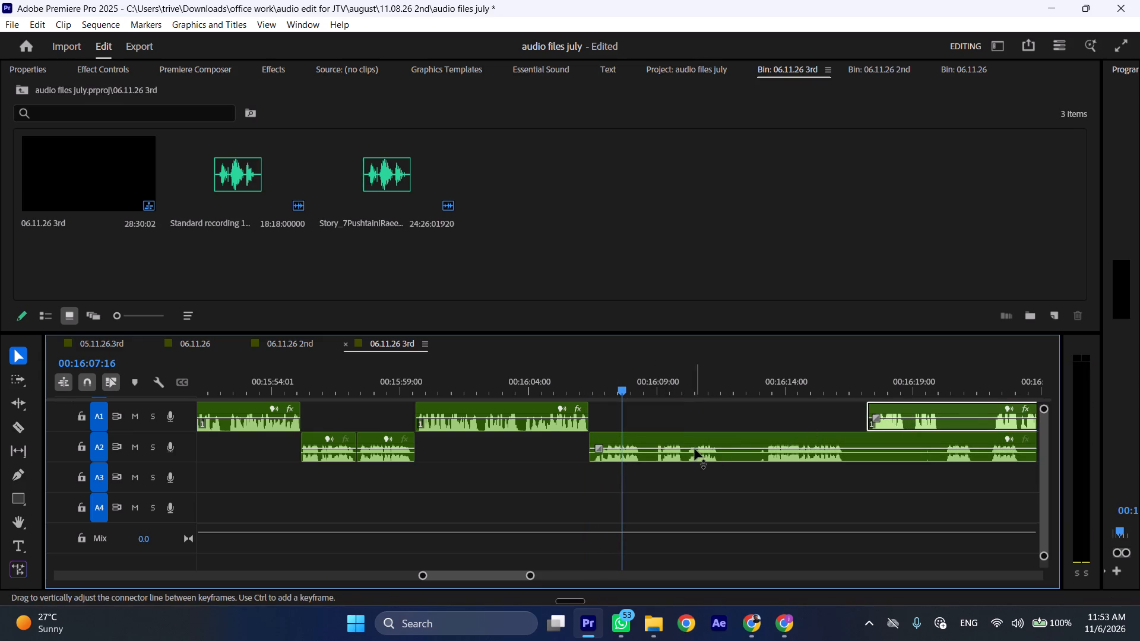
# Move the A2 passage later, clear of the cut, and extend its start back to about 00:16:11.
pyautogui.moveTo(680, 439); pyautogui.dragTo(828, 439)
pyautogui.moveTo(729, 439); pyautogui.dragTo(707, 441)
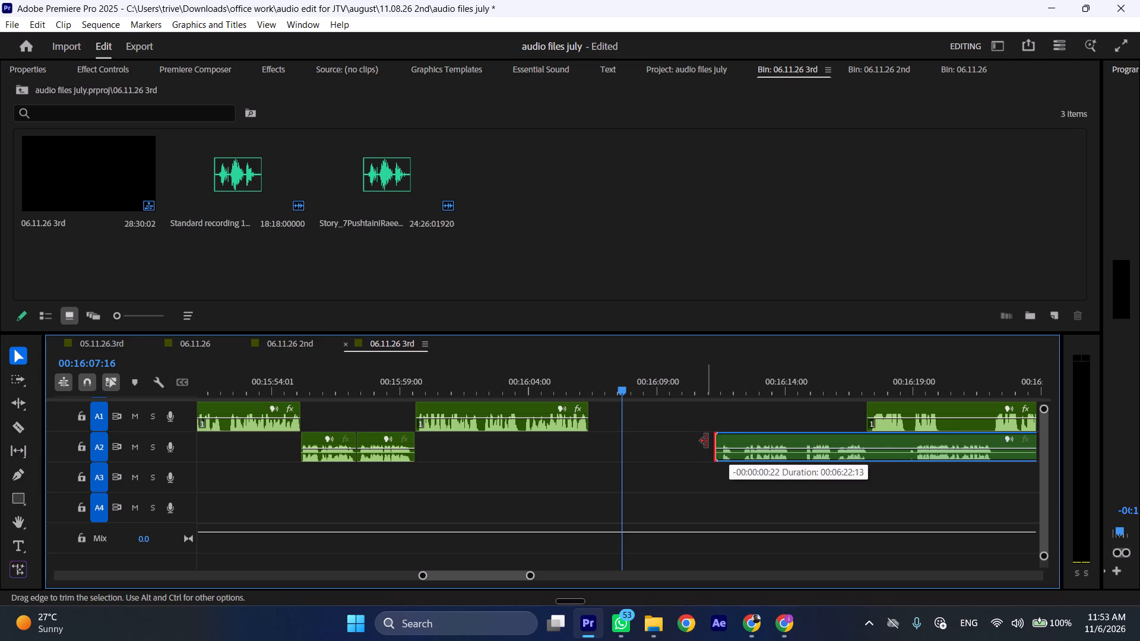
pyautogui.moveTo(707, 441); pyautogui.dragTo(711, 441)
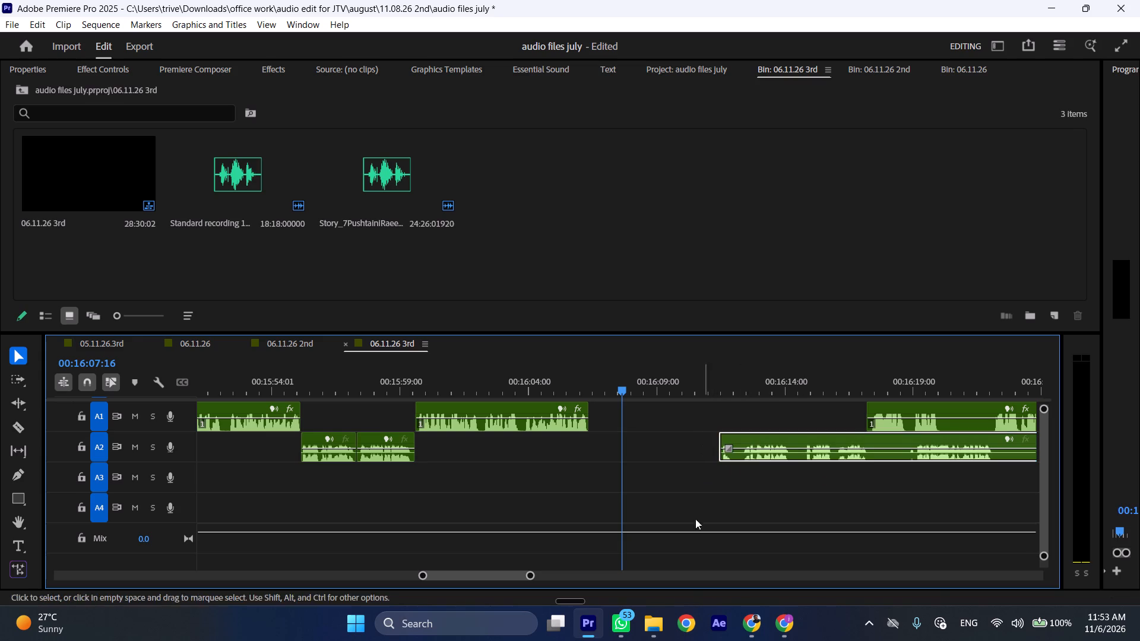
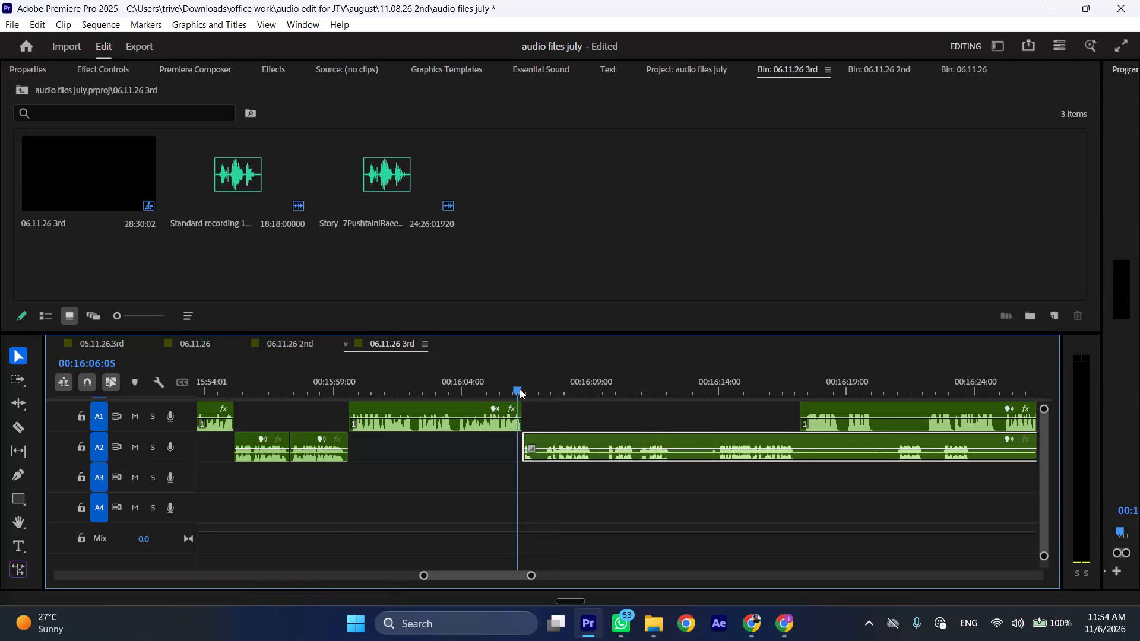
# Play the start of the A2 passage and cut A2 after its first phrase at about 00:16:09.
pyautogui.scroll(-5, 545, 424)
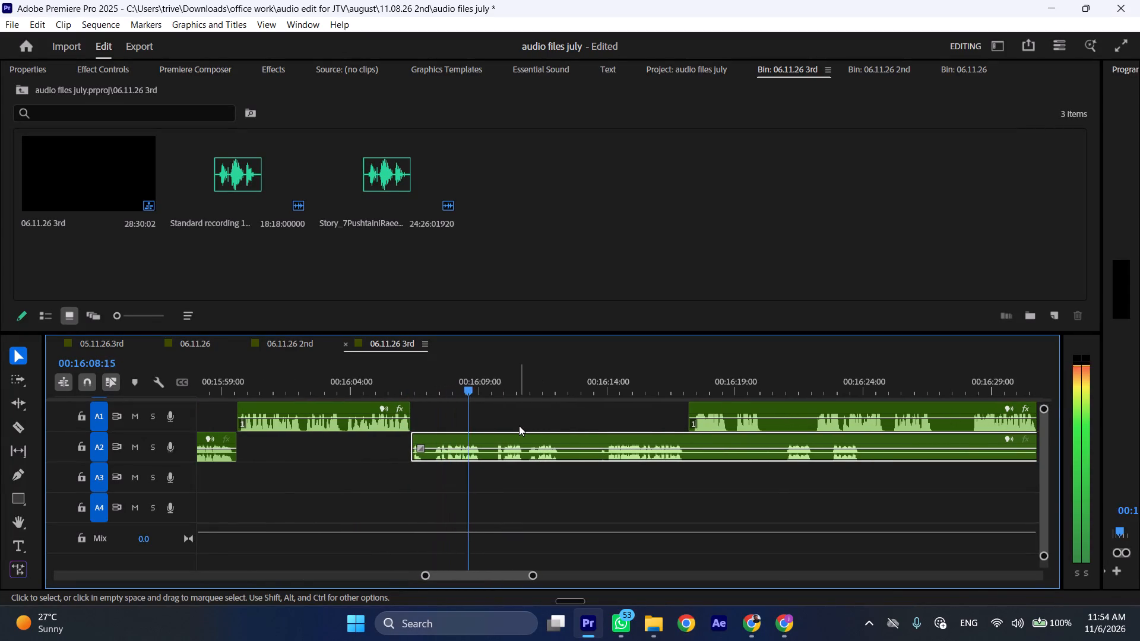
pyautogui.press('space')
pyautogui.write('C')
# Cut A1 at 00:16:20:06 and move the short speech piece before it earlier, to begin at the A2 cut near 00:16:09.
pyautogui.click(772, 380)
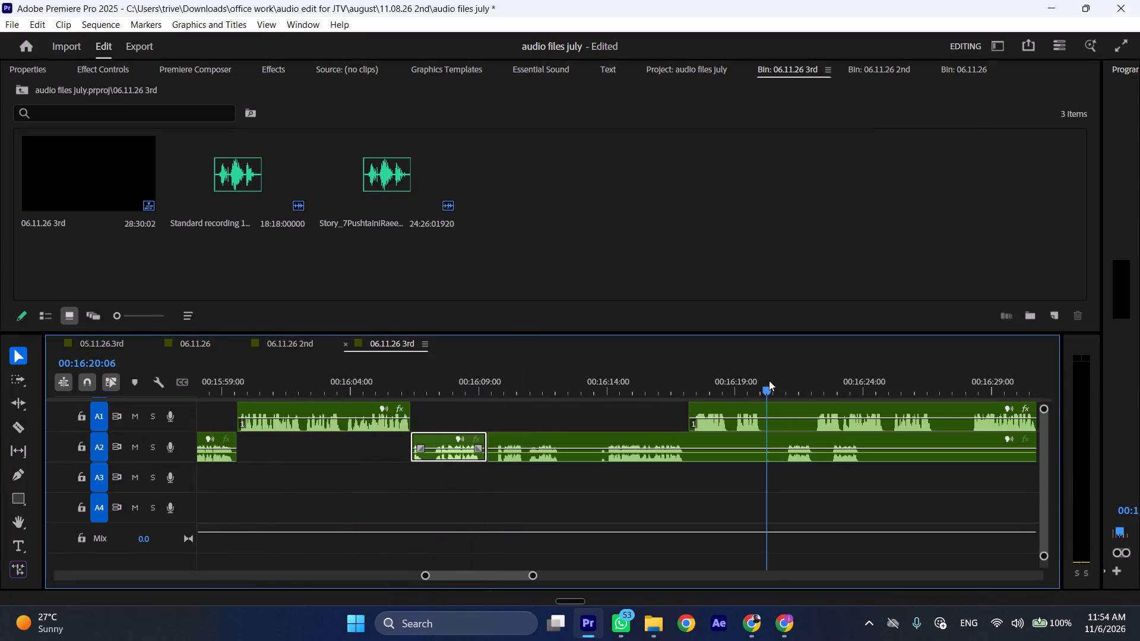
pyautogui.click(773, 403)
pyautogui.hotkey('shift', 'c')
pyautogui.moveTo(723, 407); pyautogui.dragTo(530, 407)
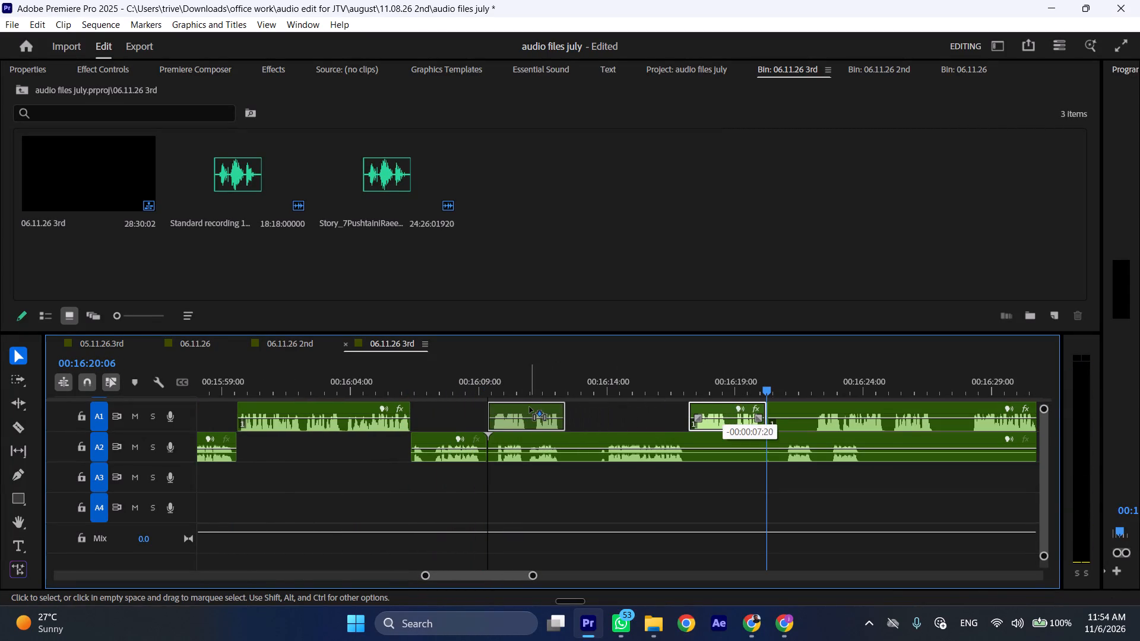
pyautogui.moveTo(530, 407); pyautogui.dragTo(526, 408)
# Move the remaining A2 passage later to begin where the short A1 piece ends, about 00:16:12, and play from 00:16:08:09.
pyautogui.moveTo(527, 442); pyautogui.dragTo(614, 440)
pyautogui.click(463, 380)
pyautogui.press('space')
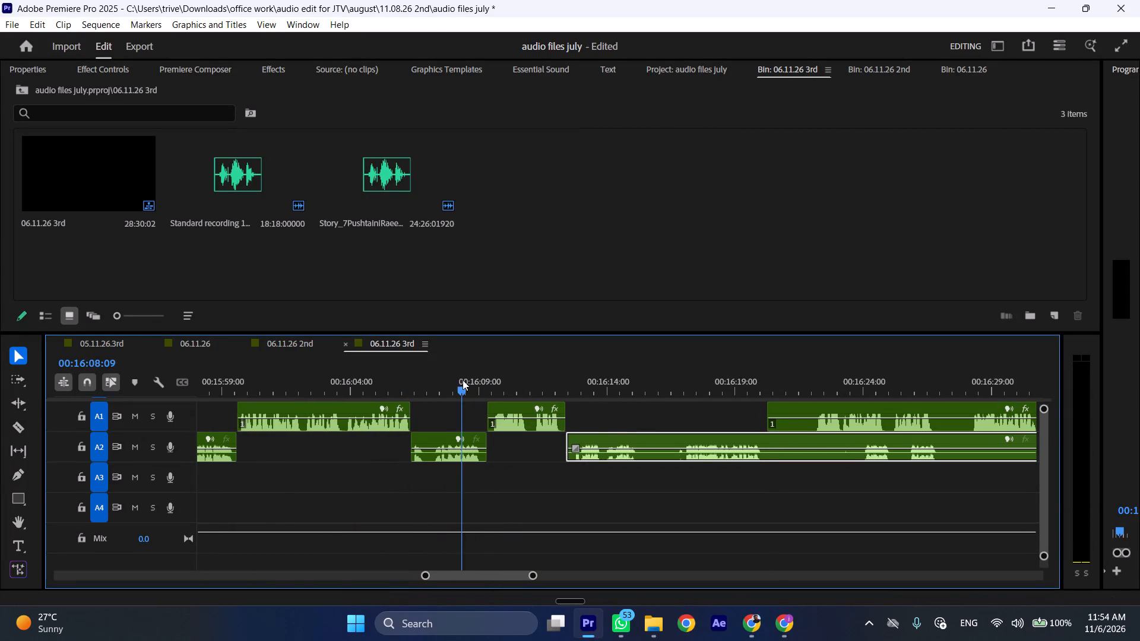
pyautogui.press('l')
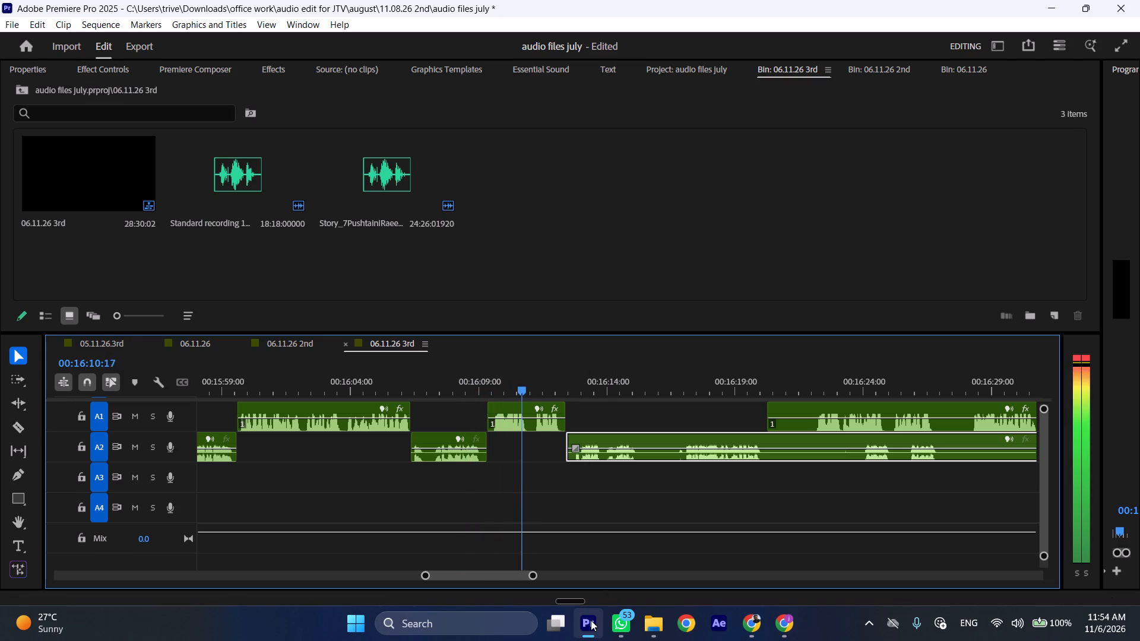
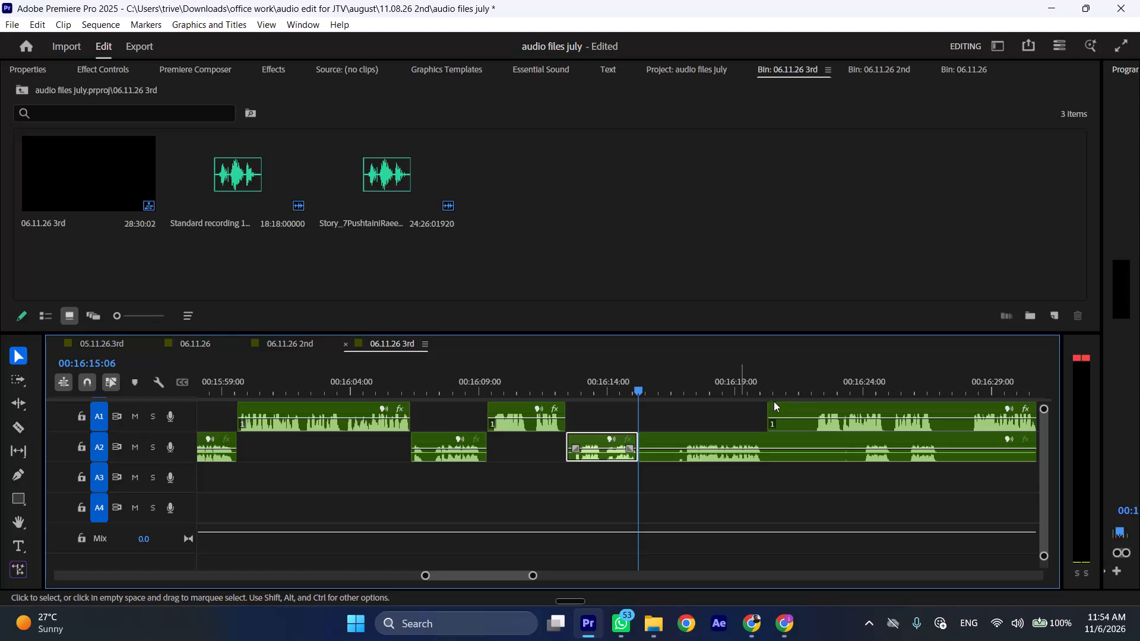
# Trim the silent start off the A1 passage so it begins at its first speech, at about 00:16:22.
pyautogui.click(773, 414)
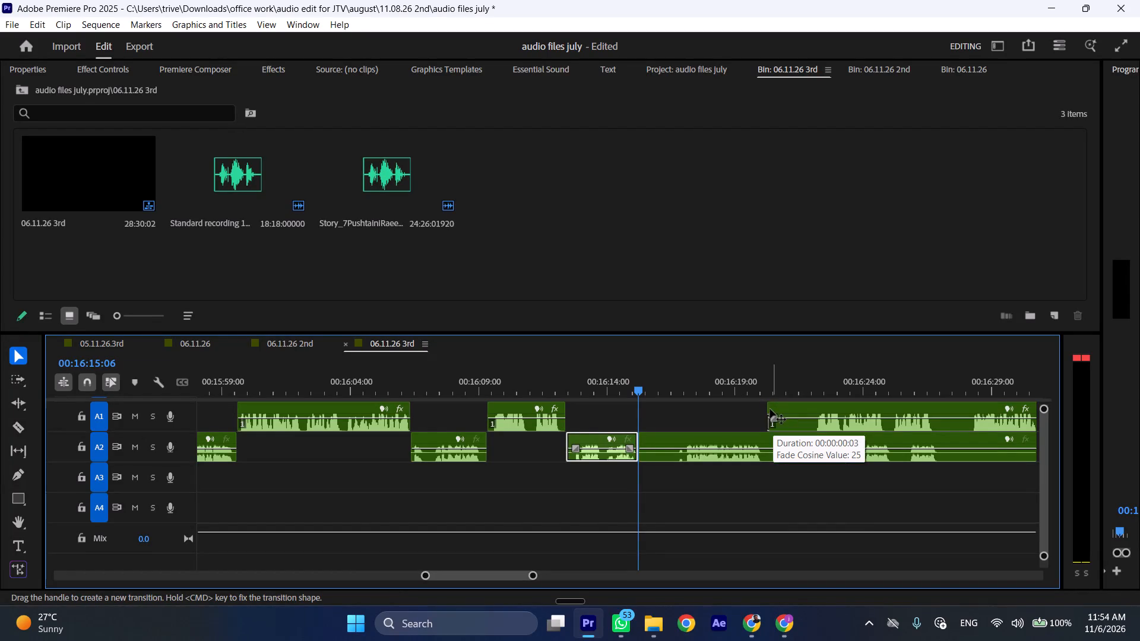
pyautogui.moveTo(772, 404); pyautogui.dragTo(816, 399)
# Cut A1 at 00:16:26:19 and move the speech piece before it earlier, to begin at the A2 cut at 00:16:15:06.
pyautogui.moveTo(896, 383); pyautogui.dragTo(936, 385)
pyautogui.click(951, 420)
pyautogui.hotkey('shift', 'c')
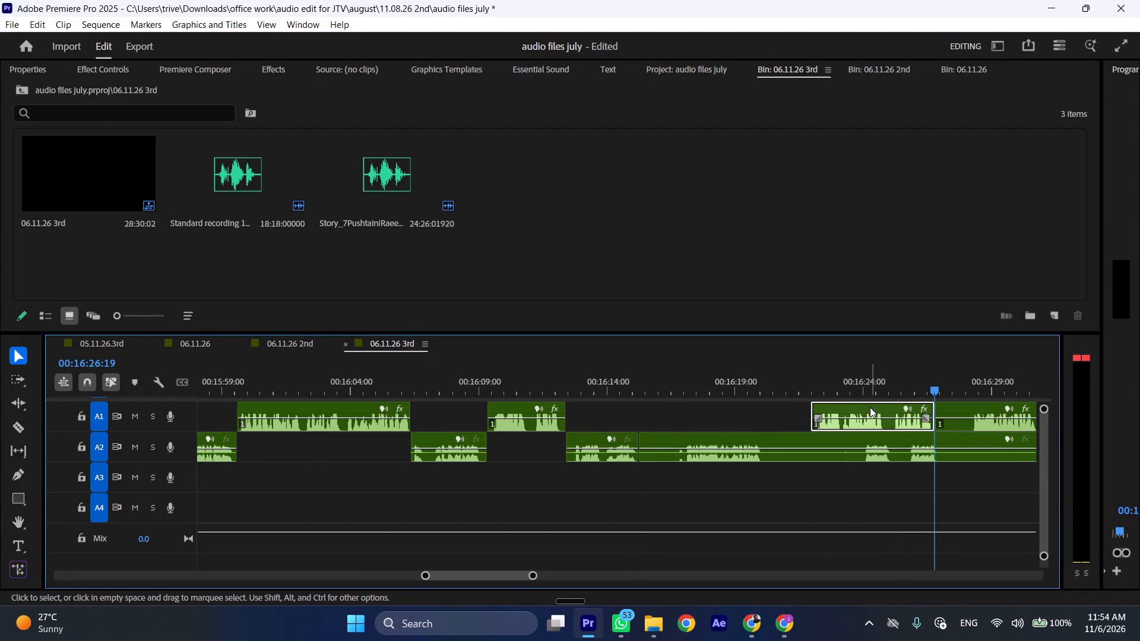
pyautogui.moveTo(866, 407); pyautogui.dragTo(696, 426)
# Trim the remaining A2 passage's start to its first speech and move it later to begin where the A1 piece ends, about 00:16:20.
pyautogui.moveTo(642, 439); pyautogui.dragTo(657, 439)
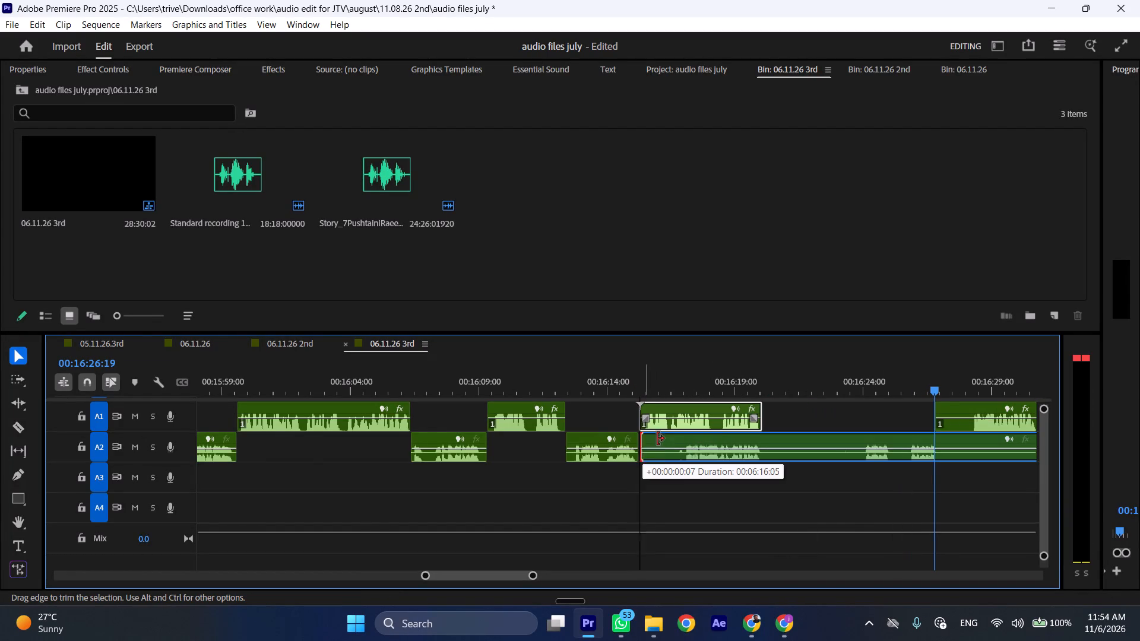
pyautogui.moveTo(657, 439); pyautogui.dragTo(686, 439)
pyautogui.moveTo(707, 439); pyautogui.dragTo(710, 439)
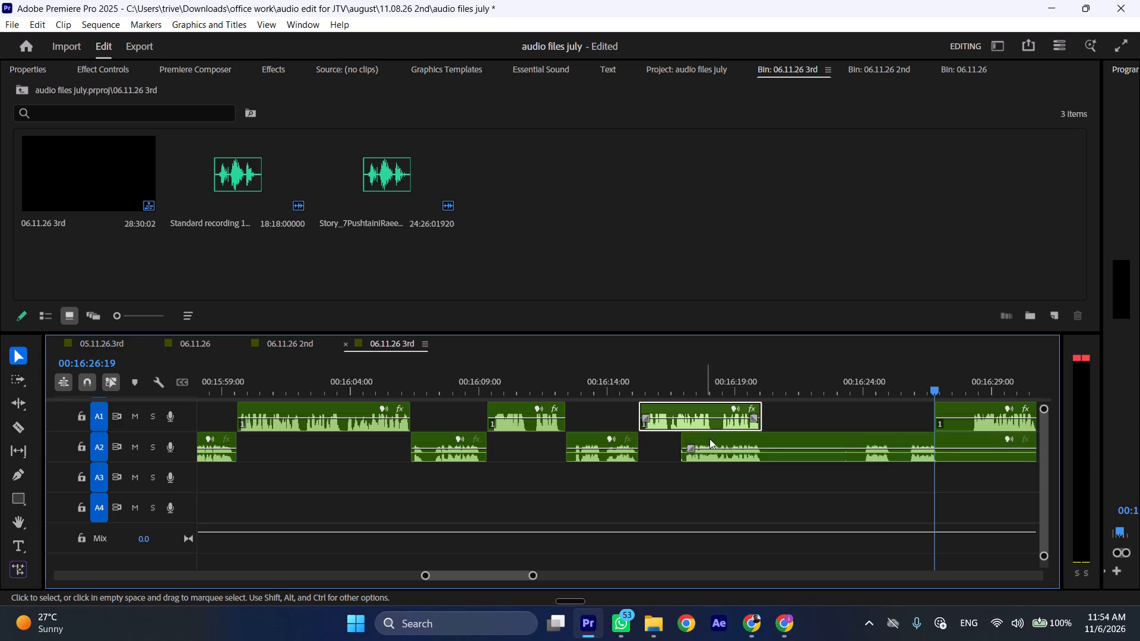
pyautogui.moveTo(710, 439); pyautogui.dragTo(778, 437)
pyautogui.moveTo(783, 438); pyautogui.dragTo(795, 438)
# Play from just before the moved A1 piece and cut A2 after the passage's first phrase, at 00:16:23:11.
pyautogui.click(625, 388)
pyautogui.press('space')
pyautogui.press('l')
pyautogui.scroll(-4, 648, 453)
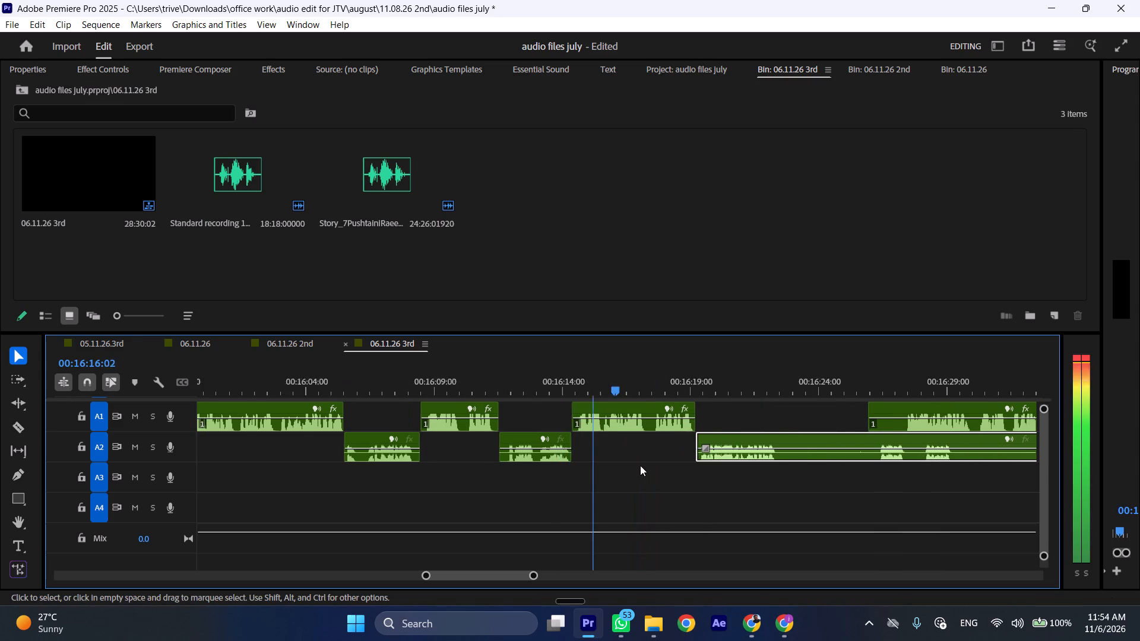
pyautogui.scroll(-5, 640, 465)
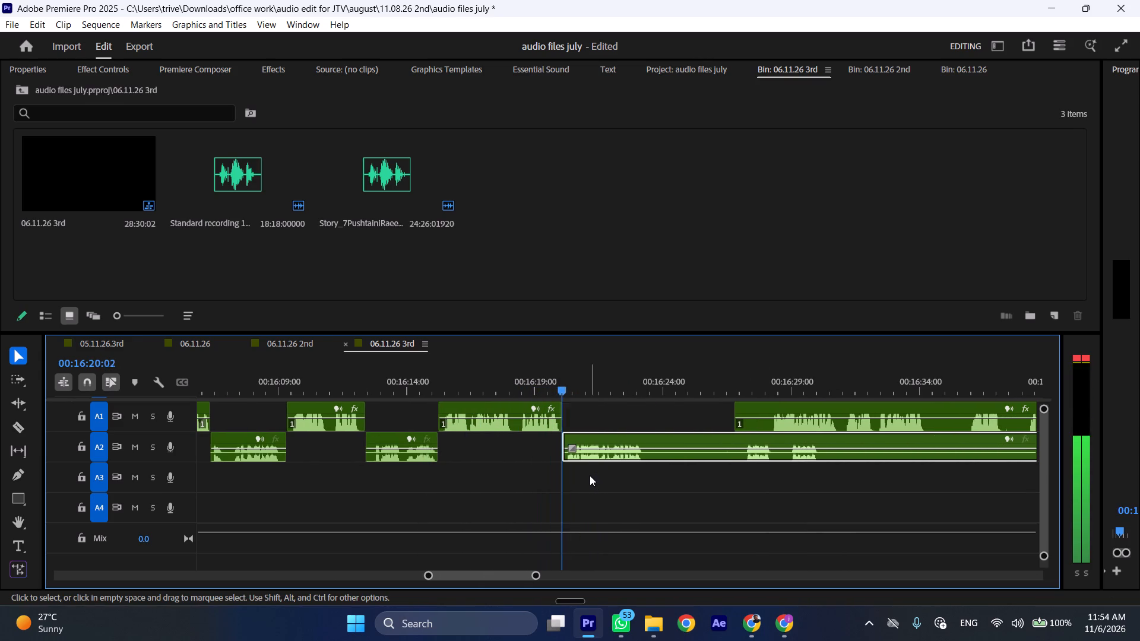
pyautogui.scroll(-4, 592, 483)
pyautogui.press('space')
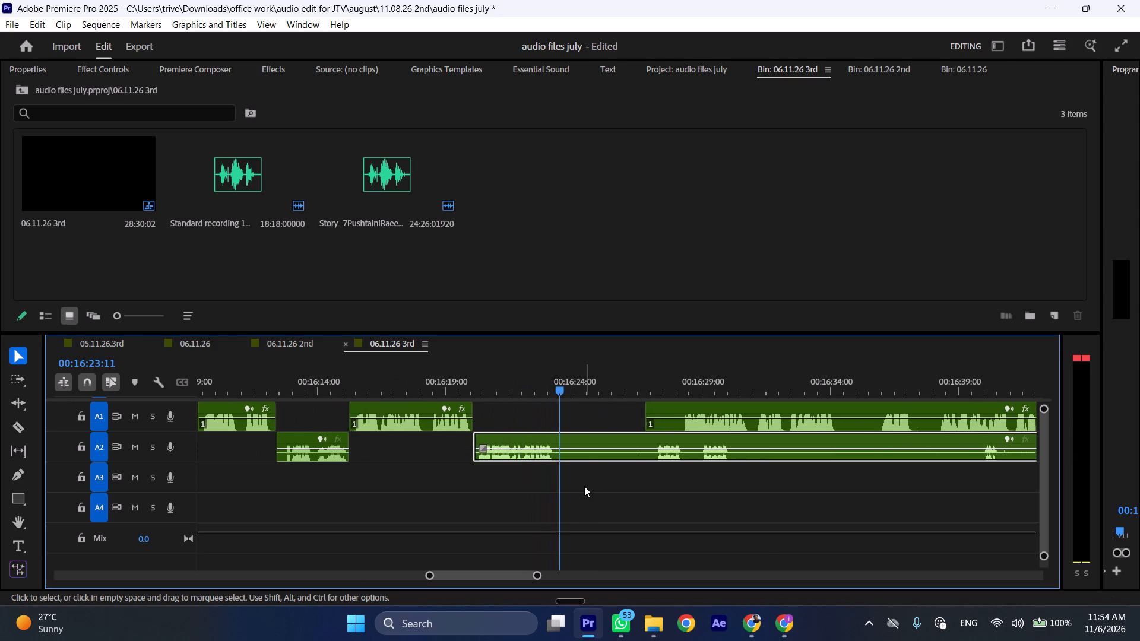
pyautogui.hotkey('shift', 'c')
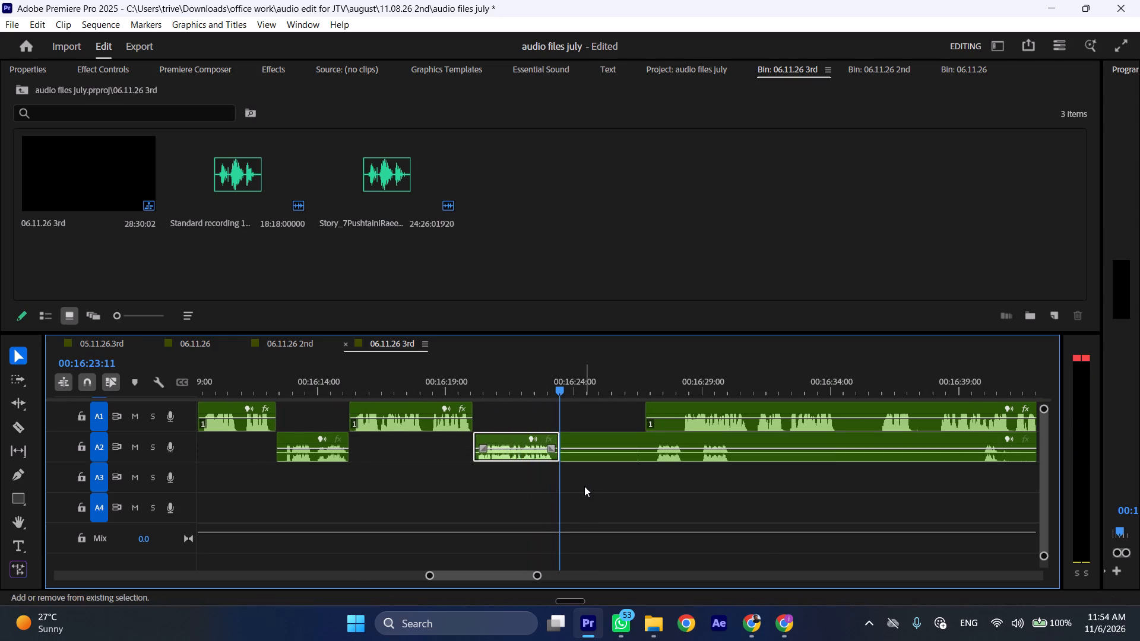
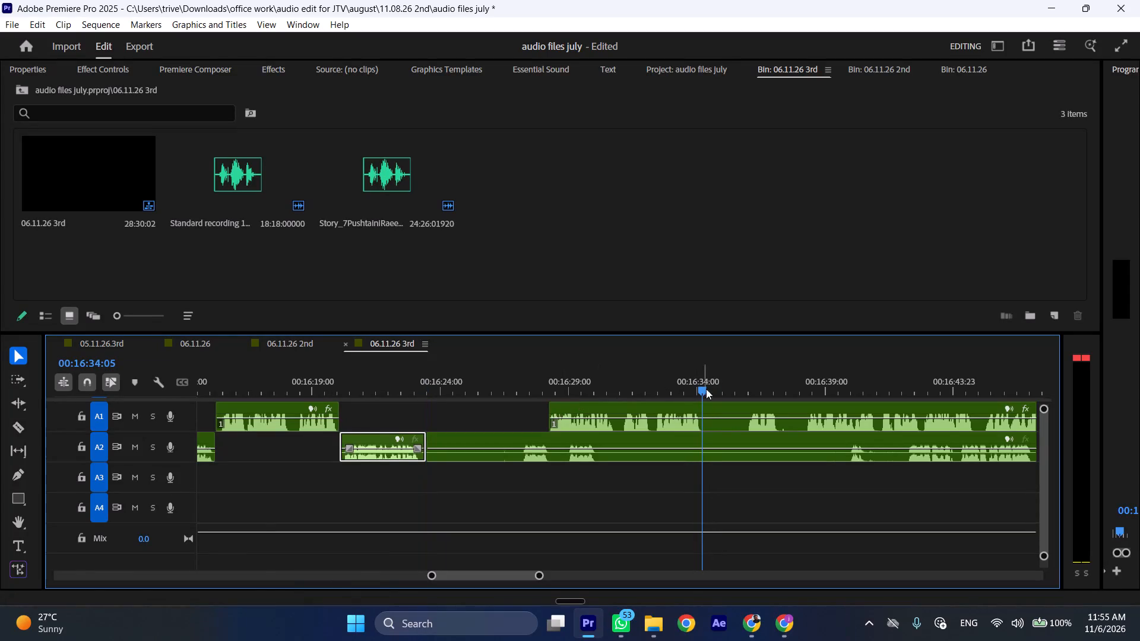
# Cut A1 at 00:16:34:05 and move the speech piece before it earlier, to begin at the A2 cut at 00:16:23:11.
pyautogui.click(716, 401)
pyautogui.hotkey('shift', 'c')
pyautogui.moveTo(625, 408); pyautogui.dragTo(503, 410)
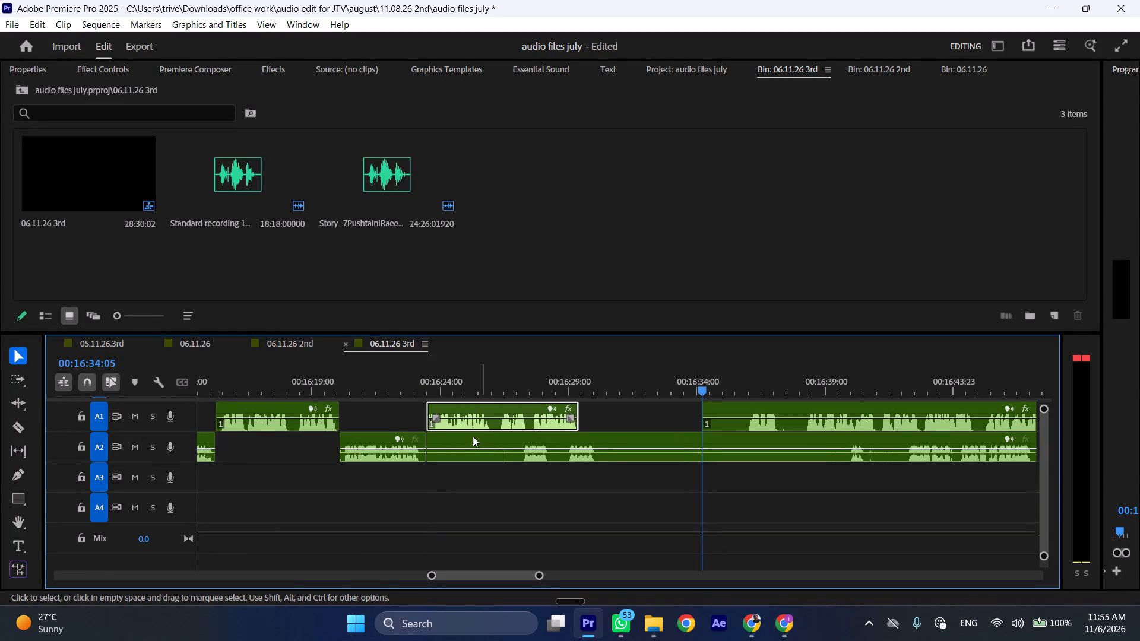
# Trim the remaining A2 passage's start to its first speech and place it where the moved A1 piece ends, at 00:16:29:10.
pyautogui.moveTo(444, 437); pyautogui.dragTo(537, 437)
pyautogui.moveTo(523, 440); pyautogui.dragTo(590, 440)
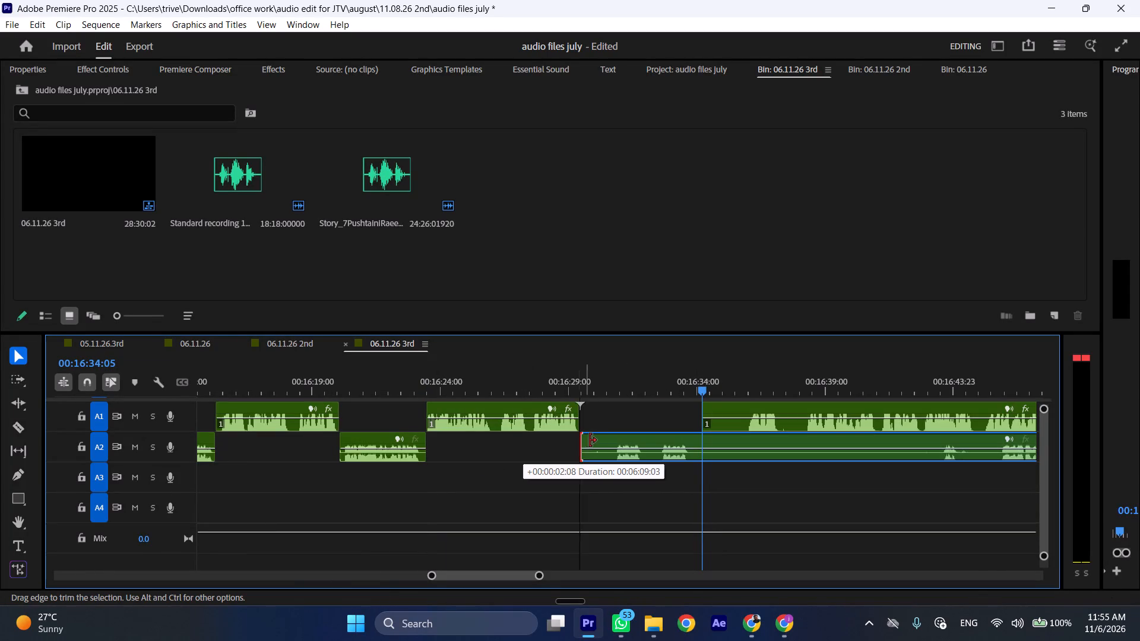
pyautogui.moveTo(590, 440); pyautogui.dragTo(615, 440)
pyautogui.moveTo(635, 440); pyautogui.dragTo(600, 443)
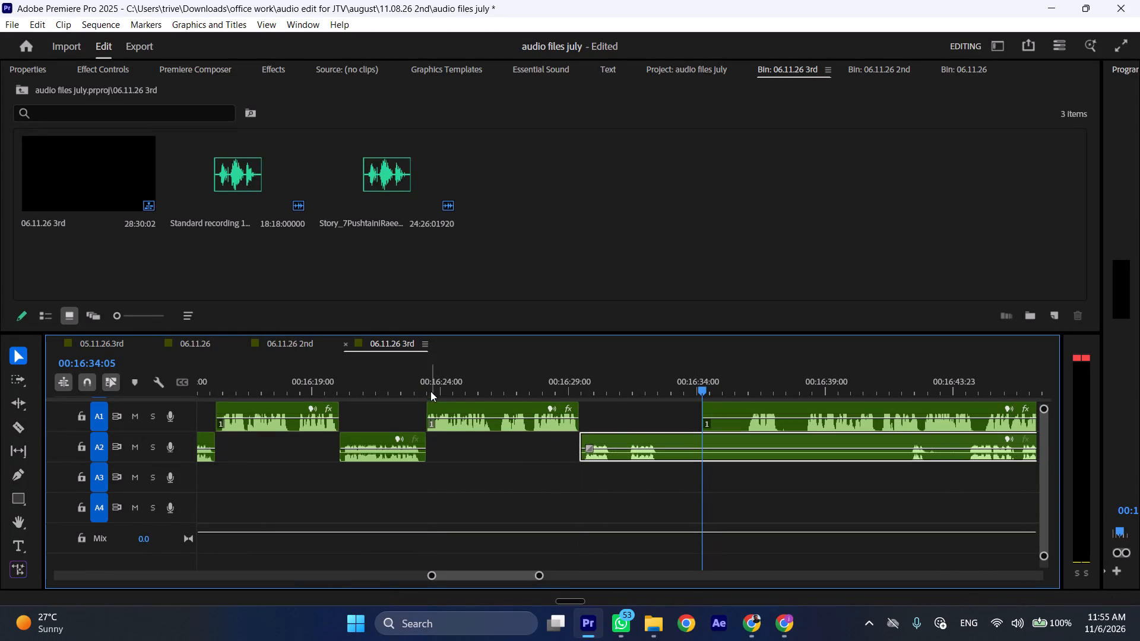
# Play from the moved A1 piece's start, cut A2 at 00:16:31:08 and ripple-delete the A2 phrase before the cut.
pyautogui.click(427, 389)
pyautogui.press('space')
pyautogui.write('l')
pyautogui.scroll(-4, 489, 440)
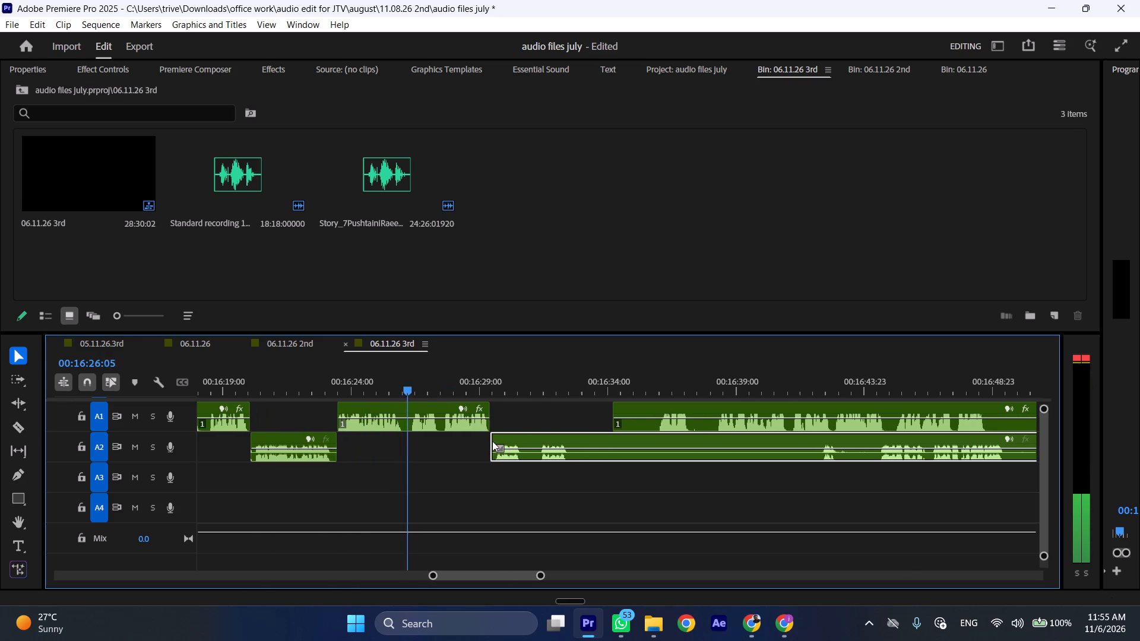
pyautogui.scroll(-4, 493, 441)
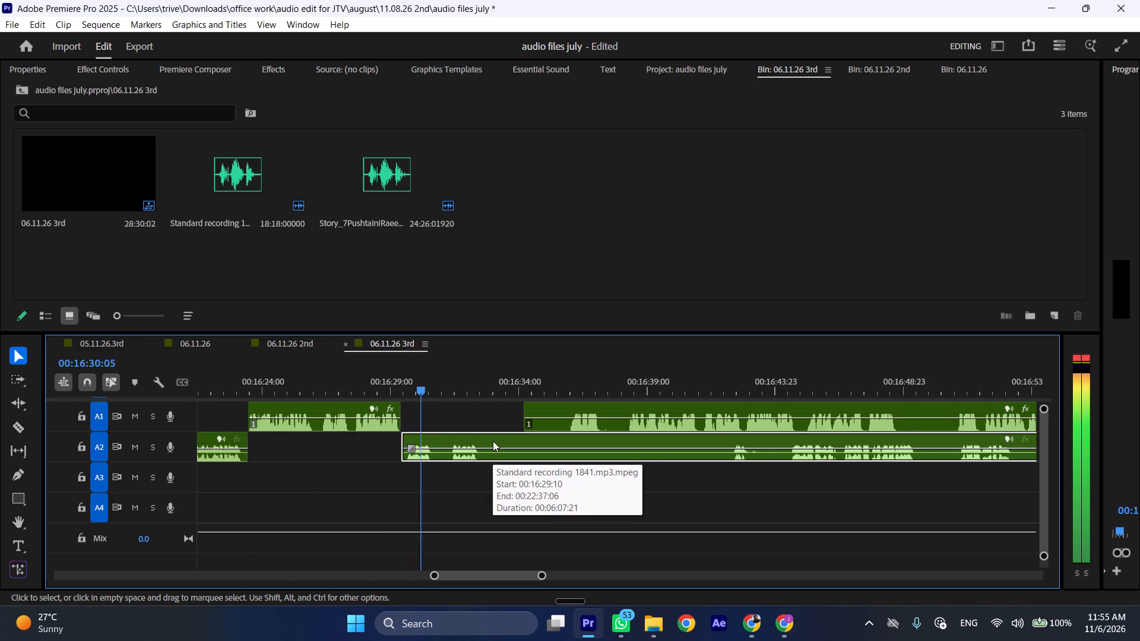
pyautogui.scroll(-4, 480, 450)
pyautogui.click(363, 378)
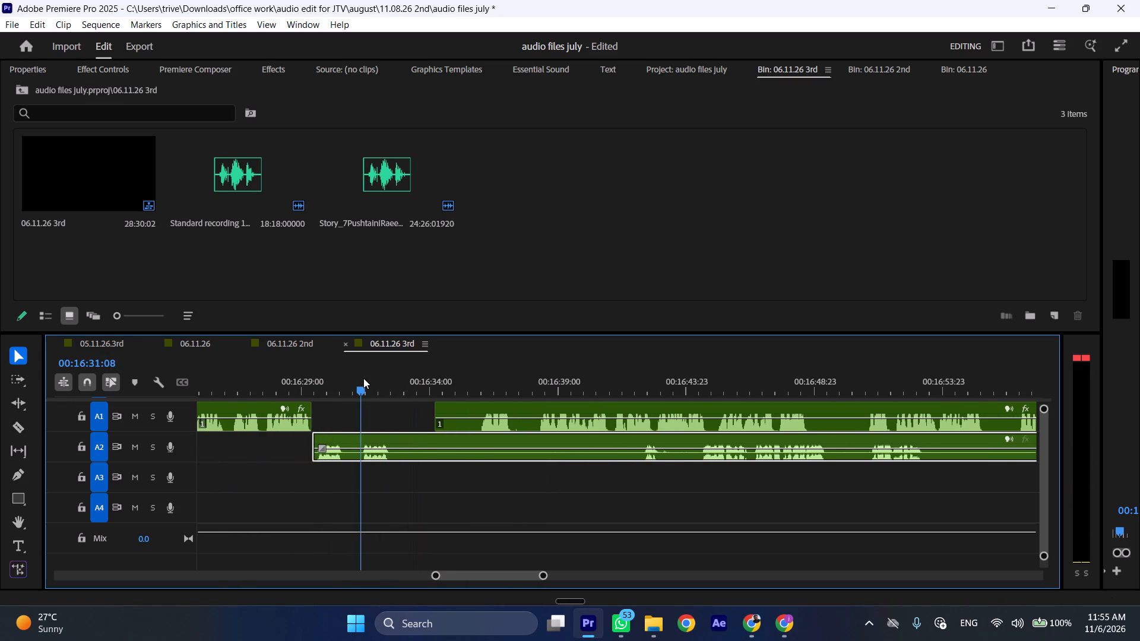
pyautogui.hotkey('shift', 'c')
pyautogui.hotkey('ctrl', 'shift', 'd')
# Cut A2 at 00:16:30:13, right after the first remaining phrase.
pyautogui.moveTo(350, 385); pyautogui.dragTo(349, 385)
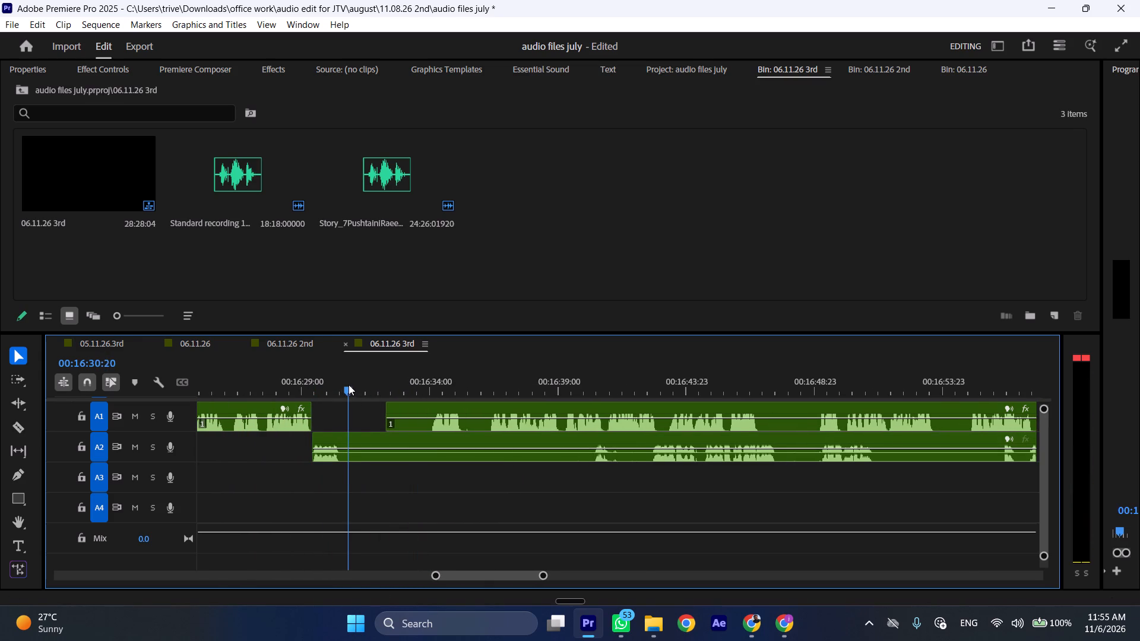
pyautogui.moveTo(349, 385); pyautogui.dragTo(343, 385)
pyautogui.hotkey('shift', 'c')
# Trim the silent start off the following A1 passage and move it earlier to begin at the A2 cut at 00:16:30:13.
pyautogui.moveTo(387, 408); pyautogui.dragTo(422, 408)
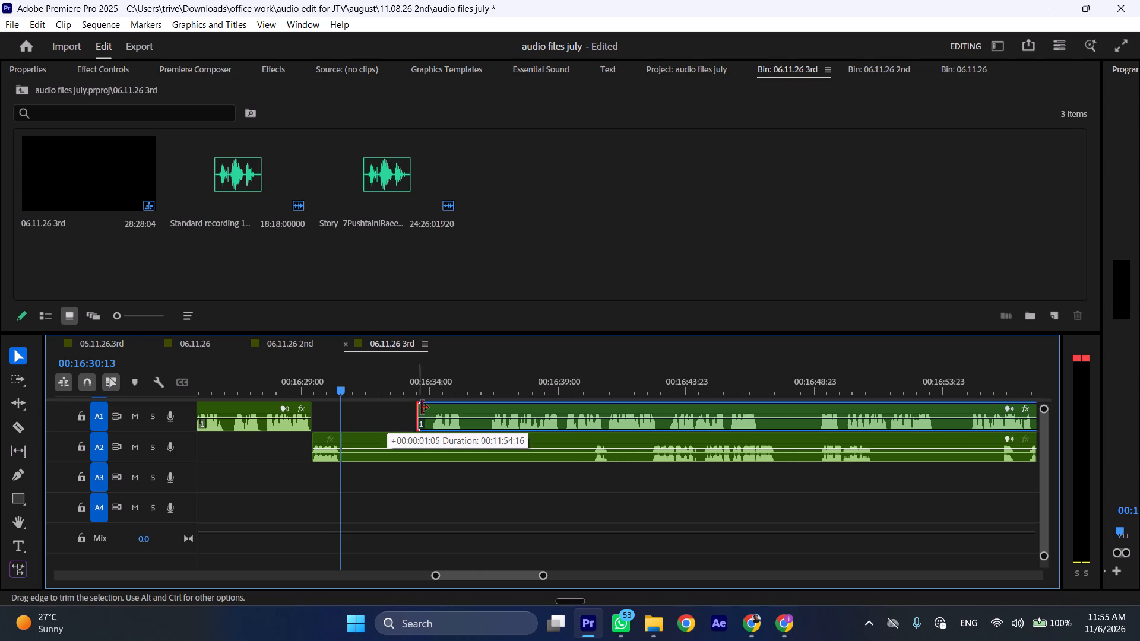
pyautogui.moveTo(422, 408); pyautogui.dragTo(427, 408)
pyautogui.moveTo(468, 407); pyautogui.dragTo(387, 407)
# Move the remaining A2 passage later to begin at about 00:16:49, and play the A1 passage from 00:16:30:13.
pyautogui.moveTo(368, 436); pyautogui.dragTo(860, 436)
pyautogui.press('space')
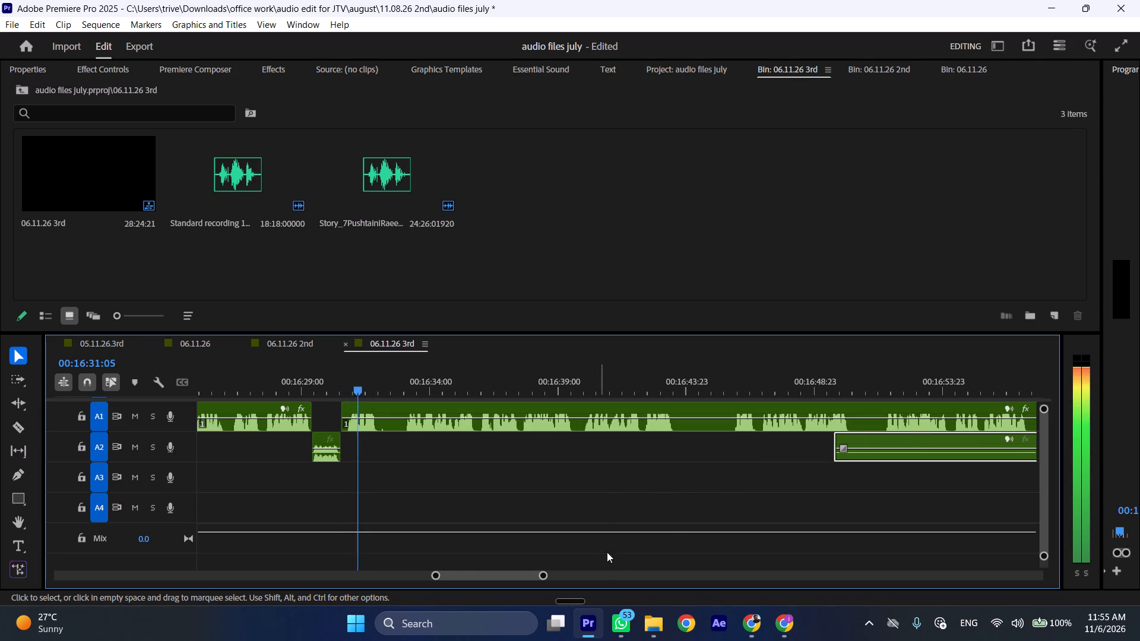
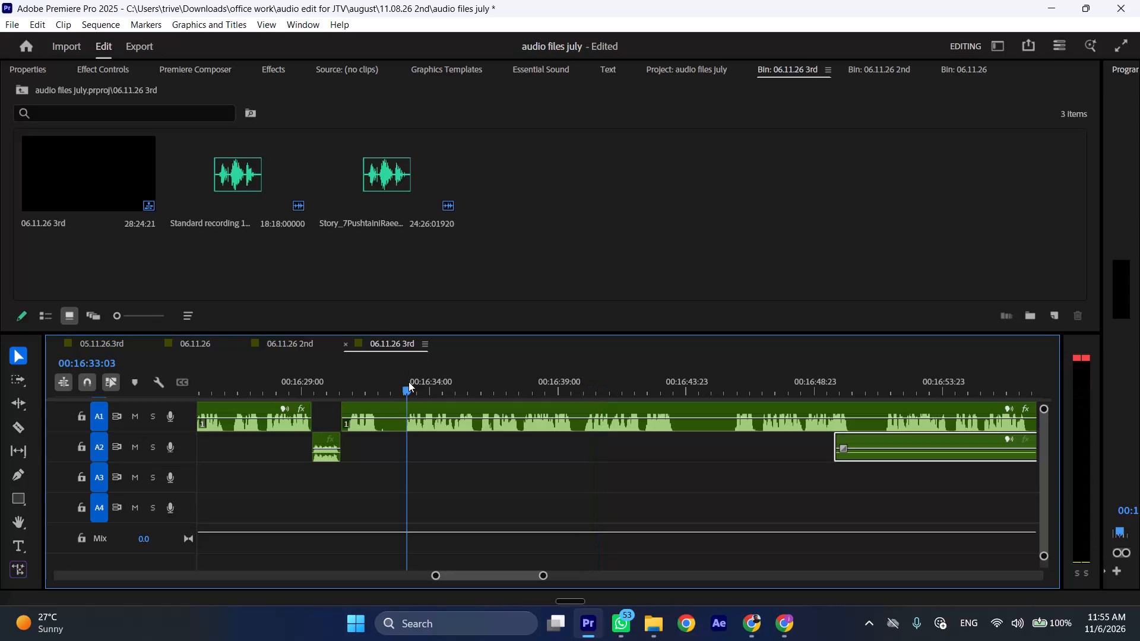
# Cut the A1 passage at 00:16:33:03 and ripple-delete its opening piece, from 00:16:30:13 to the cut.
pyautogui.click(429, 411)
pyautogui.hotkey('shift', 'x')
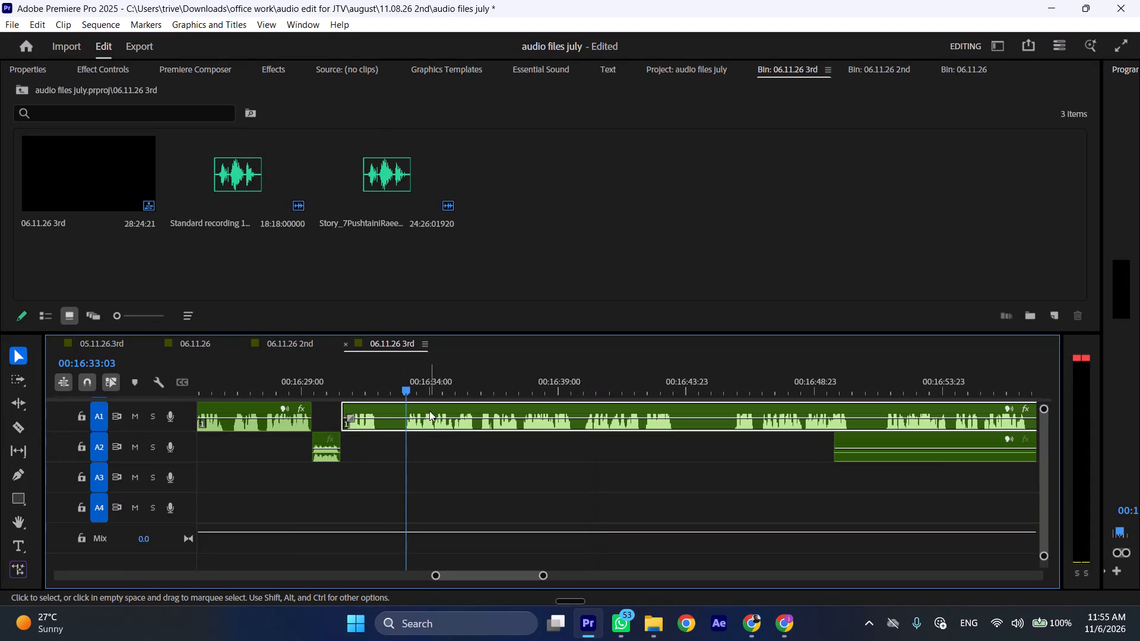
pyautogui.hotkey('shift', 'c')
pyautogui.hotkey('ctrl', 'shift', 's')
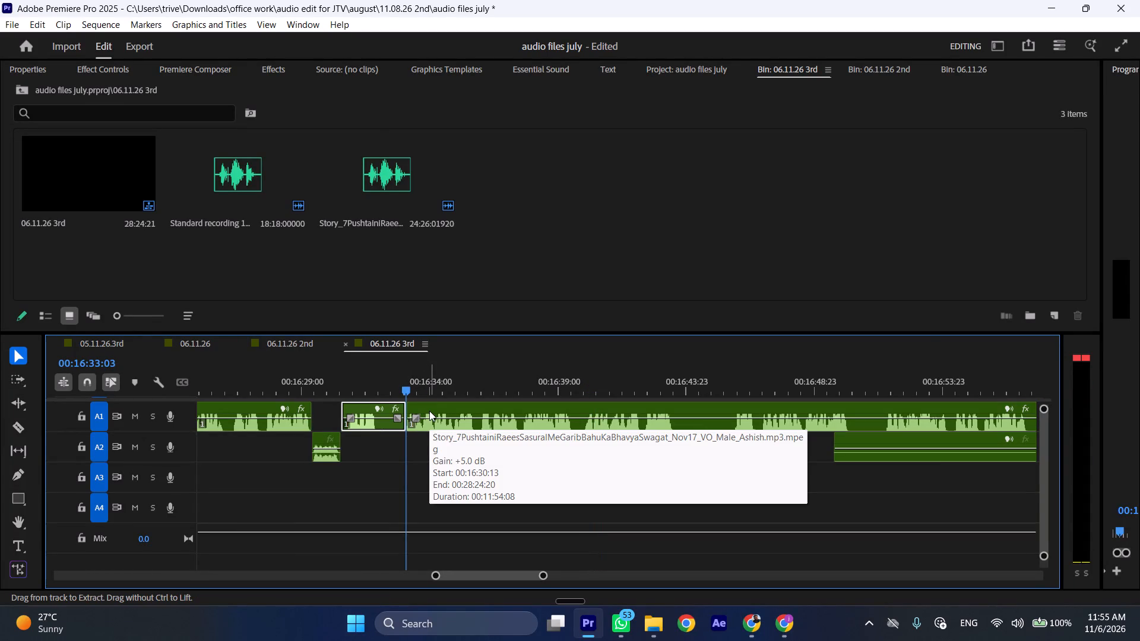
pyautogui.click(921, 357)
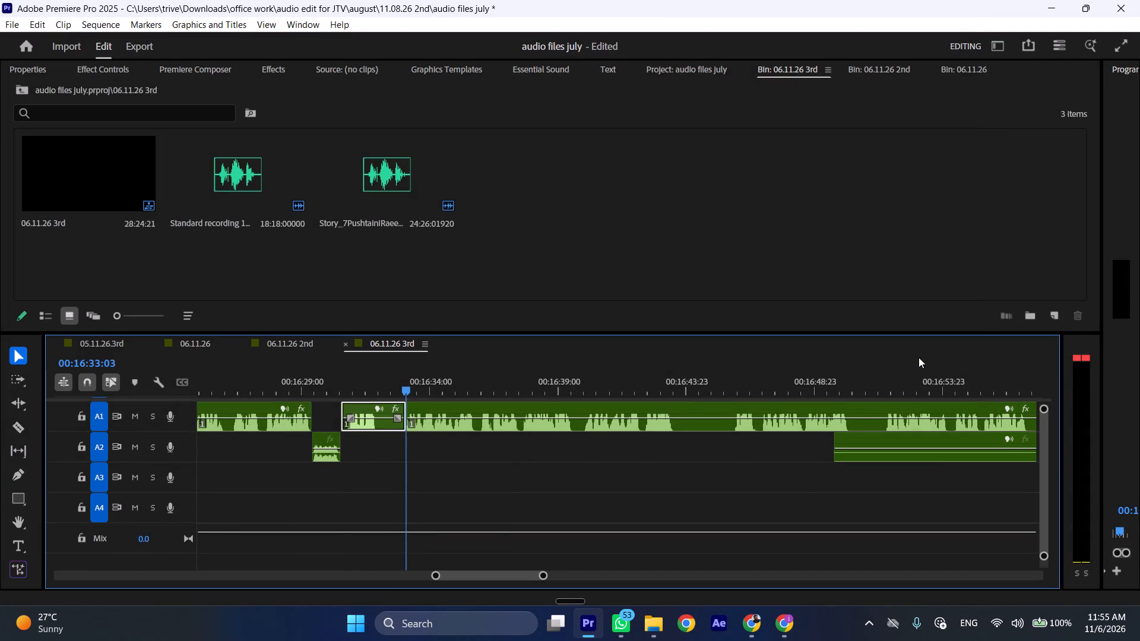
pyautogui.hotkey('ctrl', 'shift', 'd')
# Cut A1 at 00:16:37:03 and 00:16:37:09, ripple-delete the short pause between the cuts, and play from the join.
pyautogui.press('space')
pyautogui.click(537, 383)
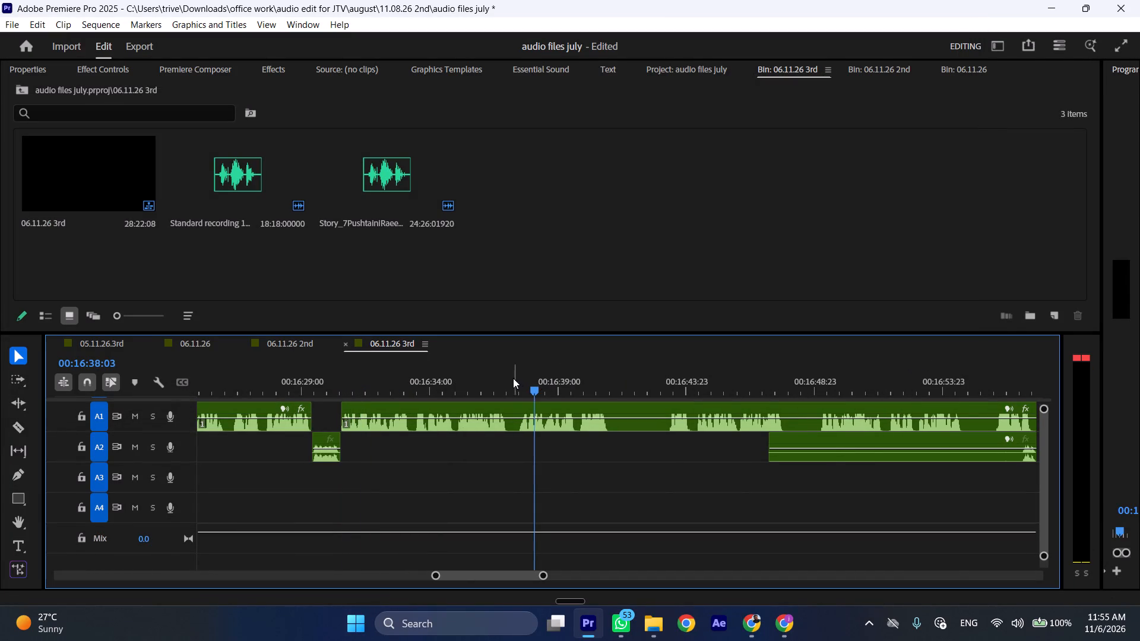
pyautogui.click(511, 377)
pyautogui.hotkey('shift', 'c')
pyautogui.moveTo(511, 377); pyautogui.dragTo(512, 378)
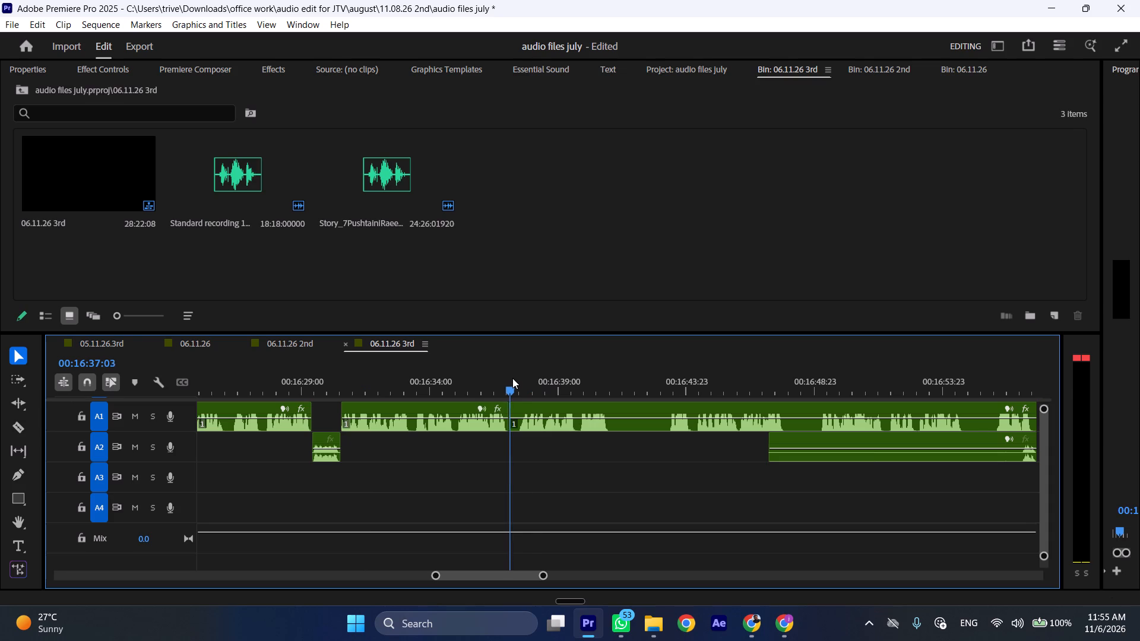
pyautogui.moveTo(512, 378); pyautogui.dragTo(518, 380)
pyautogui.click(538, 406)
pyautogui.hotkey('shift', 'c')
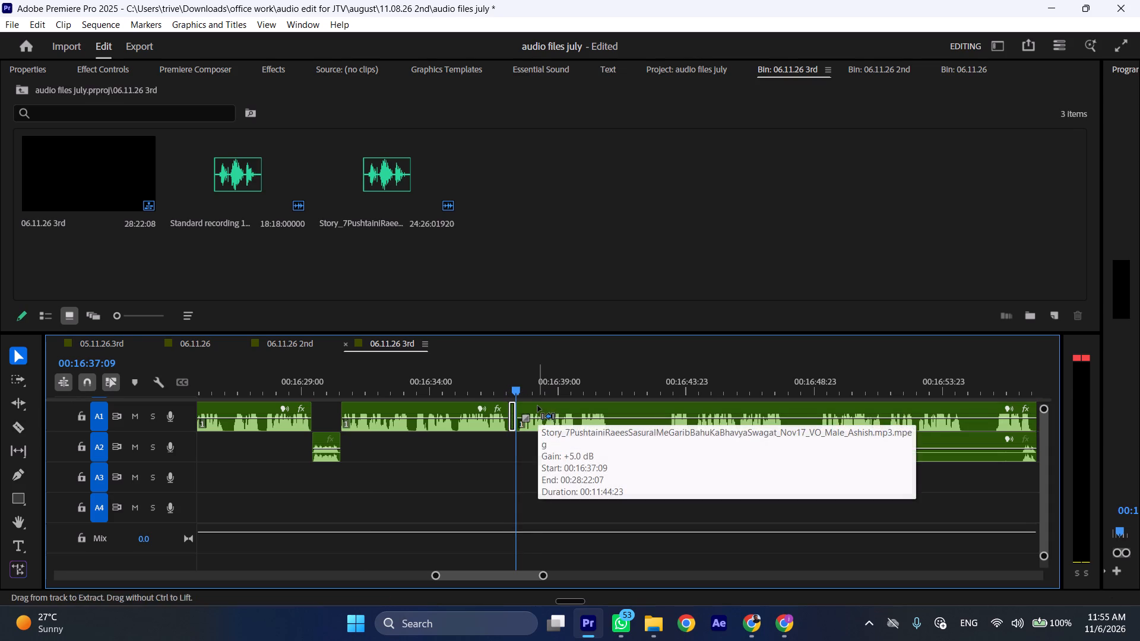
pyautogui.hotkey('ctrl', 'shift', 'd')
pyautogui.press('space')
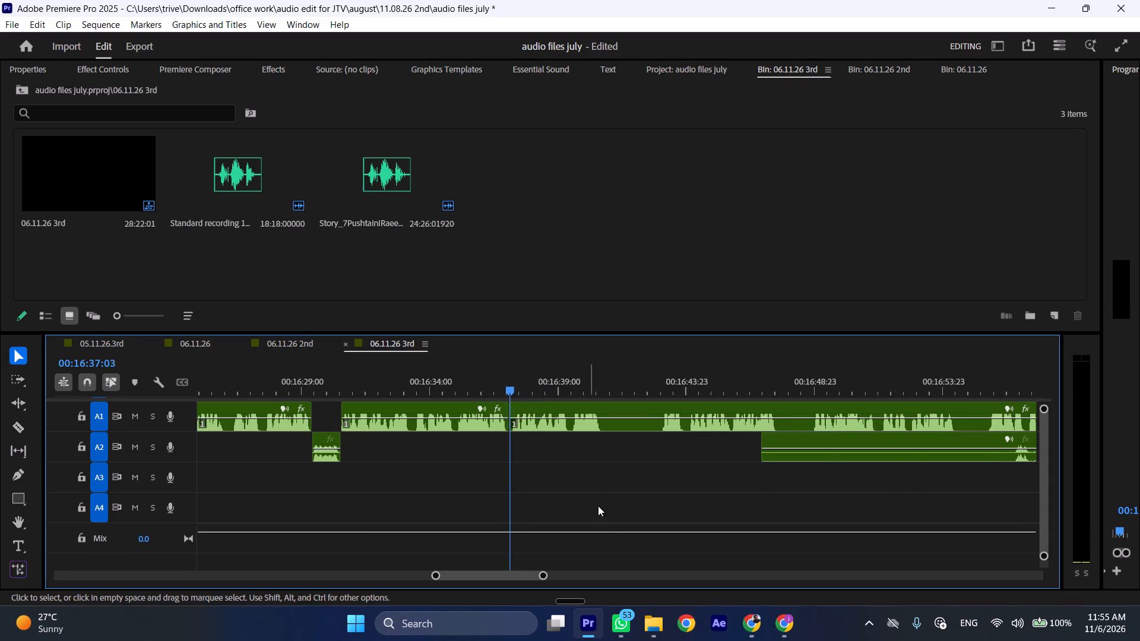
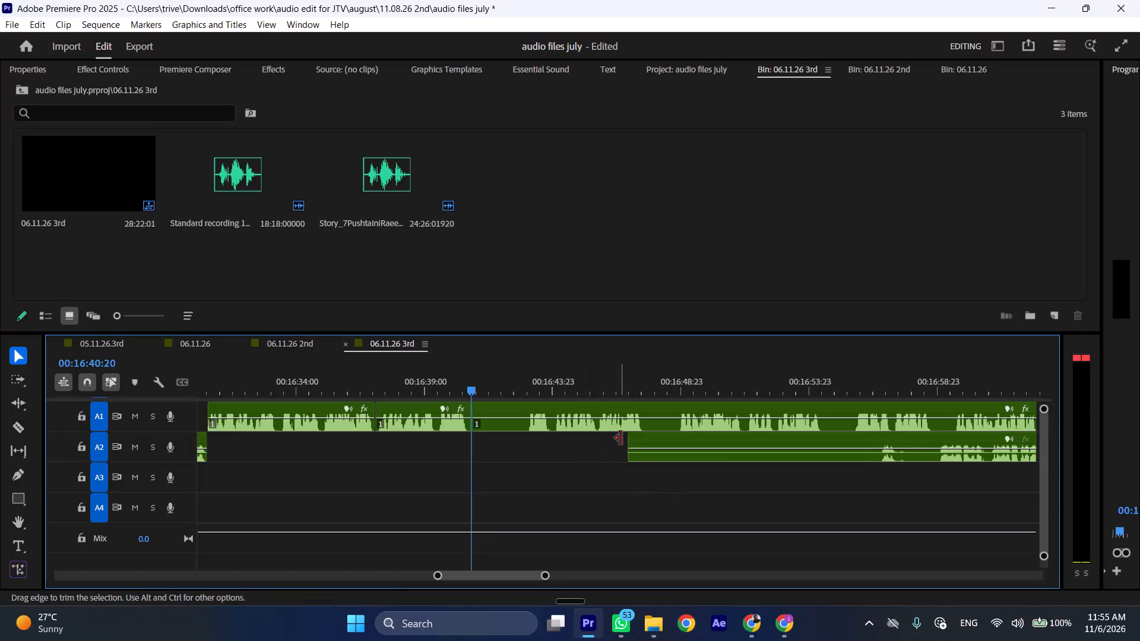
# Trim the opening of the A2 passage so it starts at about 00:16:58:22, just before its speech, checking the waveform at that point.
pyautogui.moveTo(625, 438); pyautogui.dragTo(876, 443)
pyautogui.click(886, 385)
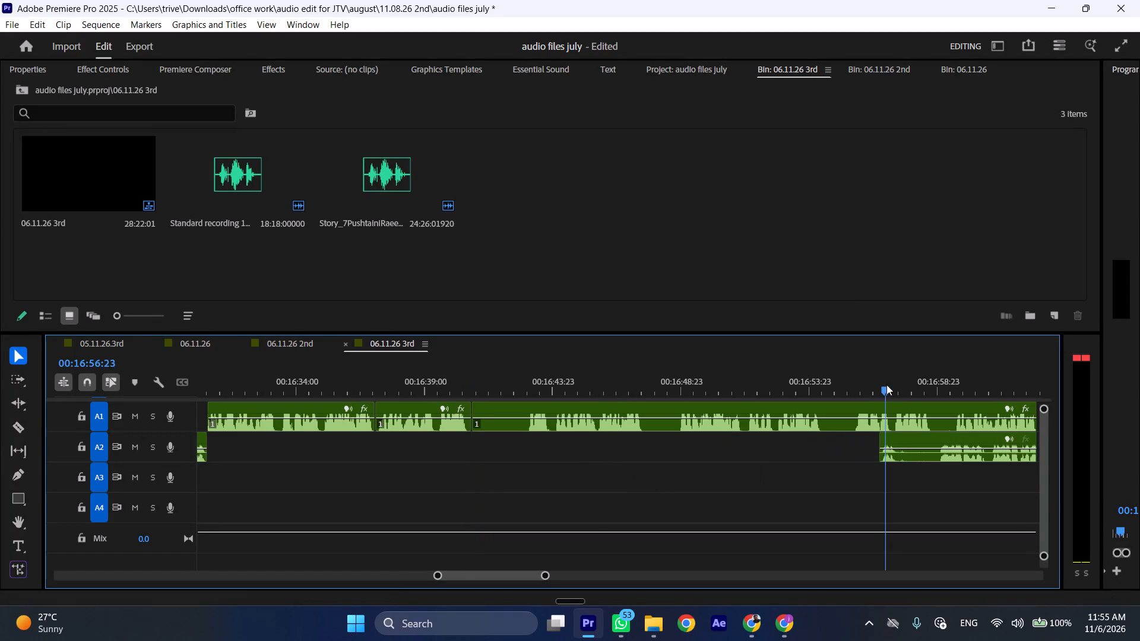
pyautogui.press('space')
pyautogui.click(940, 386)
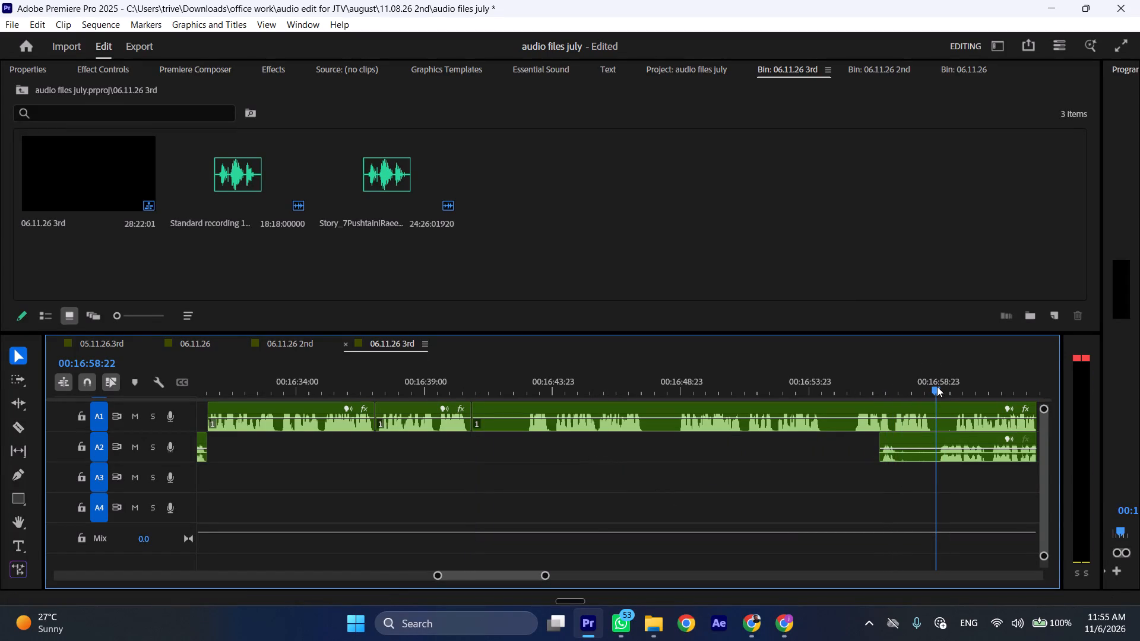
pyautogui.moveTo(887, 440); pyautogui.dragTo(942, 440)
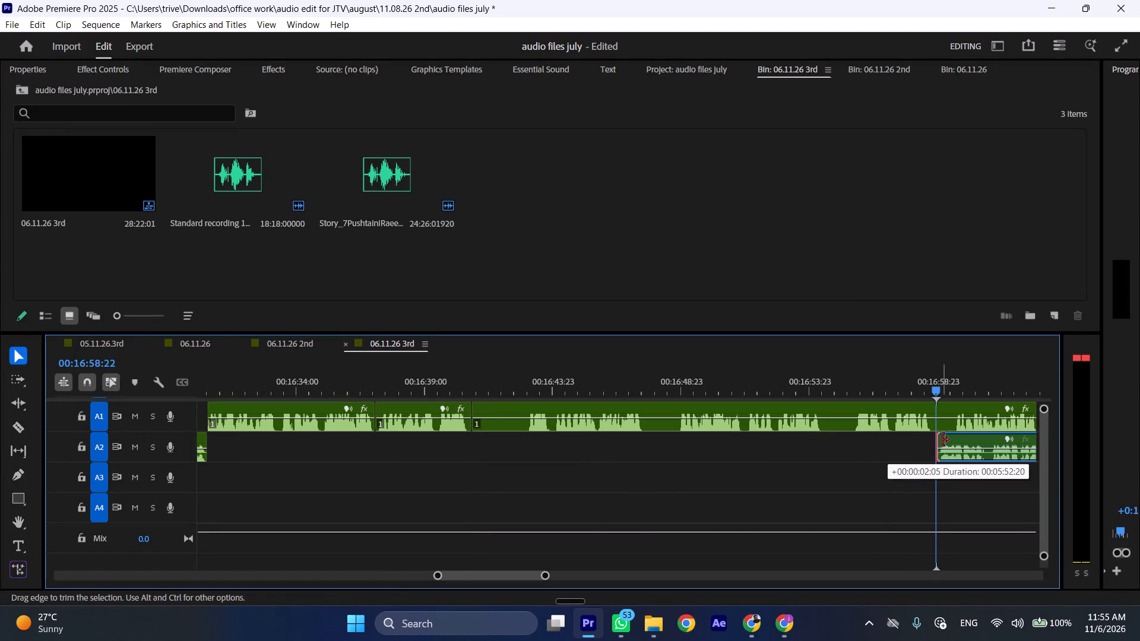
pyautogui.moveTo(942, 440); pyautogui.dragTo(947, 439)
# Move the A2 passage to start at 00:16:40:20, and shift the A1 clip above it to begin at about 00:16:51:16.
pyautogui.moveTo(962, 437); pyautogui.dragTo(501, 437)
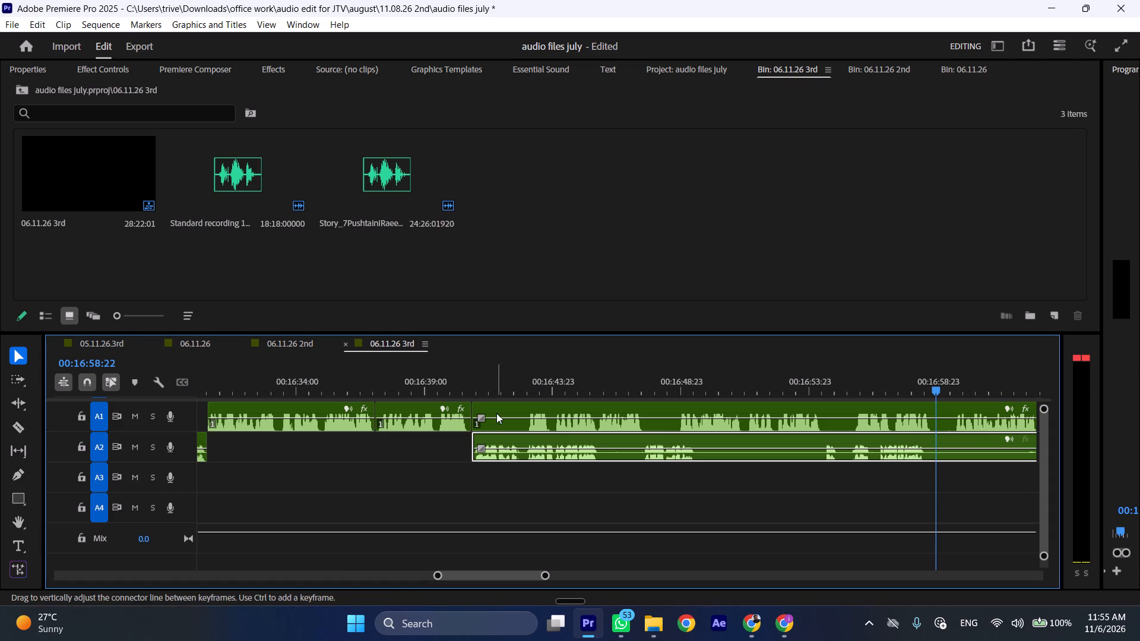
pyautogui.moveTo(497, 410); pyautogui.dragTo(703, 410)
pyautogui.moveTo(691, 406); pyautogui.dragTo(721, 406)
pyautogui.moveTo(710, 408); pyautogui.dragTo(752, 410)
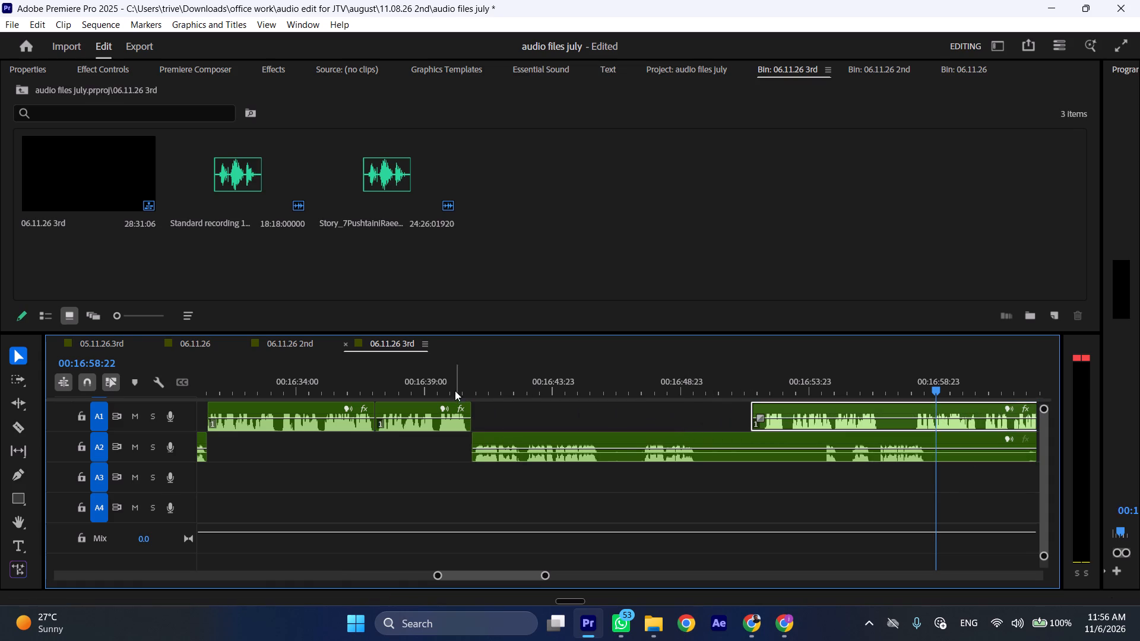
# Play across the A1-to-A2 join from just before it and cut the A2 passage at 00:16:46:02, after its first speech.
pyautogui.moveTo(439, 380); pyautogui.dragTo(433, 380)
pyautogui.press('space')
pyautogui.press('l')
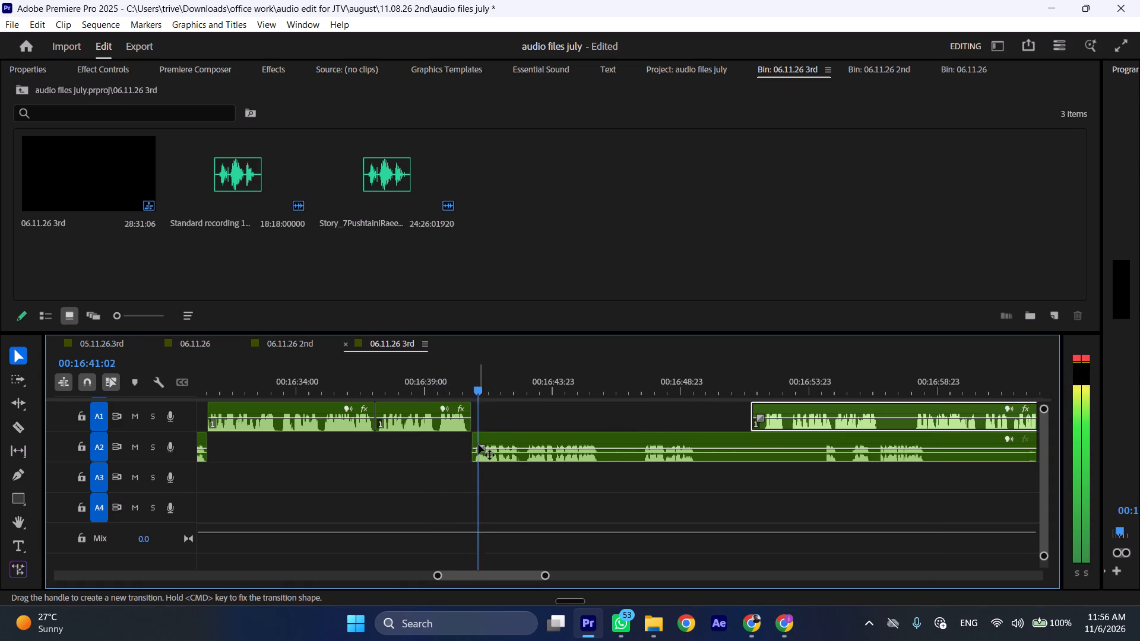
pyautogui.scroll(-3, 501, 414)
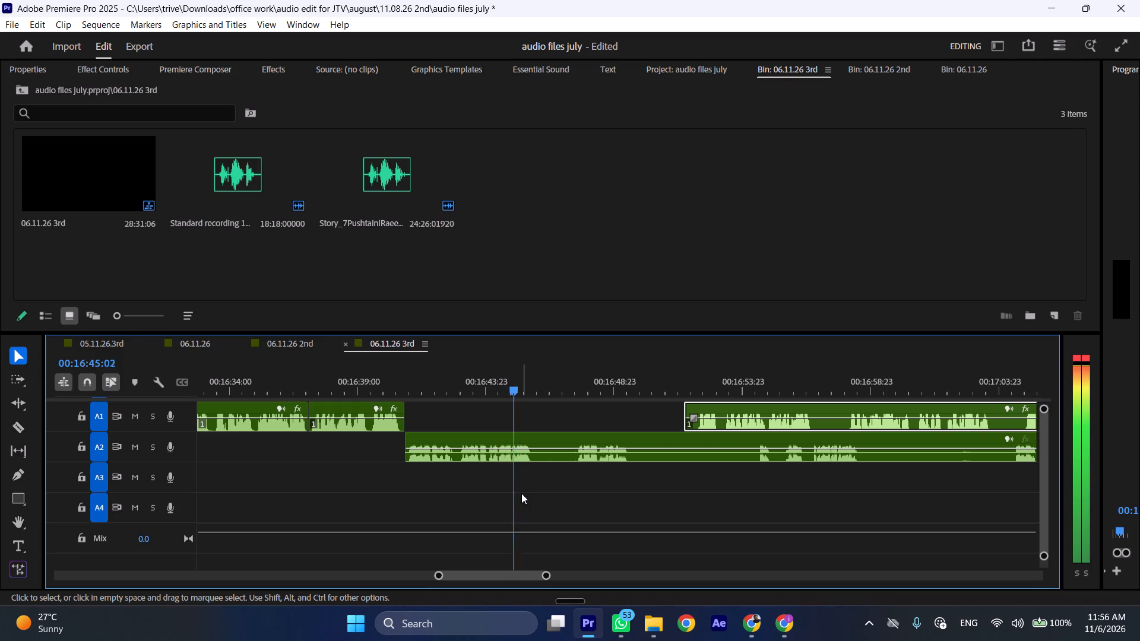
pyautogui.press('space')
pyautogui.write('C')
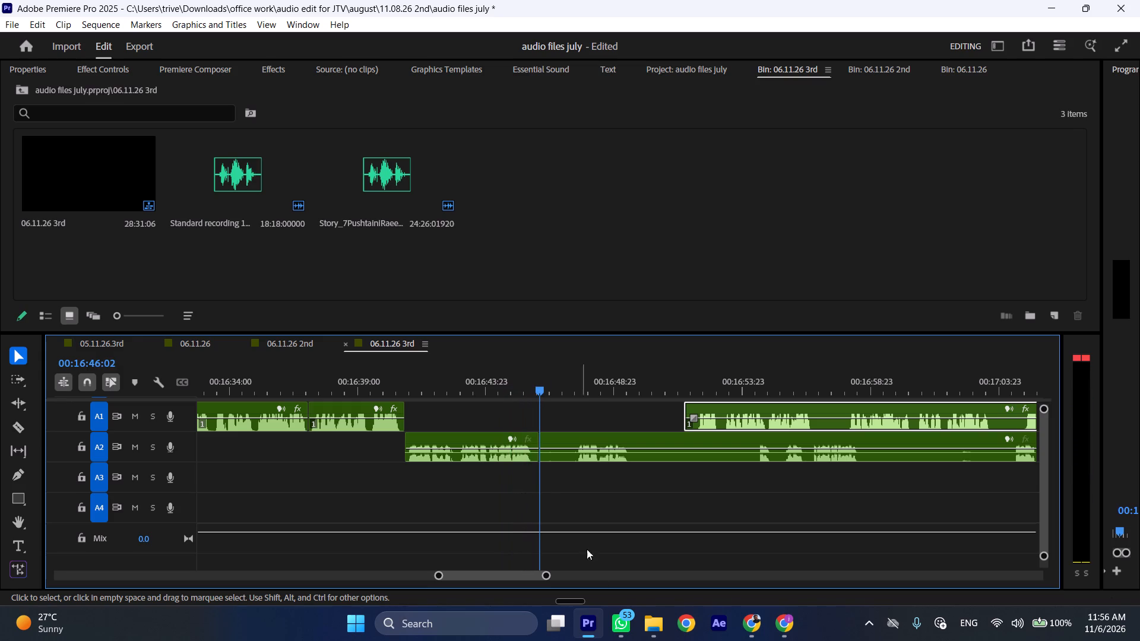
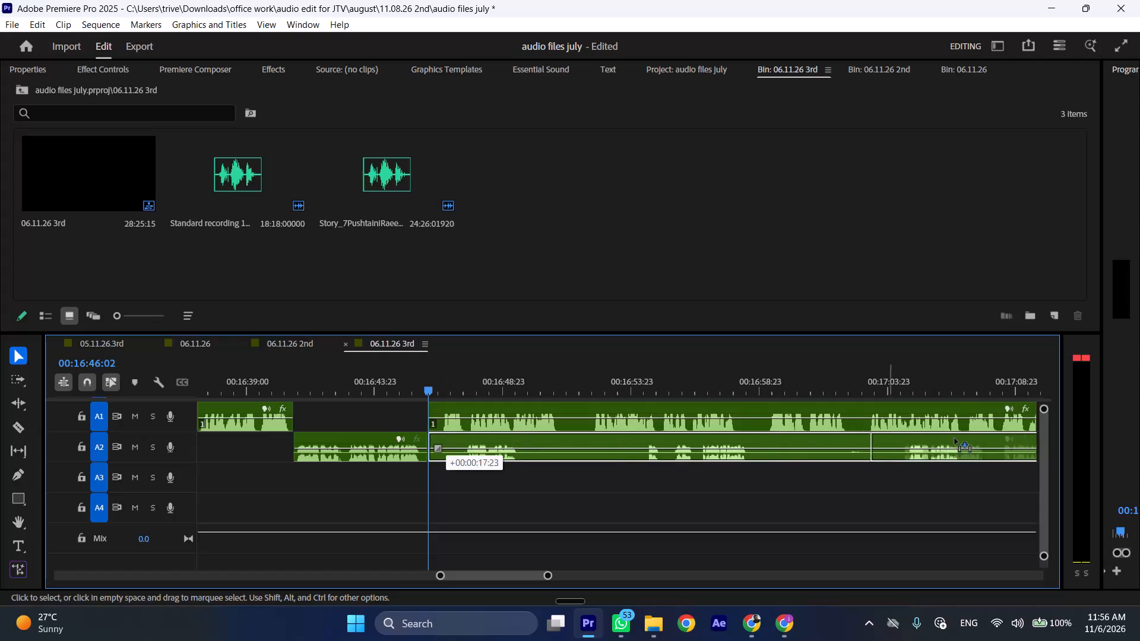
# Play across the A2-to-A1 join, remove the A1 silence from 00:16:46:02 to 00:16:46:17, and close the gap.
pyautogui.press('space')
pyautogui.press('l')
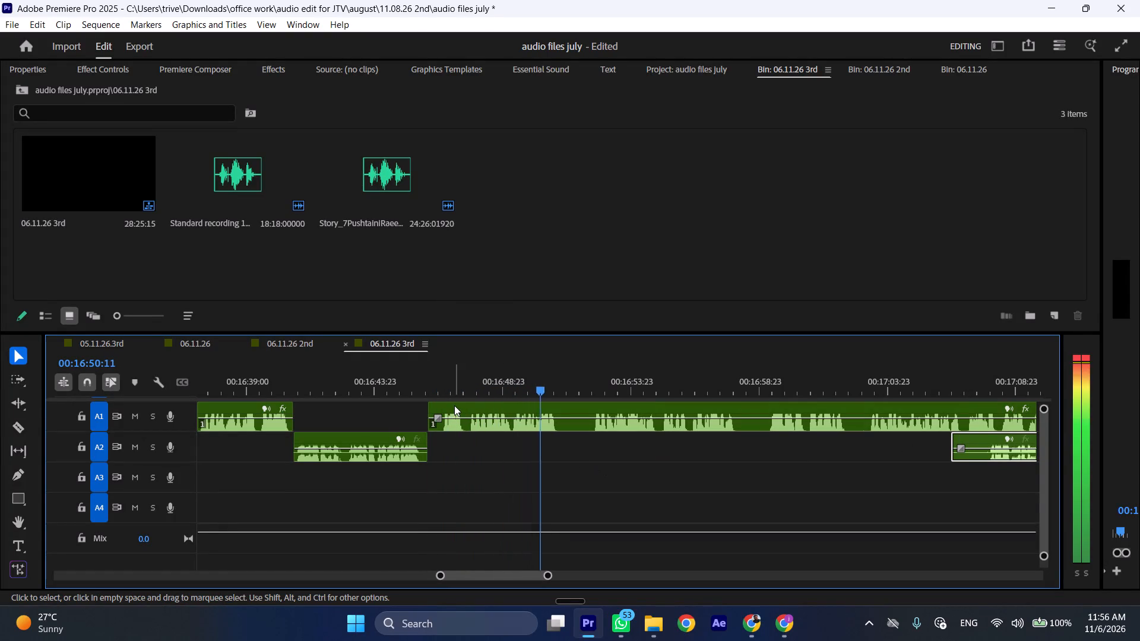
pyautogui.click(445, 383)
pyautogui.click(470, 415)
pyautogui.hotkey('shift', 'c')
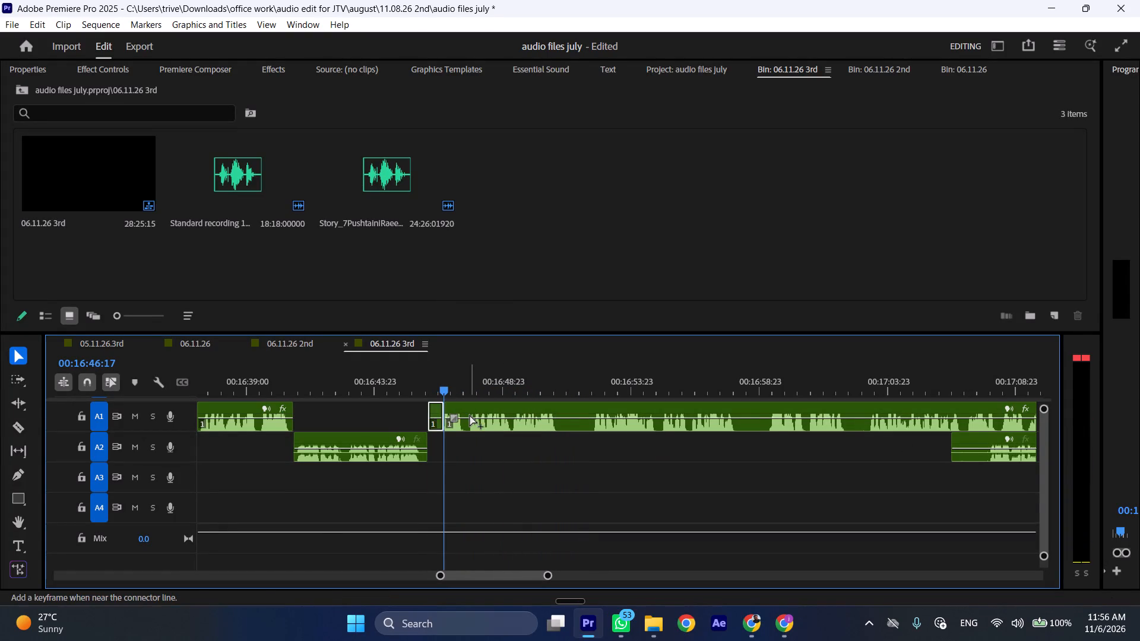
pyautogui.hotkey('ctrl', 'shift', 'd')
# Play the tightened A1 opening and ripple-trim its start at 00:16:46:02 to restore a few frames before the speech.
pyautogui.press('space')
pyautogui.press('space')
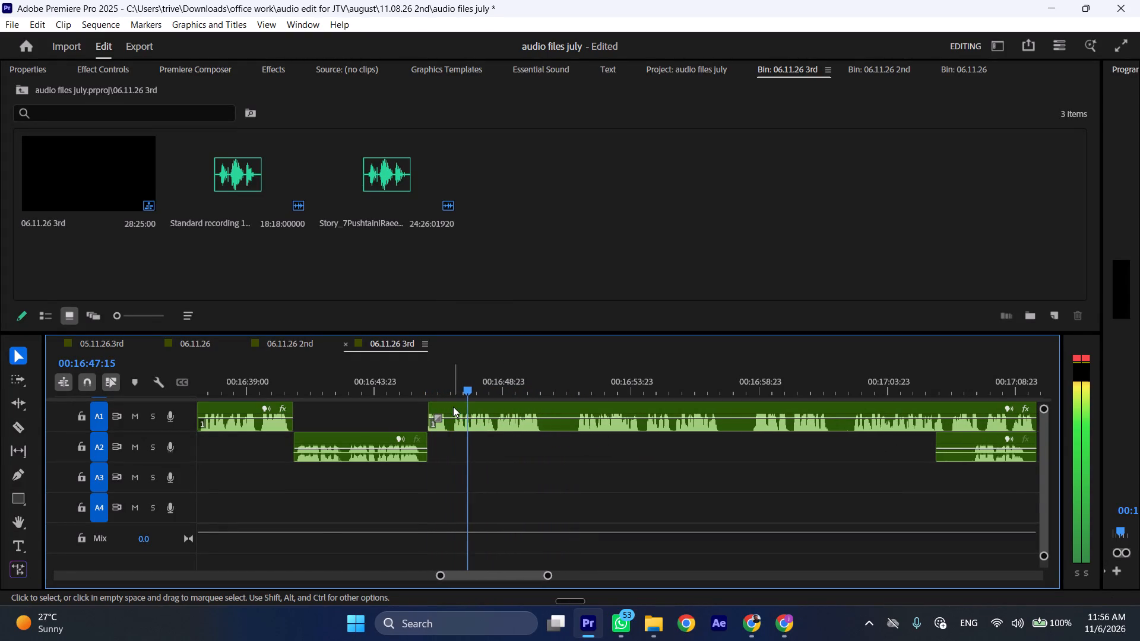
pyautogui.moveTo(453, 407); pyautogui.dragTo(465, 408)
pyautogui.click(441, 409)
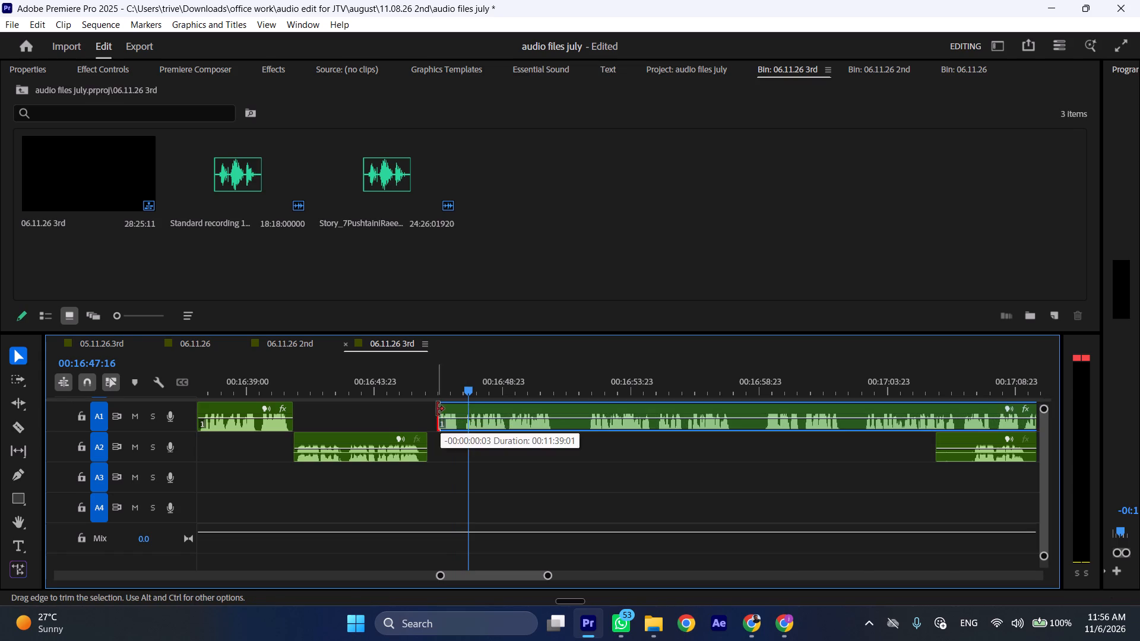
pyautogui.moveTo(489, 408); pyautogui.dragTo(476, 408)
# Cut out the A1 pause from 00:16:50:23 to about 00:16:51:22 and close the gap.
pyautogui.moveTo(554, 380); pyautogui.dragTo(553, 382)
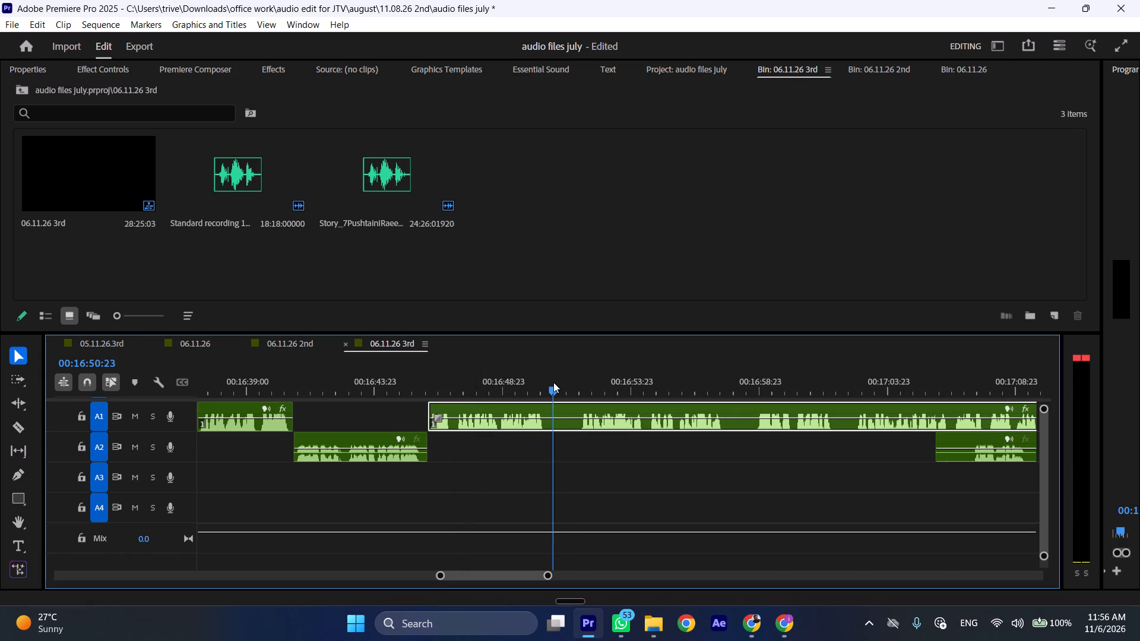
pyautogui.moveTo(553, 382); pyautogui.dragTo(579, 382)
pyautogui.hotkey('shift', 'c')
pyautogui.click(598, 422)
pyautogui.hotkey('shift', 'c')
pyautogui.hotkey('ctrl', 'shift', 'd')
# Play on from 00:16:50:23, cut out the A1 pause from 00:16:56:19 to 00:16:57:21, and close the gap.
pyautogui.press('space')
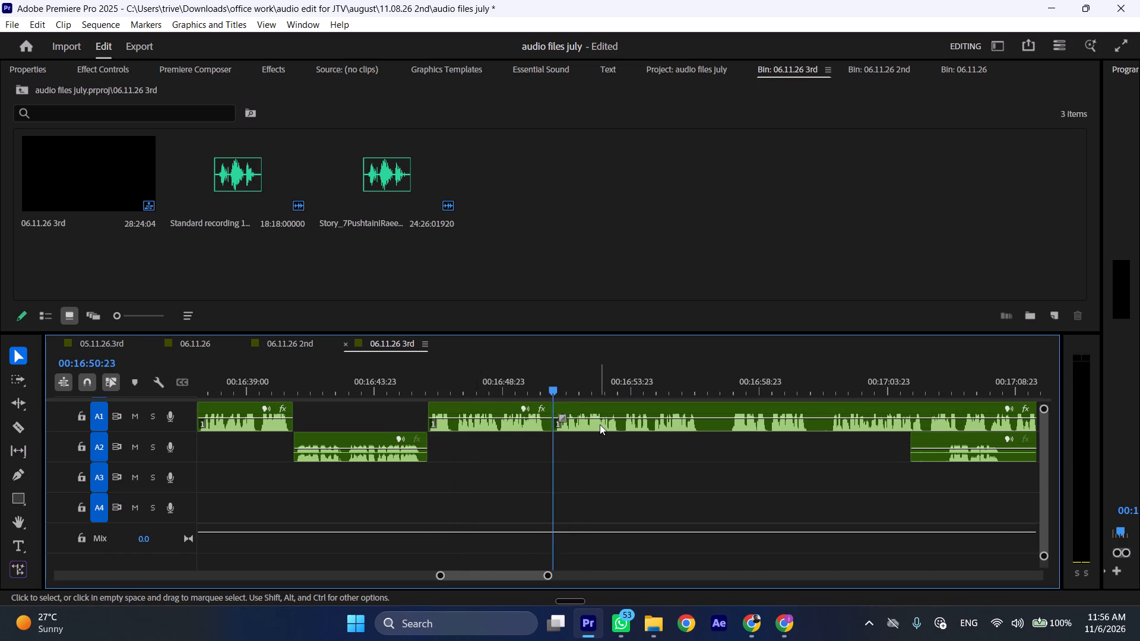
pyautogui.write('l')
pyautogui.scroll(-5, 686, 466)
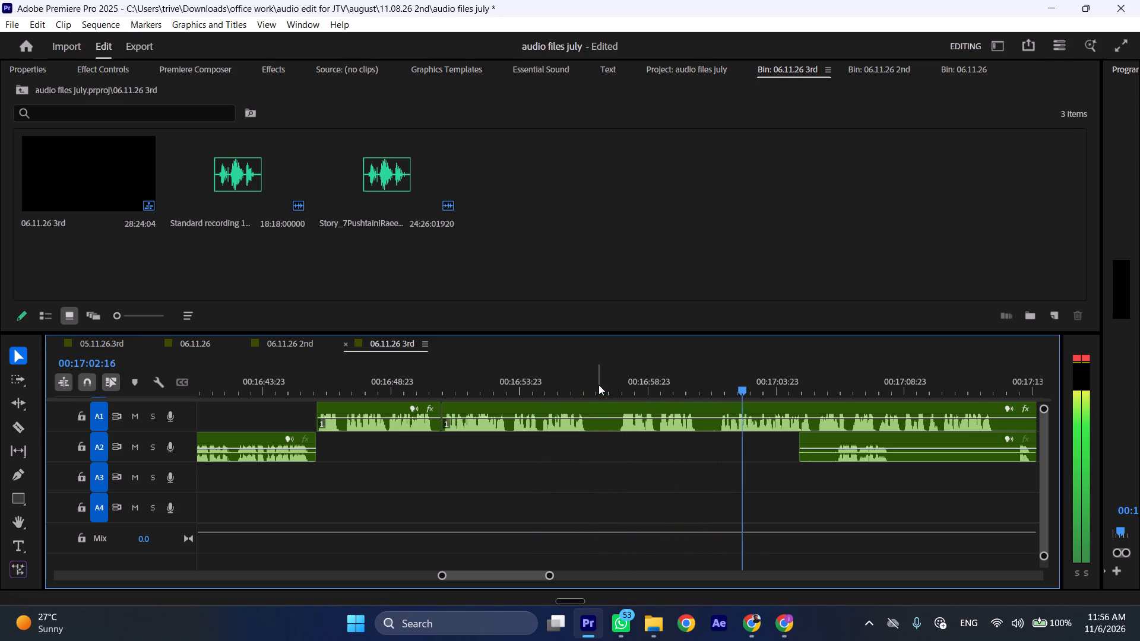
pyautogui.moveTo(593, 381); pyautogui.dragTo(621, 381)
pyautogui.hotkey('shift', 'c')
pyautogui.click(640, 412)
pyautogui.hotkey('shift', 'c')
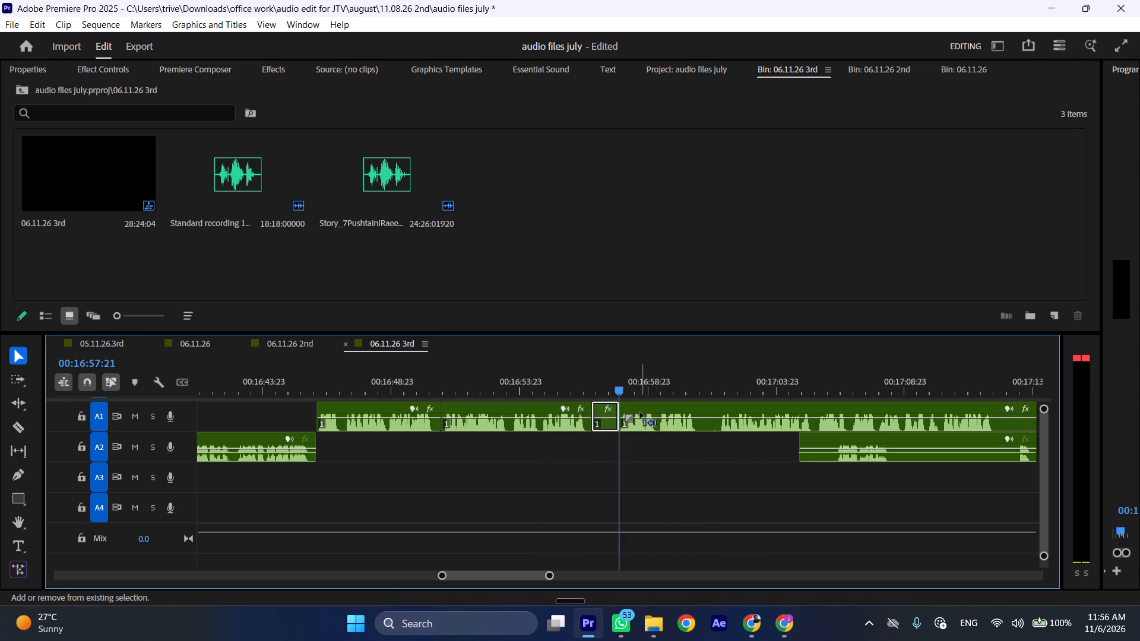
pyautogui.hotkey('ctrl', 'shift', 'd')
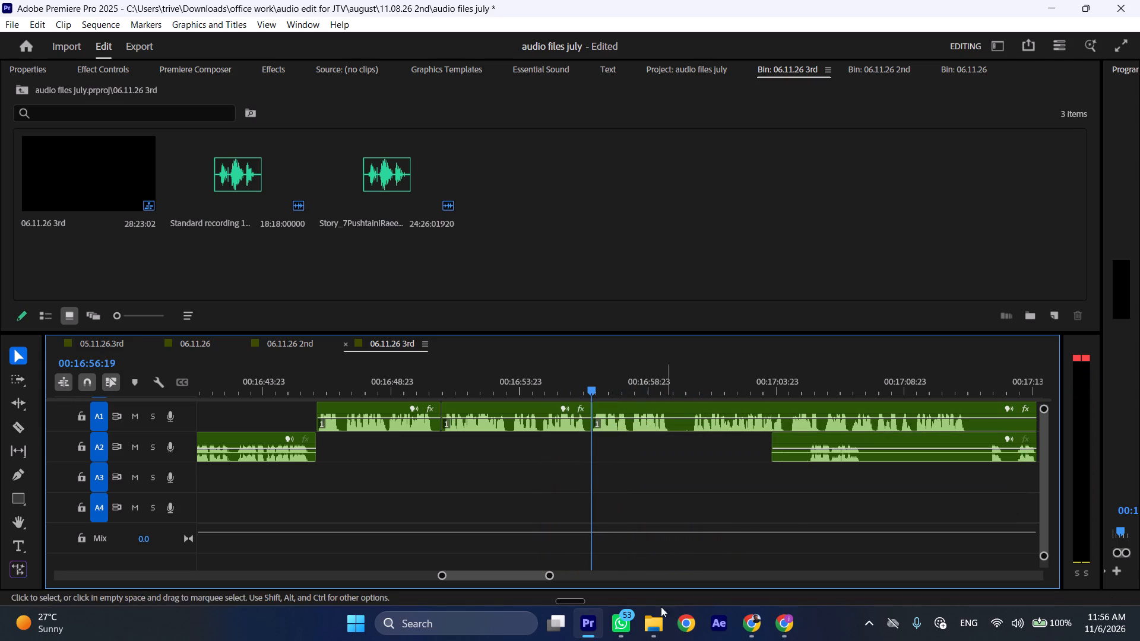
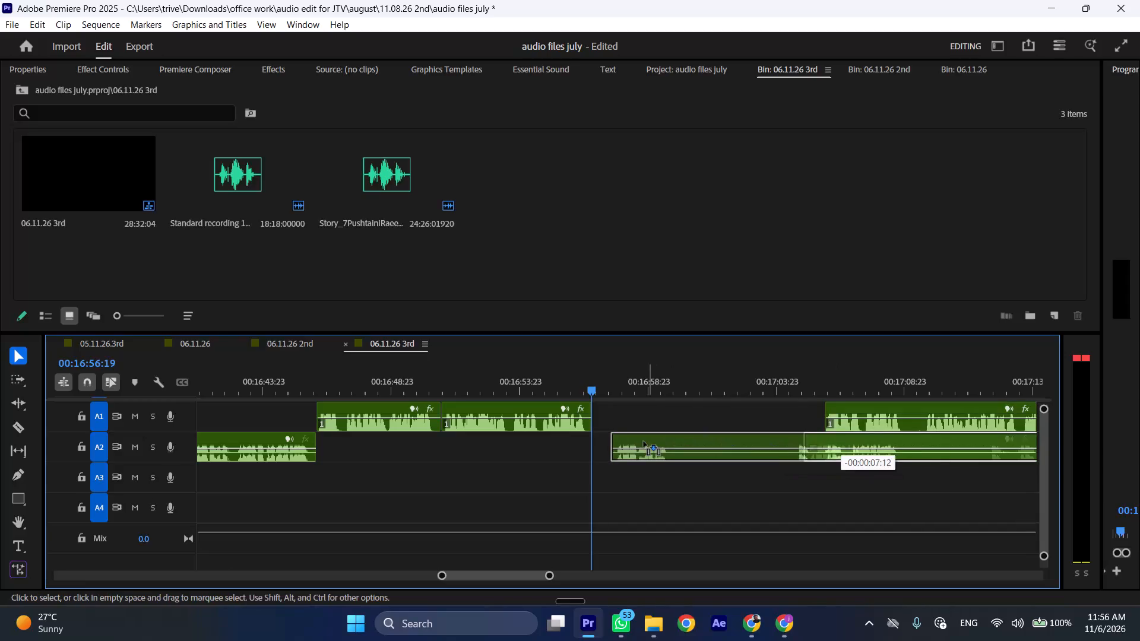
# Play from 00:16:56:19, split A2 at 00:16:59:07, start the next A1 passage there, and shift the A2 remainder to about 00:17:16.
pyautogui.press('space')
pyautogui.write('l')
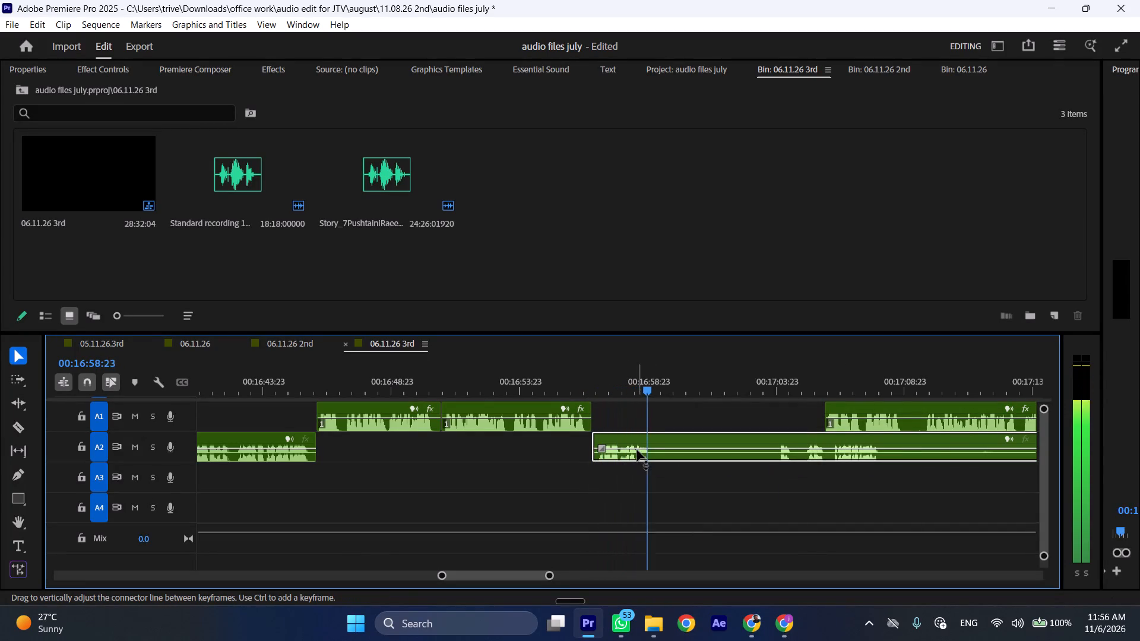
pyautogui.press('space')
pyautogui.write('C')
pyautogui.moveTo(855, 408); pyautogui.dragTo(693, 412)
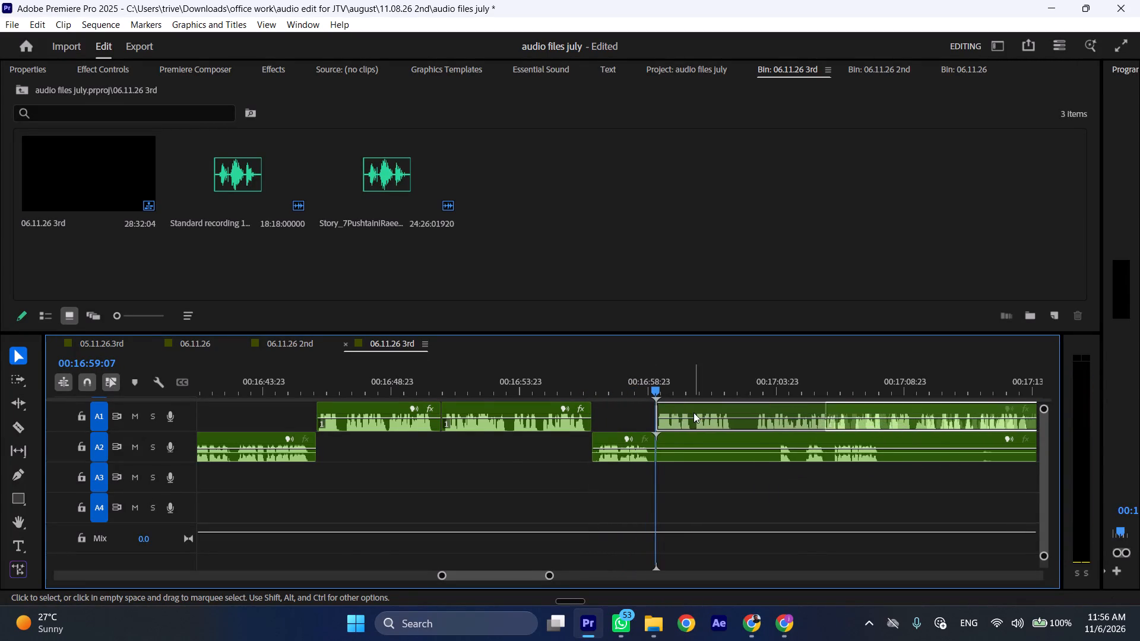
pyautogui.scroll(-6, 695, 413)
pyautogui.moveTo(558, 436); pyautogui.dragTo(989, 440)
# Play the A1 passage, cut out its pause from 00:17:02:07 to about 00:17:03, and close the gap.
pyautogui.press('space')
pyautogui.press('l')
pyautogui.press('space')
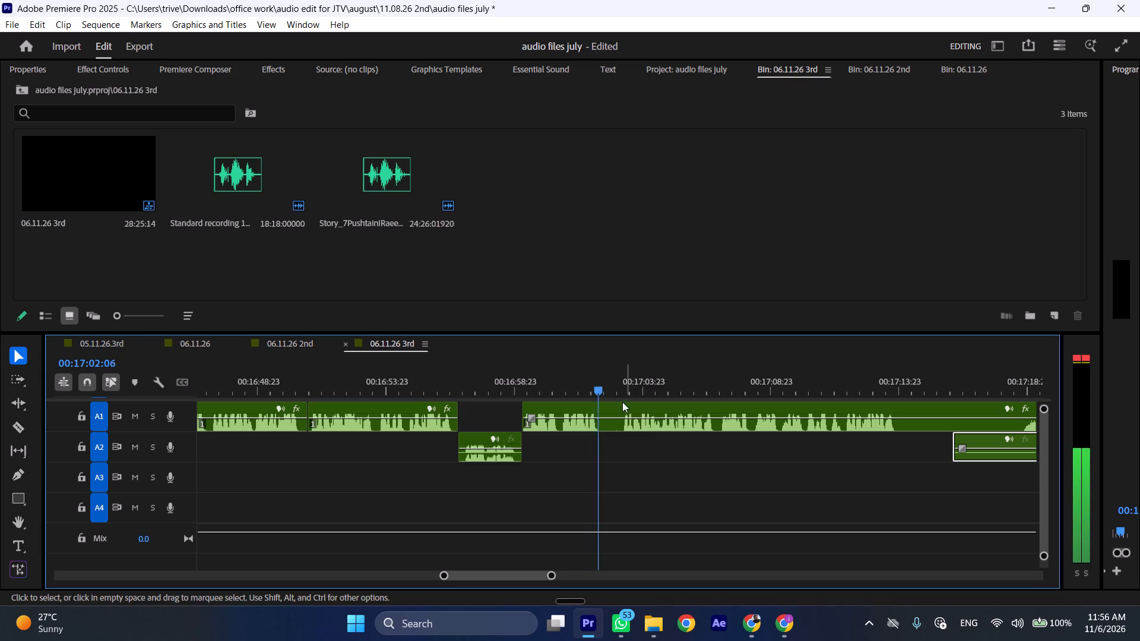
pyautogui.hotkey('shift', 'c')
pyautogui.moveTo(612, 391); pyautogui.dragTo(623, 393)
pyautogui.click(640, 408)
pyautogui.hotkey('shift', 'c')
pyautogui.hotkey('ctrl', 'shift', 'd')
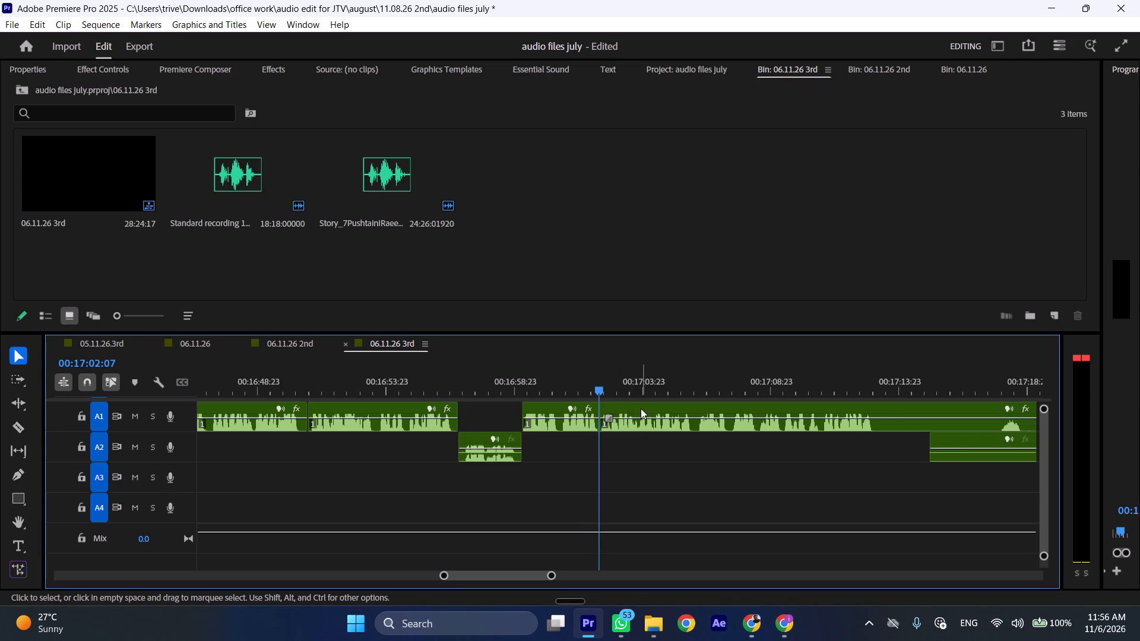
# Play on from the A1 join at 00:17:02:07 to check the following speech.
pyautogui.press('space')
pyautogui.write('l')
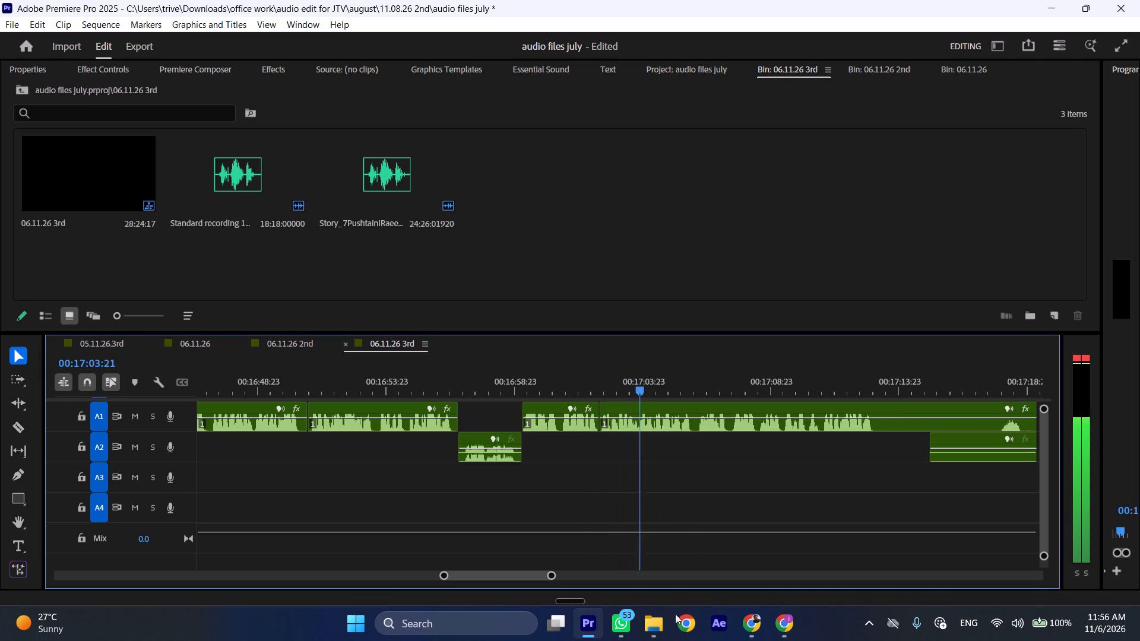
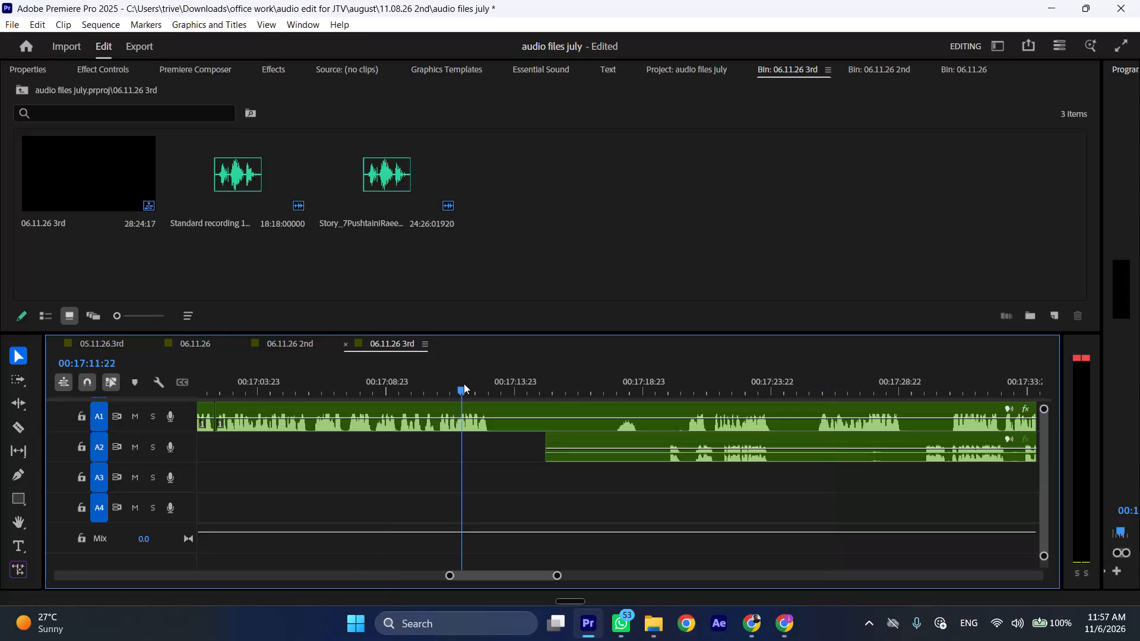
# Play on to 00:17:13:03, split A1 there, cut out about seven seconds of unwanted audio, and close the gap.
pyautogui.press('space')
pyautogui.press('space')
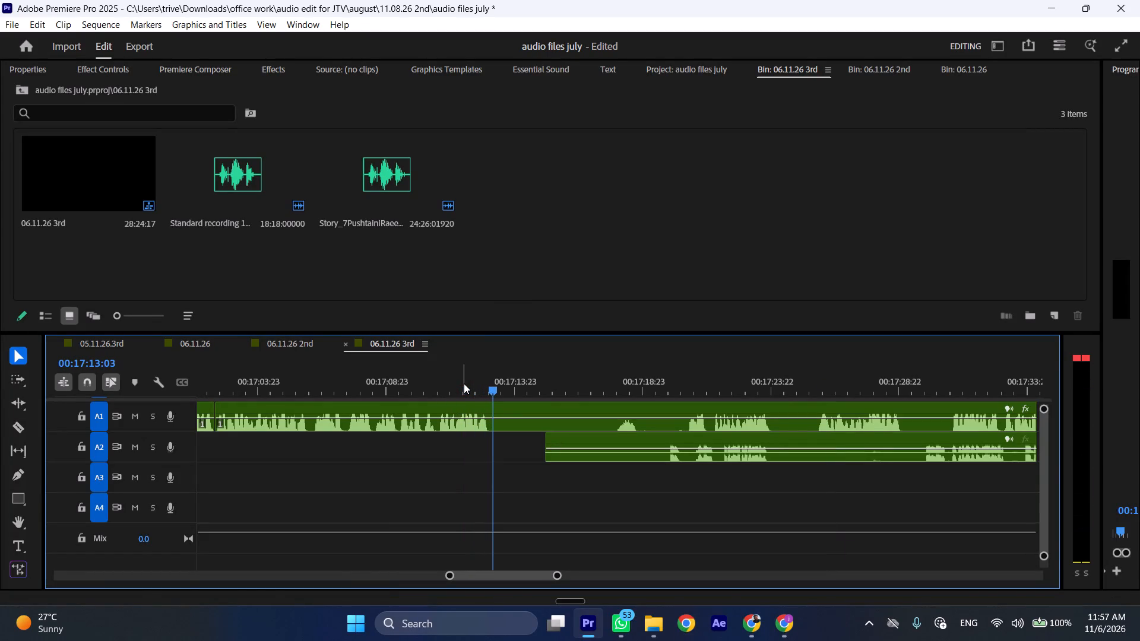
pyautogui.write('C')
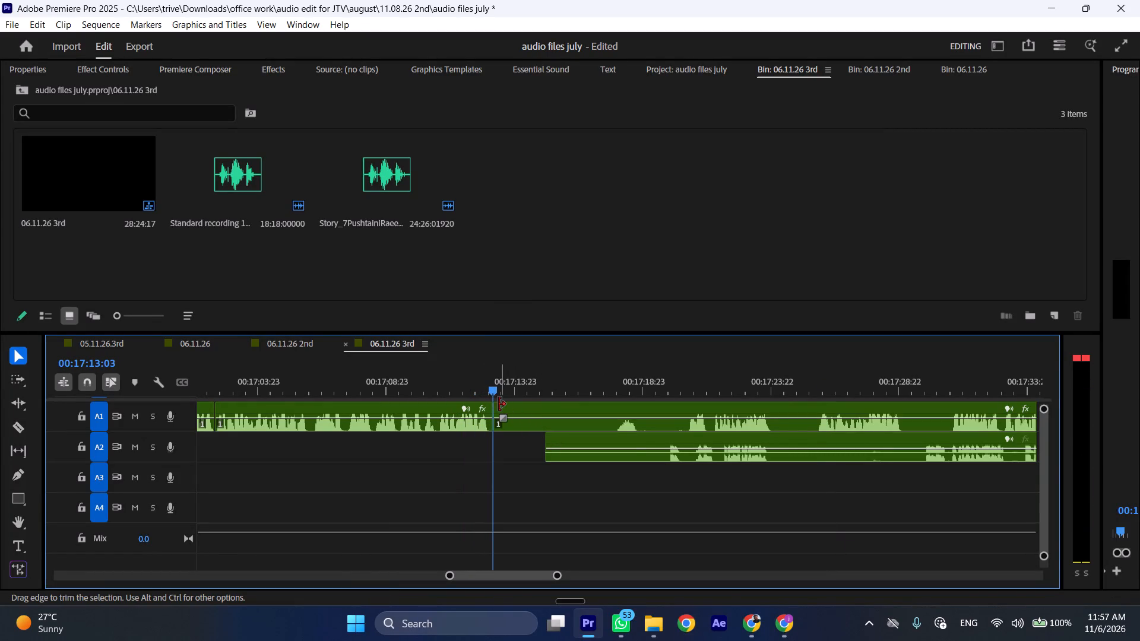
pyautogui.moveTo(499, 404); pyautogui.dragTo(688, 404)
pyautogui.moveTo(722, 405); pyautogui.dragTo(505, 410)
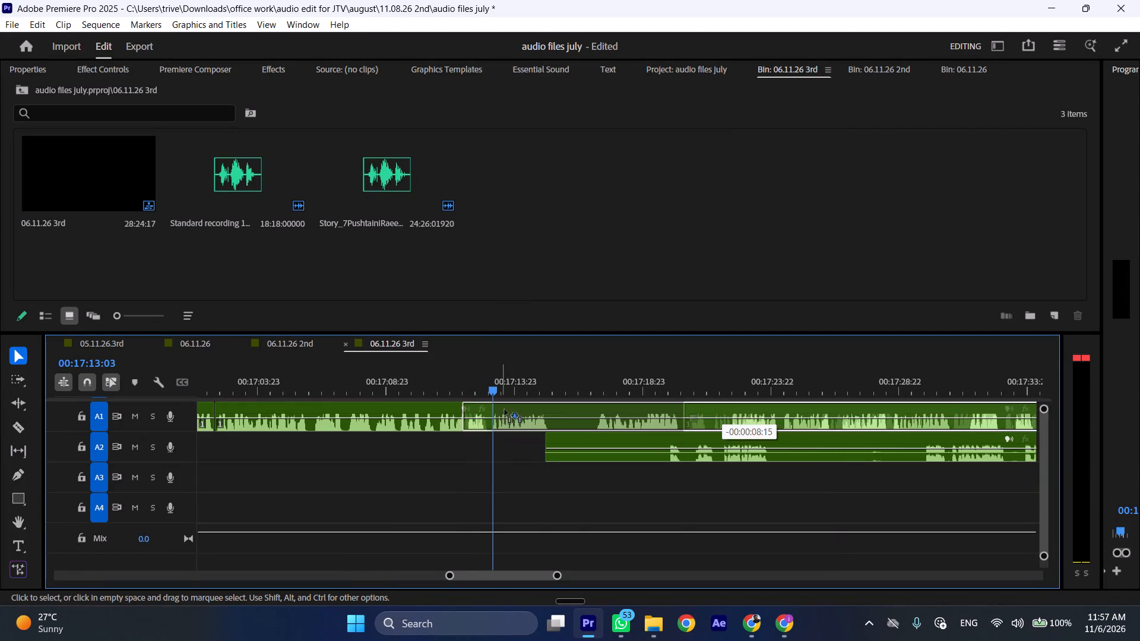
pyautogui.moveTo(505, 410); pyautogui.dragTo(529, 410)
# Play the joined A1 passage and trim the start of the A2 clip forward to about 00:17:19:20.
pyautogui.press('space')
pyautogui.moveTo(554, 443); pyautogui.dragTo(677, 442)
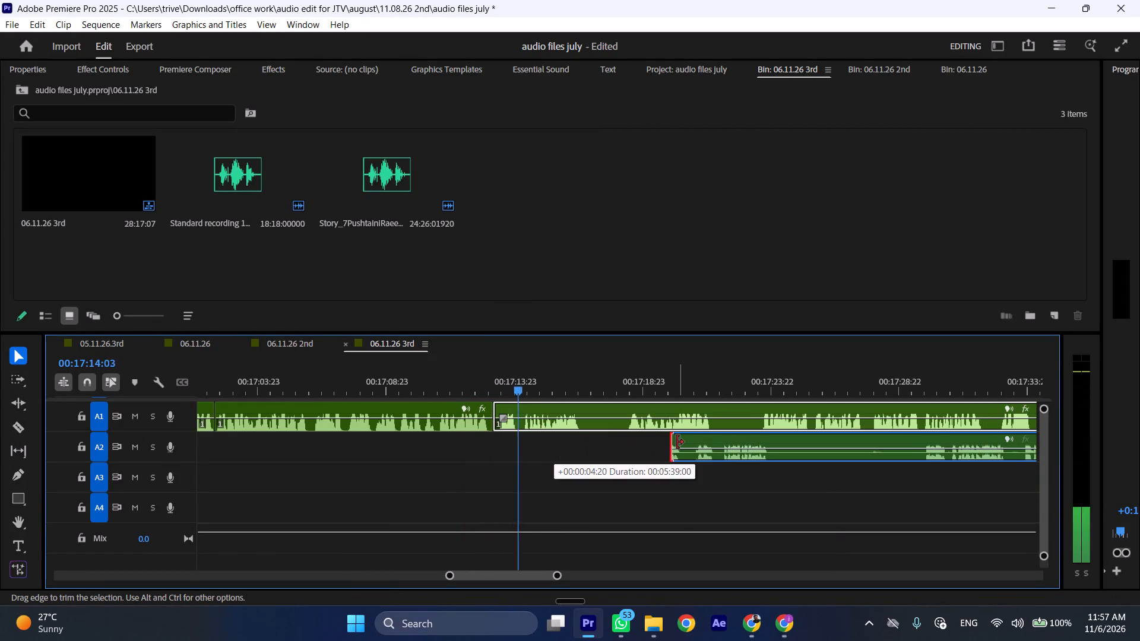
pyautogui.moveTo(677, 442); pyautogui.dragTo(675, 442)
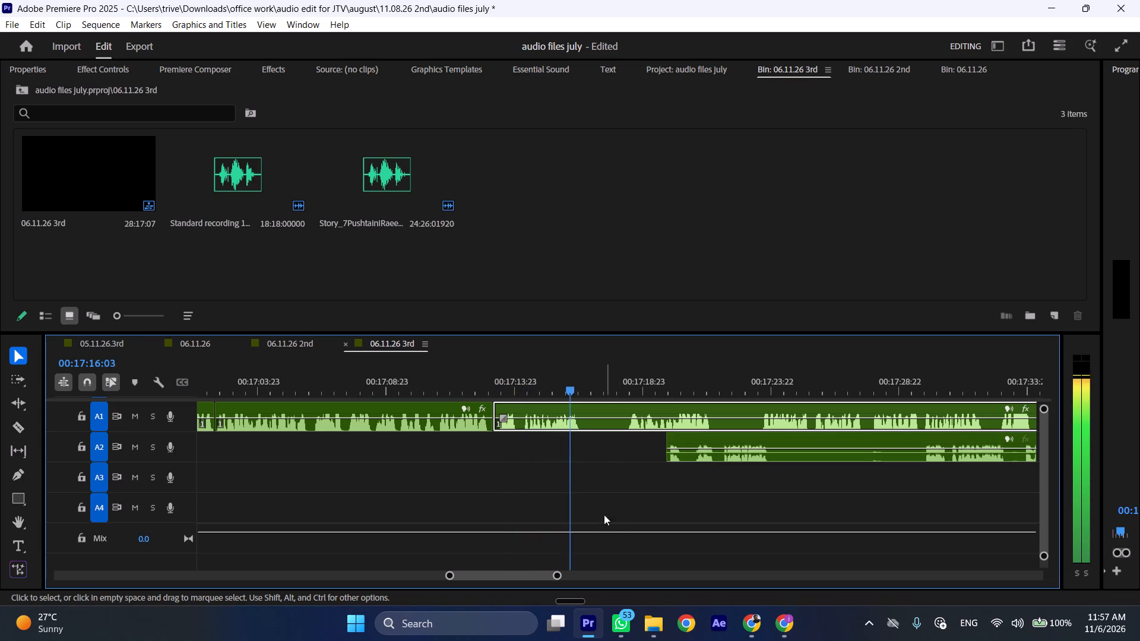
# Stop playback after the A1 phrase and split A1 at 00:17:16:18.
pyautogui.press('space')
pyautogui.write('C')
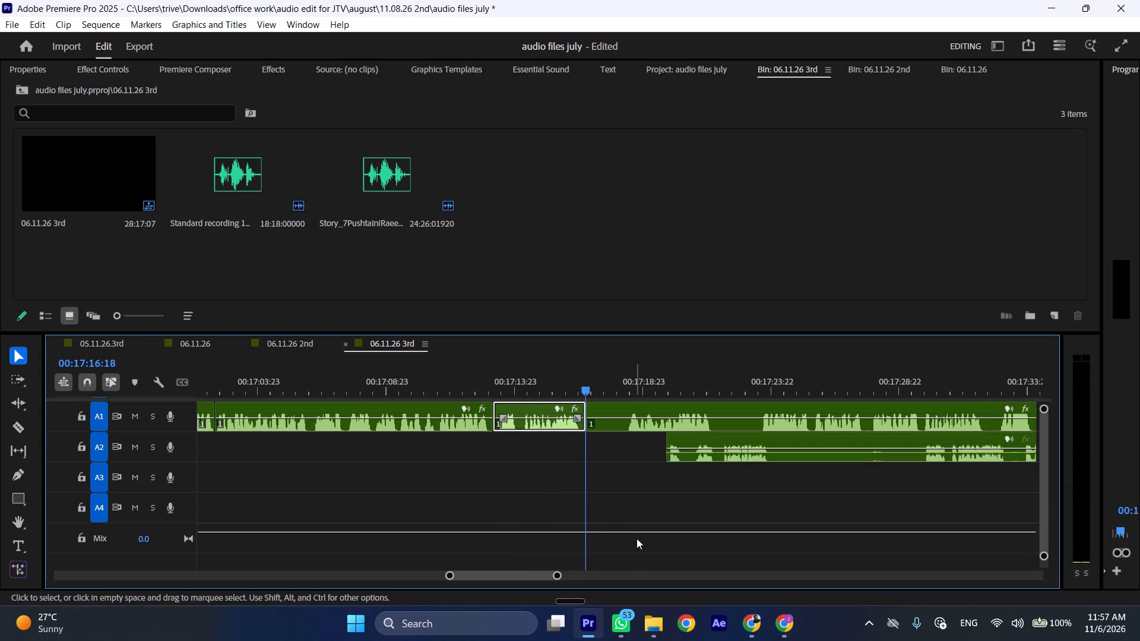
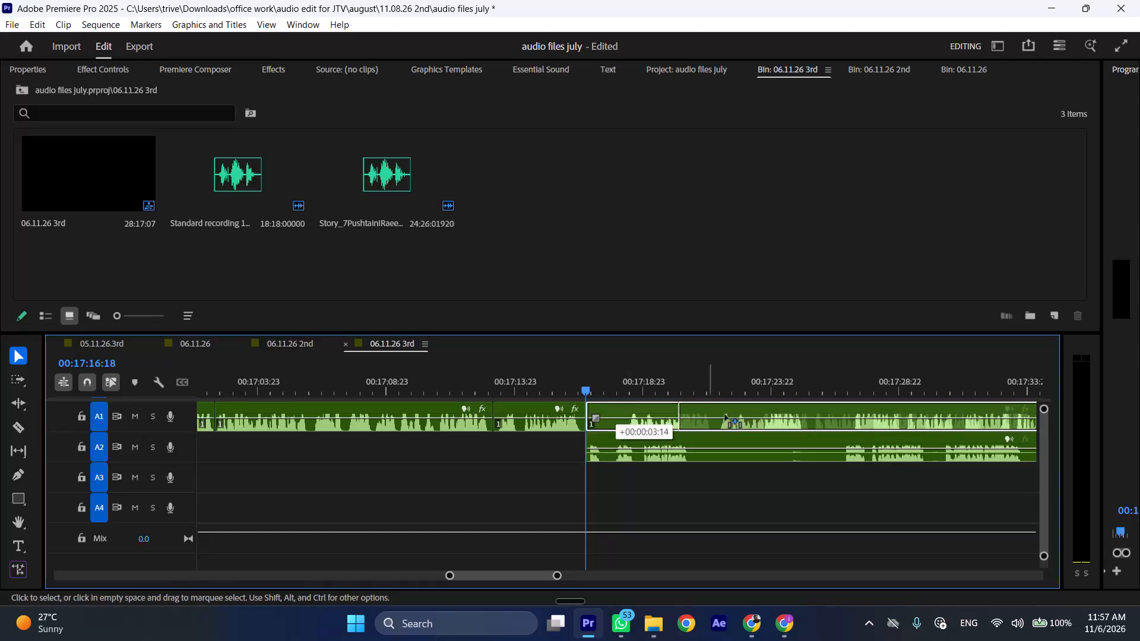
# Play the A2 passage after 00:17:16:18 and trim the start of the moved A1 clip forward to about 00:17:22:12.
pyautogui.press('space')
pyautogui.write('l')
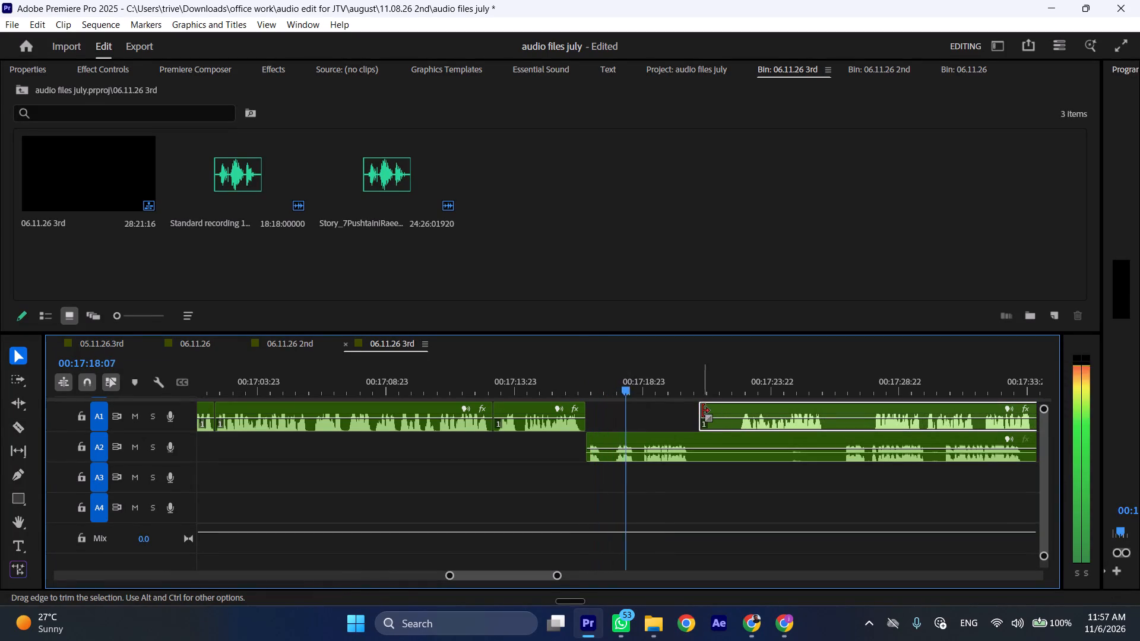
pyautogui.moveTo(702, 411); pyautogui.dragTo(737, 414)
pyautogui.press('space')
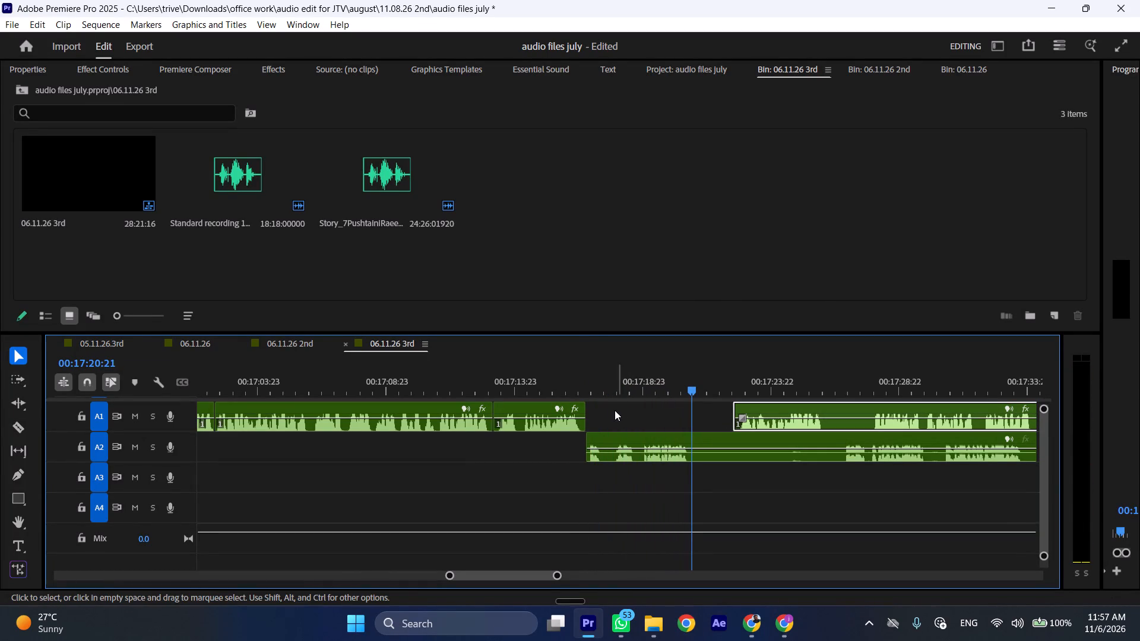
# Cut a pause of about 10 frames out of A2, ending at 00:17:17:19, and close the gap.
pyautogui.moveTo(603, 390); pyautogui.dragTo(615, 390)
pyautogui.hotkey('shift', 'c')
pyautogui.click(629, 450)
pyautogui.hotkey('shift', 'c')
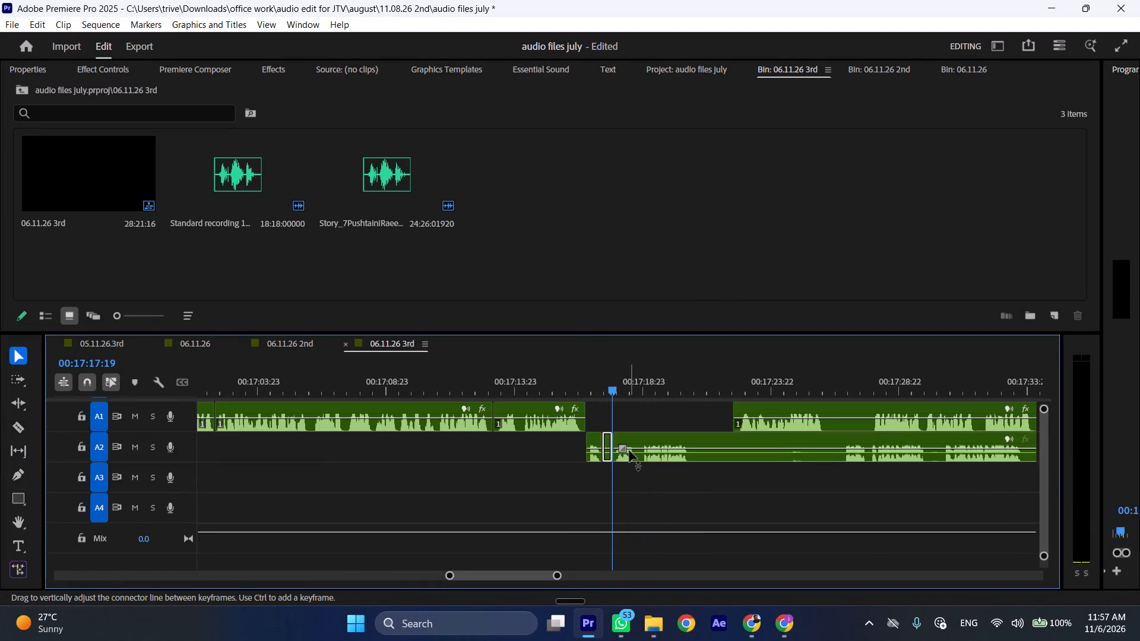
pyautogui.hotkey('ctrl', 'shift', 'd')
# Split A2 at 00:17:20:14 after its phrase and move the following A1 clip back so it starts there.
pyautogui.moveTo(657, 391); pyautogui.dragTo(685, 393)
pyautogui.hotkey('shift', 'c')
pyautogui.moveTo(742, 407); pyautogui.dragTo(715, 411)
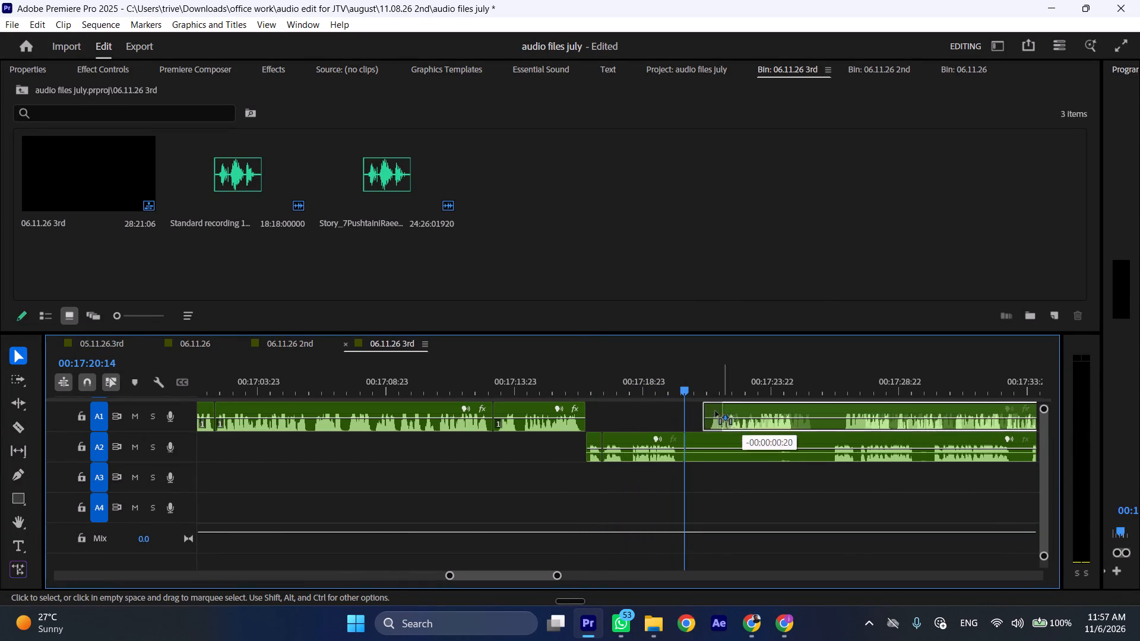
pyautogui.moveTo(715, 411); pyautogui.dragTo(709, 411)
# Trim the remaining A2 clip's start to its next phrase and place it against a new A1 split at 00:17:24:03.
pyautogui.moveTo(692, 443); pyautogui.dragTo(845, 441)
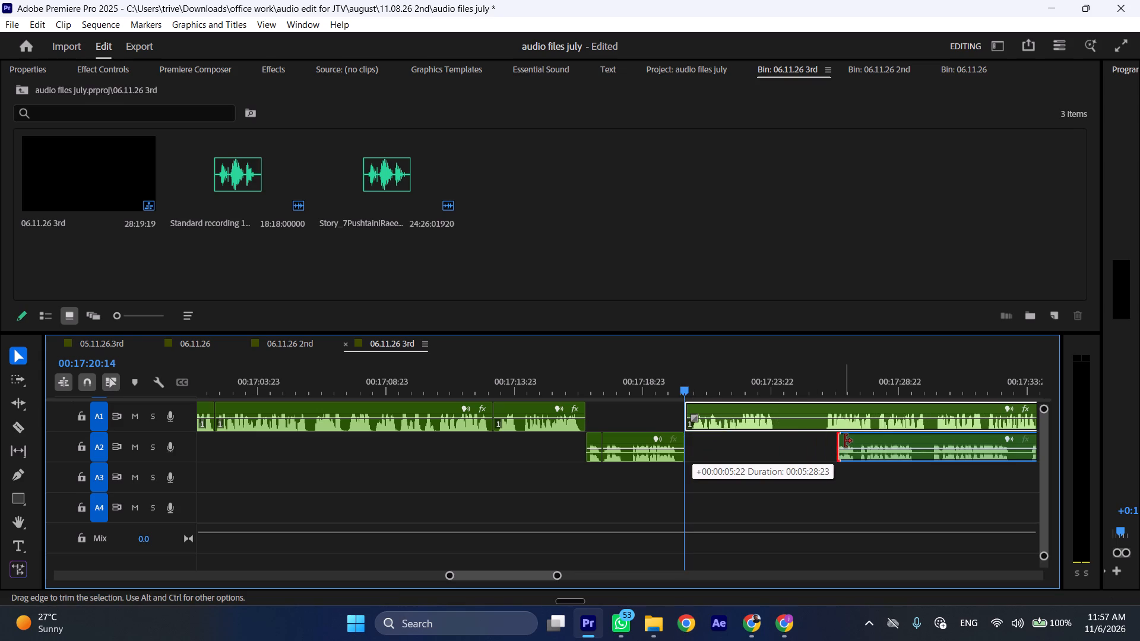
pyautogui.moveTo(845, 441); pyautogui.dragTo(836, 439)
pyautogui.click(777, 385)
pyautogui.hotkey('shift', 'c')
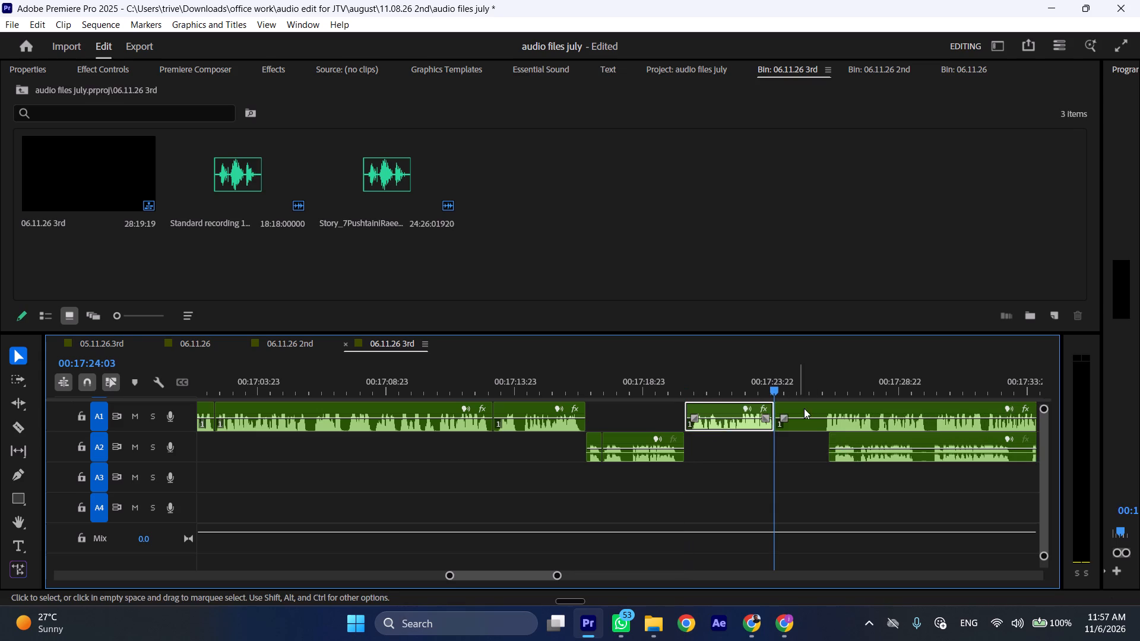
pyautogui.moveTo(851, 433); pyautogui.dragTo(799, 438)
# Move the A1 clip after 00:17:24:03 later and trim its start to about 00:17:31:14, clearing the A2 passage.
pyautogui.scroll(-5, 788, 437)
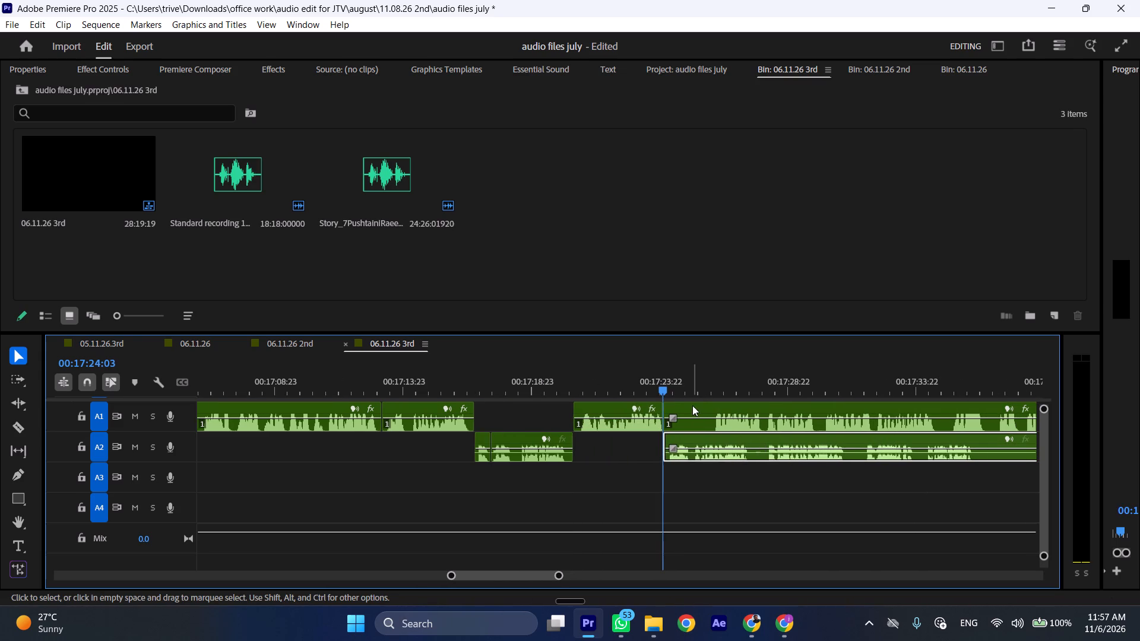
pyautogui.moveTo(677, 409); pyautogui.dragTo(826, 409)
pyautogui.moveTo(806, 406); pyautogui.dragTo(849, 406)
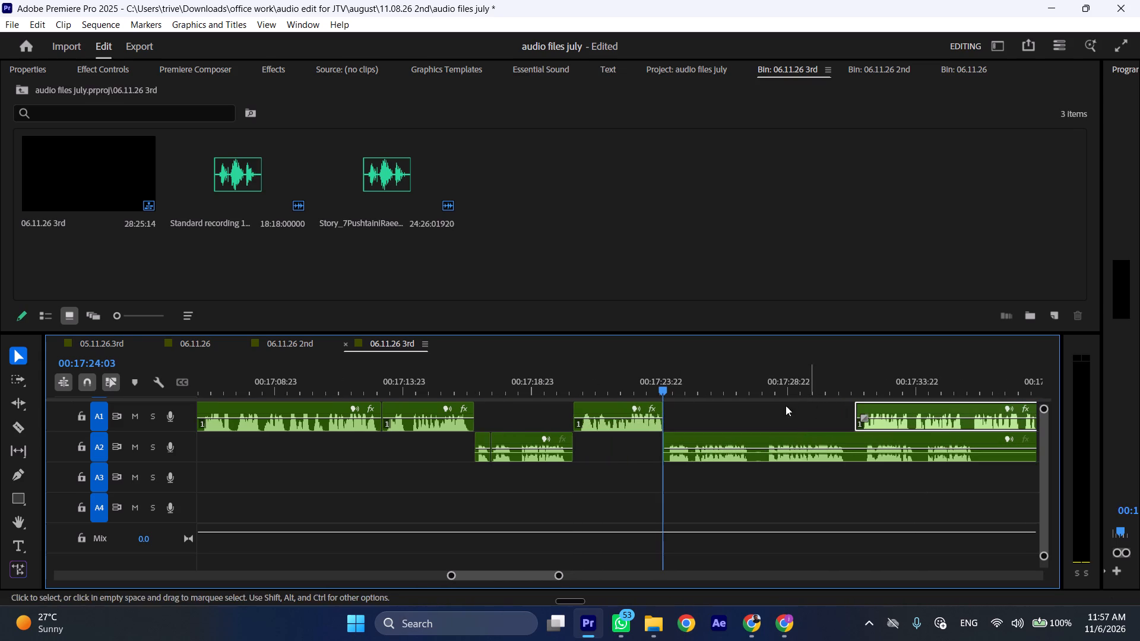
# Play the sequence from about 00:17:21:13 to review the A1 to A2 handover at 00:17:24:03.
pyautogui.click(597, 382)
pyautogui.press('space')
pyautogui.write('l')
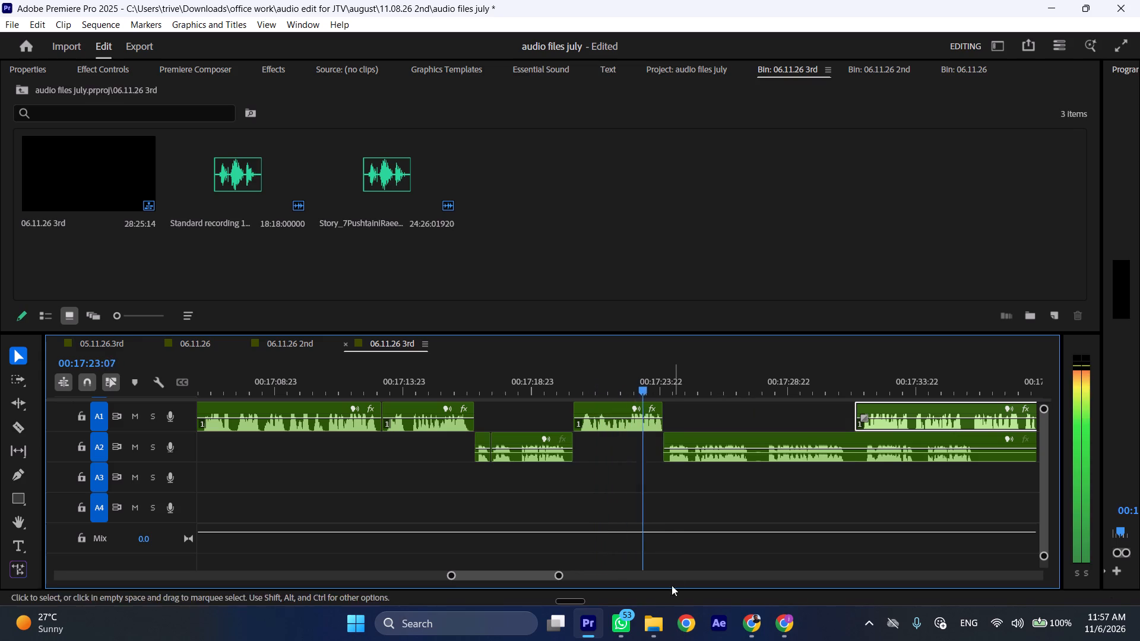
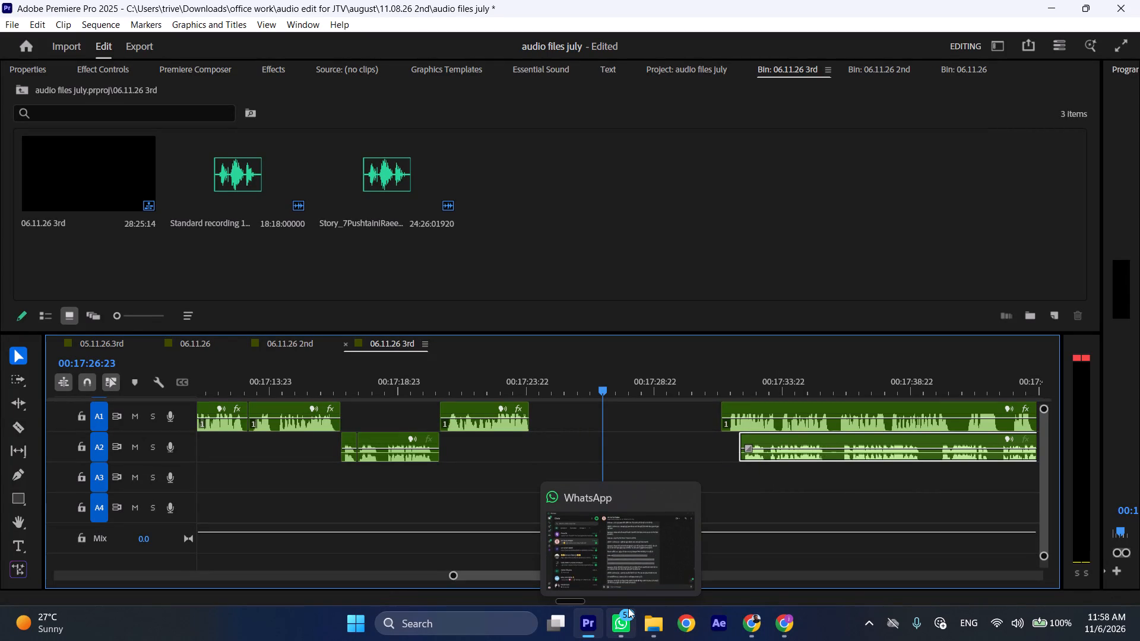
# Move the A1 clip after the gap back against the preceding A1 clip at about 00:17:24:04 and play from the join.
pyautogui.moveTo(793, 404); pyautogui.dragTo(676, 404)
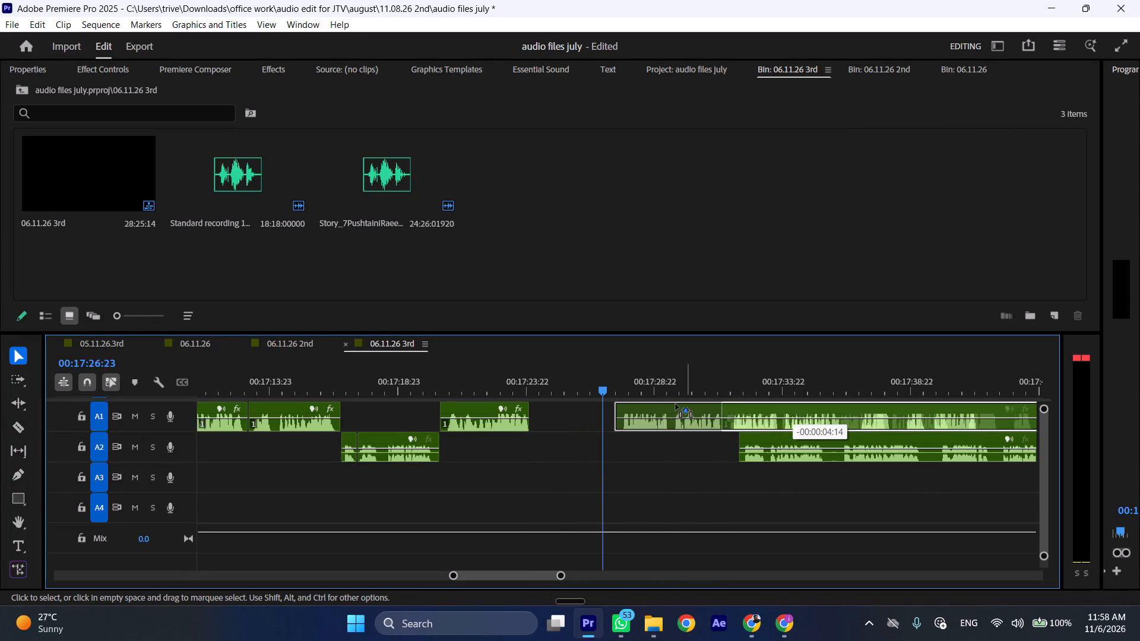
pyautogui.moveTo(676, 404); pyautogui.dragTo(609, 405)
pyautogui.moveTo(509, 390); pyautogui.dragTo(528, 390)
pyautogui.press('space')
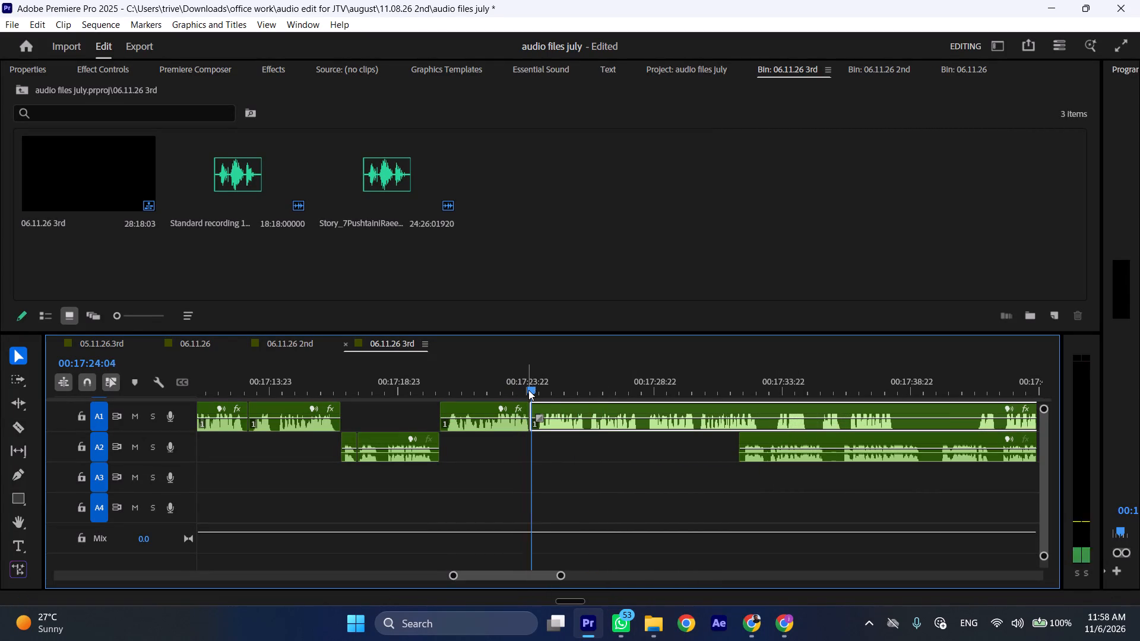
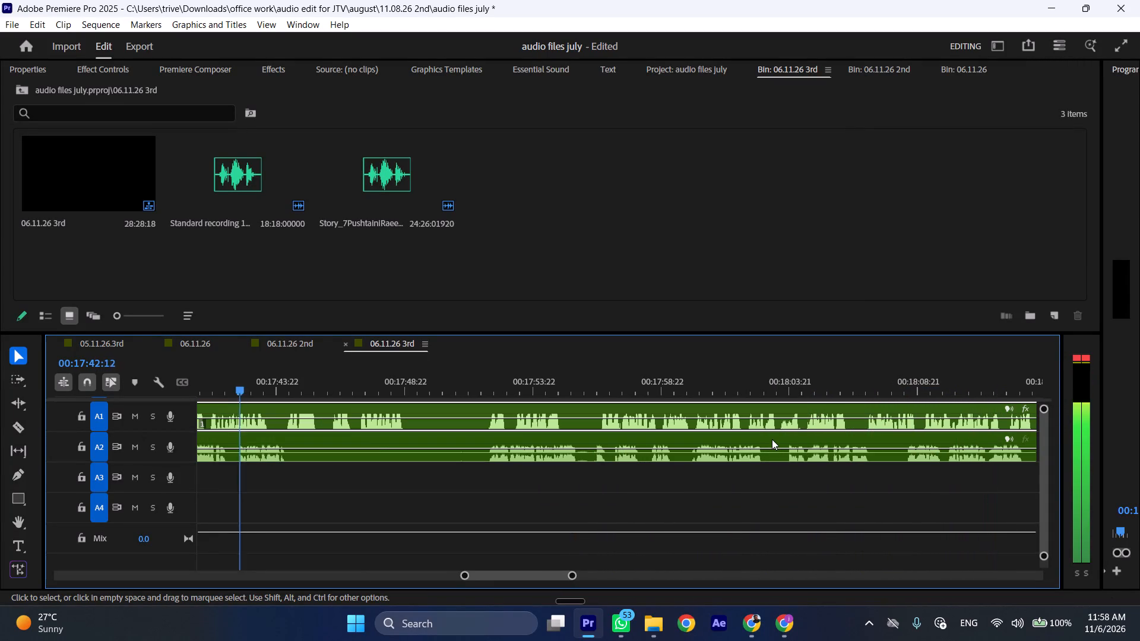
# Stop playback and move the long A2 clip after the gap back onto A3, starting just before the preceding A1 clip ends, near 00:17:24.
pyautogui.scroll(20, 527, 516)
pyautogui.scroll(2, 527, 516)
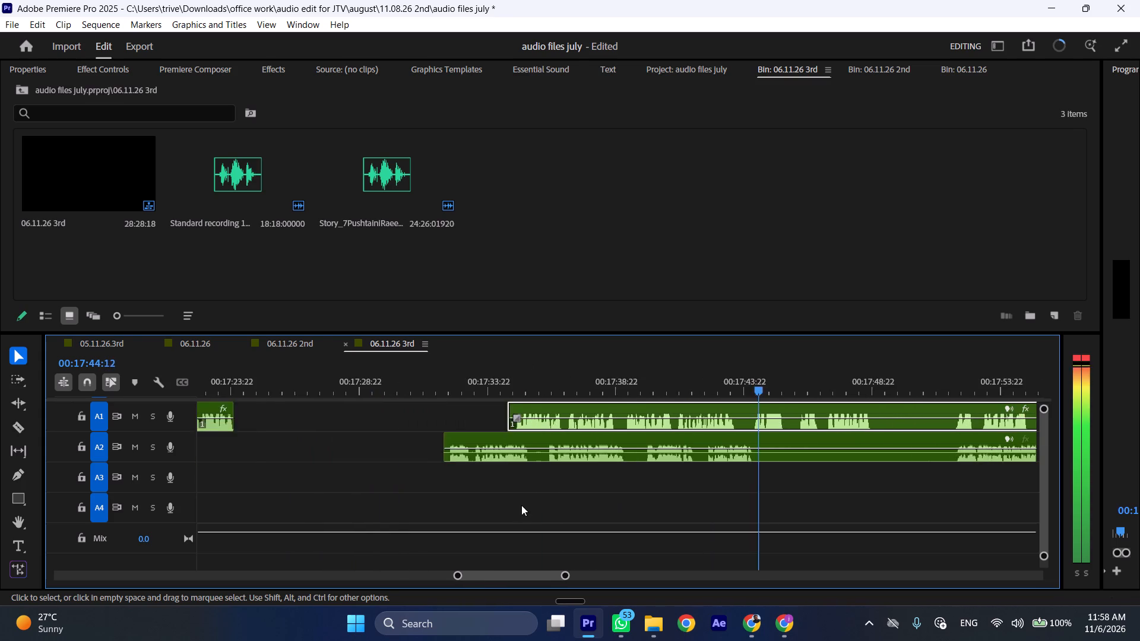
pyautogui.scroll(4, 521, 505)
pyautogui.press('space')
pyautogui.scroll(5, 503, 495)
pyautogui.moveTo(693, 437); pyautogui.dragTo(624, 449)
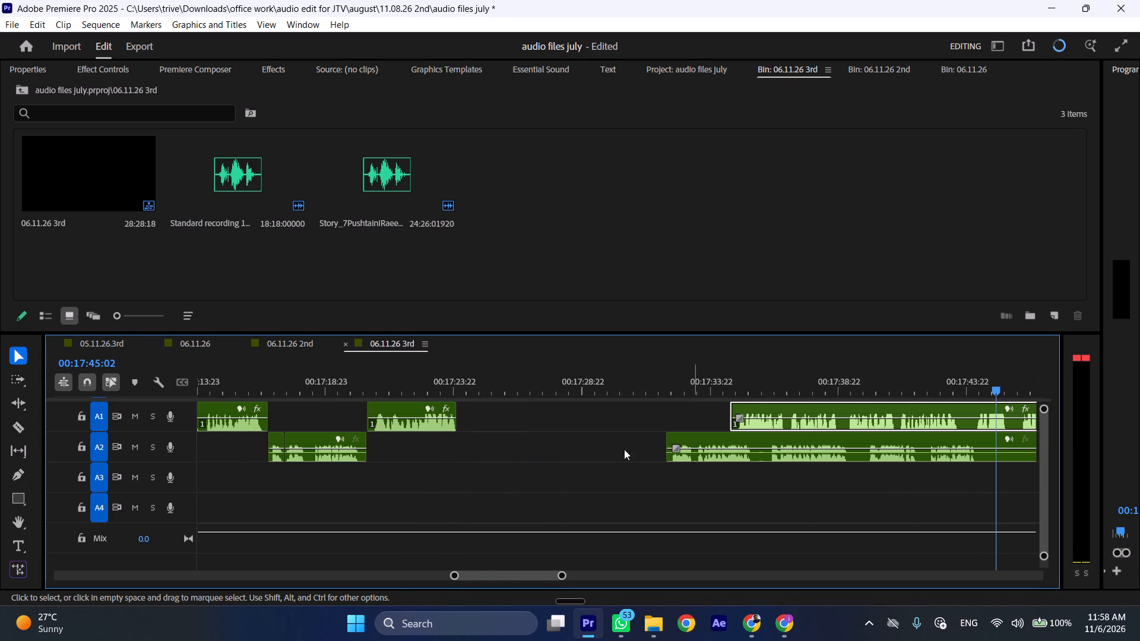
pyautogui.moveTo(624, 449); pyautogui.dragTo(473, 464)
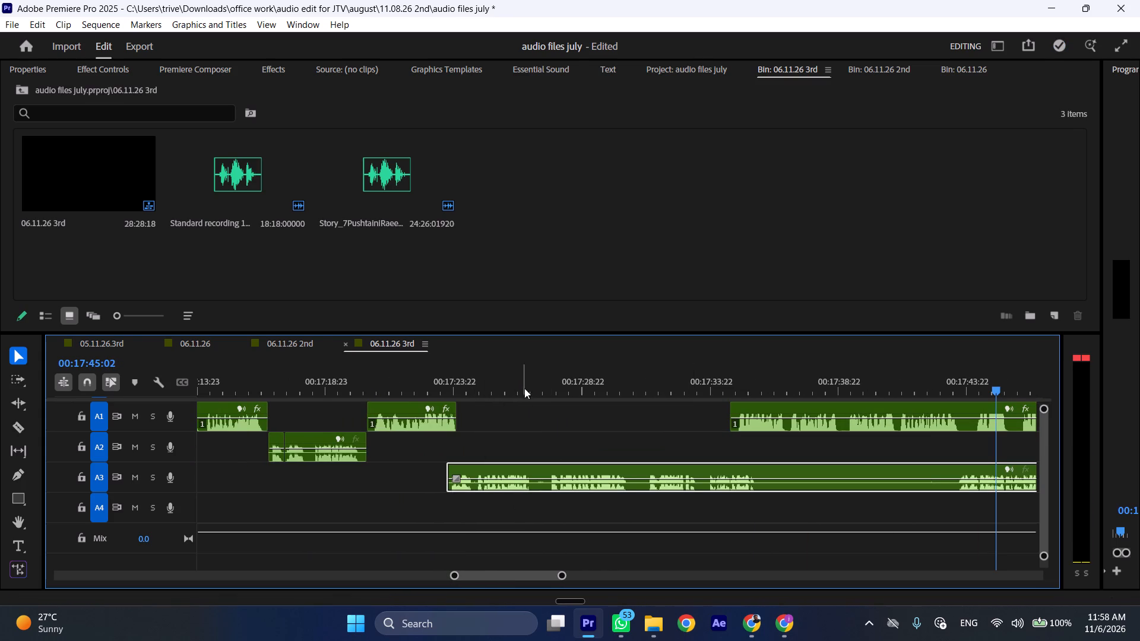
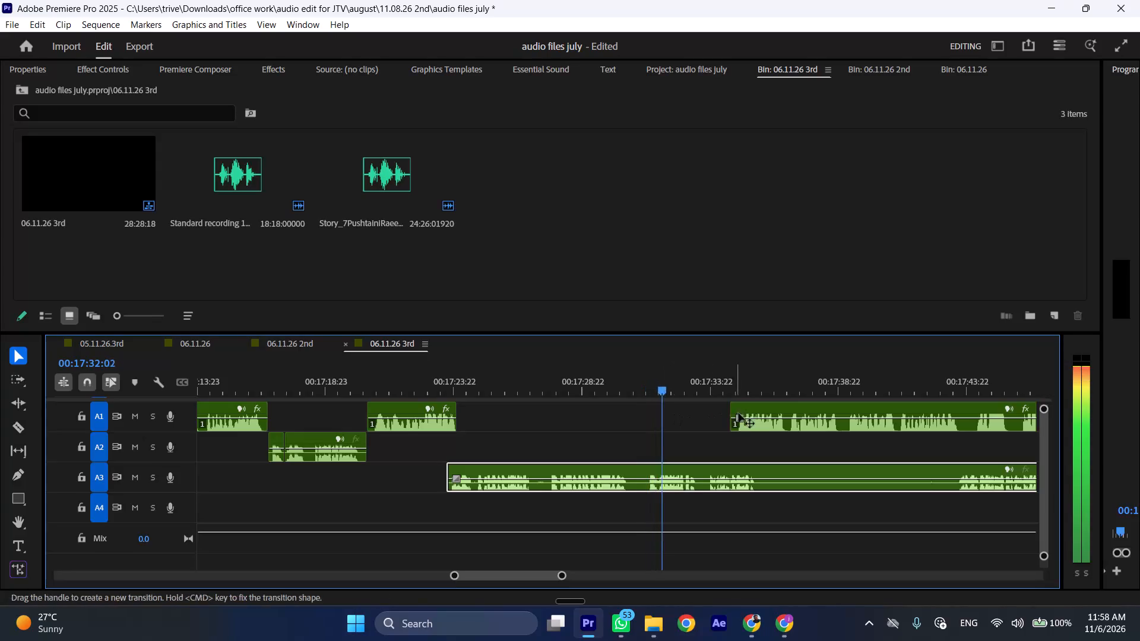
# Move the A1 clip after the gap about 4 seconds later, starting near 00:17:38:18.
pyautogui.moveTo(752, 404); pyautogui.dragTo(854, 404)
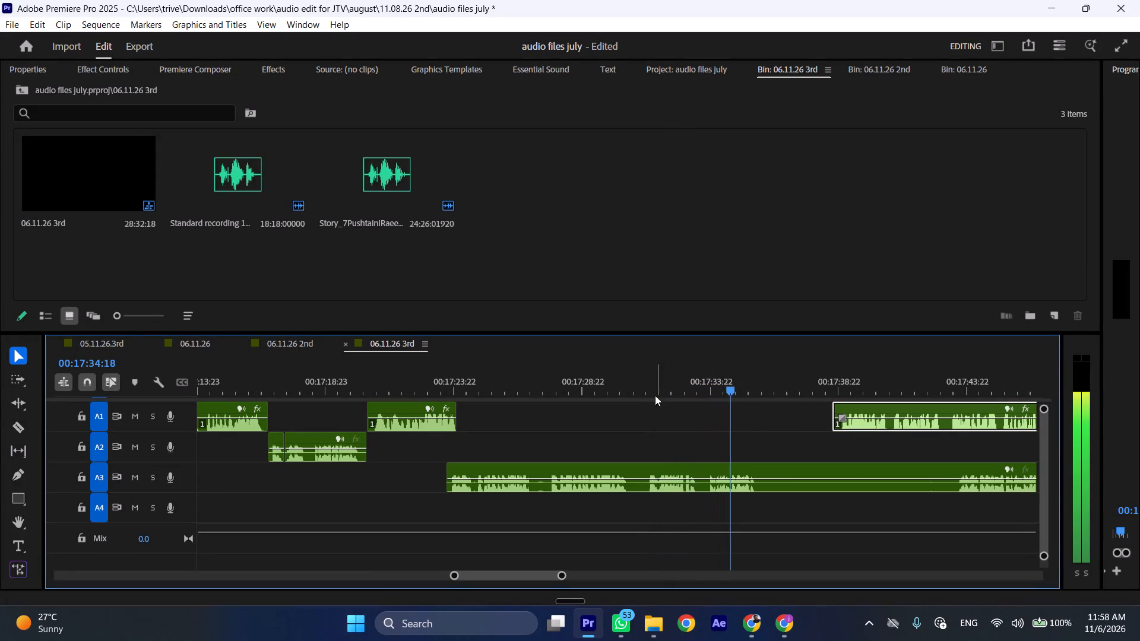
# Cut the long A3 clip at 00:17:31:12 and ripple delete its portion before the cut, closing the gap.
pyautogui.click(648, 382)
pyautogui.click(662, 463)
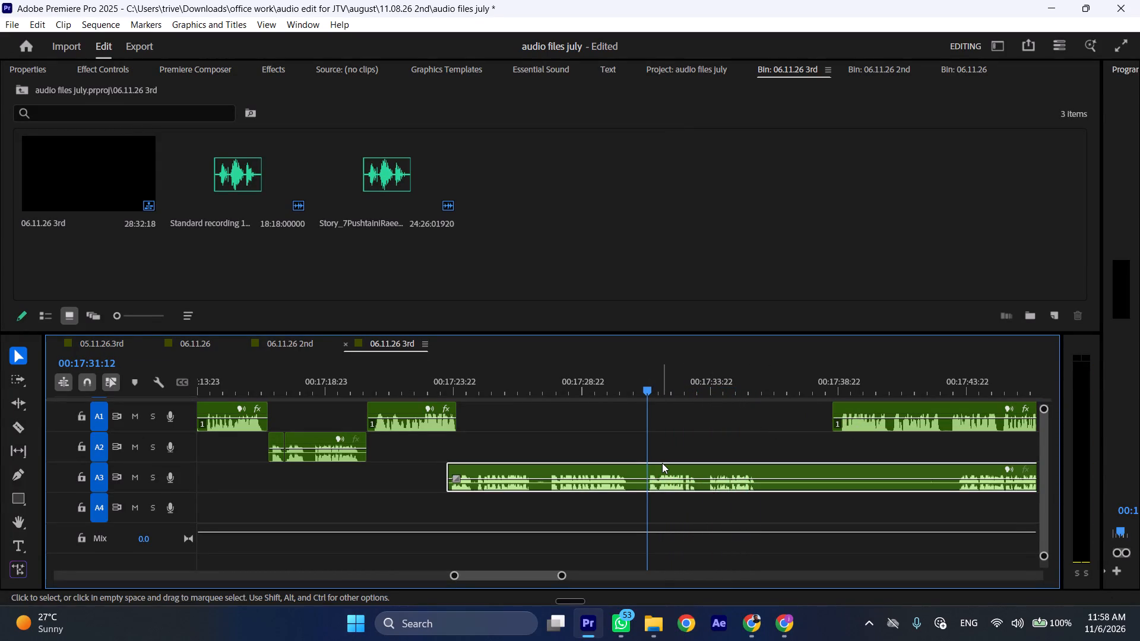
pyautogui.hotkey('shift', 'c')
pyautogui.hotkey('ctrl', 'shift', 'd')
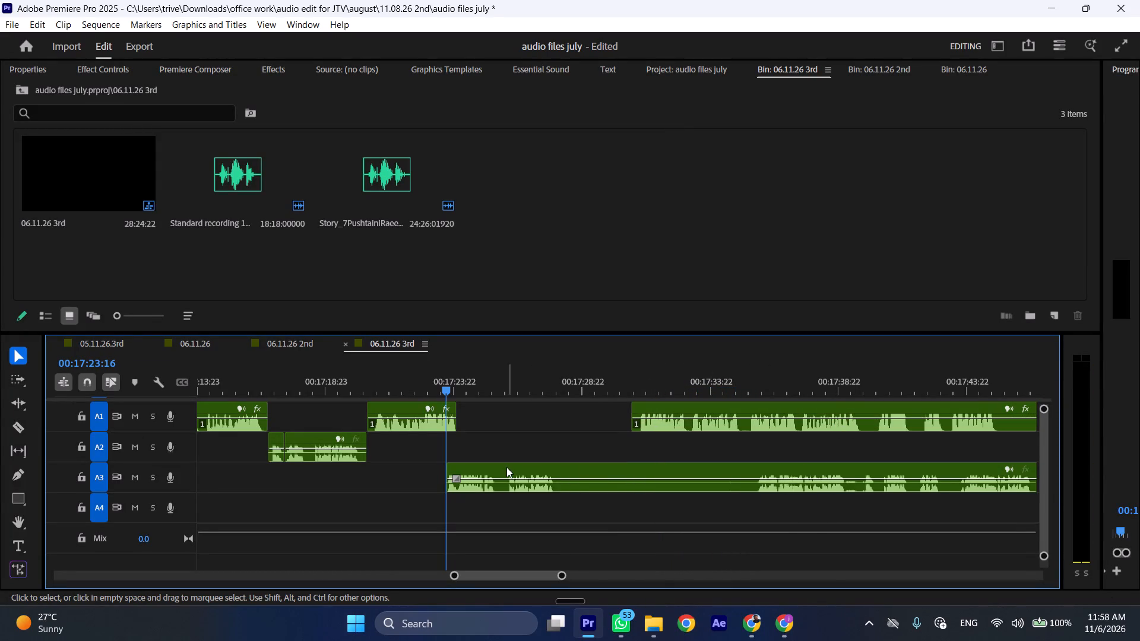
# Move the shortened A3 clip to A2, starting where the preceding A1 clip ends near 00:17:24, and play back the join.
pyautogui.moveTo(506, 467); pyautogui.dragTo(537, 443)
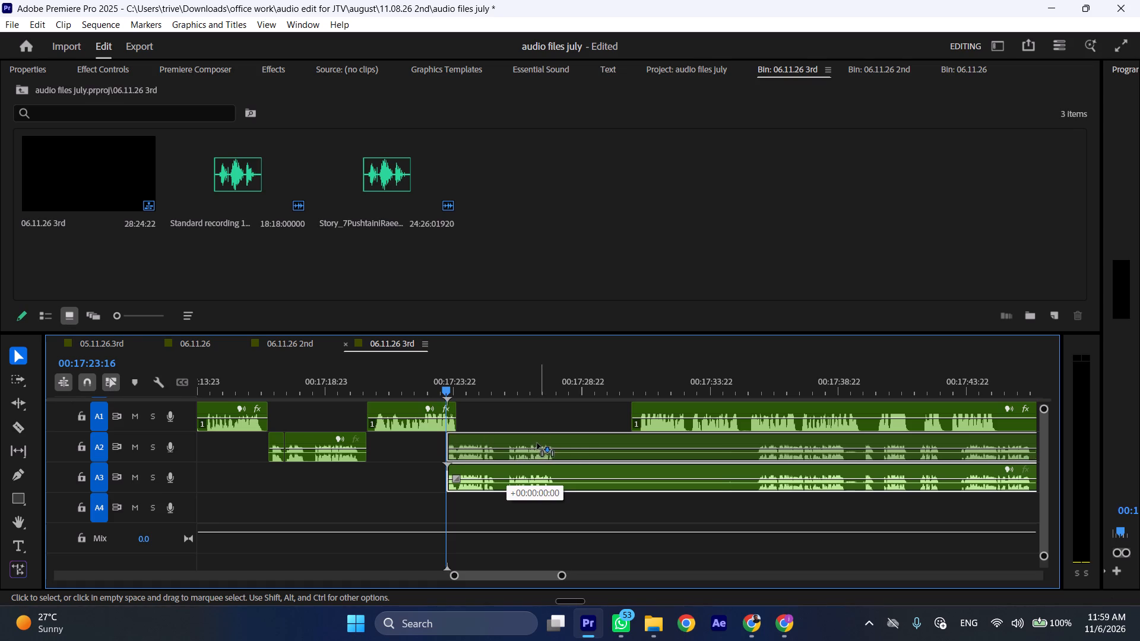
pyautogui.moveTo(537, 443); pyautogui.dragTo(536, 443)
pyautogui.hotkey('ctrl', 'shift', 'c')
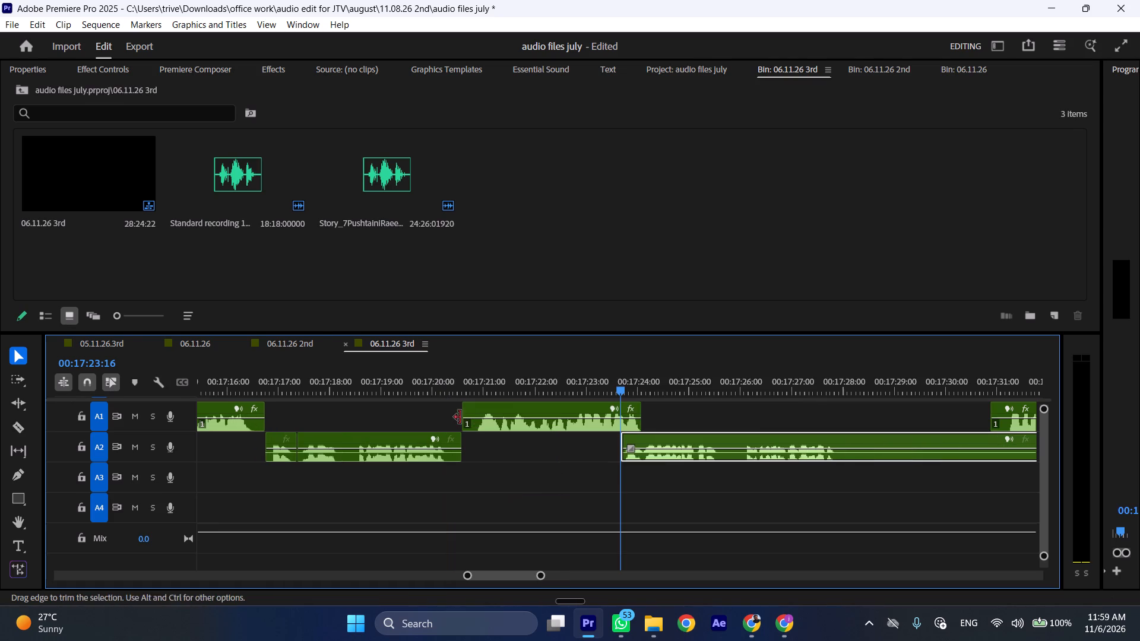
pyautogui.moveTo(652, 439); pyautogui.dragTo(675, 439)
pyautogui.hotkey('ctrl', 'shift', 'x')
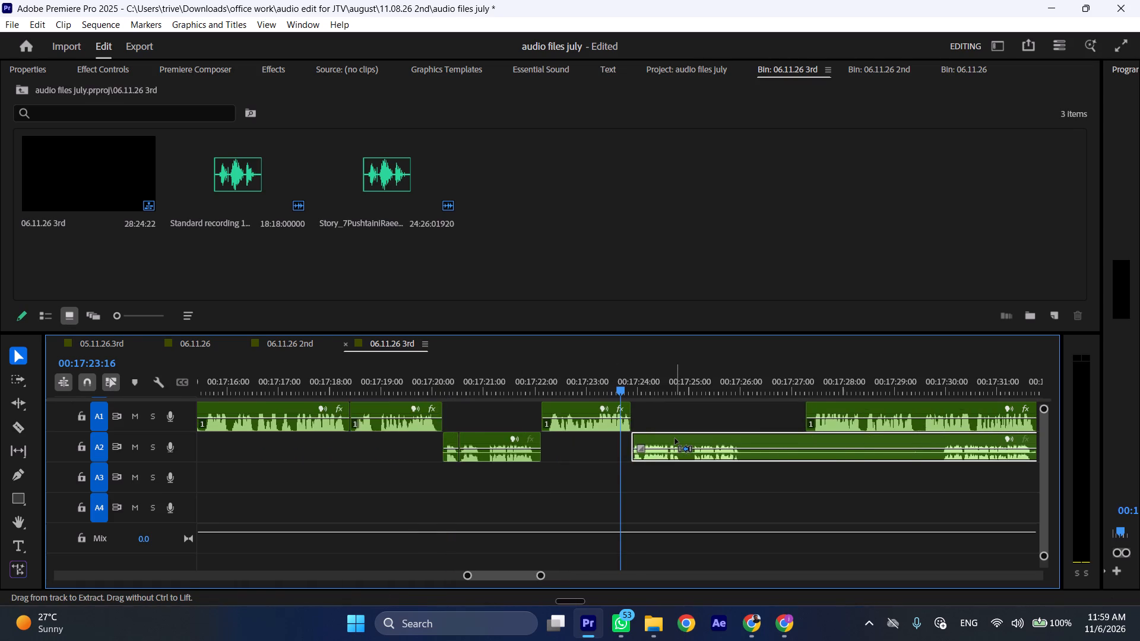
pyautogui.hotkey('ctrl', 'shift', 'x')
pyautogui.press('space')
pyautogui.click(612, 375)
pyautogui.press('space')
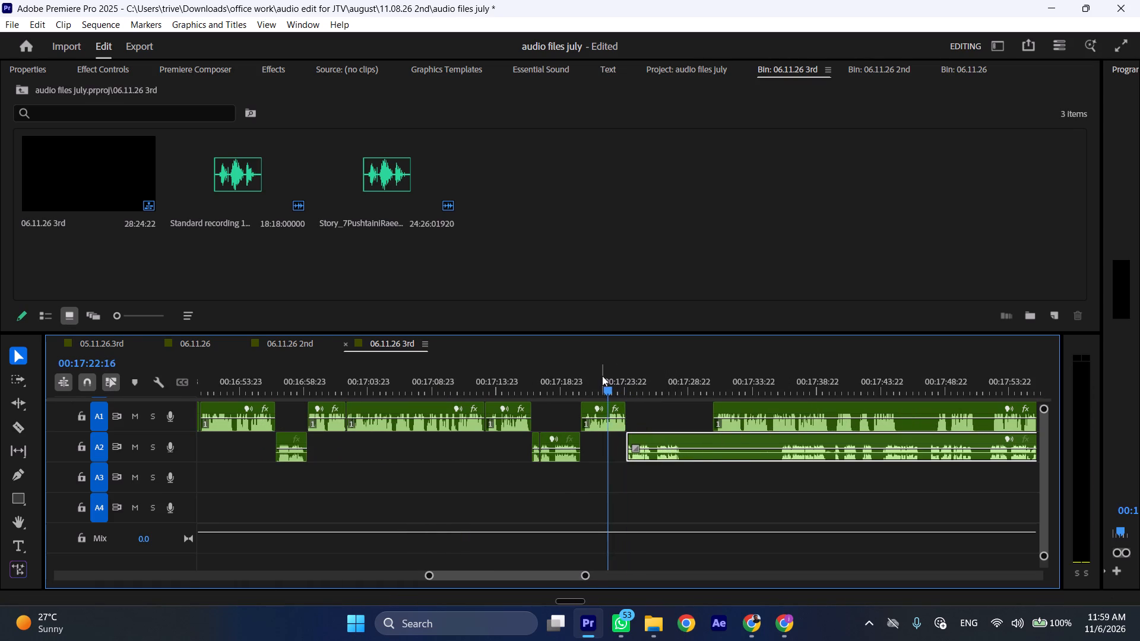
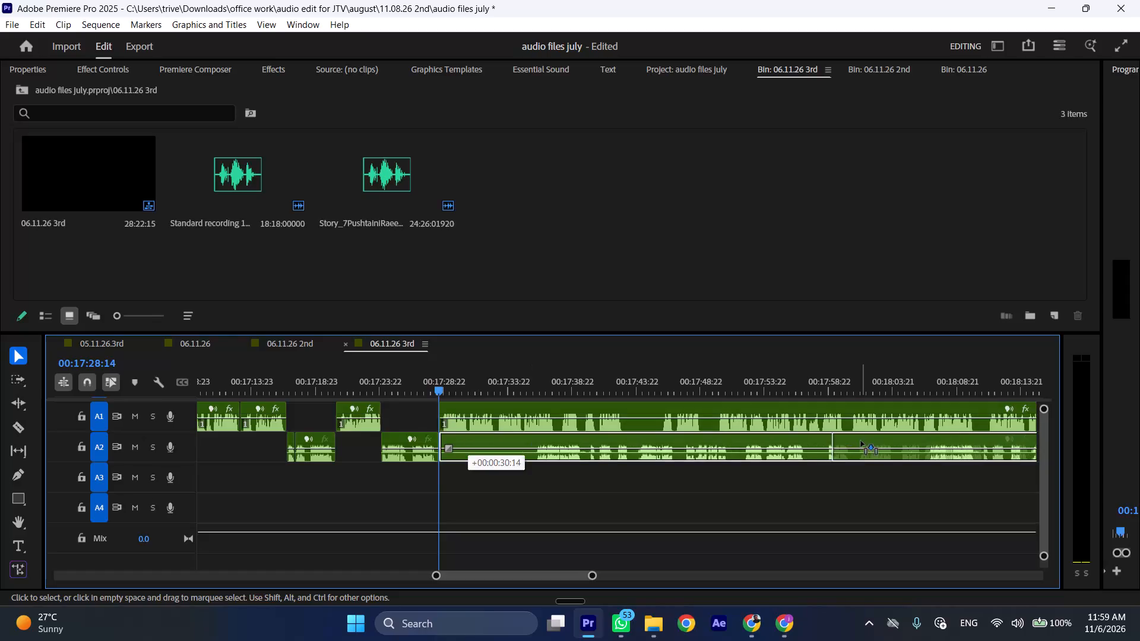
# Play on from the last join and trim the silent start off the long A2 clip, bringing its start to about 00:18:06.
pyautogui.press('space')
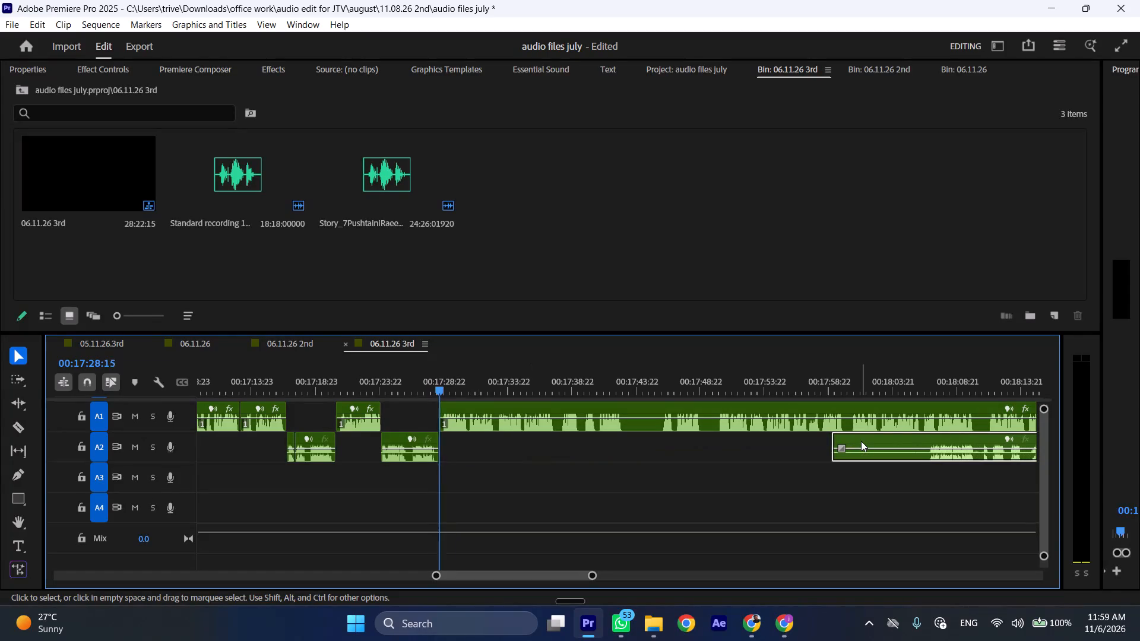
pyautogui.write('l')
pyautogui.scroll(-6, 625, 473)
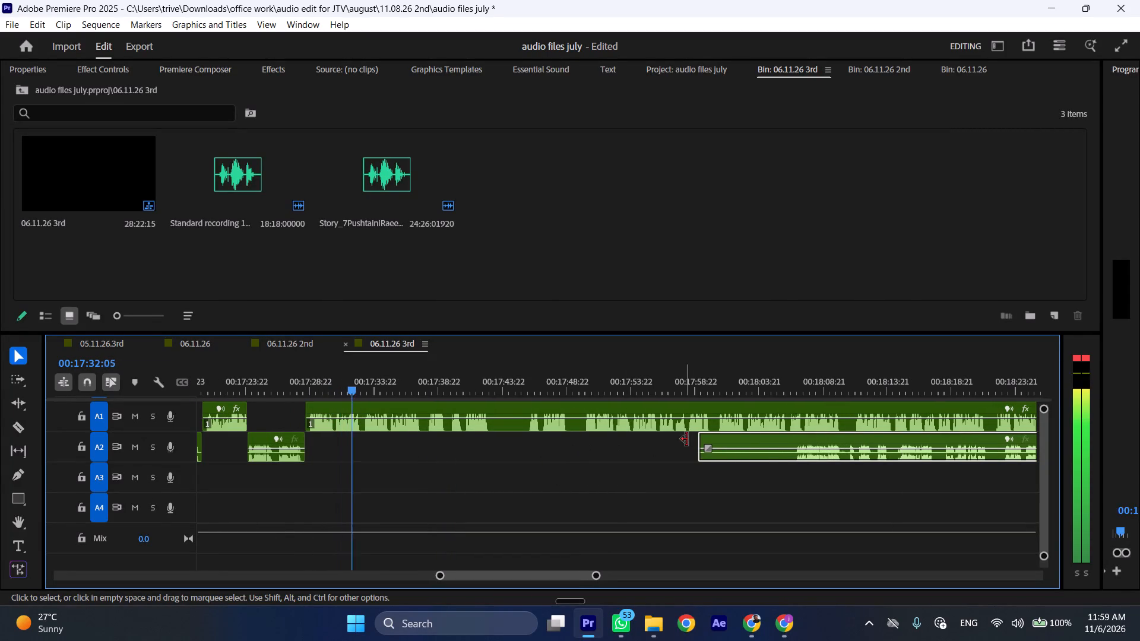
pyautogui.moveTo(691, 439); pyautogui.dragTo(787, 439)
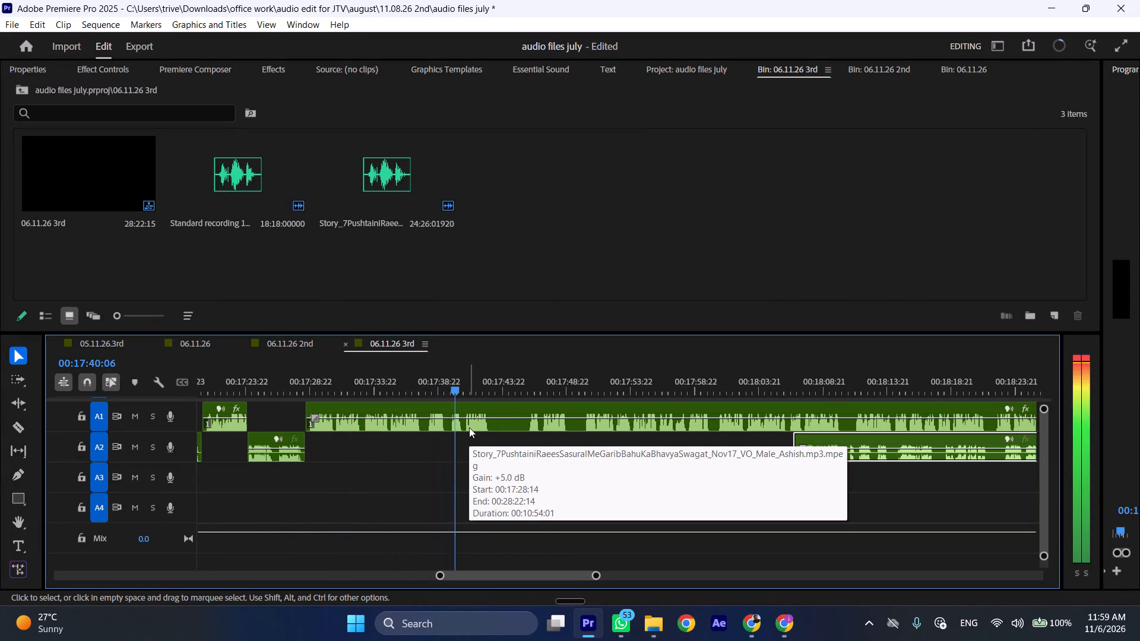
# Cut the long A1 clip at 00:17:43:03 and 00:17:45:20 and ripple delete the pause between the cuts.
pyautogui.press('space')
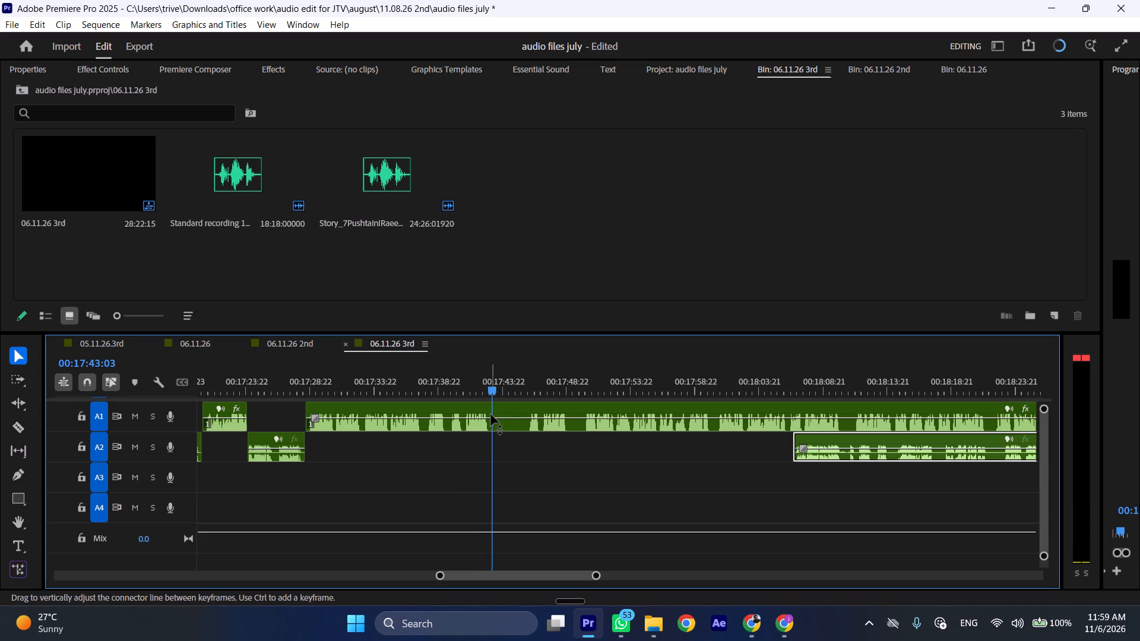
pyautogui.hotkey('shift', 'c')
pyautogui.moveTo(519, 381); pyautogui.dragTo(529, 381)
pyautogui.click(560, 421)
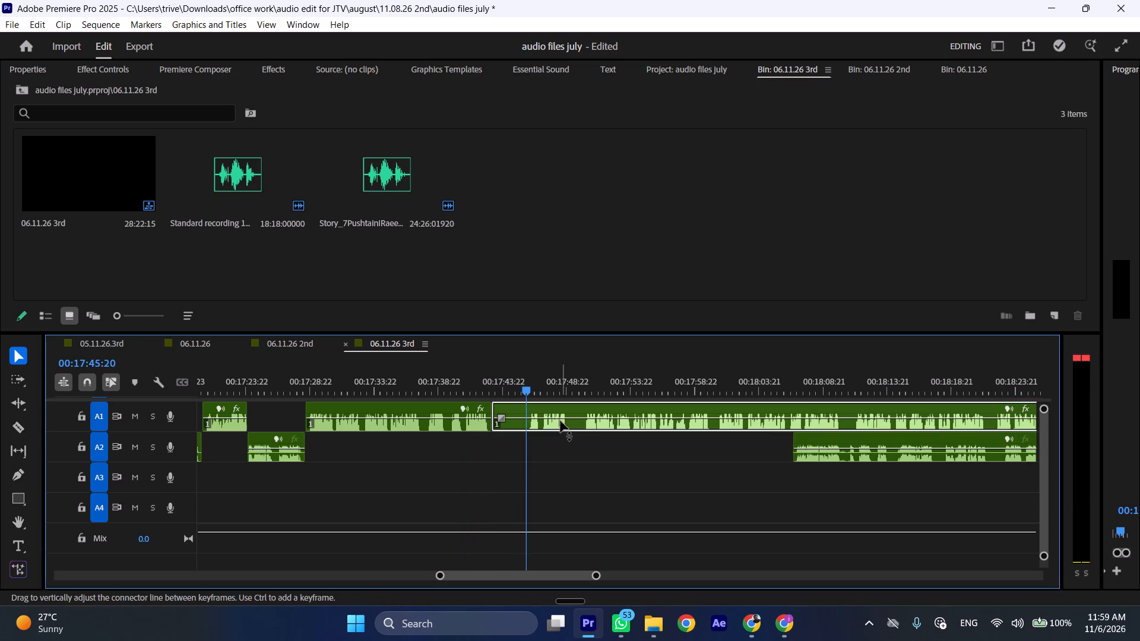
pyautogui.hotkey('shift', 'c')
pyautogui.hotkey('ctrl', 'shift', 'd')
# Play back the new join on A1 and cut the following A1 clip at 00:17:46:12, in the pause before the next speech.
pyautogui.press('space')
pyautogui.write('l')
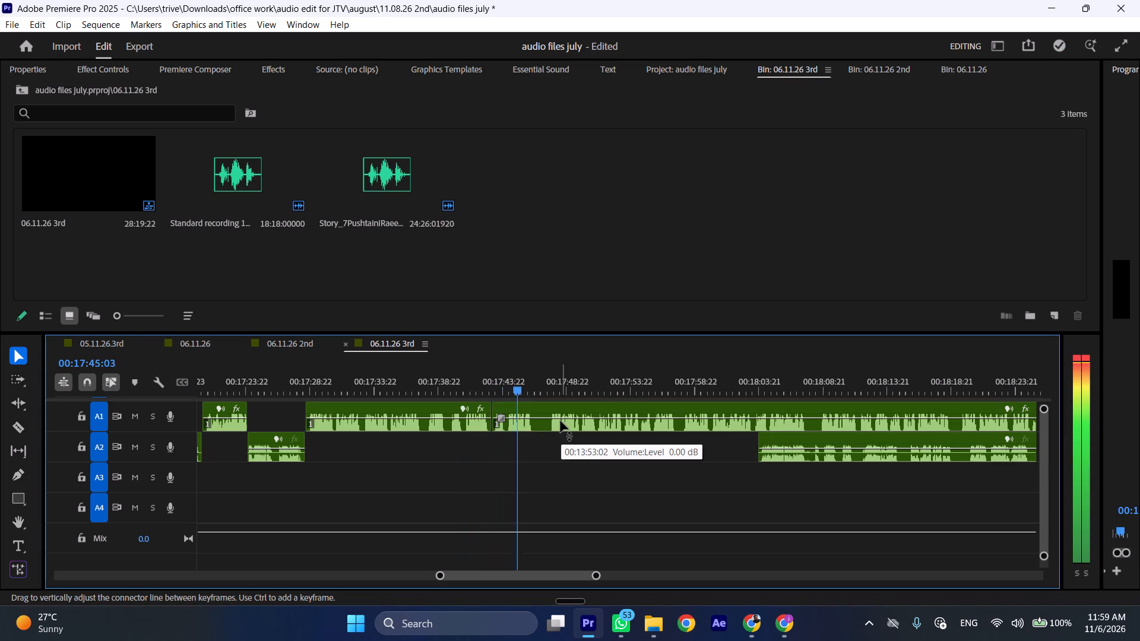
pyautogui.press('space')
pyautogui.write('C')
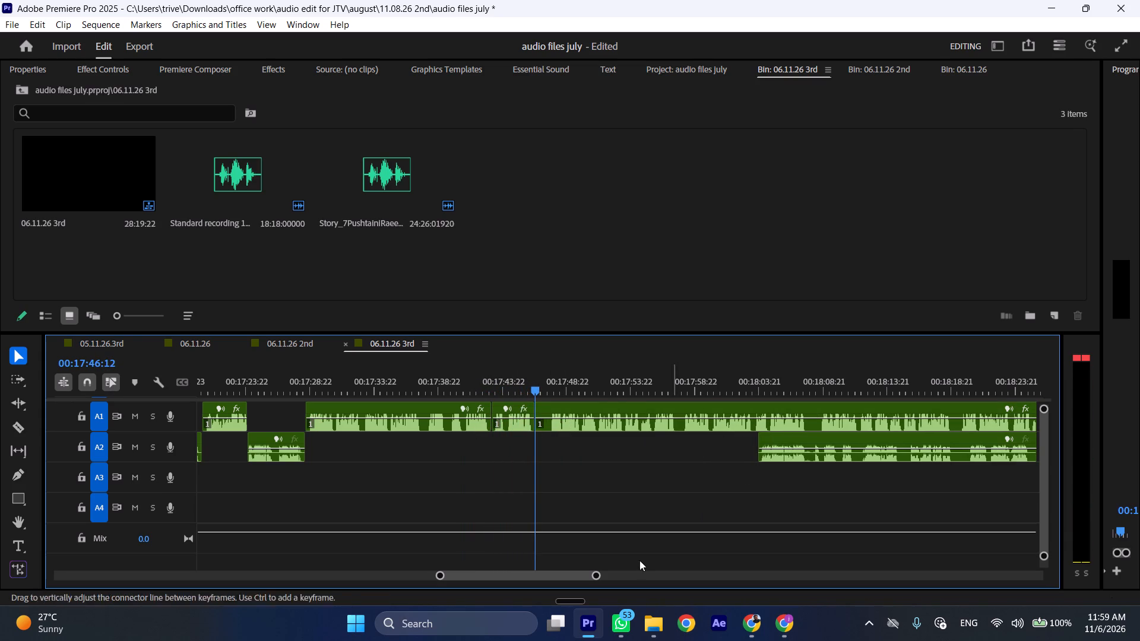
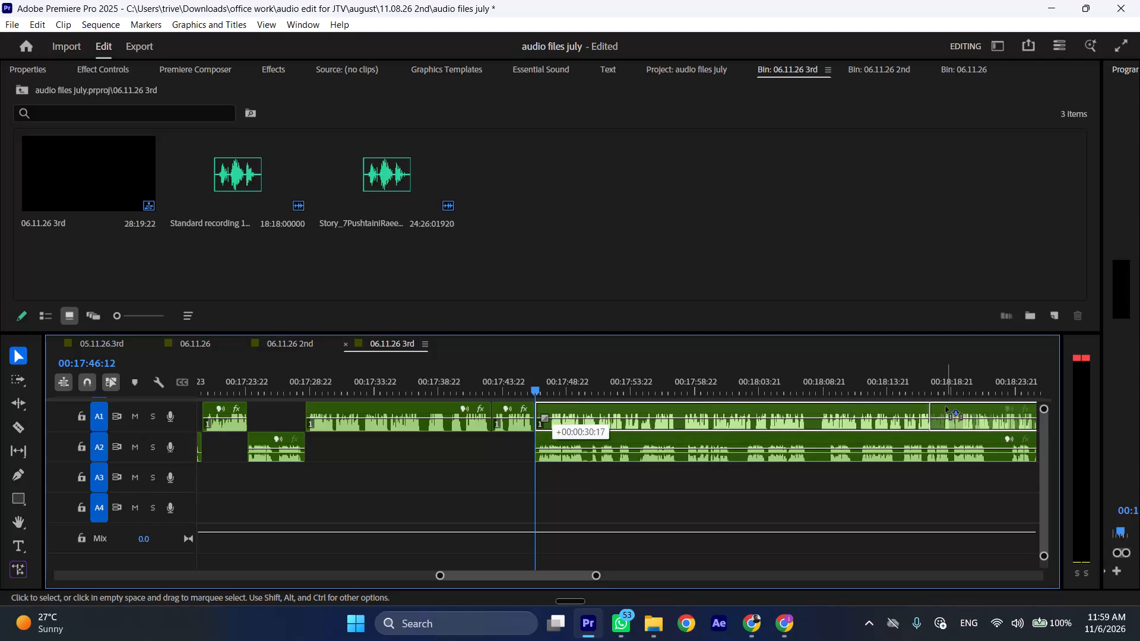
# Move the A1 clip after the 00:17:46:12 cut about 31 seconds later, leaving a gap above the A2 speech.
pyautogui.moveTo(927, 407); pyautogui.dragTo(937, 407)
# Play back the handover from A1 to A2 at faster speed, starting about a second before the 00:17:46:12 cut.
pyautogui.click(518, 383)
pyautogui.press('space')
pyautogui.write('l')
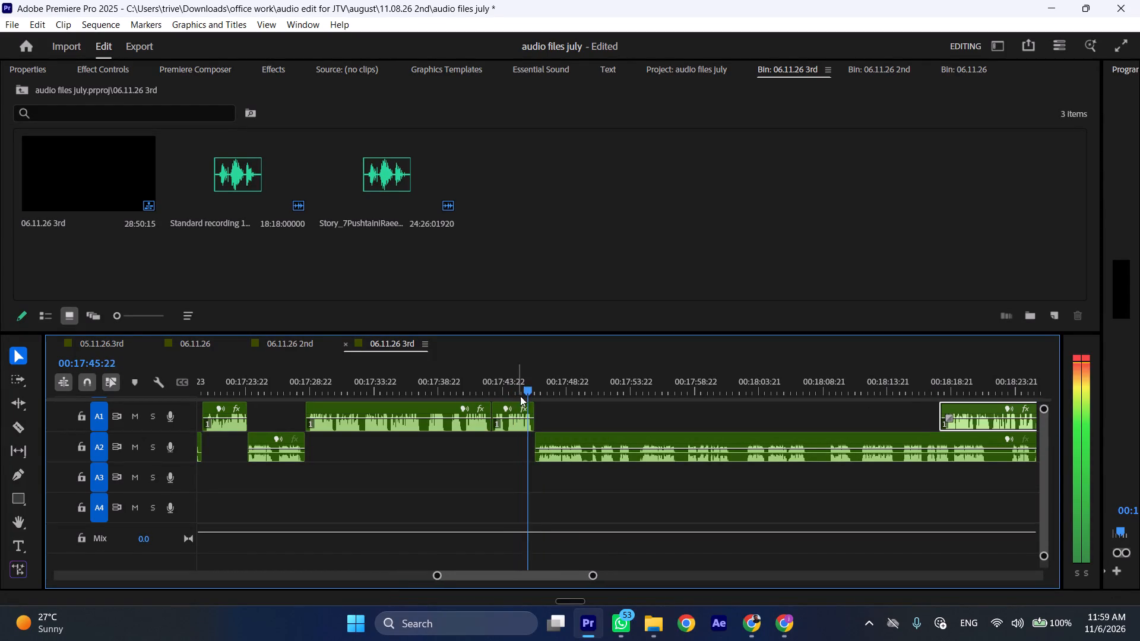
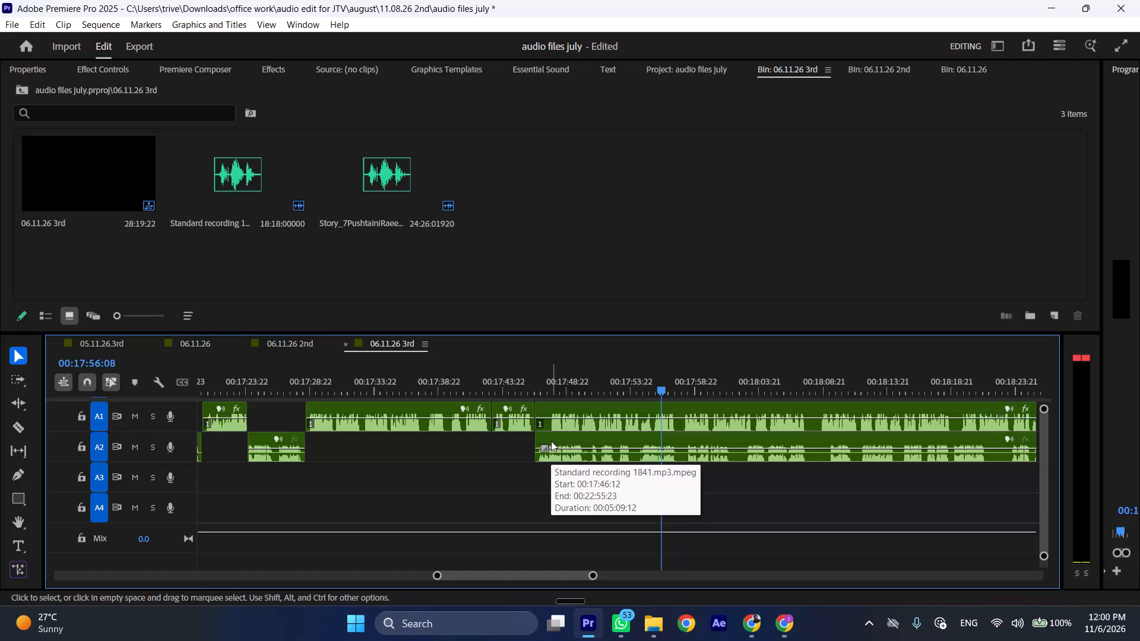
# Move the A2 clip that starts at 00:17:46:12 about 24 seconds later, clearing the space below the A1 speech.
pyautogui.moveTo(551, 441); pyautogui.dragTo(859, 442)
# Ripple-trim the start of the A1 clip after the 00:17:46:12 cut up to 00:17:47:14, closing the gap.
pyautogui.click(550, 383)
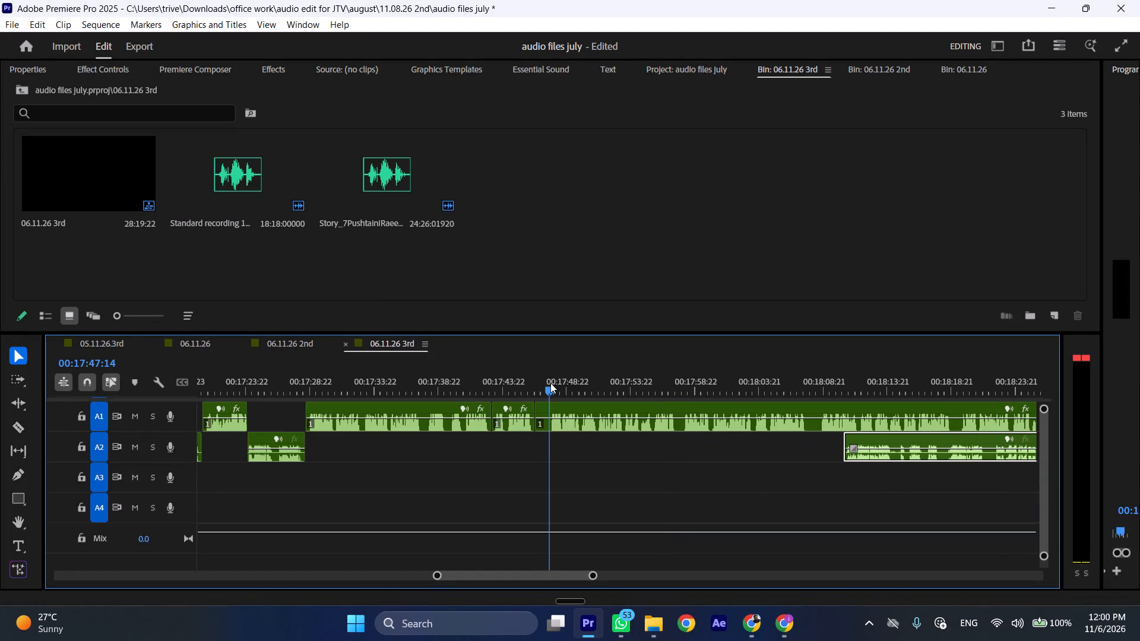
pyautogui.click(562, 403)
pyautogui.hotkey('shift', 'c')
pyautogui.hotkey('ctrl', 'shift', 'd')
# Play back the A1 join at 00:17:46:12 at faster speed, starting from 00:17:44:23.
pyautogui.click(517, 393)
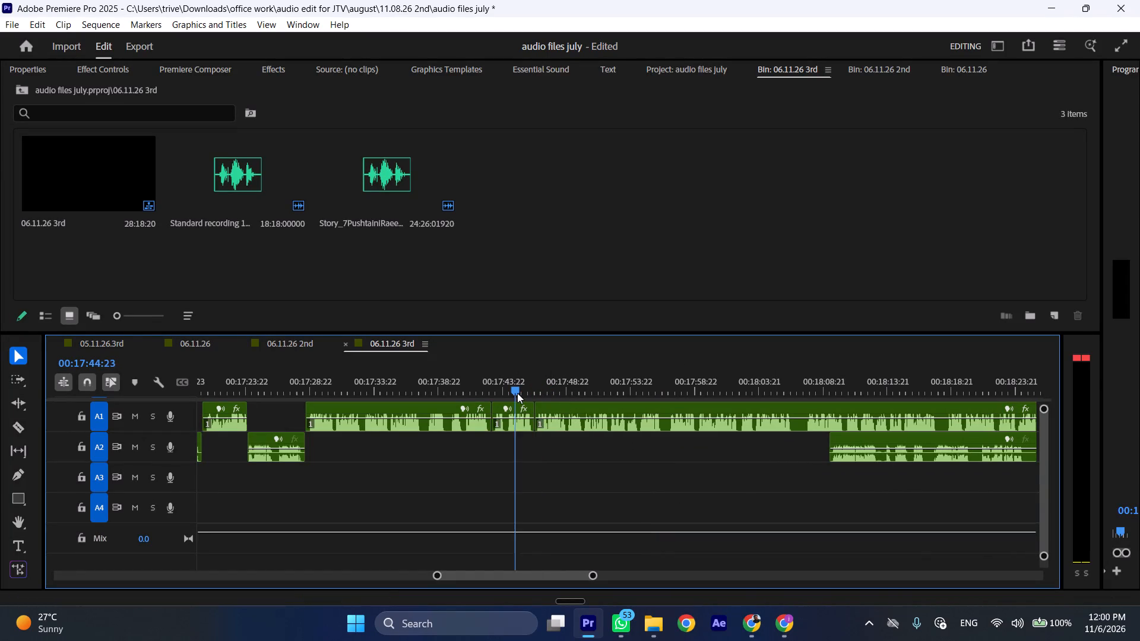
pyautogui.press('space')
pyautogui.write('l')
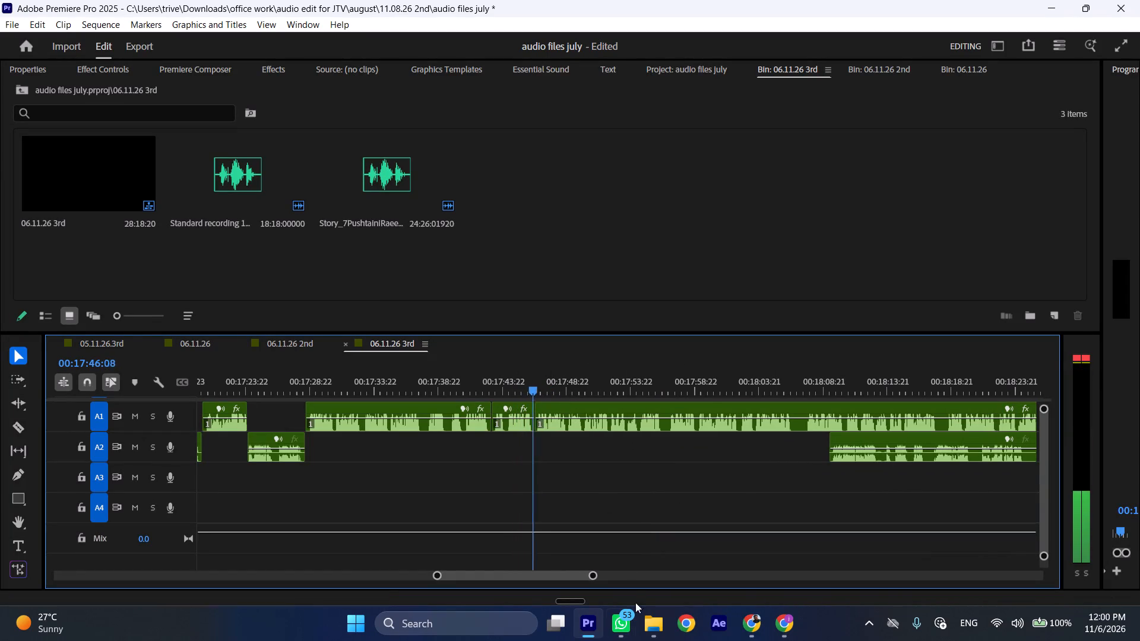
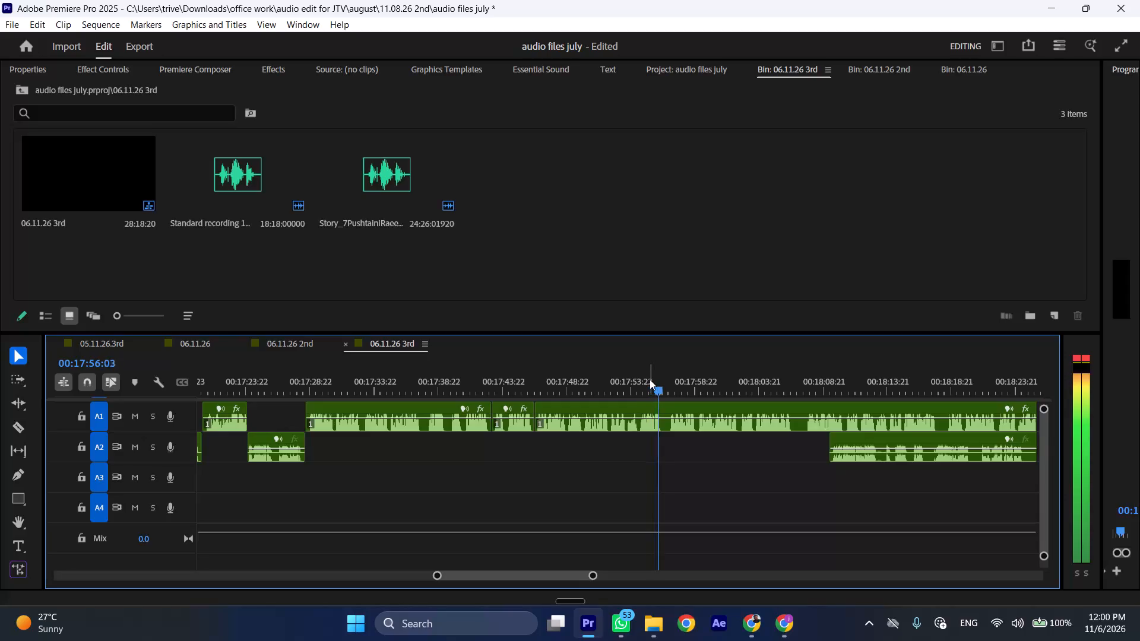
# Stop playback at the end of the phrase and split the A1 clip at 00:17:56:15.
pyautogui.press('space')
pyautogui.hotkey('shift', 'c')
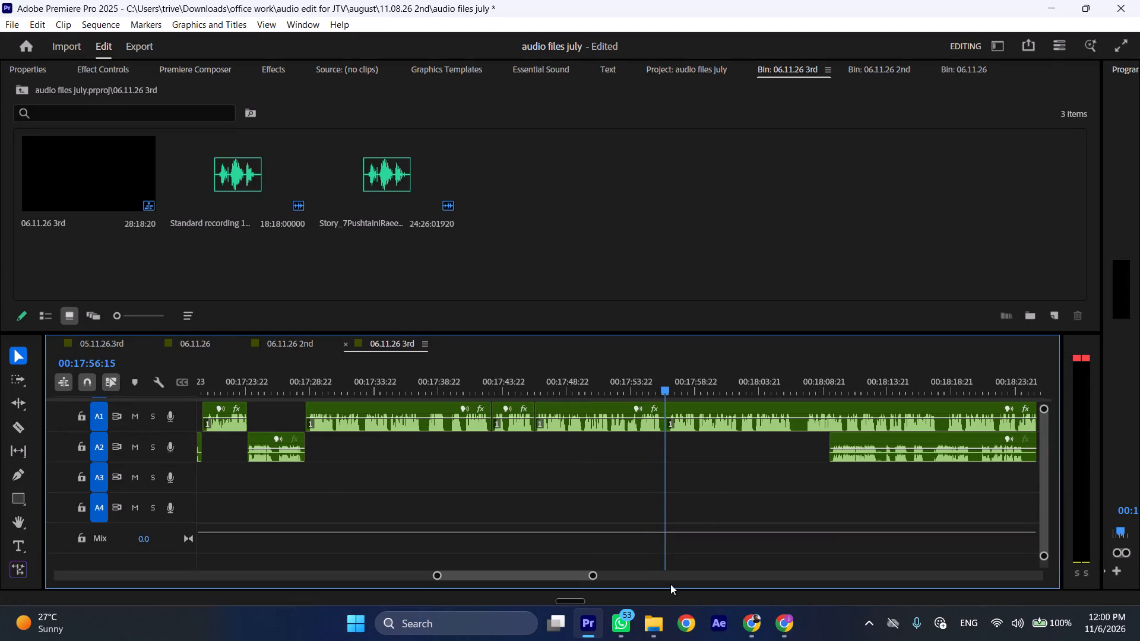
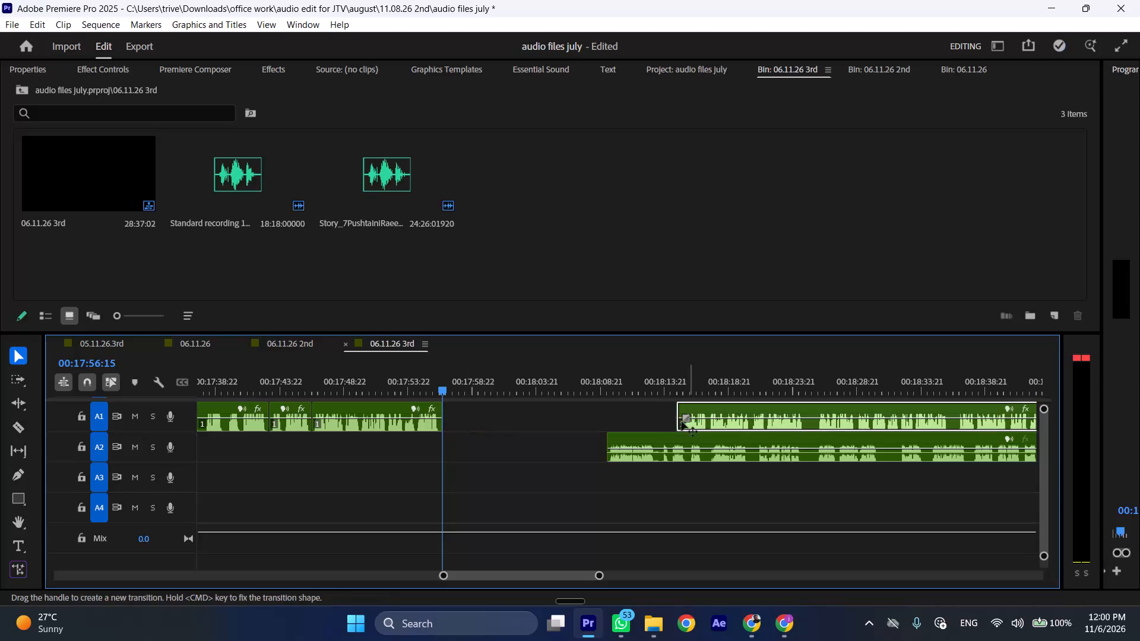
# Move the A2 clip earlier so it starts at 00:17:56:15, where the preceding A1 passage ends.
pyautogui.moveTo(658, 439); pyautogui.dragTo(500, 439)
# Listen to the A2 clip and split it after its first two phrases, at 00:18:00:18 and about 00:18:04.
pyautogui.press('space')
pyautogui.write('l')
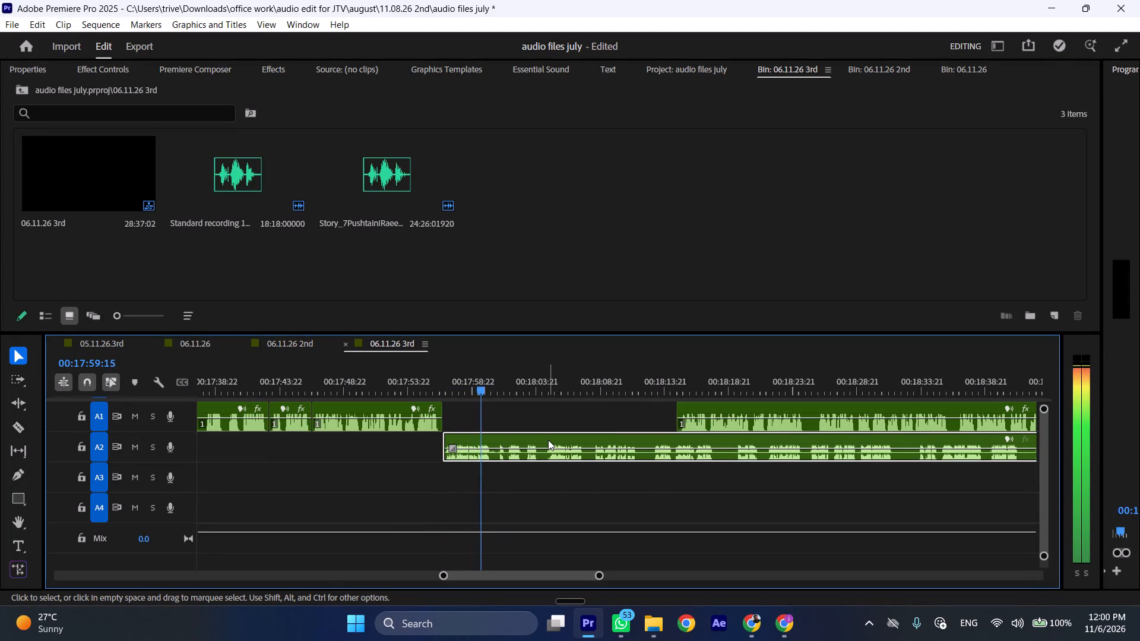
pyautogui.click(497, 379)
pyautogui.hotkey('shift', 'c')
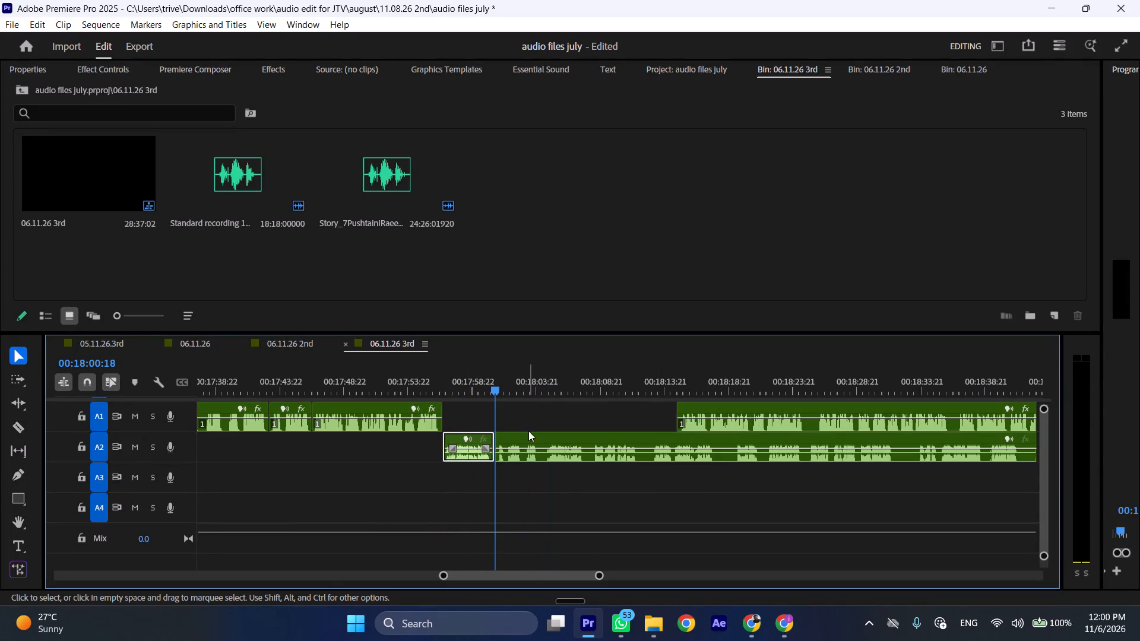
pyautogui.click(530, 436)
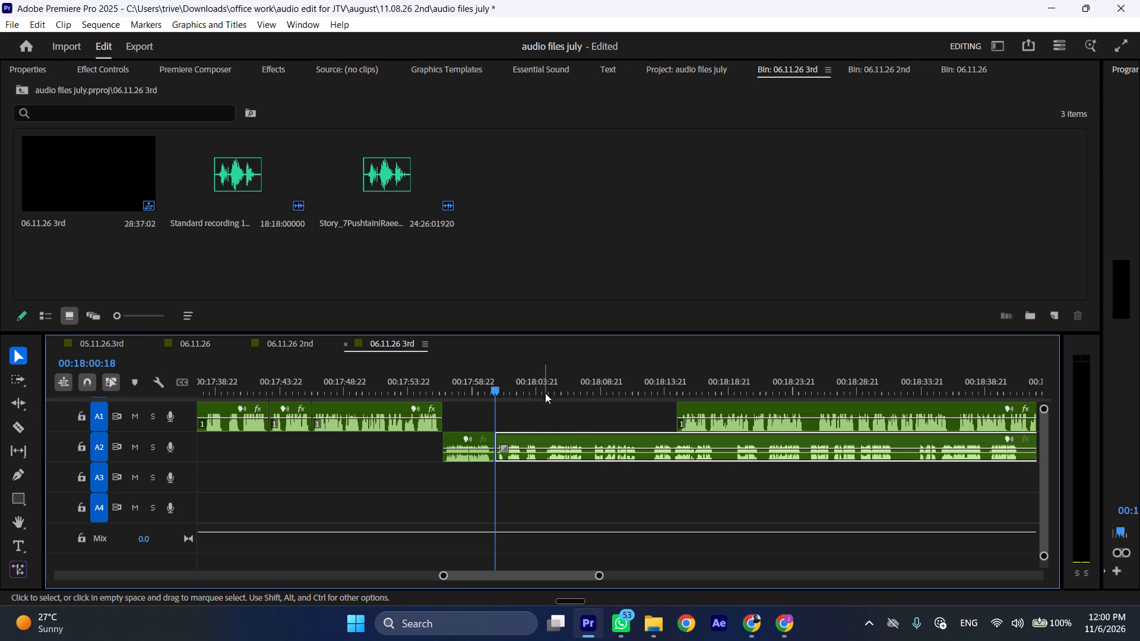
pyautogui.click(544, 378)
pyautogui.write('C')
pyautogui.press('space')
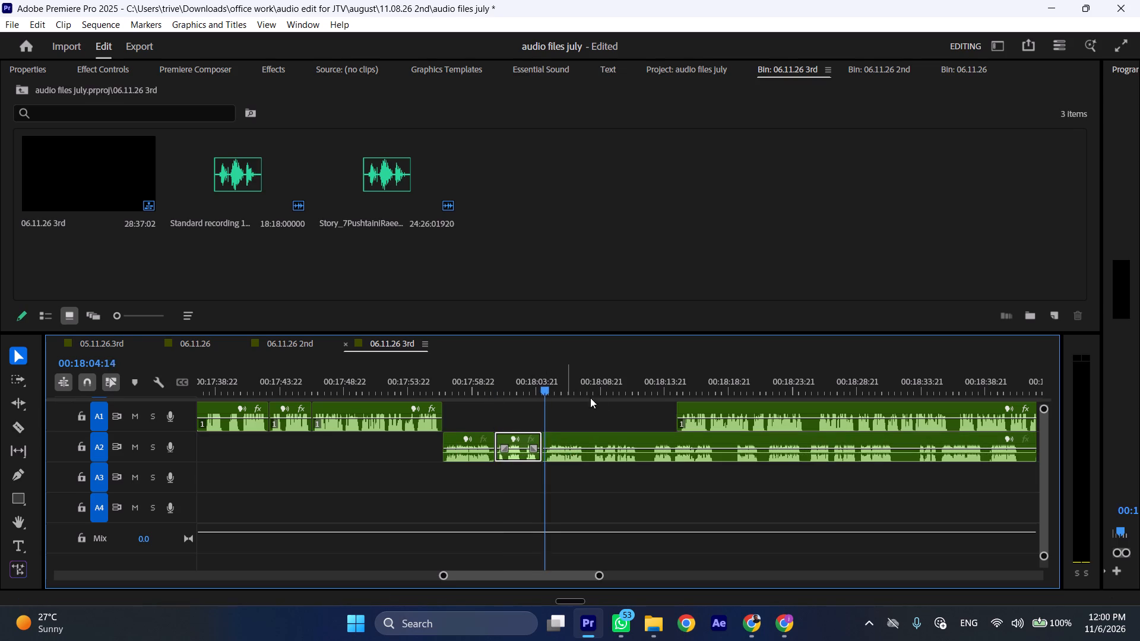
# Continue listening and split the A2 clip after the following two phrases, at about 00:18:08 and 00:18:12.
pyautogui.press('l')
pyautogui.scroll(-6, 600, 405)
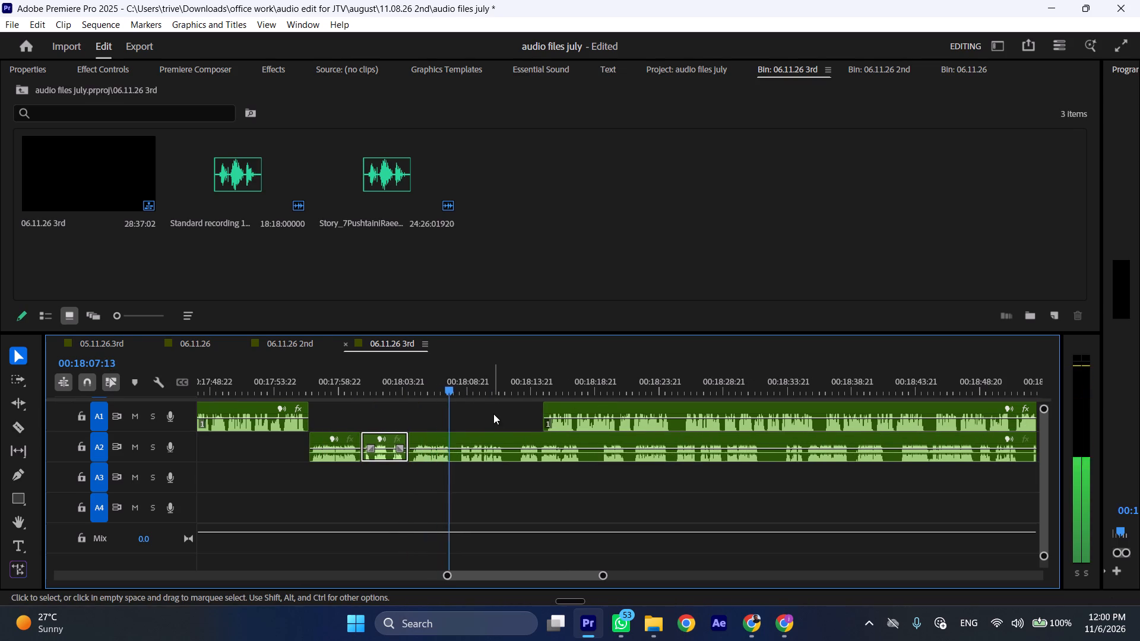
pyautogui.press('space')
pyautogui.write('C l')
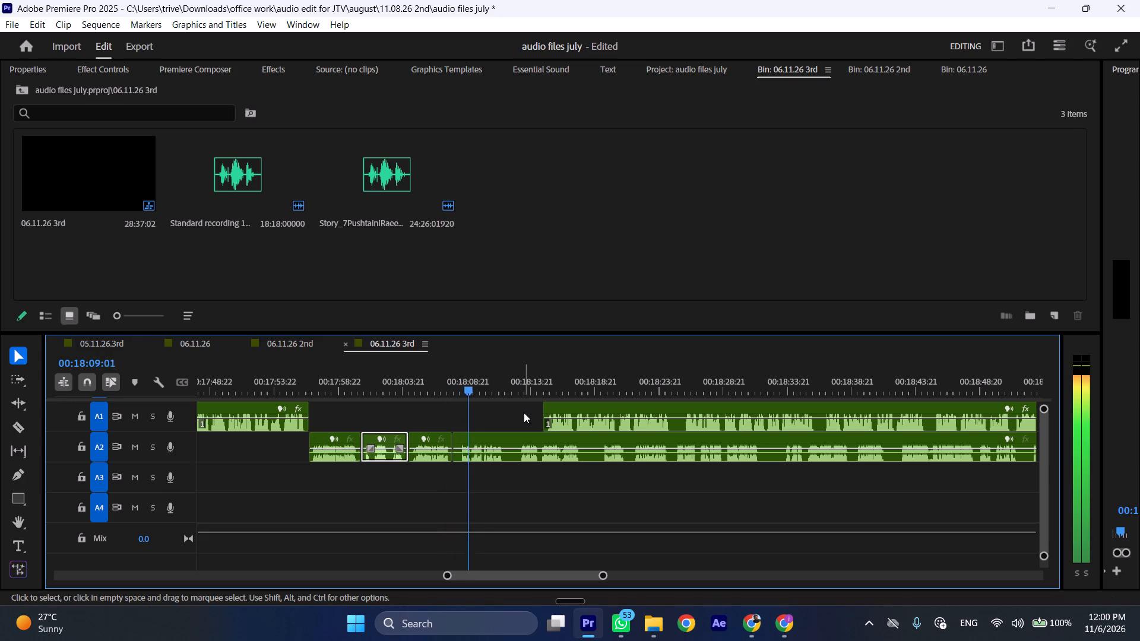
pyautogui.press('space')
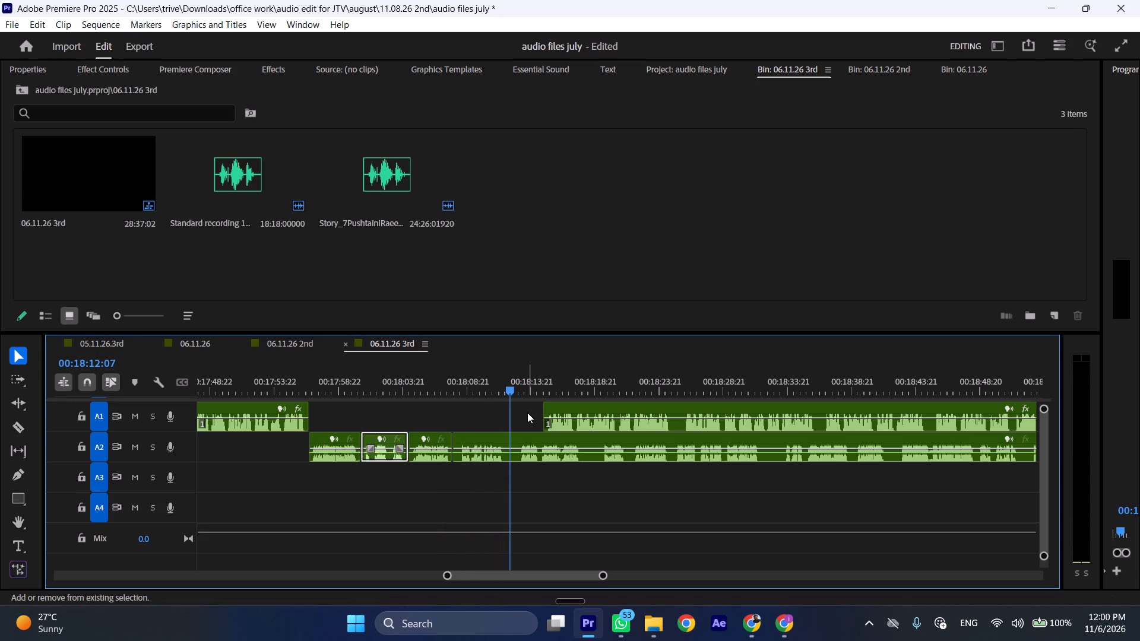
pyautogui.write('C')
# Move the following A1 clip later to start at about 00:18:25, making room to check the A2 phrases.
pyautogui.moveTo(569, 405); pyautogui.dragTo(696, 405)
# Play on through A2, split the clip at 00:18:18:03, and listen to the speech after the cut.
pyautogui.press('space')
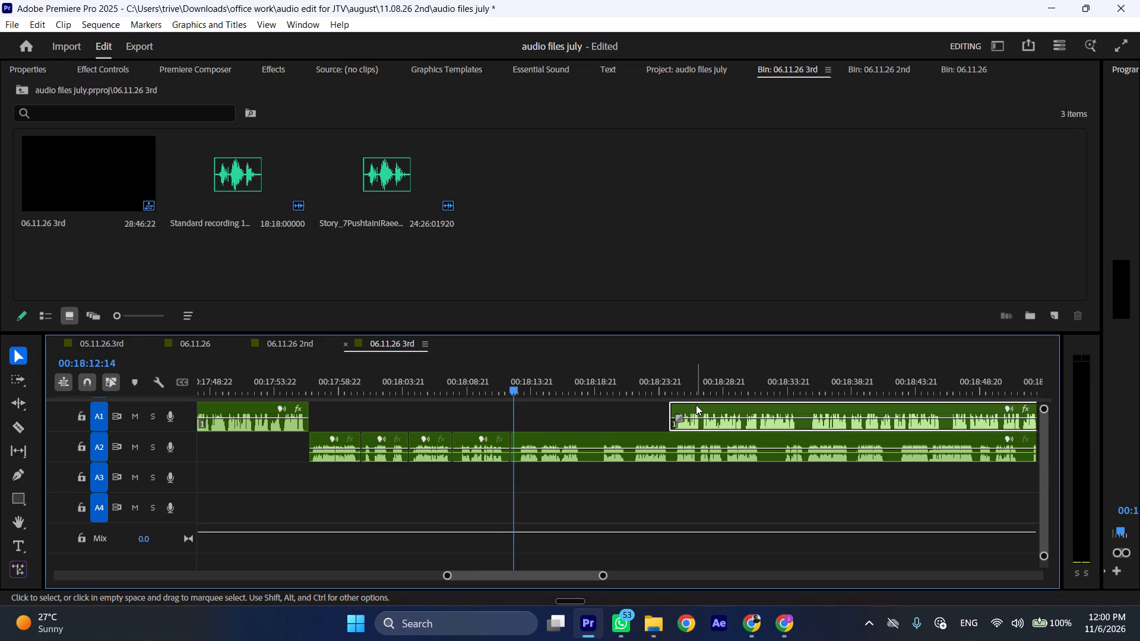
pyautogui.write('l')
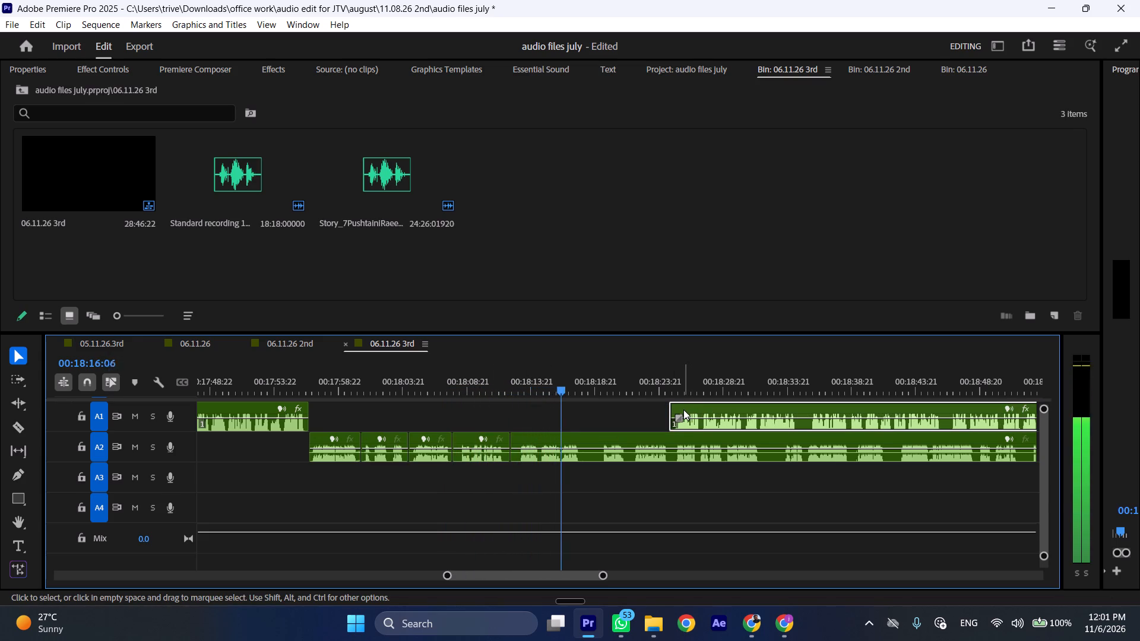
pyautogui.press('space')
pyautogui.write('C')
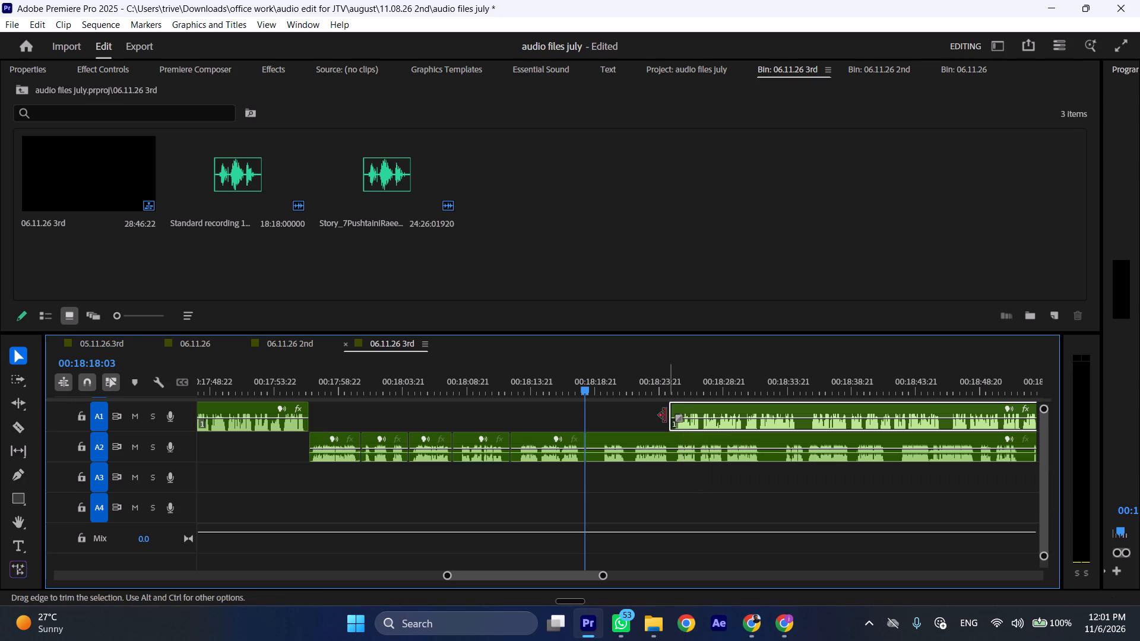
pyautogui.moveTo(603, 383); pyautogui.dragTo(609, 383)
pyautogui.press('space')
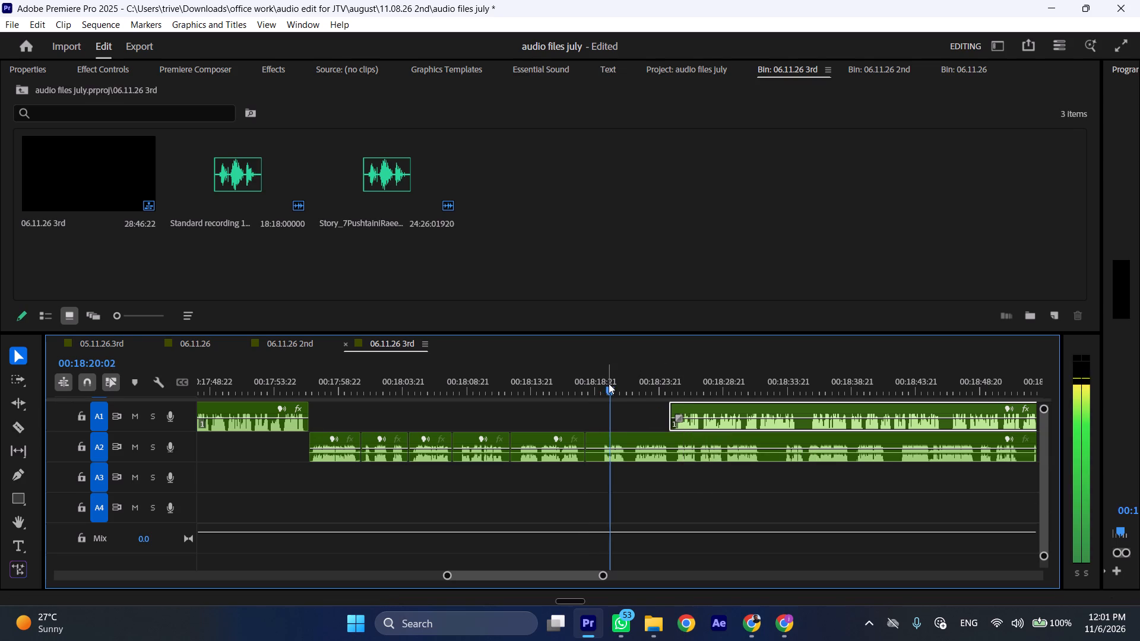
pyautogui.press('space')
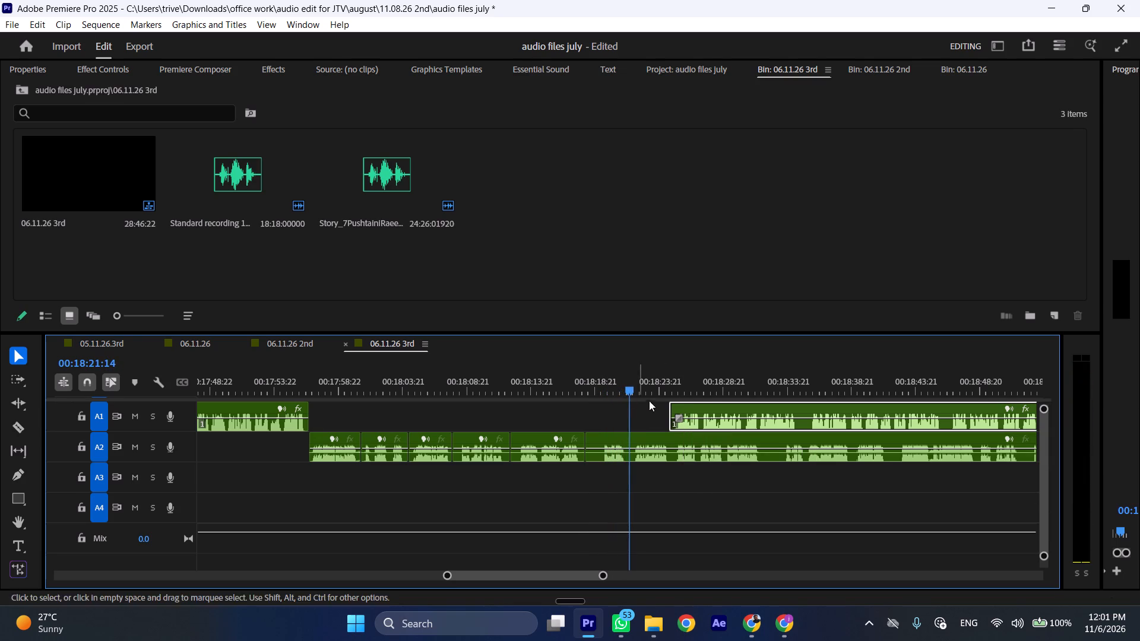
# Split the A1 clip at 00:18:34:19 and insert its first passage between the first and second A2 phrases.
pyautogui.moveTo(787, 388); pyautogui.dragTo(800, 388)
pyautogui.hotkey('shift', 'c')
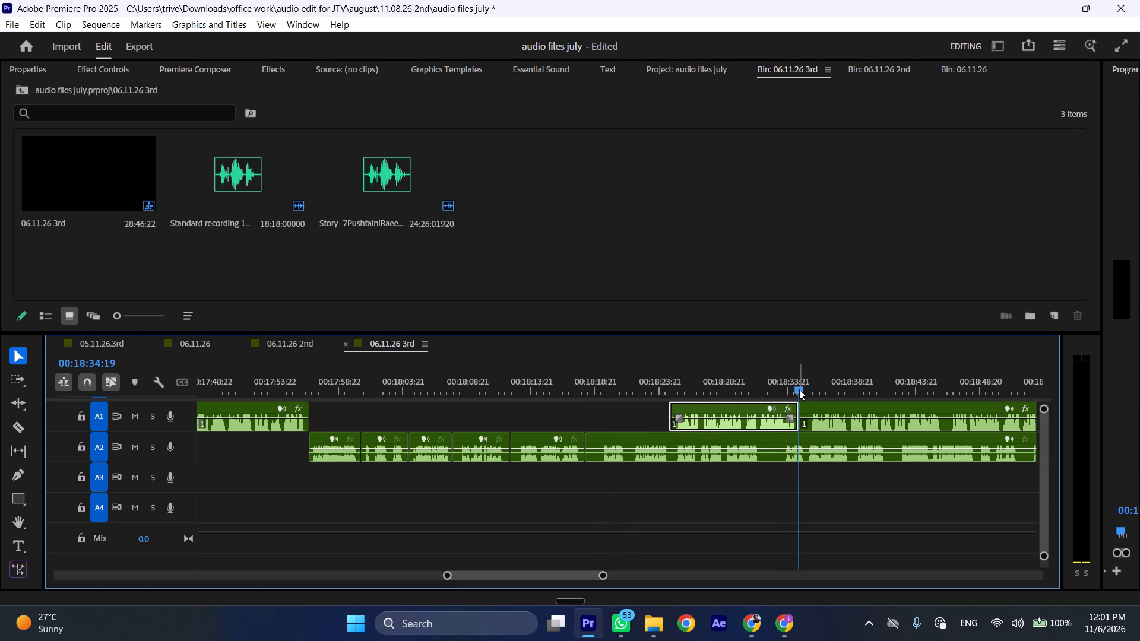
pyautogui.moveTo(730, 408); pyautogui.dragTo(423, 415)
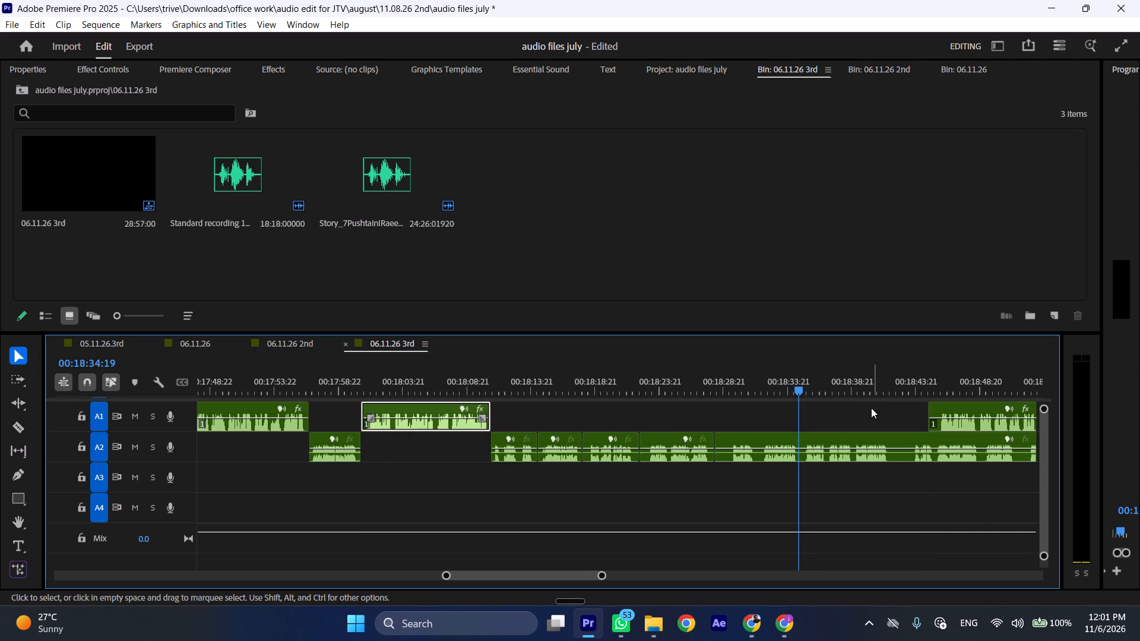
# Bring the remaining A1 clip earlier, split it at 00:18:35:05, and insert its first passage between the second and third A2 phrases.
pyautogui.moveTo(961, 408); pyautogui.dragTo(694, 408)
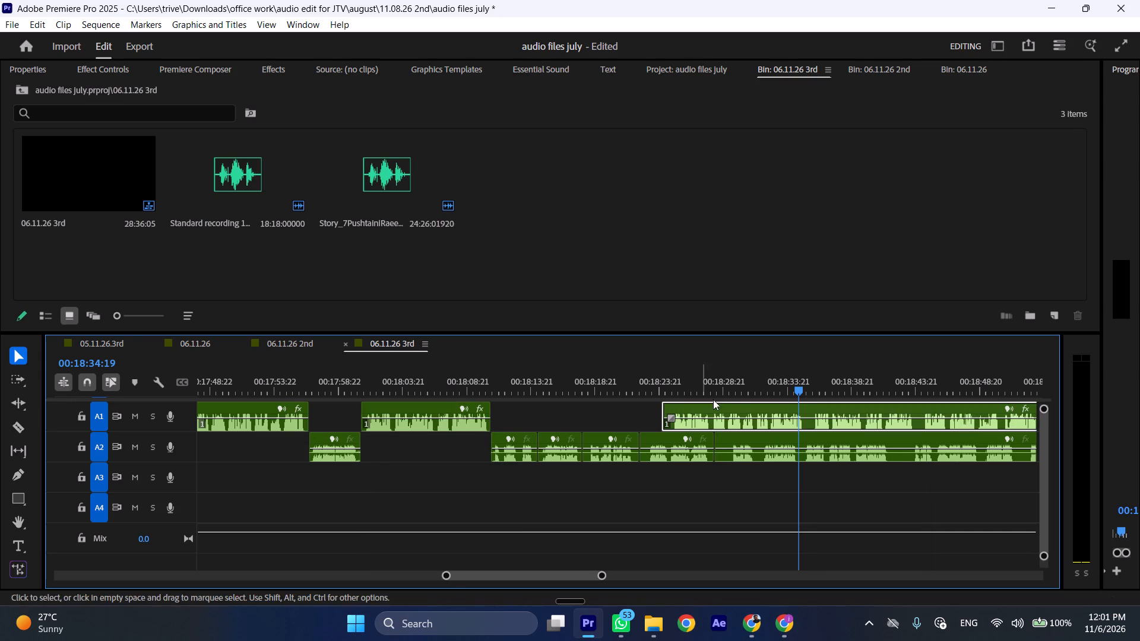
pyautogui.moveTo(798, 386); pyautogui.dragTo(804, 386)
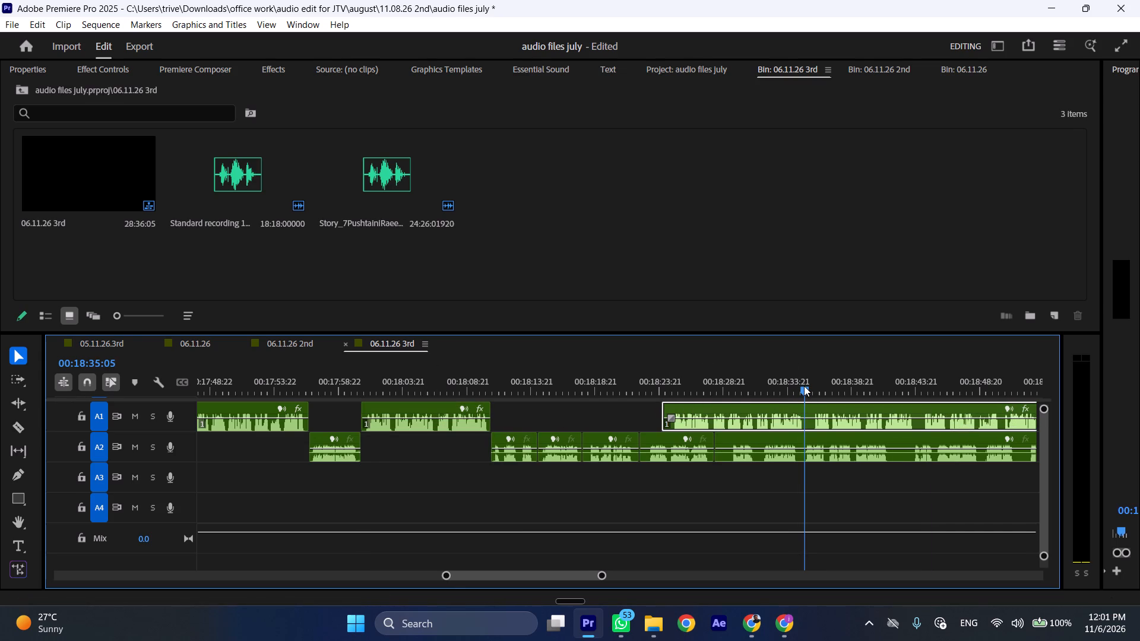
pyautogui.hotkey('shift', 'c')
pyautogui.moveTo(739, 410); pyautogui.dragTo(617, 410)
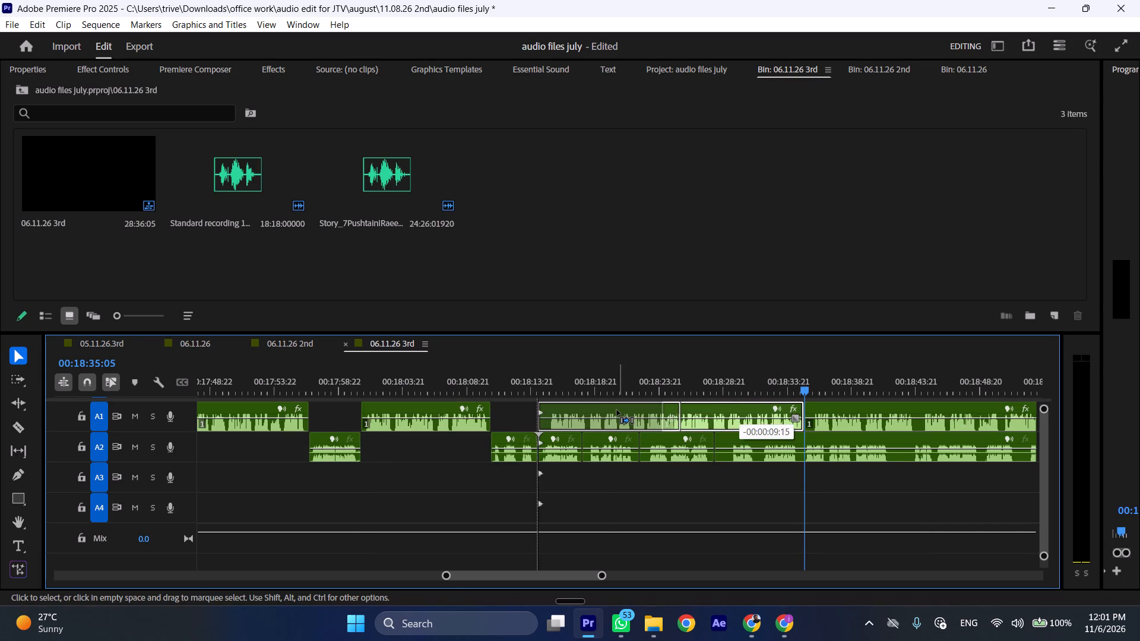
pyautogui.moveTo(617, 410); pyautogui.dragTo(616, 410)
# Bring the remaining A1 clip back to the fourth A2 phrase, split it at 00:18:42:05, and insert the passage after the third A2 phrase.
pyautogui.moveTo(970, 403); pyautogui.dragTo(915, 408)
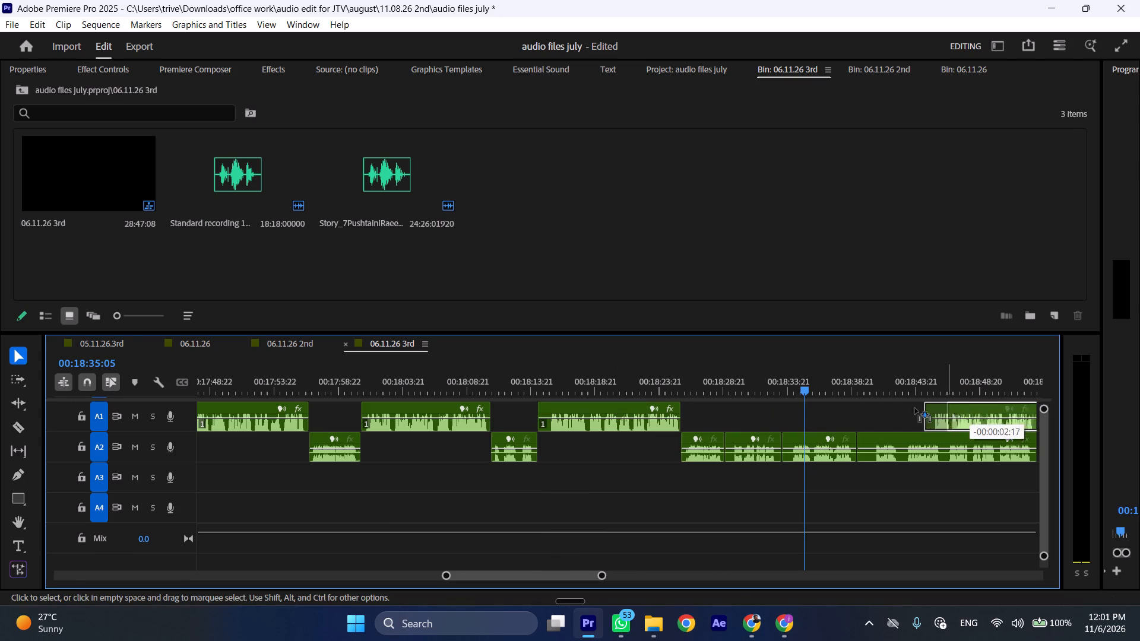
pyautogui.moveTo(915, 408); pyautogui.dragTo(799, 408)
pyautogui.moveTo(890, 382); pyautogui.dragTo(895, 382)
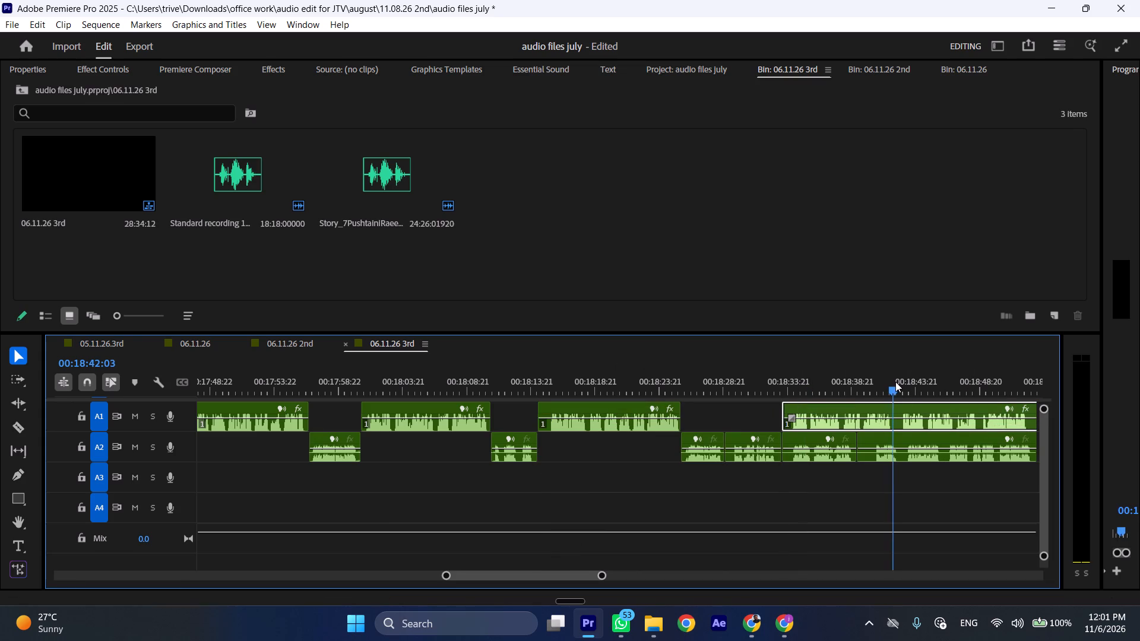
pyautogui.moveTo(895, 382); pyautogui.dragTo(896, 382)
pyautogui.hotkey('shift', 'c')
pyautogui.moveTo(847, 404); pyautogui.dragTo(787, 406)
# Split the remaining A1 clip at 00:19:01:10 and insert its first passage between the fourth and fifth A2 phrases.
pyautogui.scroll(-6, 787, 406)
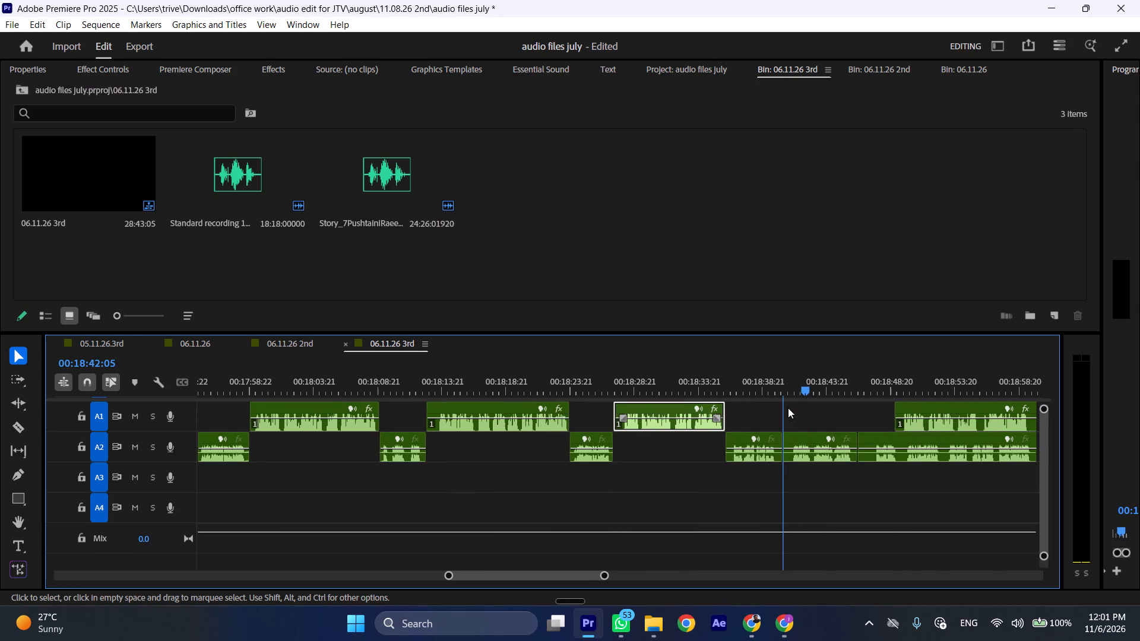
pyautogui.moveTo(980, 382); pyautogui.dragTo(1009, 386)
pyautogui.click(1028, 420)
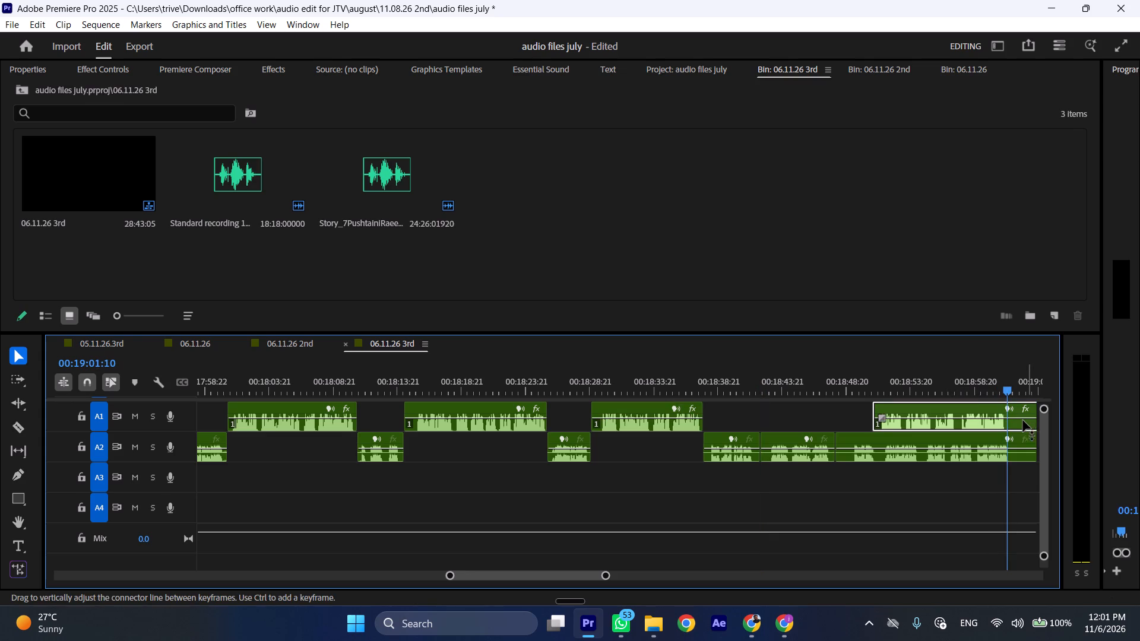
pyautogui.hotkey('shift', 'c')
pyautogui.moveTo(940, 410); pyautogui.dragTo(834, 410)
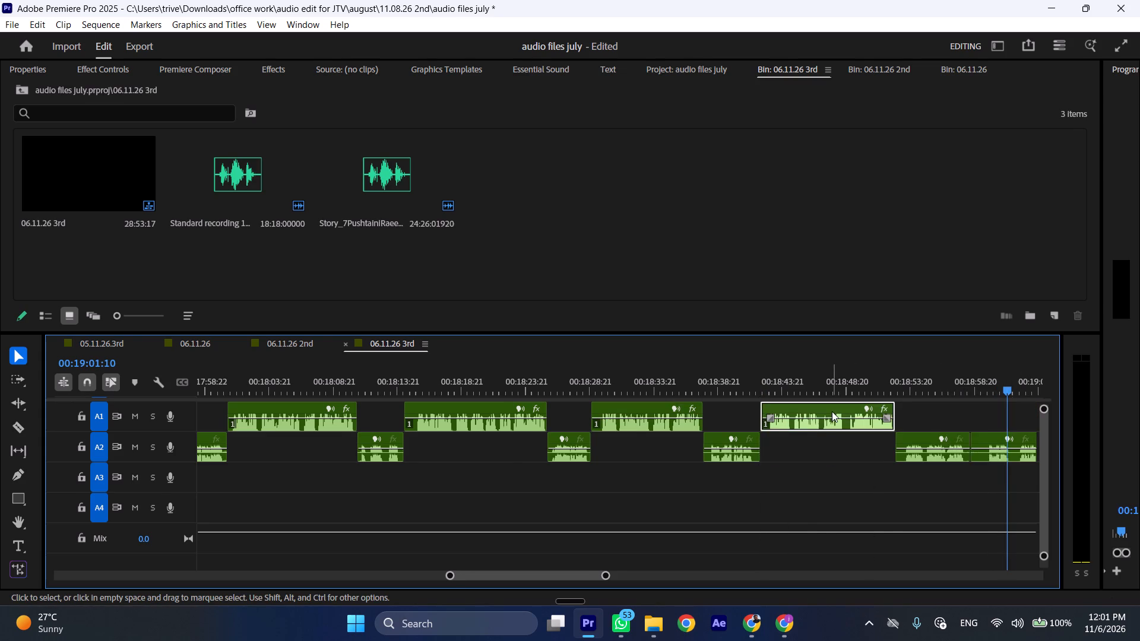
# Review the alternating A1 and A2 passages by playing from shortly before the first A2 phrase.
pyautogui.scroll(-16, 832, 411)
pyautogui.scroll(4, 830, 418)
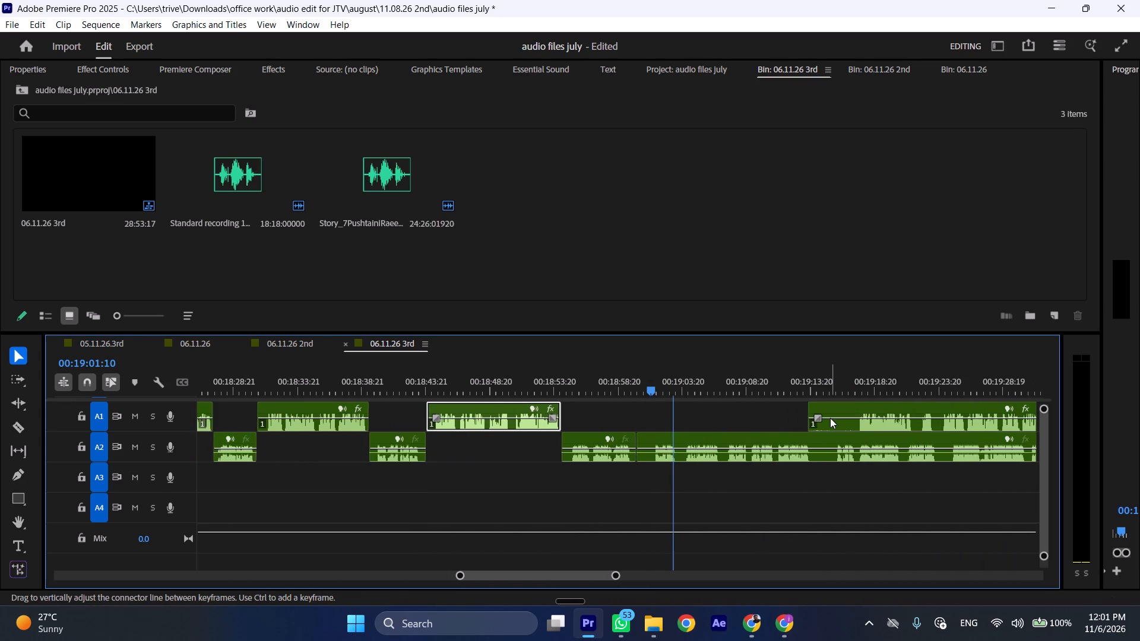
pyautogui.scroll(17, 830, 418)
pyautogui.scroll(3, 381, 405)
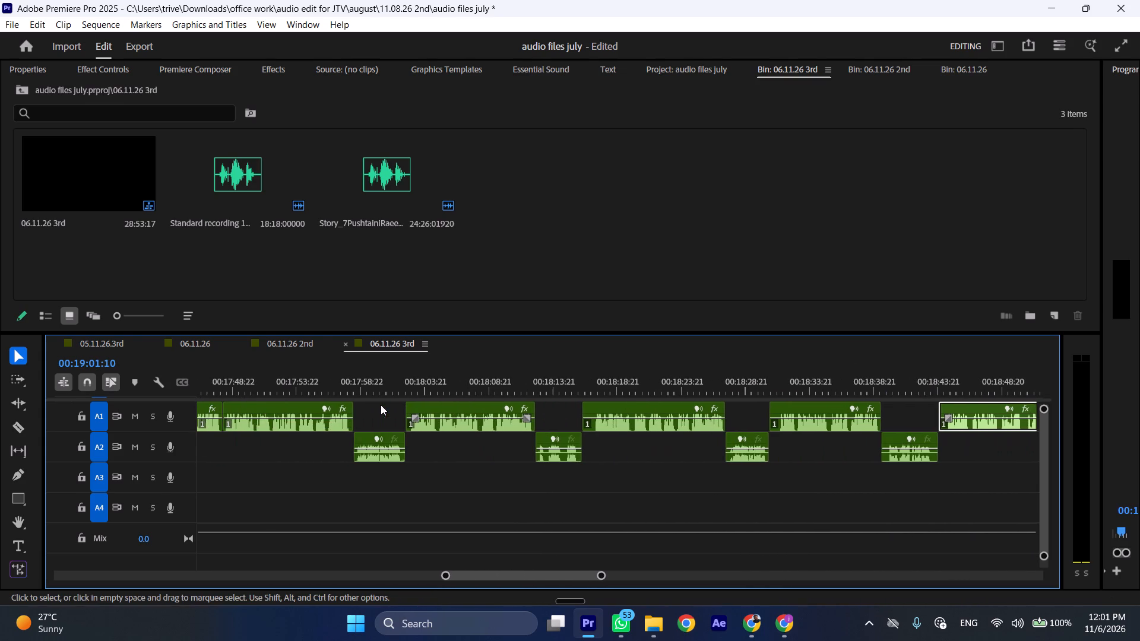
pyautogui.click(297, 384)
pyautogui.press('space')
pyautogui.write('l')
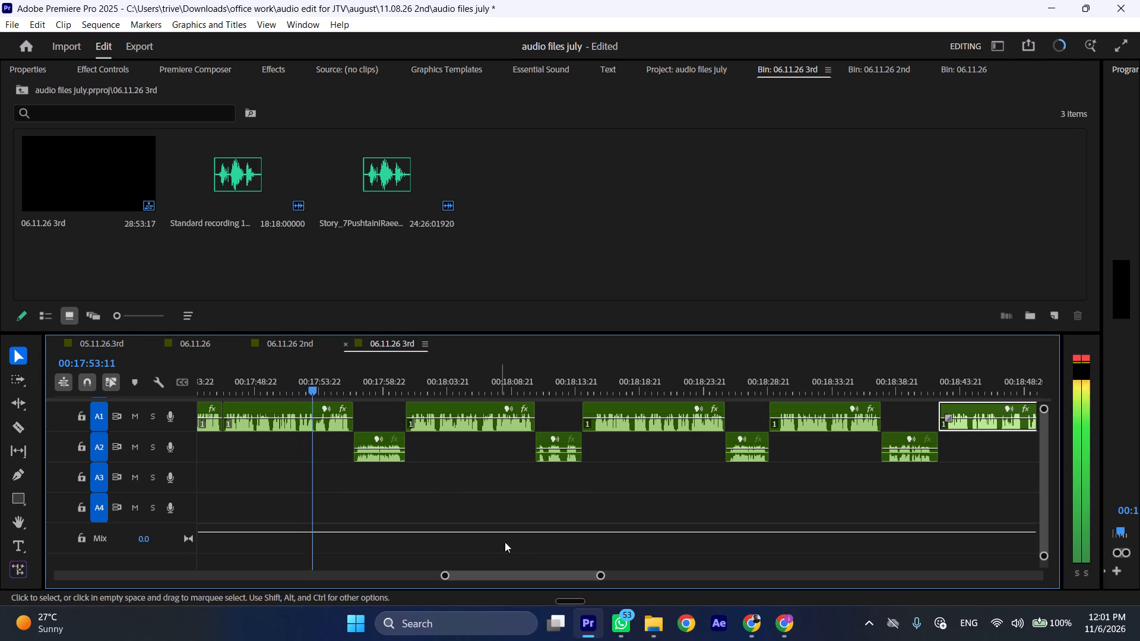
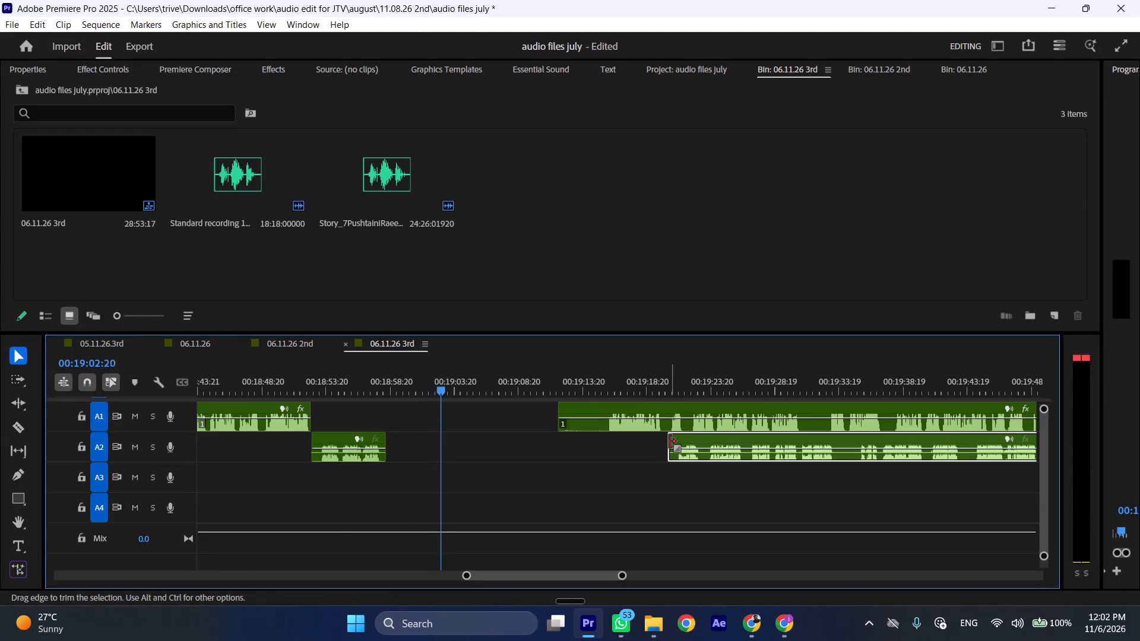
# Trim the silent lead-in from the remaining A1 clip and move the clip earlier to start right after the preceding short A2 phrase.
pyautogui.moveTo(548, 407); pyautogui.dragTo(594, 410)
pyautogui.moveTo(641, 402); pyautogui.dragTo(484, 405)
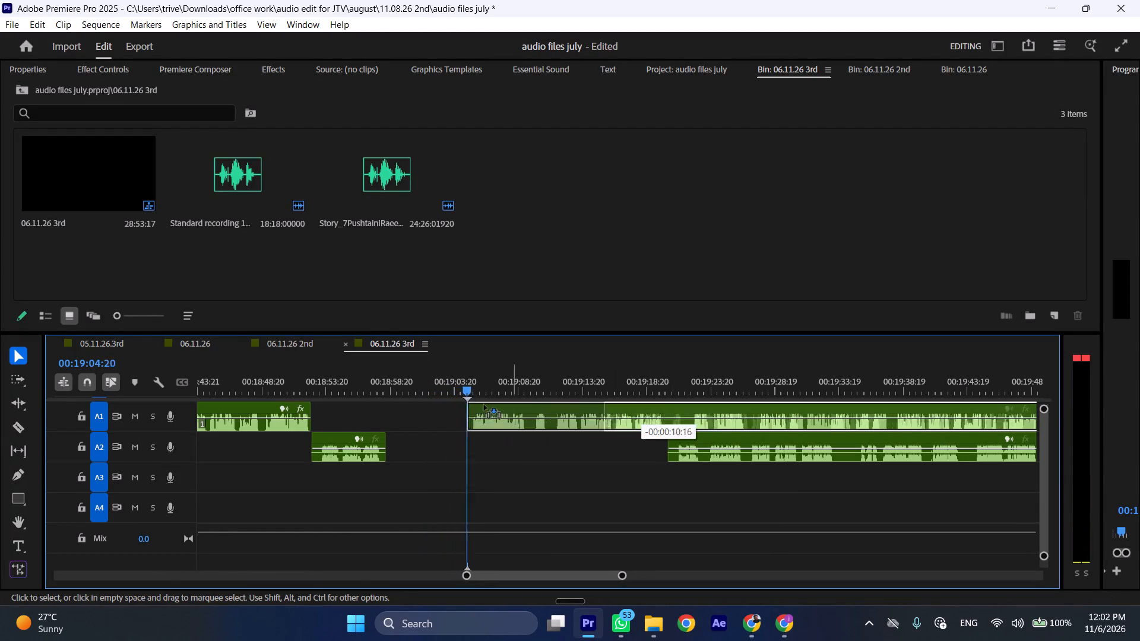
pyautogui.moveTo(484, 405); pyautogui.dragTo(415, 407)
# Play the new transition into the A1 clip at increased speed, starting just before the end of the short A2 phrase.
pyautogui.click(372, 377)
pyautogui.press('space')
pyautogui.write('l')
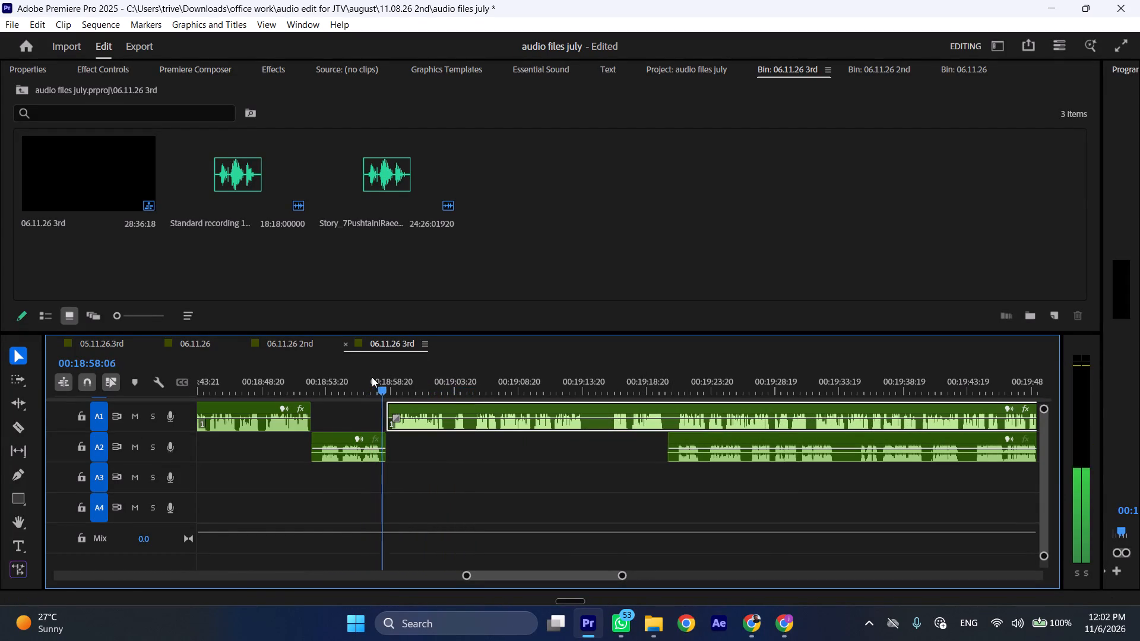
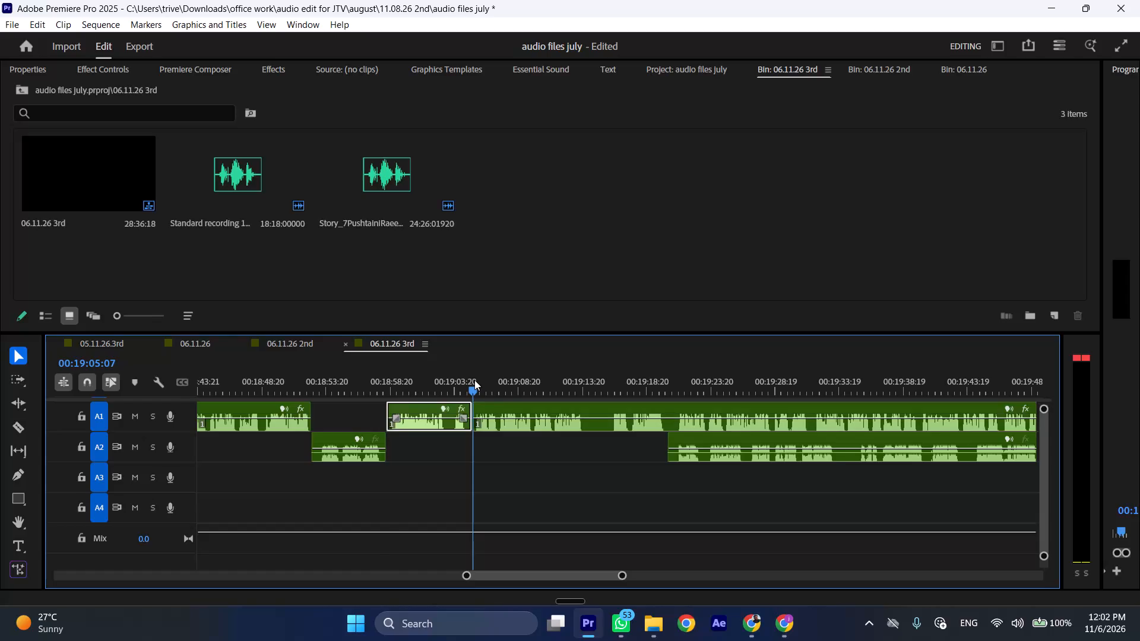
# Play the A1 passage following the short A2 phrase at increased speed and split the A1 clip at 00:19:07:07, in the pause after the speech.
pyautogui.press('space')
pyautogui.write('l')
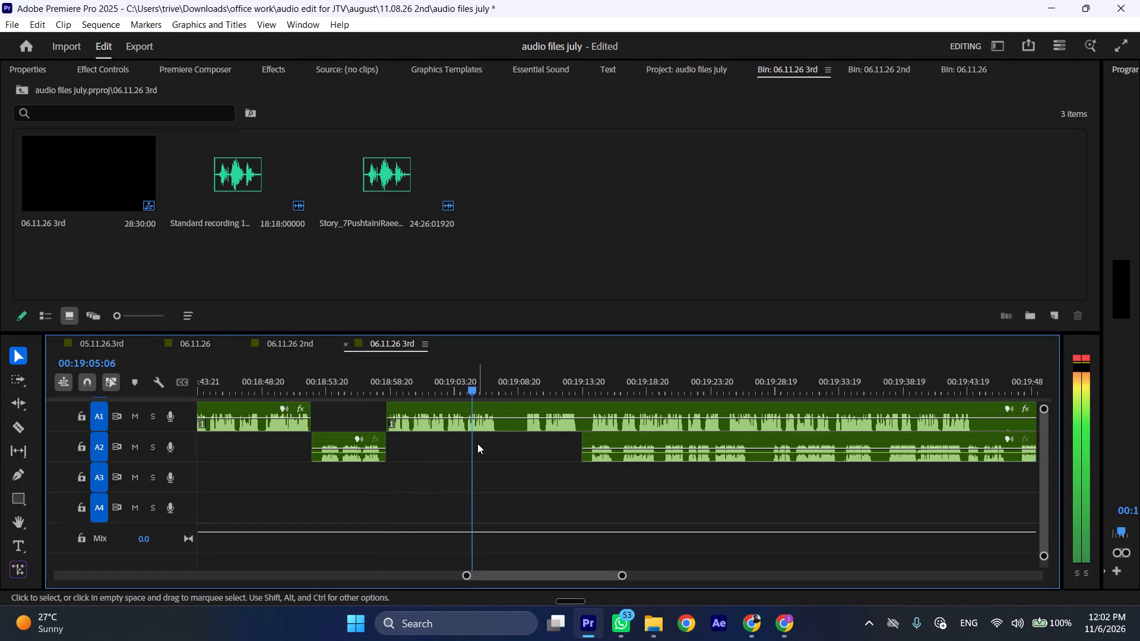
pyautogui.press('space')
pyautogui.write('C')
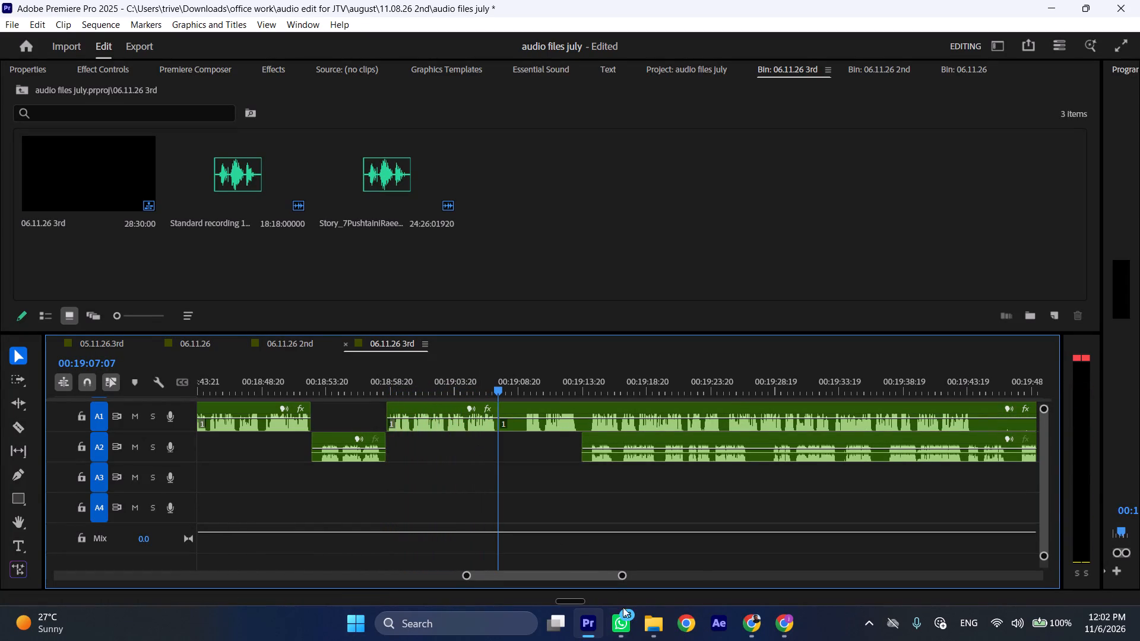
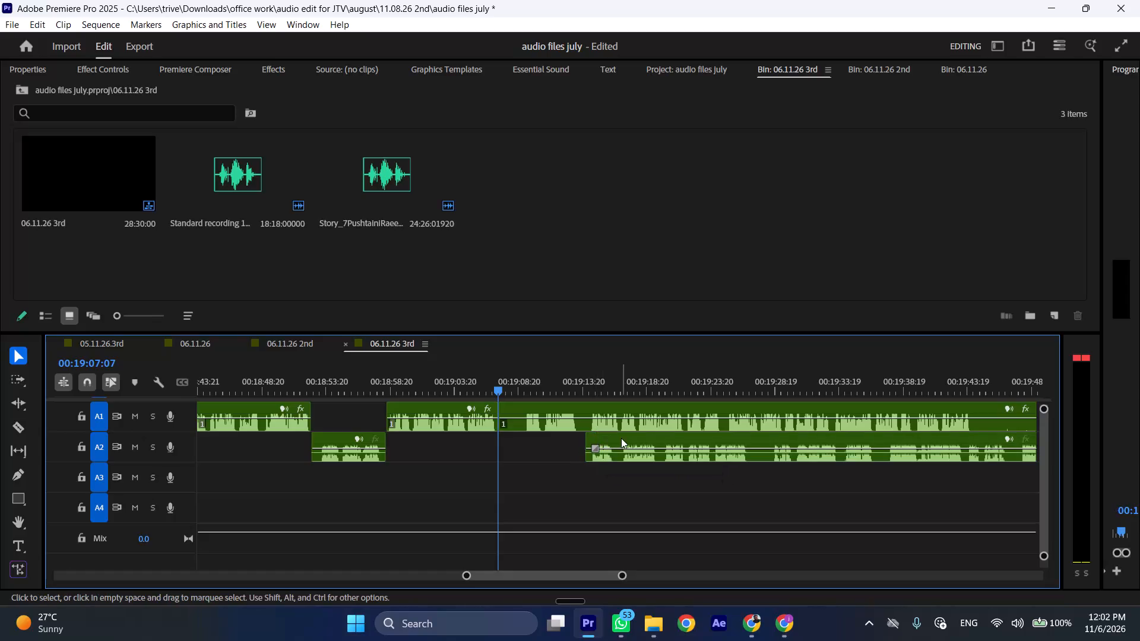
# Move the long A2 clip later on its track so it starts in the A1 pause at about 00:19:44.
pyautogui.moveTo(621, 438); pyautogui.dragTo(1012, 440)
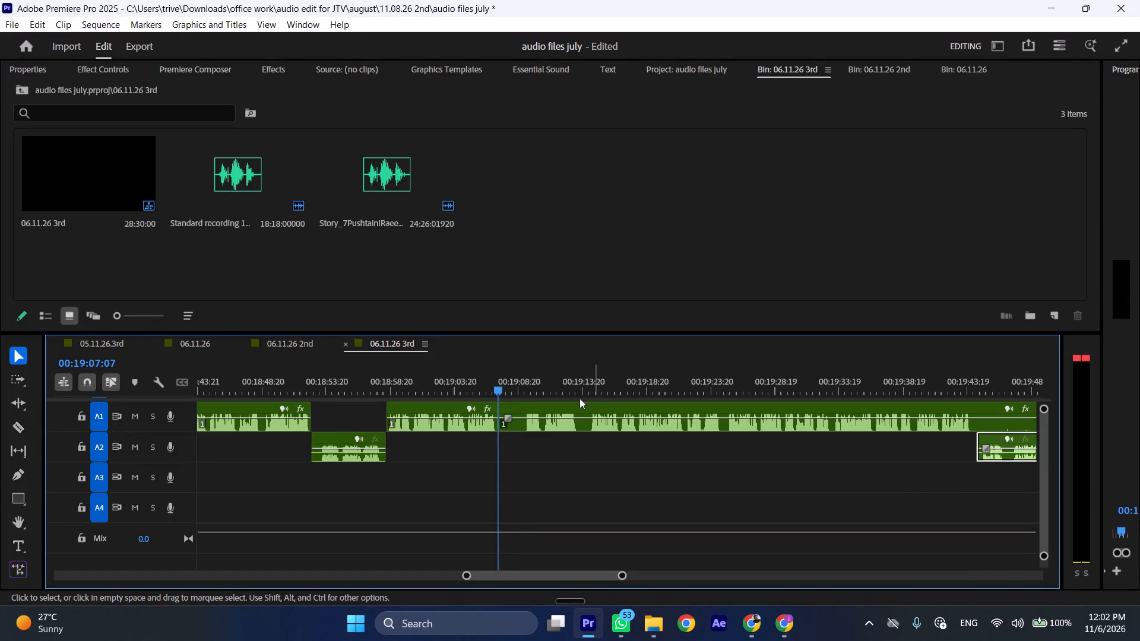
# Split the A1 clip at 00:19:09:08 and ripple delete the silent piece between 00:19:07:07 and that cut.
pyautogui.click(523, 382)
pyautogui.click(539, 407)
pyautogui.hotkey('shift', 'c')
pyautogui.hotkey('ctrl', 'shift', 'd')
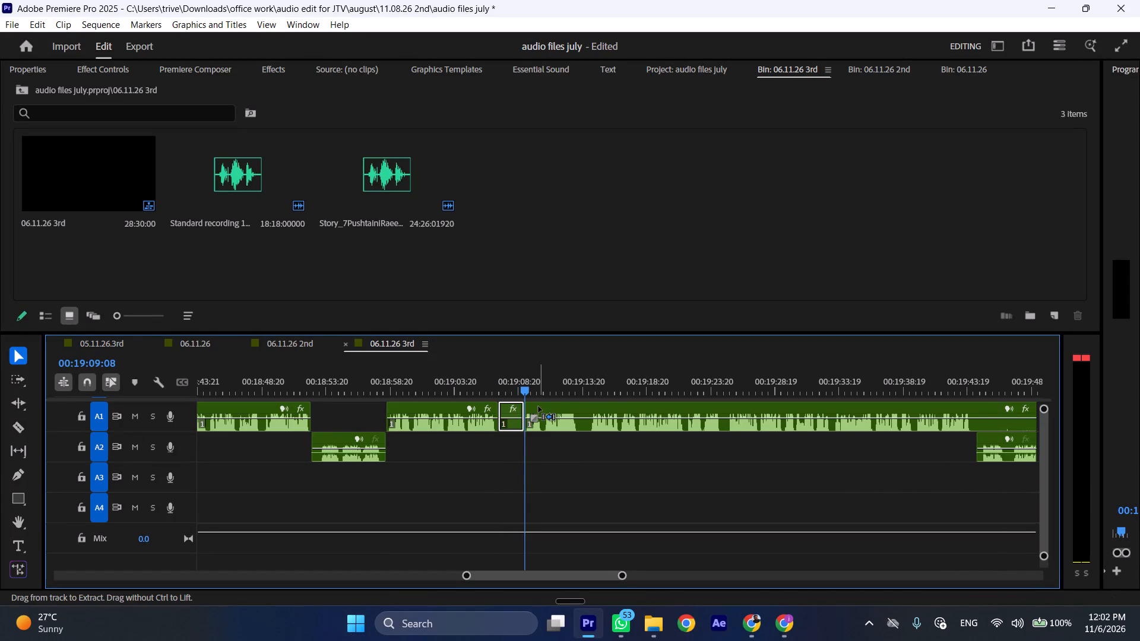
# Play the short A1 phrase that follows, split A1 around the pause ending at 00:19:12:06, and ripple delete that pause.
pyautogui.press('space')
pyautogui.write('l')
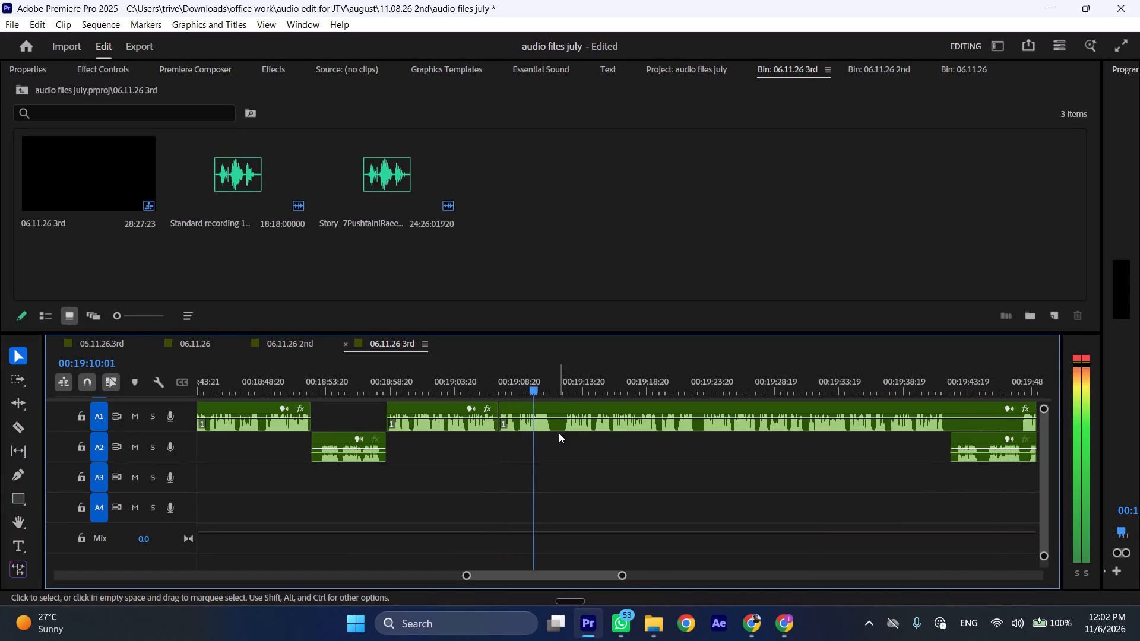
pyautogui.press('space')
pyautogui.hotkey('shift', 'c')
pyautogui.click(564, 385)
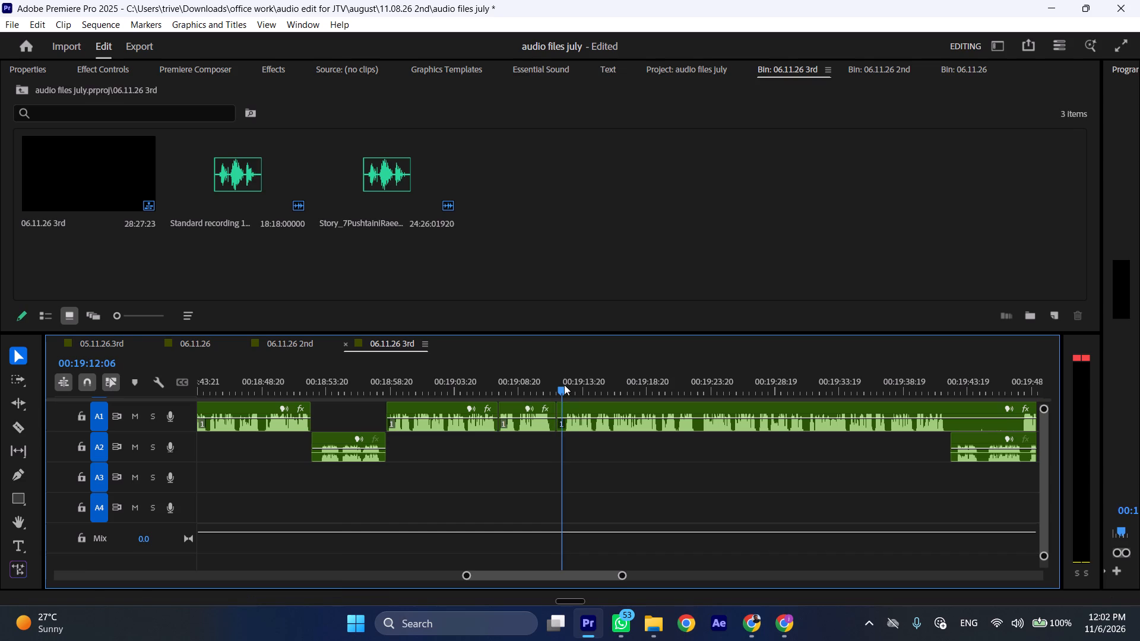
pyautogui.click(581, 409)
pyautogui.hotkey('shift', 'c')
pyautogui.hotkey('ctrl', 'shift', 'd')
# Play the long A1 passage after the removed pause at increased speed to check it for further cuts.
pyautogui.write('ll')
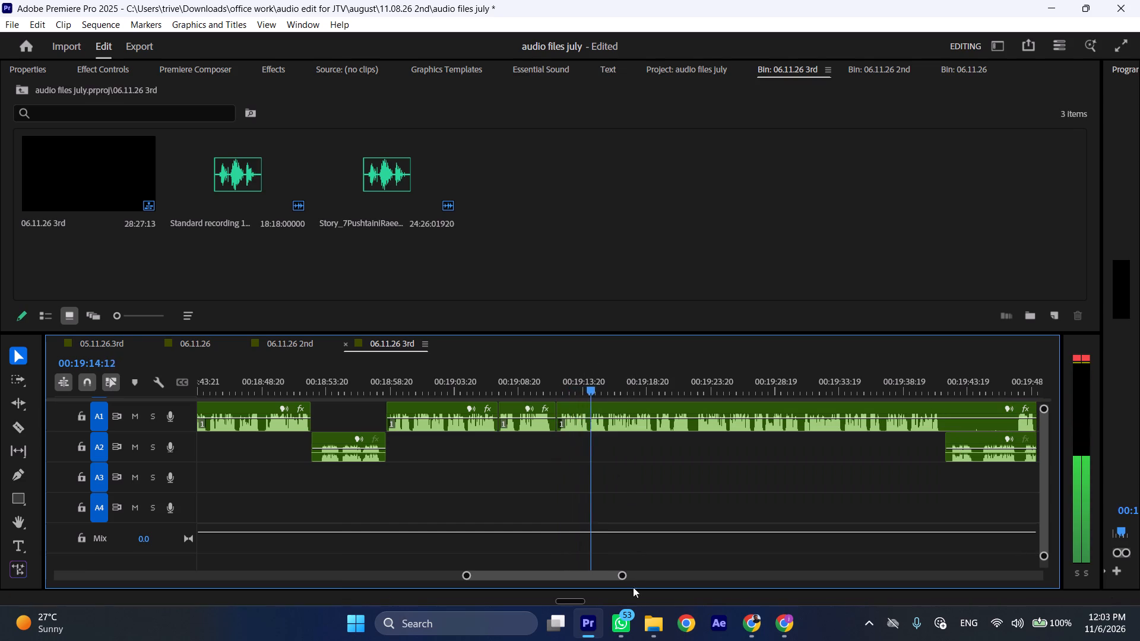
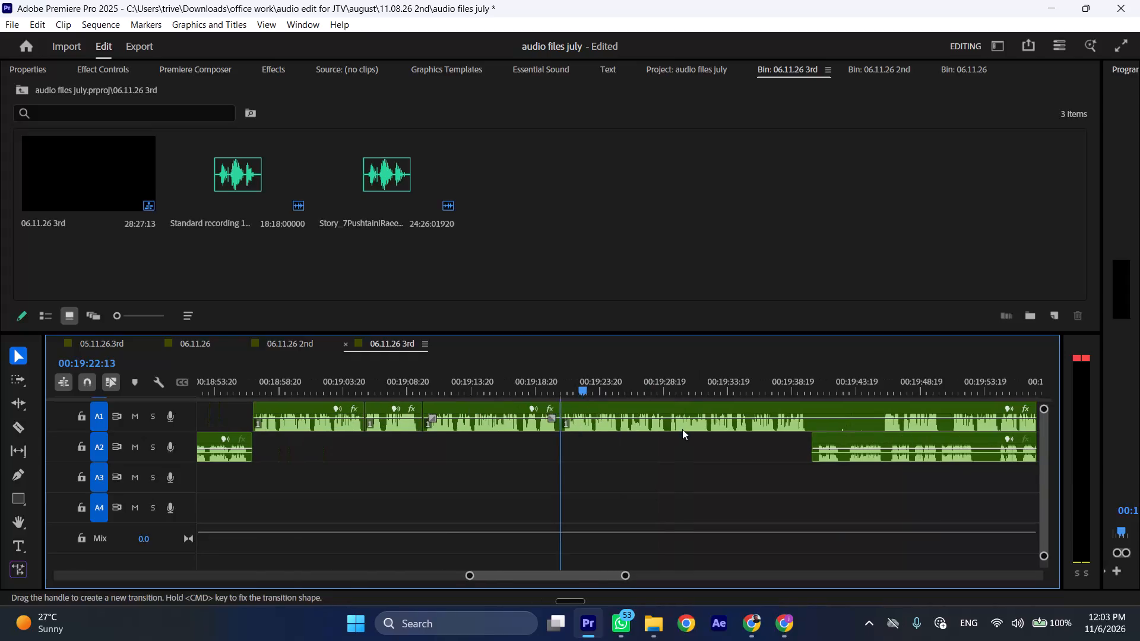
# Move the A1 clip after 00:19:22 later to start at about 00:19:44, and bring the A2 clip forward to about 00:19:22.
pyautogui.press('space')
pyautogui.moveTo(591, 409); pyautogui.dragTo(875, 409)
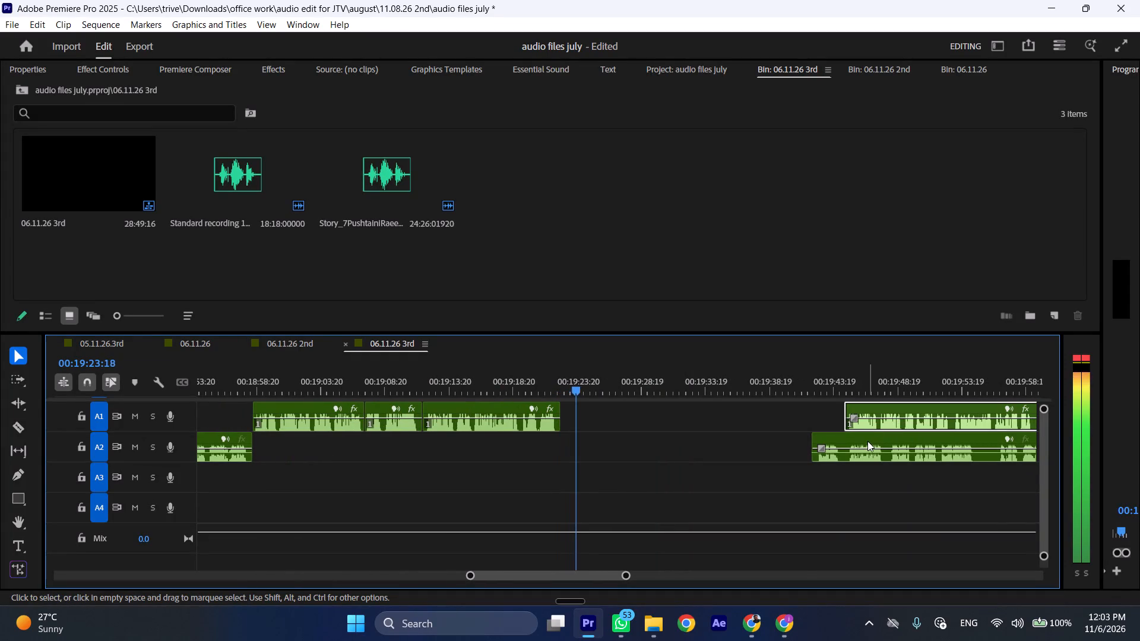
pyautogui.moveTo(866, 442); pyautogui.dragTo(616, 442)
# Play the moved A2 clip from about 00:19:22 at increased speed to check it for cuts.
pyautogui.click(559, 394)
pyautogui.press('space')
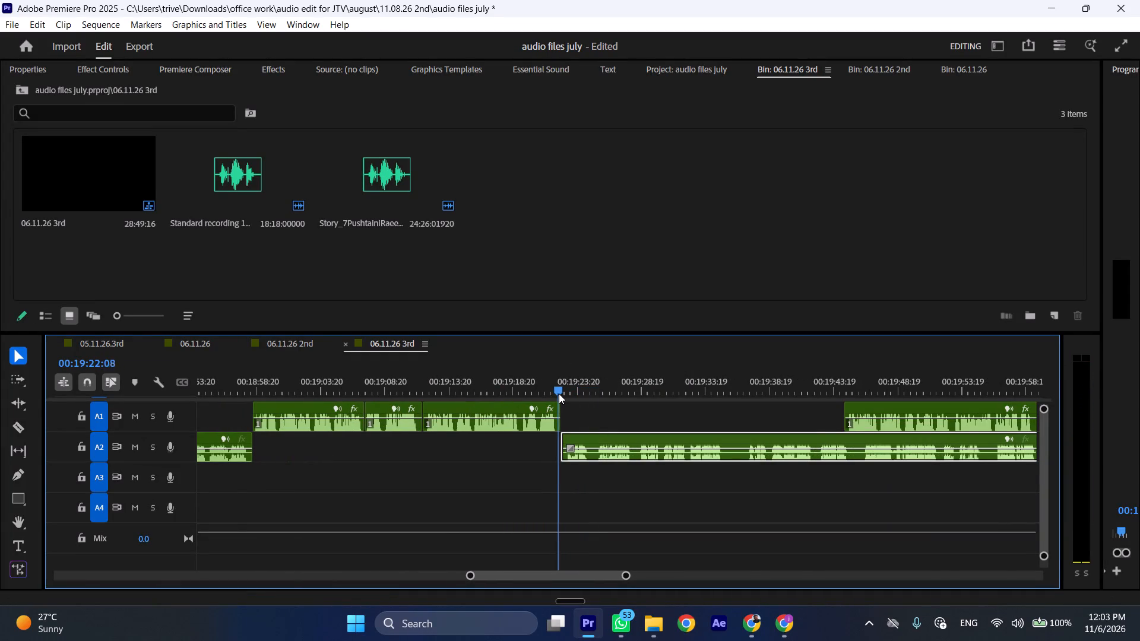
pyautogui.write('l')
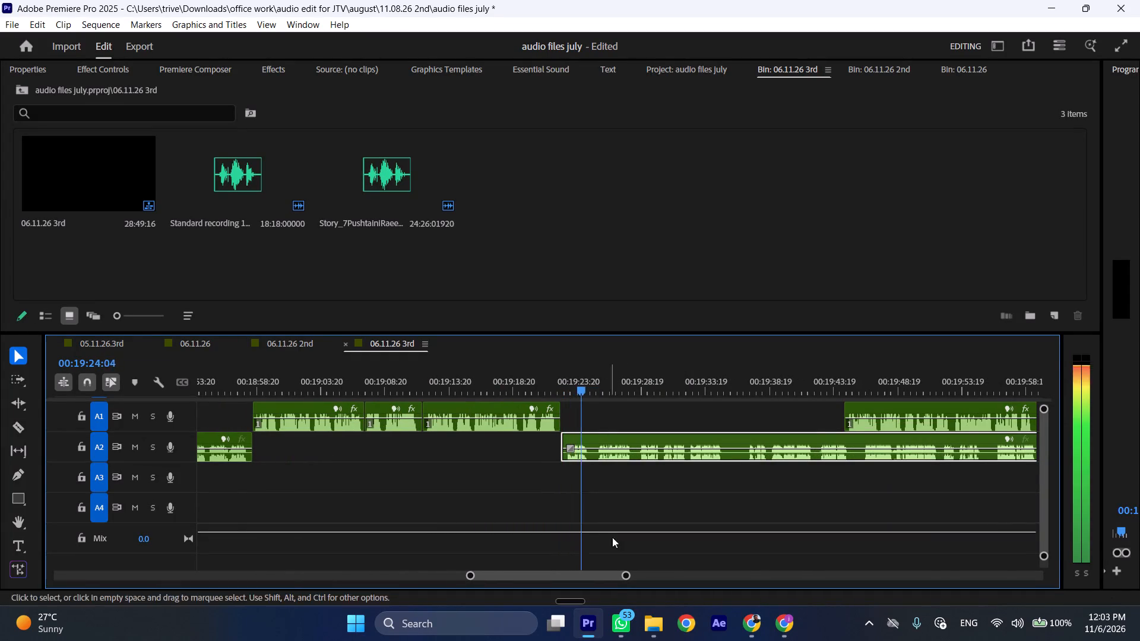
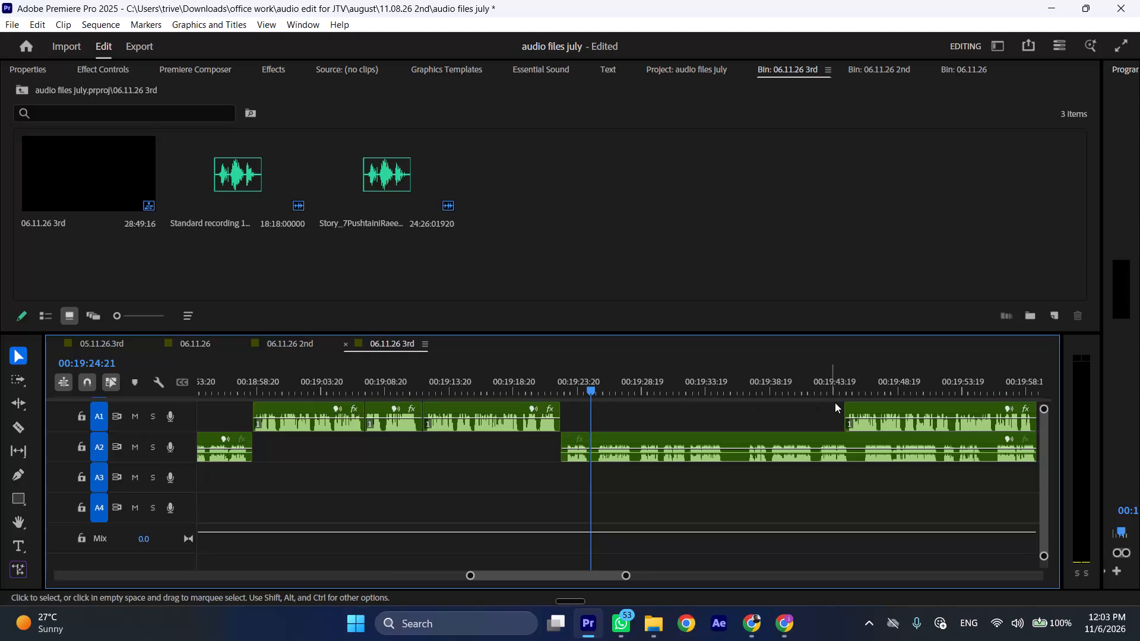
# Bring the A1 clip after the gap forward to 00:19:24:21, and move the overlapping A2 clip later to about 00:19:46.
pyautogui.moveTo(869, 408); pyautogui.dragTo(622, 420)
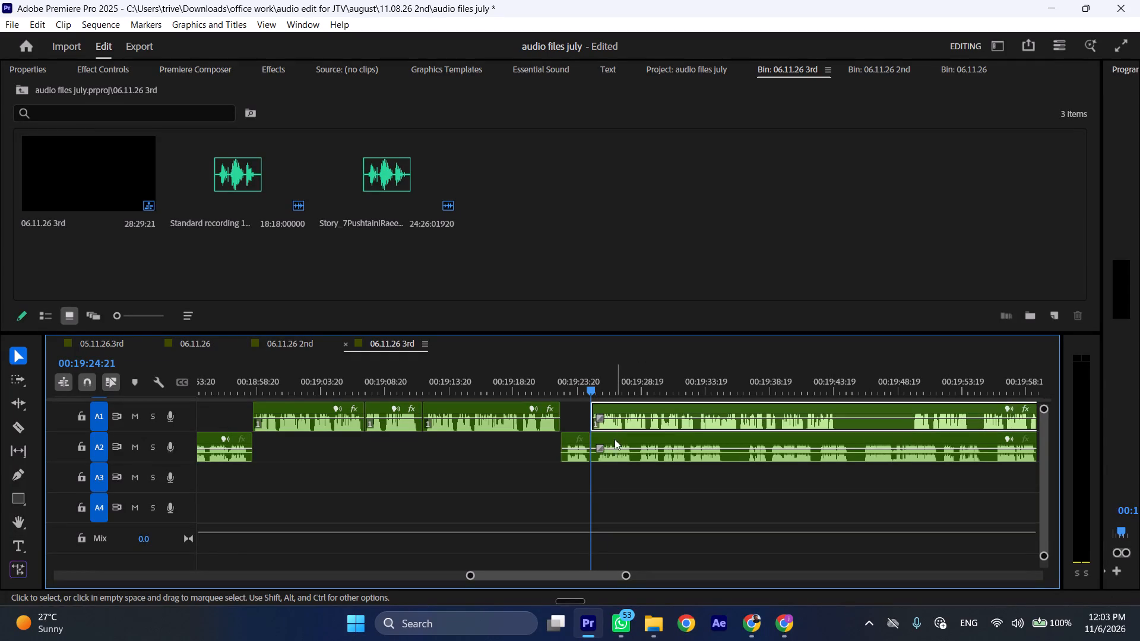
pyautogui.moveTo(613, 440); pyautogui.dragTo(881, 440)
# Play the moved A1 clip from 00:19:24:21 at increased speed to check it for cuts.
pyautogui.press('space')
pyautogui.press('l')
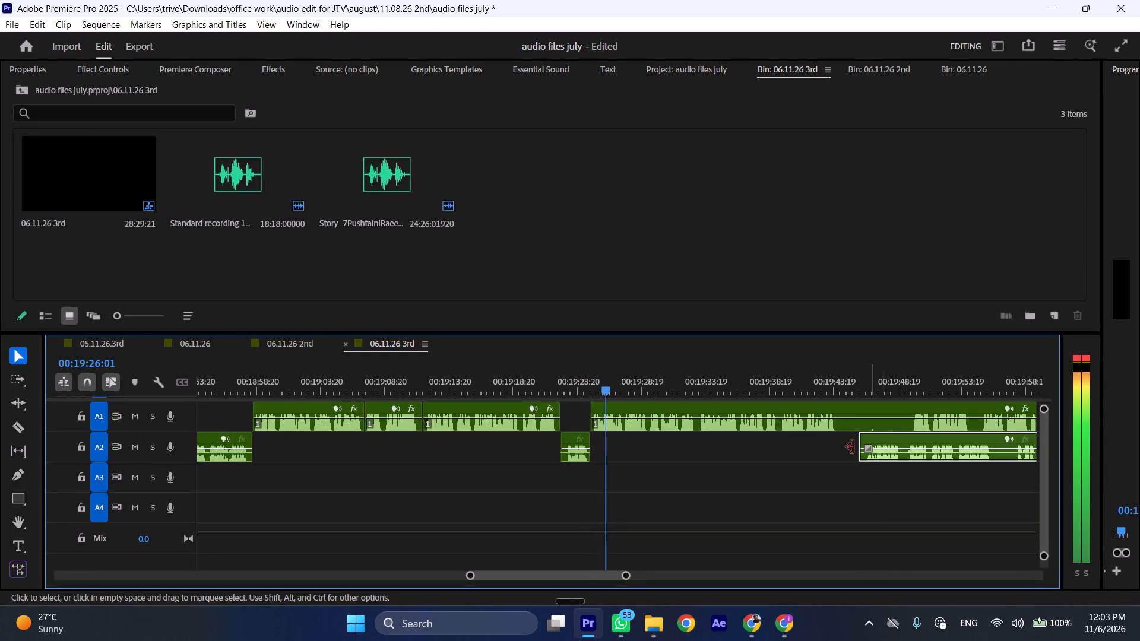
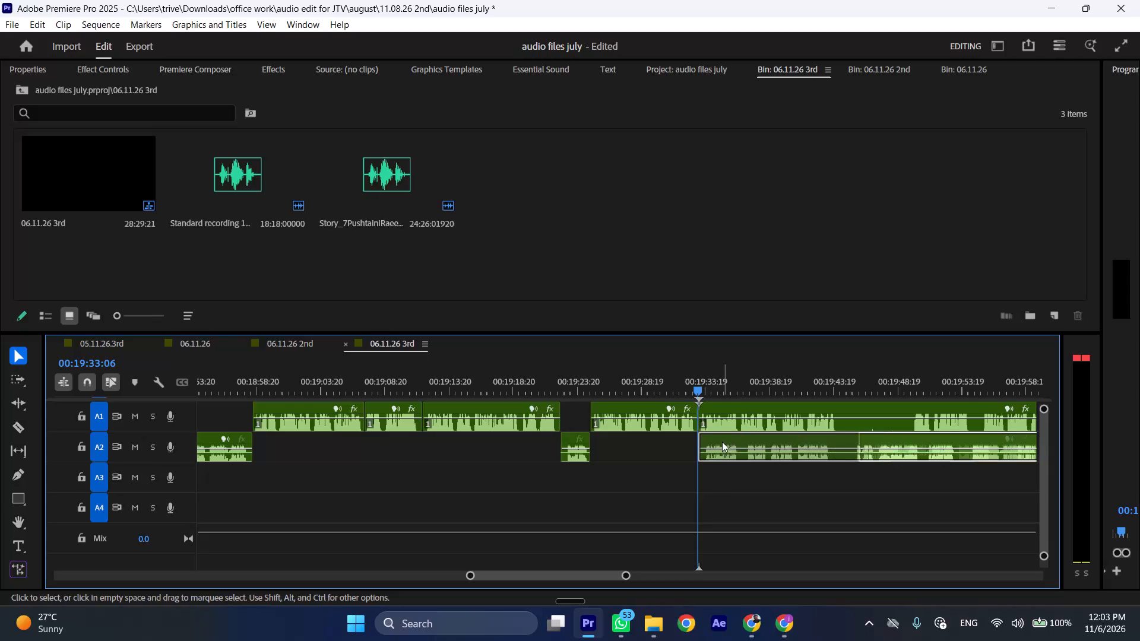
# Move the A1 clip starting at 00:19:33:06 later to about 00:19:41, clear of the start of the A2 clip below.
pyautogui.moveTo(722, 409); pyautogui.dragTo(826, 416)
# Play the A2 clip from 00:19:33:06 to find a cut point, and place the playhead at 00:19:36:13.
pyautogui.press('space')
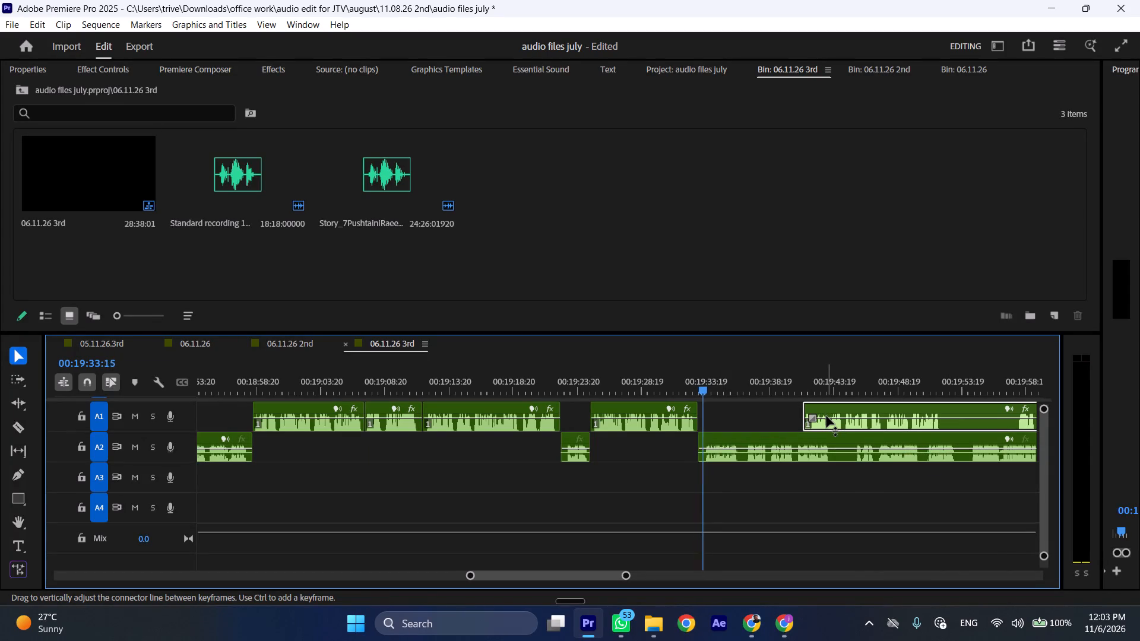
pyautogui.write('l')
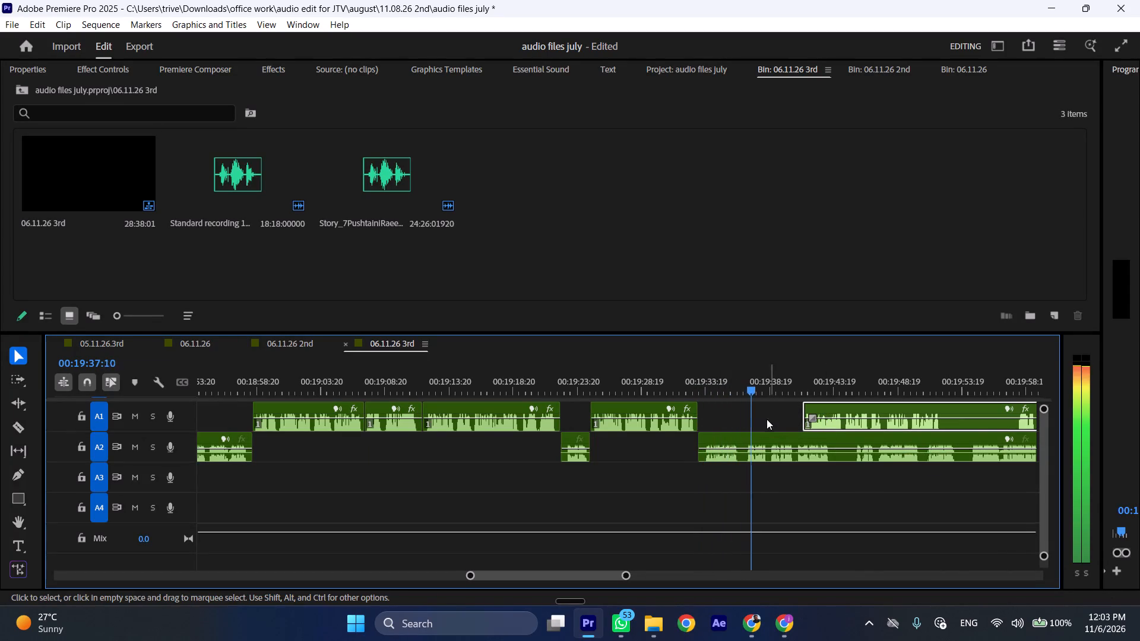
pyautogui.click(742, 387)
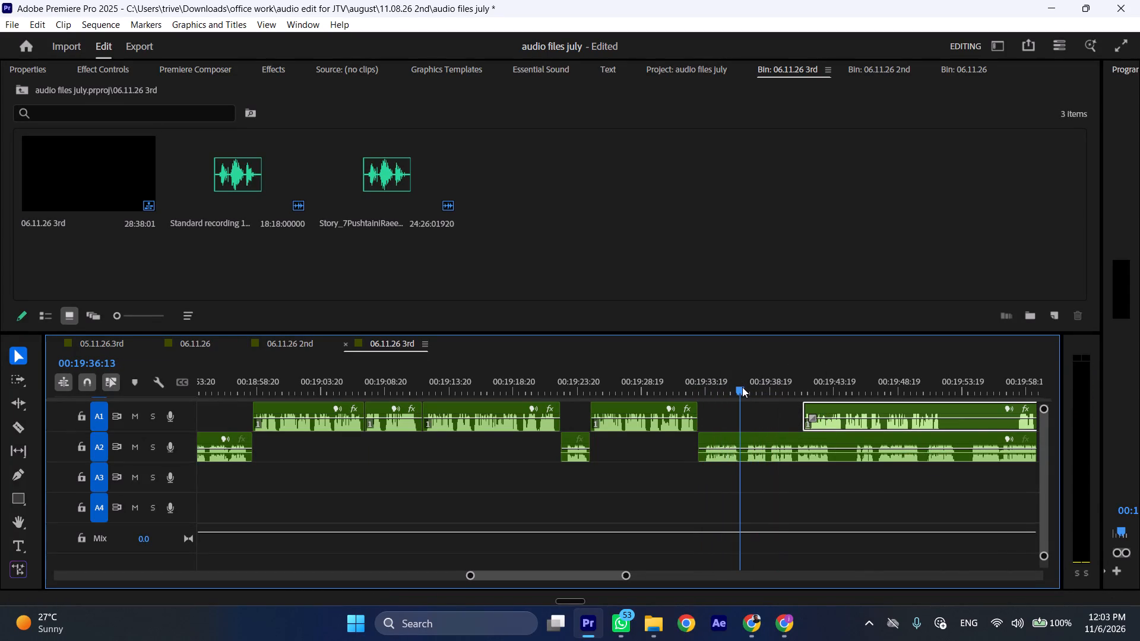
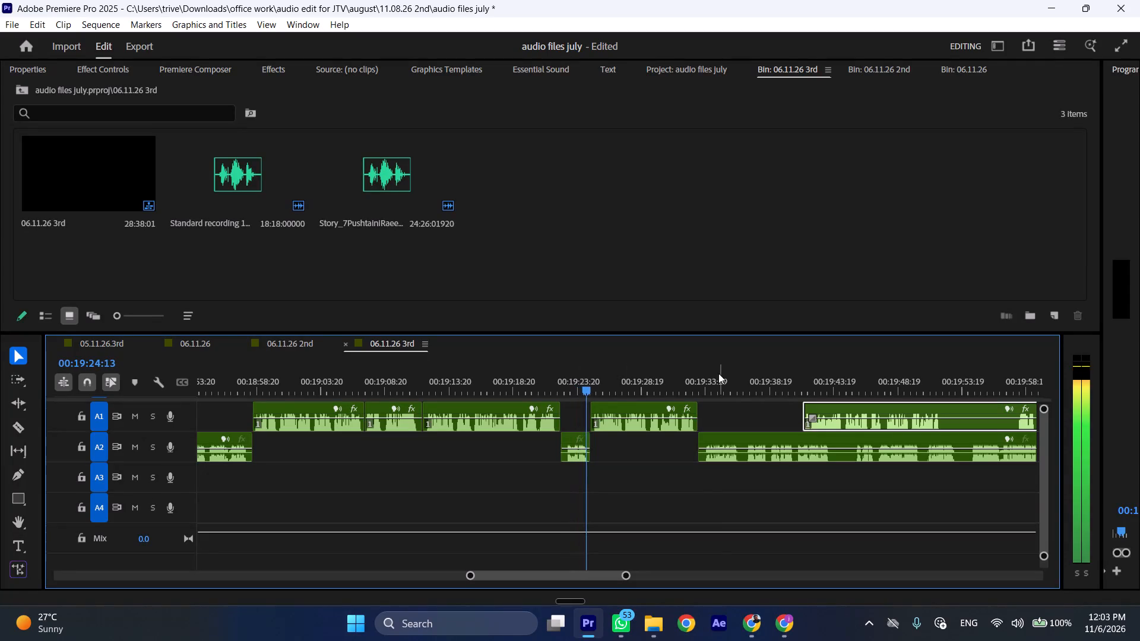
# Replay the opening of the A2 clip starting at 00:19:33:06, stop at the cut point at 00:19:36:17, and activate the Razor tool.
pyautogui.click(715, 373)
pyautogui.press('space')
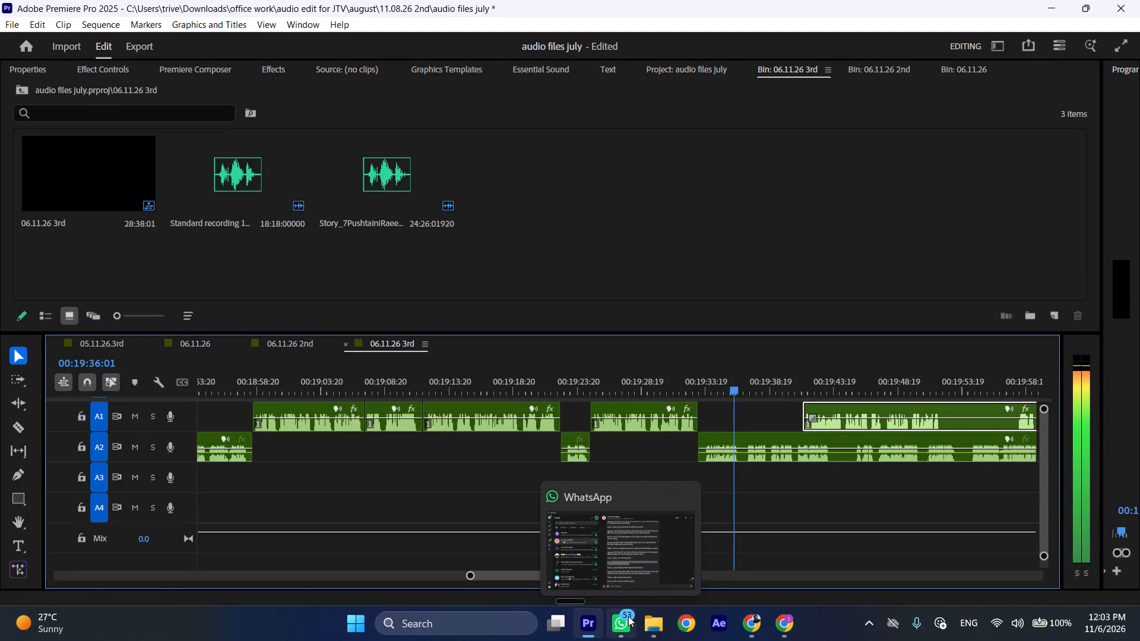
pyautogui.press('space')
pyautogui.write('C')
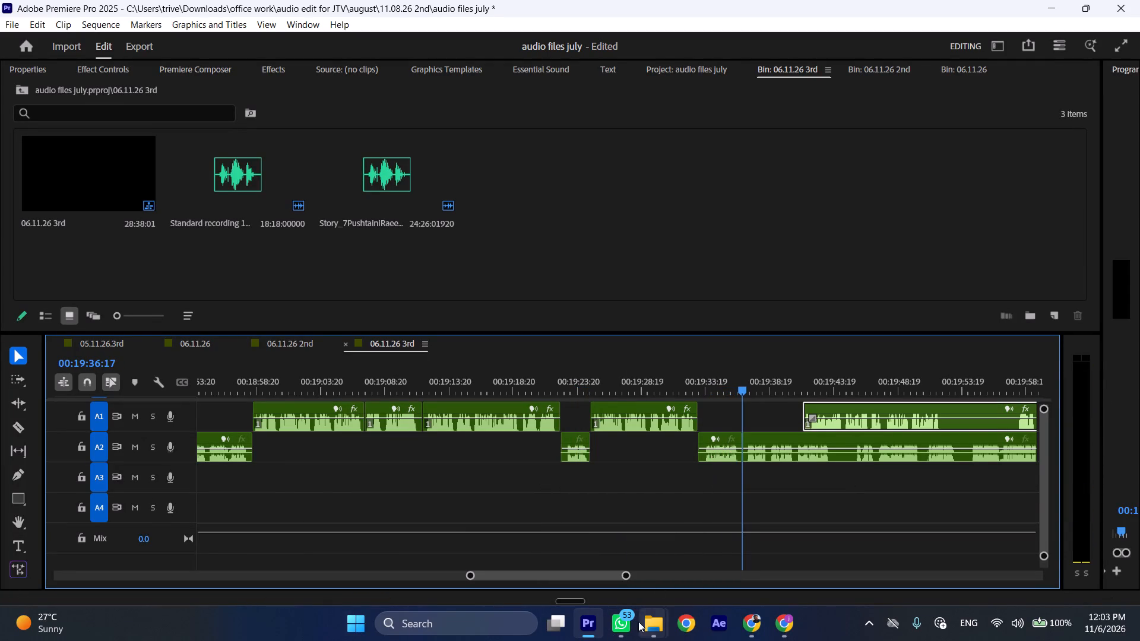
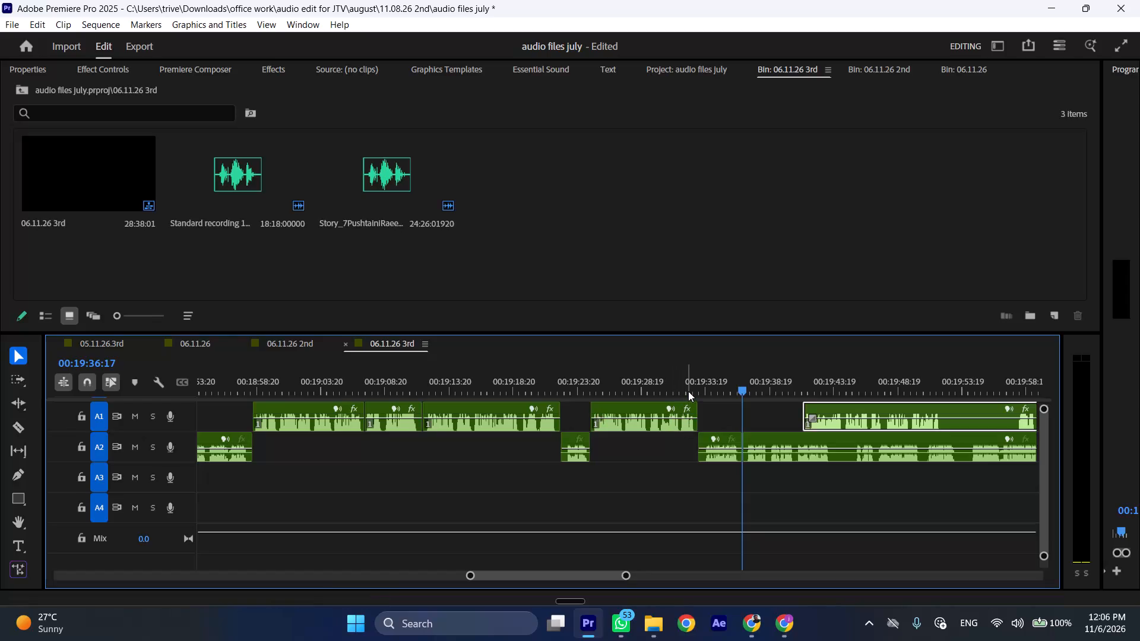
# Play back the A1-to-A2 handover twice, from about 00:19:29 and again from 00:19:30, stopping at about 00:19:39.
pyautogui.moveTo(689, 385); pyautogui.dragTo(647, 386)
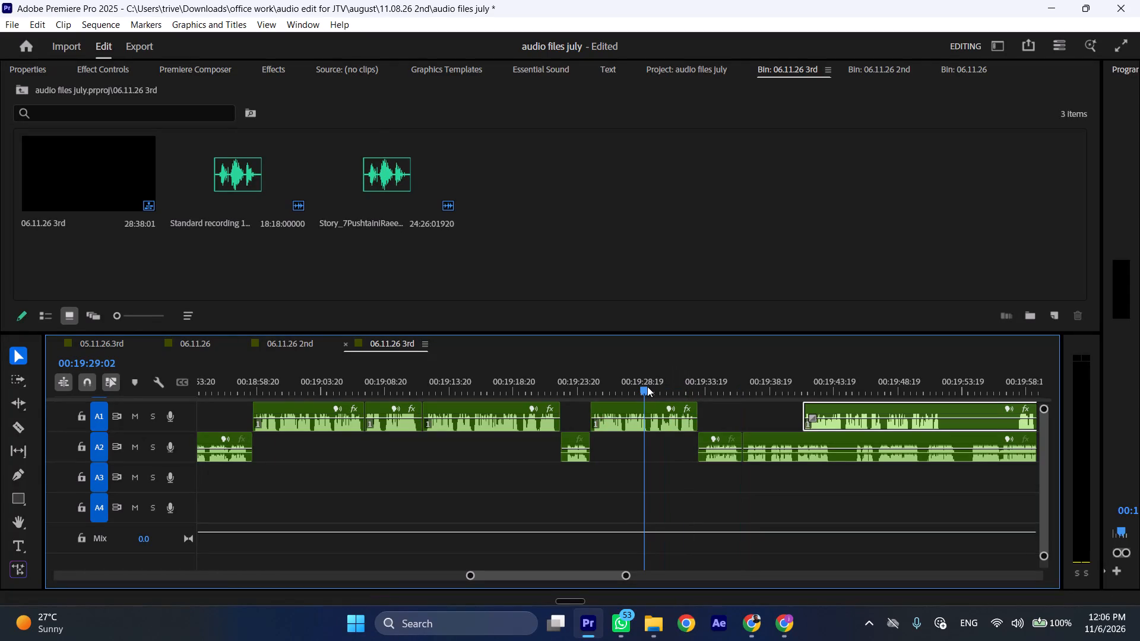
pyautogui.press('space')
pyautogui.press('l')
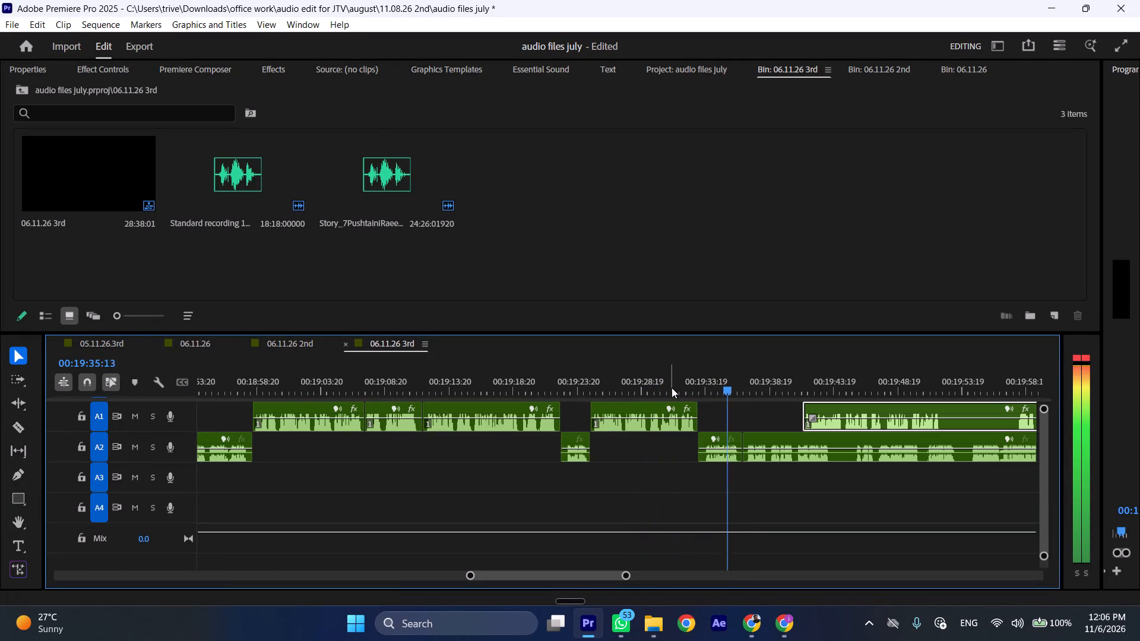
pyautogui.scroll(-5, 673, 385)
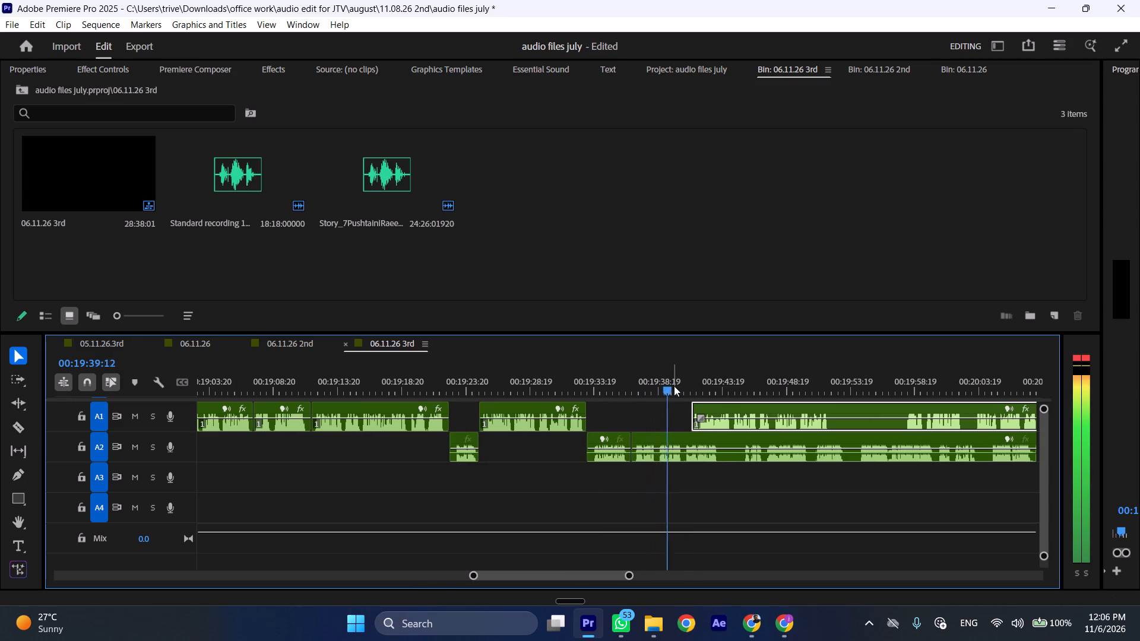
pyautogui.press('space')
pyautogui.moveTo(562, 388); pyautogui.dragTo(544, 391)
pyautogui.press('space')
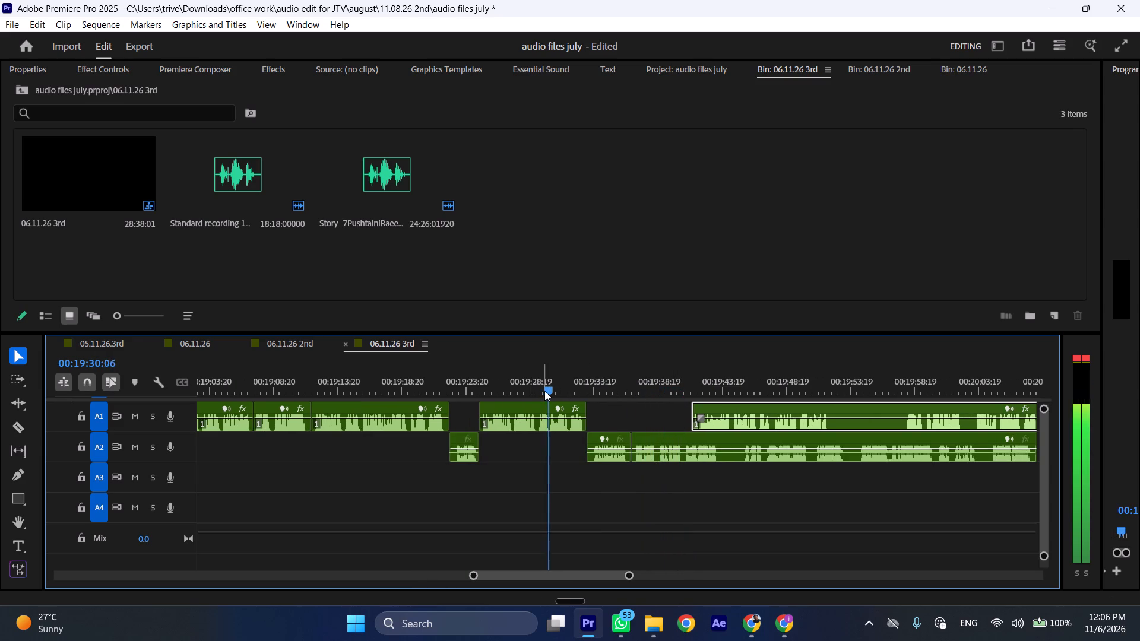
pyautogui.write('l')
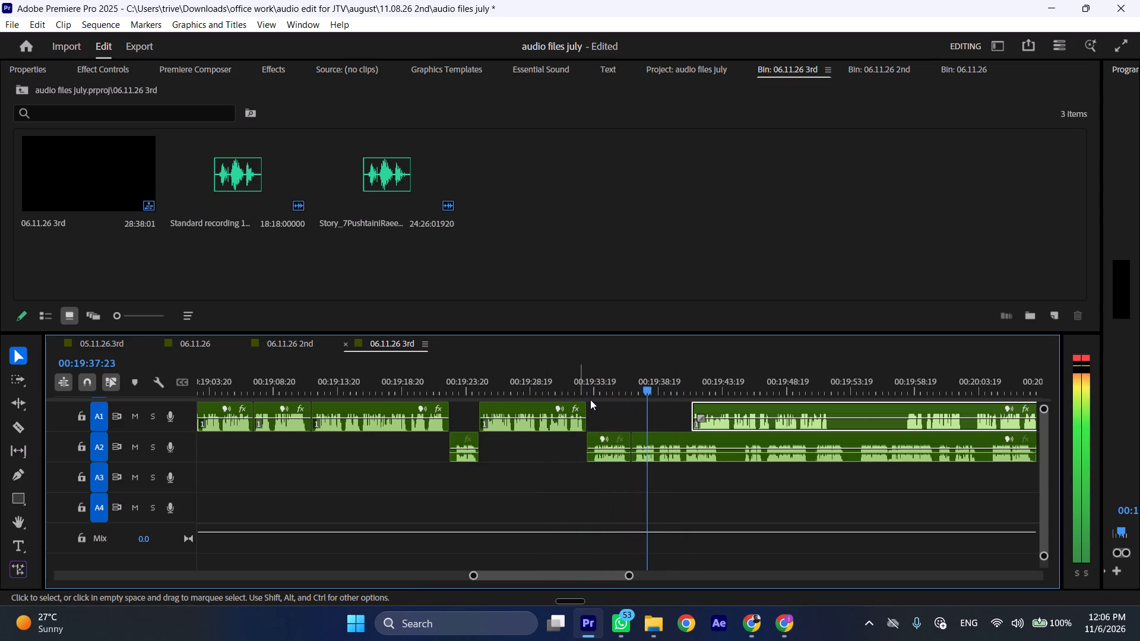
pyautogui.press('space')
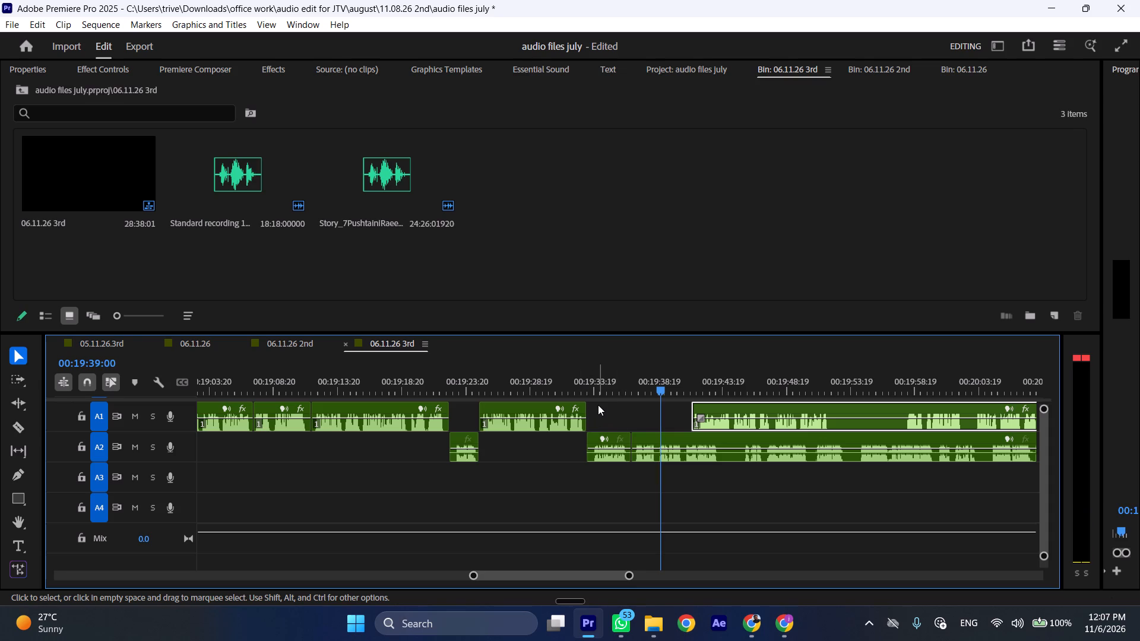
# Open the 06.11.26 2nd sequence and import the "Script Number - 04 … -esv2-55p-bg-m-music-m" MP3 from the november\06.11.26 2nd folder.
pyautogui.click(299, 344)
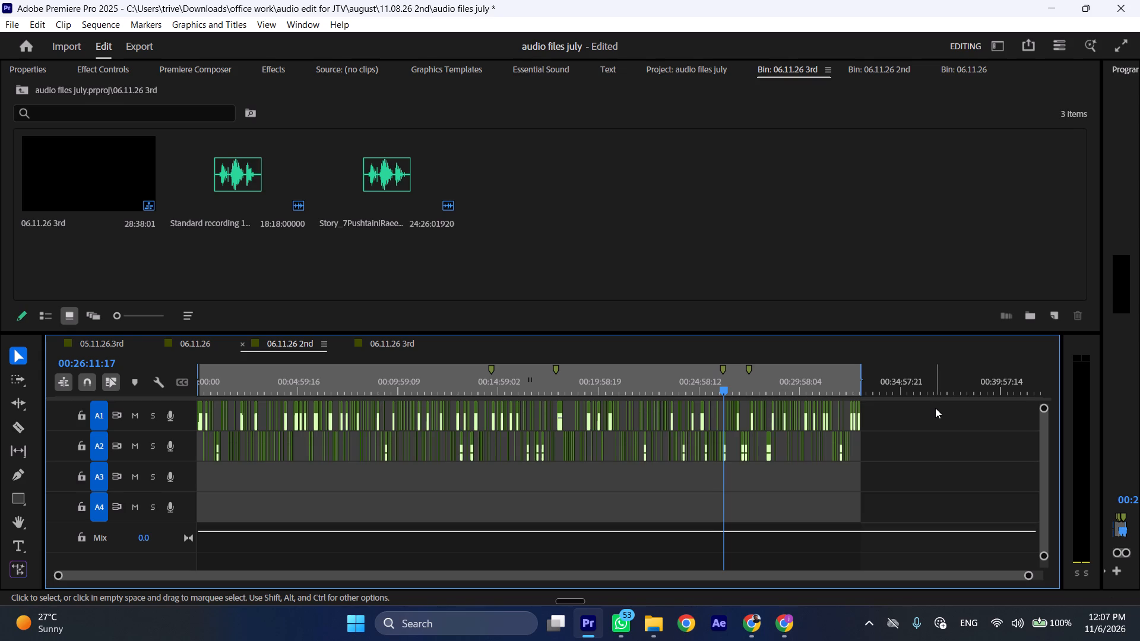
pyautogui.doubleClick(616, 211)
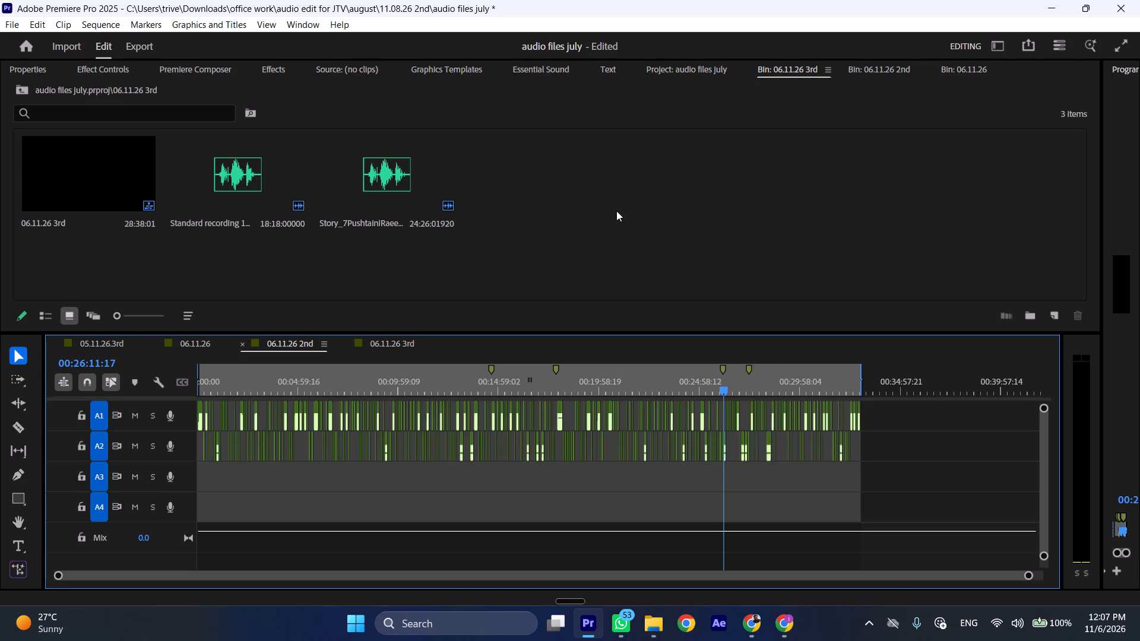
pyautogui.click(93, 72)
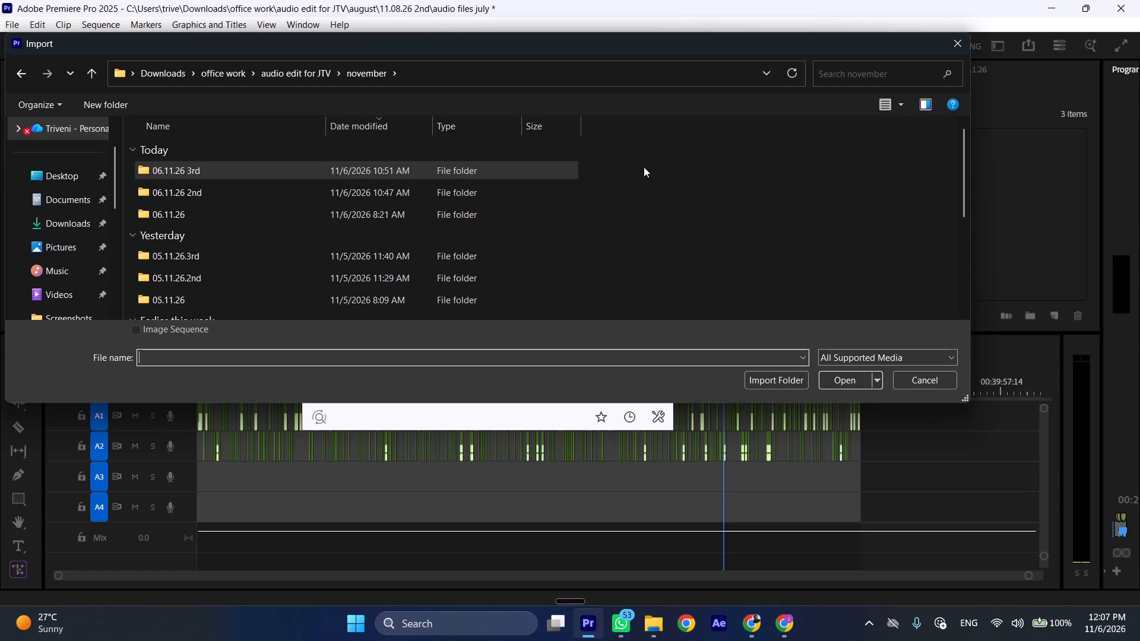
pyautogui.click(208, 198)
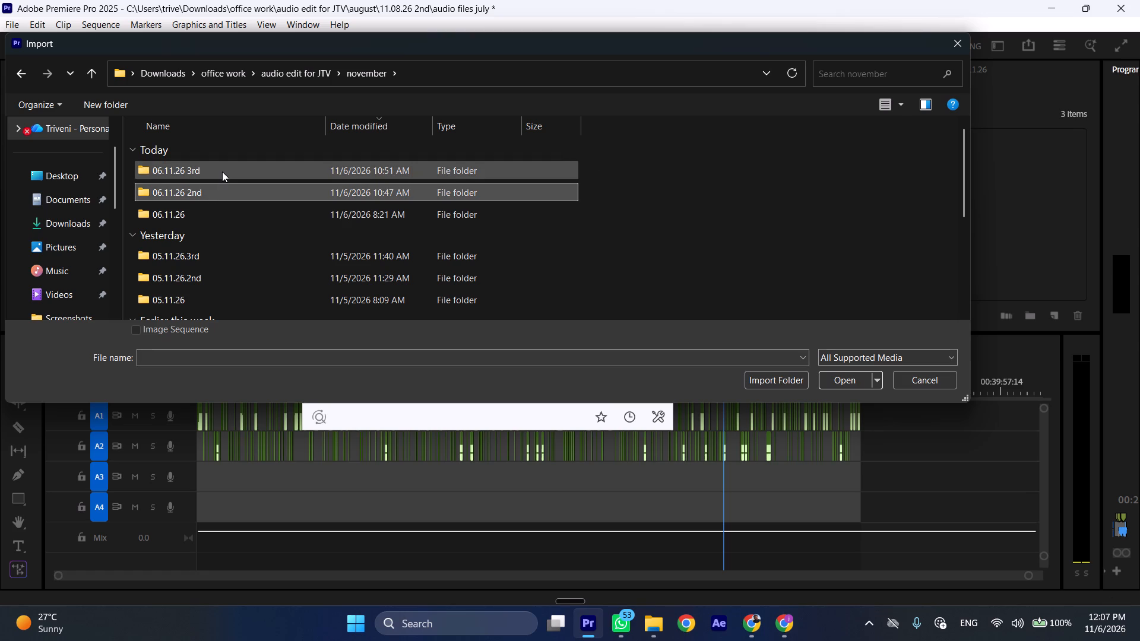
pyautogui.doubleClick(221, 189)
pyautogui.doubleClick(225, 167)
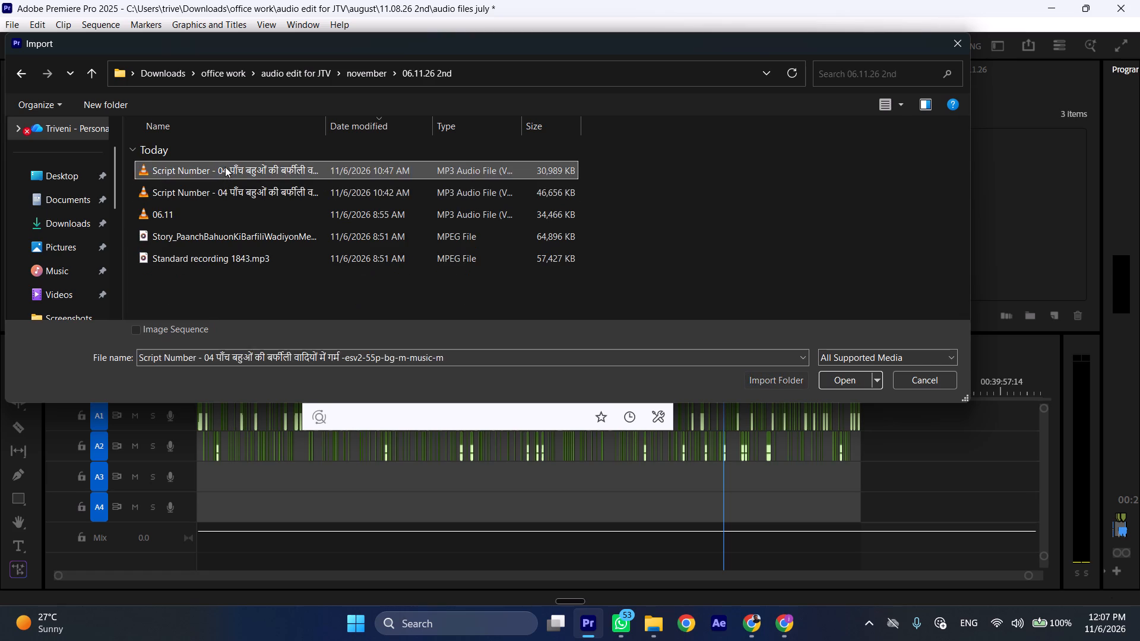
# Place the imported Script Number - 04 audio on track A2 of the 06.11.26 2nd sequence, after the end of the existing clips.
pyautogui.moveTo(532, 177); pyautogui.dragTo(920, 463)
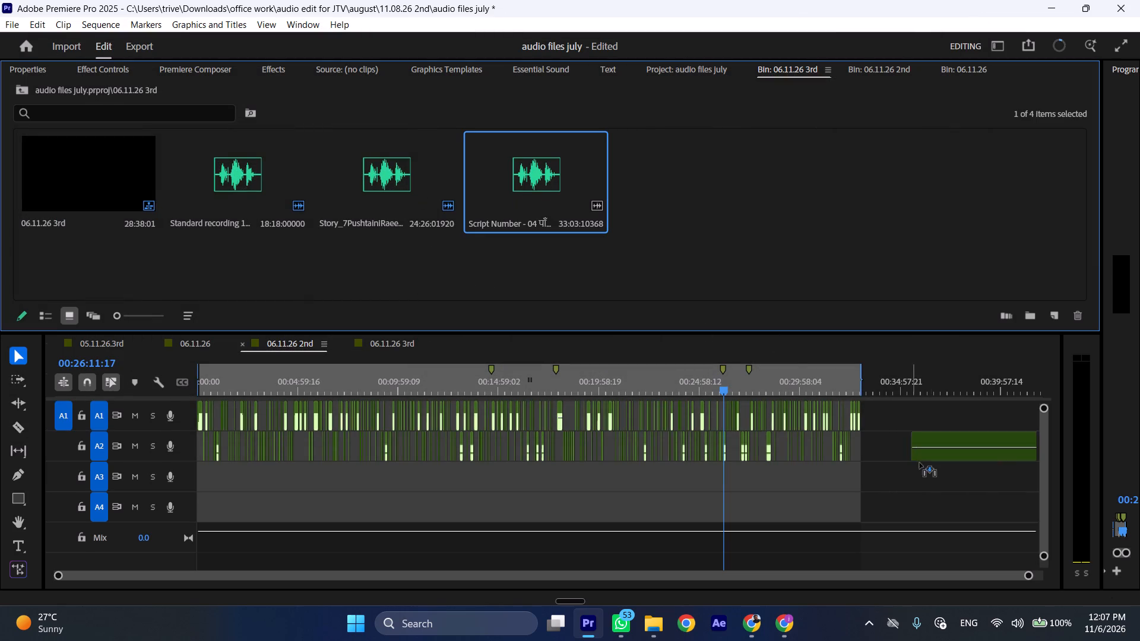
pyautogui.moveTo(920, 463); pyautogui.dragTo(929, 450)
pyautogui.scroll(-6, 907, 433)
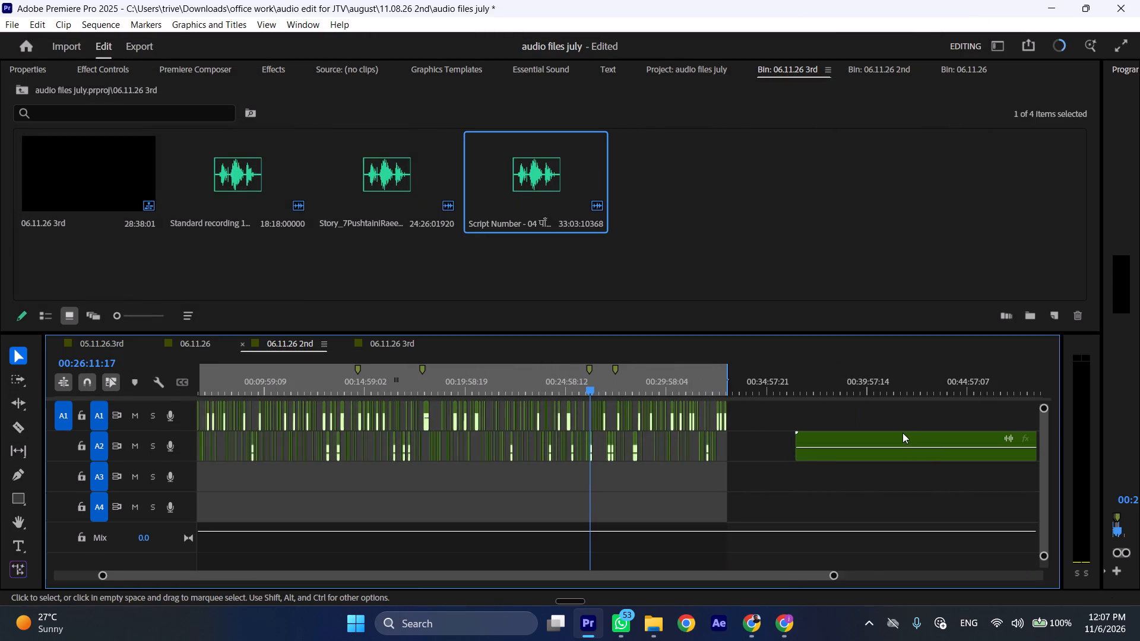
pyautogui.scroll(-5, 899, 430)
pyautogui.scroll(-6, 801, 404)
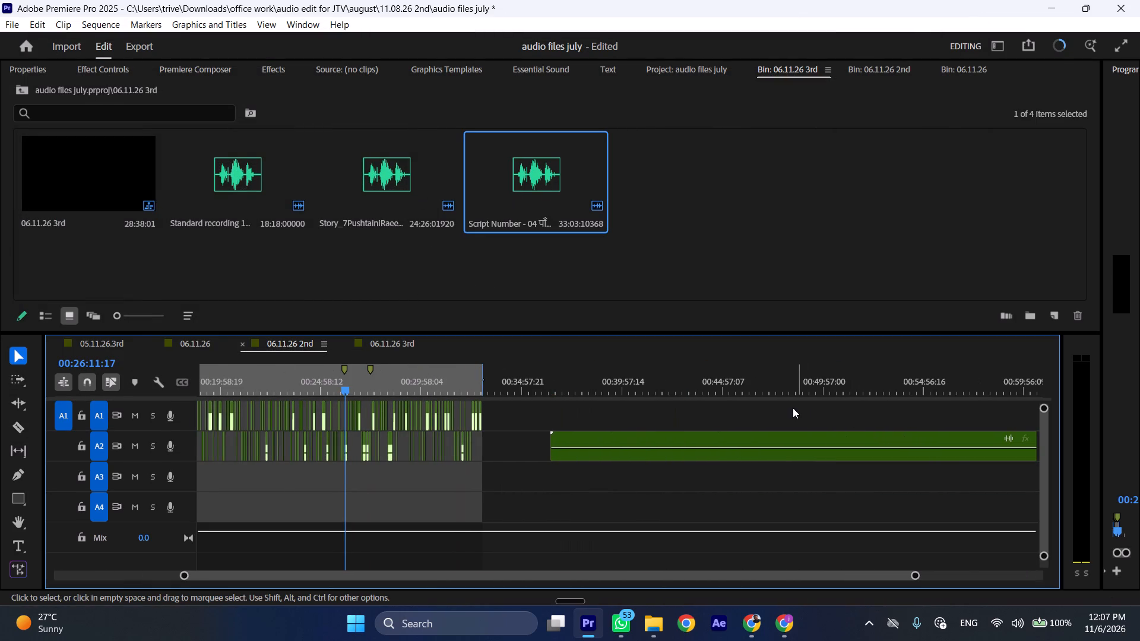
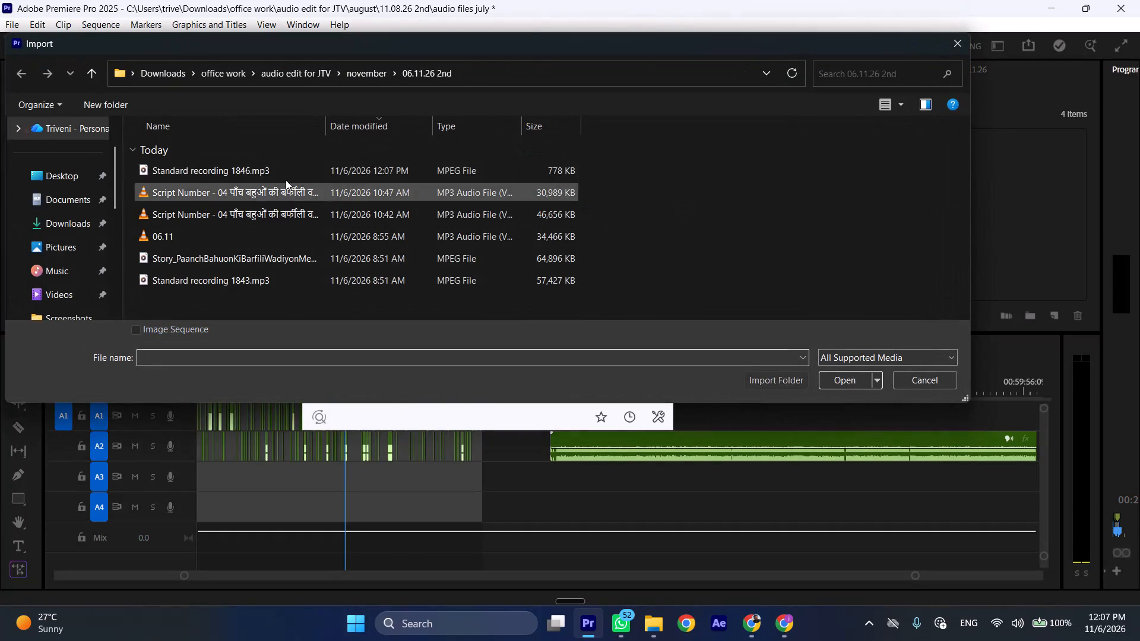
# Import Standard recording 1846.mp3 into the 06.11.26 3rd bin and open it in the source monitor.
pyautogui.doubleClick(273, 169)
pyautogui.doubleClick(676, 190)
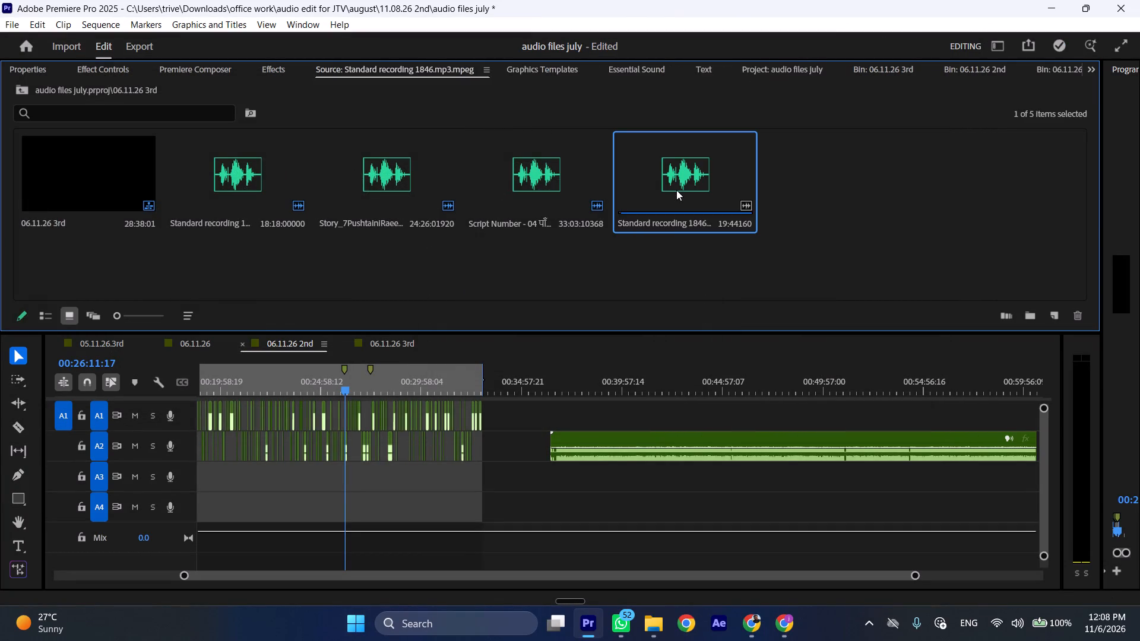
# Split the long A2 audio clip at 00:50:59:11, where the silent pause begins, in the 06.11.26 2nd sequence.
pyautogui.scroll(-5, 636, 364)
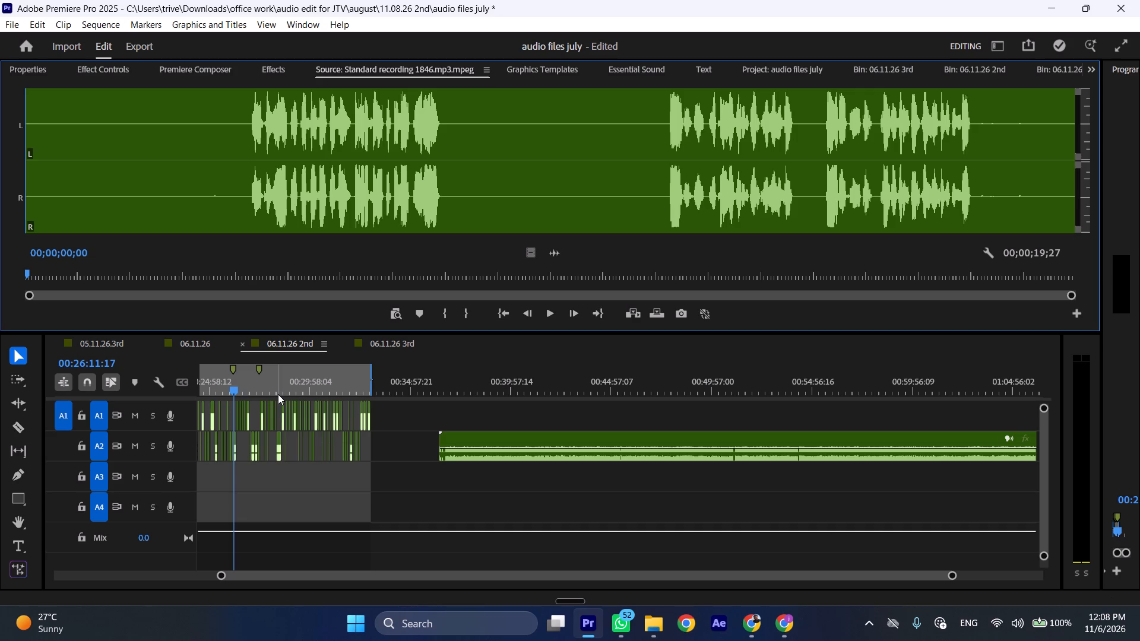
pyautogui.click(735, 388)
pyautogui.hotkey('ctrl', 'shift', 'c')
pyautogui.hotkey('ctrl', 'shift', 'c')
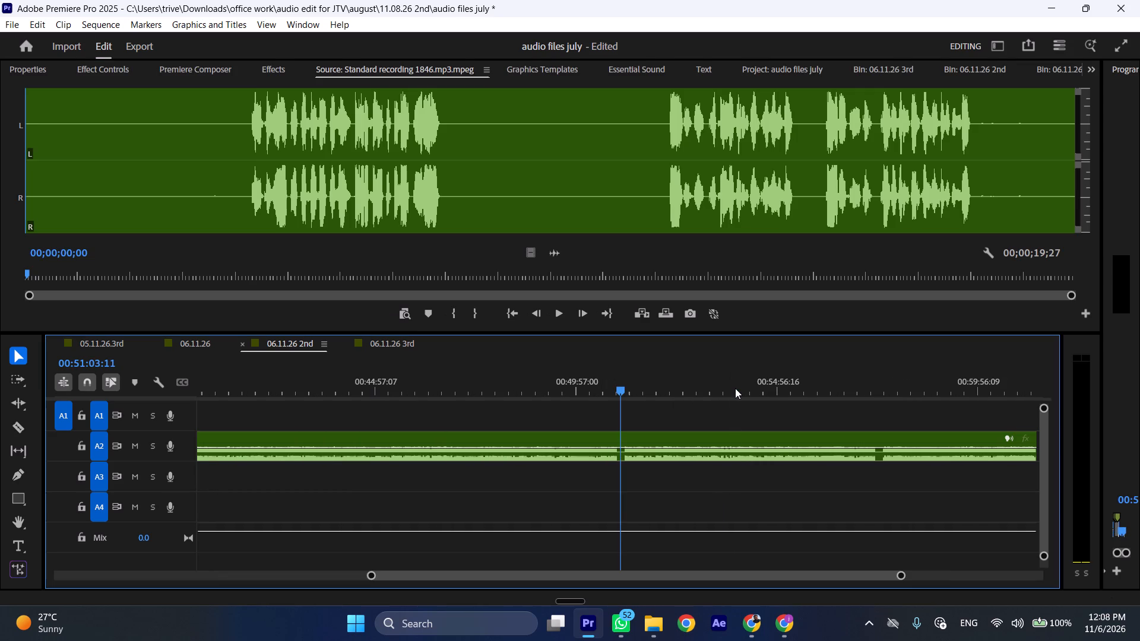
pyautogui.hotkey('ctrl', 'shift', 'x')
pyautogui.hotkey('ctrl', 'shift', 'x')
pyautogui.hotkey('ctrl', 'shift', 'x')
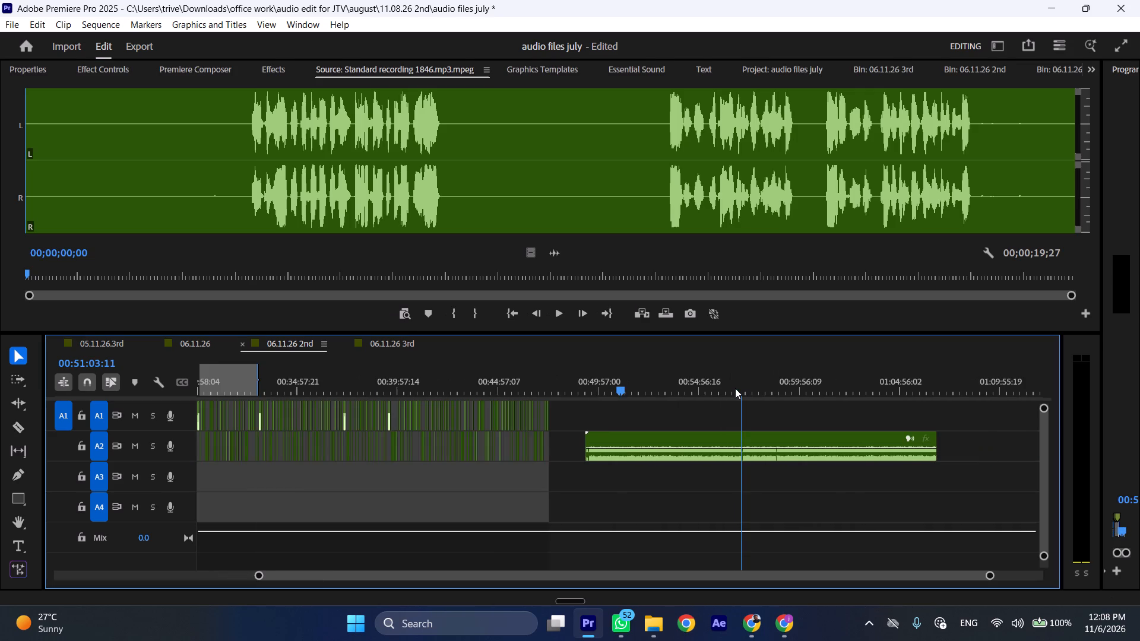
pyautogui.hotkey('ctrl', 'shift', 'c')
pyautogui.hotkey('ctrl', 'shift', 'c')
pyautogui.hotkey('ctrl', 'shift', 'c')
pyautogui.hotkey('ctrl', 'shift', 'c')
pyautogui.hotkey('ctrl', 'shift', 'c')
pyautogui.hotkey('ctrl', 'shift', 'c')
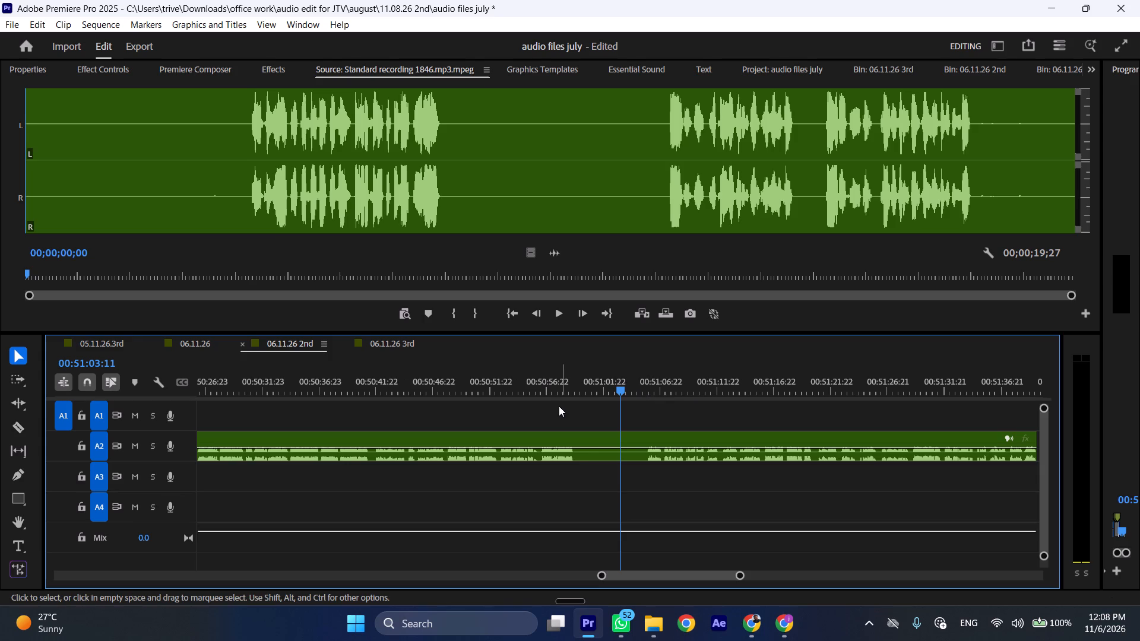
pyautogui.moveTo(583, 379); pyautogui.dragTo(577, 379)
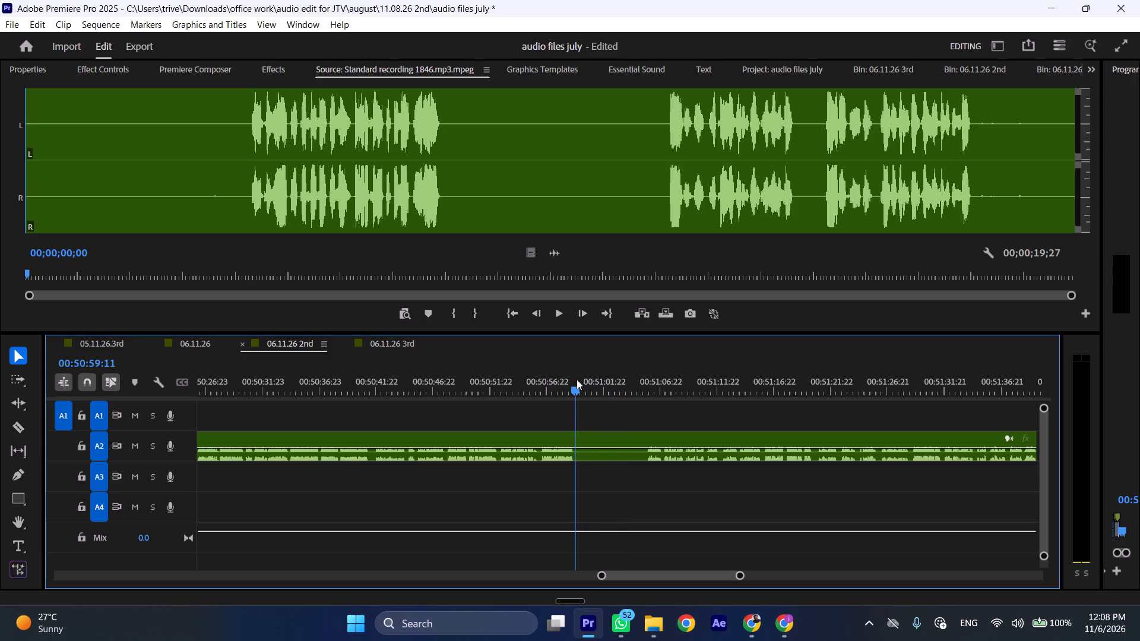
pyautogui.moveTo(577, 379); pyautogui.dragTo(642, 375)
pyautogui.hotkey('shift', 'c')
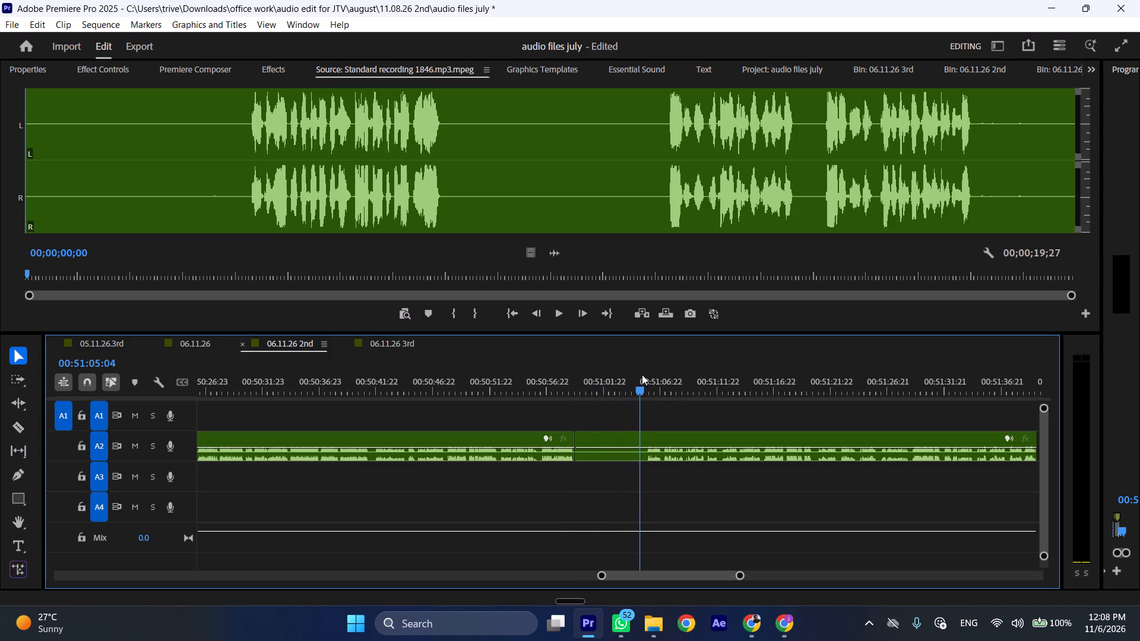
# Split the A2 clip at 00:51:05:14, delete the silent piece, and shift the following clip about 10 seconds later.
pyautogui.moveTo(642, 375); pyautogui.dragTo(646, 375)
pyautogui.press('c')
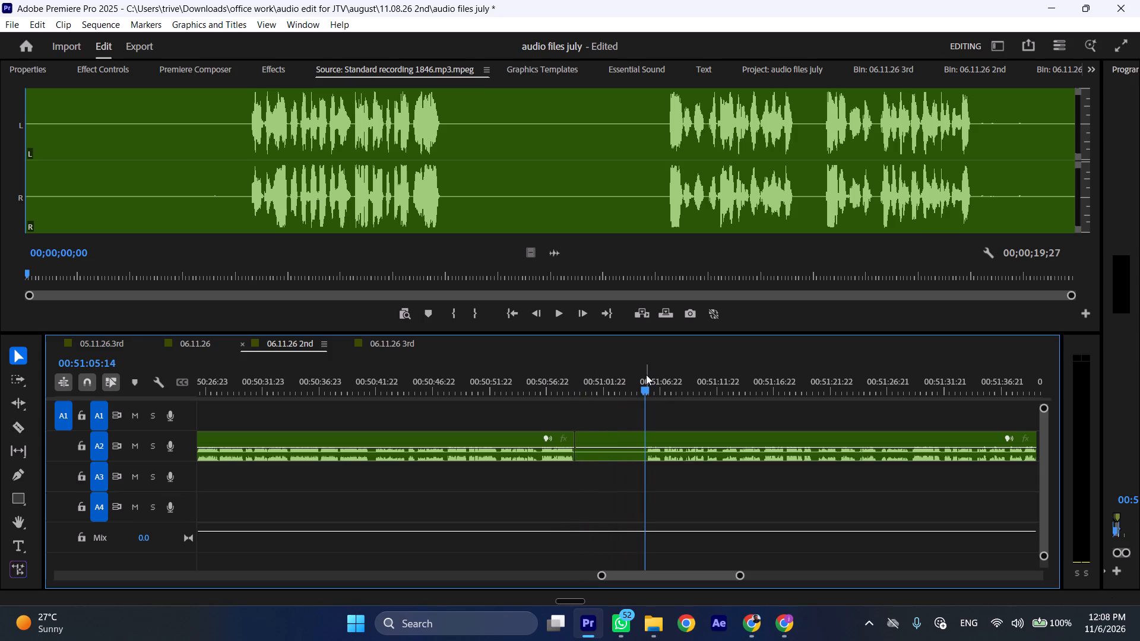
pyautogui.hotkey('shift', 'c')
pyautogui.click(619, 447)
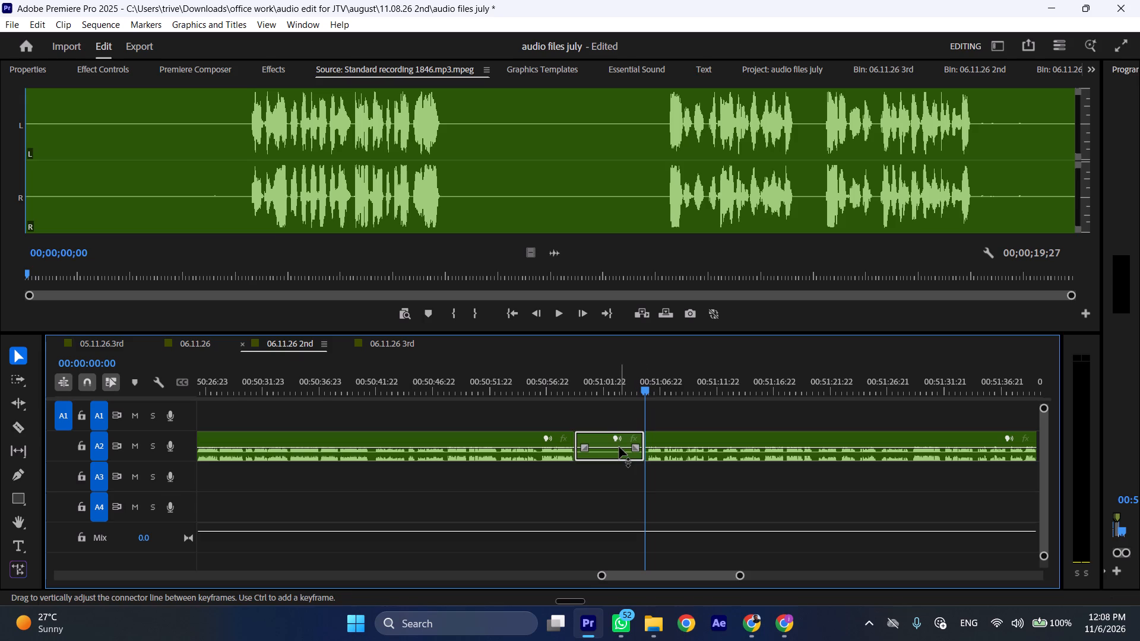
pyautogui.press('BackSpace')
pyautogui.moveTo(676, 435); pyautogui.dragTo(786, 436)
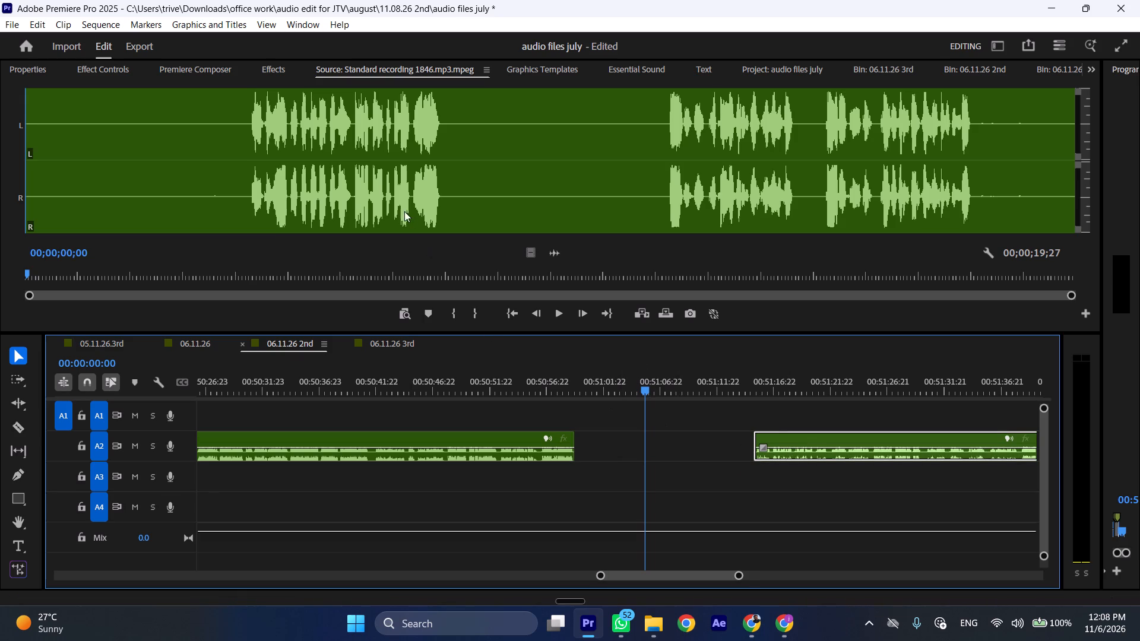
# Listen to the first spoken passage and the one after the long pause in the source recording.
pyautogui.click(242, 187)
pyautogui.press('space')
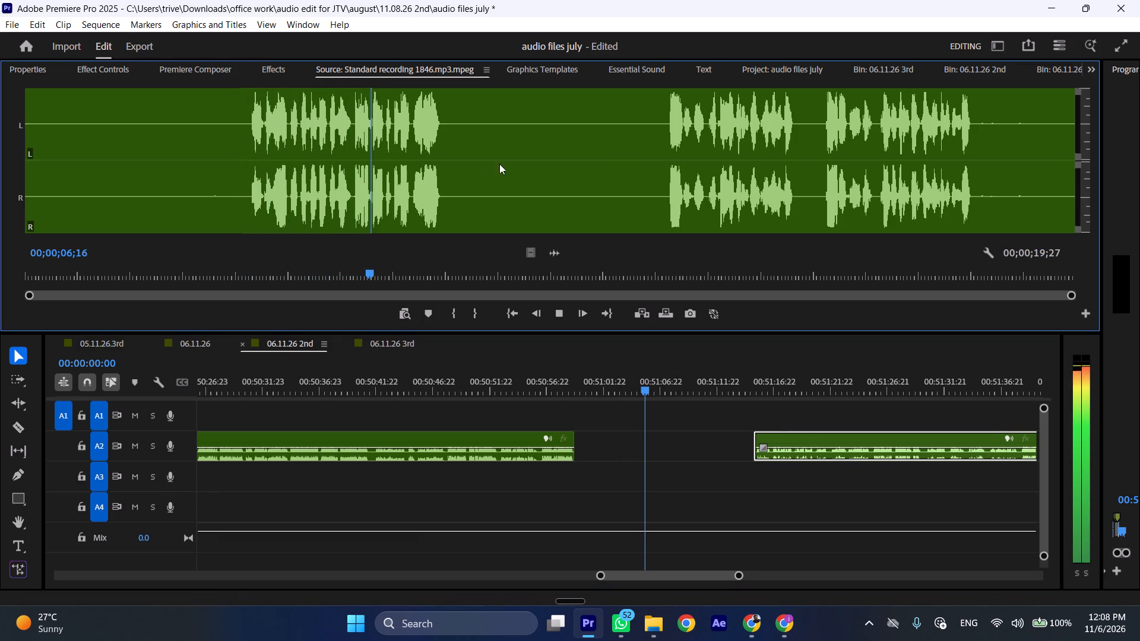
pyautogui.click(665, 192)
pyautogui.press('space')
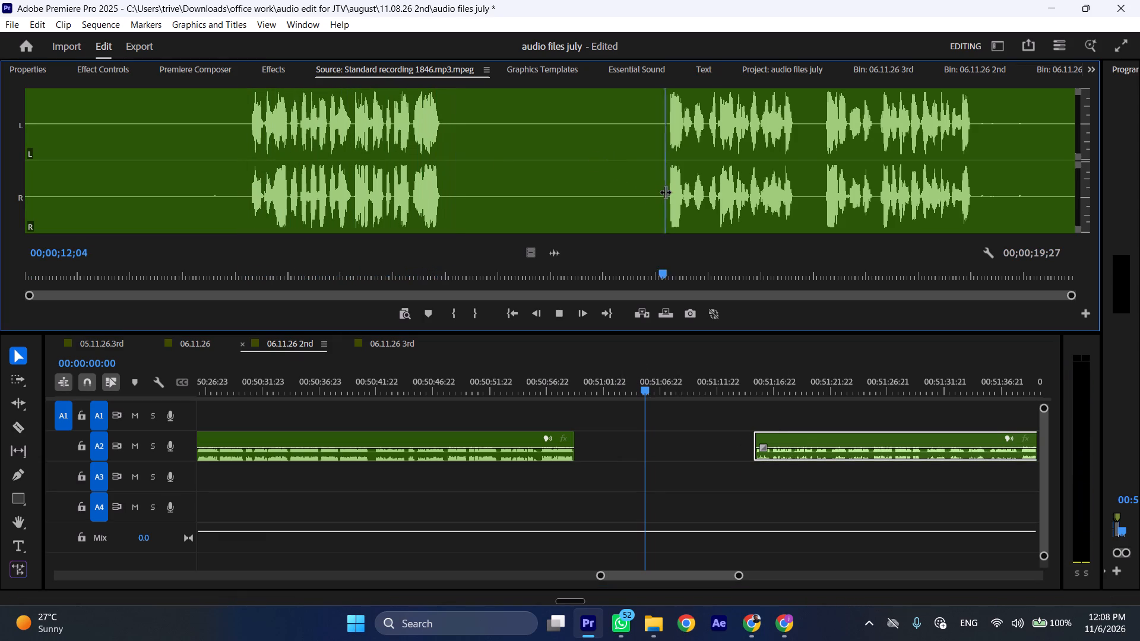
# Mark the first spoken passage from 00;00;04;04 to 00;00;07;28 and place its audio on A2 directly after the 00:50:59:11 cut.
pyautogui.click(243, 196)
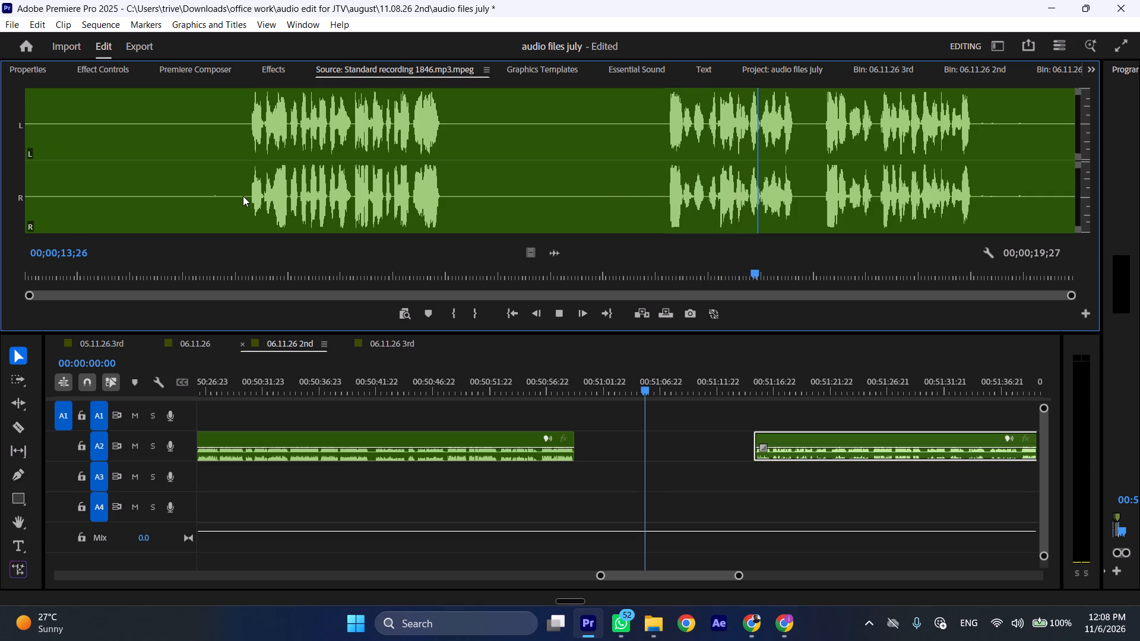
pyautogui.press('i')
pyautogui.press('i')
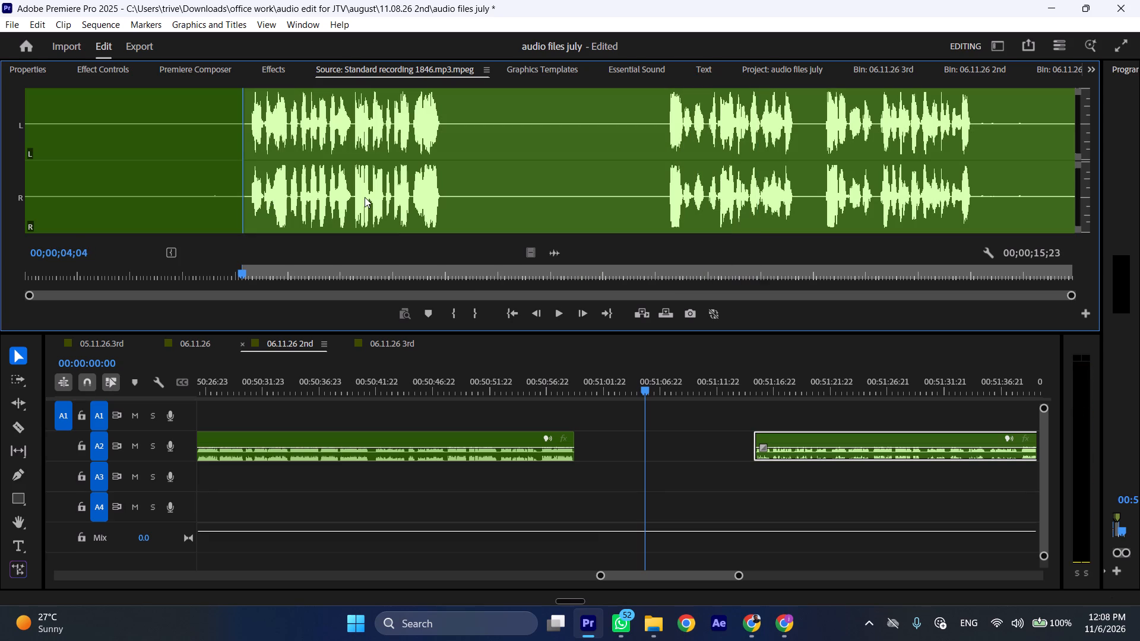
pyautogui.click(444, 192)
pyautogui.press('o')
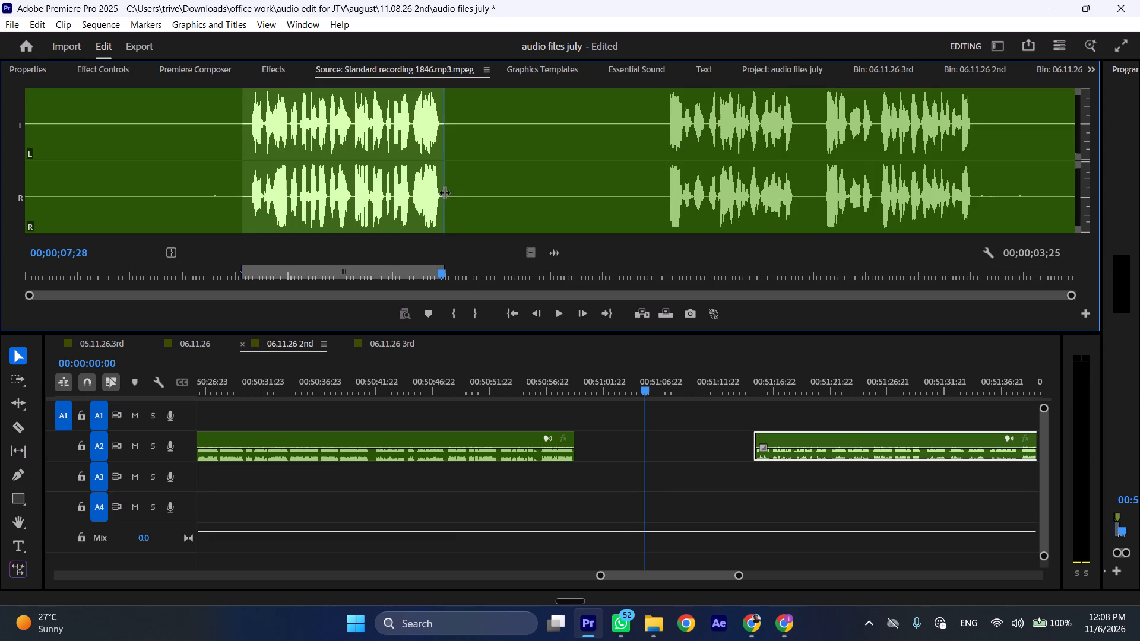
pyautogui.moveTo(559, 250); pyautogui.dragTo(590, 456)
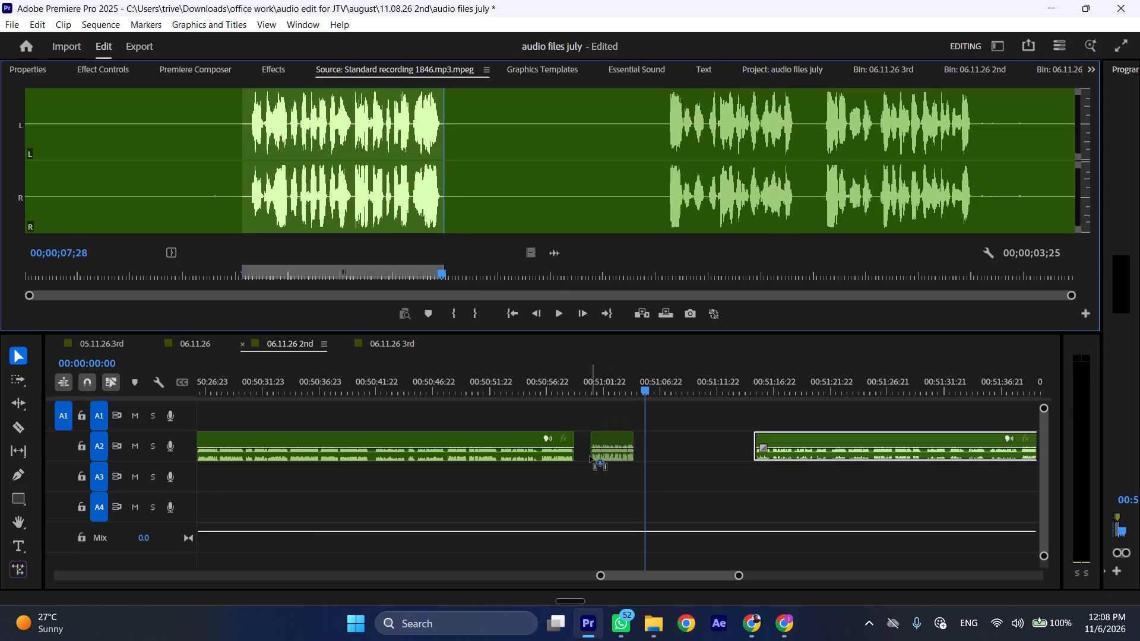
pyautogui.moveTo(590, 456); pyautogui.dragTo(579, 456)
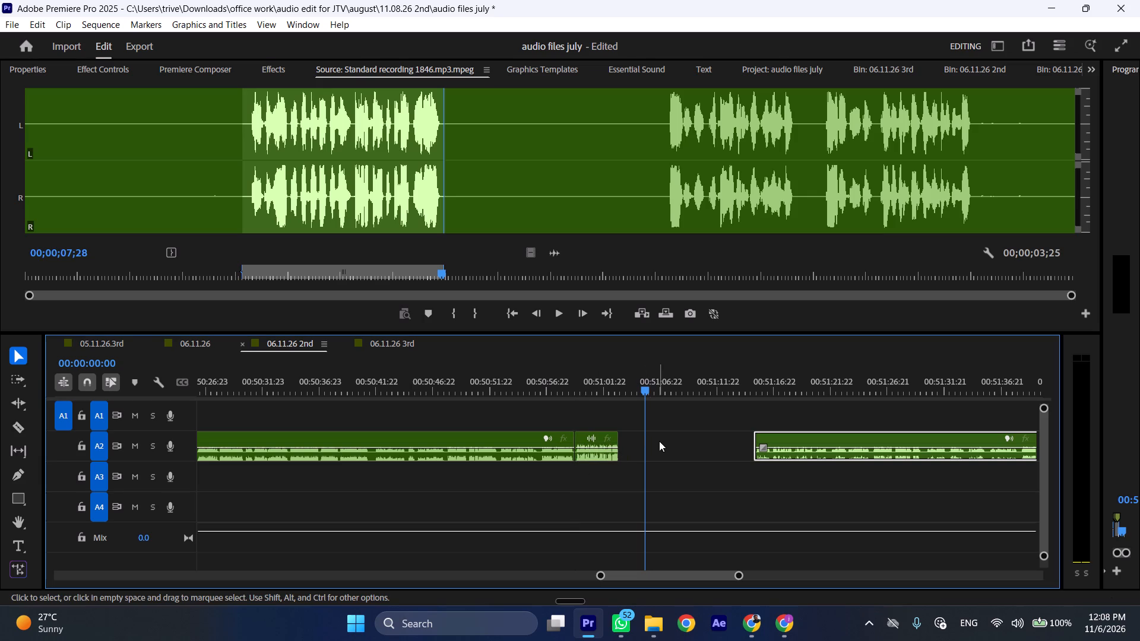
# Ripple-delete the empty gap on A2 between the inserted passage and the following clip.
pyautogui.click(659, 441)
pyautogui.rightClick(658, 440)
pyautogui.click(686, 446)
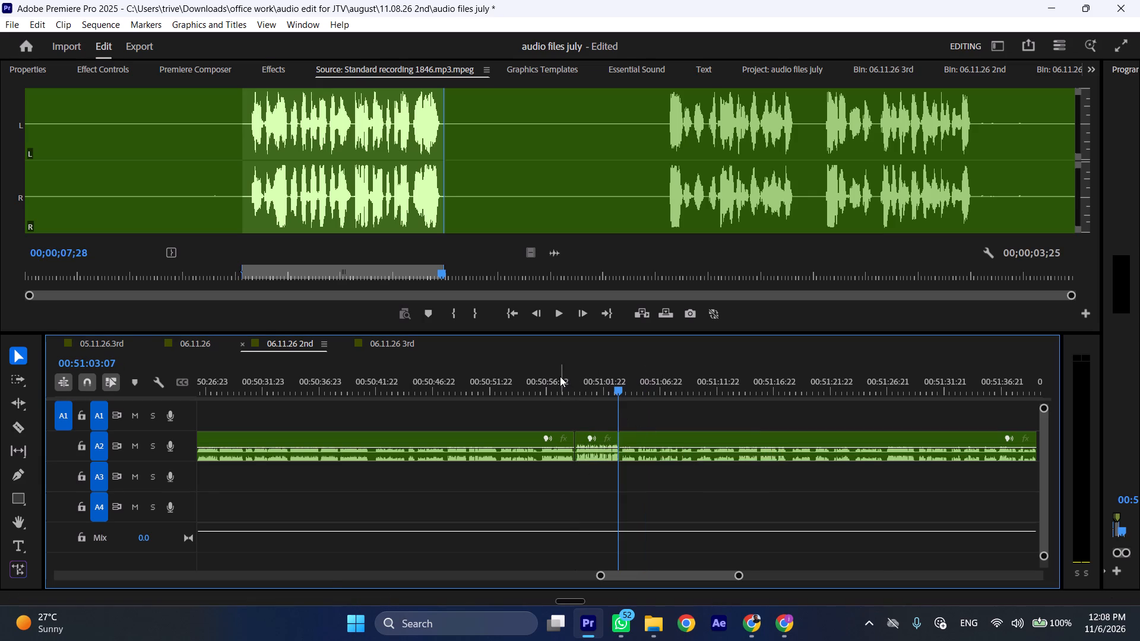
# Play the sequence from about 00:50:54 to check the inserted passage.
pyautogui.moveTo(549, 376); pyautogui.dragTo(517, 380)
pyautogui.press('space')
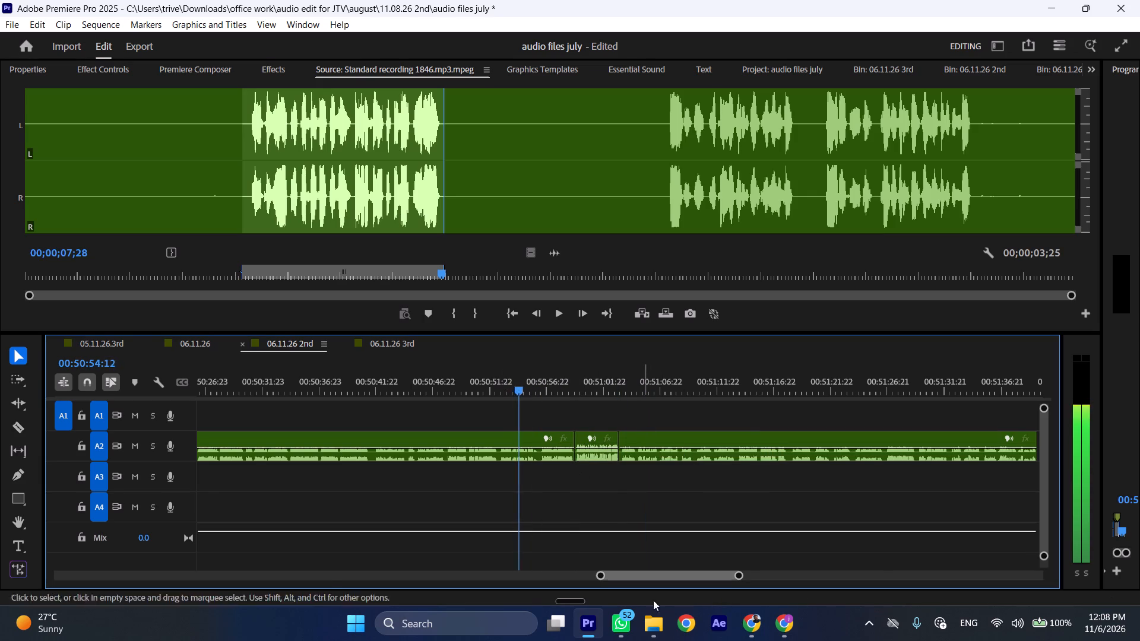
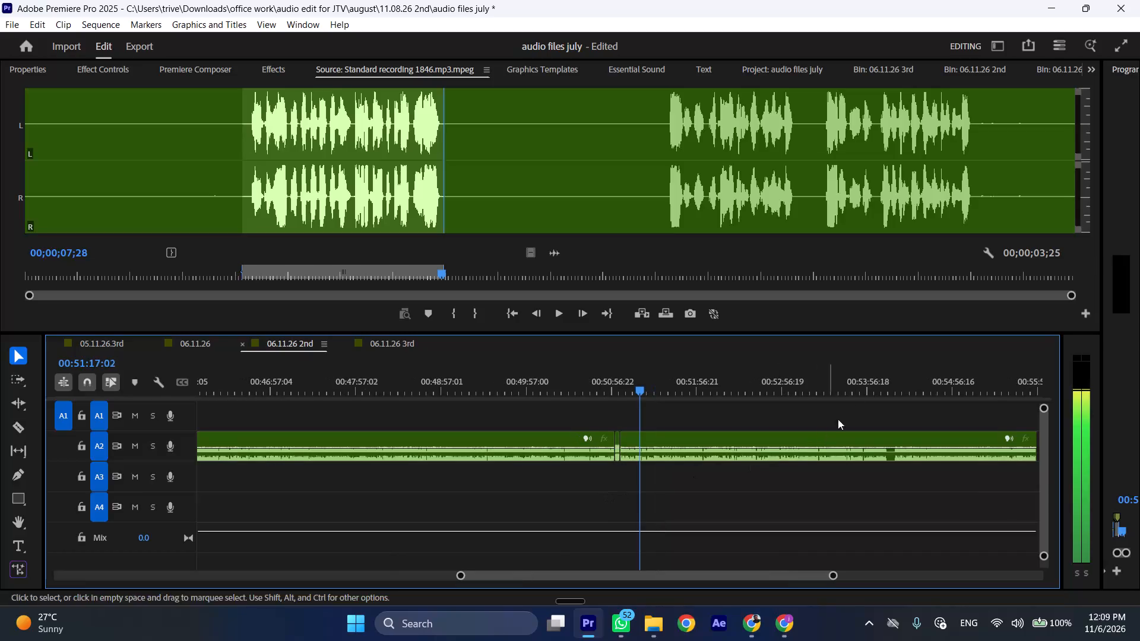
# Cut the A2 narration at the 00:54:10:18 pause and trim the following clip's start to about 00:54:16:17, where speech resumes.
pyautogui.moveTo(880, 371); pyautogui.dragTo(892, 373)
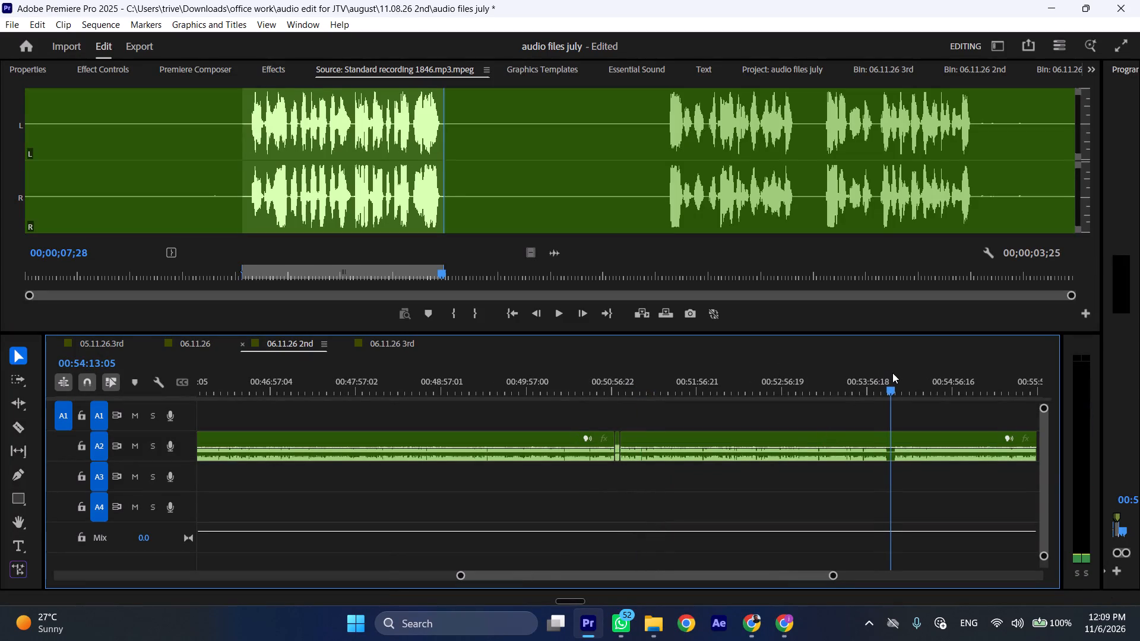
pyautogui.hotkey('ctrl', 'shift', 'c')
pyautogui.hotkey('ctrl', 'shift', 'c')
pyautogui.hotkey('ctrl', 'shift', 'c')
pyautogui.hotkey('ctrl', 'shift', 'c')
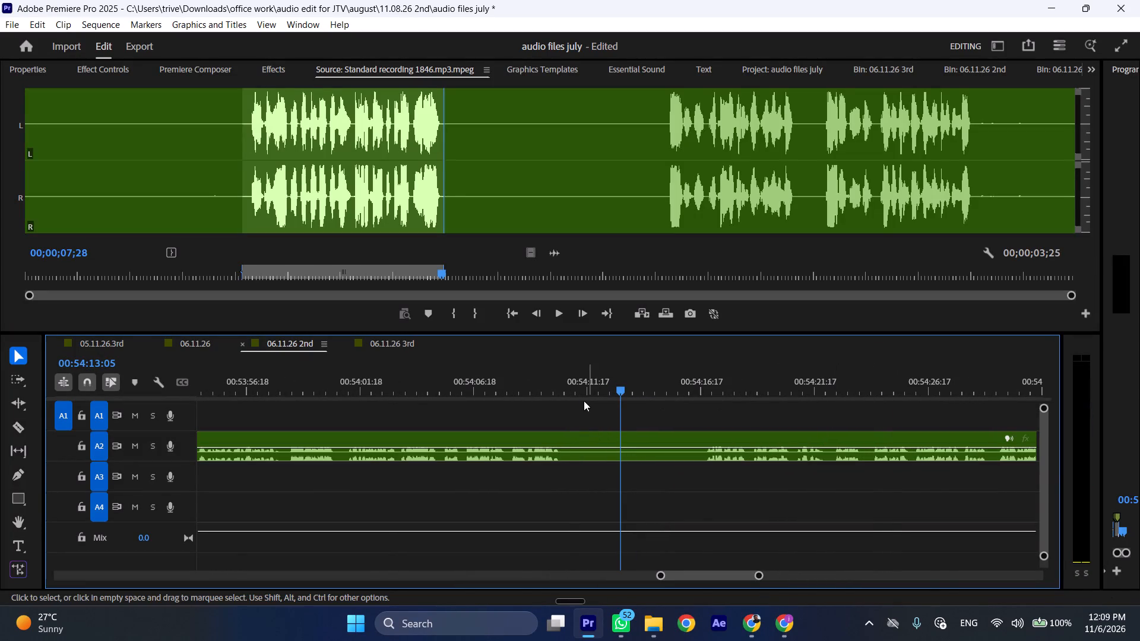
pyautogui.click(571, 383)
pyautogui.hotkey('shift', 'c')
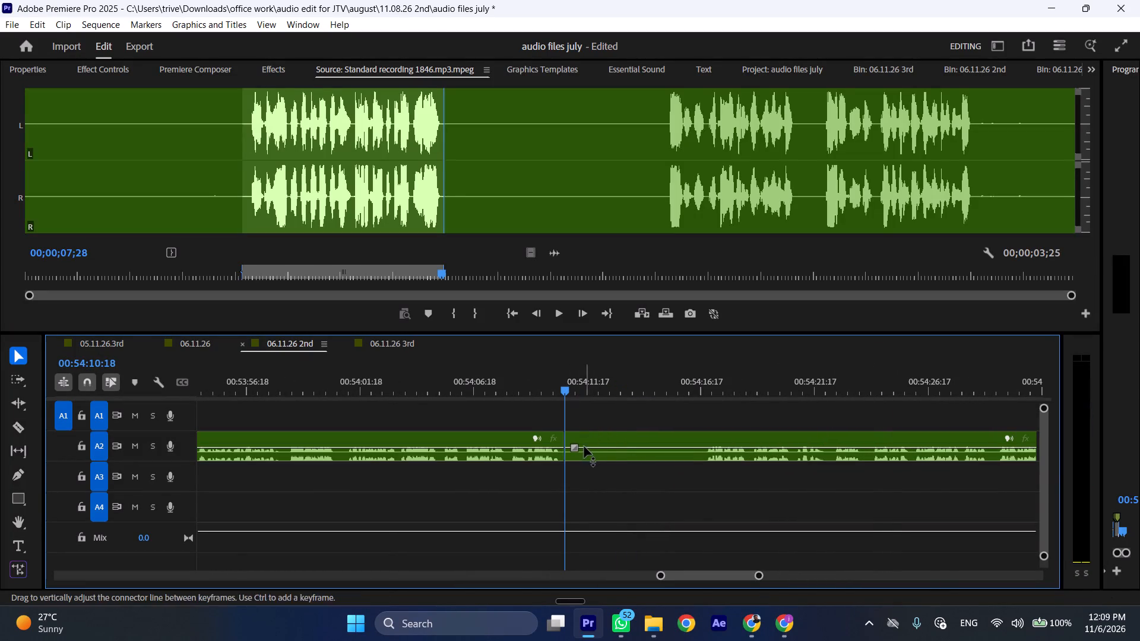
pyautogui.moveTo(571, 440); pyautogui.dragTo(706, 440)
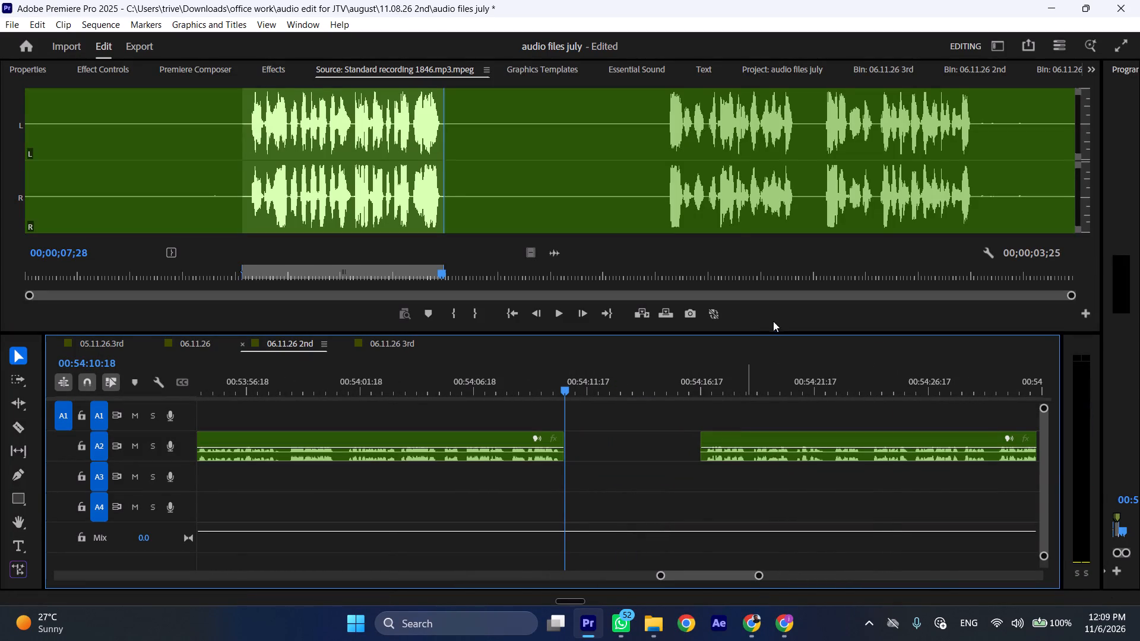
# Mark the source's last spoken passage from 00;00;15;01 to 00;00;18;03 and place its audio on A2 directly after the 00:54:10:18 cut.
pyautogui.click(667, 191)
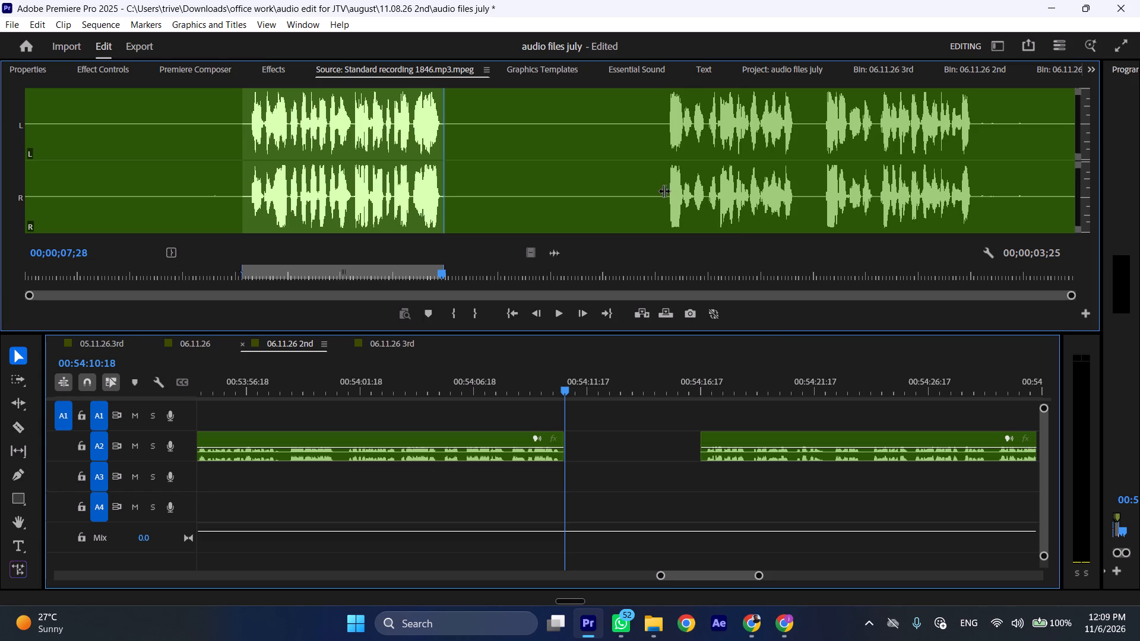
pyautogui.click(660, 191)
pyautogui.write('ii')
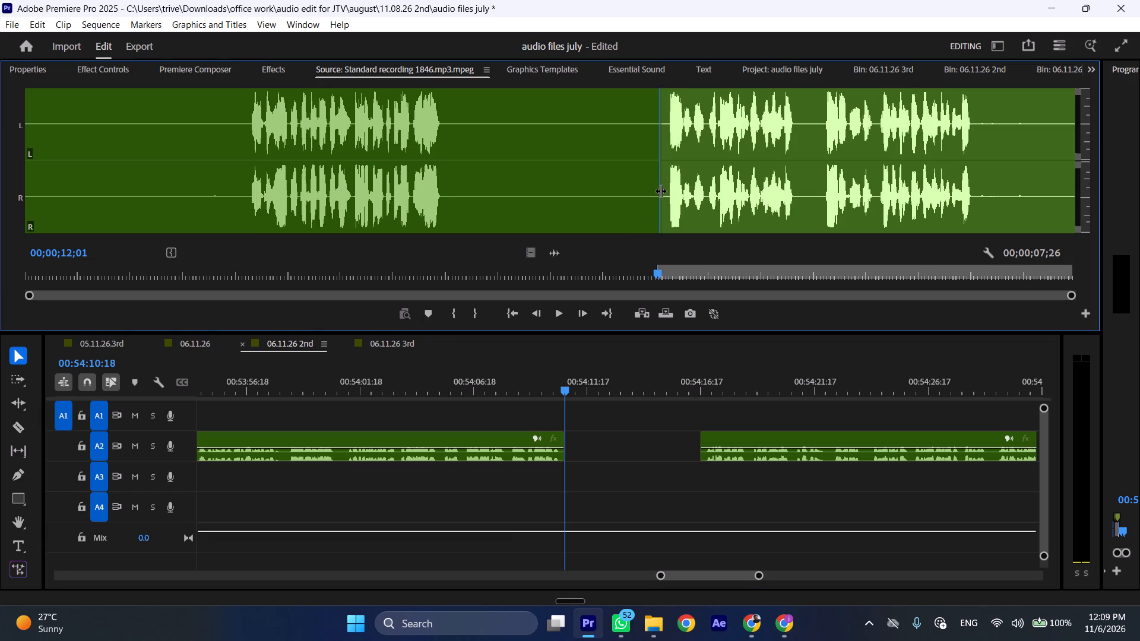
pyautogui.press('space')
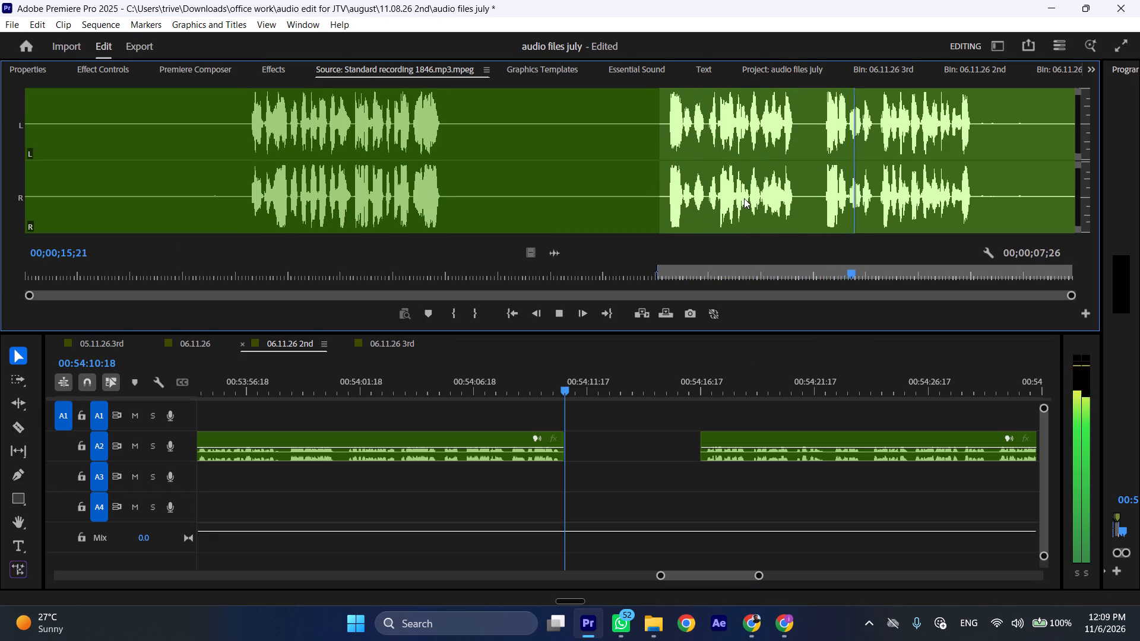
pyautogui.click(818, 189)
pyautogui.write('ii')
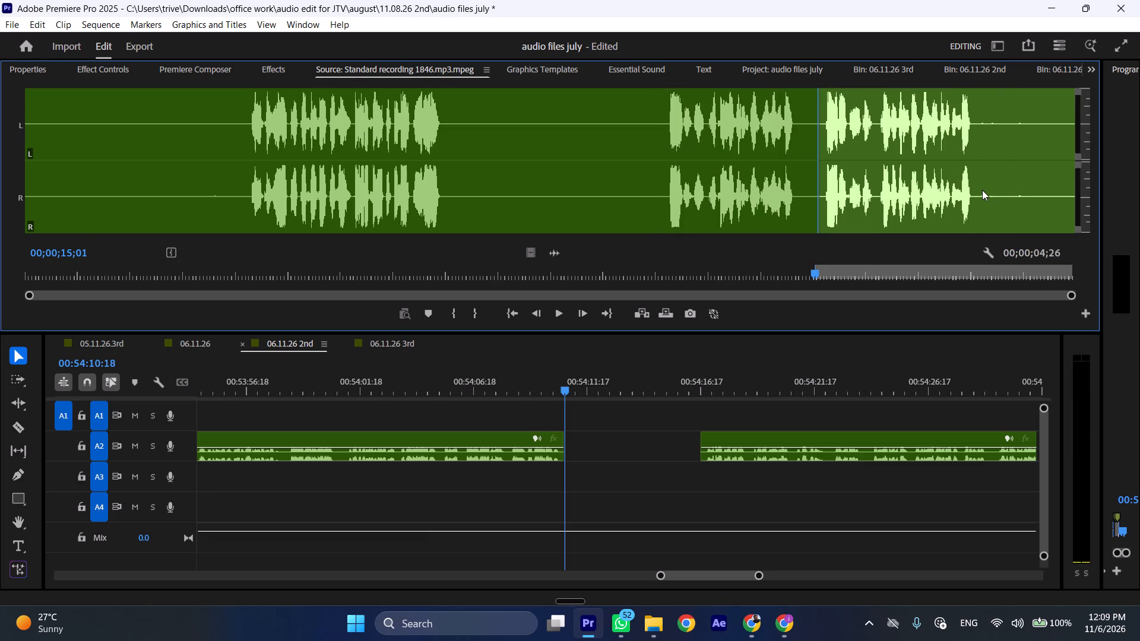
pyautogui.click(979, 190)
pyautogui.press('o')
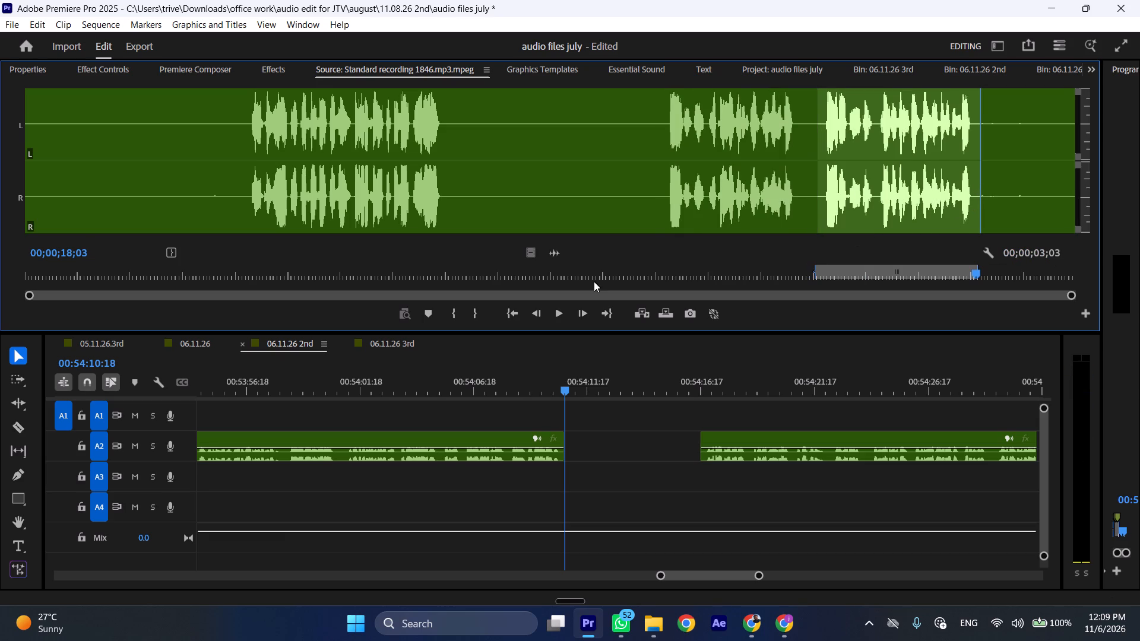
pyautogui.moveTo(553, 249); pyautogui.dragTo(567, 455)
# Ripple-delete the empty gap on A2 between the newly inserted passage and the following clip.
pyautogui.click(658, 451)
pyautogui.rightClick(658, 451)
pyautogui.click(674, 458)
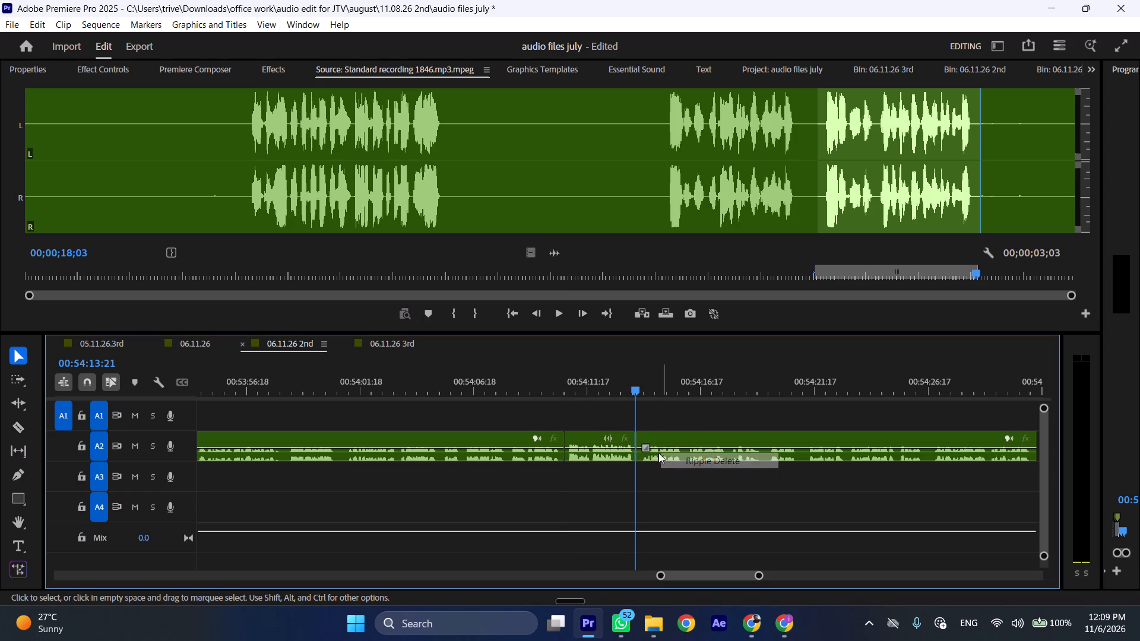
# Select all the long narration clips at the end of A2 and mark the sequence In/Out range around them.
pyautogui.hotkey('ctrl', 'shift', 'x')
pyautogui.hotkey('ctrl', 'shift', 'x')
pyautogui.hotkey('ctrl', 'shift', 'x')
pyautogui.hotkey('ctrl', 'shift', 'x')
pyautogui.hotkey('ctrl', 'shift', 'x')
pyautogui.hotkey('ctrl', 'shift', 'x')
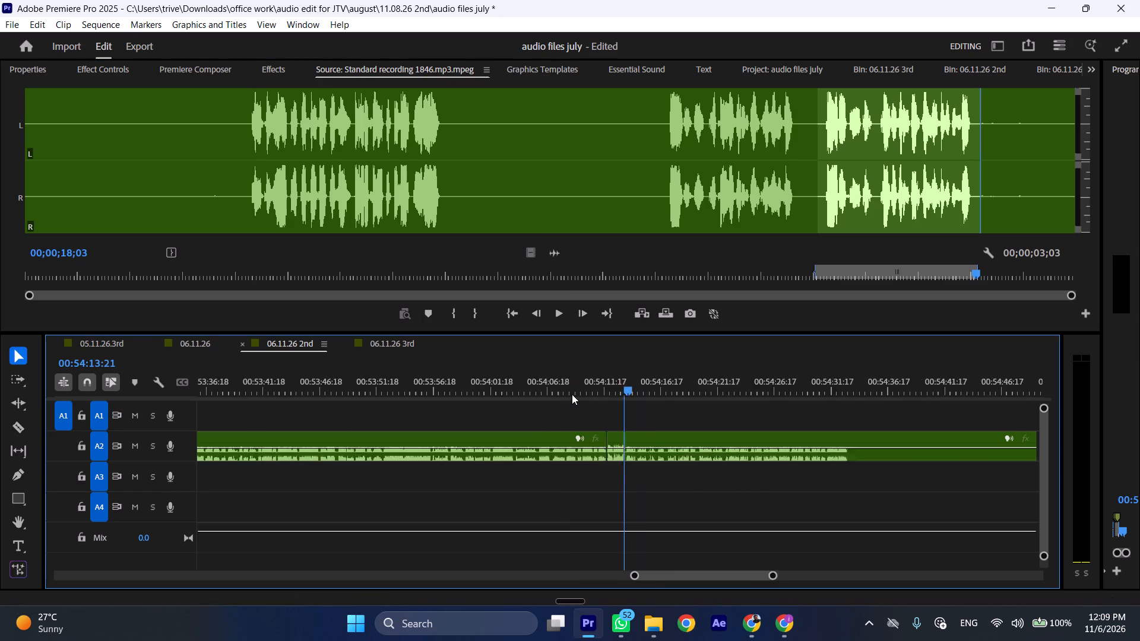
pyautogui.hotkey('ctrl', 'shift', 'x')
pyautogui.moveTo(644, 484); pyautogui.dragTo(789, 450)
pyautogui.press('/')
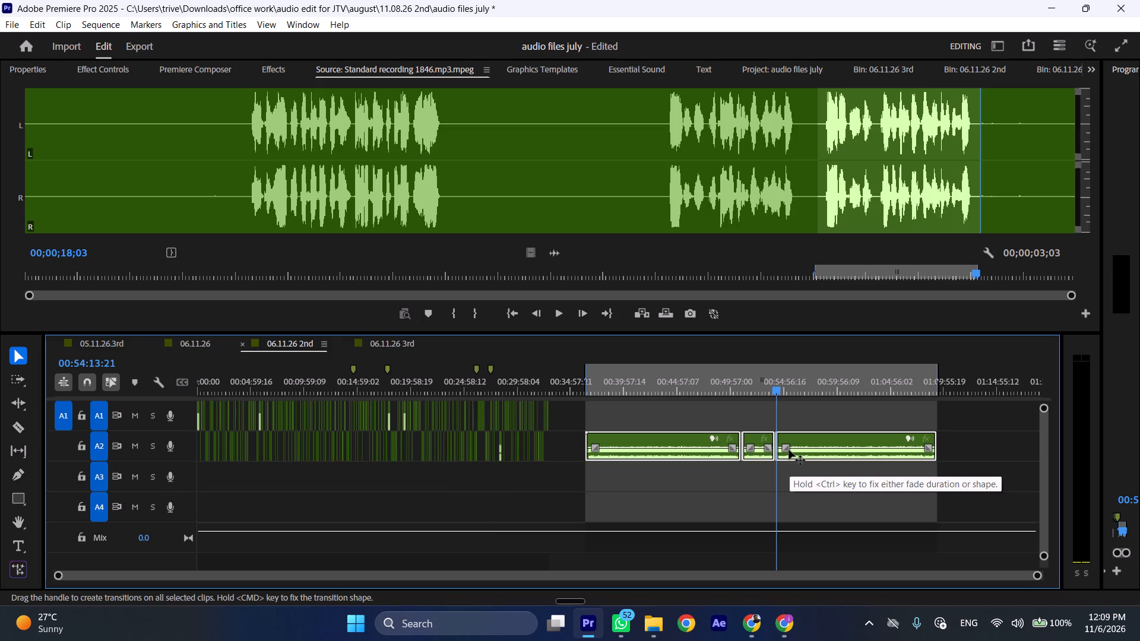
# Set up the range's MP3 export in the november\06.11.26 2nd folder, reusing the name of the existing Script Number - 04 file ending "-esv2-55p-bg-m-music-m".
pyautogui.hotkey('ctrl', 'm')
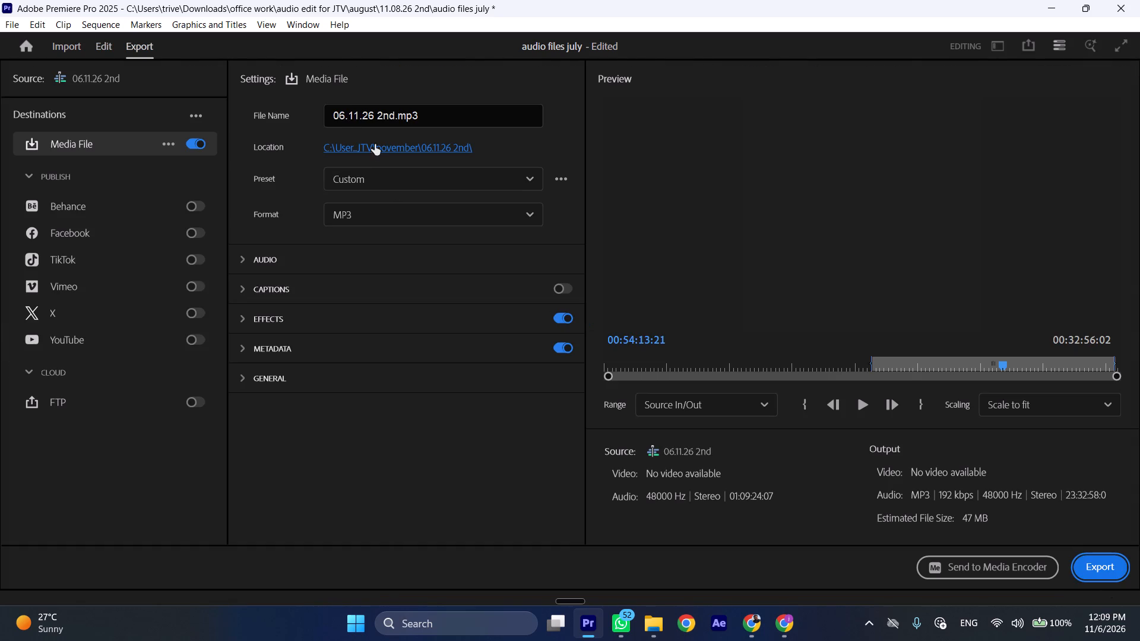
pyautogui.click(375, 144)
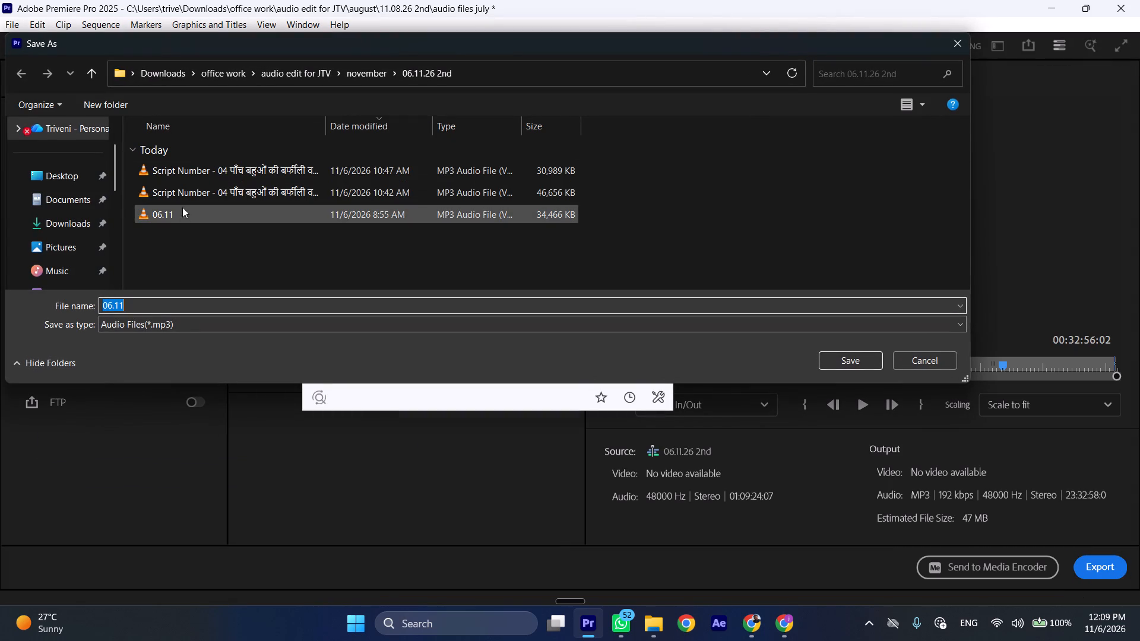
pyautogui.click(94, 71)
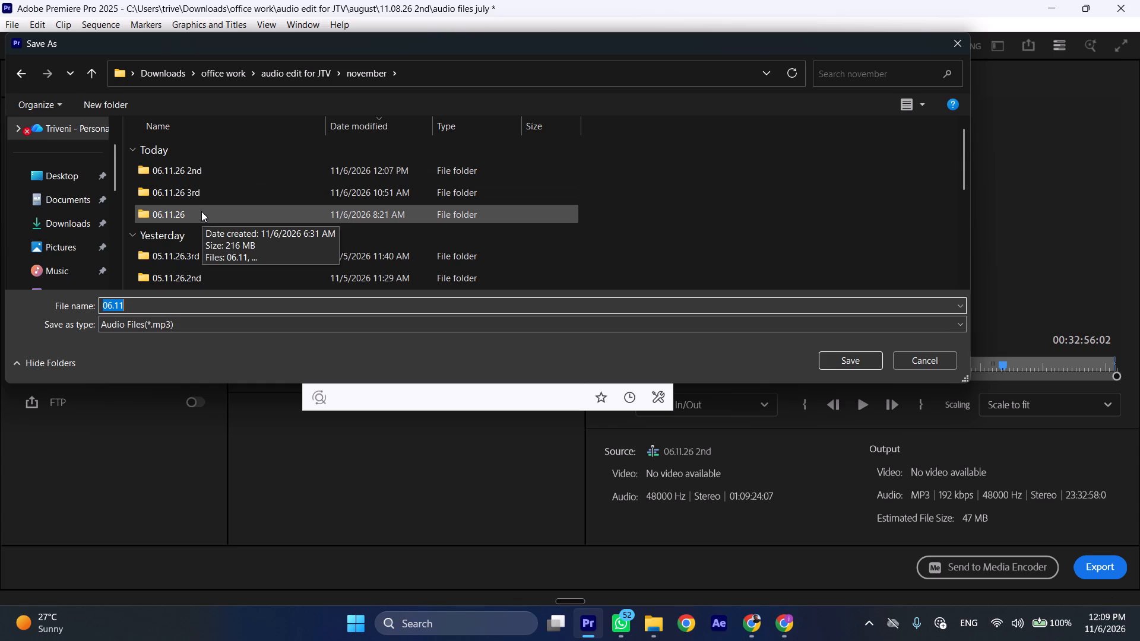
pyautogui.doubleClick(207, 174)
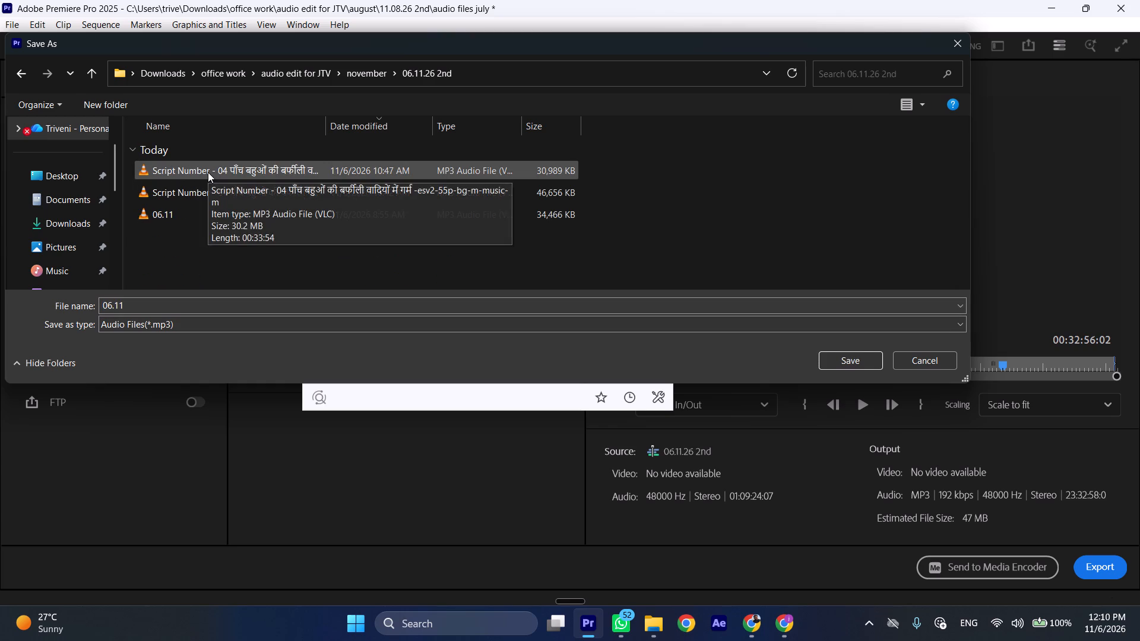
pyautogui.click(208, 172)
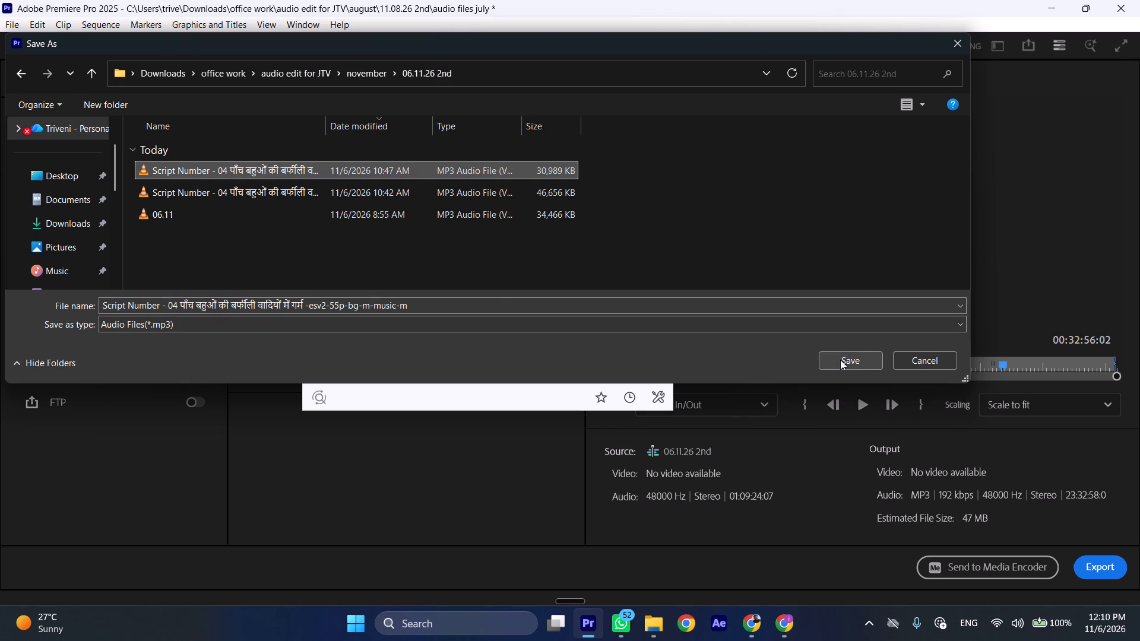
pyautogui.click(452, 304)
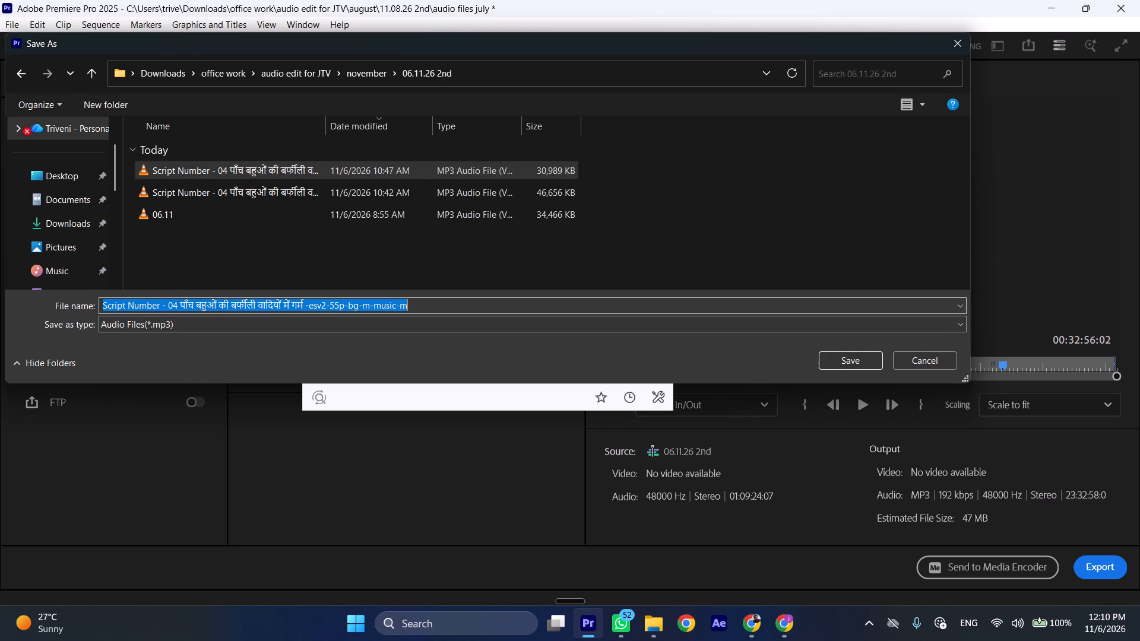
pyautogui.click(452, 304)
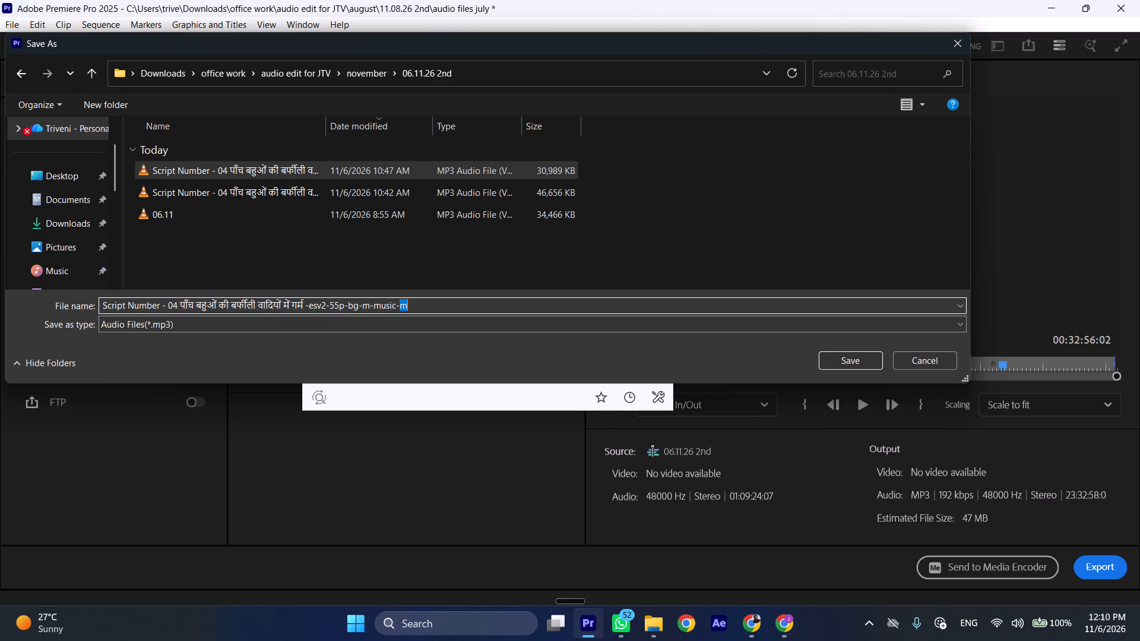
pyautogui.click(454, 305)
pyautogui.click(832, 365)
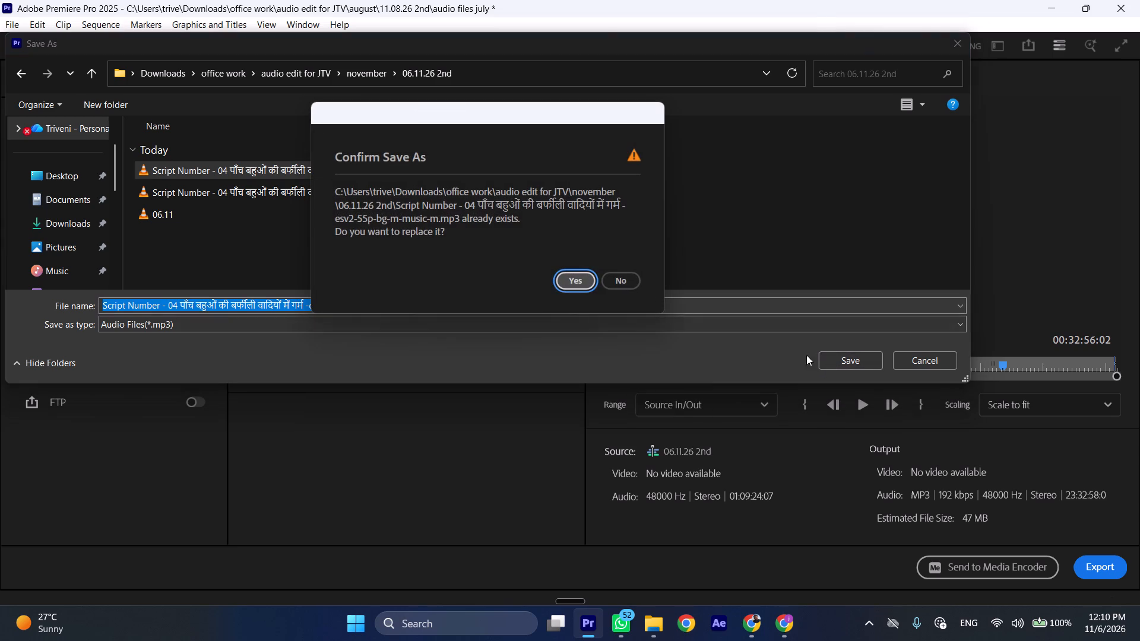
pyautogui.click(574, 283)
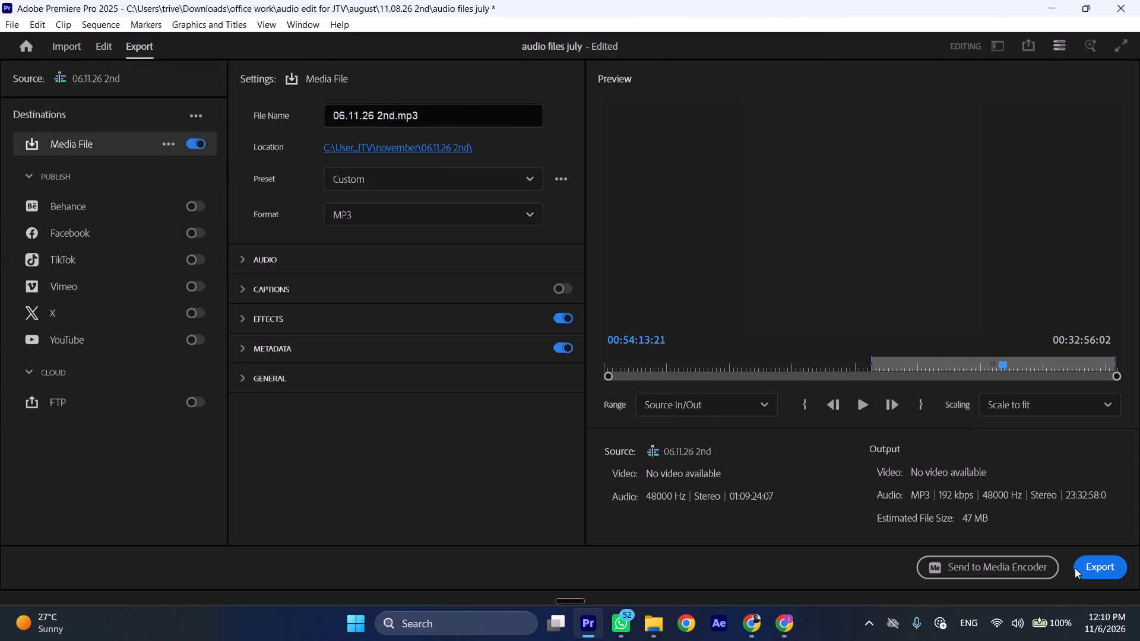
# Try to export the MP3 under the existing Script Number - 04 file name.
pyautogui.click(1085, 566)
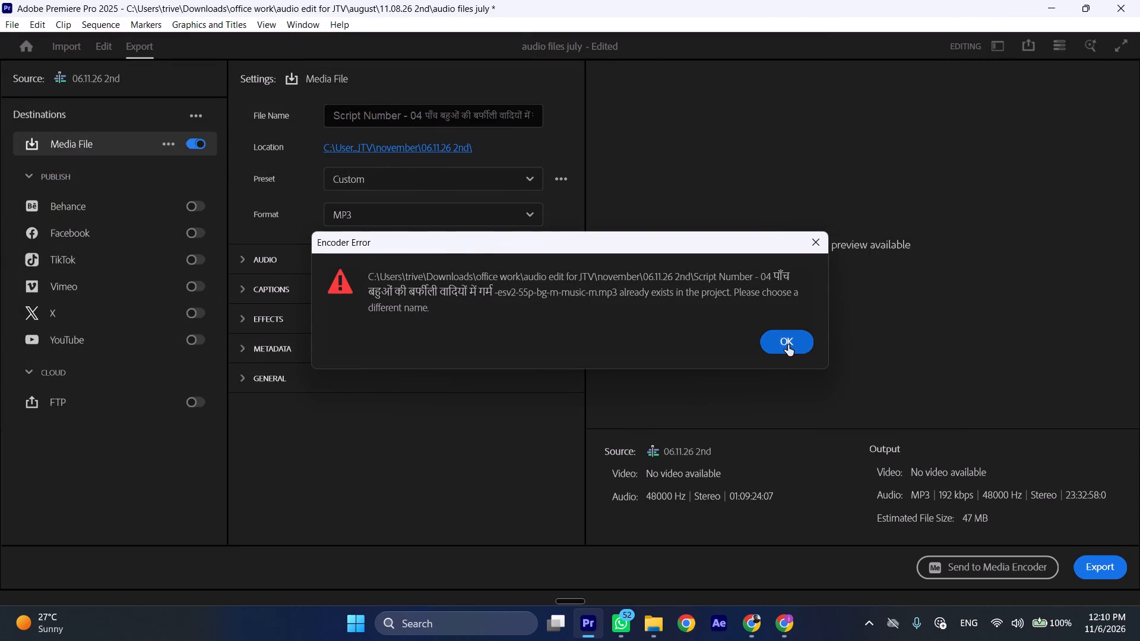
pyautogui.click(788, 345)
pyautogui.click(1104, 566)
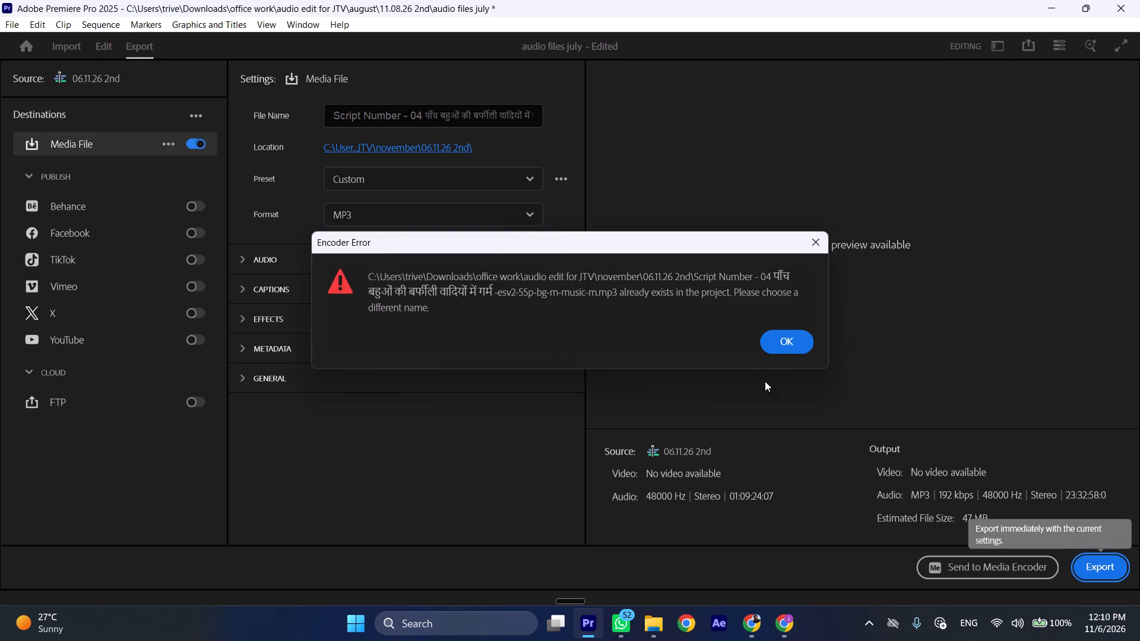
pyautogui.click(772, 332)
# Replace "-esv2-55p-bg-m-music-m" in the export file name with "...," and start the MP3 export.
pyautogui.click(438, 153)
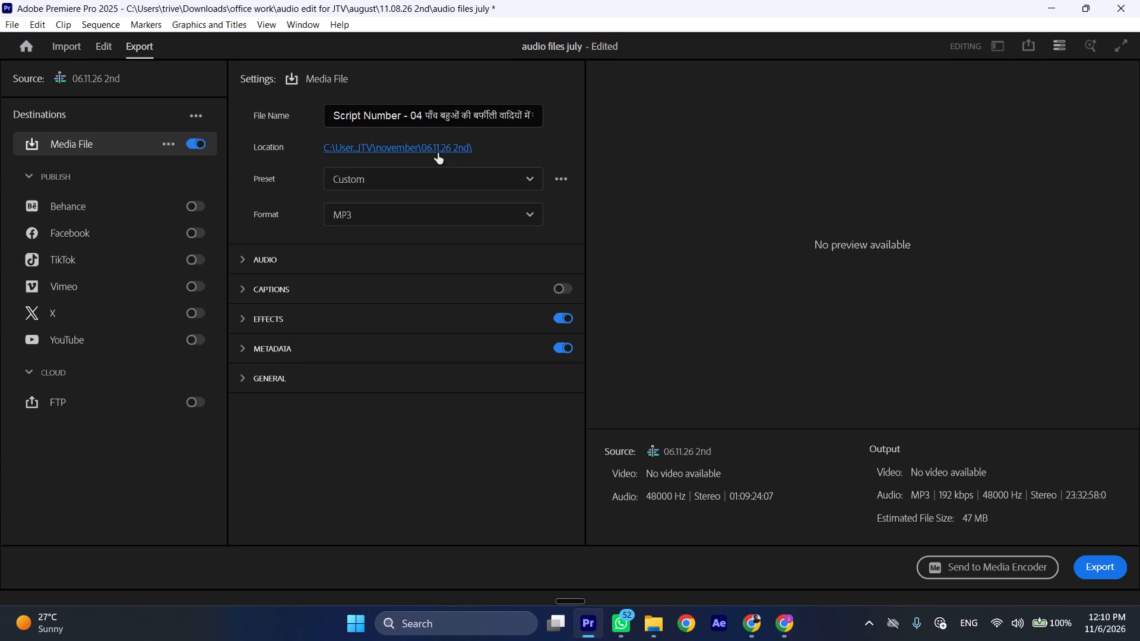
pyautogui.click(422, 308)
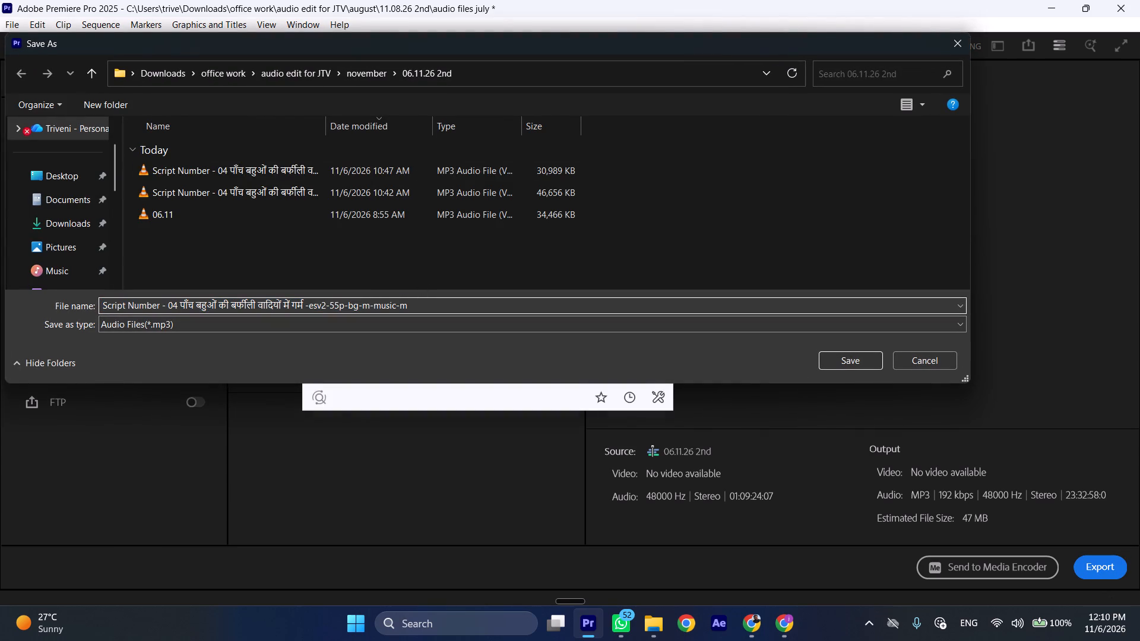
pyautogui.moveTo(442, 309); pyautogui.dragTo(310, 309)
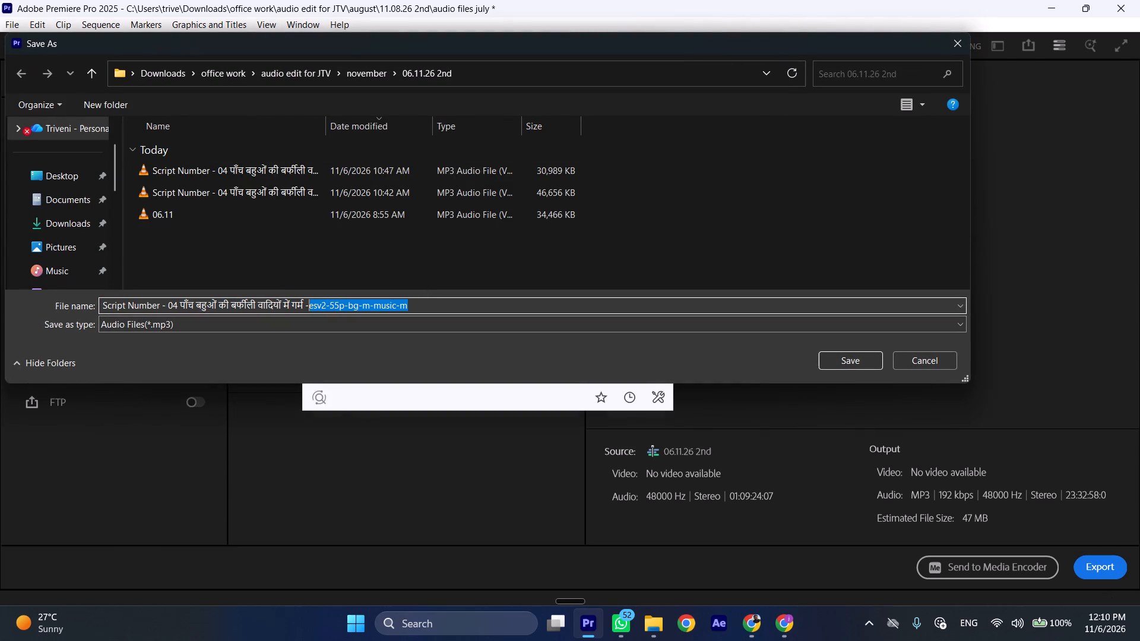
pyautogui.moveTo(310, 309); pyautogui.dragTo(305, 309)
pyautogui.press('BackSpace')
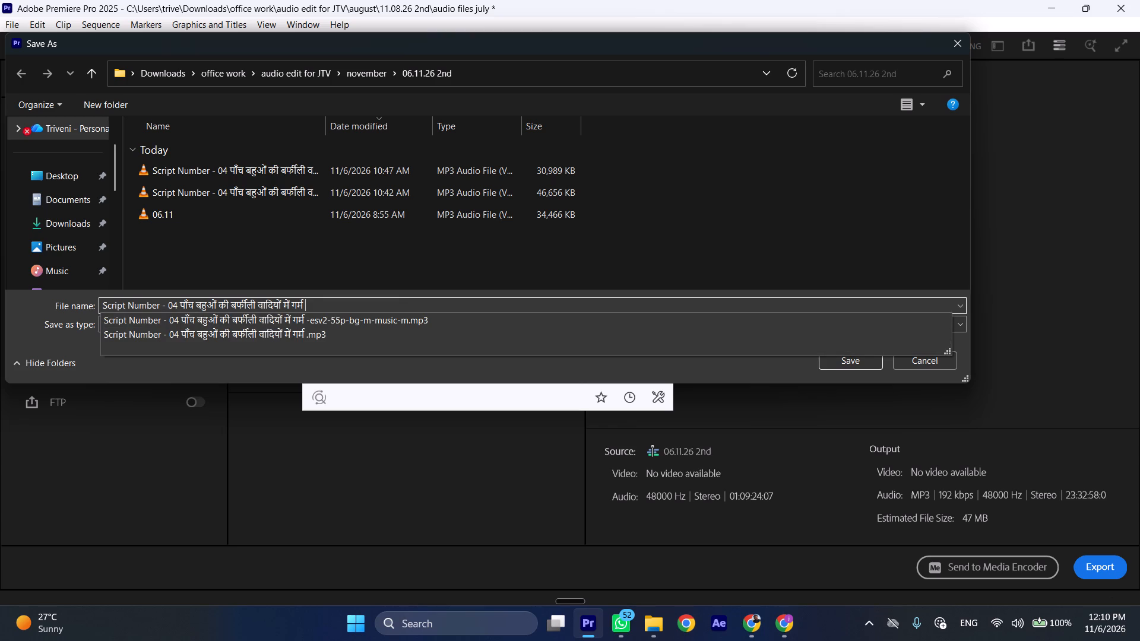
pyautogui.write('...')
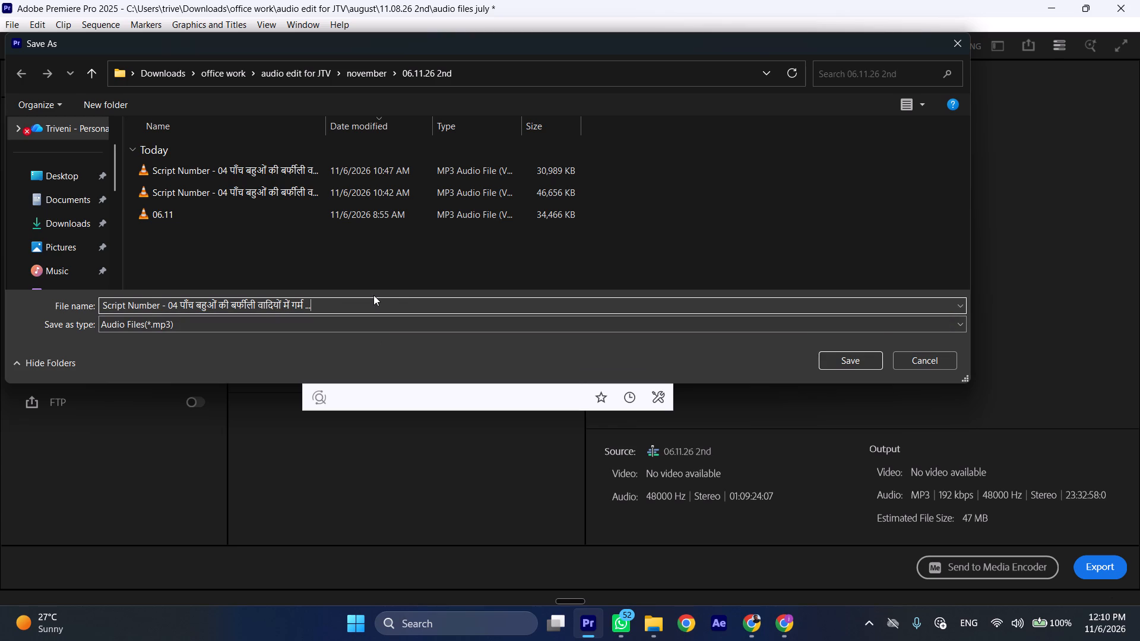
pyautogui.press(',')
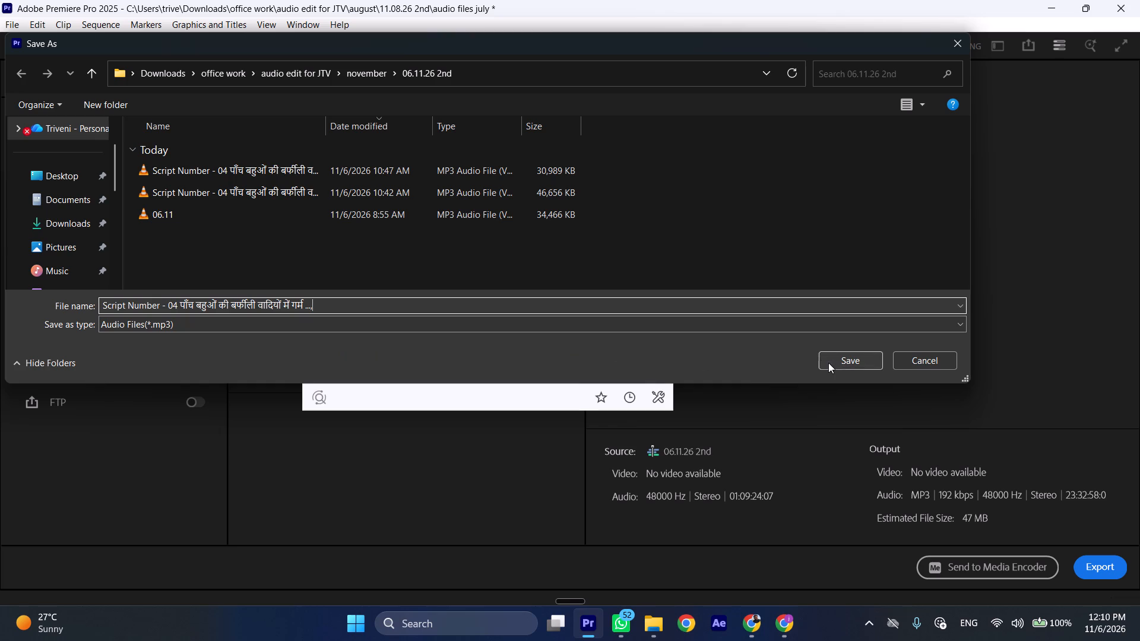
pyautogui.click(834, 363)
pyautogui.click(1096, 566)
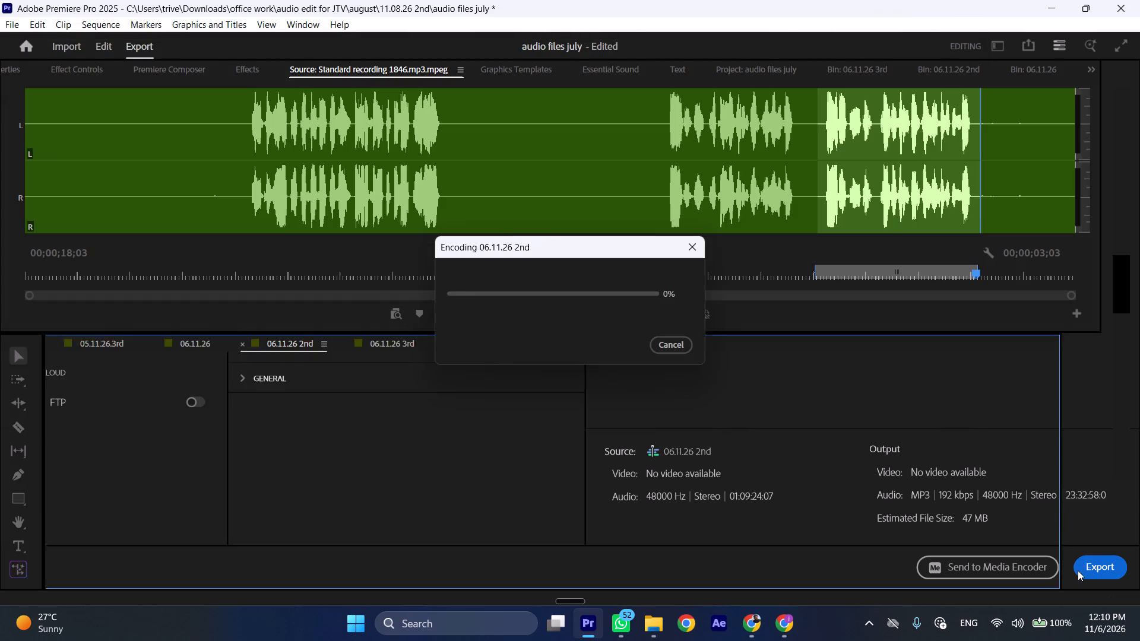
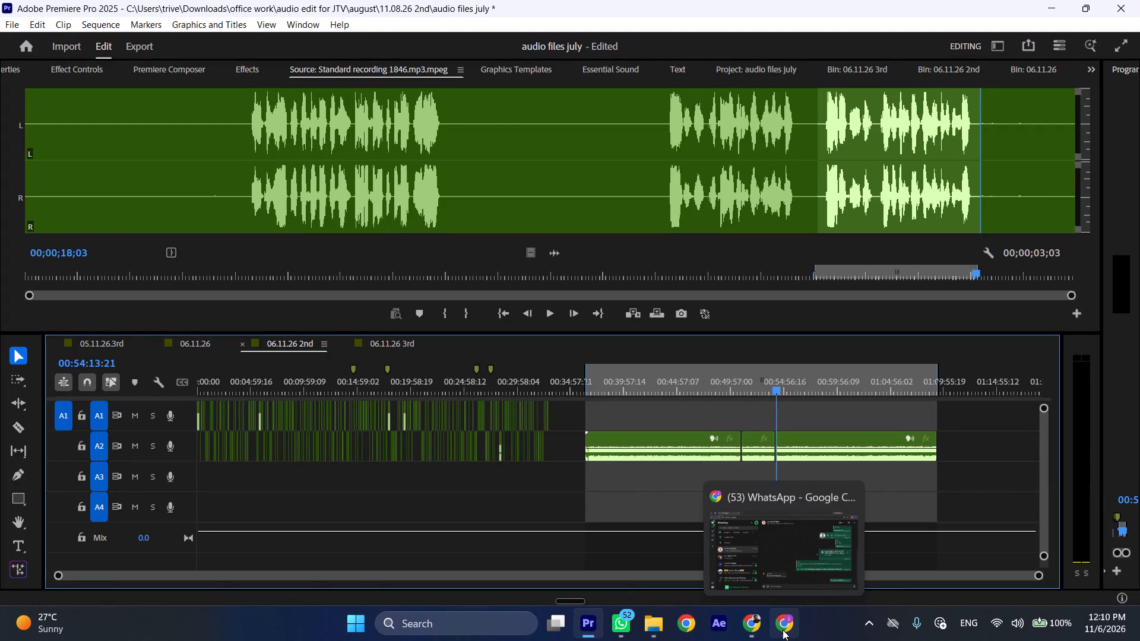
# Upload the newly exported Script Number - 04 MP3 from the november\06.11.26 2nd folder to Adobe Podcast Enhance in Chrome.
pyautogui.click(755, 624)
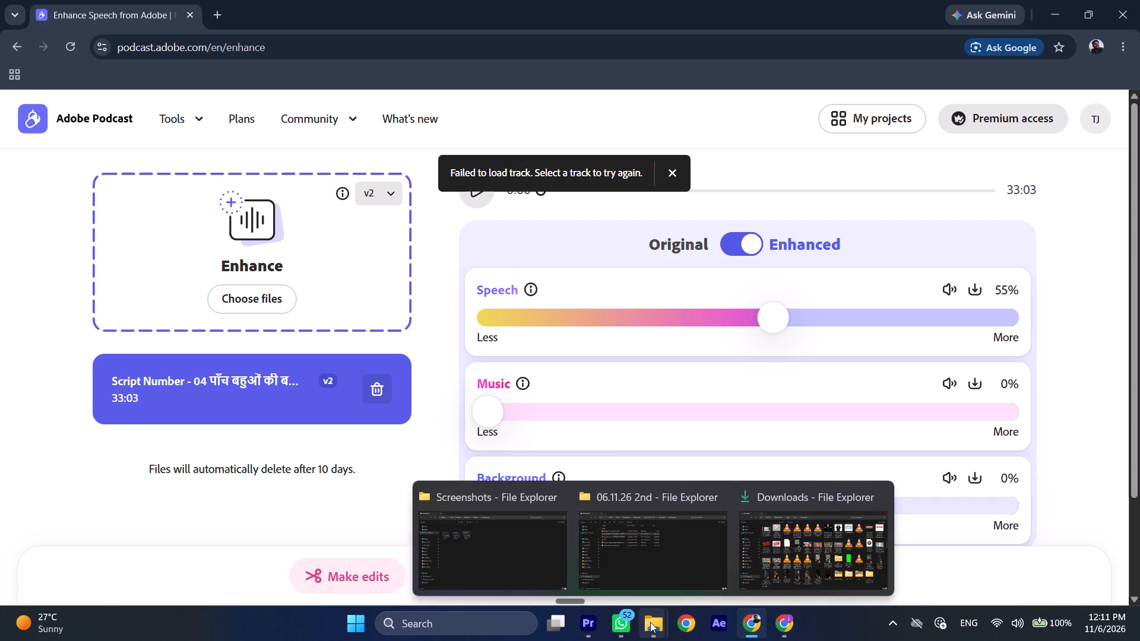
pyautogui.click(650, 533)
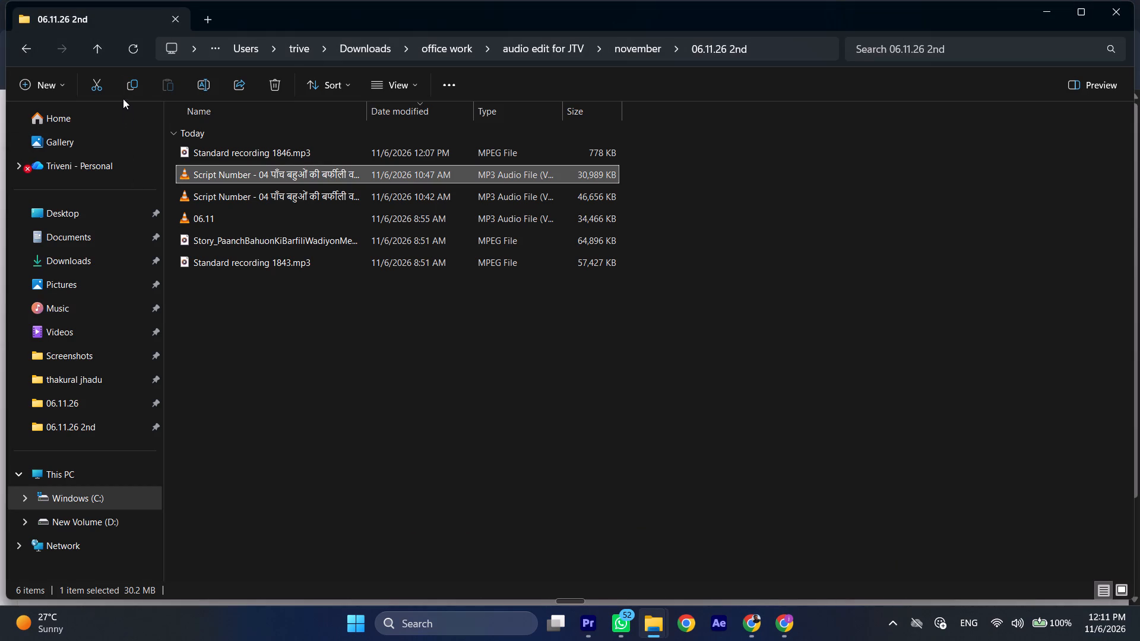
pyautogui.click(91, 54)
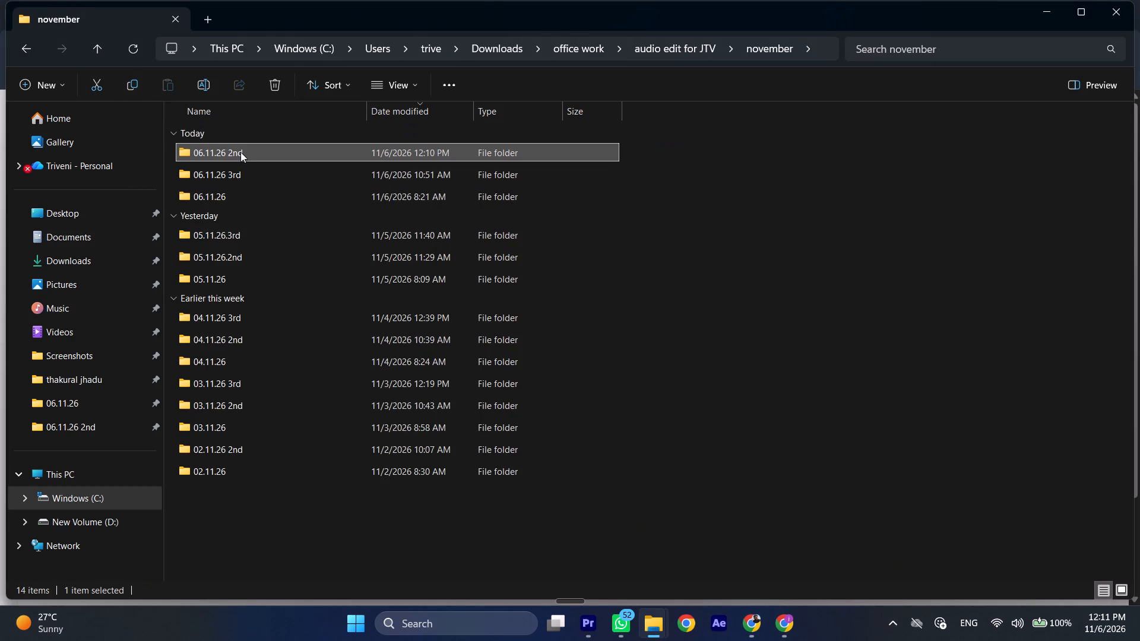
pyautogui.doubleClick(240, 152)
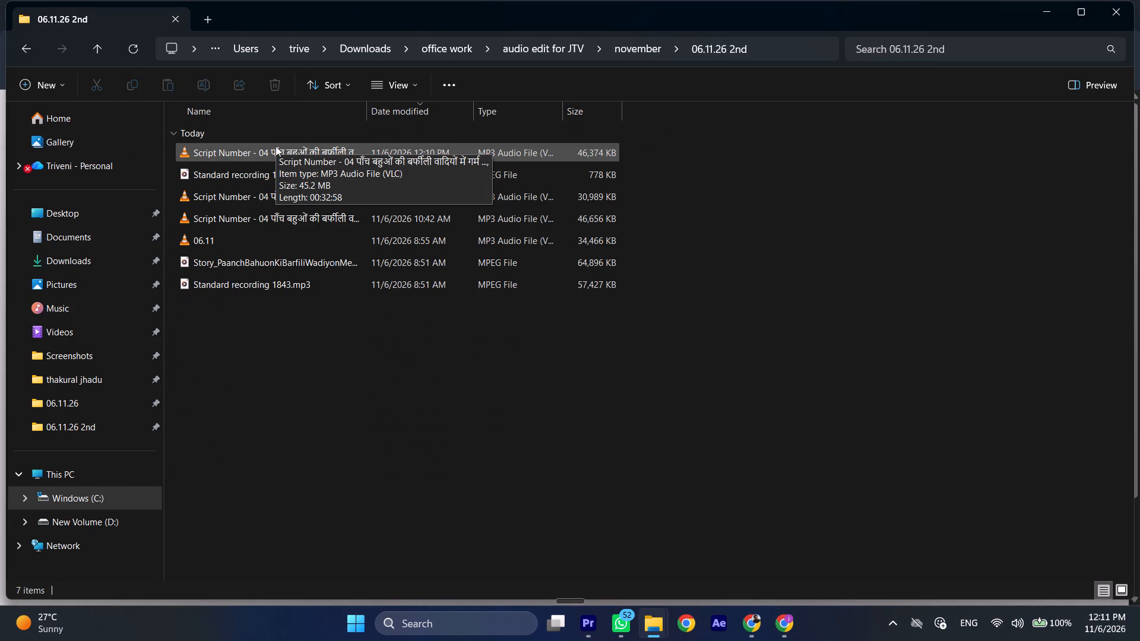
pyautogui.moveTo(243, 150); pyautogui.dragTo(738, 617)
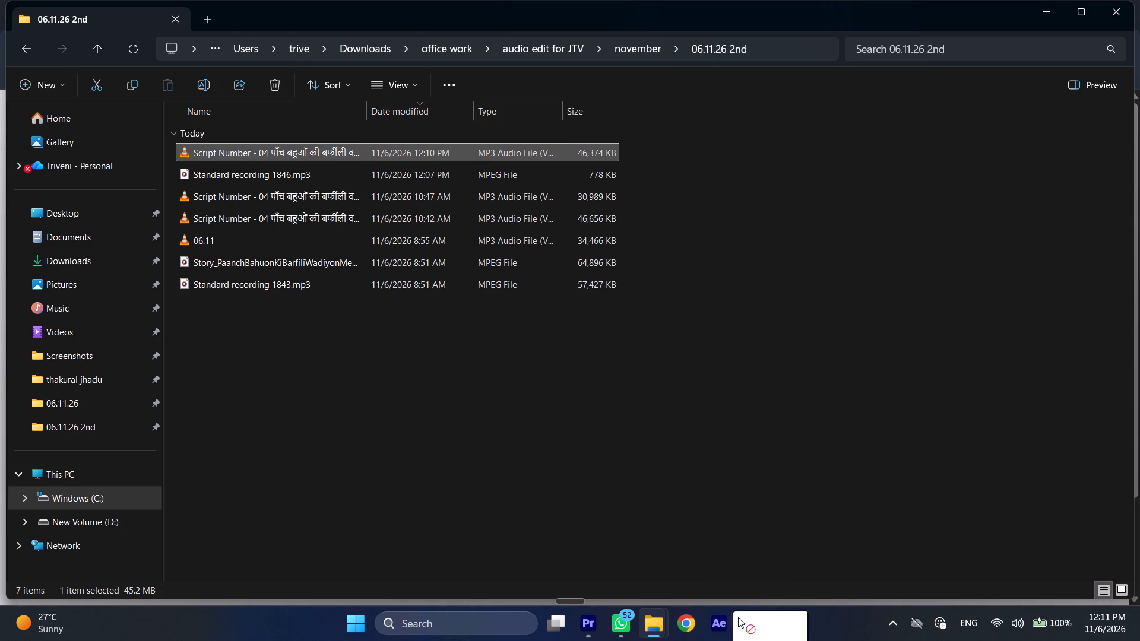
pyautogui.moveTo(738, 617); pyautogui.dragTo(237, 271)
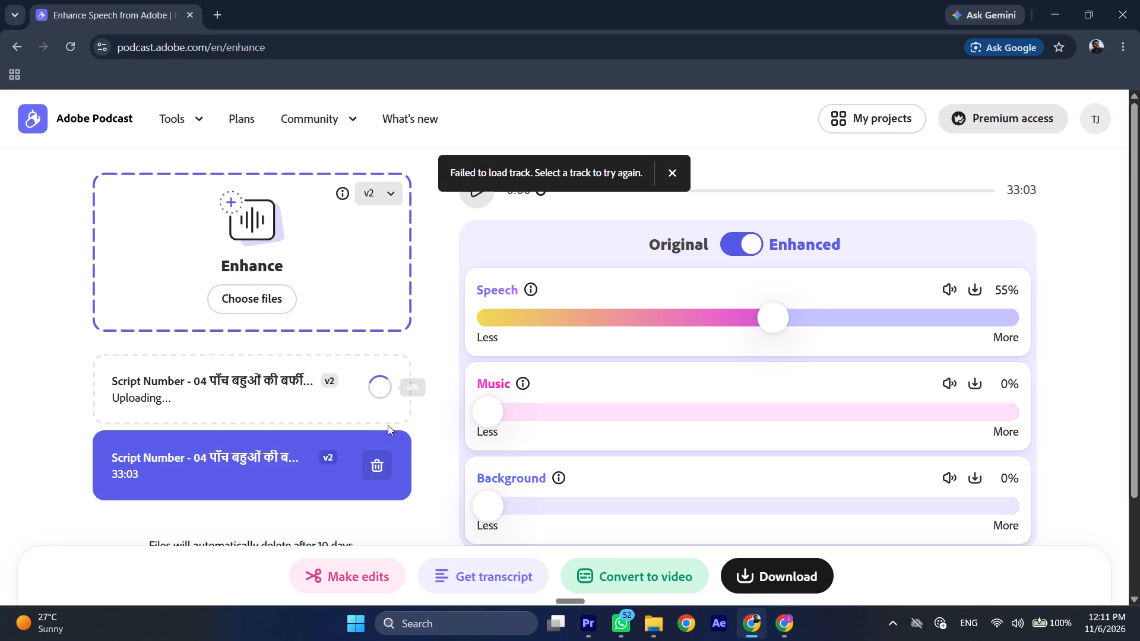
# Delete the old 33:03 Script Number - 04 track from the Enhance file list.
pyautogui.click(378, 466)
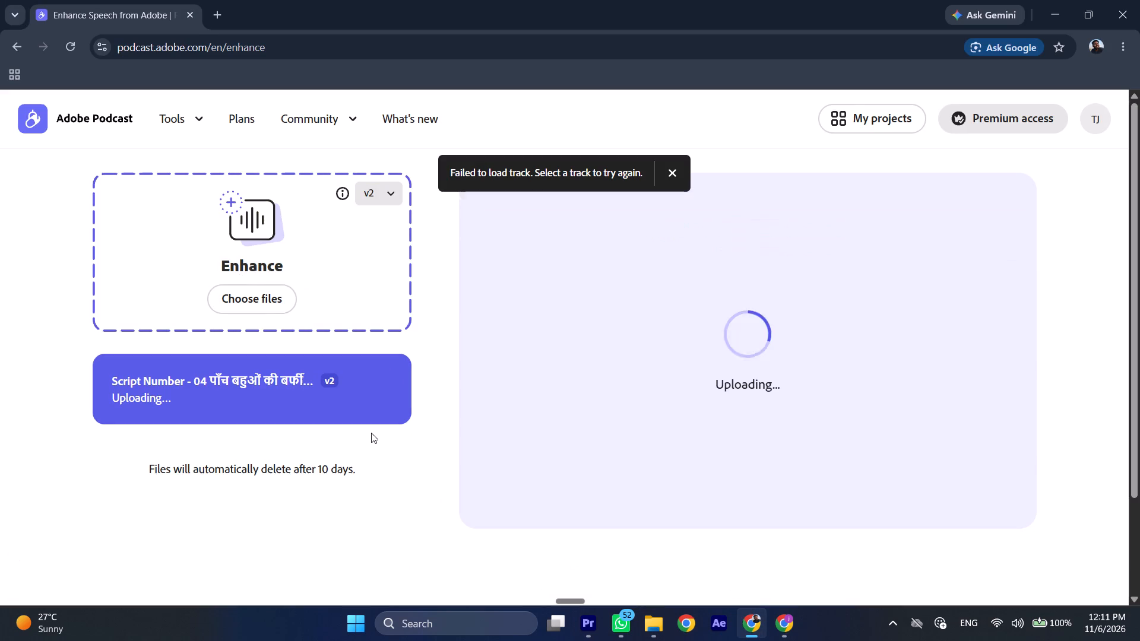
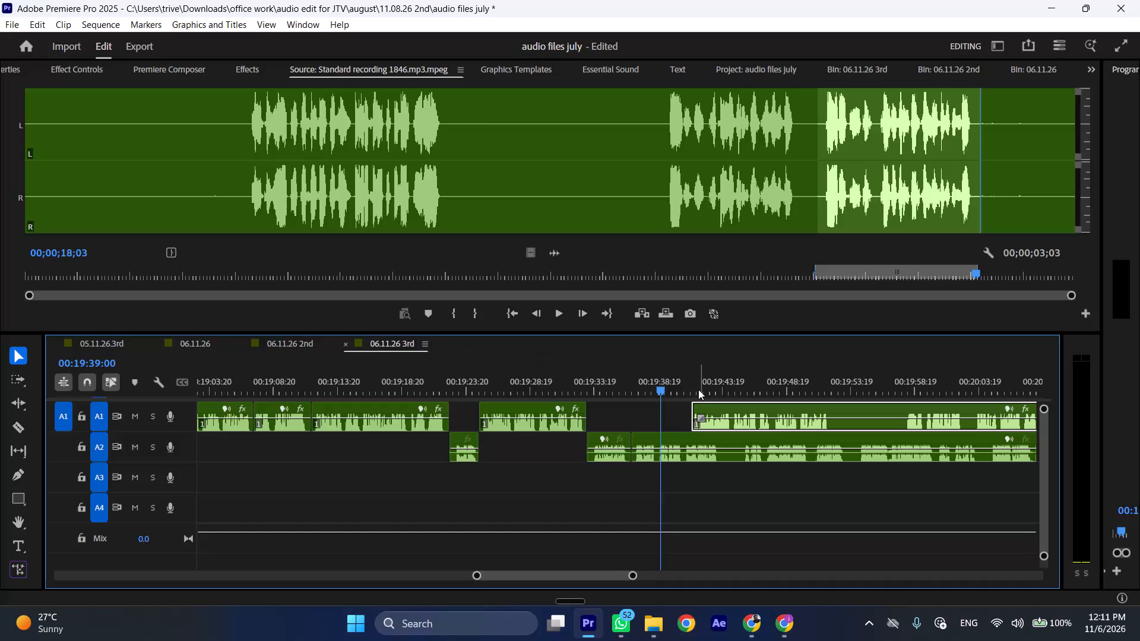
# Review the 06.11.26 3rd sequence from about 00:19:31, where the narration passes from the A1 clip to the A2 clip.
pyautogui.moveTo(604, 373); pyautogui.dragTo(578, 377)
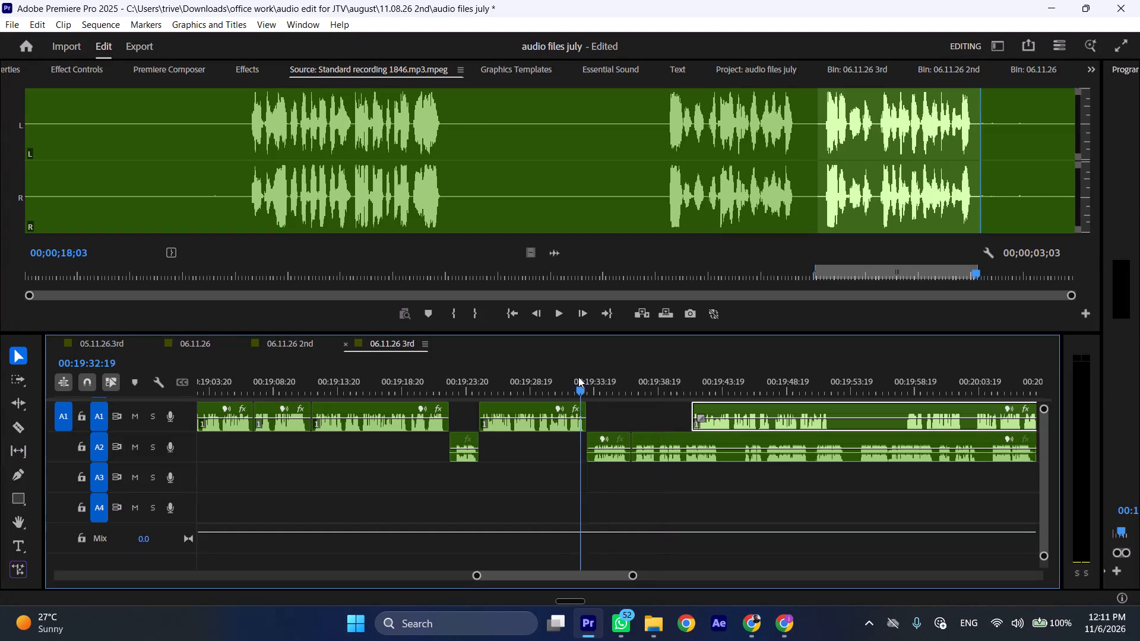
pyautogui.moveTo(578, 377); pyautogui.dragTo(565, 377)
pyautogui.press('space')
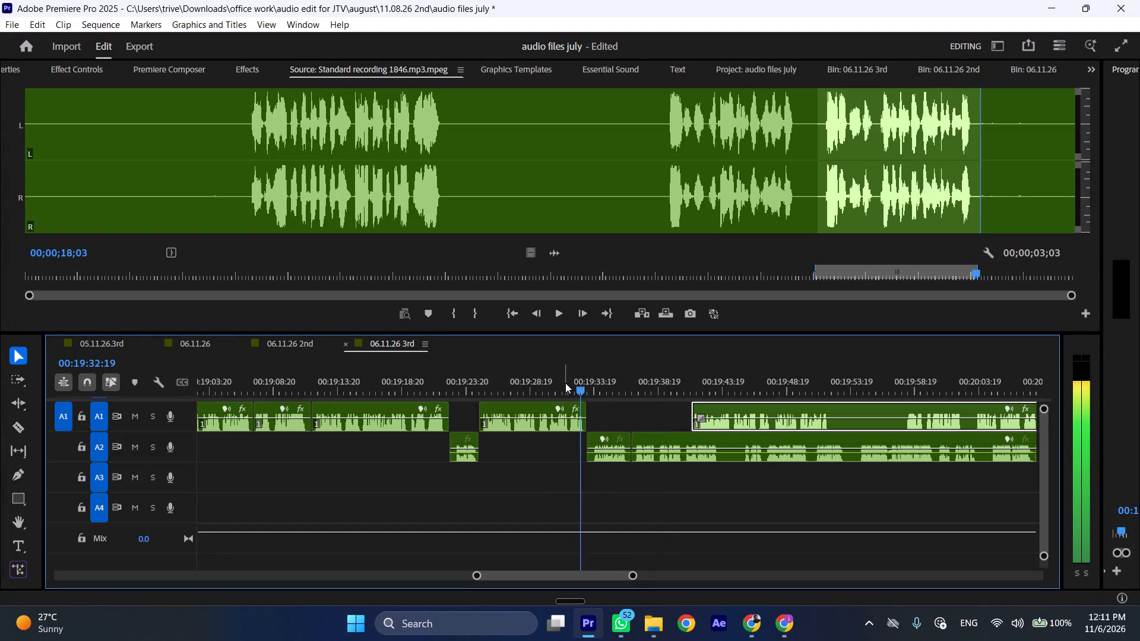
pyautogui.click(563, 384)
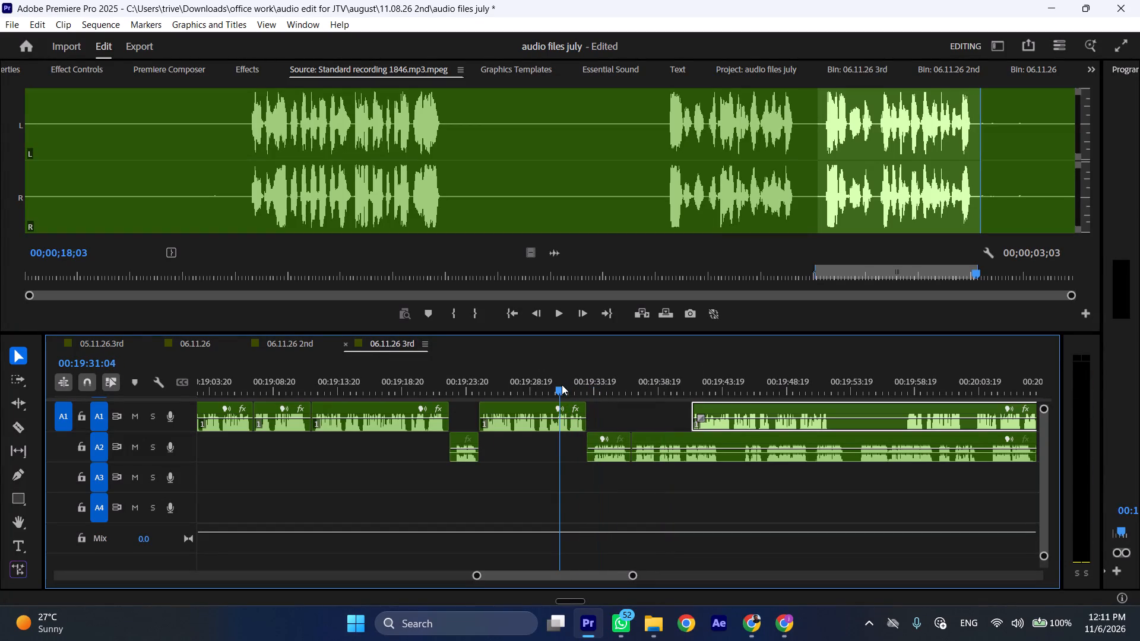
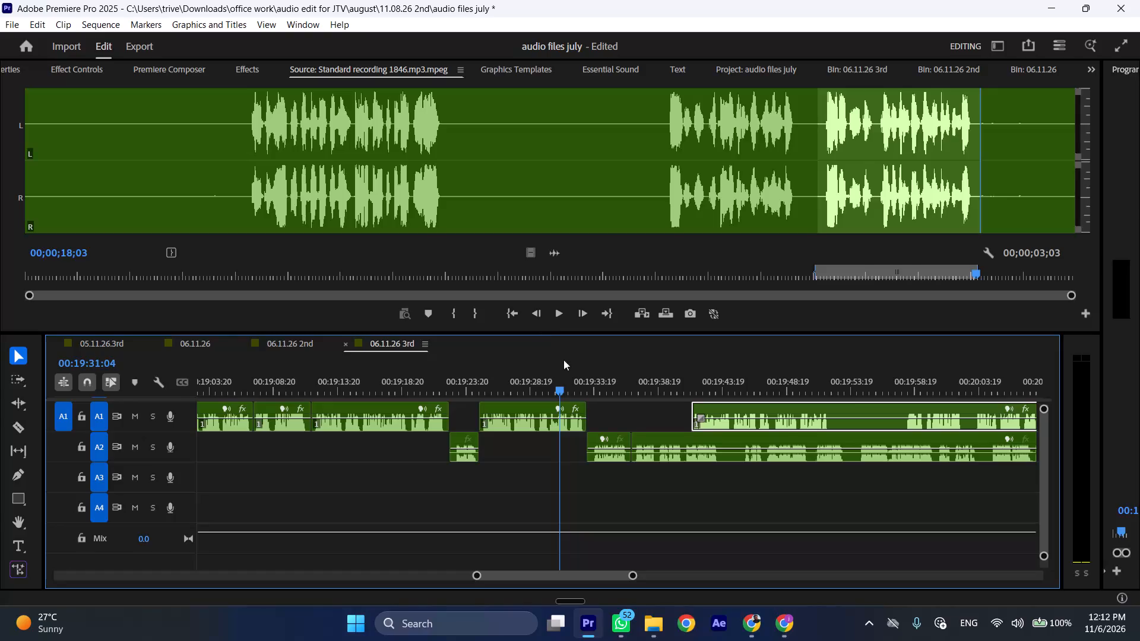
# Switch to Adobe Podcast in Chrome to check the speech enhancement progress of the Script Number - 04 narration.
pyautogui.click(747, 623)
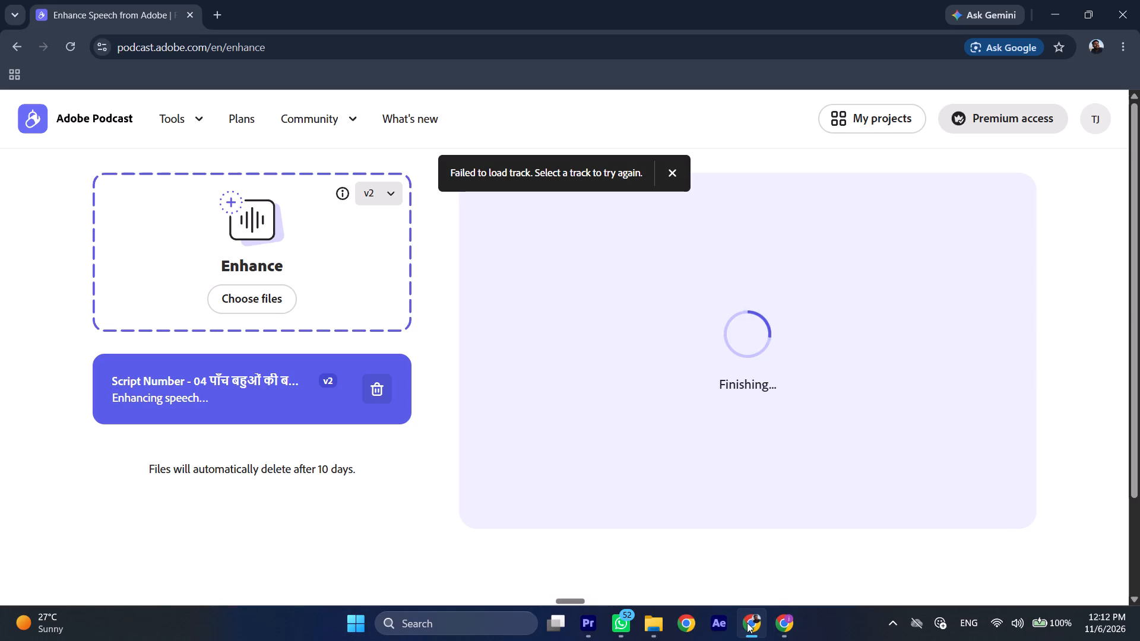
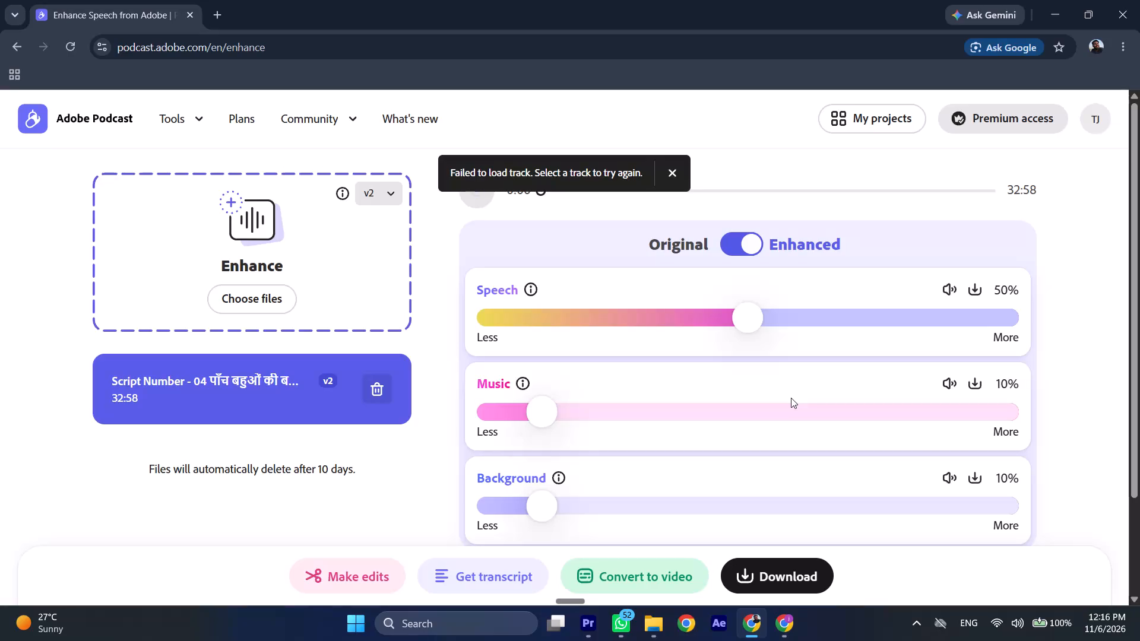
# Start downloading the enhanced Script Number - 04 narration.
pyautogui.scroll(-2, 791, 398)
pyautogui.scroll(2, 791, 398)
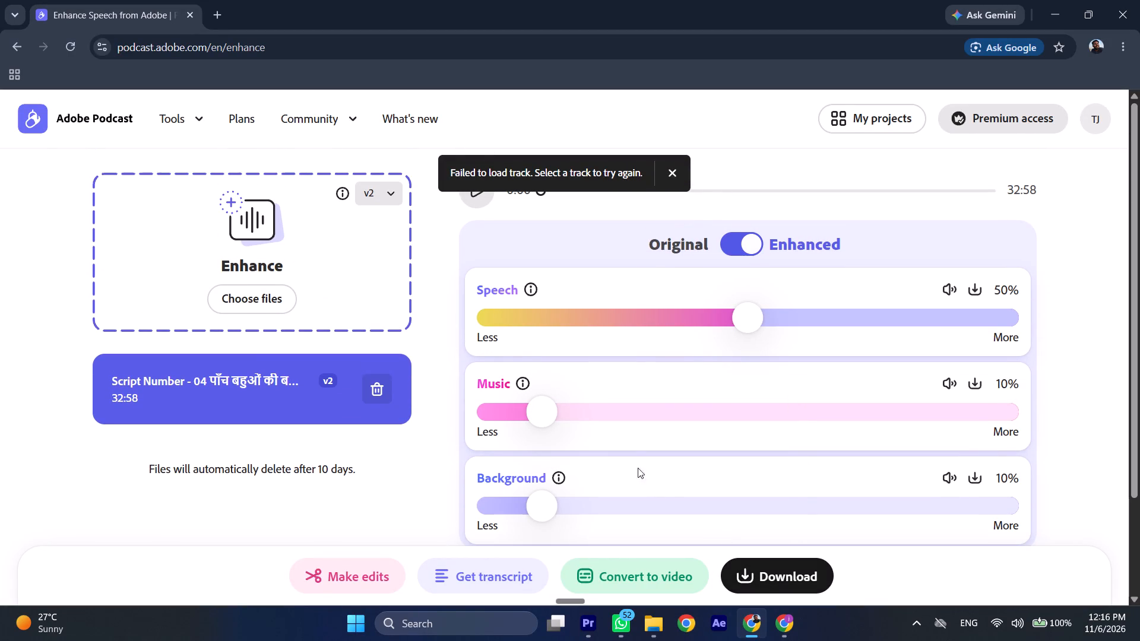
pyautogui.click(781, 569)
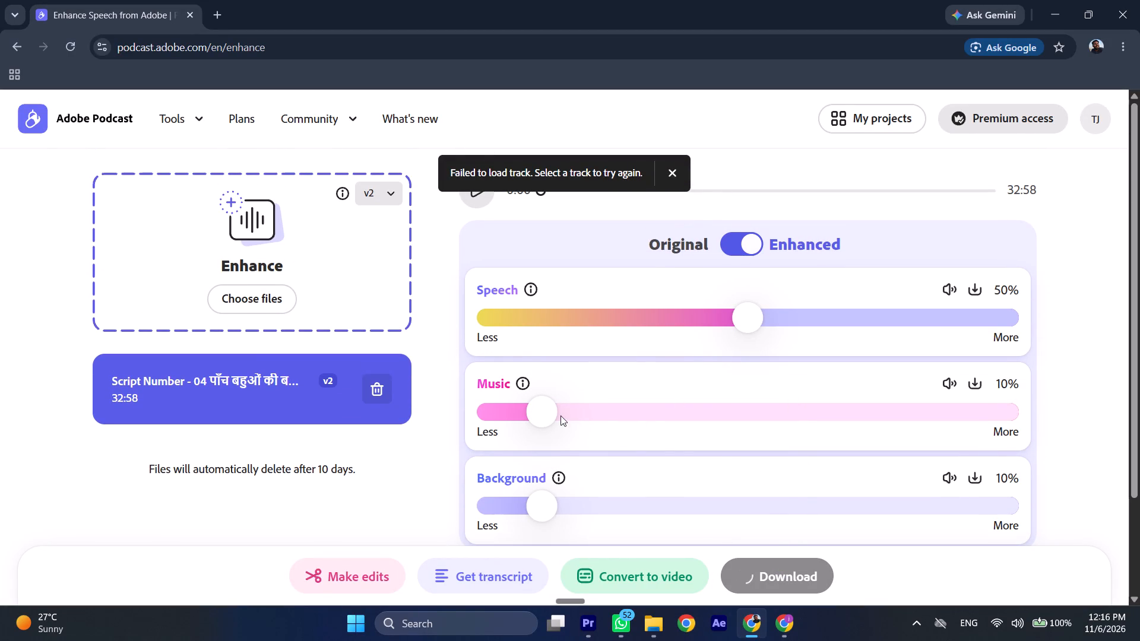
# Set both the Music and Background levels of the Script Number - 04 narration to 0%.
pyautogui.moveTo(546, 412); pyautogui.dragTo(449, 424)
pyautogui.moveTo(538, 502); pyautogui.dragTo(448, 502)
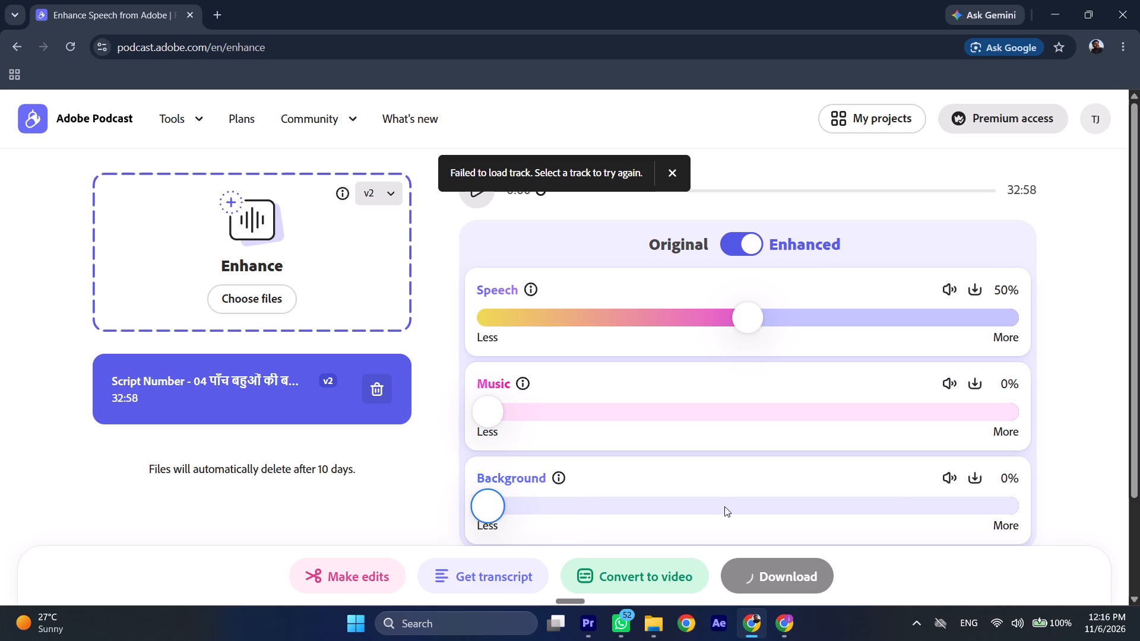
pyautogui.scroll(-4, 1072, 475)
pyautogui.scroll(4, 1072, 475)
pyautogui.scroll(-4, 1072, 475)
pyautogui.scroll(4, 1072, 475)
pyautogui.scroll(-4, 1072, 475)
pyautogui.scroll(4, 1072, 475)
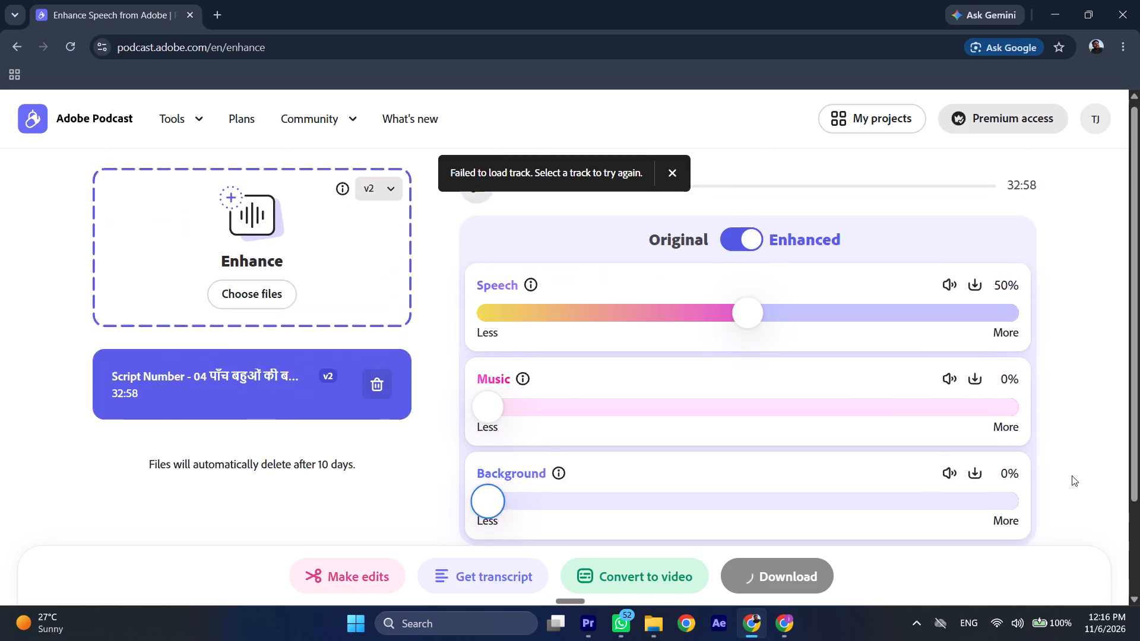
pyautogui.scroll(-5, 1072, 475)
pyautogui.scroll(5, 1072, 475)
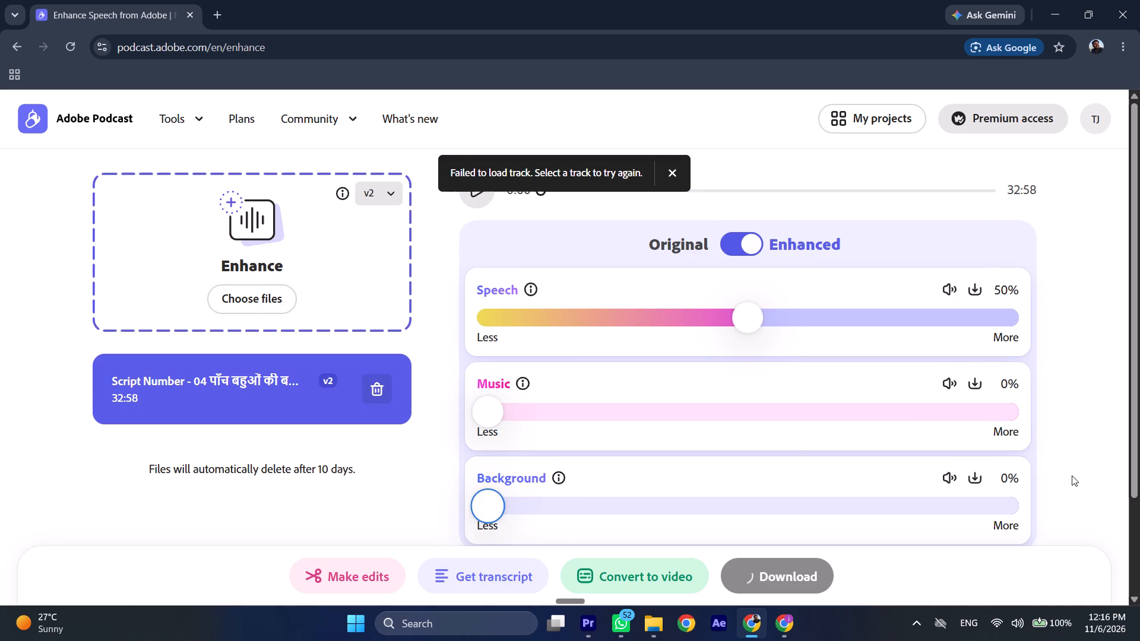
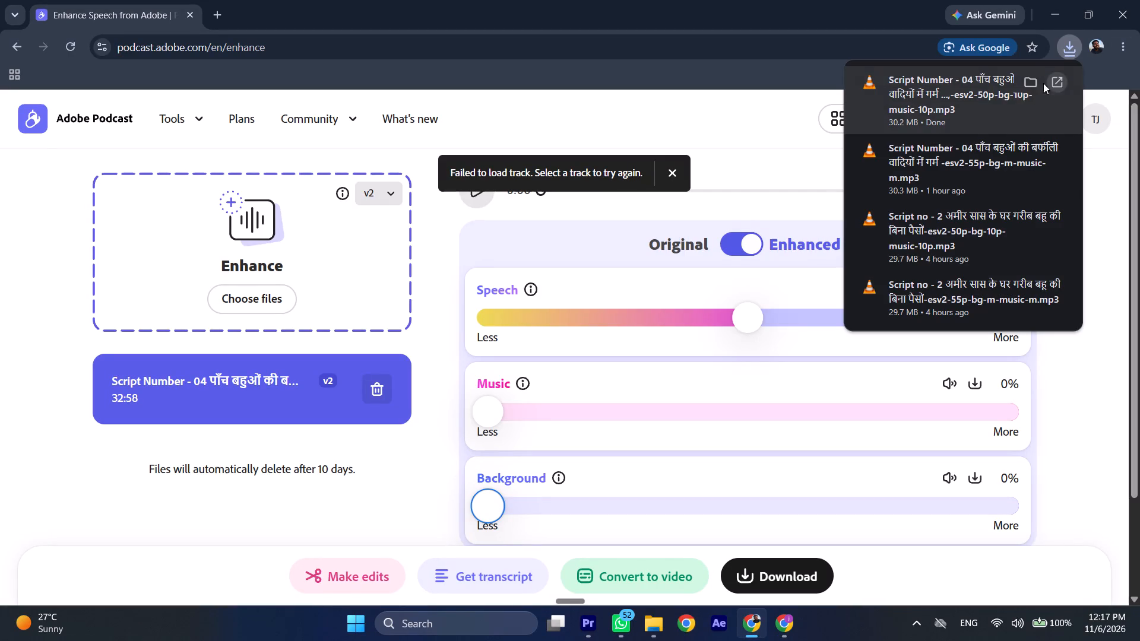
# Show the downloaded enhanced Script Number - 04 MP3 in File Explorer and reopen the Downloads folder.
pyautogui.click(1031, 84)
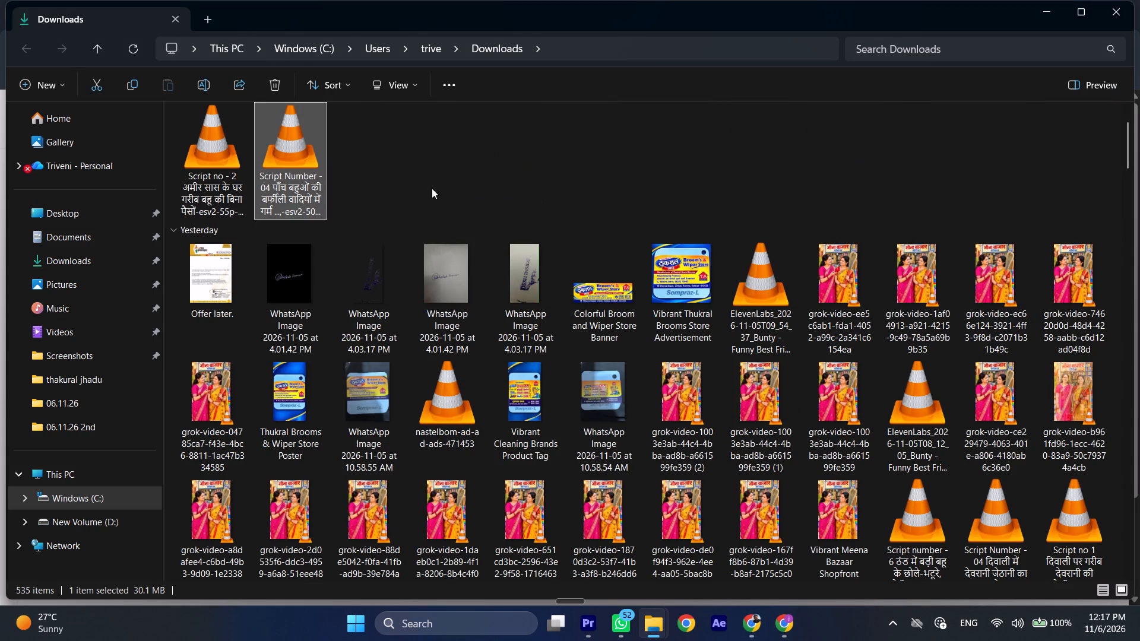
pyautogui.click(66, 262)
pyautogui.click(66, 262)
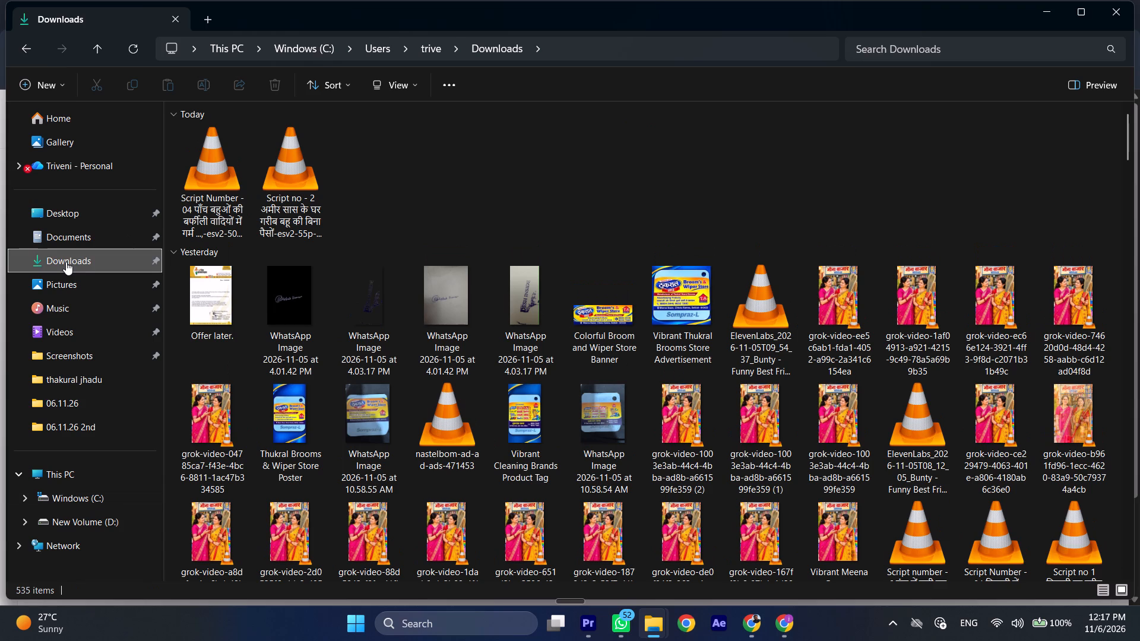
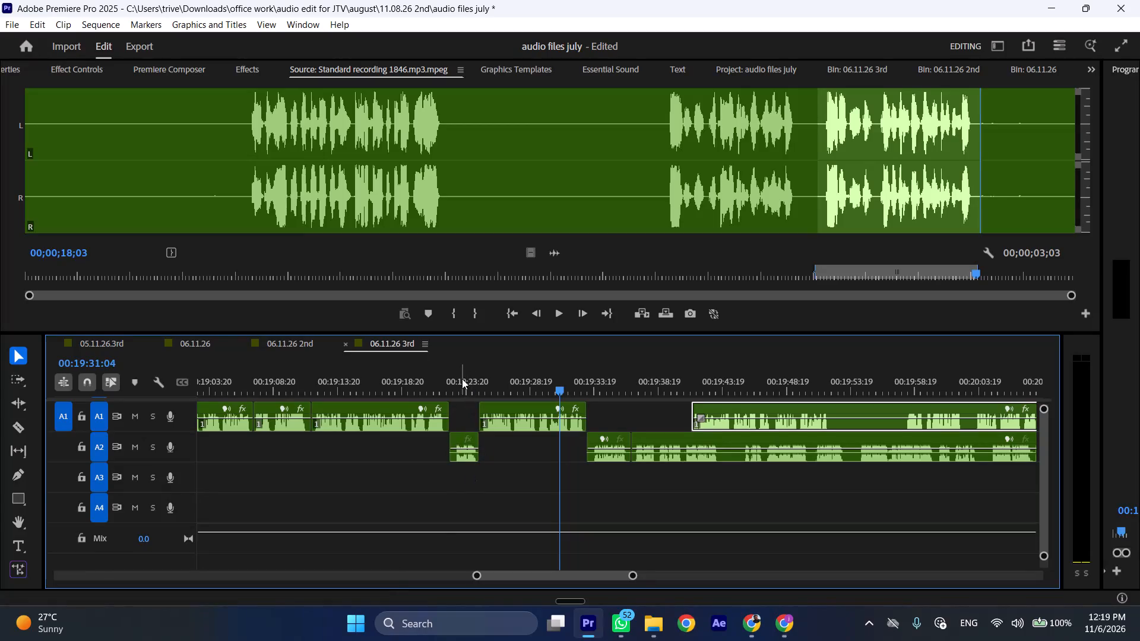
# Play back the 06.11.26 3rd sequence from just before the short patch clip on track A2, around 00:19:21.
pyautogui.moveTo(462, 379); pyautogui.dragTo(430, 378)
pyautogui.press('space')
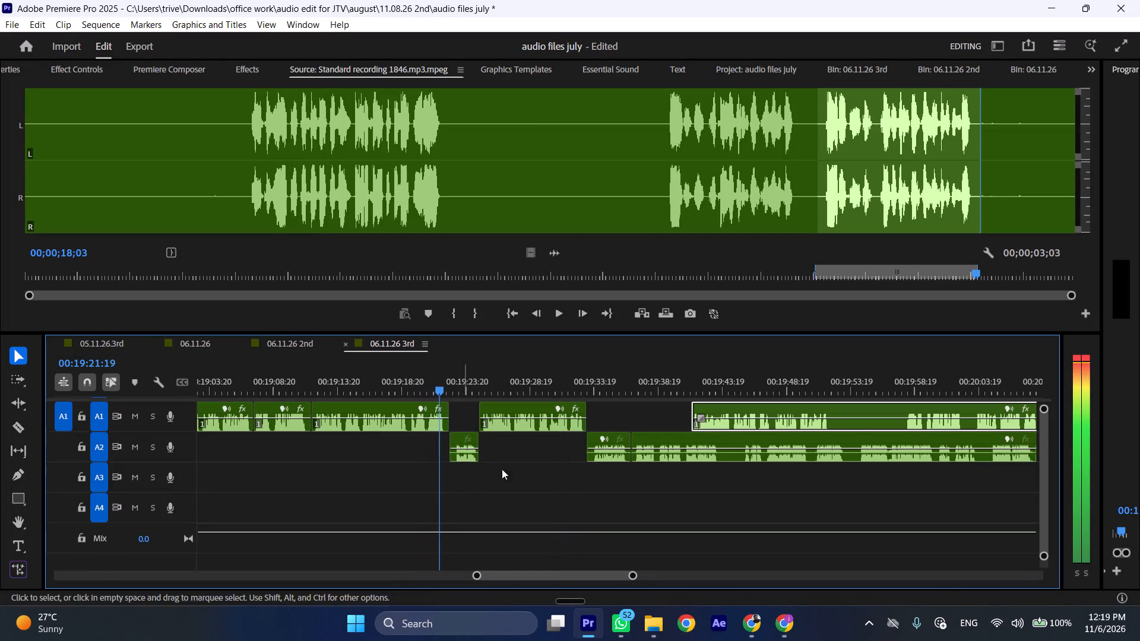
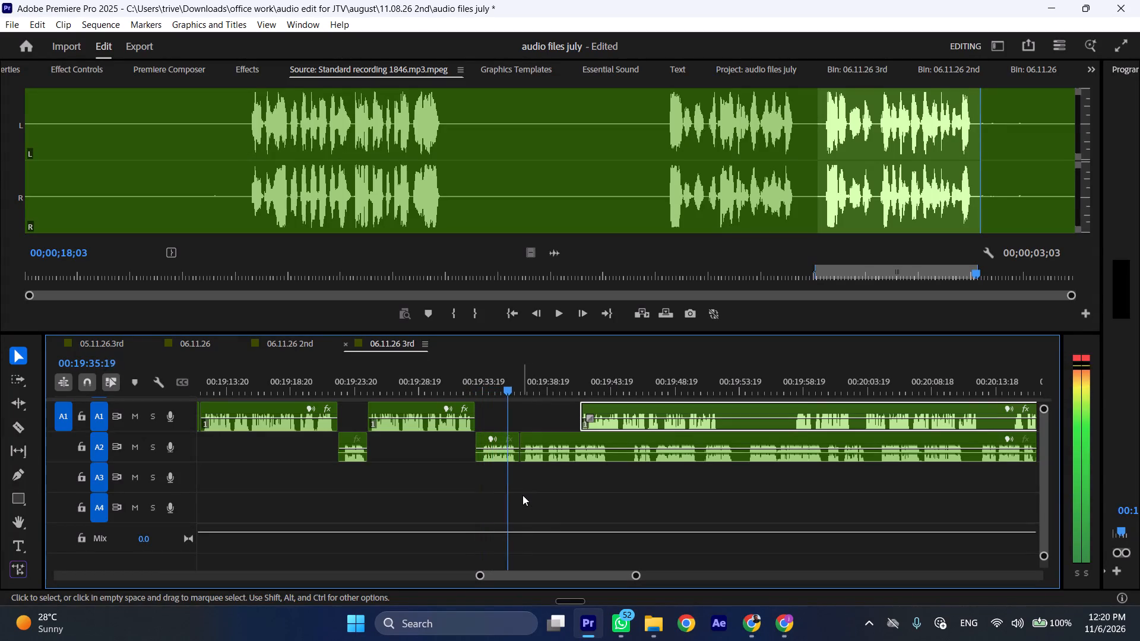
# Stop the sequence playback at the join between the short patch clip and the long clip on track A2, around 00:19:36.
pyautogui.press('space')
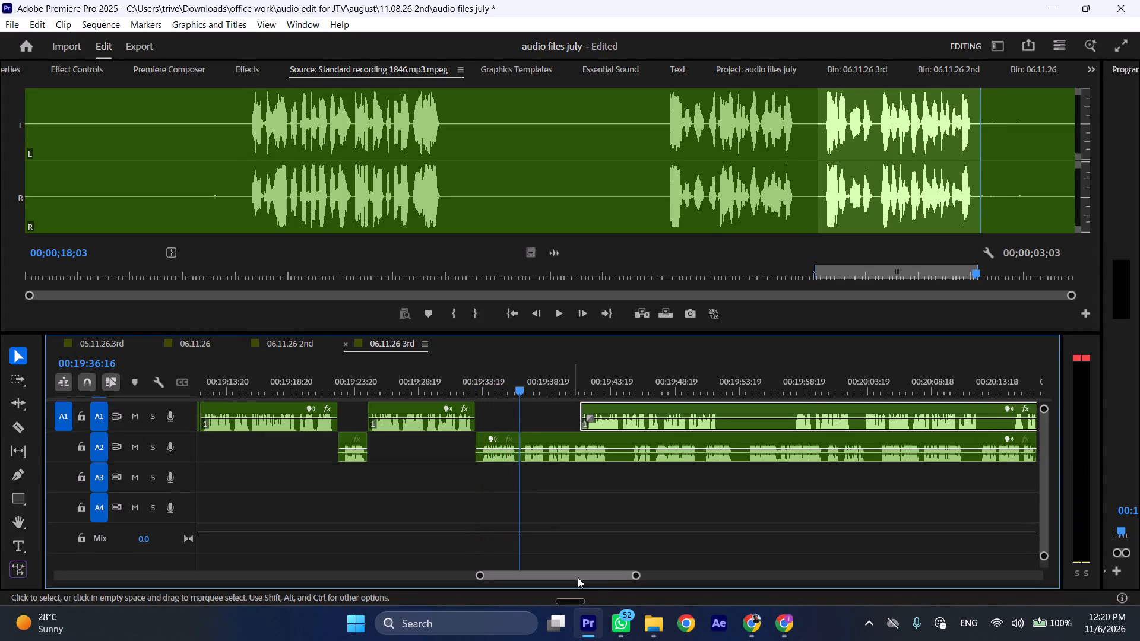
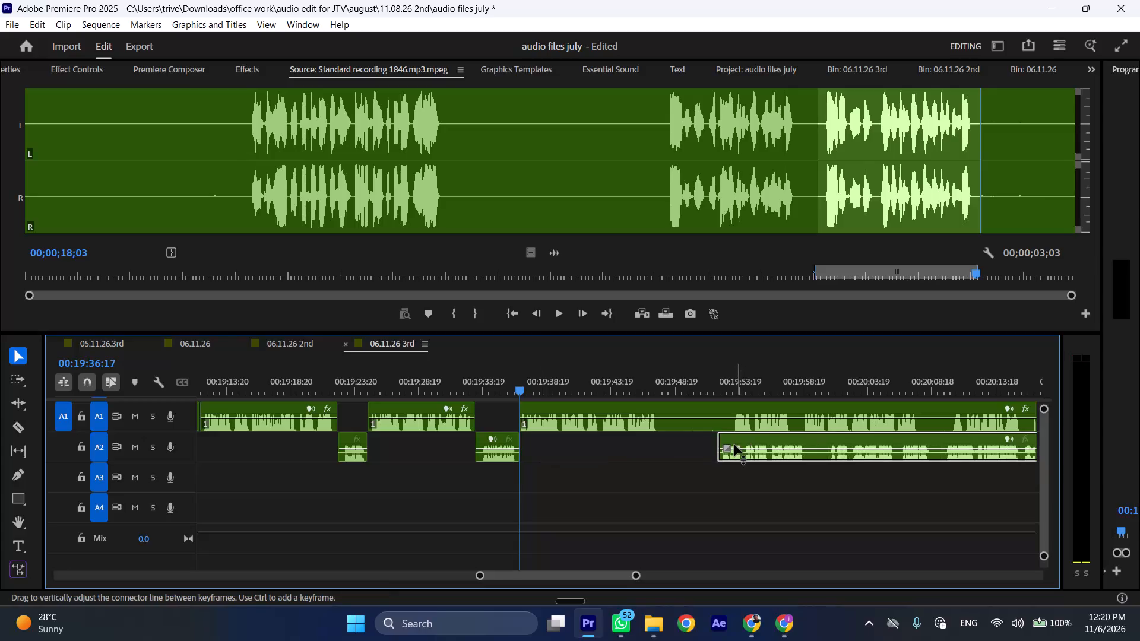
# Play the sequence to the end of the spoken passage and split the A1 narration clip at 00:19:47:14.
pyautogui.press('l')
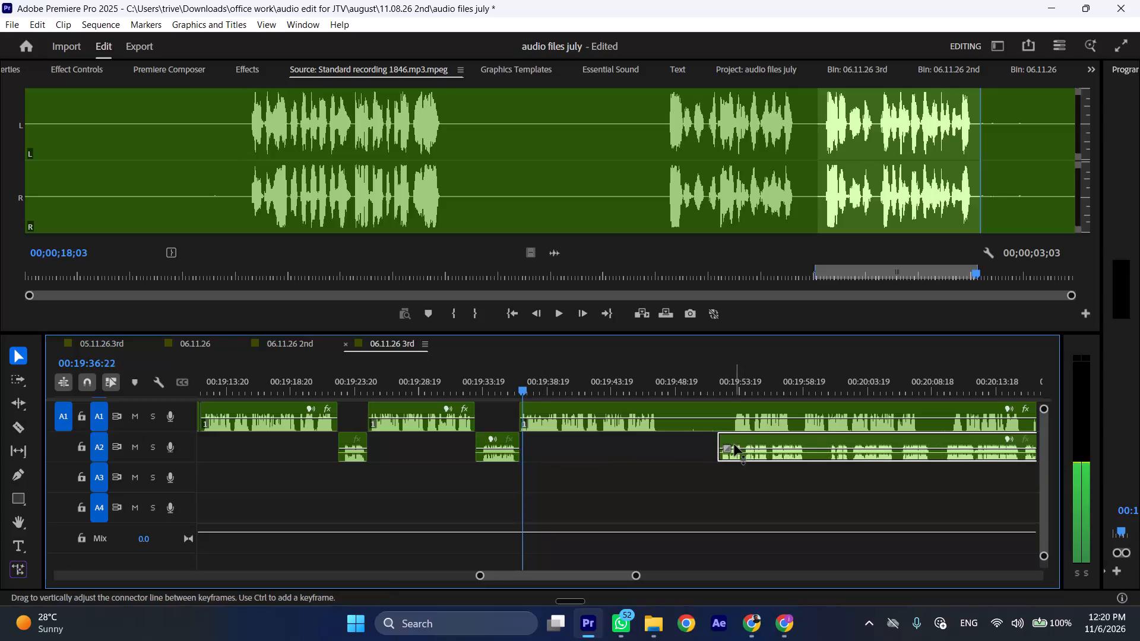
pyautogui.scroll(-5, 639, 451)
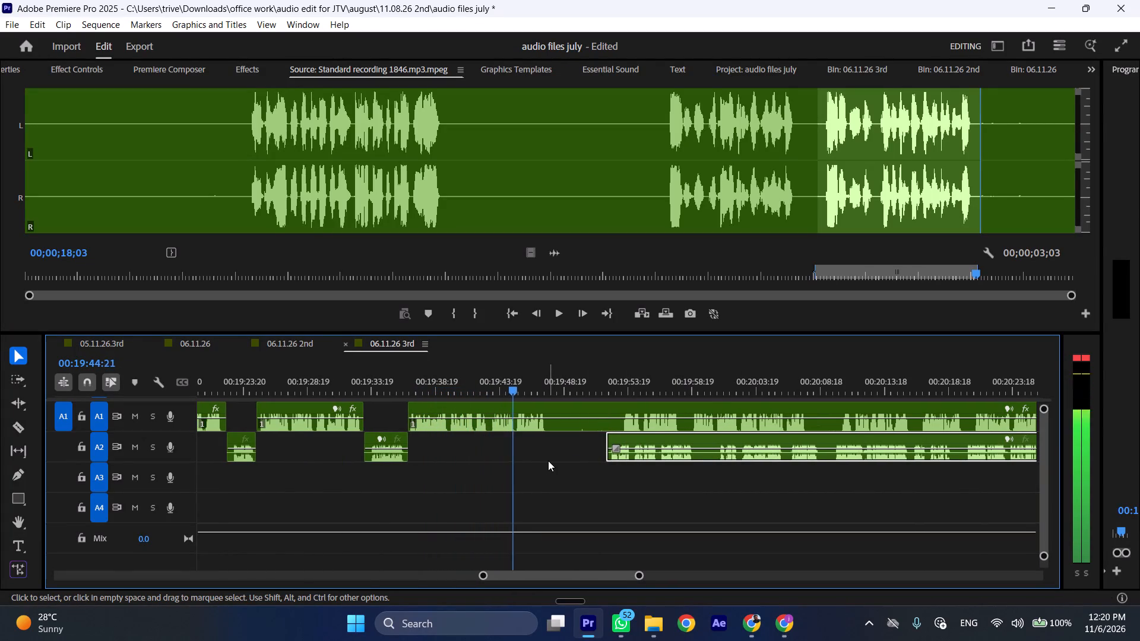
pyautogui.press('space')
pyautogui.write('C')
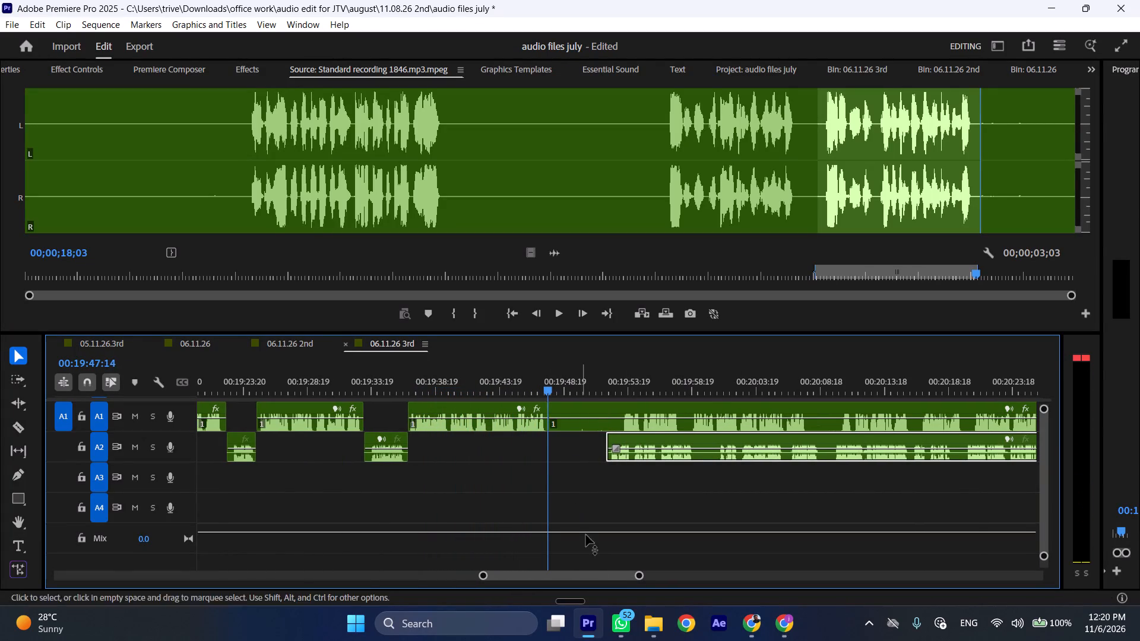
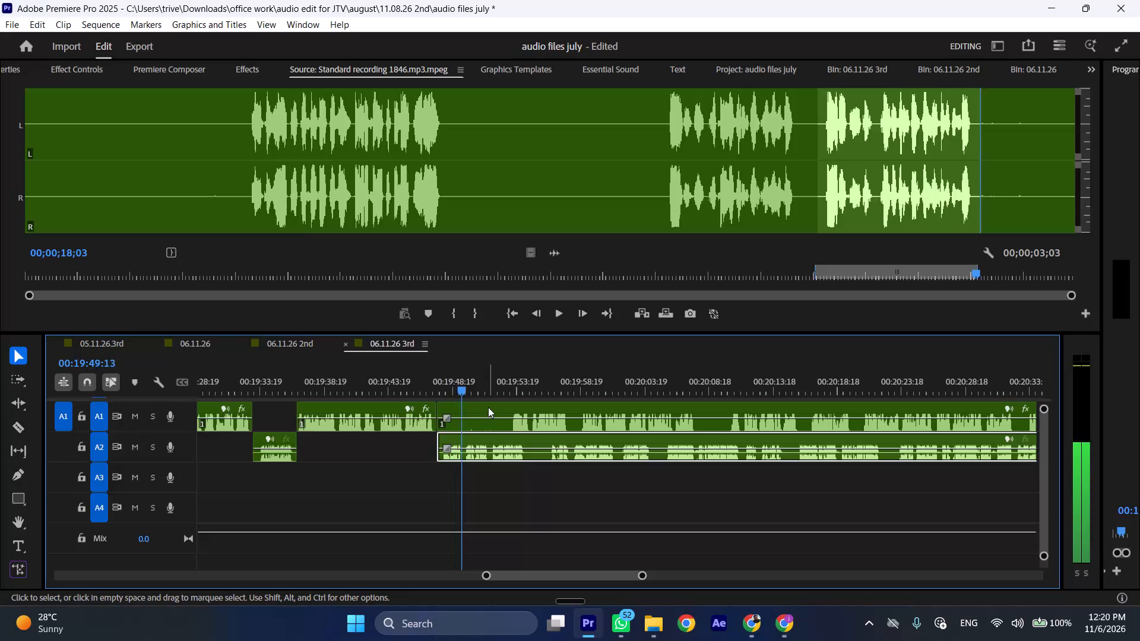
# Move the A1 narration aside, play the A2 passage, split it at 00:19:54:16, and place the A1 clip's start at that cut.
pyautogui.moveTo(488, 407); pyautogui.dragTo(779, 409)
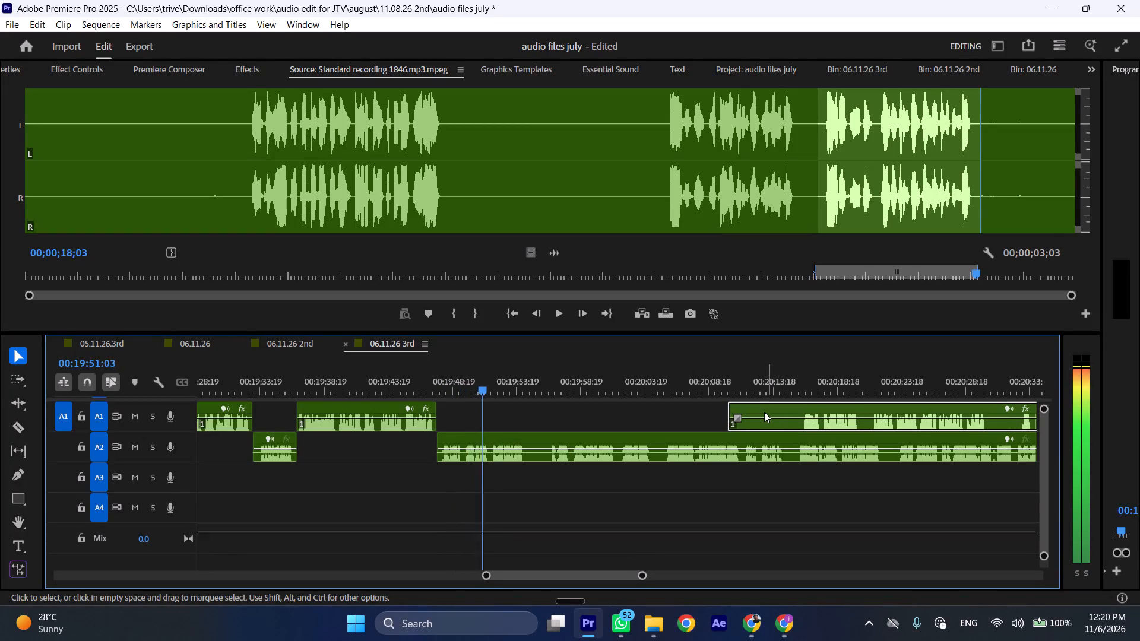
pyautogui.moveTo(734, 409); pyautogui.dragTo(804, 409)
pyautogui.press('space')
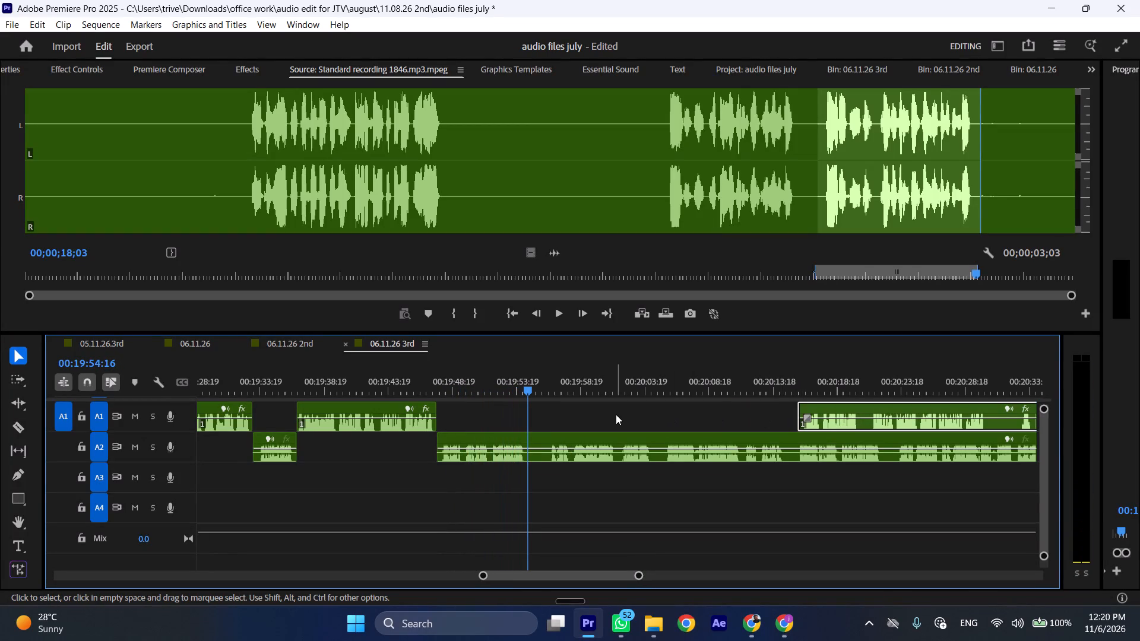
pyautogui.write('C')
pyautogui.moveTo(818, 409); pyautogui.dragTo(544, 412)
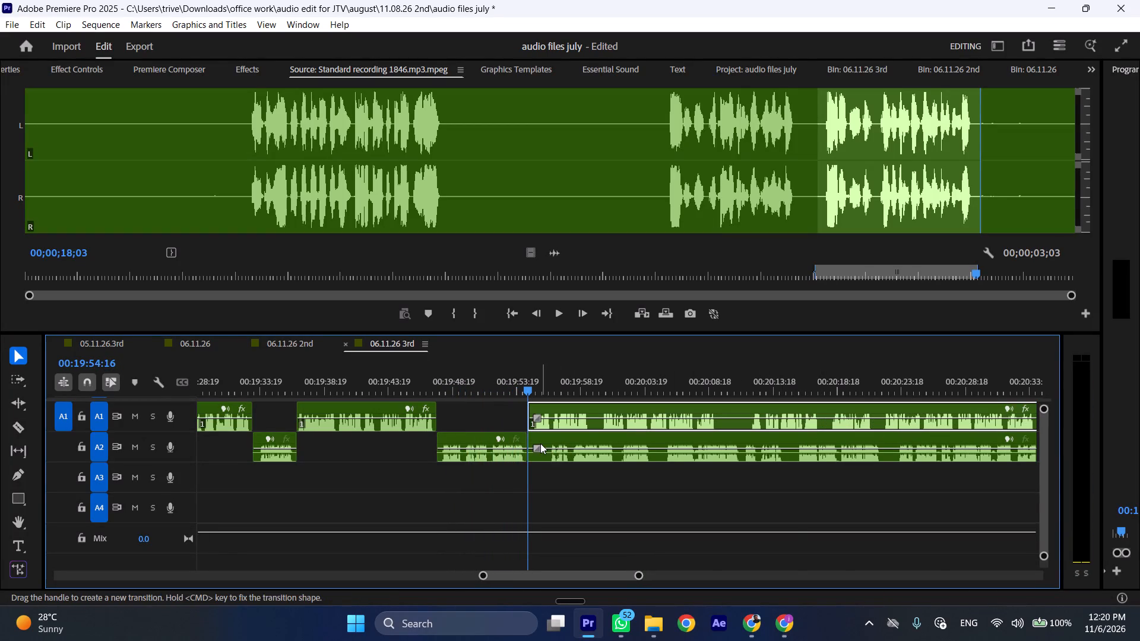
# Shift the remaining A2 clip later, then cut and ripple-delete the A1 pause between 00:19:59:14 and 00:20:00:12.
pyautogui.moveTo(554, 433); pyautogui.dragTo(686, 434)
pyautogui.press('space')
pyautogui.press('l')
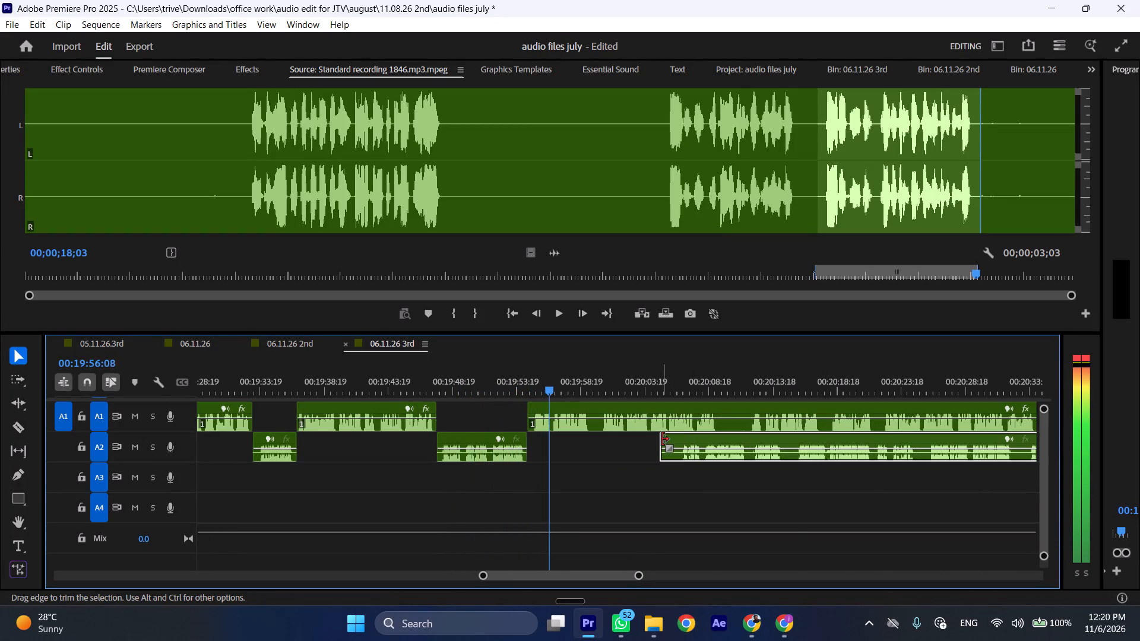
pyautogui.moveTo(662, 439); pyautogui.dragTo(679, 441)
pyautogui.press('space')
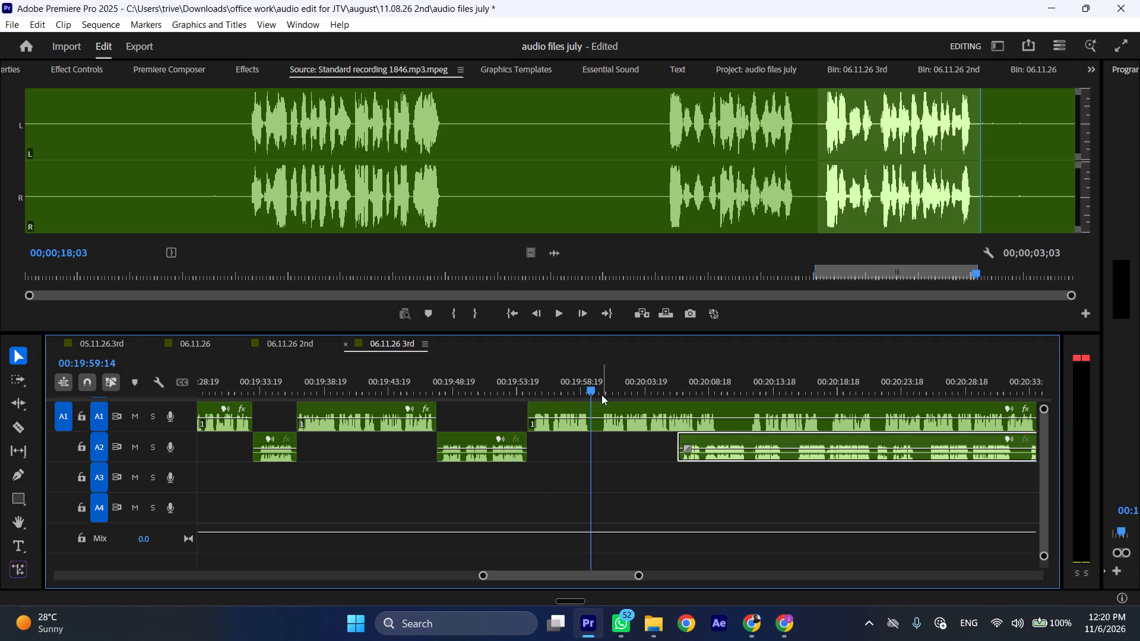
pyautogui.hotkey('shift', 'c')
pyautogui.moveTo(598, 383); pyautogui.dragTo(604, 383)
pyautogui.click(625, 412)
pyautogui.hotkey('shift', 'c')
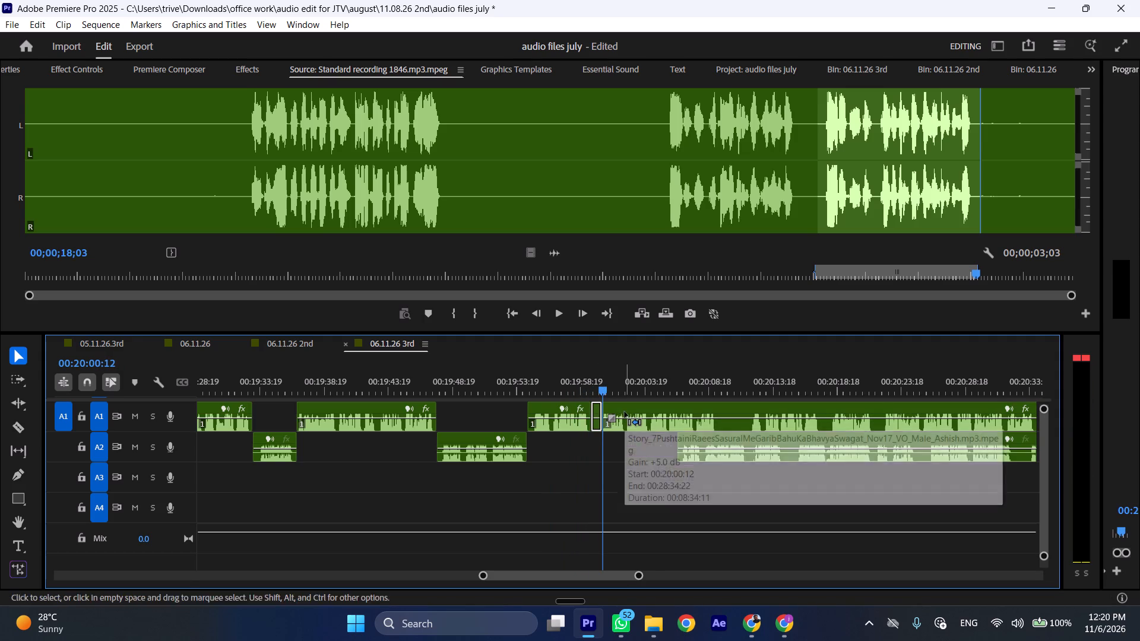
pyautogui.hotkey('ctrl', 'shift', 'd')
# Play the following A1 passage, shift the remaining A2 clip to about 00:20:13, and split the A1 narration at 00:20:08:17.
pyautogui.press('space')
pyautogui.press('l')
pyautogui.scroll(-5, 632, 429)
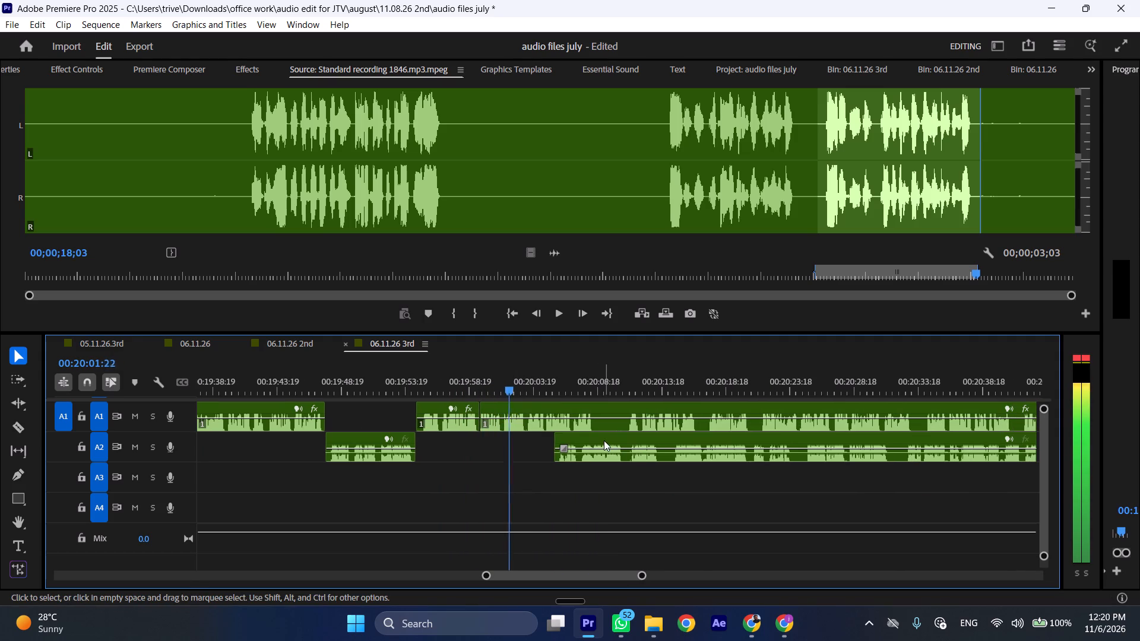
pyautogui.moveTo(604, 440); pyautogui.dragTo(702, 440)
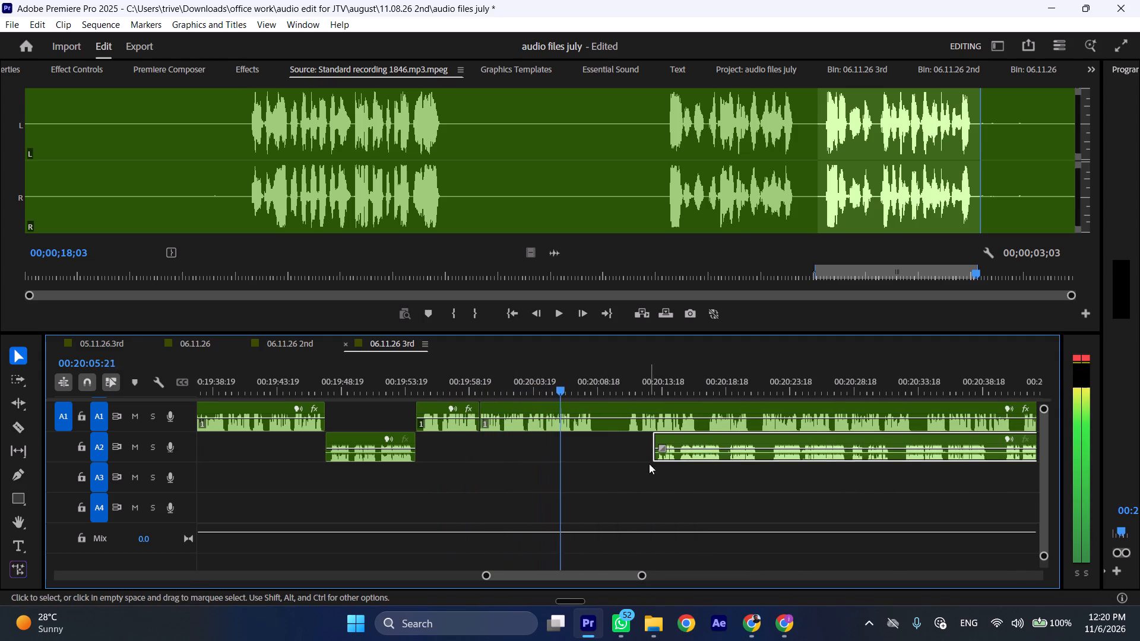
pyautogui.press('space')
pyautogui.write('C')
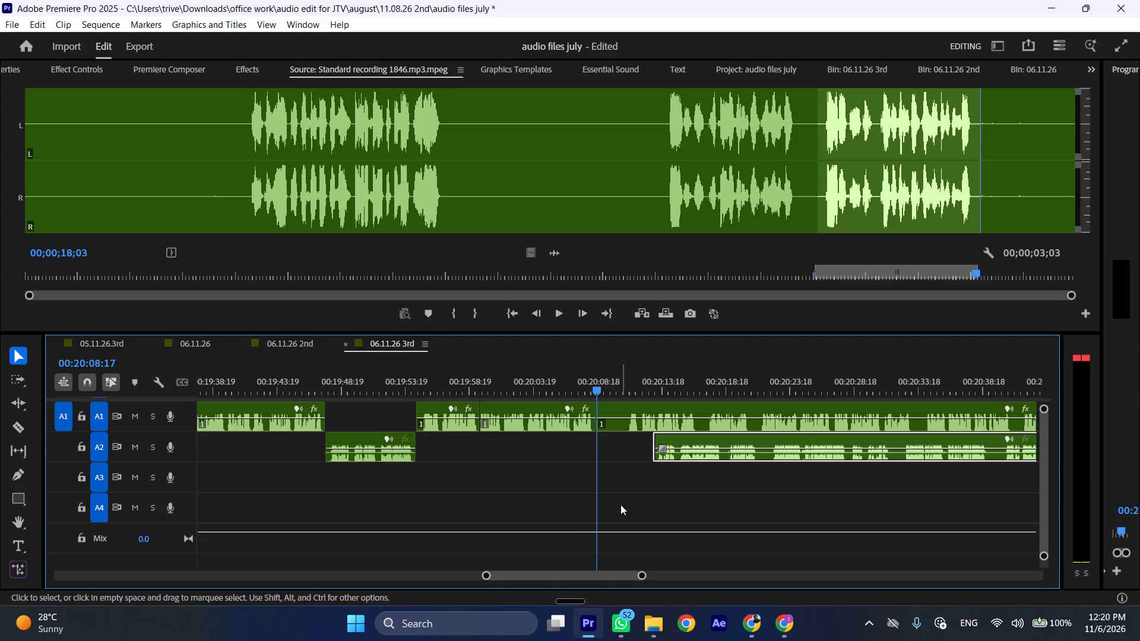
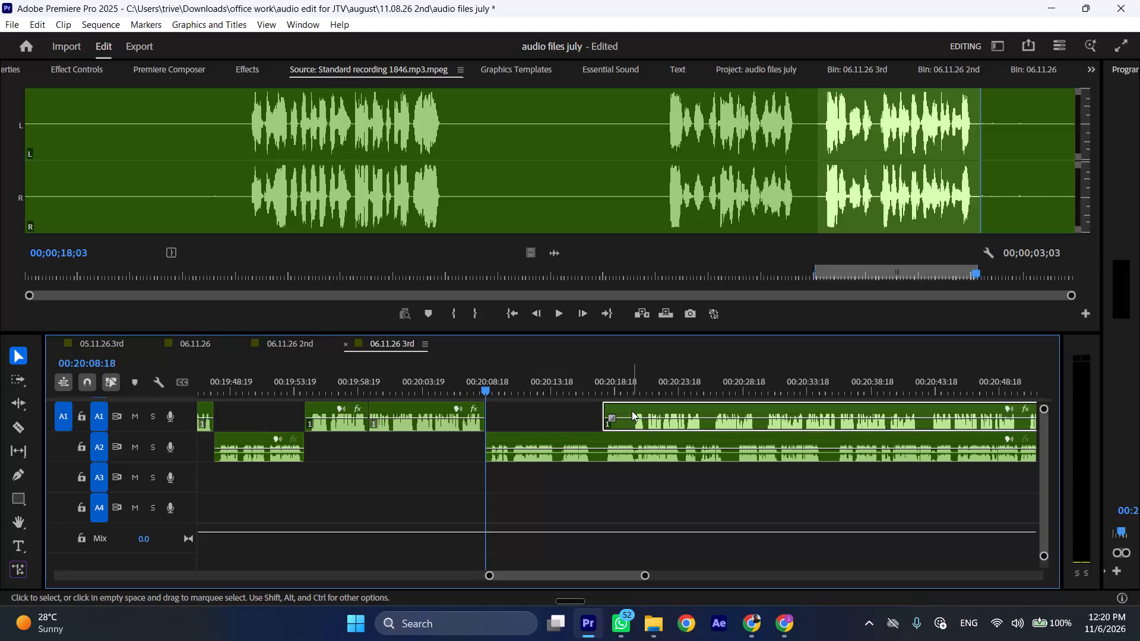
# Play the A2 passage, split it at 00:20:14:07, and place the remaining A1 clip's start at that cut.
pyautogui.press('l')
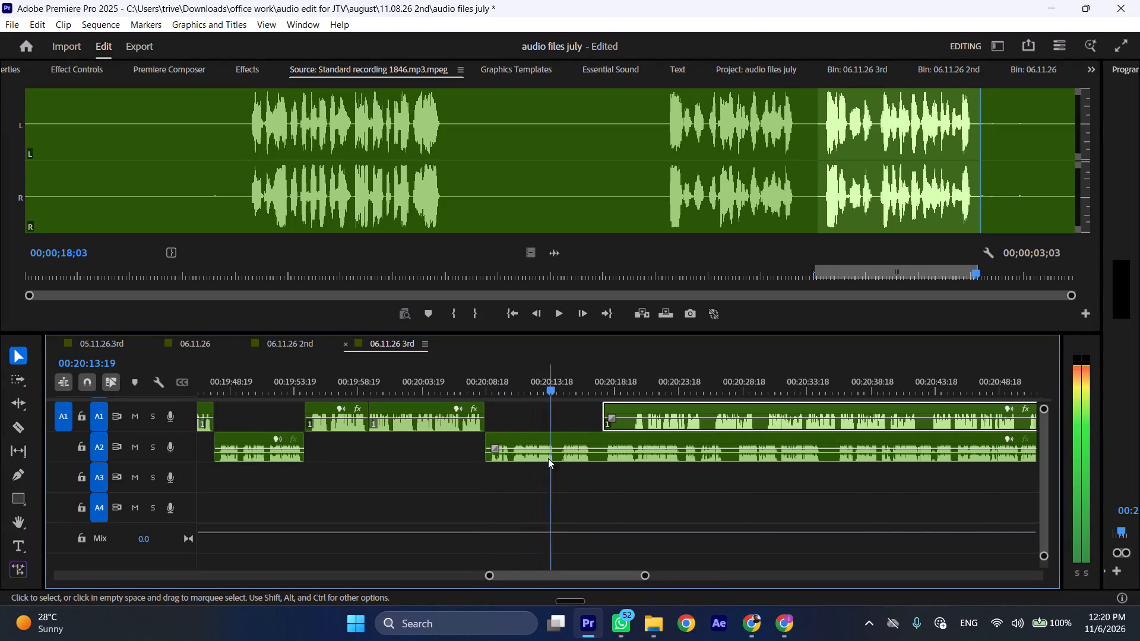
pyautogui.press('space')
pyautogui.hotkey('shift', 'c')
pyautogui.moveTo(607, 407); pyautogui.dragTo(632, 408)
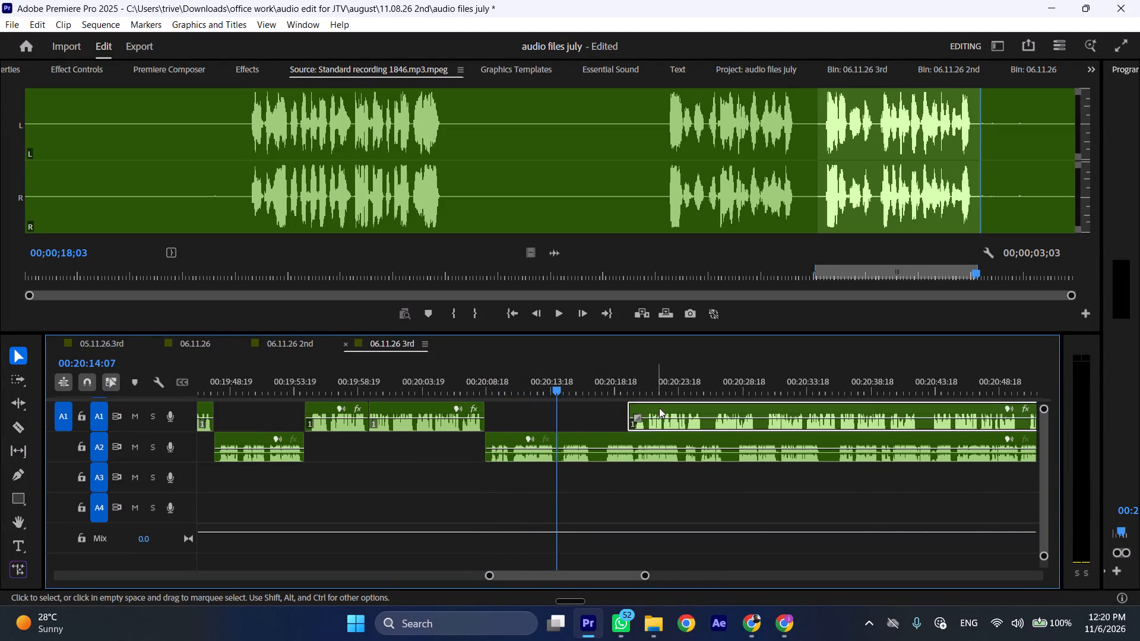
pyautogui.moveTo(667, 408); pyautogui.dragTo(590, 408)
# Move the remaining A2 clip aside, play the A1 passage, split it at 00:20:20:07, and place the A2 clip's start at that cut.
pyautogui.moveTo(596, 438); pyautogui.dragTo(682, 439)
pyautogui.press('space')
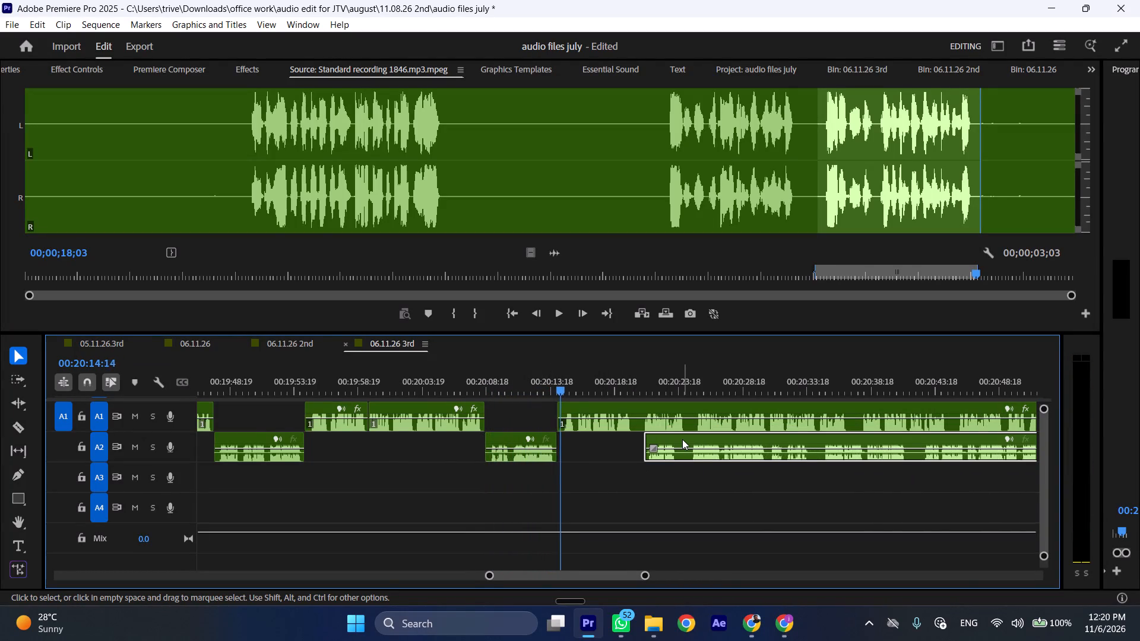
pyautogui.write('l')
pyautogui.scroll(-5, 682, 440)
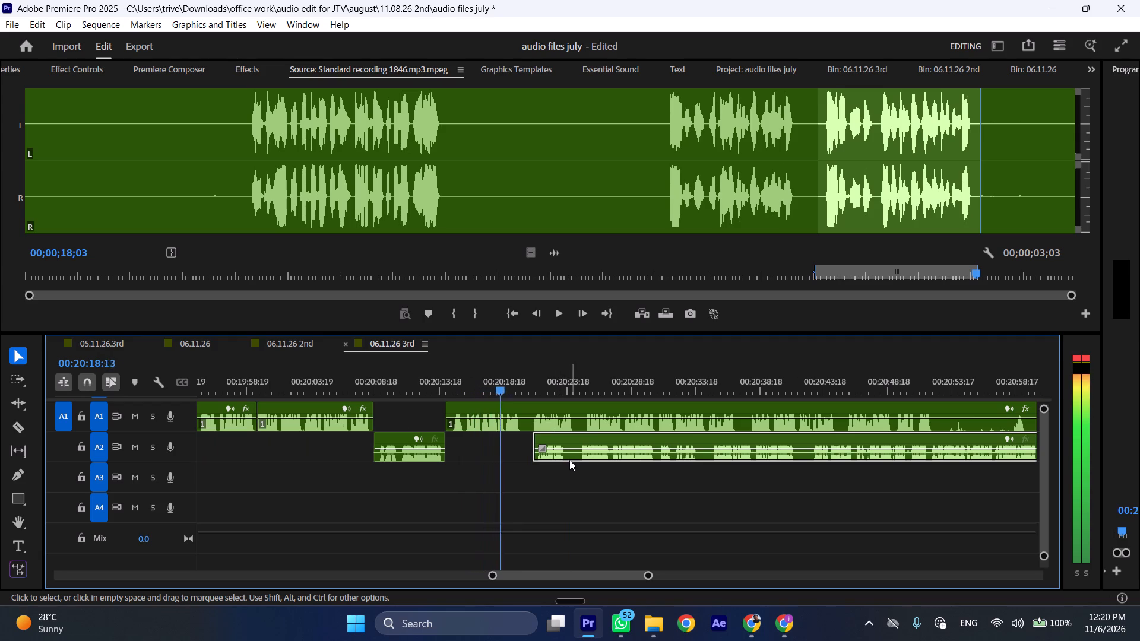
pyautogui.press('space')
pyautogui.write('C')
pyautogui.moveTo(560, 440); pyautogui.dragTo(551, 440)
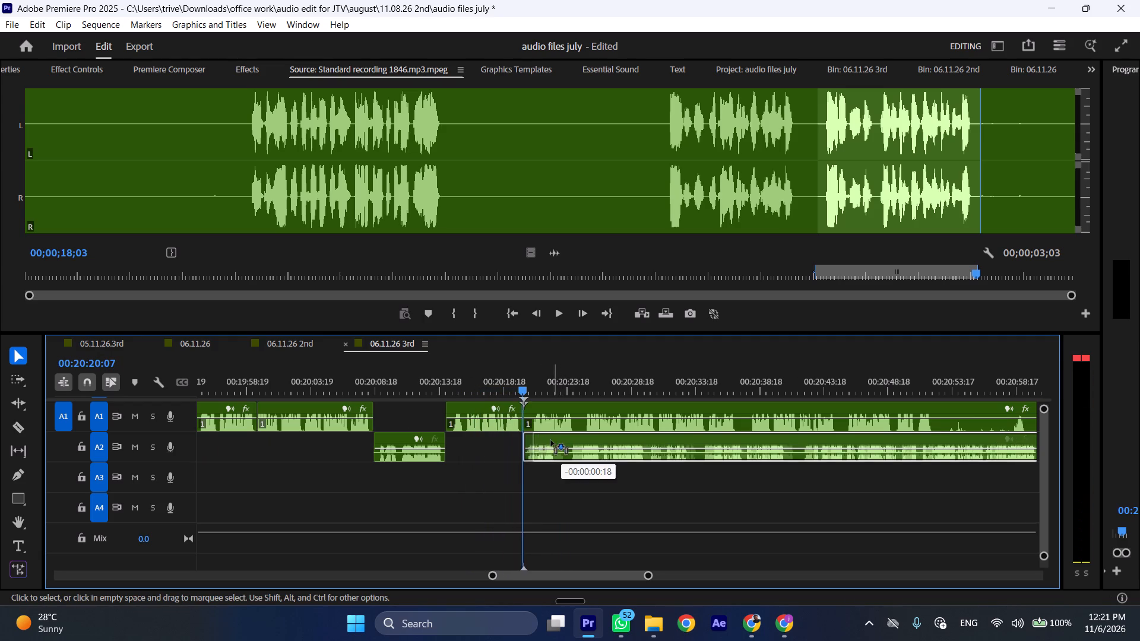
pyautogui.moveTo(551, 440); pyautogui.dragTo(548, 440)
# Move the remaining A1 clip aside, play the A2 passage, split it at 00:20:23:05, and place the A1 clip's start at that cut.
pyautogui.moveTo(544, 404); pyautogui.dragTo(646, 409)
pyautogui.press('space')
pyautogui.press('l')
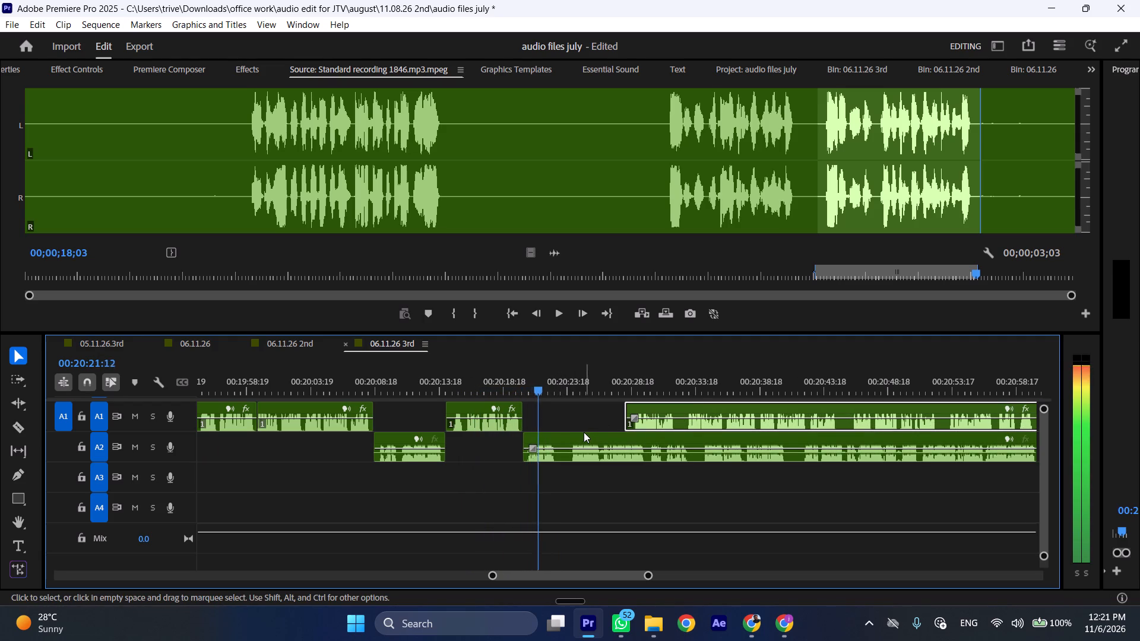
pyautogui.press('space')
pyautogui.hotkey('shift', 'c')
pyautogui.moveTo(646, 410); pyautogui.dragTo(609, 410)
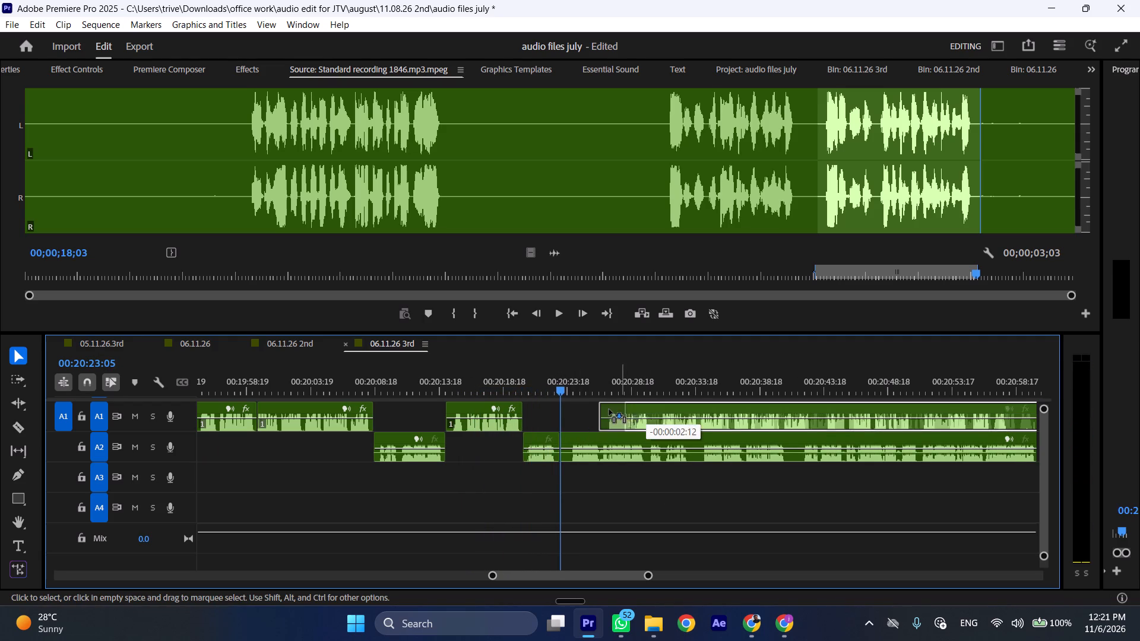
pyautogui.moveTo(609, 410); pyautogui.dragTo(581, 412)
# Shift the remaining A2 clip to about 00:20:30, then cut and ripple-delete the A1 pause between 00:20:23:05 and 00:20:23:17.
pyautogui.moveTo(582, 438); pyautogui.dragTo(671, 438)
pyautogui.press('space')
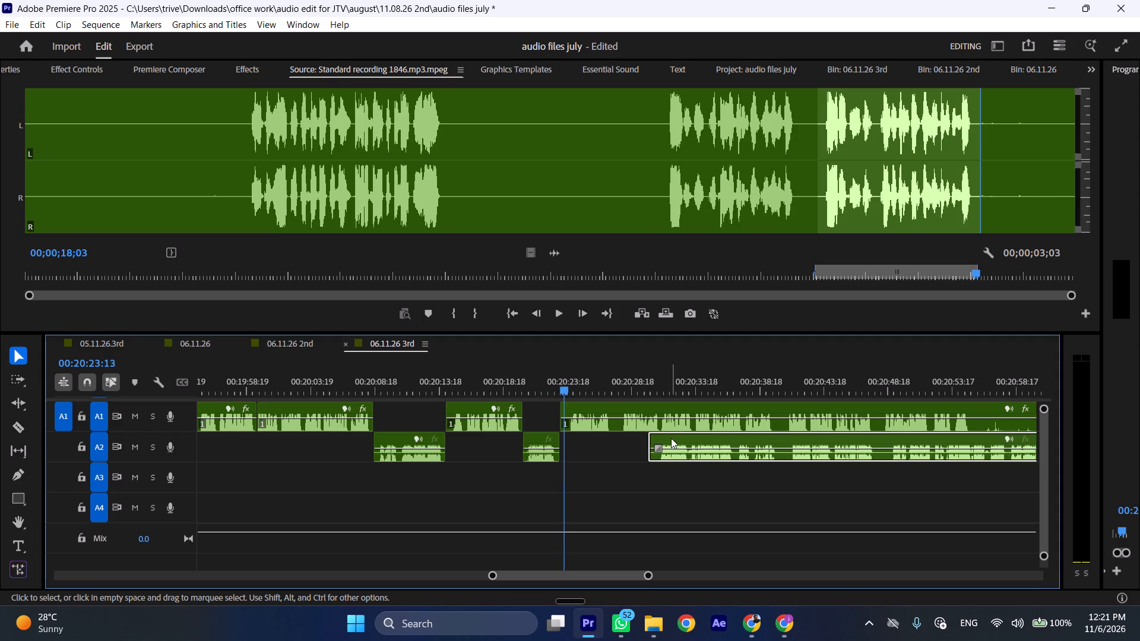
pyautogui.press('l')
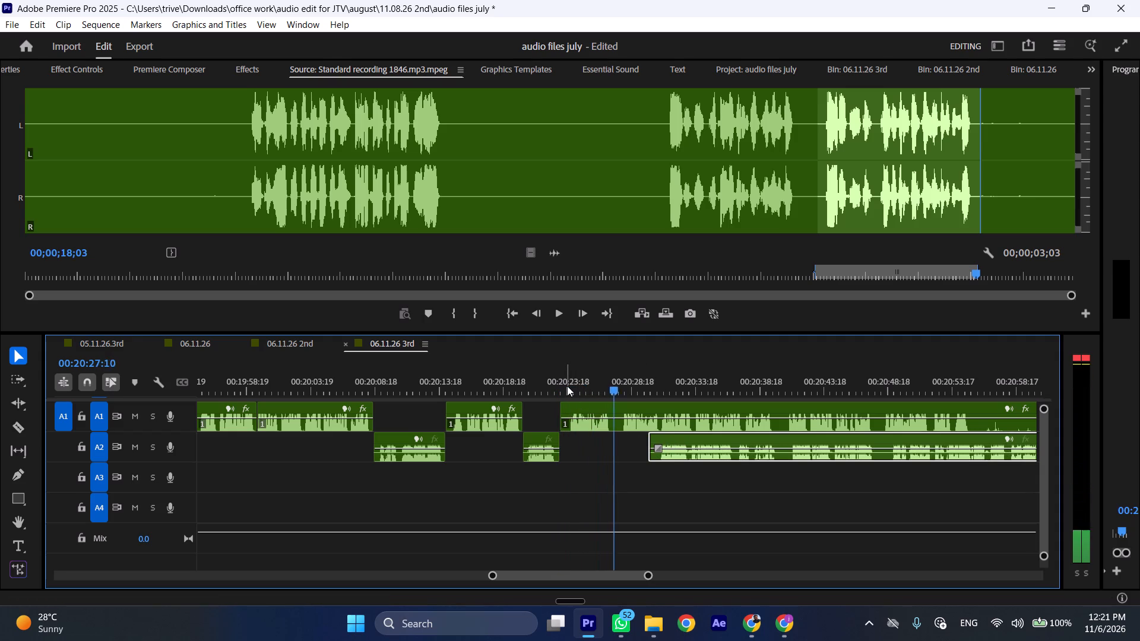
pyautogui.click(567, 386)
pyautogui.click(569, 391)
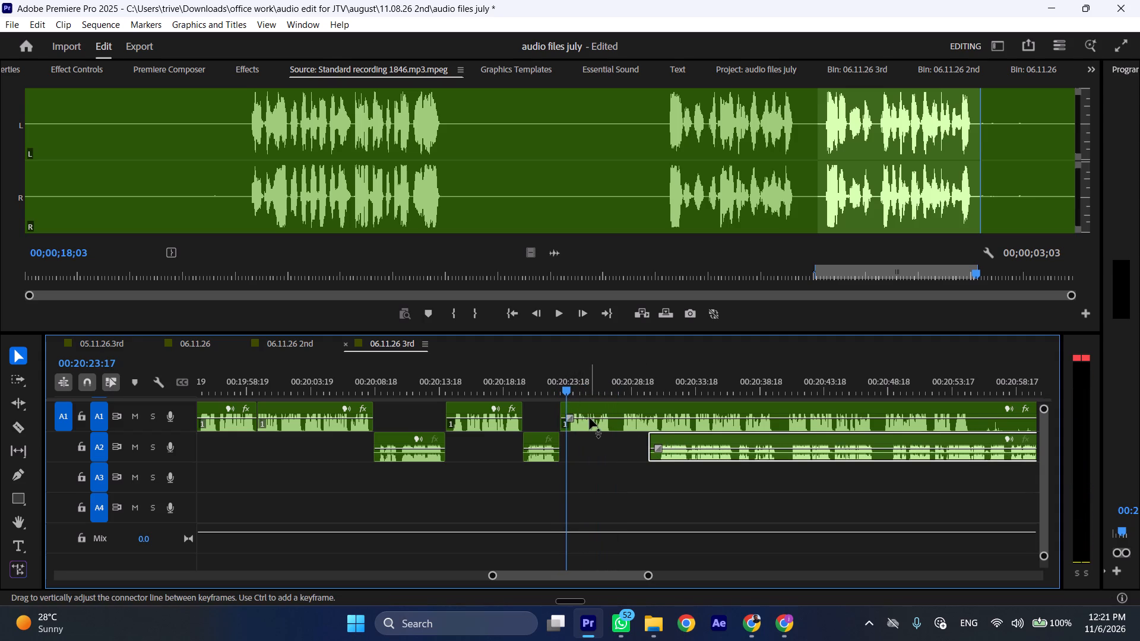
pyautogui.hotkey('shift', 'c')
pyautogui.keyDown('shift'); pyautogui.click(590, 418); pyautogui.keyUp('shift')
pyautogui.click(563, 414)
pyautogui.hotkey('ctrl', 'shift', 'd')
# Split the A1 narration at 00:20:26:18, in the pause after the short passage.
pyautogui.moveTo(600, 396); pyautogui.dragTo(606, 396)
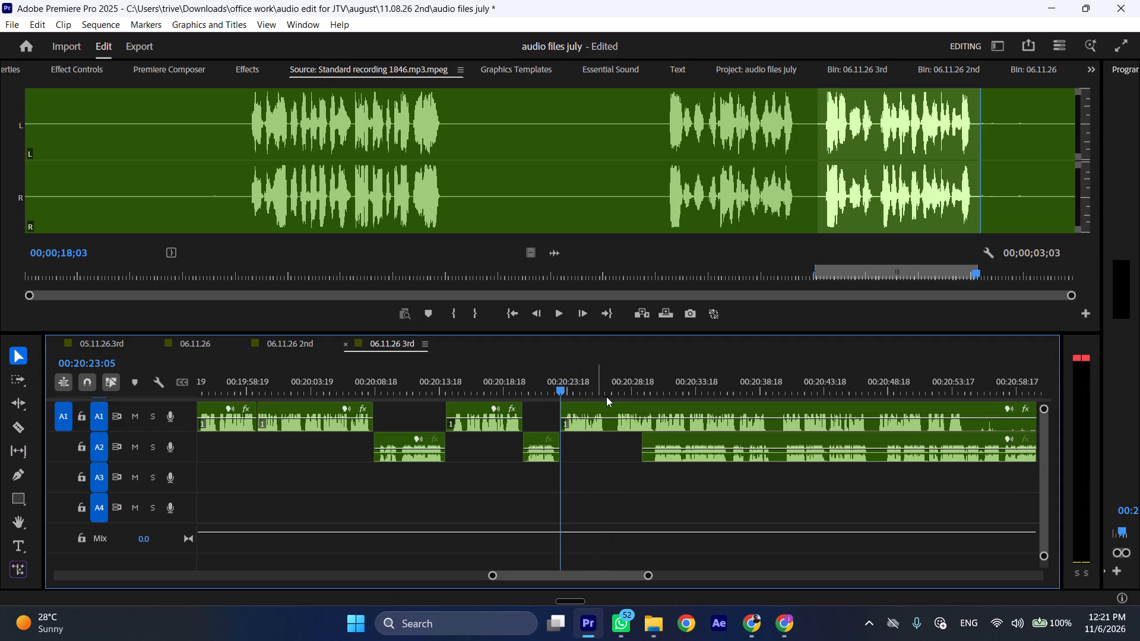
pyautogui.moveTo(606, 396); pyautogui.dragTo(610, 396)
pyautogui.click(607, 386)
pyautogui.hotkey('shift', 'c')
# Trim the silent start of the remaining A2 clip by about 0.7 seconds, close to where its speech begins.
pyautogui.moveTo(640, 444); pyautogui.dragTo(643, 444)
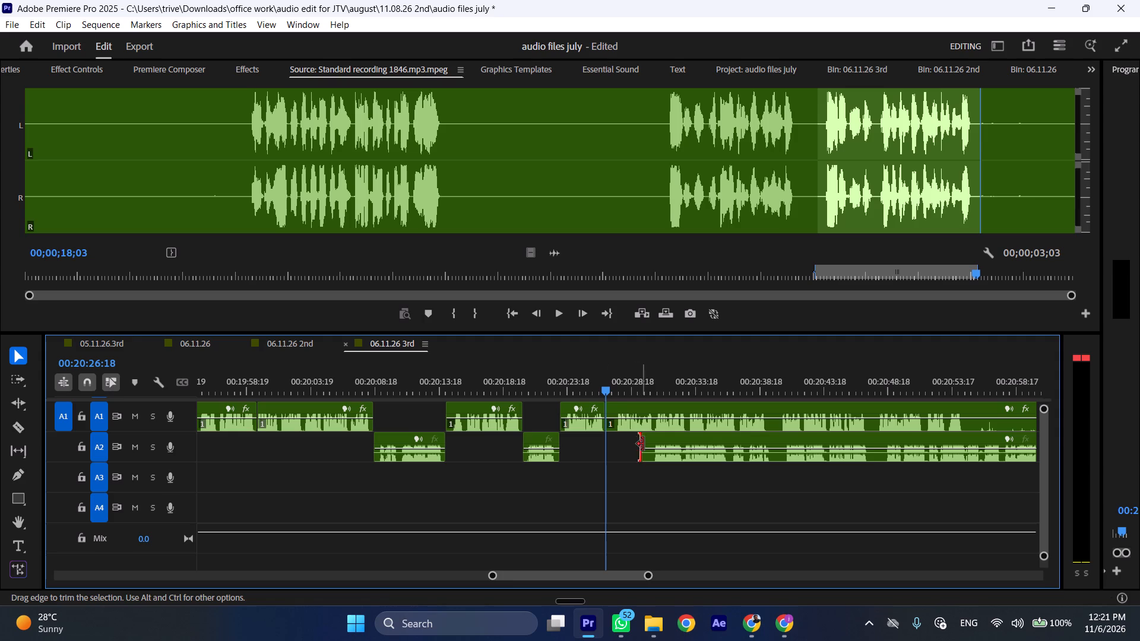
pyautogui.moveTo(643, 444); pyautogui.dragTo(648, 444)
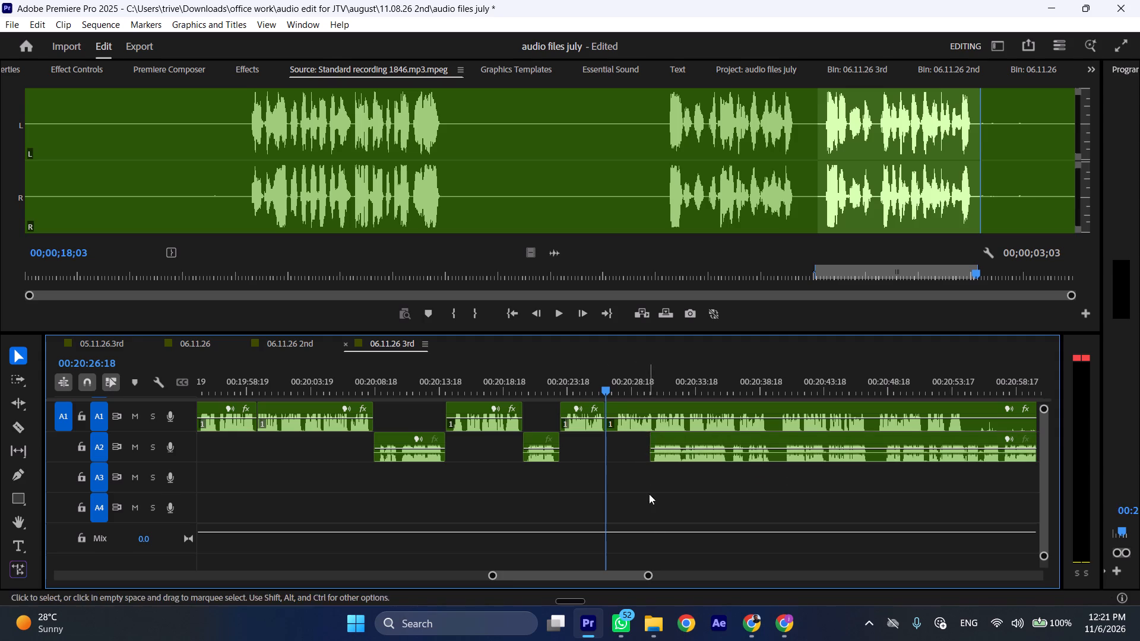
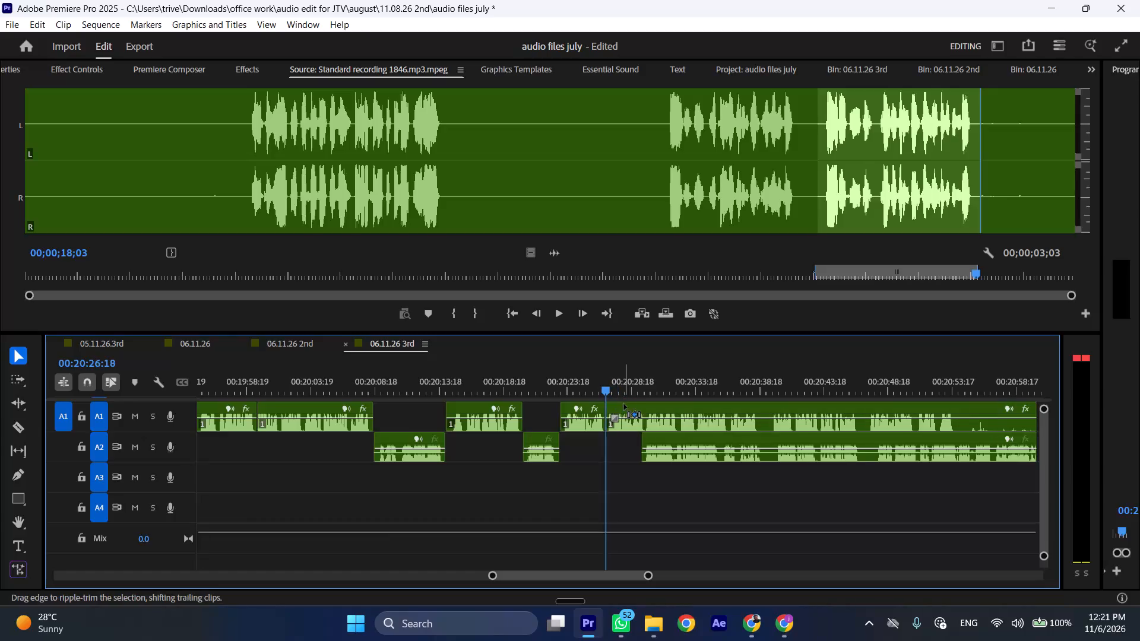
# Play the A1 narration from 00:20:26:18, shift the remaining A2 clip to about 00:20:47, and split A1 at 00:20:38:18.
pyautogui.press('space')
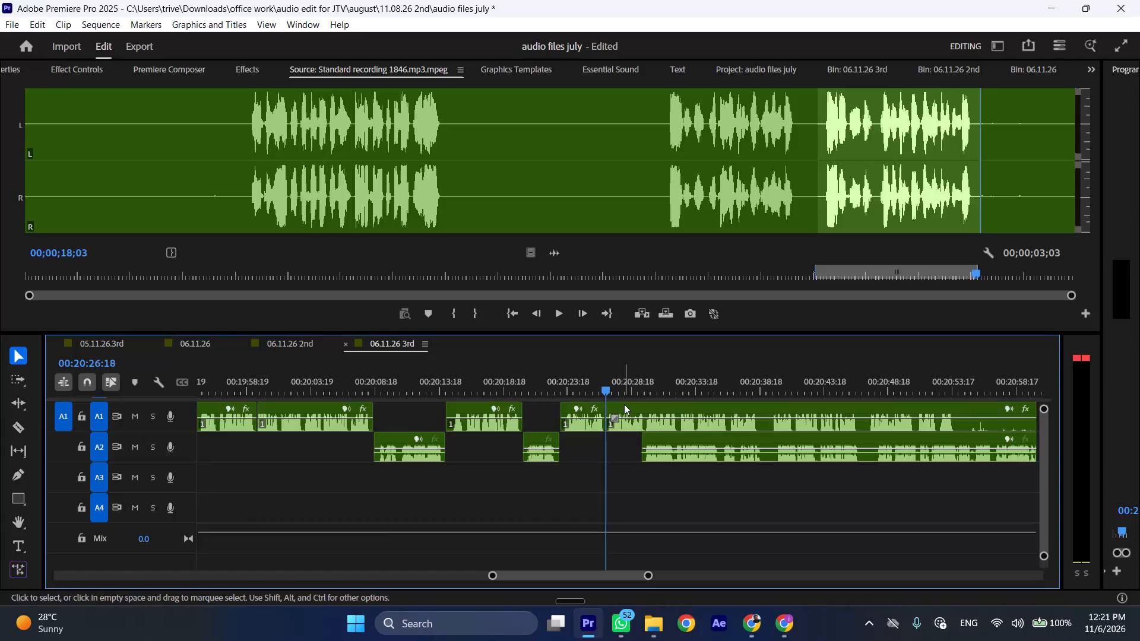
pyautogui.press('l')
pyautogui.scroll(-12, 661, 484)
pyautogui.moveTo(431, 439); pyautogui.dragTo(658, 439)
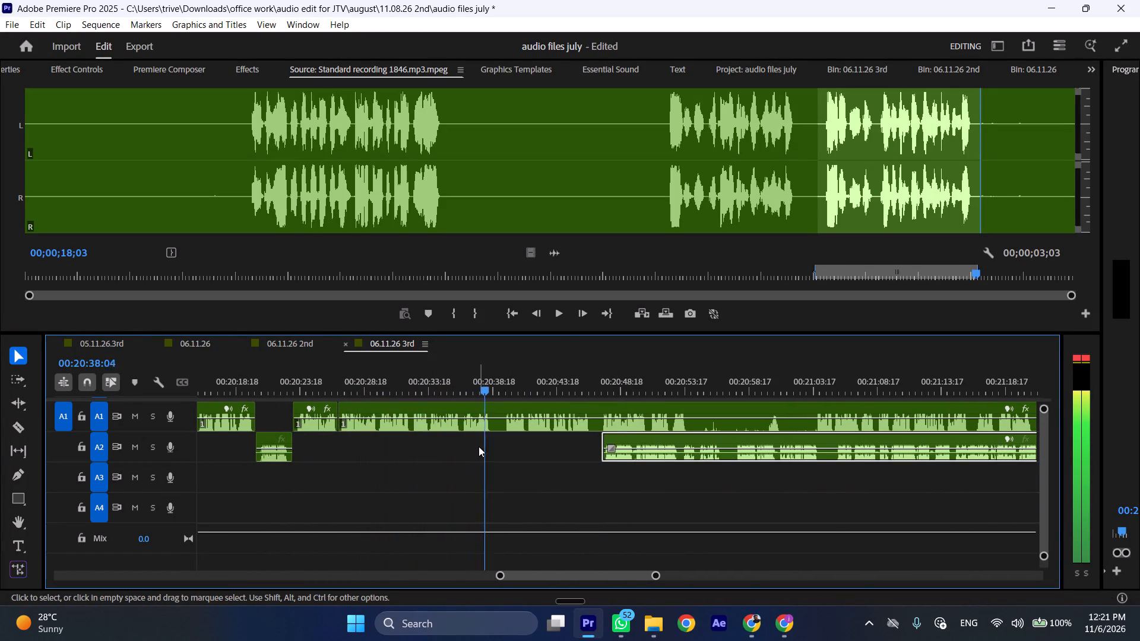
pyautogui.press('space')
pyautogui.hotkey('shift', 'c')
# Place the A2 clip's start at the 00:20:38:18 cut and move the remaining A1 clip aside to about 00:20:53.
pyautogui.moveTo(632, 442); pyautogui.dragTo(522, 442)
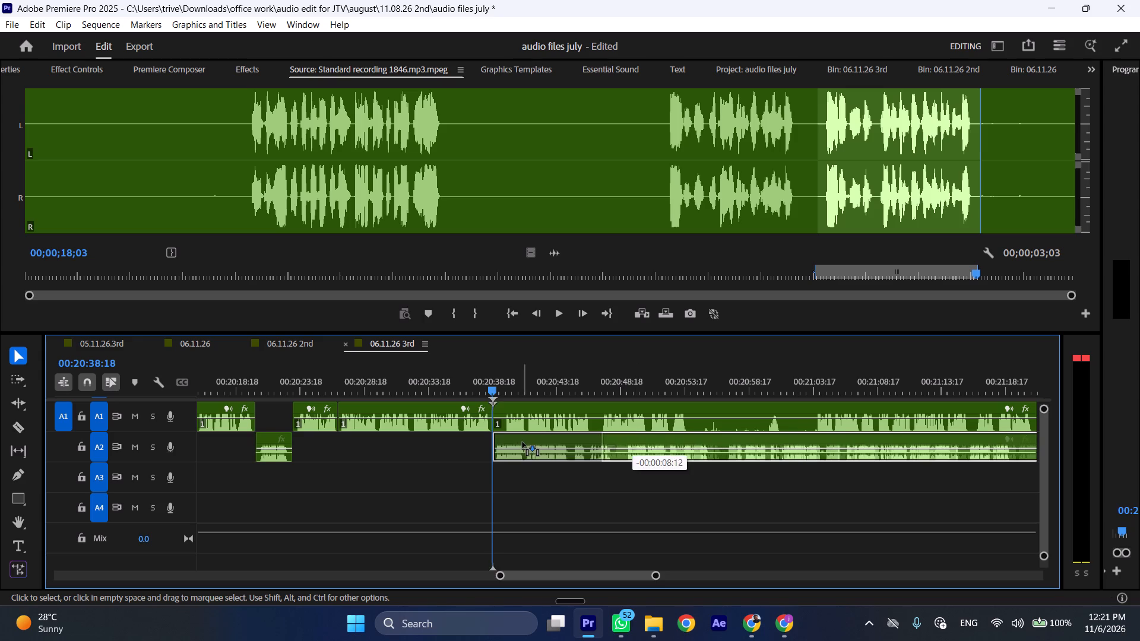
pyautogui.moveTo(522, 442); pyautogui.dragTo(521, 442)
pyautogui.moveTo(519, 410); pyautogui.dragTo(705, 412)
# Play the A2 narration from 00:20:38:18 to check the passage.
pyautogui.press('space')
pyautogui.press('l')
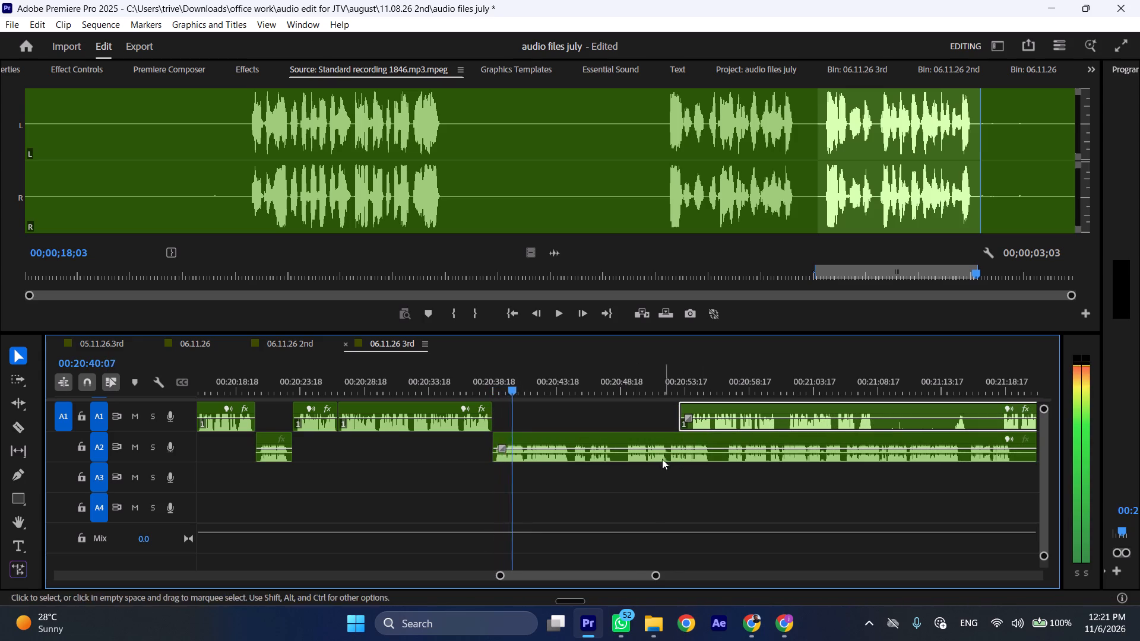
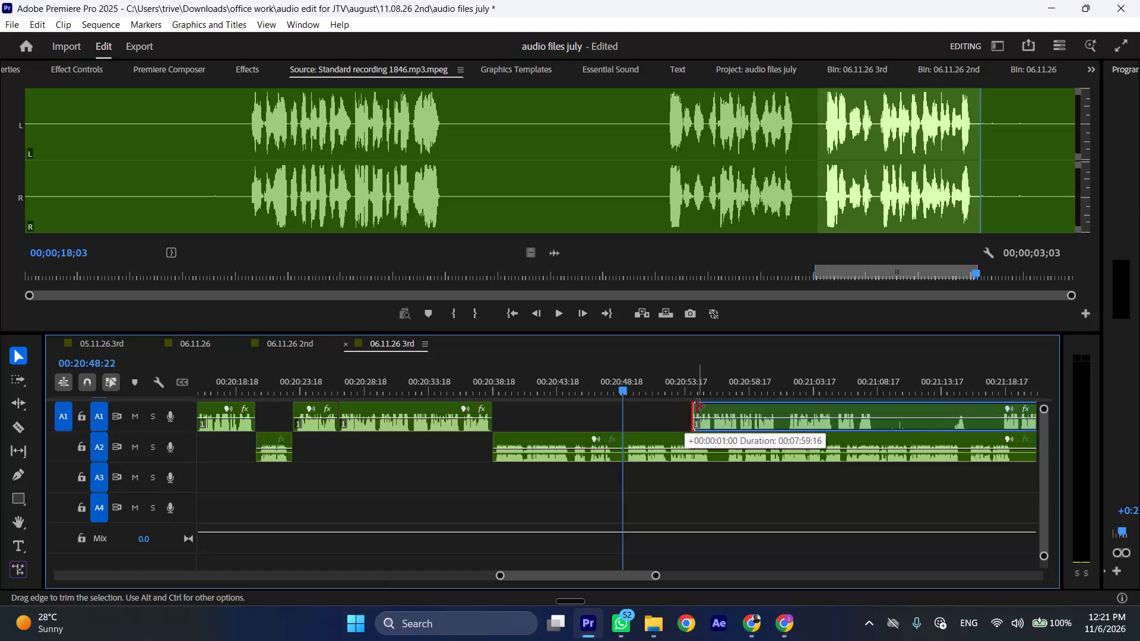
# Place the remaining A1 clip's start at the 00:20:48:22 cut and move the remaining A2 clip aside to about 00:21:05.
pyautogui.moveTo(717, 408); pyautogui.dragTo(659, 417)
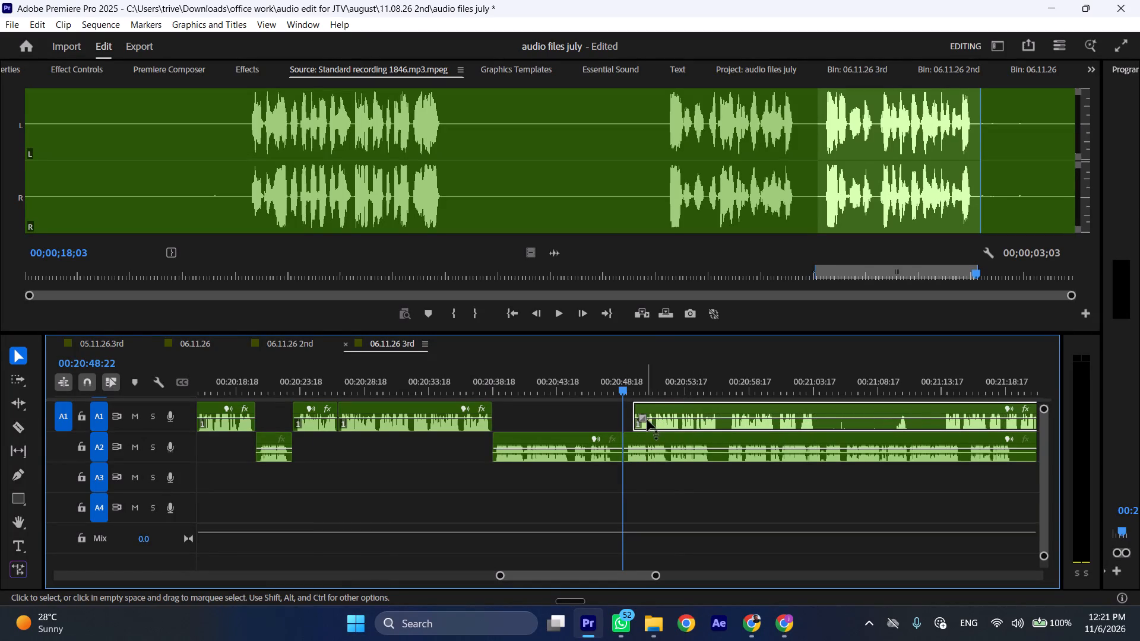
pyautogui.moveTo(650, 405); pyautogui.dragTo(642, 405)
pyautogui.moveTo(643, 439); pyautogui.dragTo(847, 439)
# Play the A1 narration from 00:20:48:22 at increased speed to check the passage.
pyautogui.press('space')
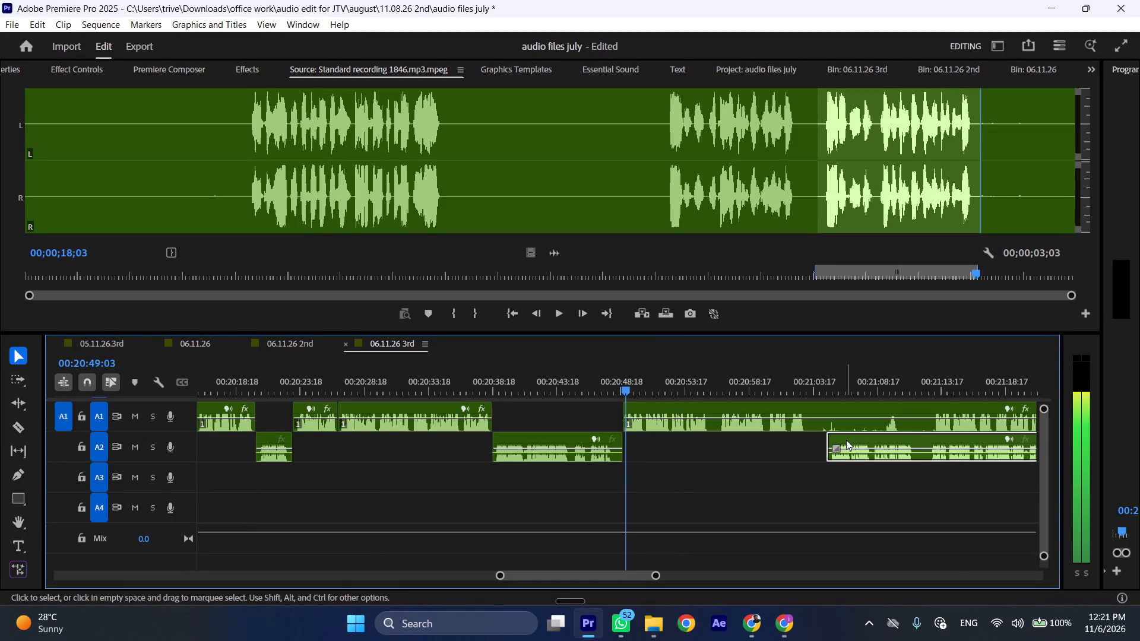
pyautogui.press('l')
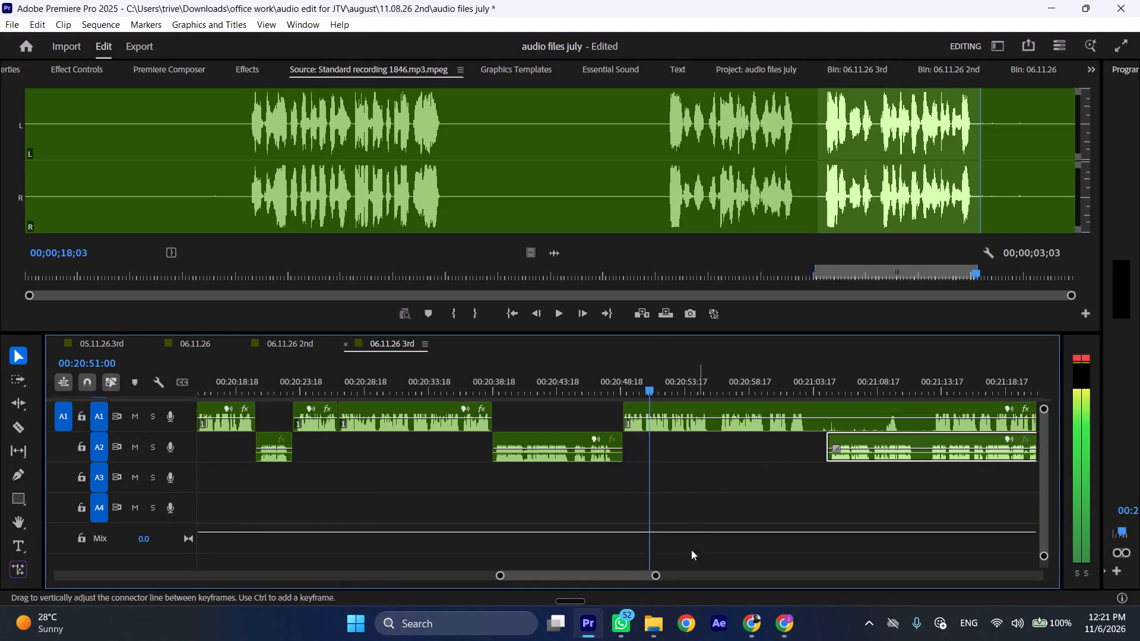
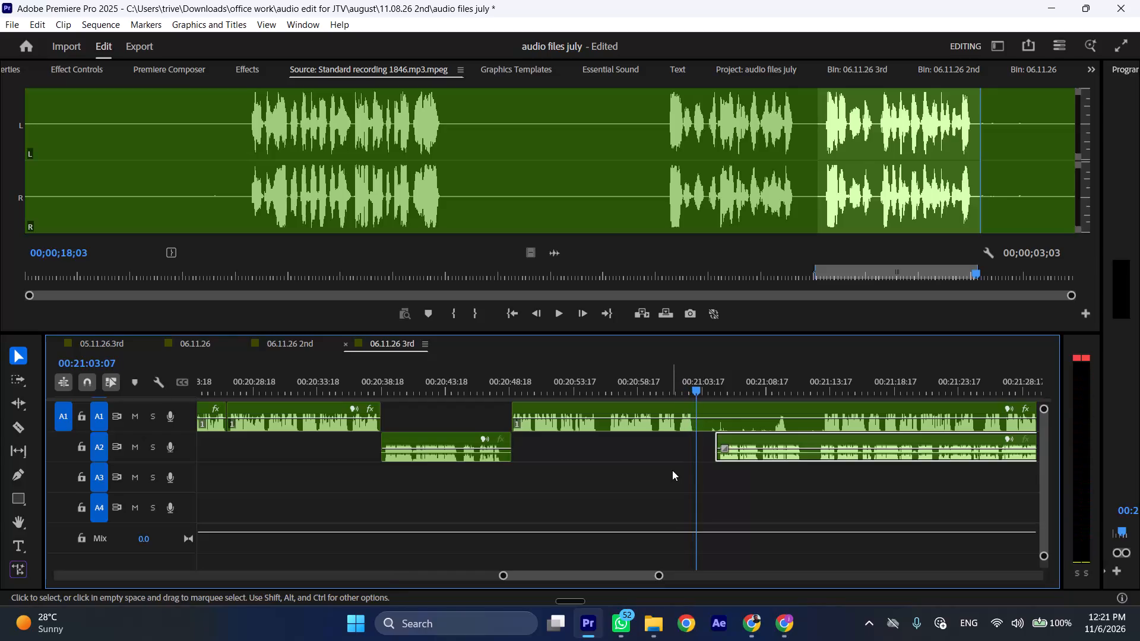
# Cut the A1 narration at 00:21:03:07 and place the A2 clip's start at that cut.
pyautogui.hotkey('shift', 'c')
pyautogui.moveTo(730, 441); pyautogui.dragTo(708, 442)
# Move the remaining A1 clip later on its track and trim its start forward to about 00:21:32.
pyautogui.scroll(-6, 708, 442)
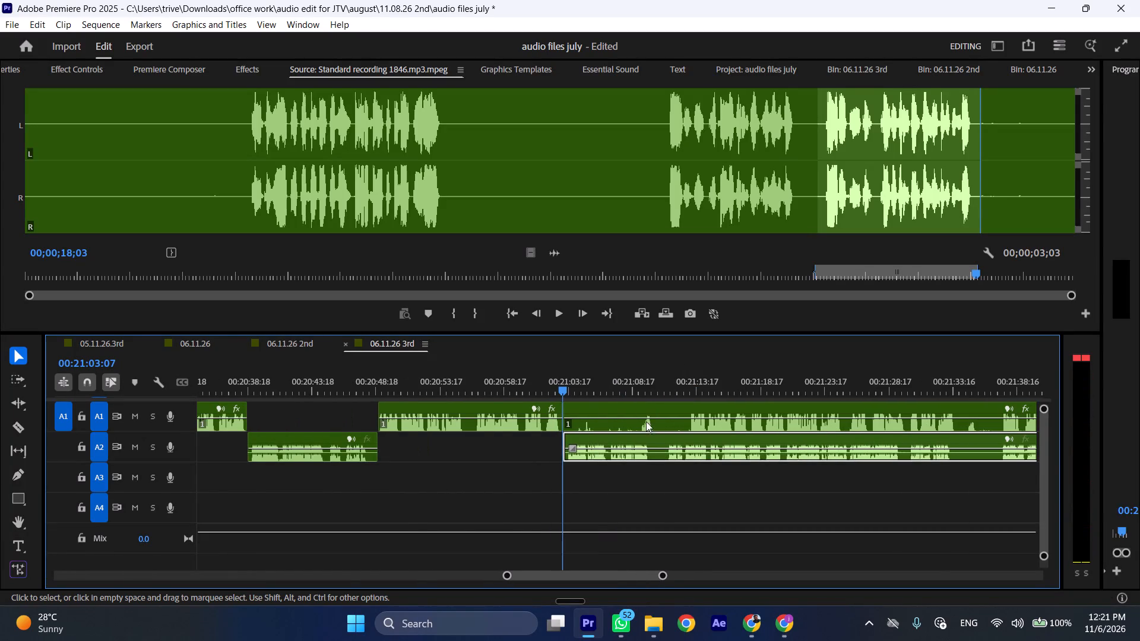
pyautogui.moveTo(597, 408); pyautogui.dragTo(851, 411)
pyautogui.press('space')
pyautogui.moveTo(819, 410); pyautogui.dragTo(889, 410)
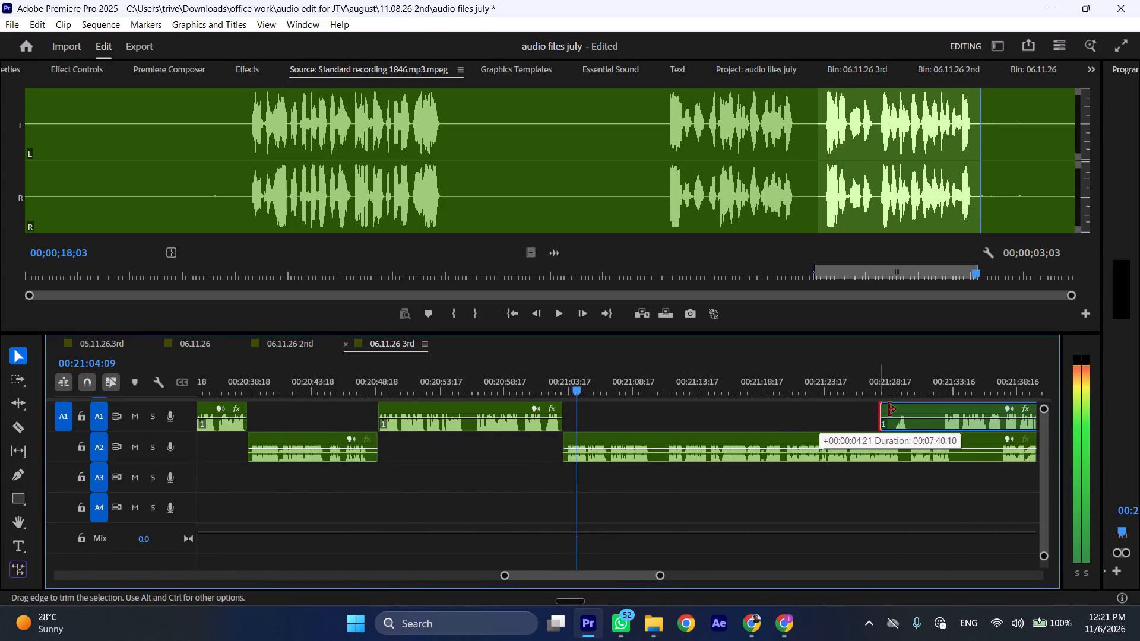
pyautogui.moveTo(889, 410); pyautogui.dragTo(939, 410)
# Cut out the short A1 passage of under one second just after 00:20:55:15 and close the gap.
pyautogui.moveTo(467, 379); pyautogui.dragTo(467, 379)
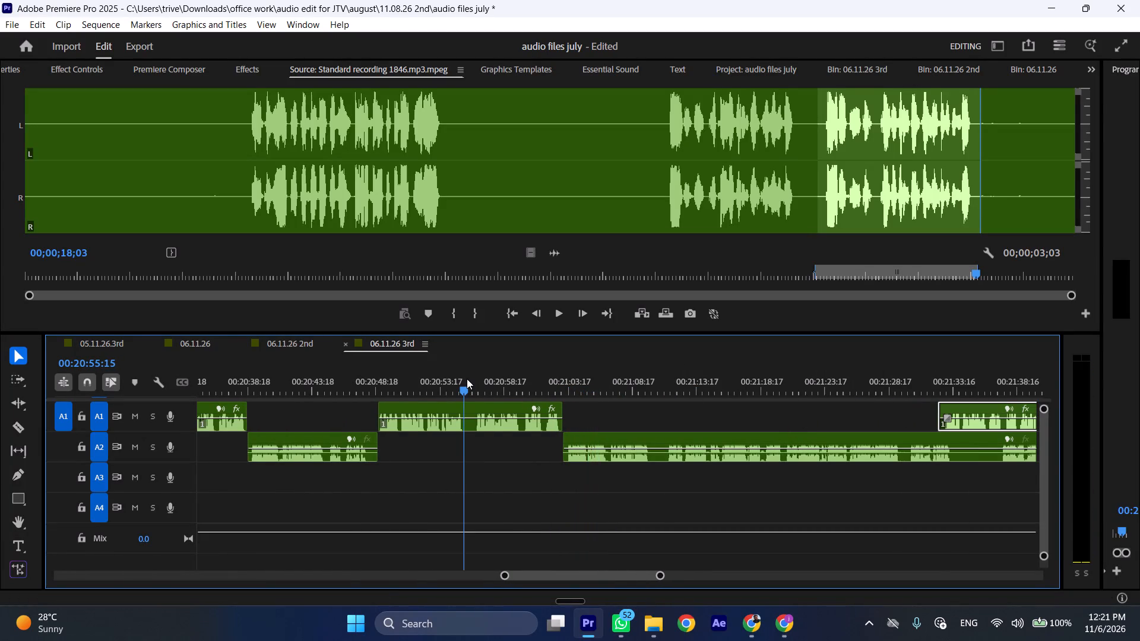
pyautogui.moveTo(467, 379); pyautogui.dragTo(476, 379)
pyautogui.hotkey('shift', 'c')
pyautogui.click(494, 407)
pyautogui.hotkey('shift', 'c')
pyautogui.hotkey('ctrl', 'shift', 'z')
pyautogui.hotkey('ctrl', 'shift', 'd')
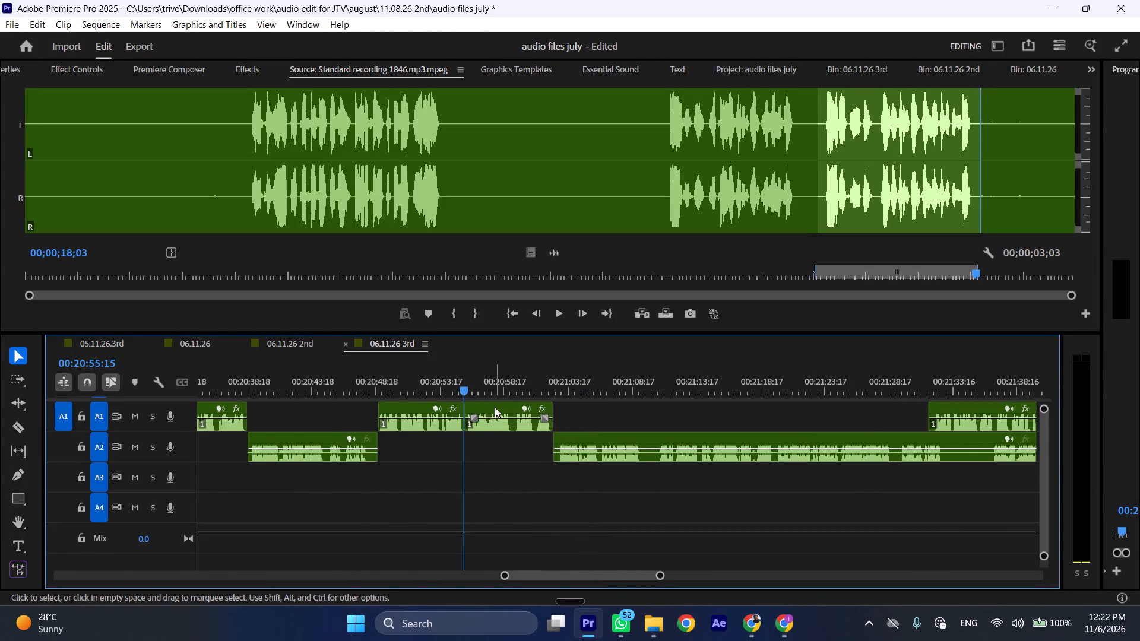
# Play the narration from the 00:20:55:15 cut at increased speed to check the edit.
pyautogui.press('space')
pyautogui.write('l')
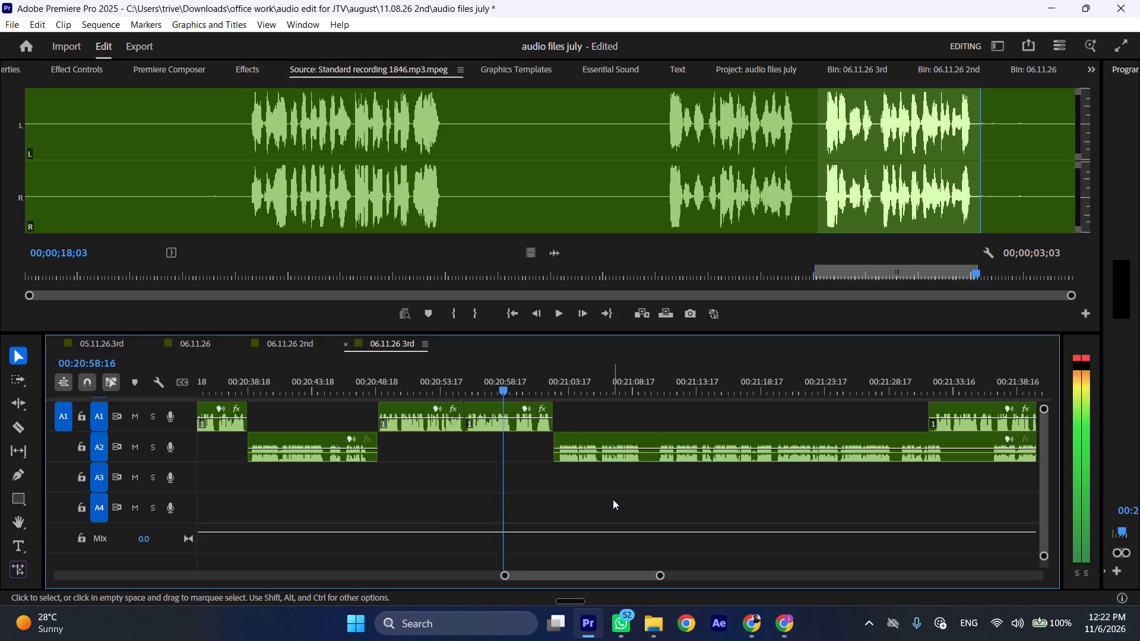
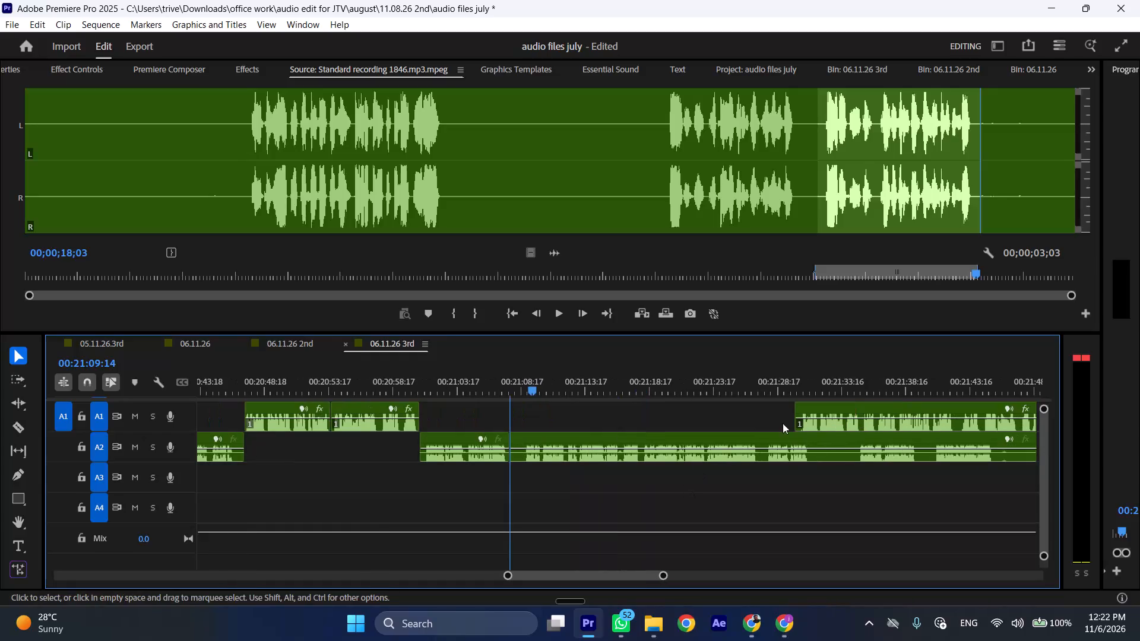
# Move the later A1 narration clip earlier on its track so it starts at 00:21:09:14.
pyautogui.moveTo(819, 411); pyautogui.dragTo(533, 426)
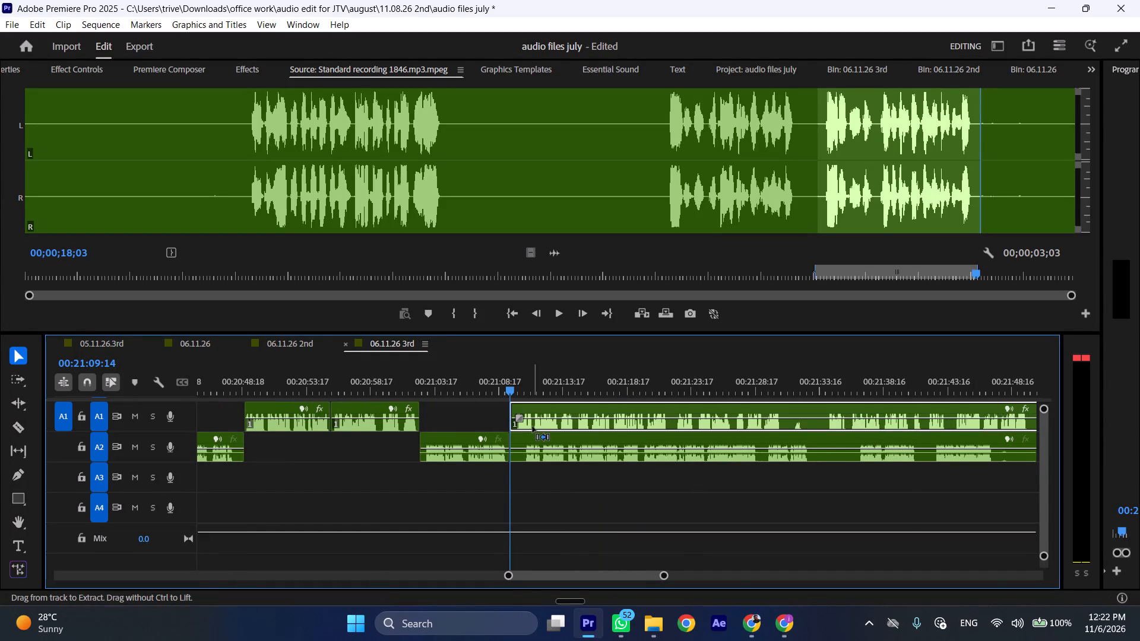
# Move the A2 clip that starts at 00:21:09:14 later on its track, to about 00:21:35.
pyautogui.hotkey('ctrl', 'shift', 'x')
pyautogui.hotkey('ctrl', 'shift', 'x')
pyautogui.hotkey('ctrl', 'shift', 'x')
pyautogui.hotkey('ctrl', 'shift', 'x')
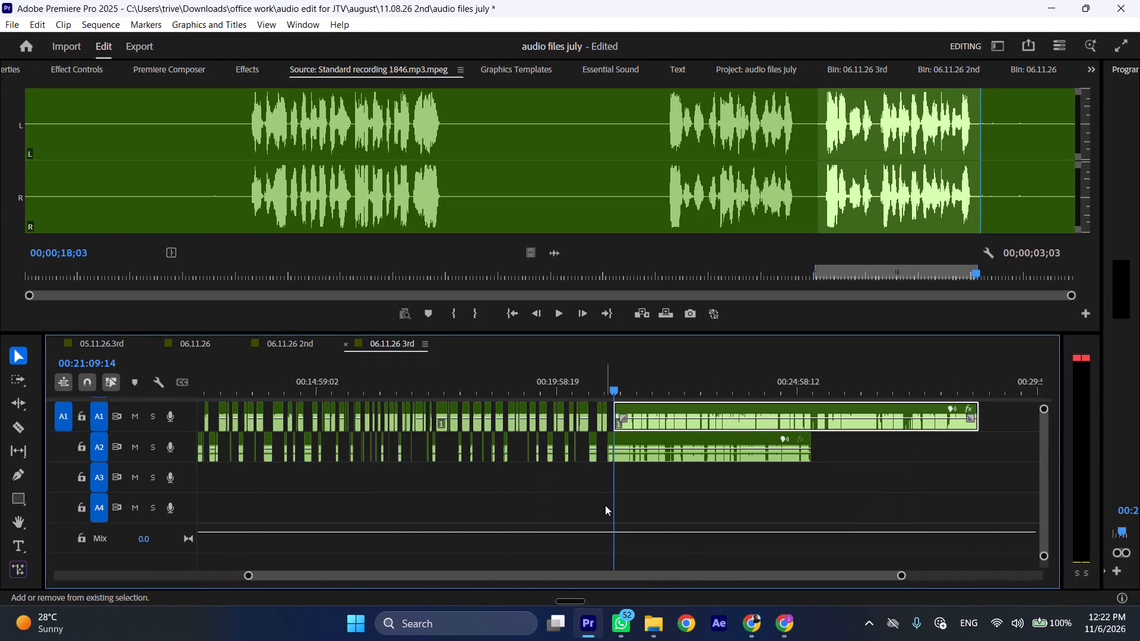
pyautogui.hotkey('ctrl', 'shift', 'c')
pyautogui.hotkey('ctrl', 'shift', 'c')
pyautogui.hotkey('ctrl', 'shift', 'c')
pyautogui.hotkey('ctrl', 'shift', 'c')
pyautogui.hotkey('ctrl', 'shift', 'c')
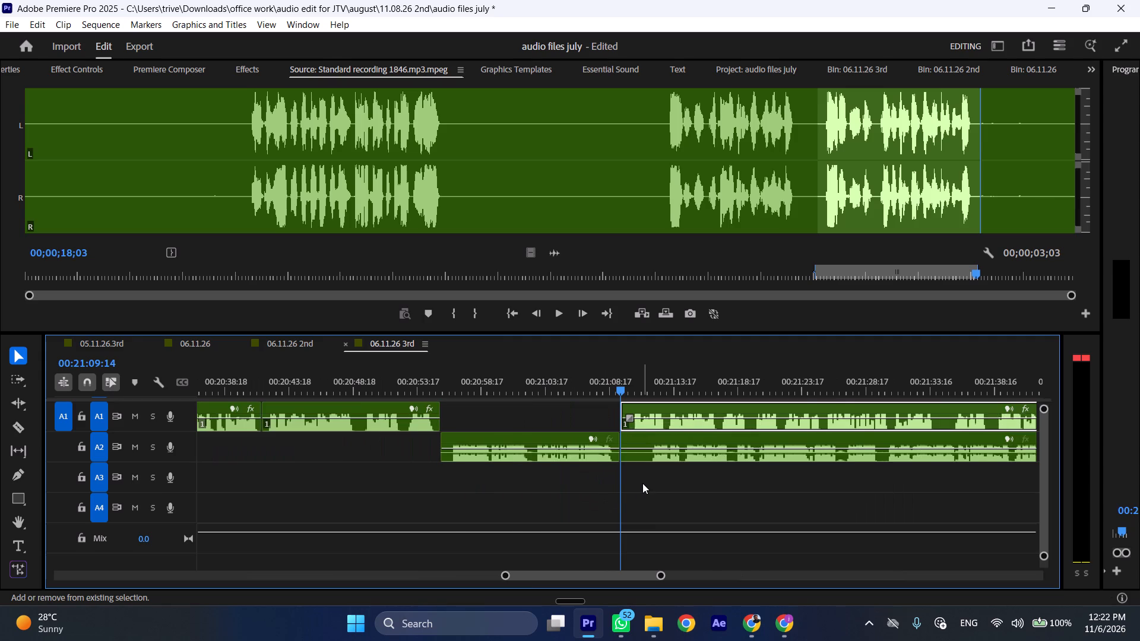
pyautogui.hotkey('ctrl', 'shift', 'c')
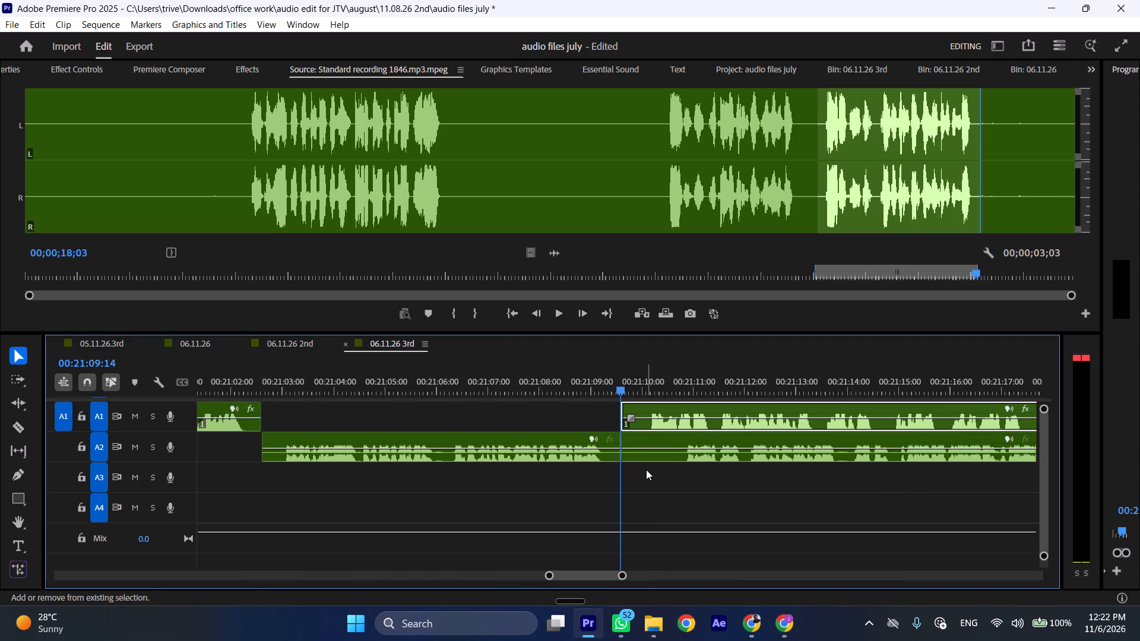
pyautogui.scroll(-5, 647, 468)
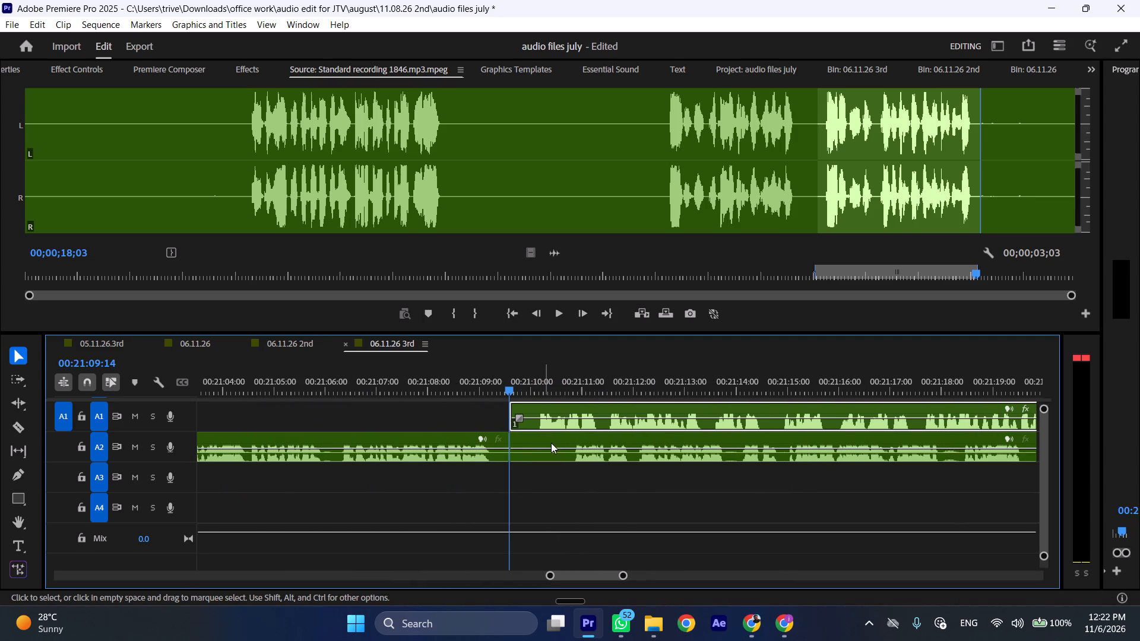
pyautogui.hotkey('ctrl', 'shift', 'x')
pyautogui.scroll(-4, 594, 450)
pyautogui.hotkey('ctrl', 'shift', 'x')
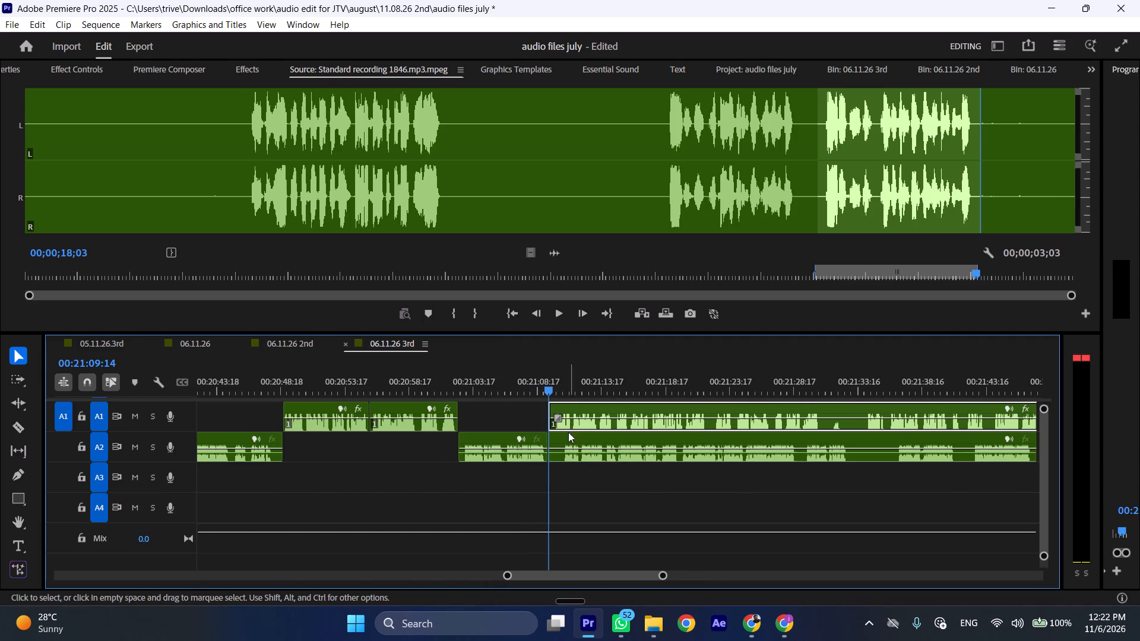
pyautogui.moveTo(566, 434); pyautogui.dragTo(896, 438)
# Play the narration from 00:21:09:14 at increased speed to check the edit.
pyautogui.press('space')
pyautogui.write('k')
pyautogui.press('l')
pyautogui.press('l')
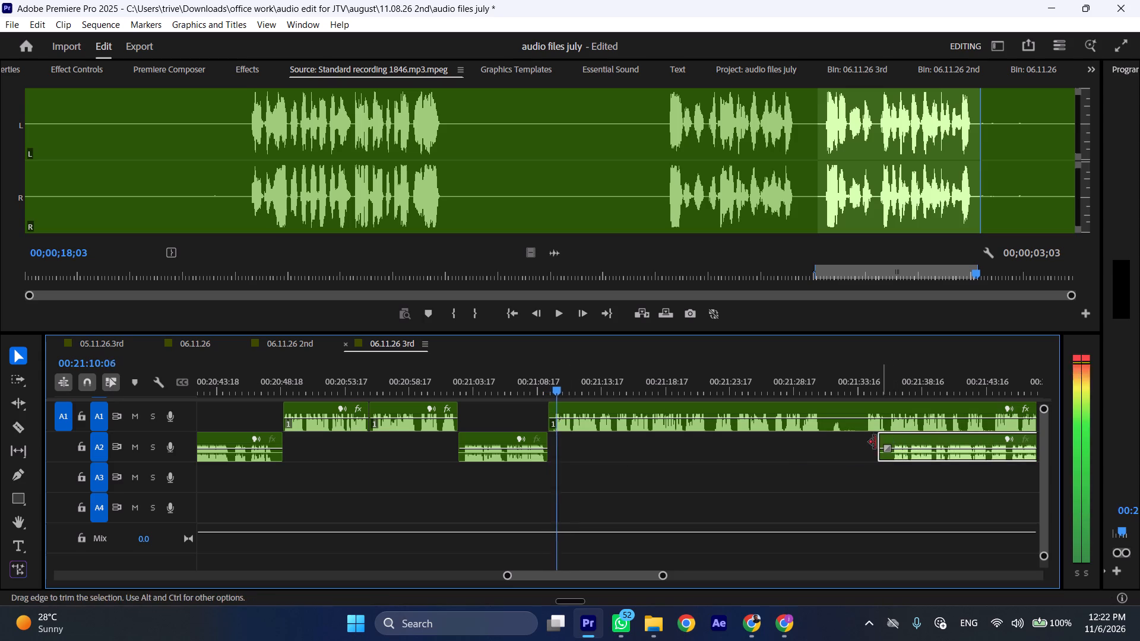
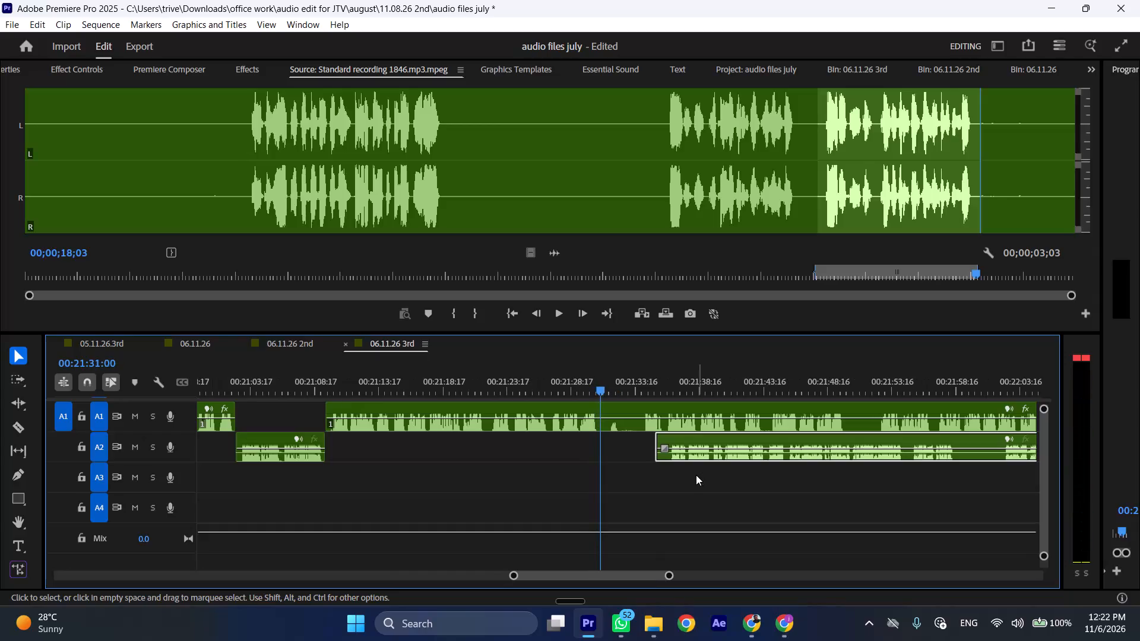
# Cut the A1 narration at 00:21:31:00 and about 00:21:34:15, and ripple-delete the section between the cuts.
pyautogui.hotkey('shift', 'c')
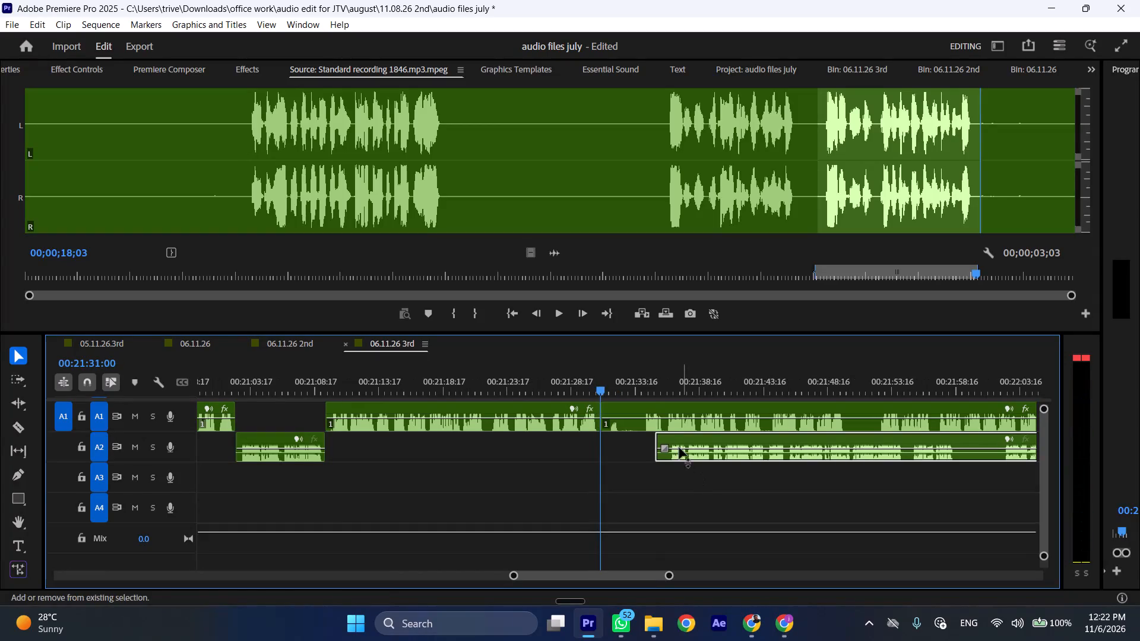
pyautogui.click(647, 386)
pyautogui.click(660, 411)
pyautogui.hotkey('shift', 'c')
pyautogui.hotkey('ctrl', 'shift', 'd')
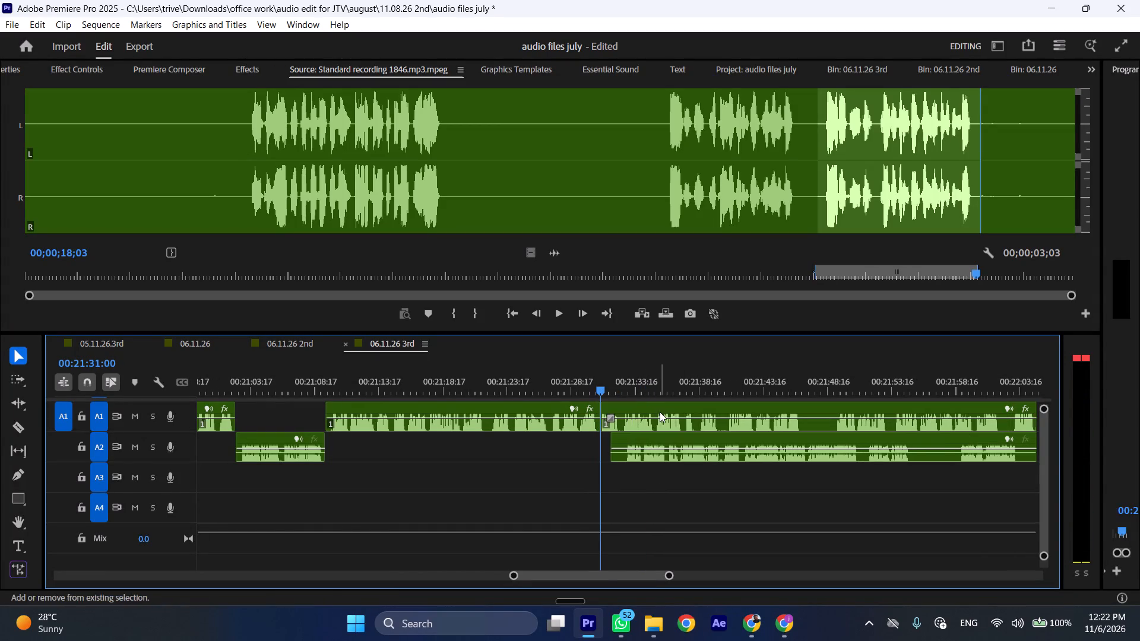
# Move the long A2 clip later on its track so it starts at about 00:21:53.
pyautogui.moveTo(628, 433); pyautogui.dragTo(900, 436)
# Play the A1 narration from 00:21:31:00 at increased speed, cut it at 00:21:32:13, and ripple-delete the section between these points.
pyautogui.press('space')
pyautogui.press('l')
pyautogui.scroll(-6, 780, 477)
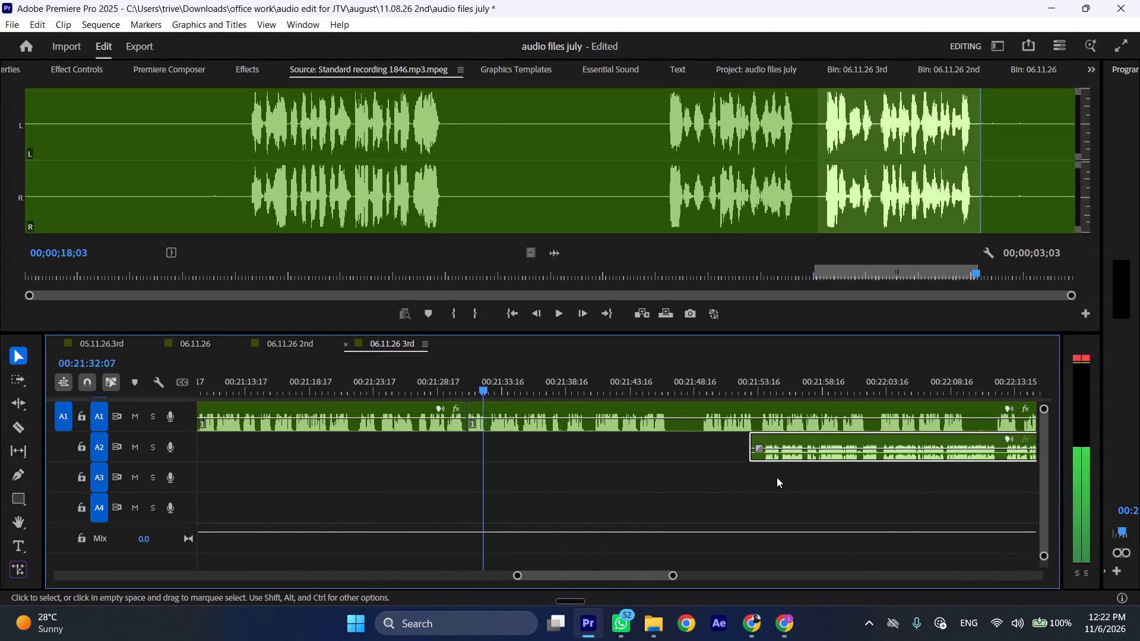
pyautogui.click(485, 378)
pyautogui.click(506, 426)
pyautogui.hotkey('shift', 'c')
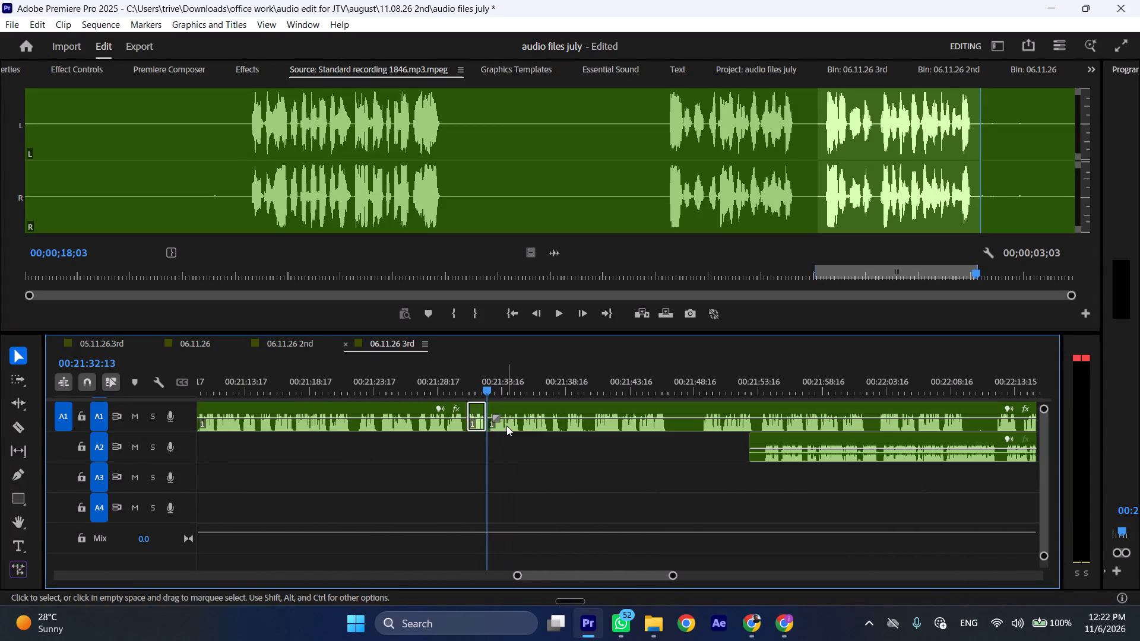
pyautogui.hotkey('ctrl', 'shift', 'd')
# Play on from the edit at increased speed and trim about 0.8 s off the start of the long A2 clip.
pyautogui.press('space')
pyautogui.write('l')
pyautogui.moveTo(732, 437); pyautogui.dragTo(743, 438)
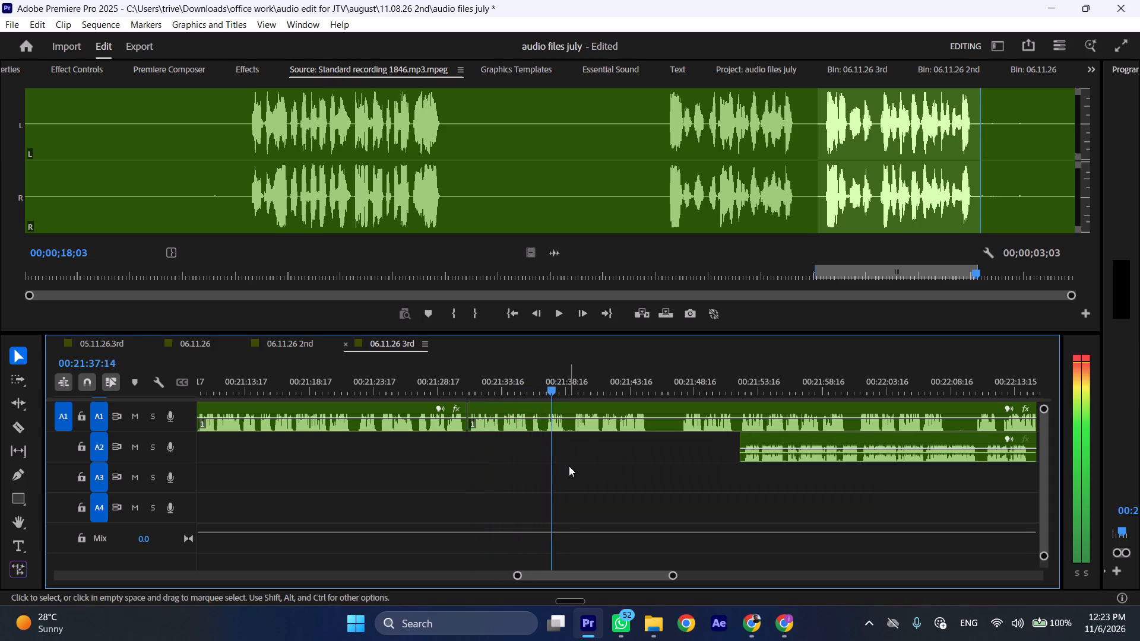
# Ripple-delete the A1 narration section from 00:21:35:21 to 00:21:39:03 and check the join by playback at increased speed.
pyautogui.moveTo(529, 378); pyautogui.dragTo(532, 378)
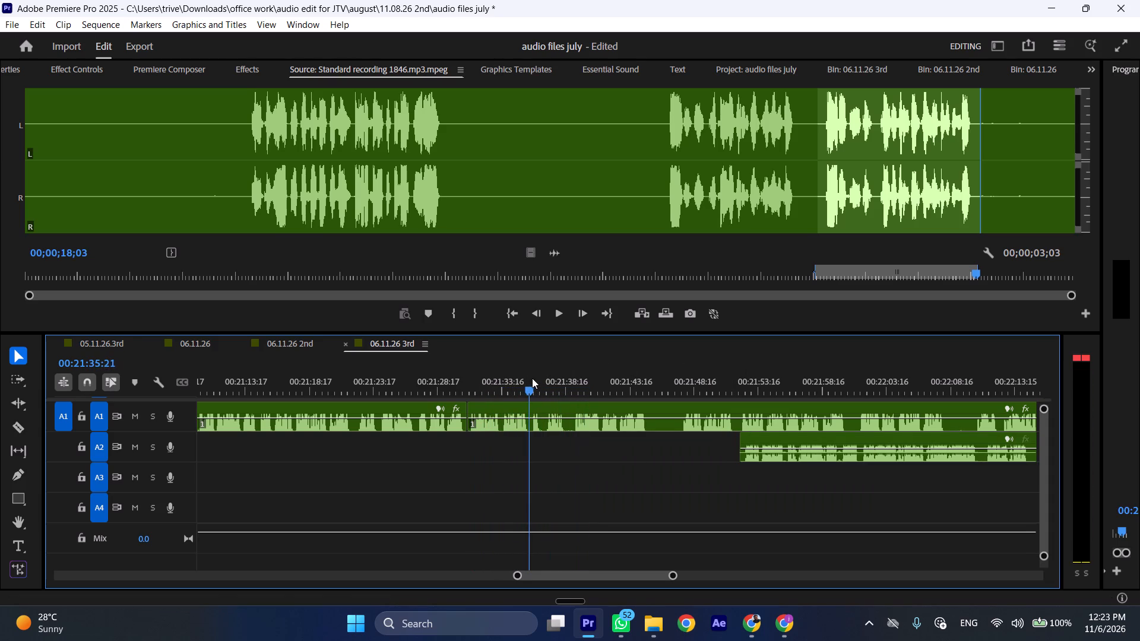
pyautogui.moveTo(532, 378); pyautogui.dragTo(574, 378)
pyautogui.hotkey('shift', 'c')
pyautogui.click(587, 415)
pyautogui.hotkey('shift', 'c')
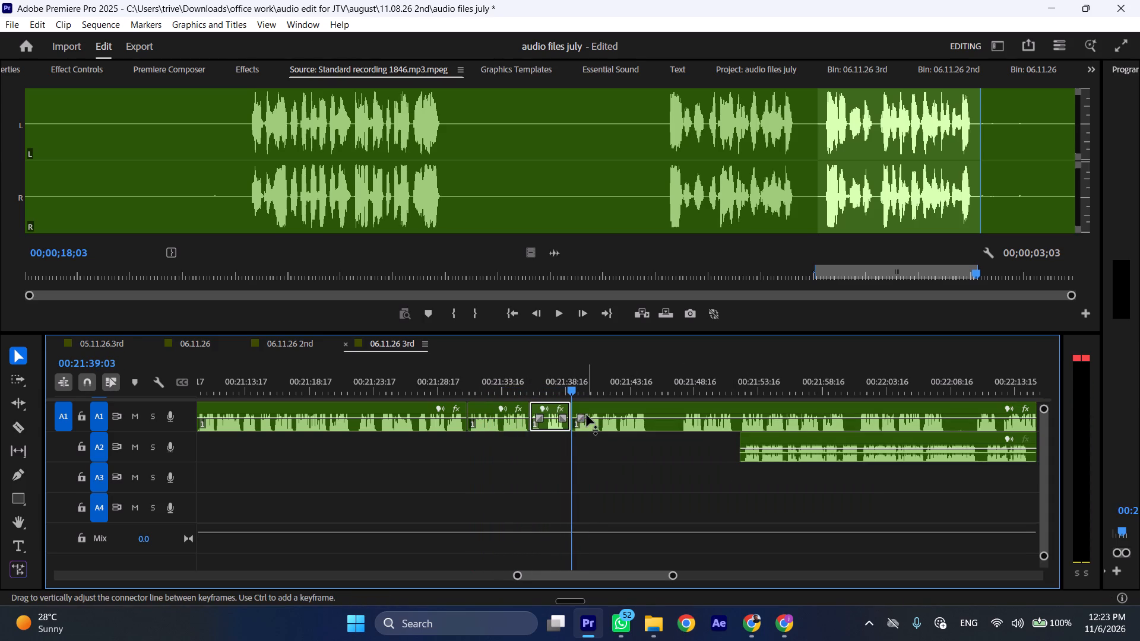
pyautogui.hotkey('ctrl', 'shift', 'd')
pyautogui.press('space')
pyautogui.write('l')
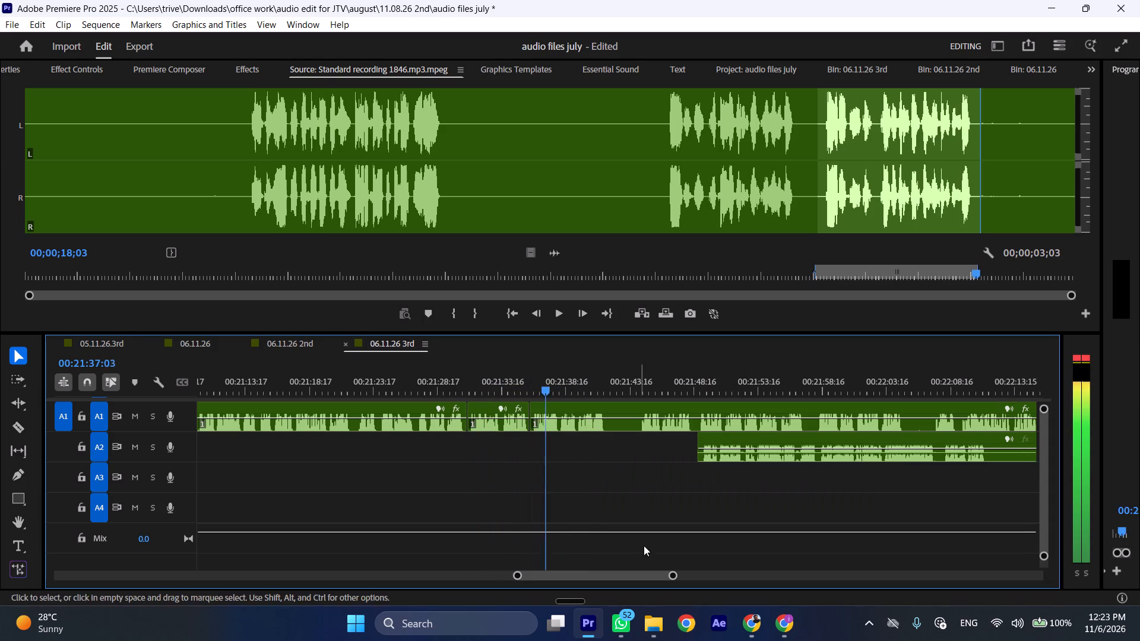
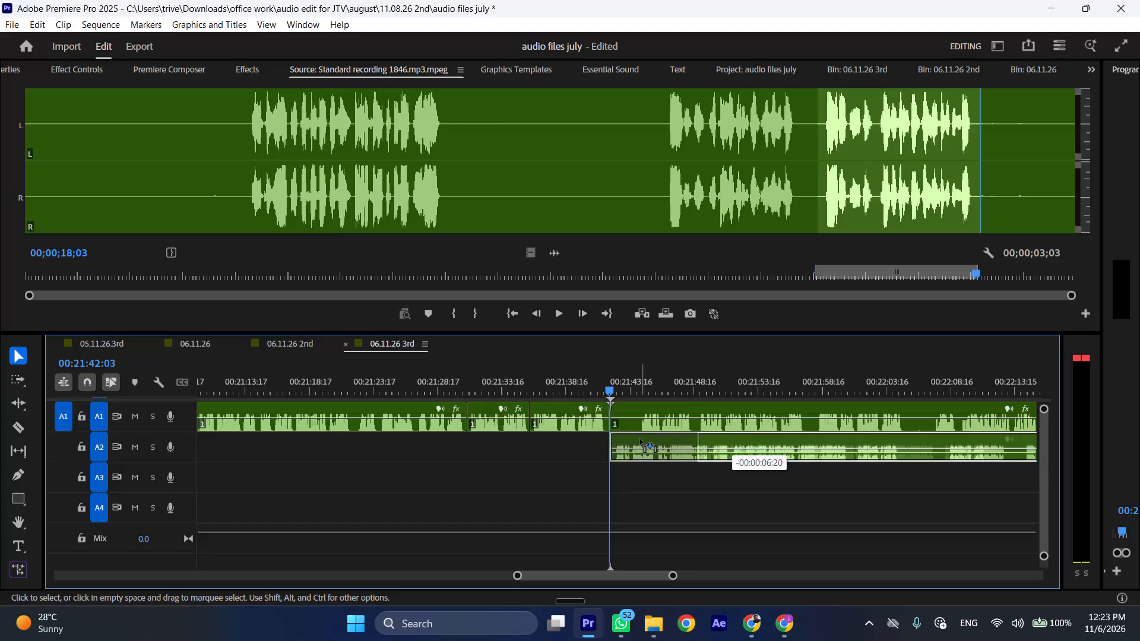
# Move the A1 narration clip after the playhead later so it starts at about 00:22:07, while playing the A2 clip from 00:21:42:03 at increased speed.
pyautogui.moveTo(626, 407); pyautogui.dragTo(780, 410)
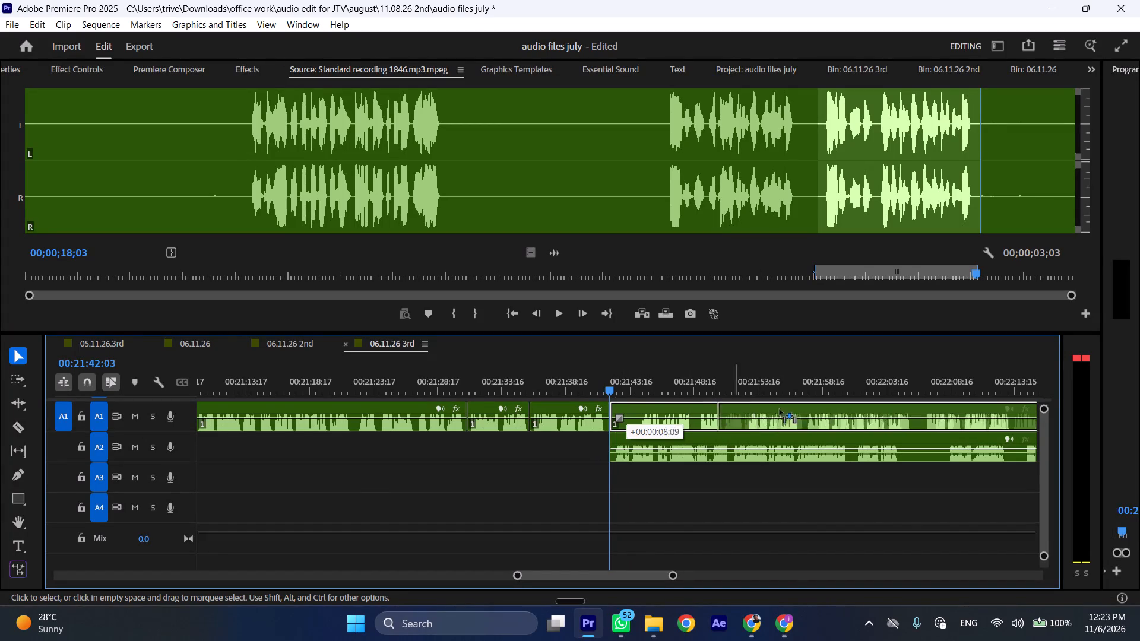
pyautogui.moveTo(780, 410); pyautogui.dragTo(918, 410)
pyautogui.press('space')
pyautogui.press('l')
pyautogui.scroll(-6, 791, 462)
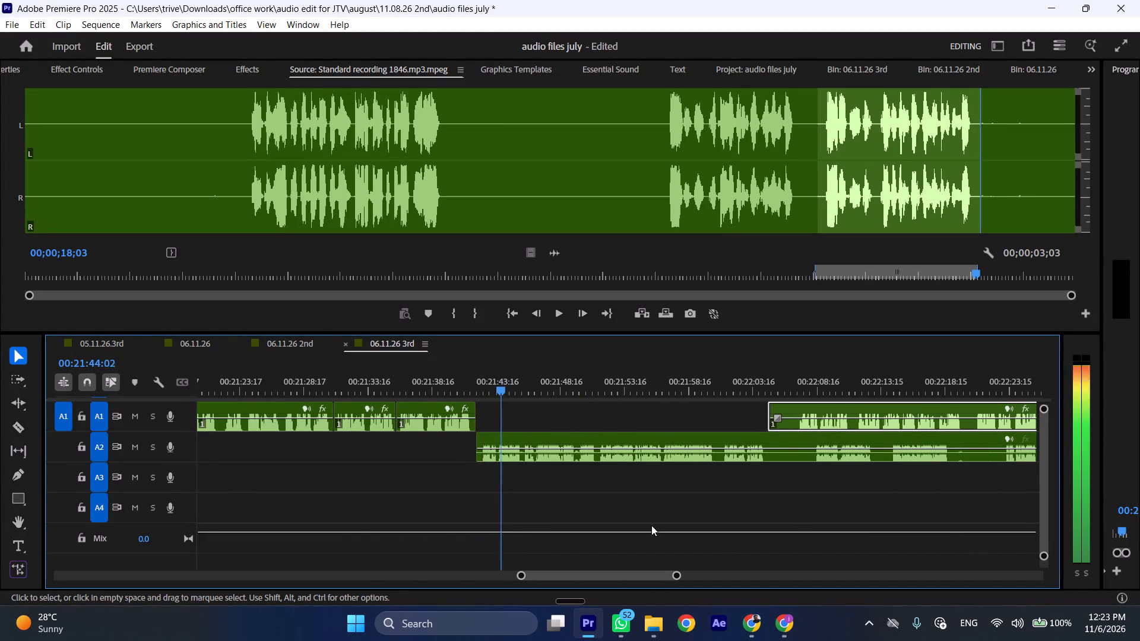
pyautogui.moveTo(777, 408); pyautogui.dragTo(805, 408)
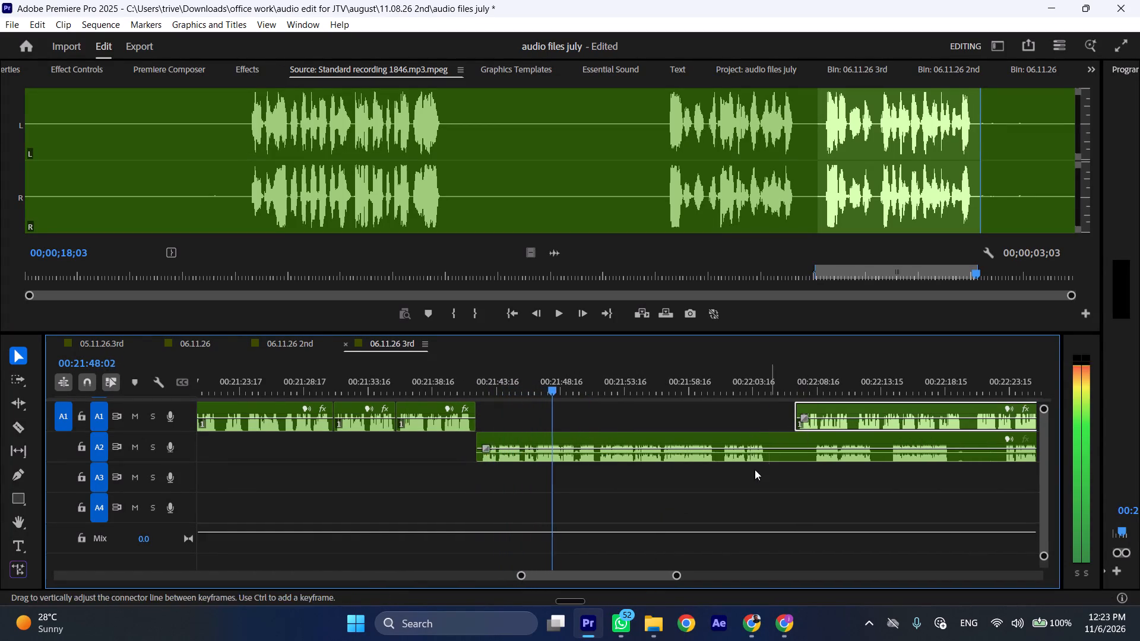
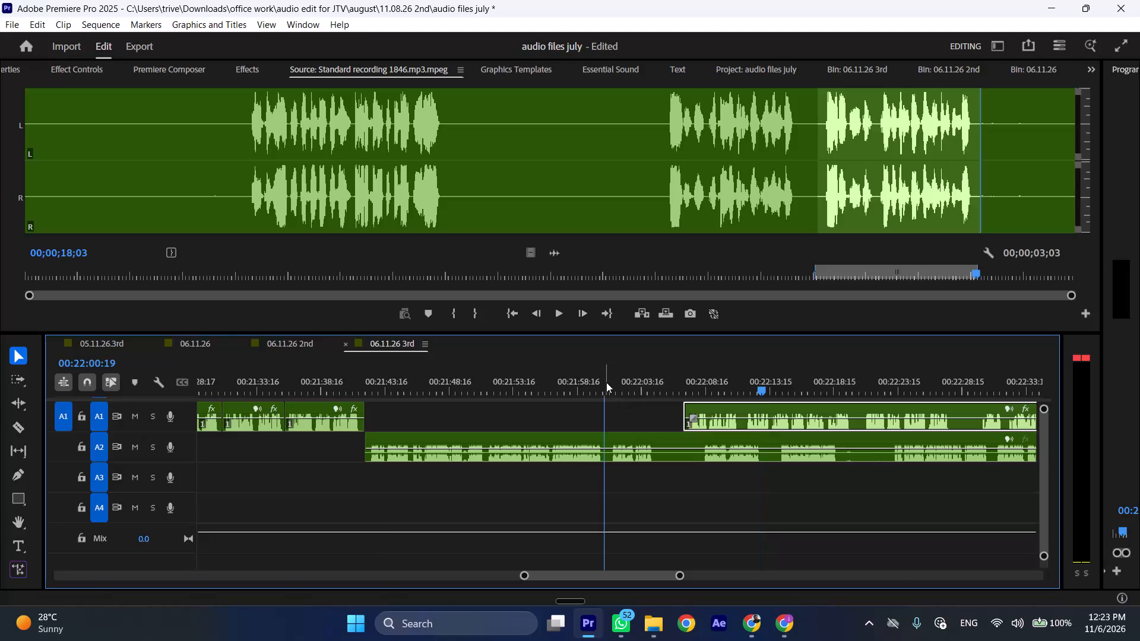
# Split the A2 clip at 00:22:00:19 and cut out the short silence just after it, closing the gap.
pyautogui.hotkey('shift', 'c')
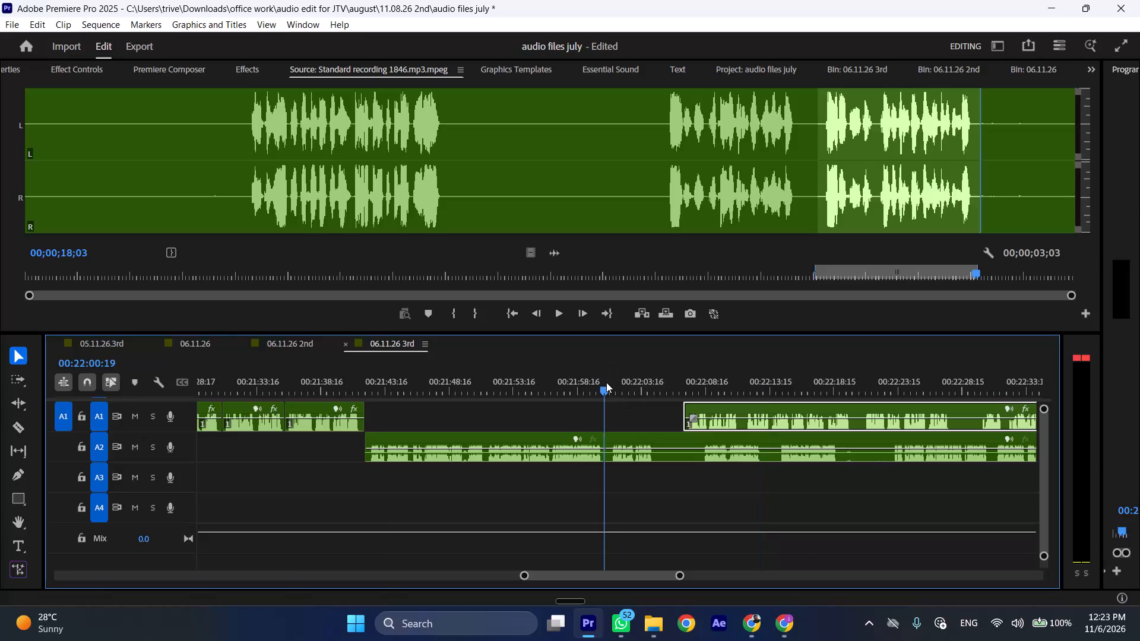
pyautogui.click(638, 441)
pyautogui.hotkey('shift', 'c')
pyautogui.hotkey('ctrl', 'shift', 'd')
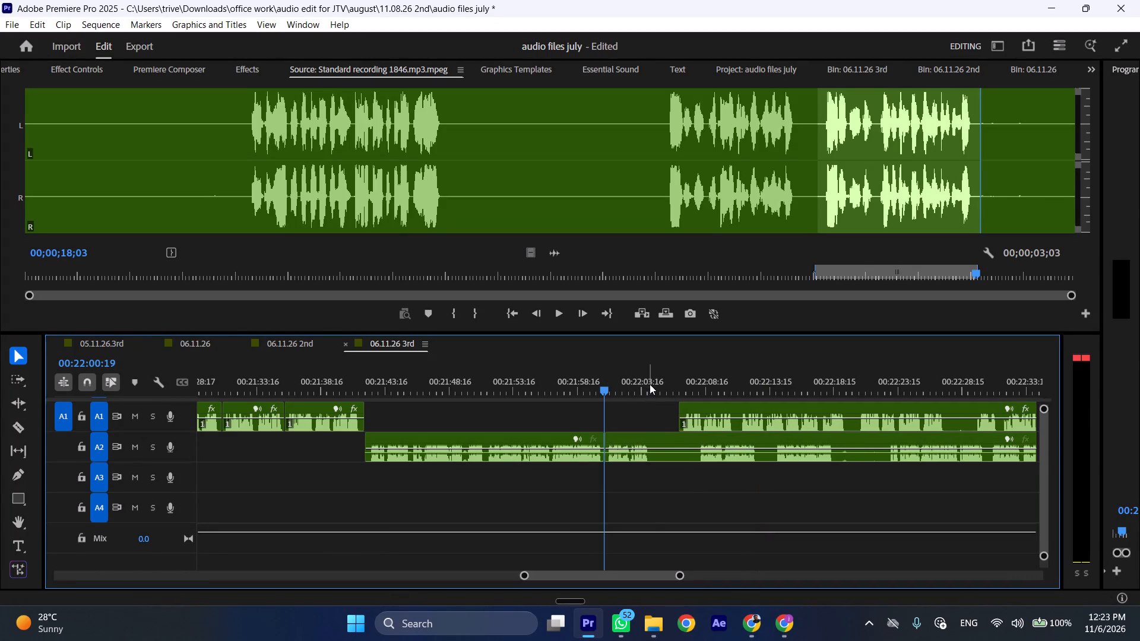
# Split the A2 clip at 00:22:04:09, start the A1 narration clip there, and shift the remaining A2 clip to about 00:22:24.
pyautogui.click(650, 384)
pyautogui.hotkey('shift', 'c')
pyautogui.moveTo(702, 404); pyautogui.dragTo(679, 407)
pyautogui.moveTo(679, 437); pyautogui.dragTo(872, 438)
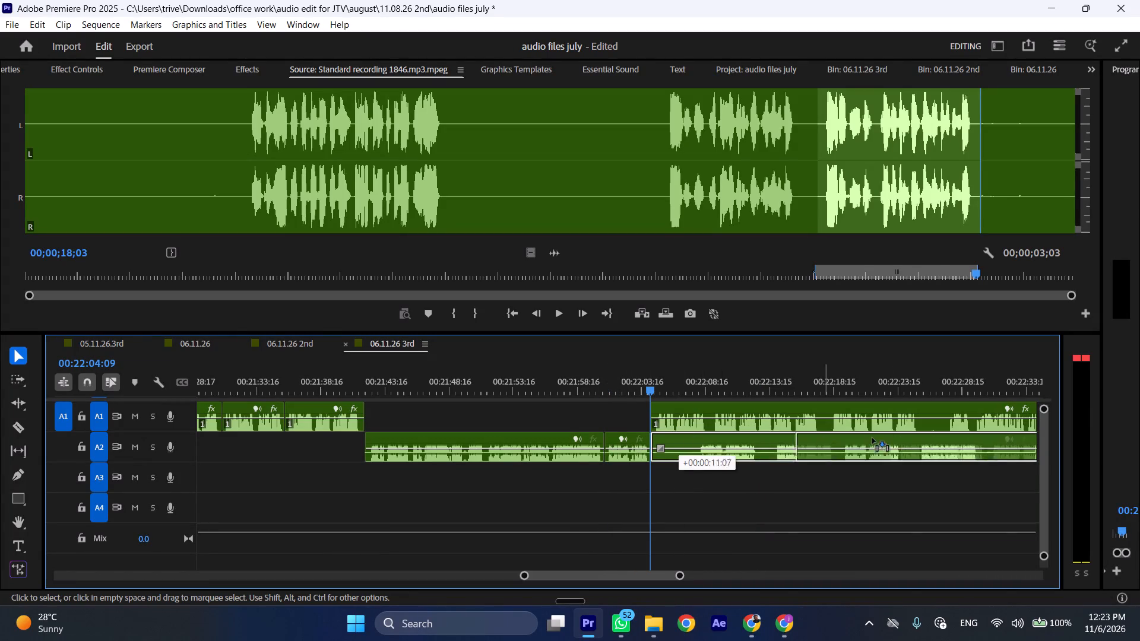
pyautogui.moveTo(872, 438); pyautogui.dragTo(936, 438)
# Play the edited passage at increased speed from about 00:22:01 to check the new joins.
pyautogui.click(609, 380)
pyautogui.press('space')
pyautogui.write('kll')
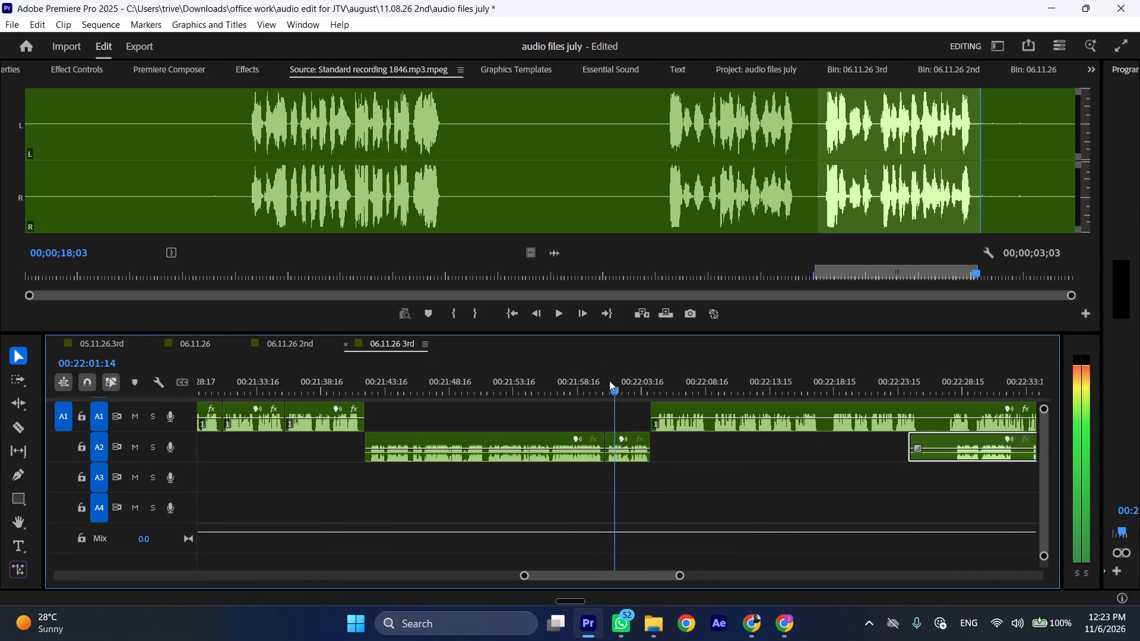
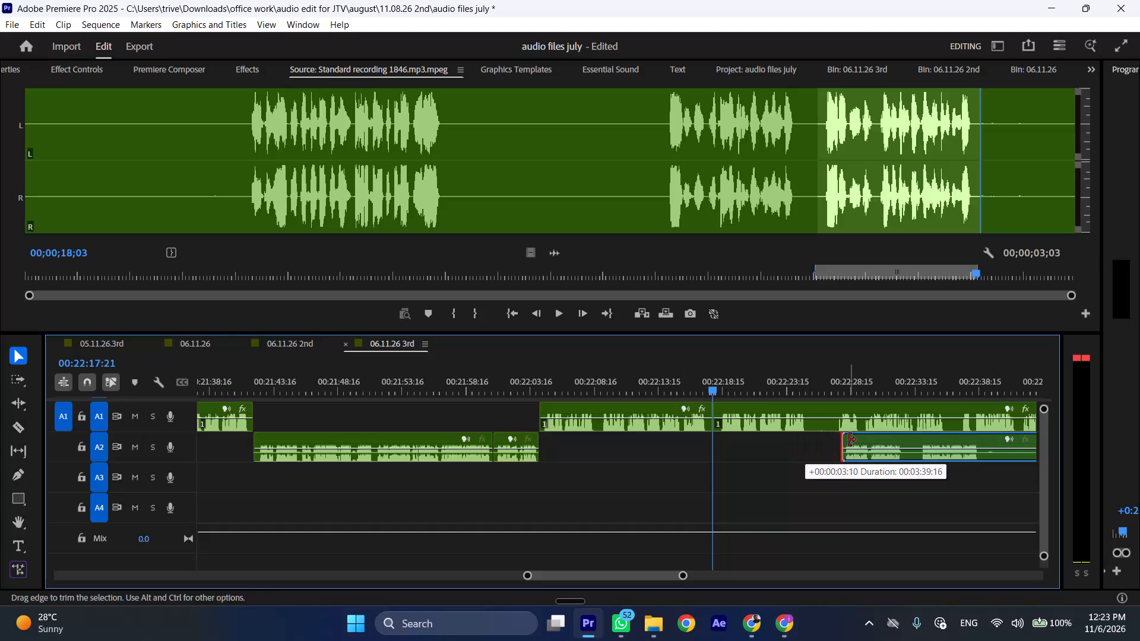
# Start the remaining A2 clip at 00:22:17:21 and shift the A1 narration clip from there to about 00:22:34.
pyautogui.moveTo(870, 440); pyautogui.dragTo(743, 440)
pyautogui.scroll(-11, 745, 440)
pyautogui.moveTo(505, 404); pyautogui.dragTo(712, 406)
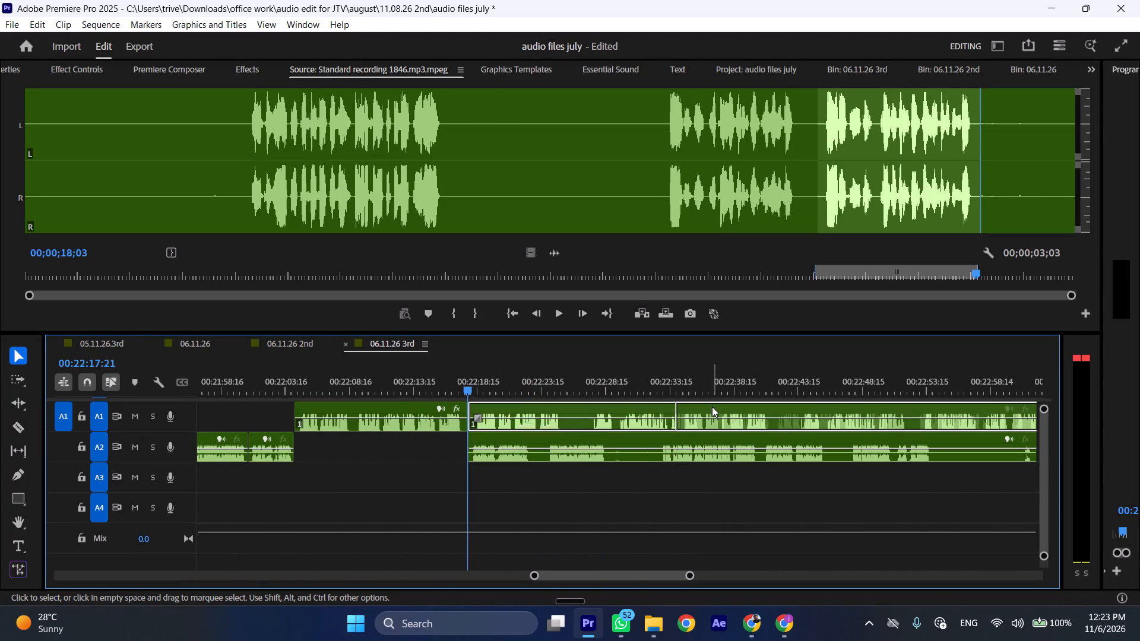
# Play the A2 passage from 00:22:17:21, split it at 00:22:24:02, and cut out the section before the split, closing the gap.
pyautogui.press('space')
pyautogui.write('l')
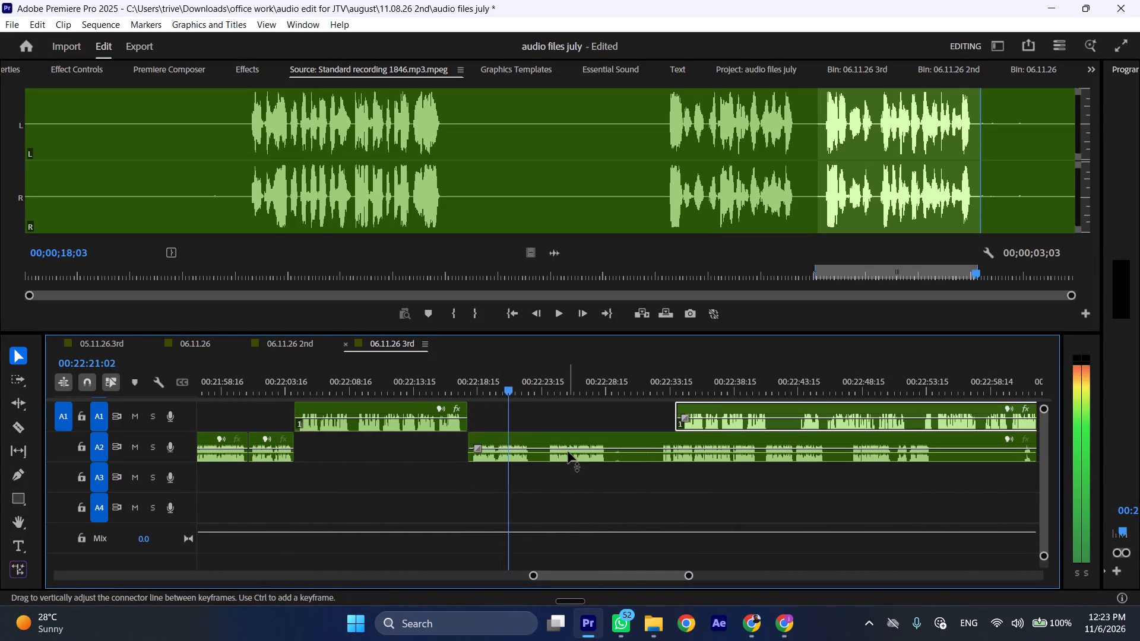
pyautogui.press('space')
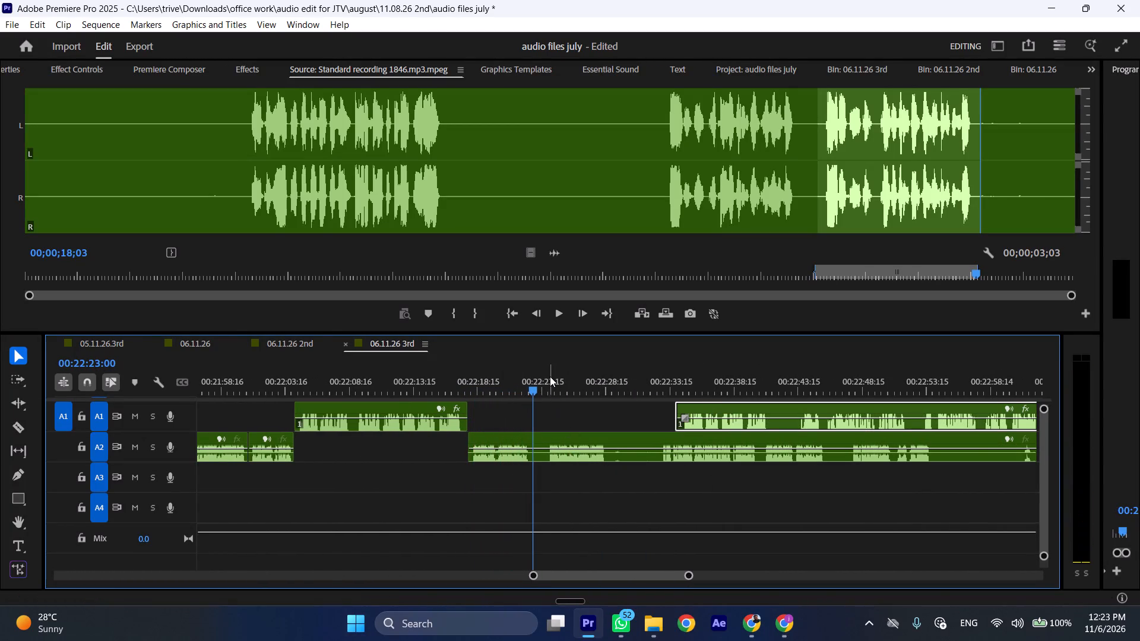
pyautogui.click(550, 376)
pyautogui.click(575, 430)
pyautogui.hotkey('shift', 'c')
pyautogui.click(527, 458)
pyautogui.hotkey('ctrl', 'shift', 'd')
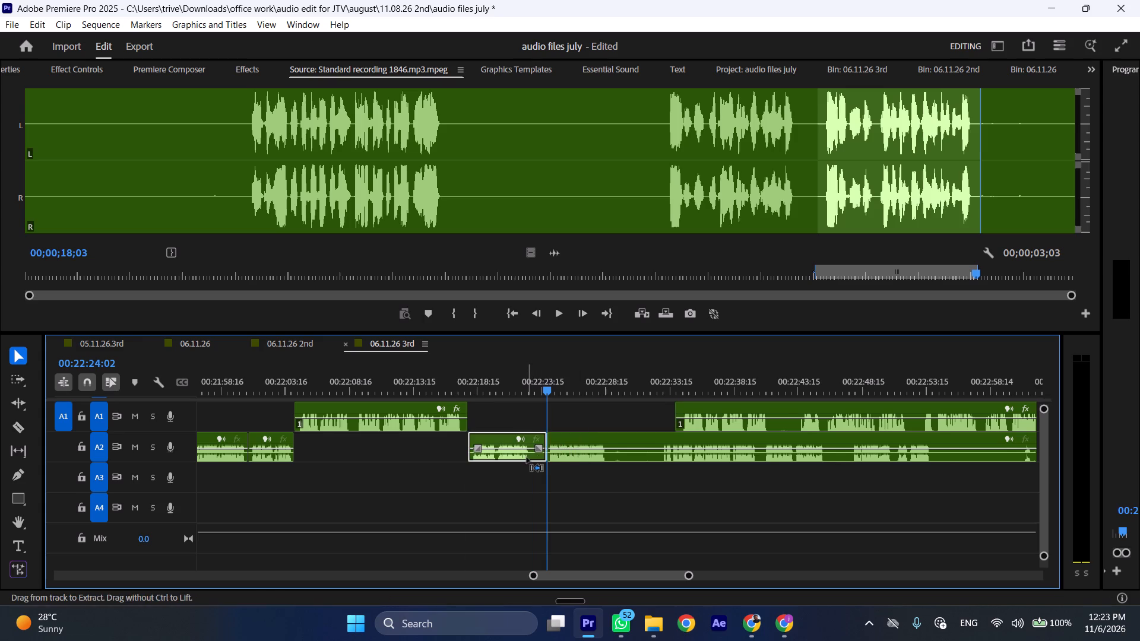
# Play the following A2 passage at increased speed and split the clip at 00:22:22:14.
pyautogui.press('space')
pyautogui.write('l')
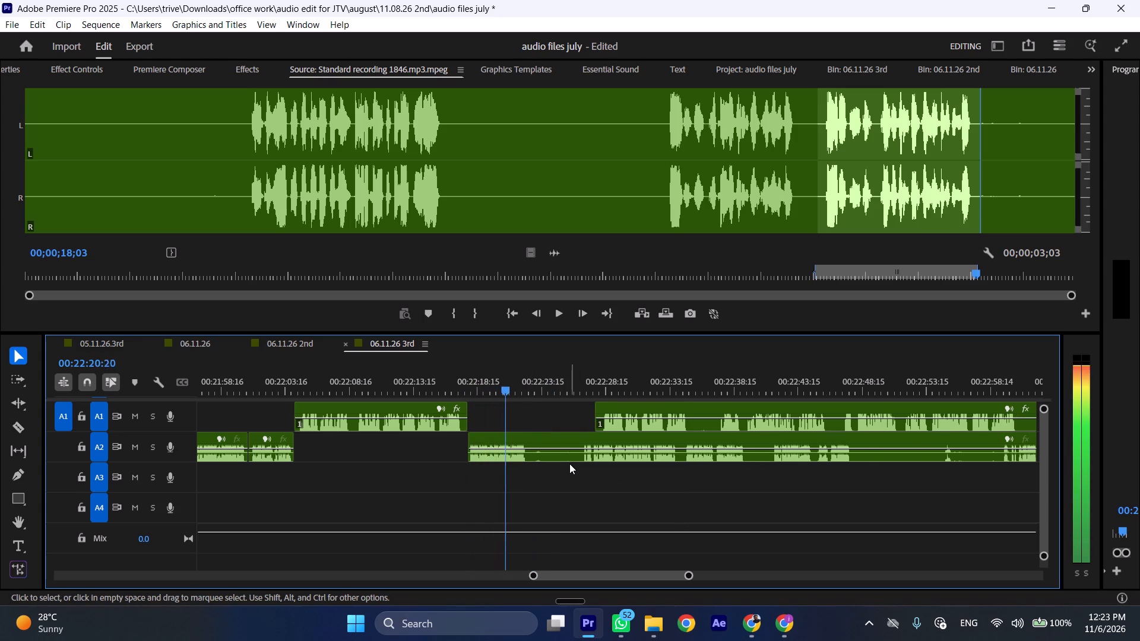
pyautogui.press('space')
pyautogui.hotkey('shift', 'c')
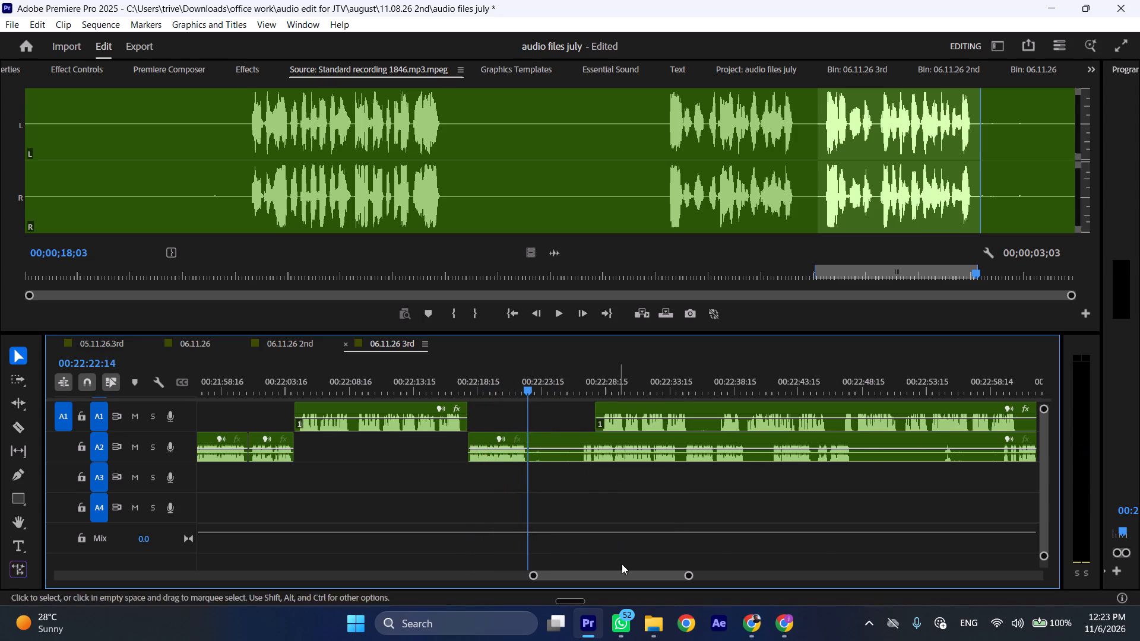
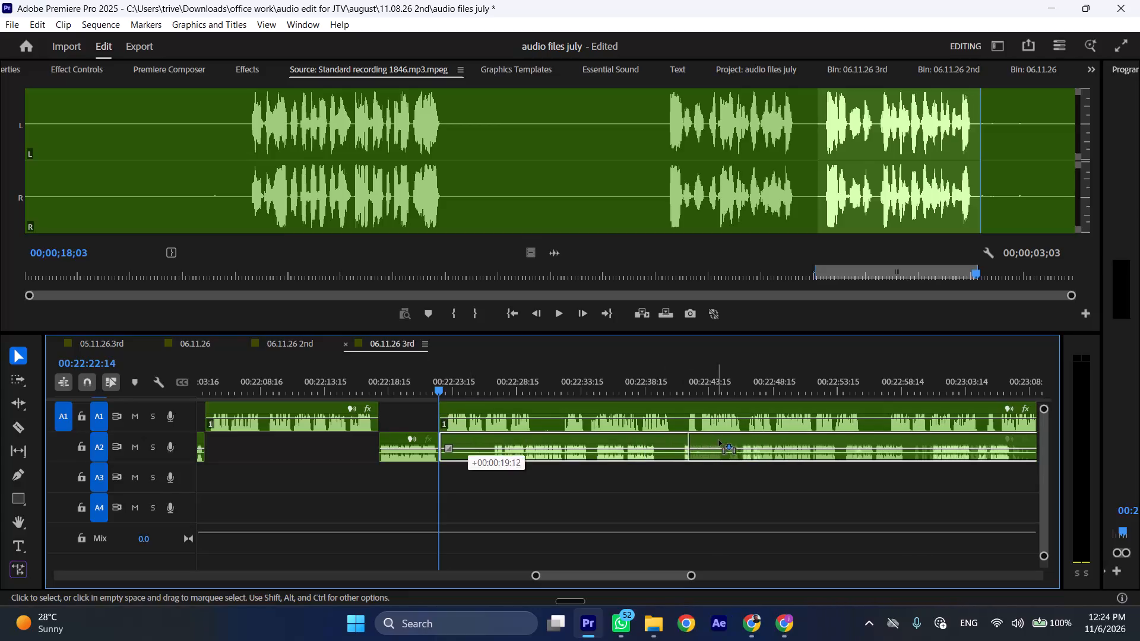
# Play from 00:22:22:14 at increased speed and trim the start of the later A2 clip to about 00:22:46.
pyautogui.press('space')
pyautogui.write('l')
pyautogui.moveTo(695, 440); pyautogui.dragTo(740, 442)
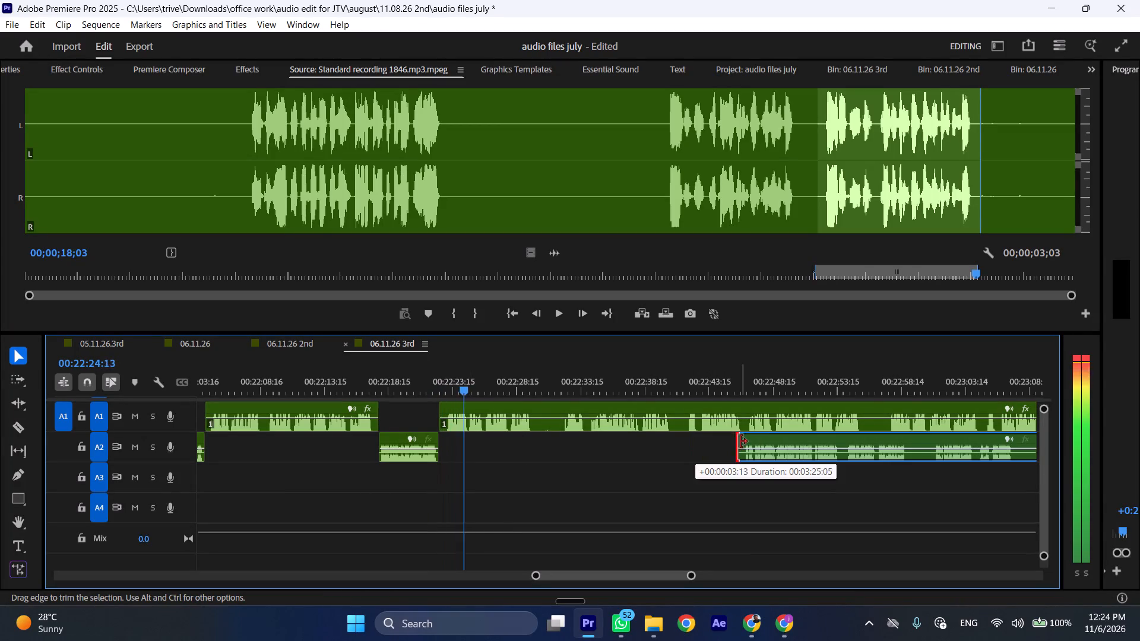
pyautogui.moveTo(740, 442); pyautogui.dragTo(745, 442)
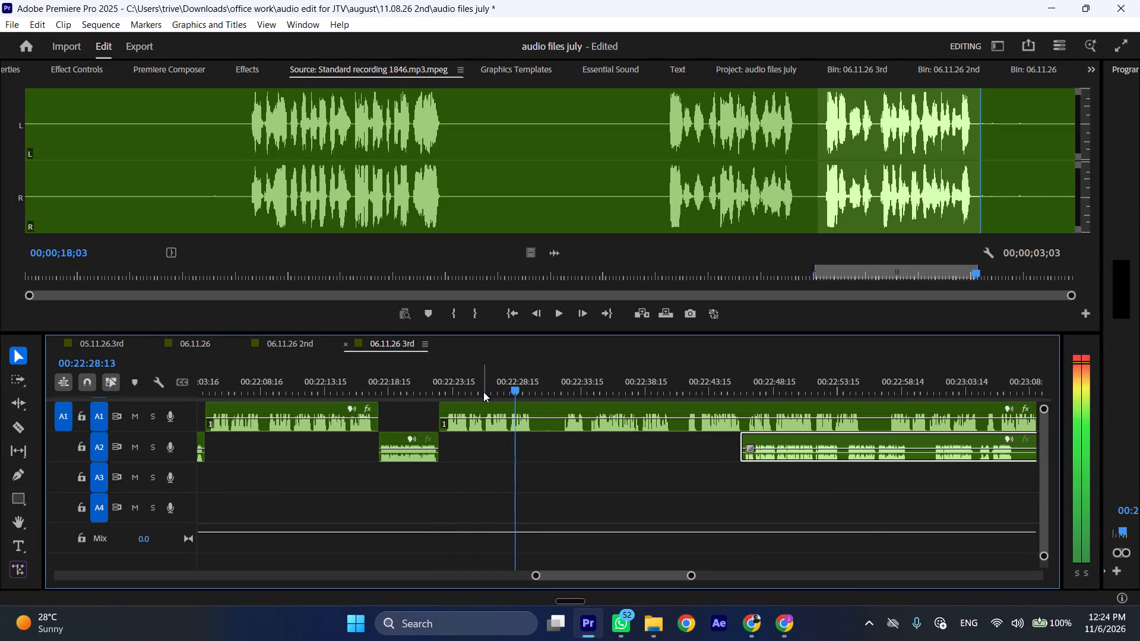
# Split the A1 narration clip at 00:22:26:02 and cut out the section before the split, closing the gap.
pyautogui.click(483, 391)
pyautogui.click(487, 390)
pyautogui.click(511, 415)
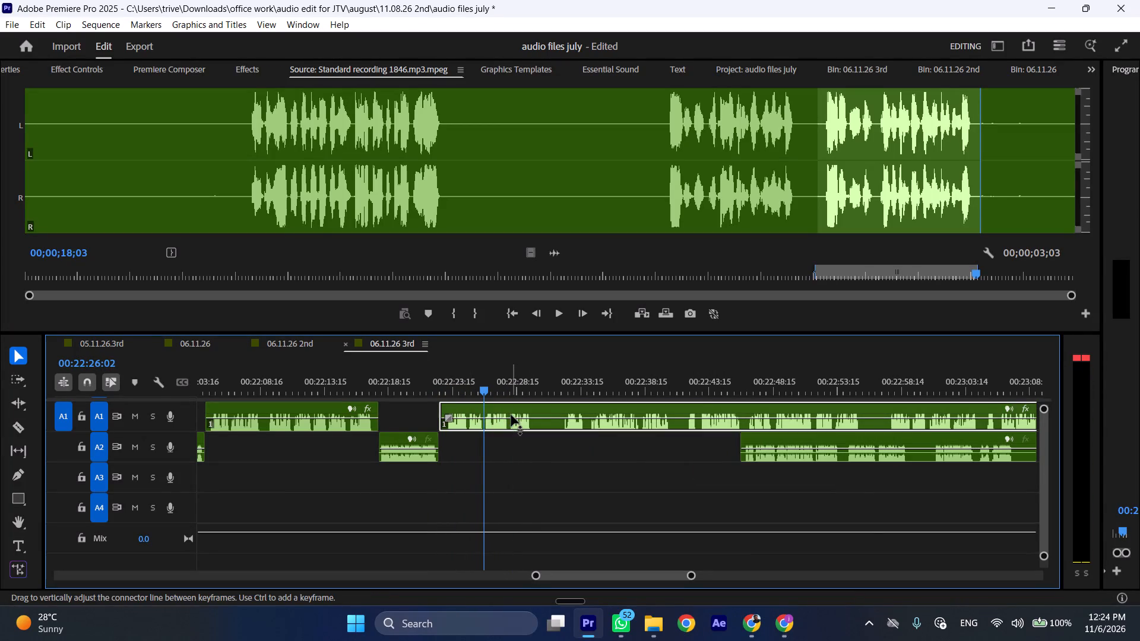
pyautogui.hotkey('shift', 'c')
pyautogui.hotkey('ctrl', 'shift', 'd')
# Play on at increased speed, split A1 at about 00:22:26, and cut out the section from there to 00:22:28:20, closing the gap.
pyautogui.press('space')
pyautogui.write('l')
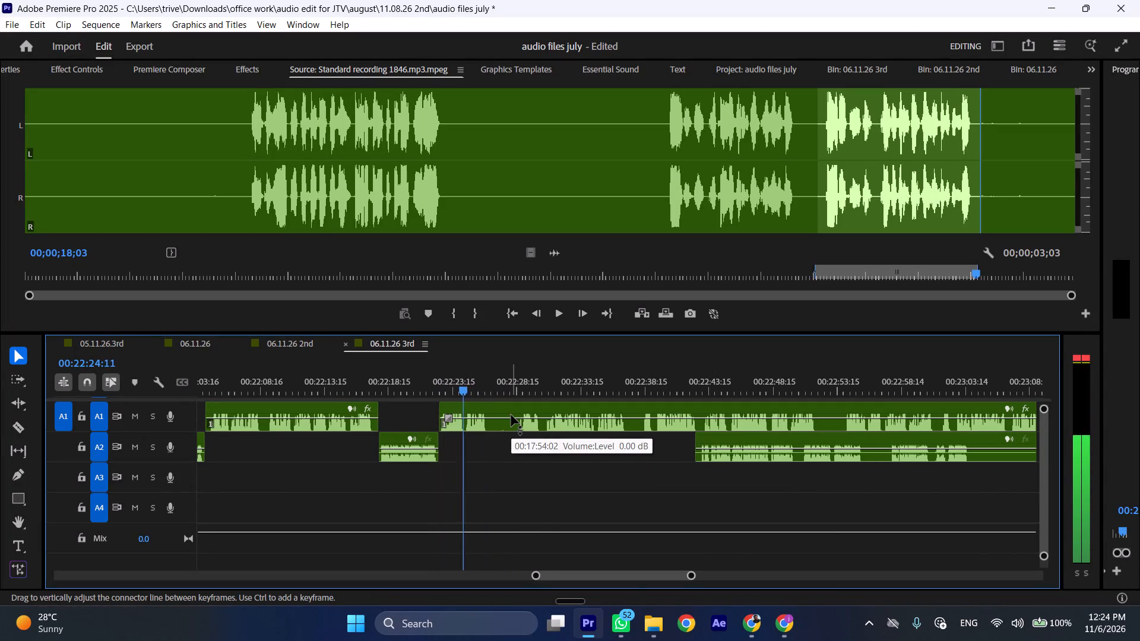
pyautogui.press('space')
pyautogui.hotkey('shift', 'c')
pyautogui.moveTo(515, 388); pyautogui.dragTo(521, 386)
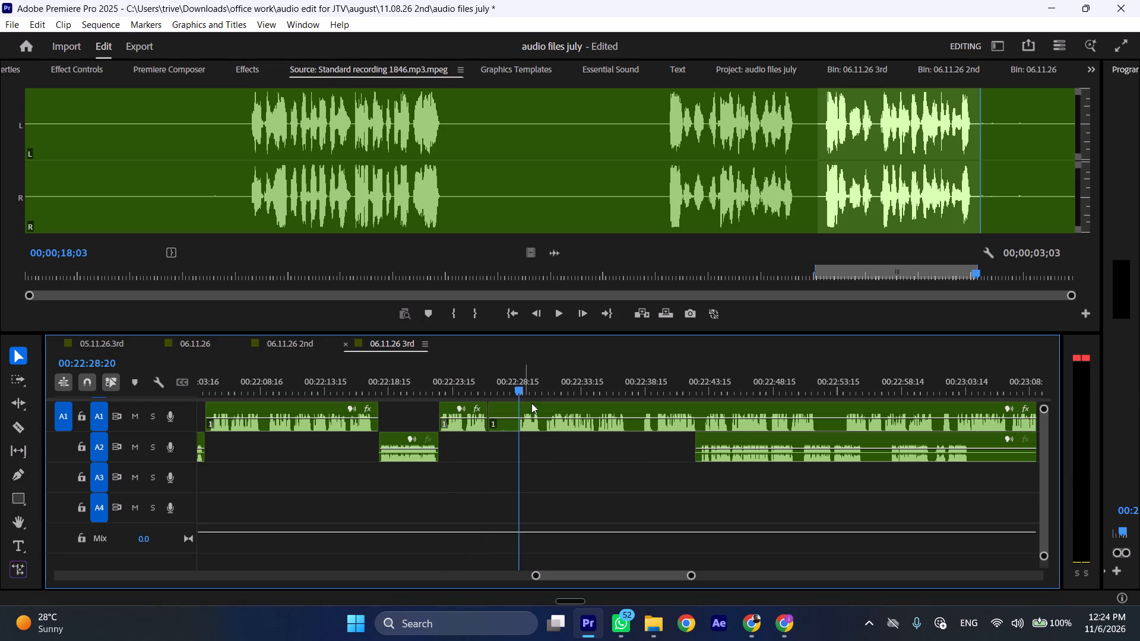
pyautogui.click(536, 412)
pyautogui.hotkey('shift', 'c')
pyautogui.hotkey('ctrl', 'shift', 'd')
# Play the following A1 passage, split it at 00:22:28:08, and cut out the short section before the split, closing the gap.
pyautogui.press('space')
pyautogui.press('l')
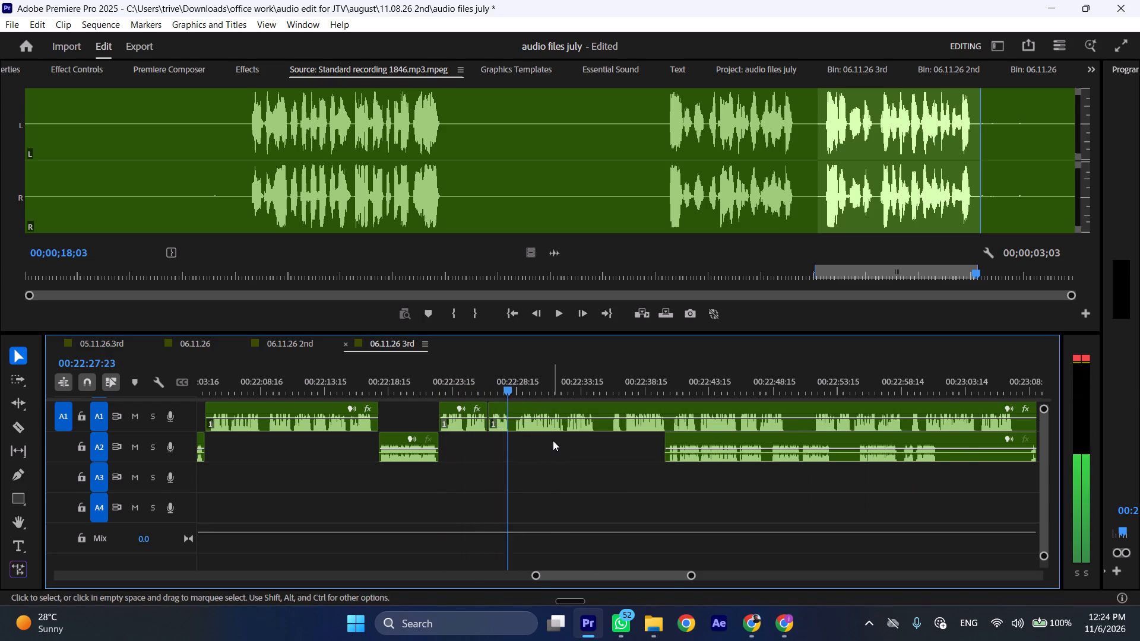
pyautogui.scroll(-5, 553, 440)
pyautogui.click(403, 384)
pyautogui.click(416, 408)
pyautogui.hotkey('shift', 'c')
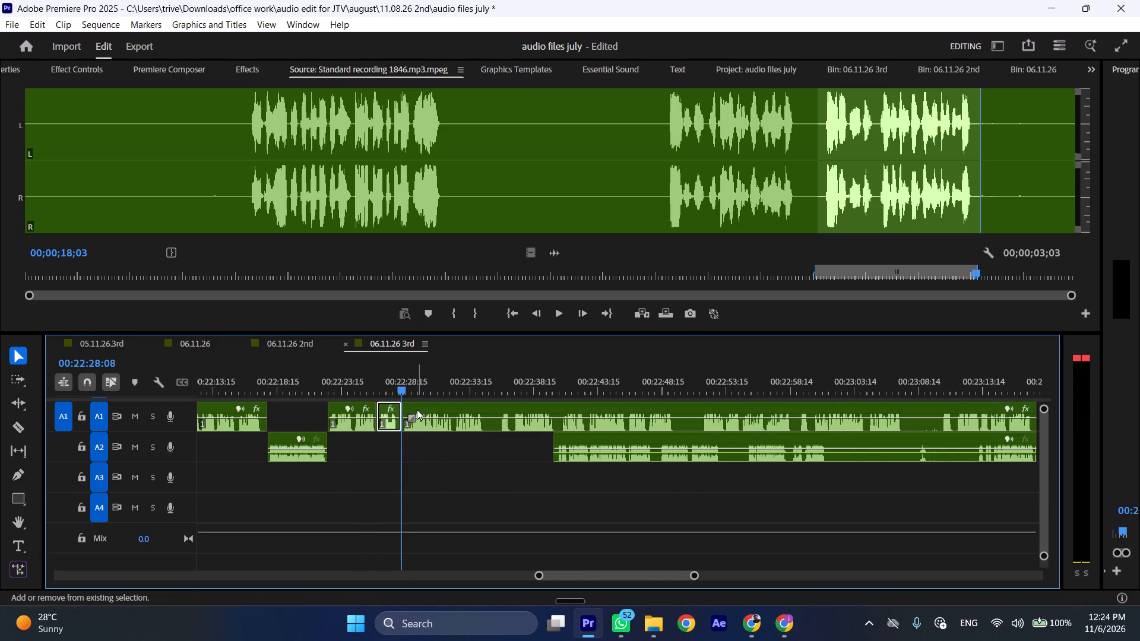
pyautogui.hotkey('ctrl', 'shift', 'd')
# Play the next A1 passage at increased speed and split the clip at 00:22:33:01.
pyautogui.press('space')
pyautogui.press('l')
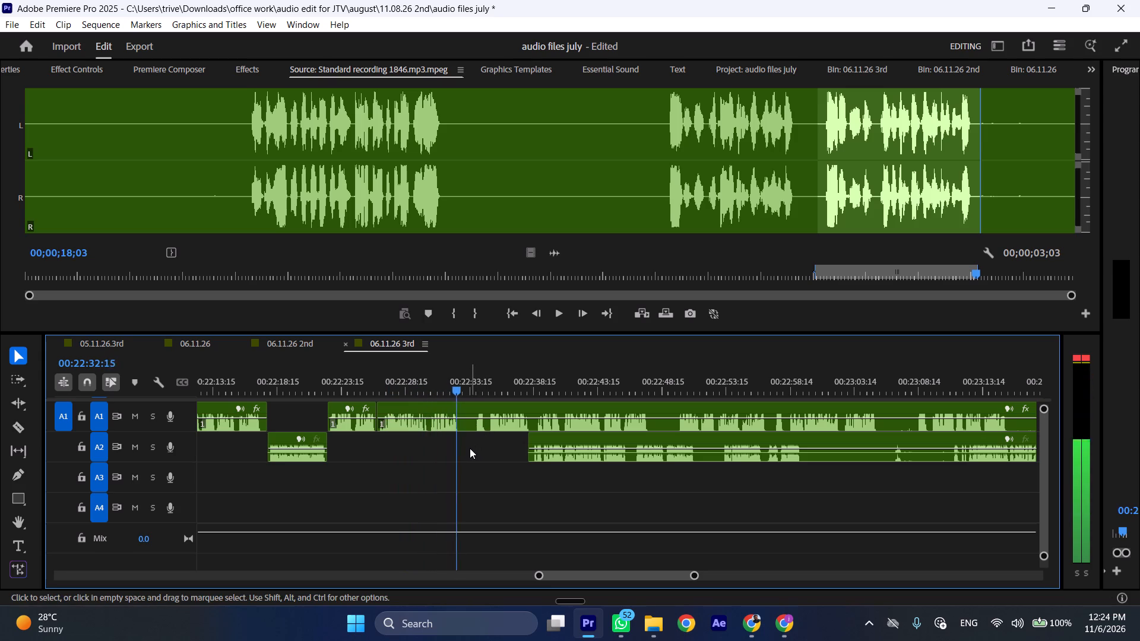
pyautogui.press('space')
pyautogui.hotkey('shift', 'c')
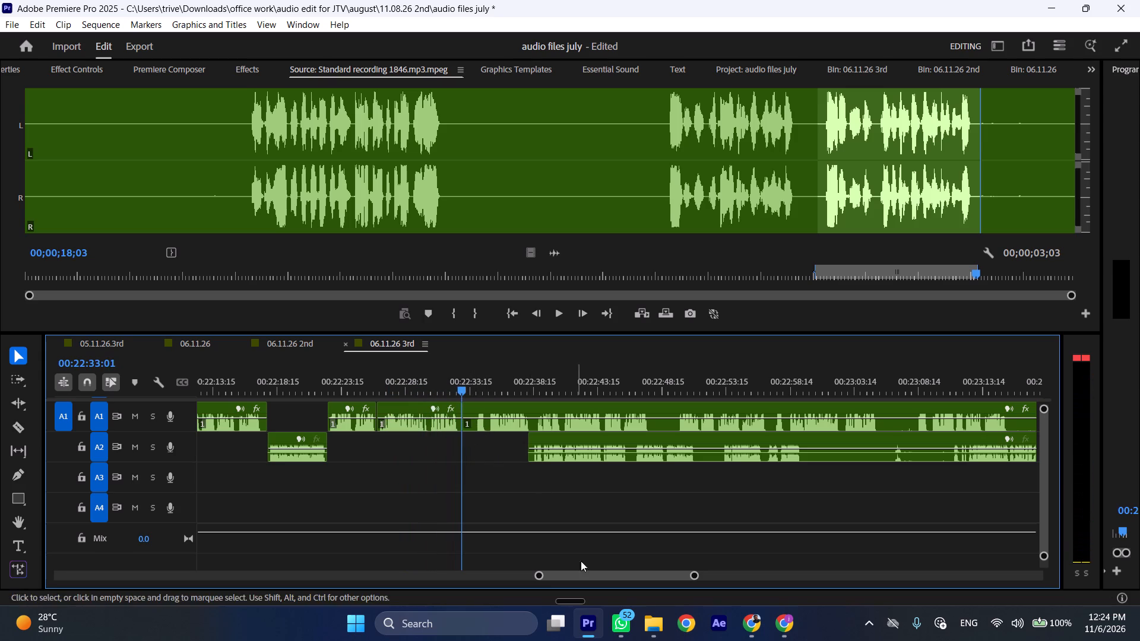
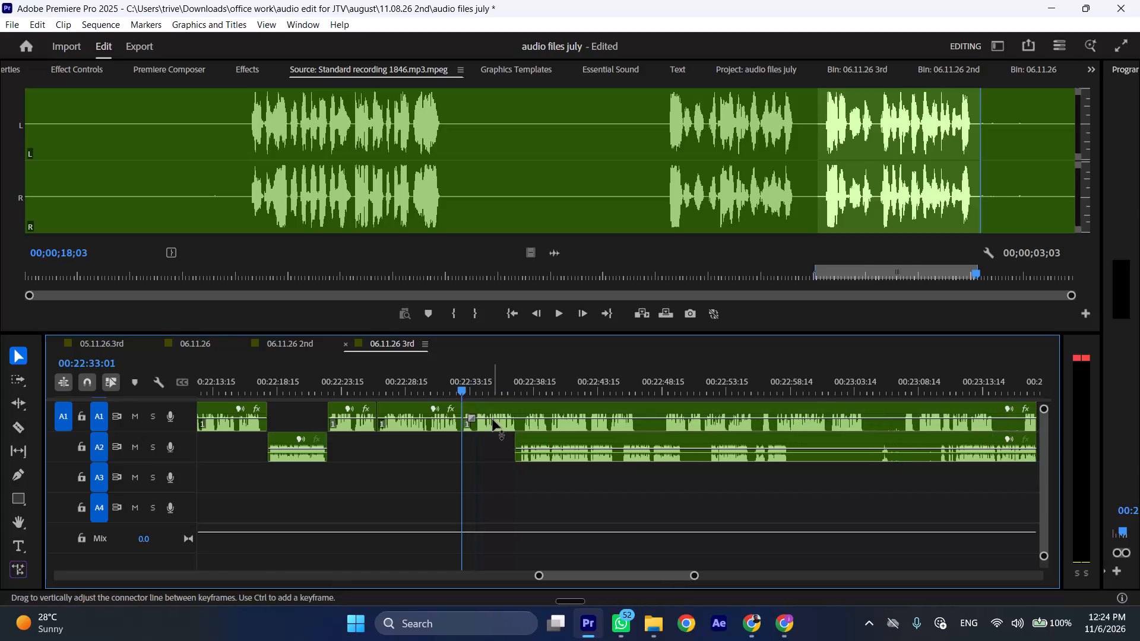
# Play A1 at increased speed and shift the A2 clip along the timeline to start at about 00:22:51.
pyautogui.press('space')
pyautogui.press('l')
pyautogui.moveTo(563, 441); pyautogui.dragTo(740, 441)
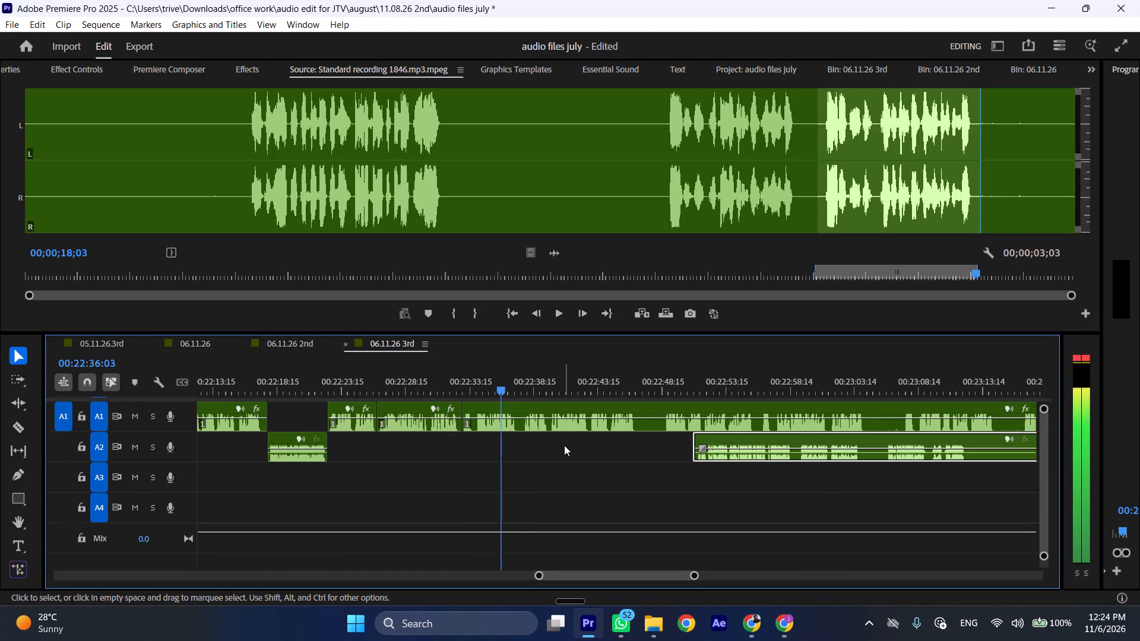
# Keep playing the A1 passage and split the A1 clip at 00:22:46:17.
pyautogui.scroll(-3, 544, 446)
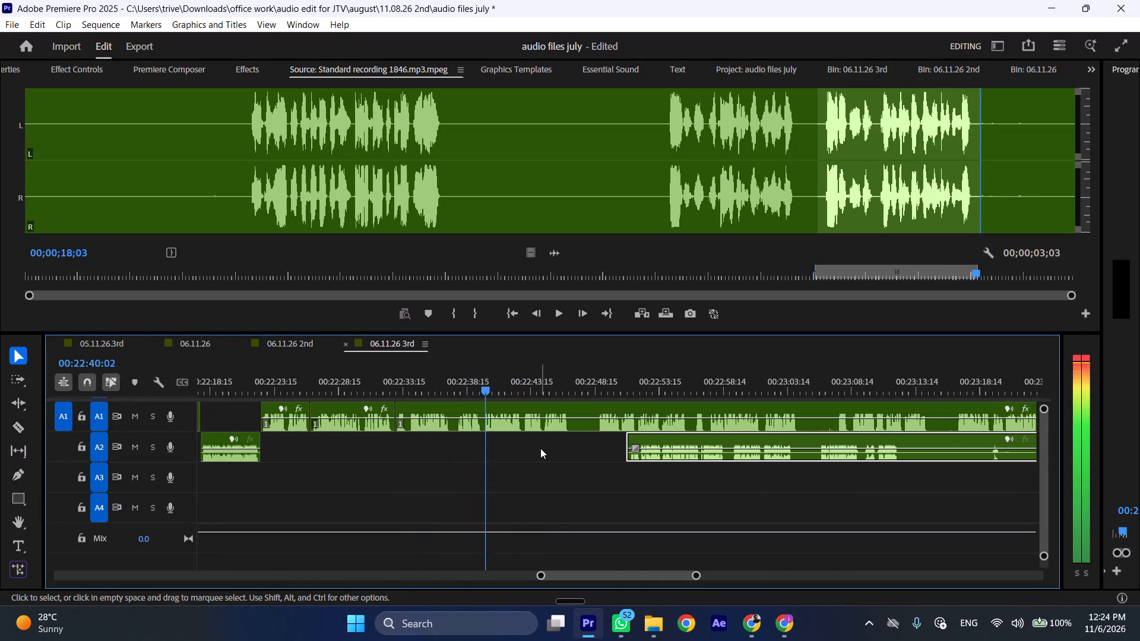
pyautogui.scroll(-5, 540, 448)
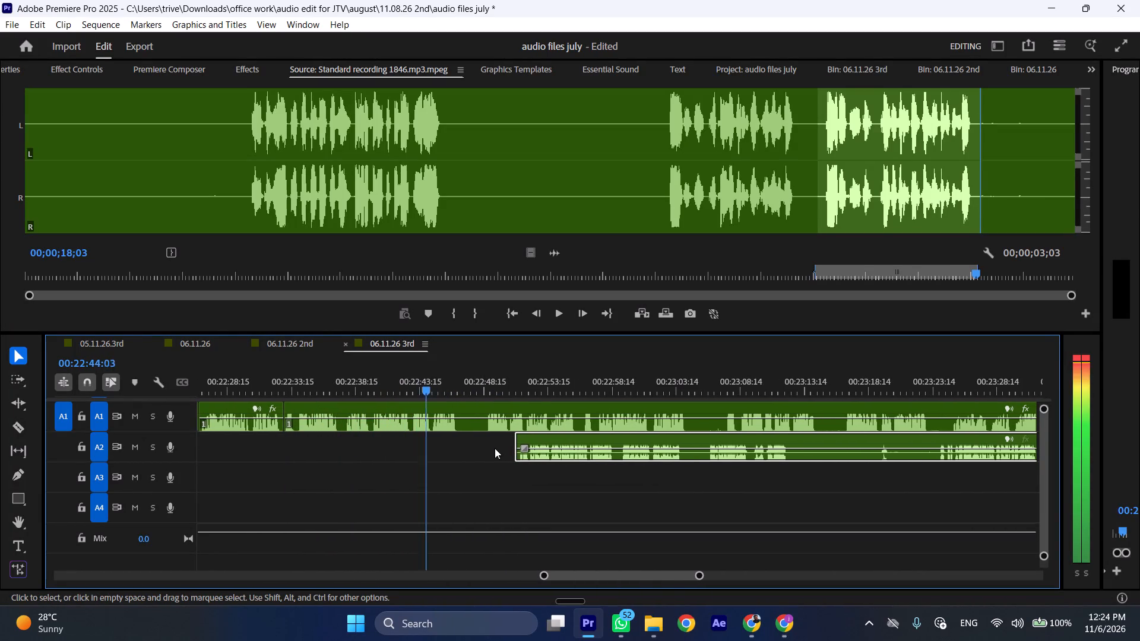
pyautogui.press('space')
pyautogui.hotkey('shift', 'c')
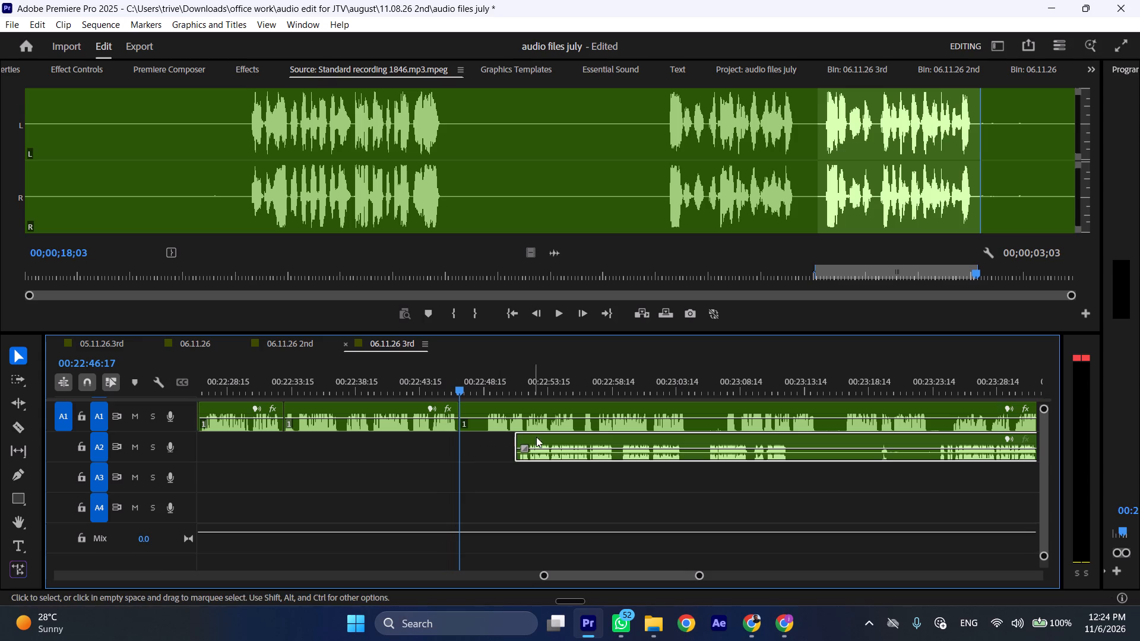
# Align the A2 clip's start with the A1 split and move the A1 section after the split to about 00:23:08.
pyautogui.moveTo(542, 435); pyautogui.dragTo(492, 437)
pyautogui.moveTo(476, 405); pyautogui.dragTo(753, 411)
# Play the A2 passage at increased speed and trim the start of the moved A1 section to about 00:23:10.
pyautogui.press('space')
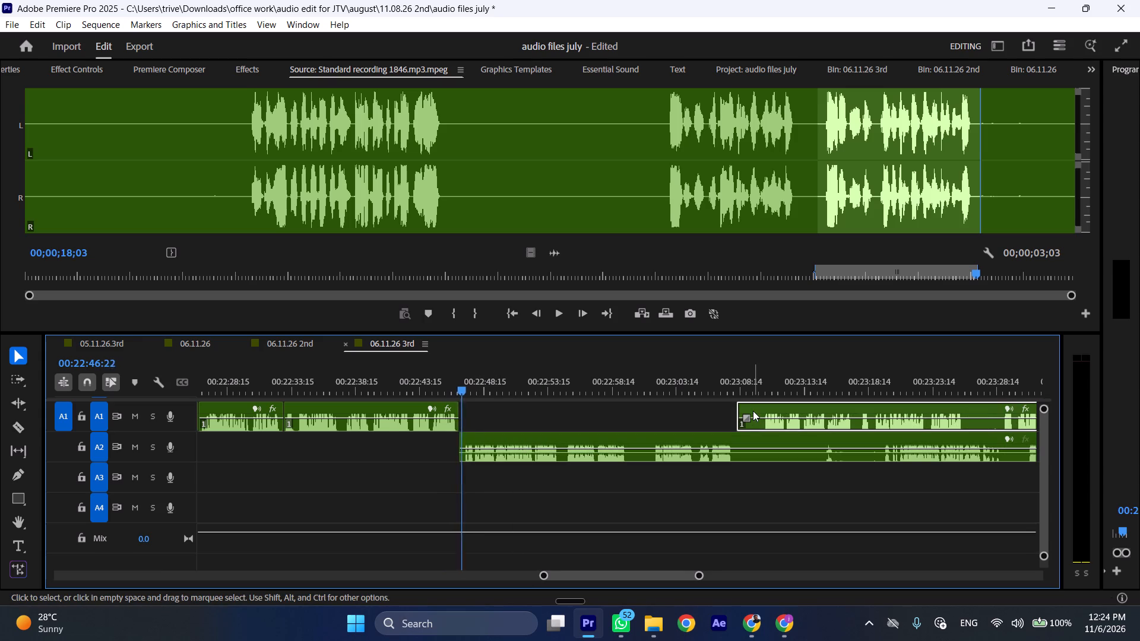
pyautogui.write('l')
pyautogui.moveTo(739, 408); pyautogui.dragTo(762, 410)
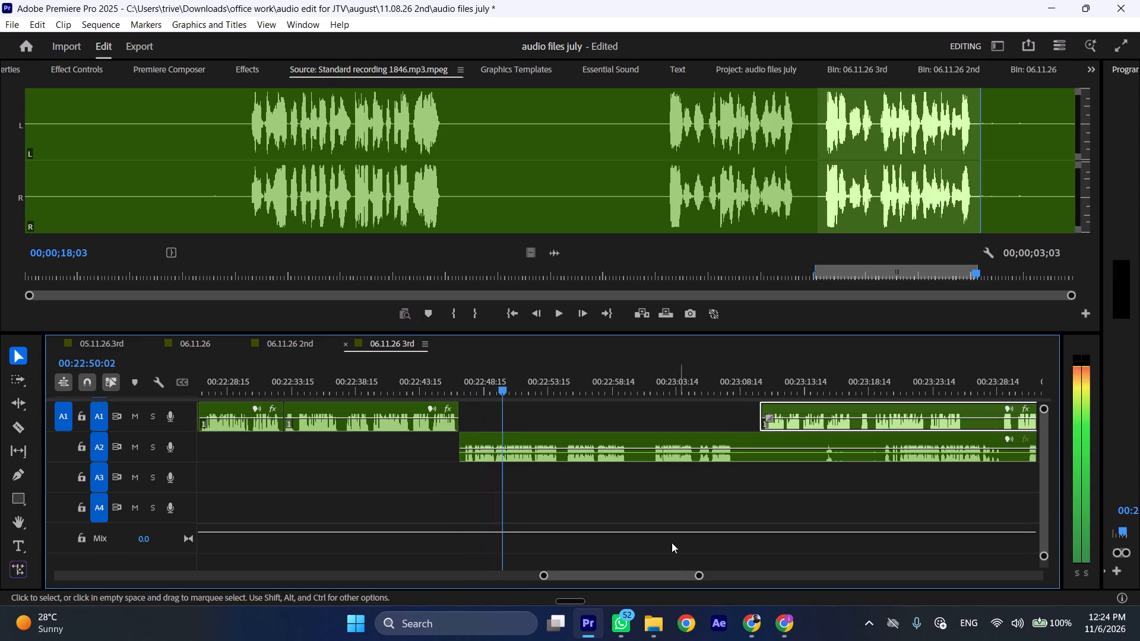
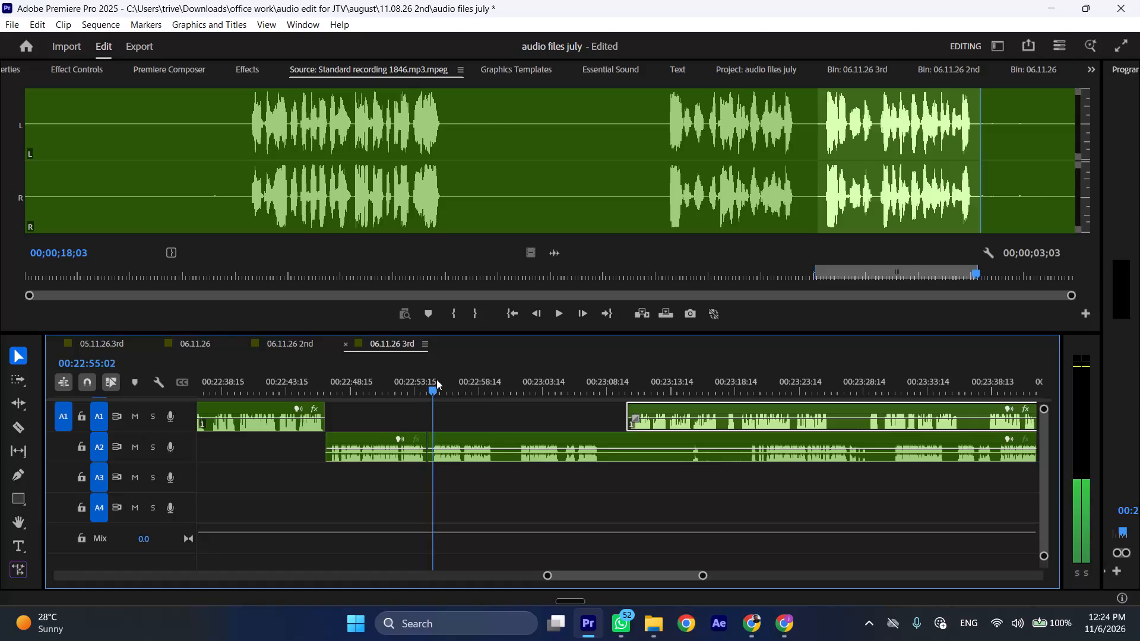
# Cut the short pause out of the A2 clip at about 00:22:54 and close the gap.
pyautogui.click(480, 447)
pyautogui.hotkey('shift', 'c')
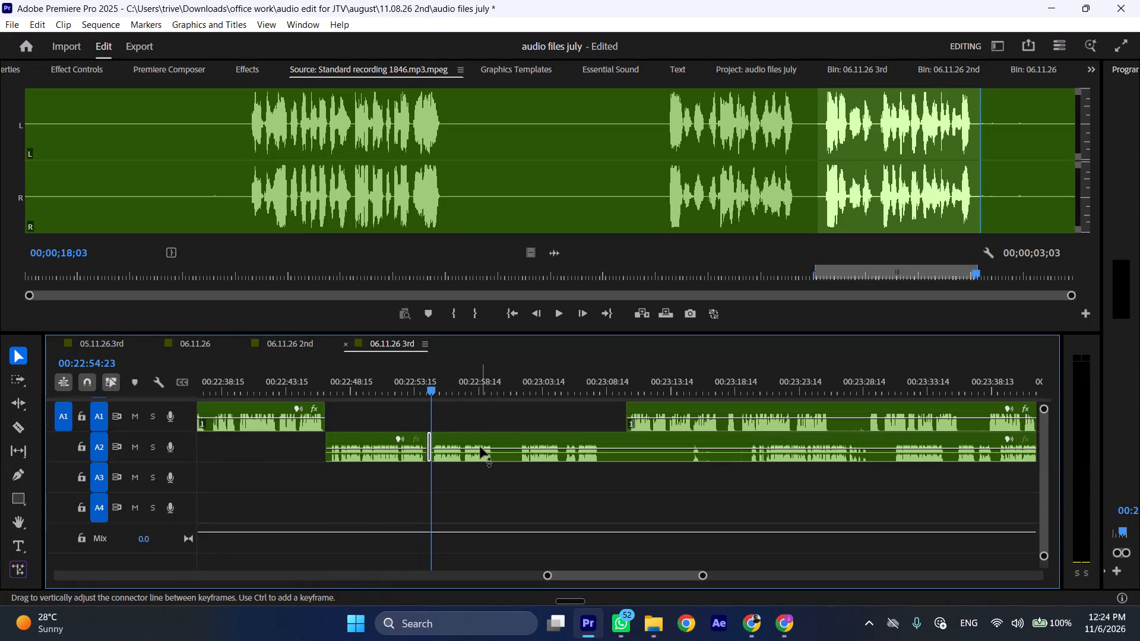
pyautogui.hotkey('ctrl', 'shift', 'd')
# Cut the A2 section between about 00:22:59 and 00:23:01 out and close the gap.
pyautogui.moveTo(474, 380); pyautogui.dragTo(520, 382)
pyautogui.hotkey('shift', 'c')
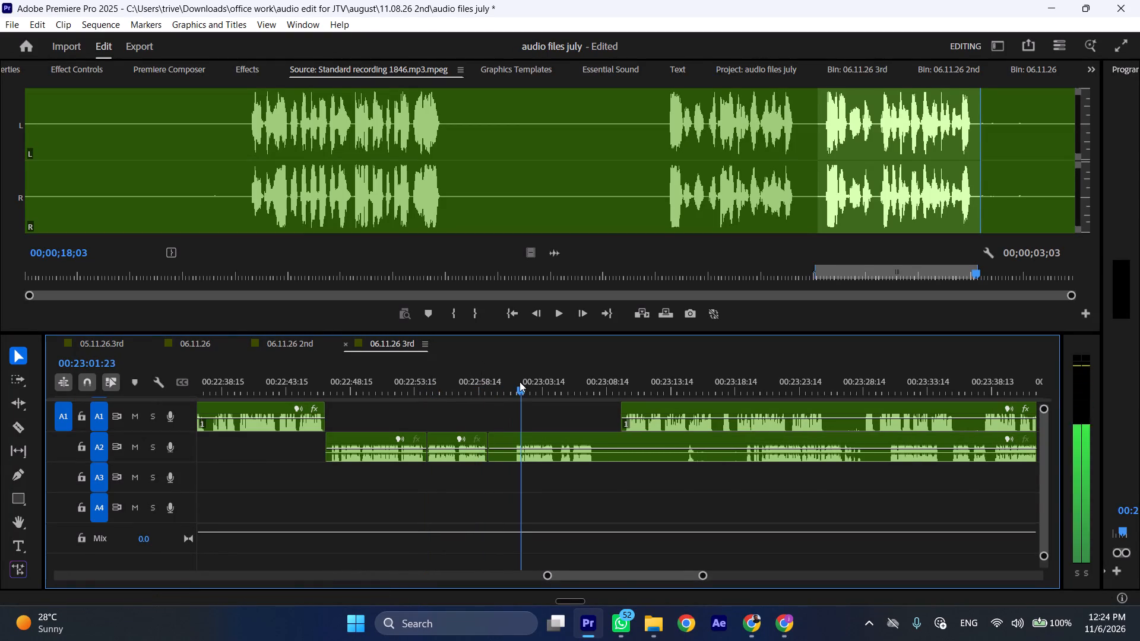
pyautogui.moveTo(520, 382); pyautogui.dragTo(514, 381)
pyautogui.click(524, 448)
pyautogui.hotkey('shift', 'c')
pyautogui.hotkey('ctrl', 'shift', 'd')
# After checking by playback, move the remaining A2 clip to about 00:23:17 and the A1 section to the A2 cut at about 00:22:59.
pyautogui.press('space')
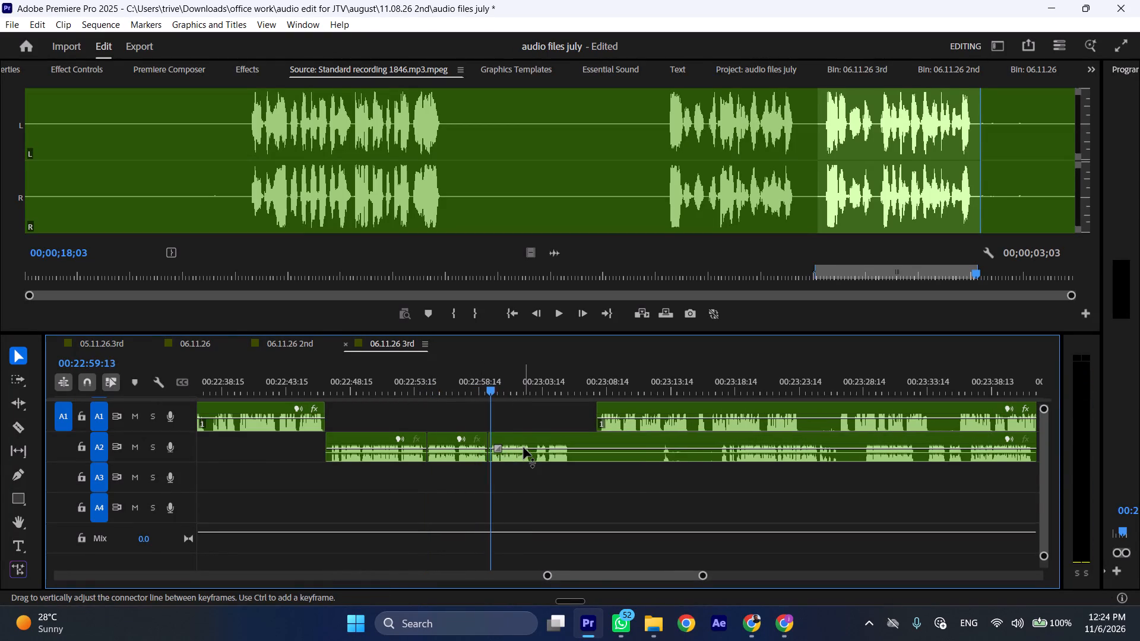
pyautogui.write('l')
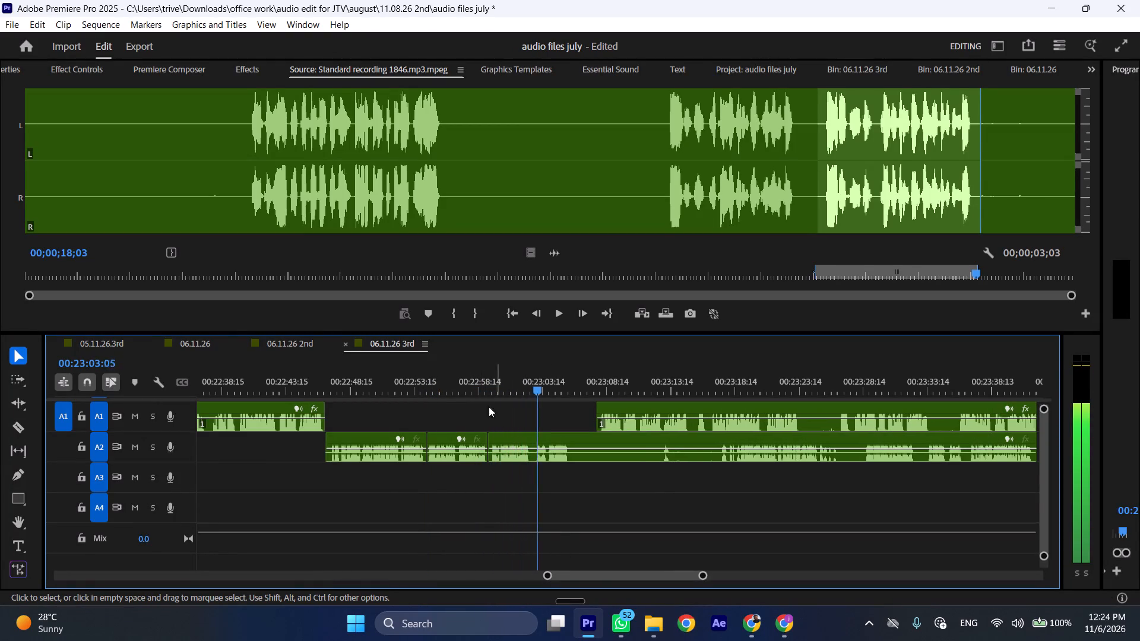
pyautogui.moveTo(476, 377); pyautogui.dragTo(466, 377)
pyautogui.press('space')
pyautogui.moveTo(509, 438); pyautogui.dragTo(667, 438)
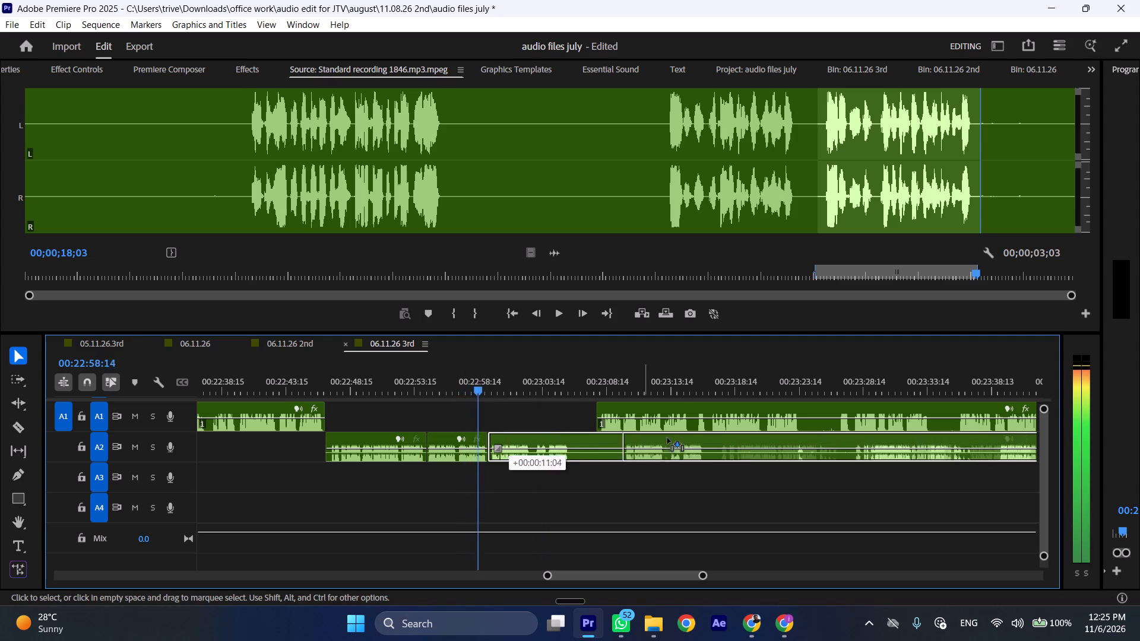
pyautogui.moveTo(667, 438); pyautogui.dragTo(733, 437)
pyautogui.moveTo(693, 410); pyautogui.dragTo(588, 414)
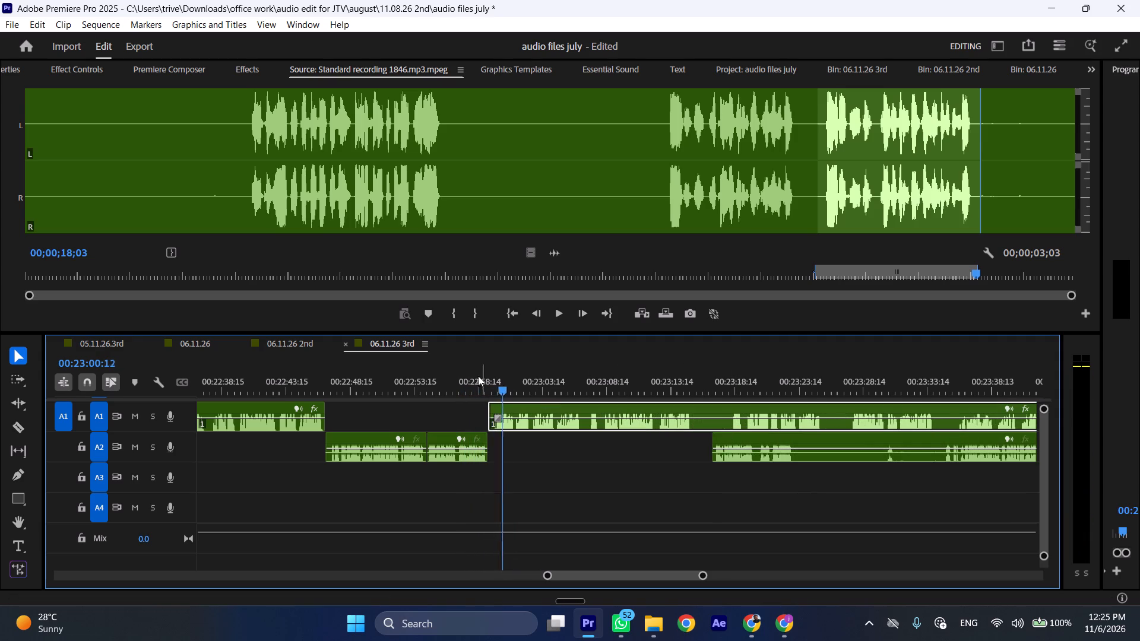
# Play the transition from A2 to A1 at increased speed from just before 00:22:59.
pyautogui.click(468, 376)
pyautogui.press('space')
pyautogui.press('l')
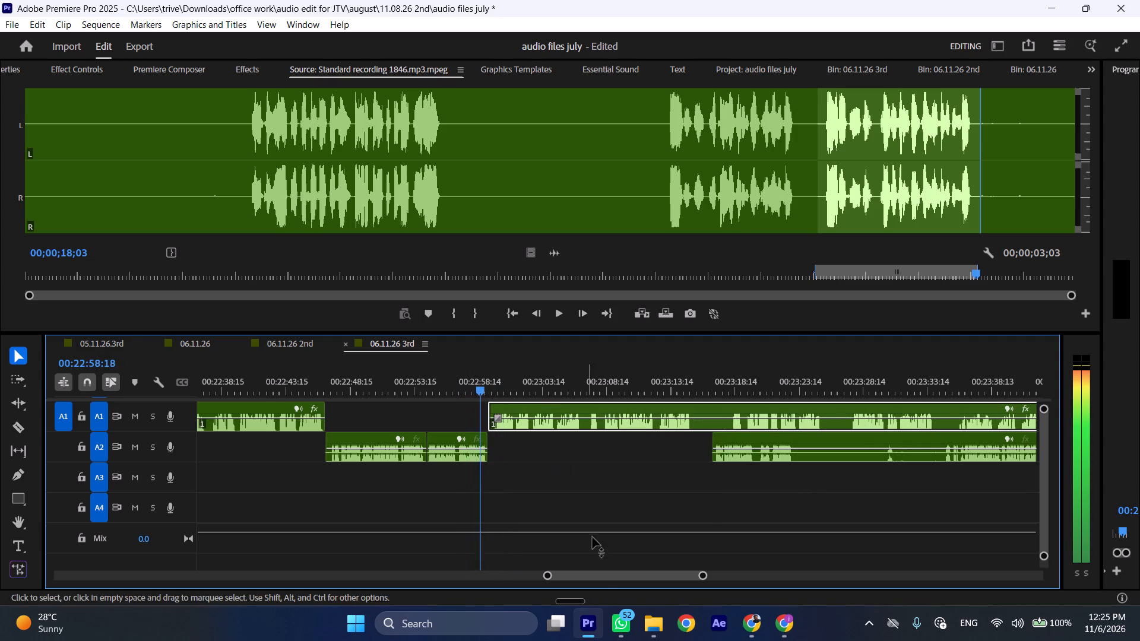
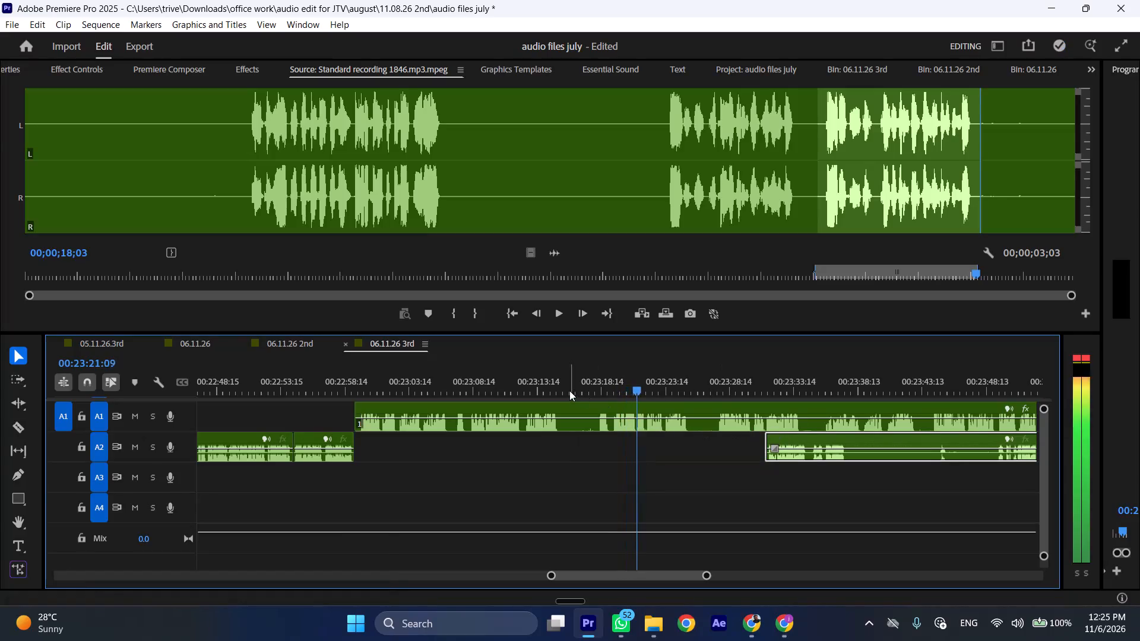
# Cut the pause between about 00:23:15 and 00:23:18 out of the A1 clip and close the gap.
pyautogui.moveTo(567, 386); pyautogui.dragTo(594, 386)
pyautogui.hotkey('shift', 'c')
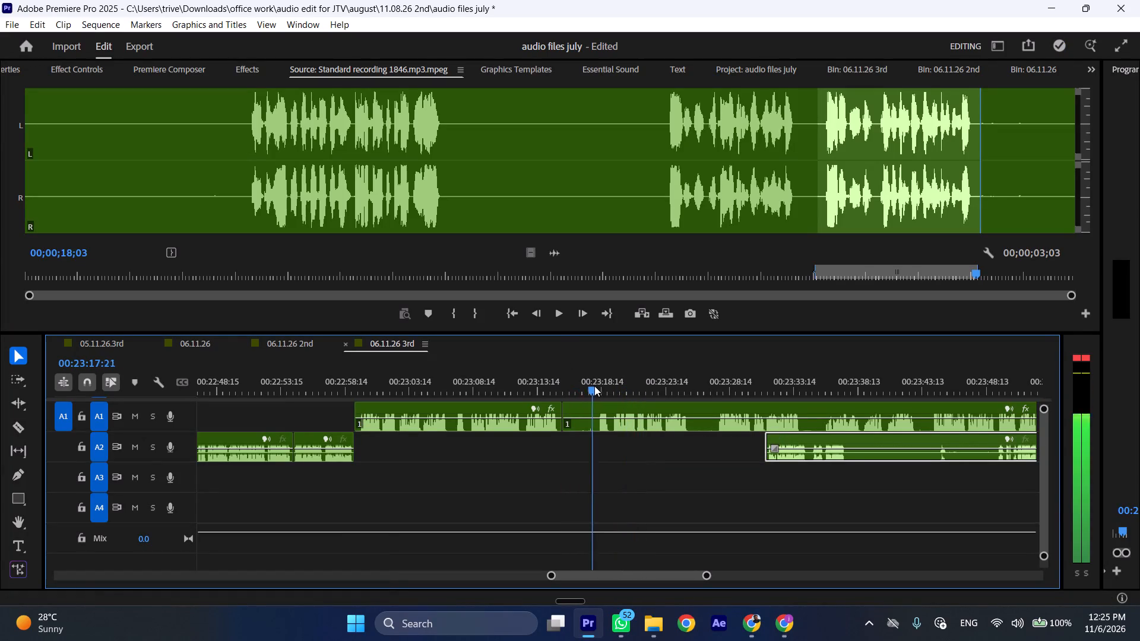
pyautogui.moveTo(594, 386); pyautogui.dragTo(596, 386)
pyautogui.click(610, 434)
pyautogui.hotkey('shift', 'c')
pyautogui.click(584, 430)
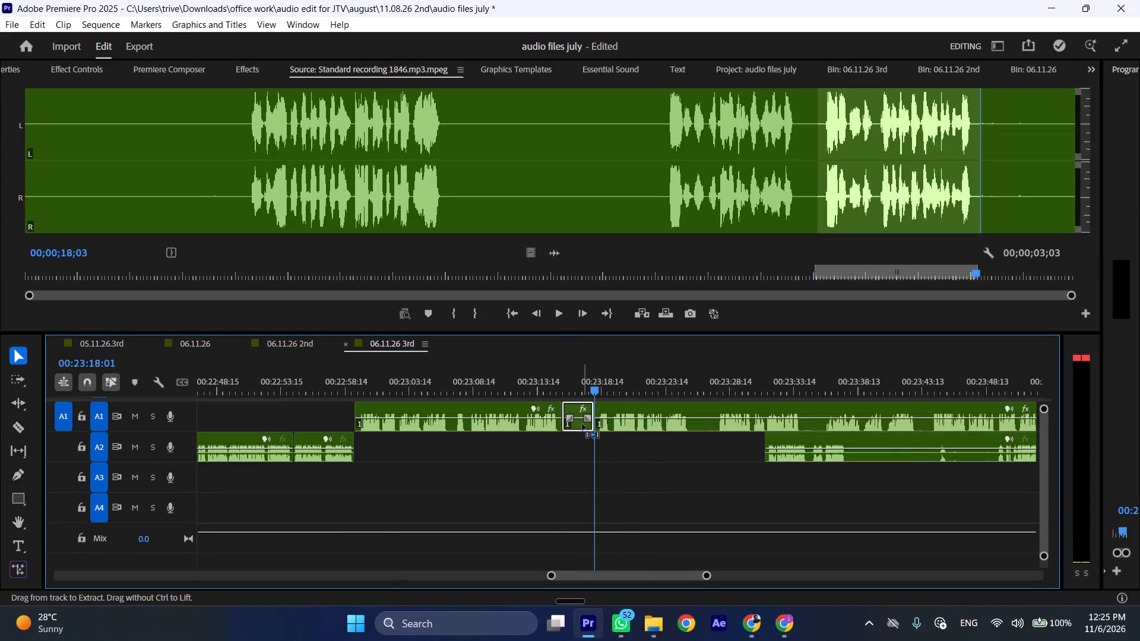
pyautogui.hotkey('ctrl', 'shift', 'd')
# After checking by playback, split A1 at about 00:23:23, move the A2 clip to that cut and the remaining A1 section to about 00:23:33.
pyautogui.press('space')
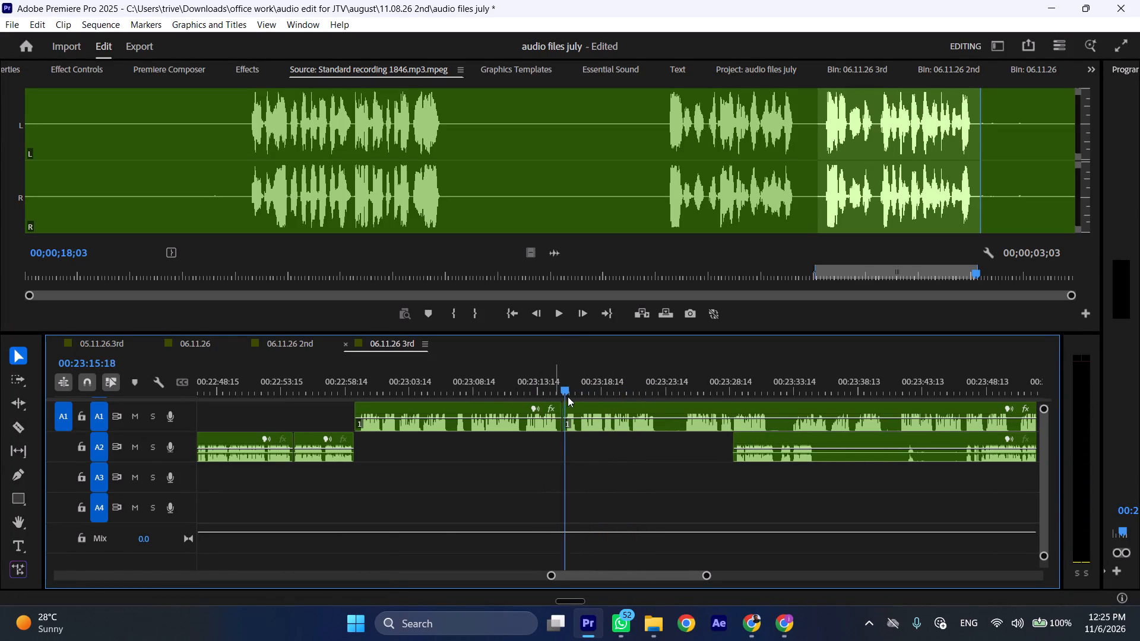
pyautogui.press('l')
pyautogui.scroll(-6, 673, 442)
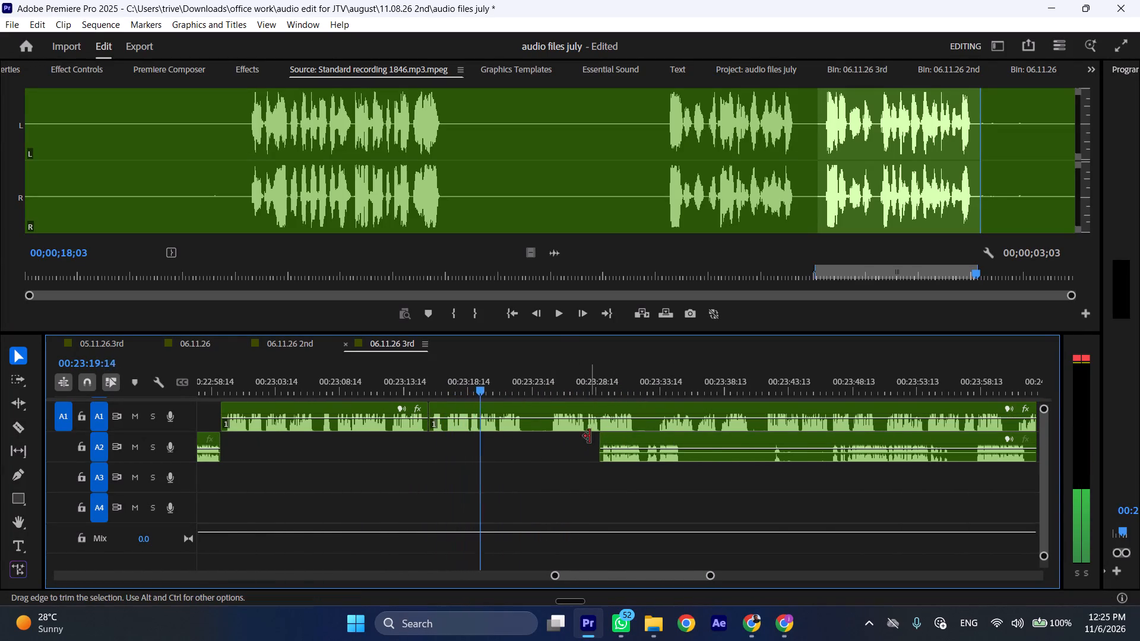
pyautogui.press('space')
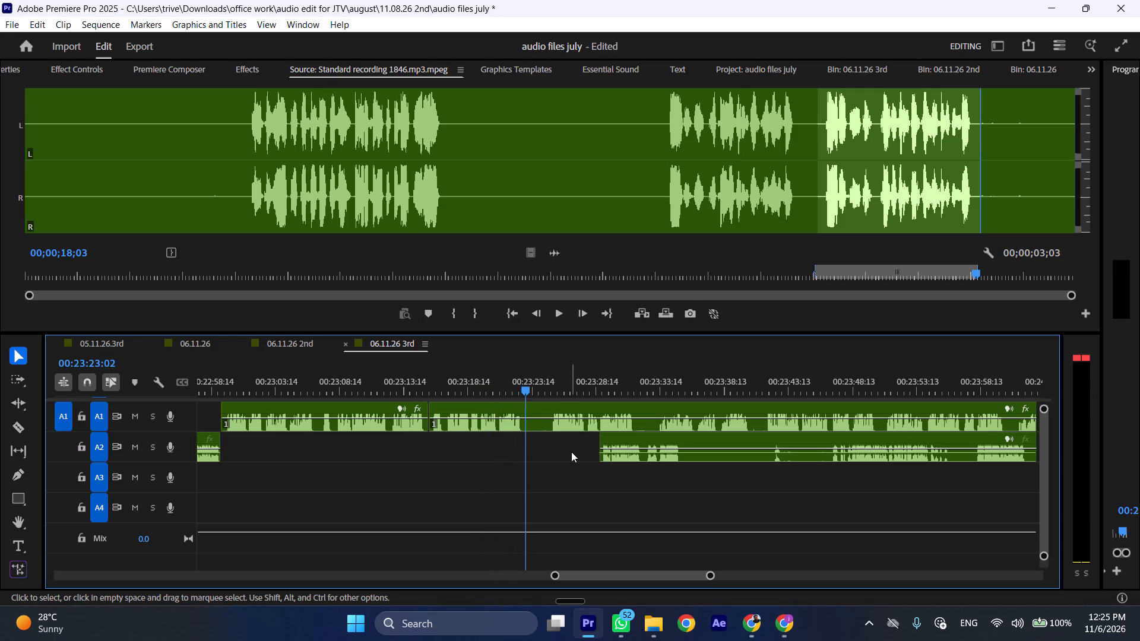
pyautogui.hotkey('shift', 'c')
pyautogui.moveTo(629, 439); pyautogui.dragTo(556, 443)
pyautogui.moveTo(549, 407); pyautogui.dragTo(679, 412)
# Play the transition from A1 to A2 from about 00:23:23.
pyautogui.press('space')
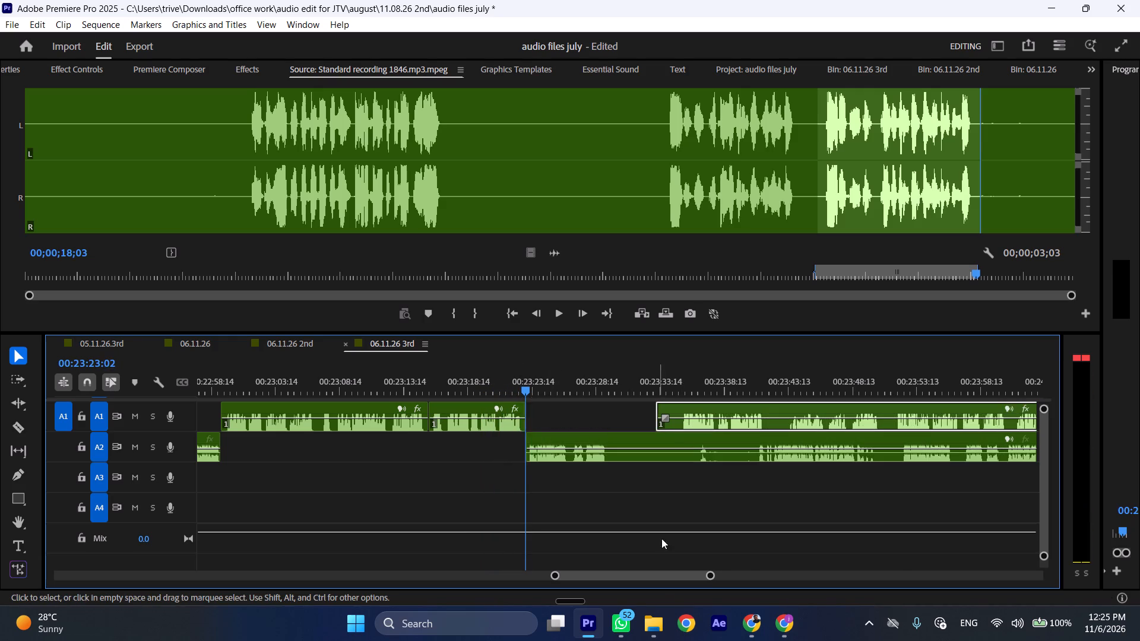
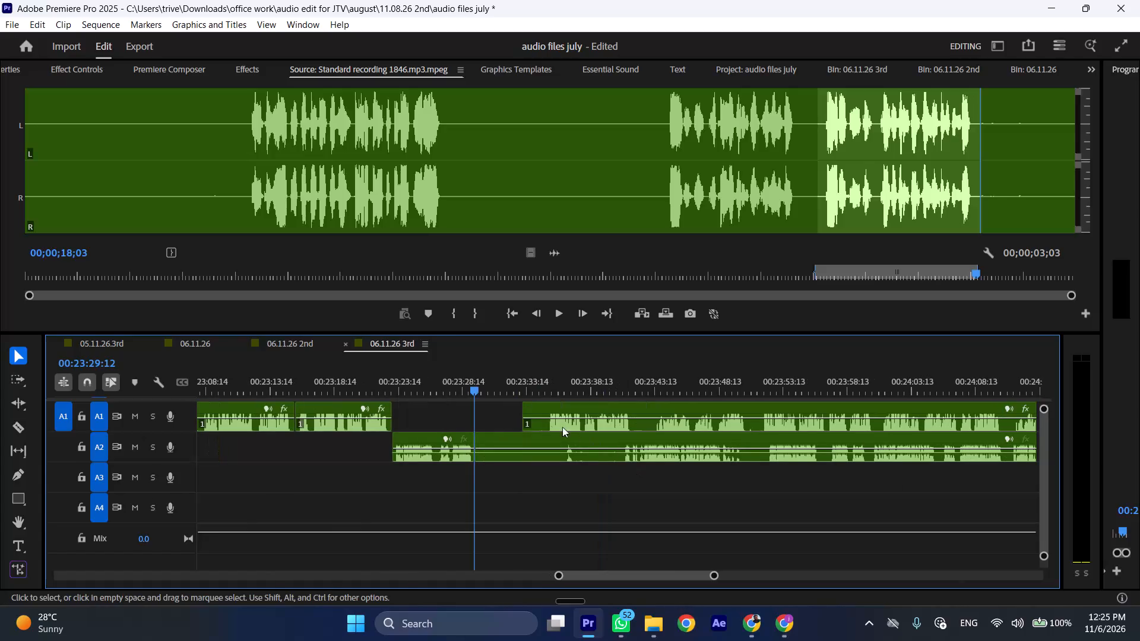
# Trim a little over one second off the start of the later A1 section, move it to about 00:23:29, and play the join.
pyautogui.moveTo(526, 408); pyautogui.dragTo(543, 411)
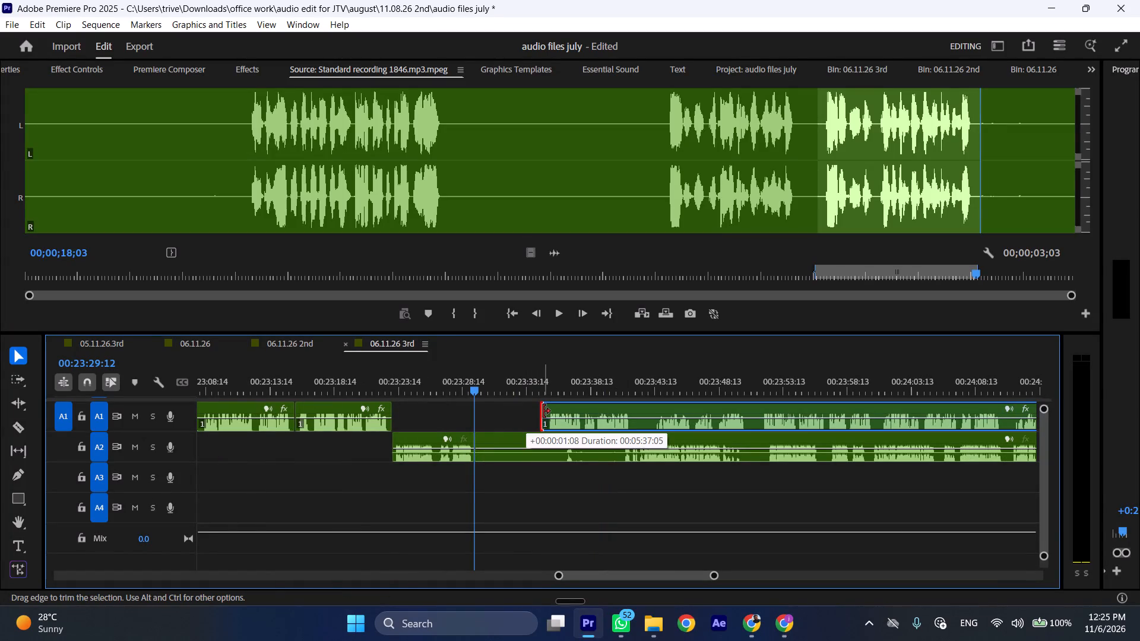
pyautogui.moveTo(543, 411); pyautogui.dragTo(547, 411)
pyautogui.moveTo(575, 407); pyautogui.dragTo(511, 408)
pyautogui.press('space')
pyautogui.press('l')
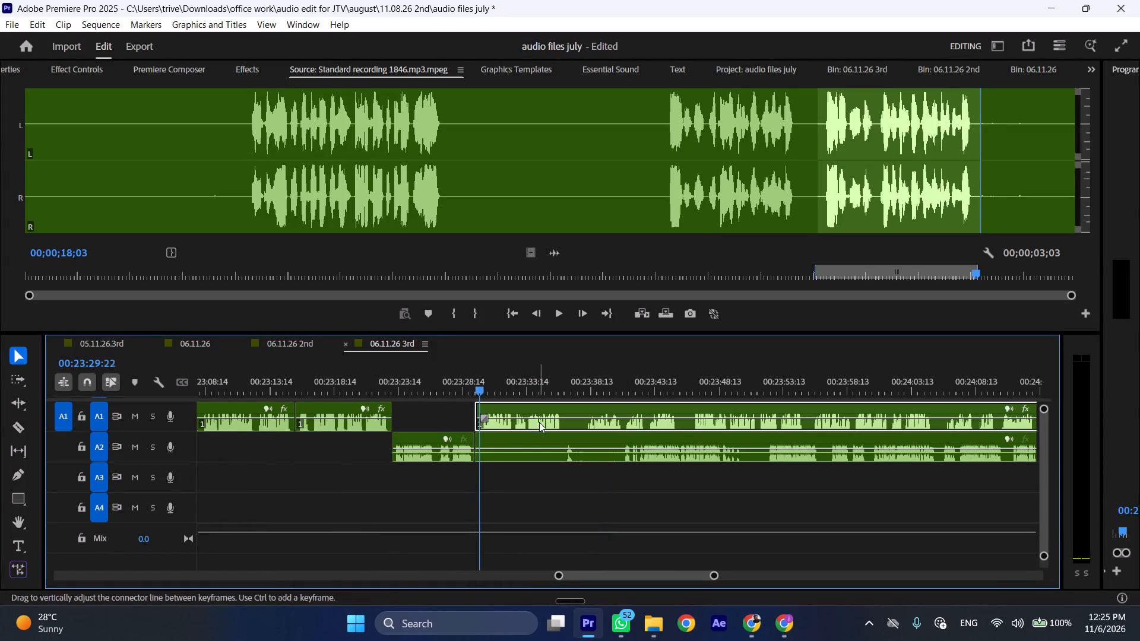
# Trim the start of the remaining A2 clip to about 00:23:41 and split the A1 clip at 00:23:36:07.
pyautogui.moveTo(477, 439); pyautogui.dragTo(622, 439)
pyautogui.click(561, 381)
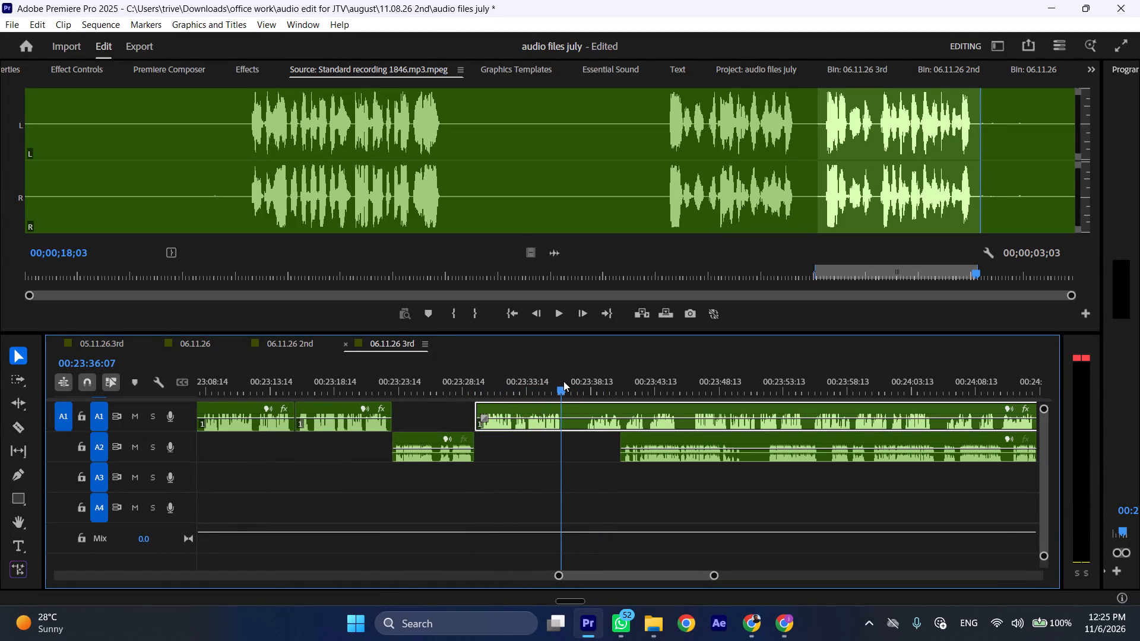
pyautogui.hotkey('shift', 'c')
pyautogui.scroll(-5, 587, 446)
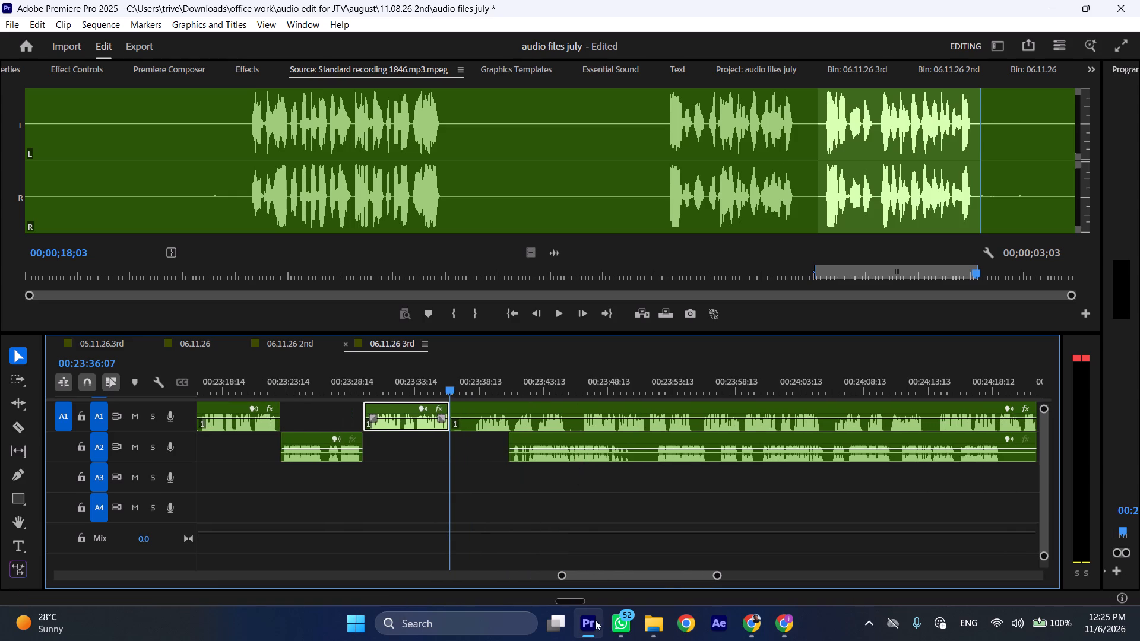
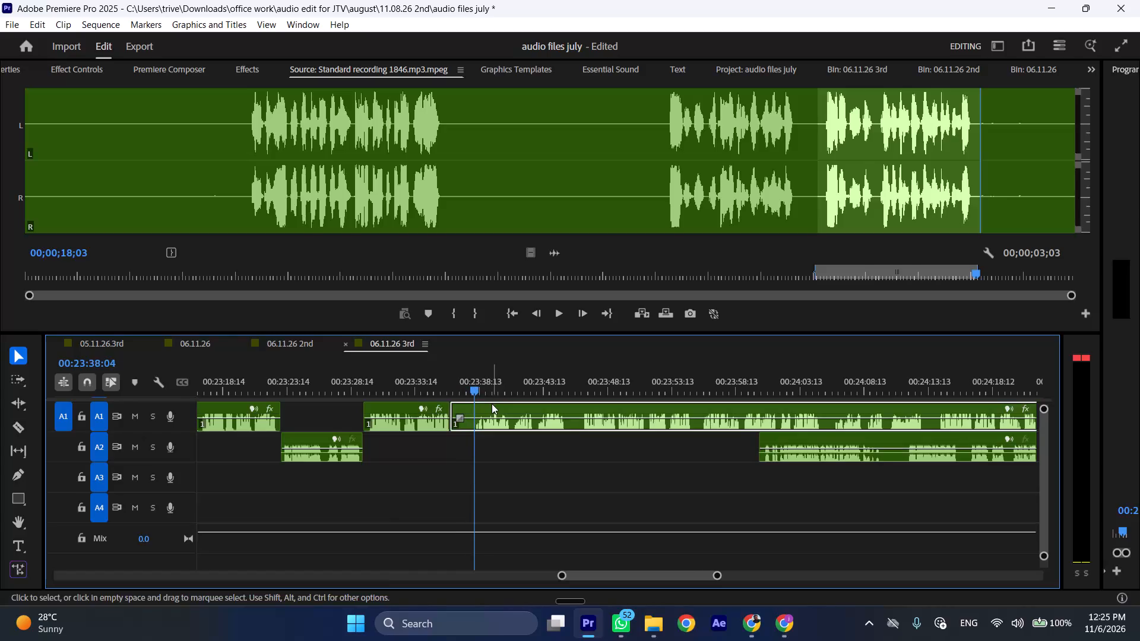
# Split the A1 clip at 00:23:38:04 and ripple delete the section starting at 00:23:36:07.
pyautogui.hotkey('shift', 'c')
pyautogui.hotkey('ctrl', 'shift', 'd')
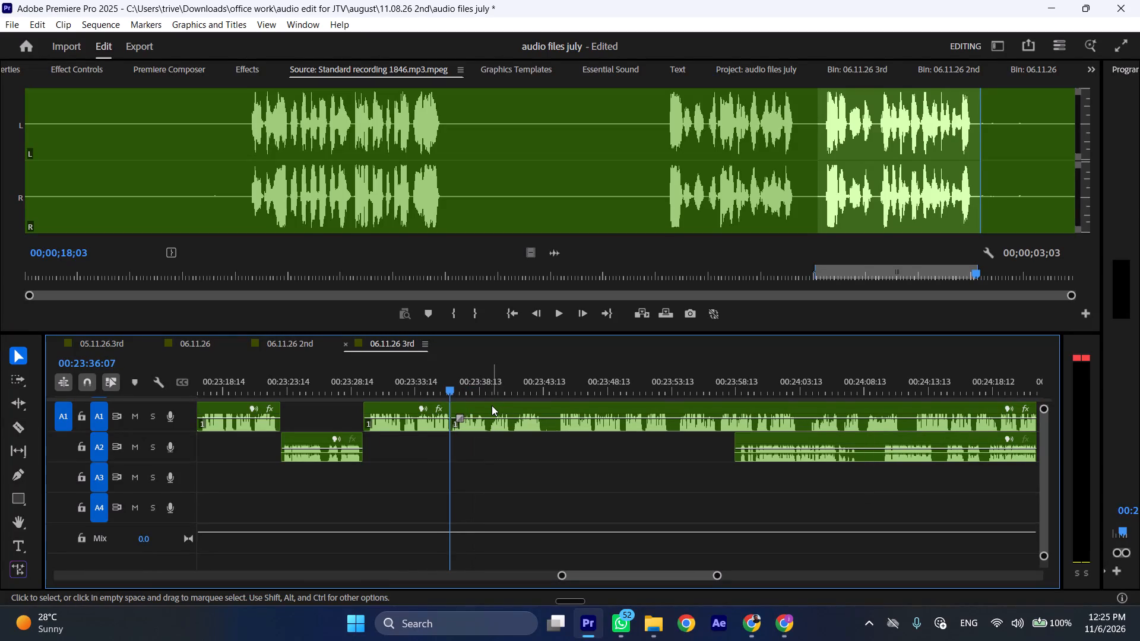
# Play on from the join and ripple delete about one second of the A1 narration starting at 00:23:43:14.
pyautogui.press('space')
pyautogui.write('kll')
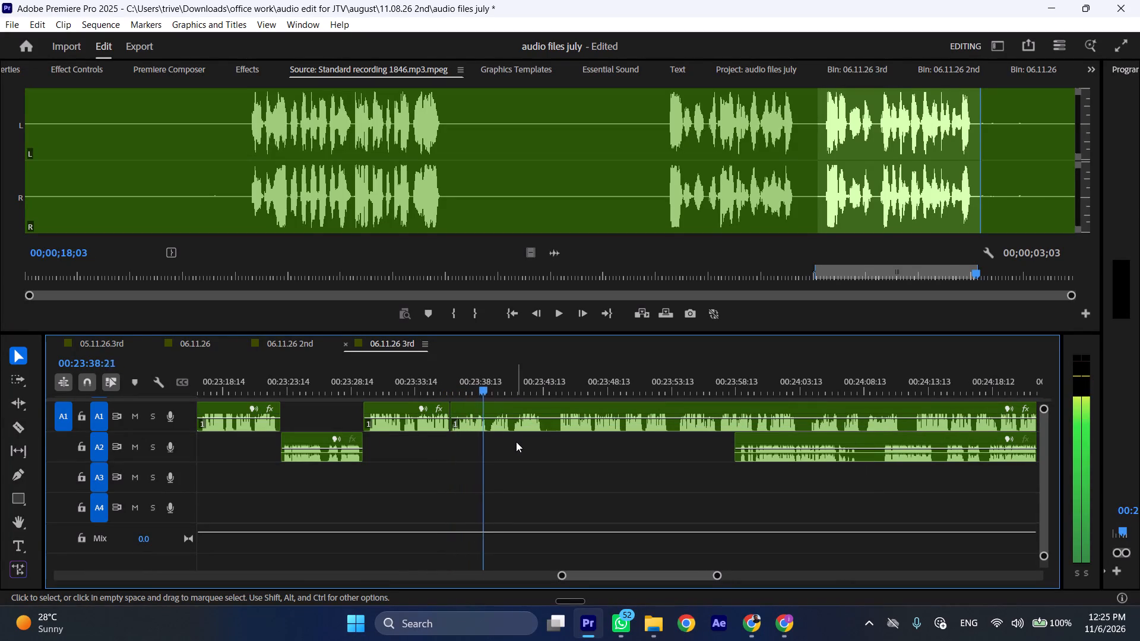
pyautogui.scroll(-3, 522, 448)
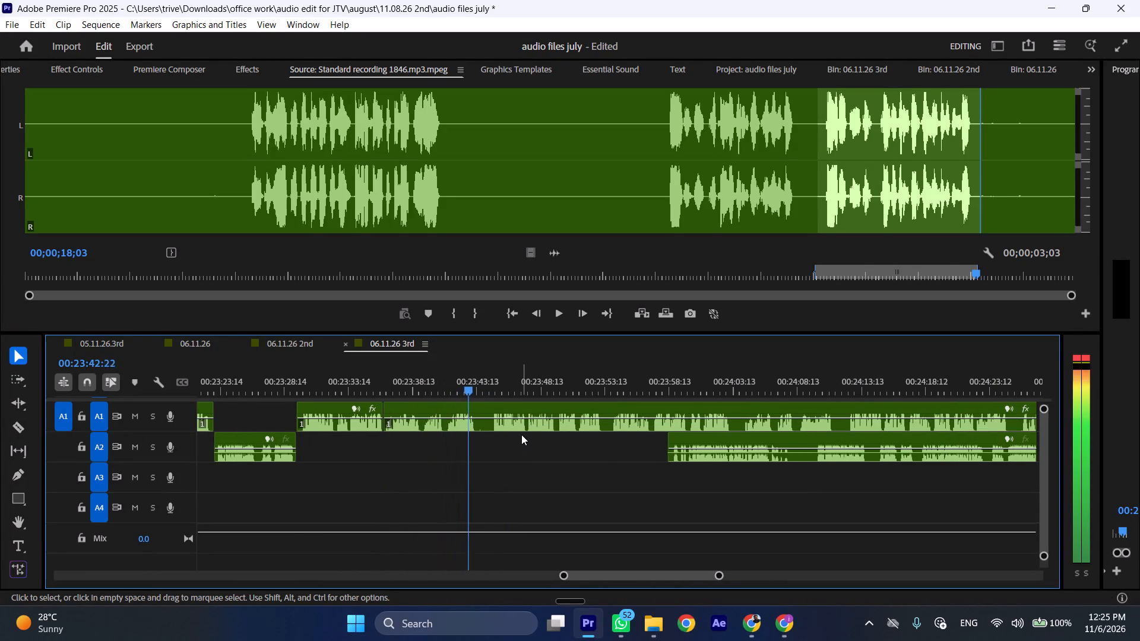
pyautogui.press('space')
pyautogui.hotkey('shift', 'c')
pyautogui.click(491, 378)
pyautogui.click(512, 423)
pyautogui.hotkey('shift', 'c')
pyautogui.hotkey('ctrl', 'shift', 'd')
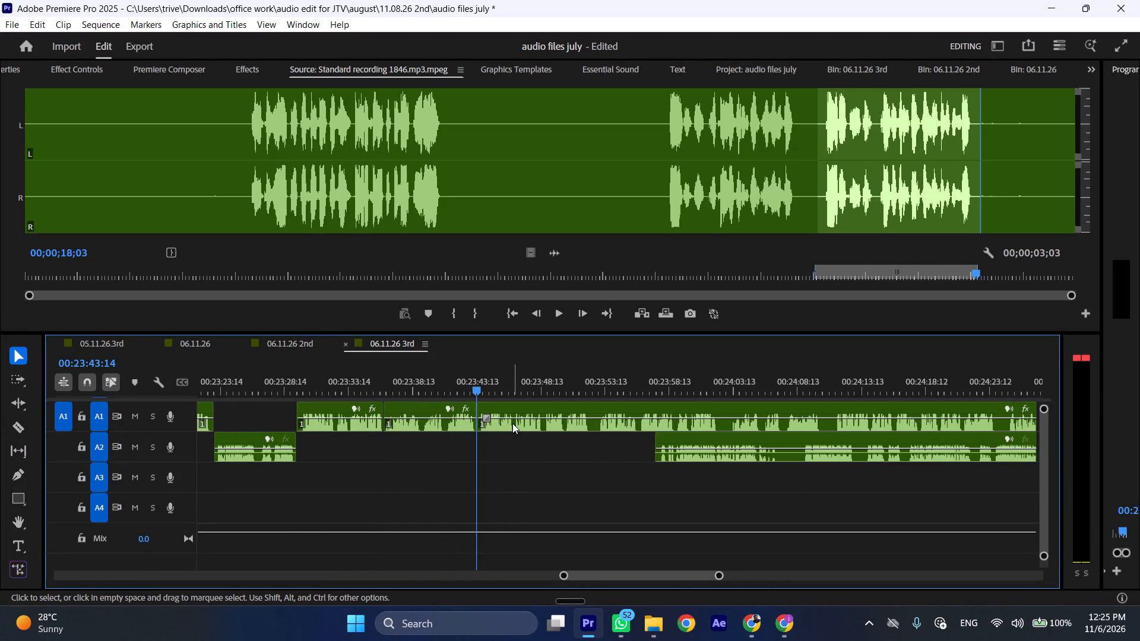
# Play on from the new join and split the A1 clip at 00:23:52:12.
pyautogui.press('space')
pyautogui.write('l')
pyautogui.scroll(-6, 623, 459)
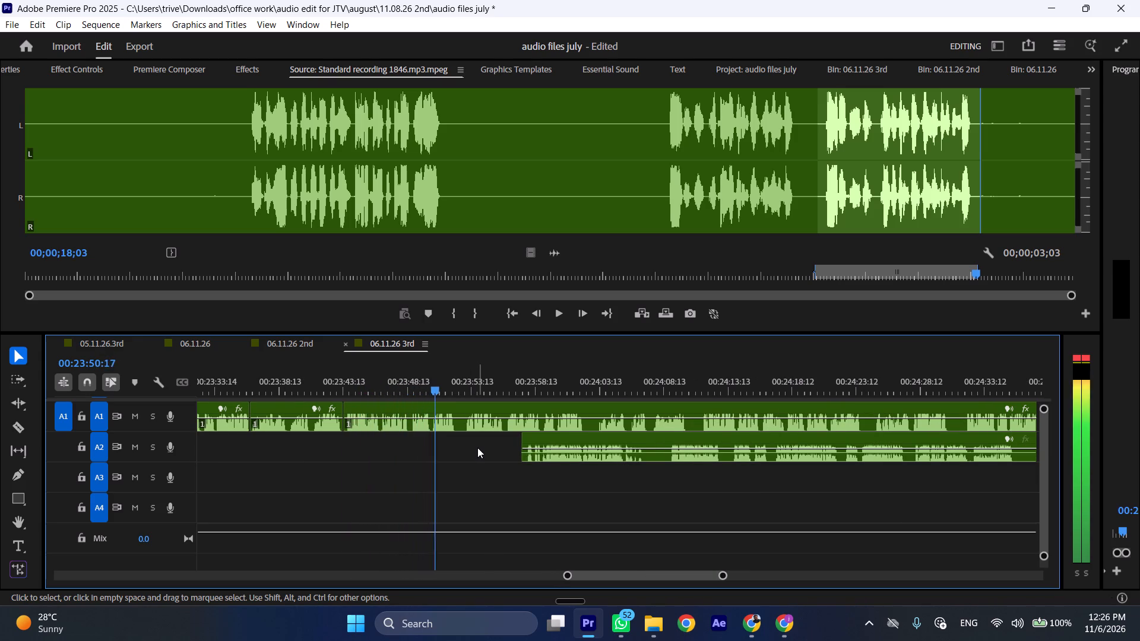
pyautogui.press('space')
pyautogui.write('C')
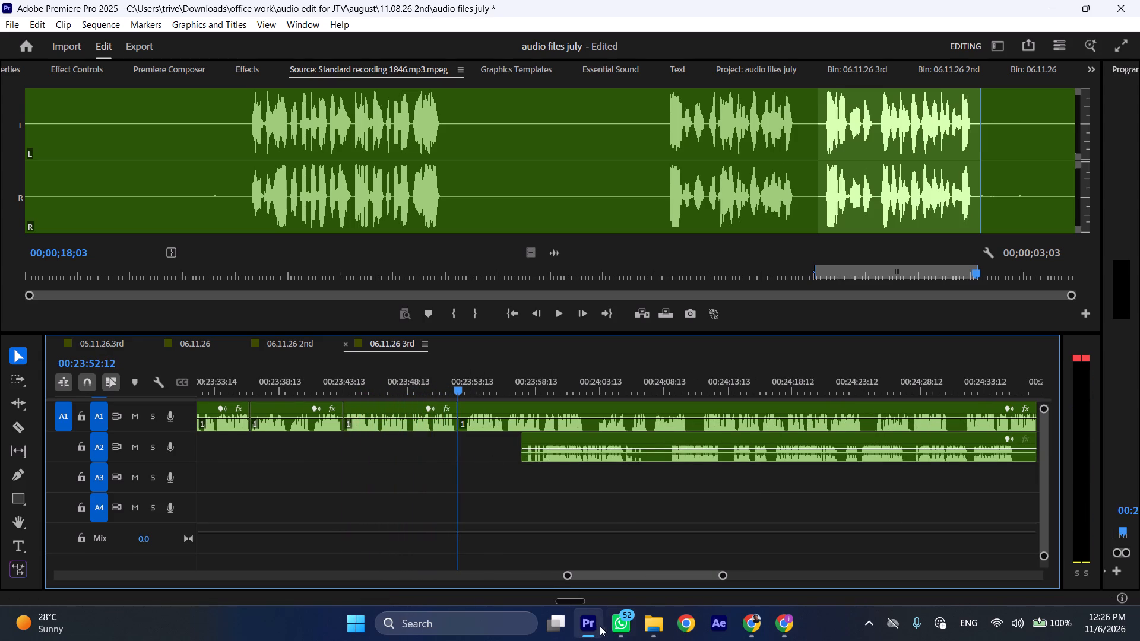
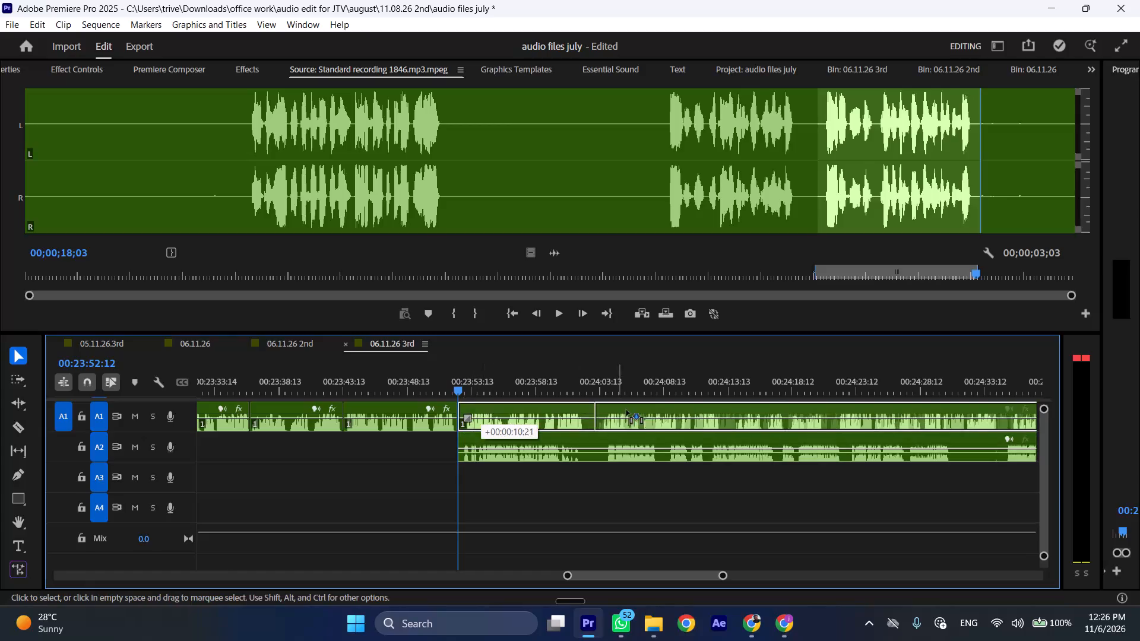
# Play the A2 re-recorded passage from 00:23:52:12 and split it at 00:24:02:04.
pyautogui.press('space')
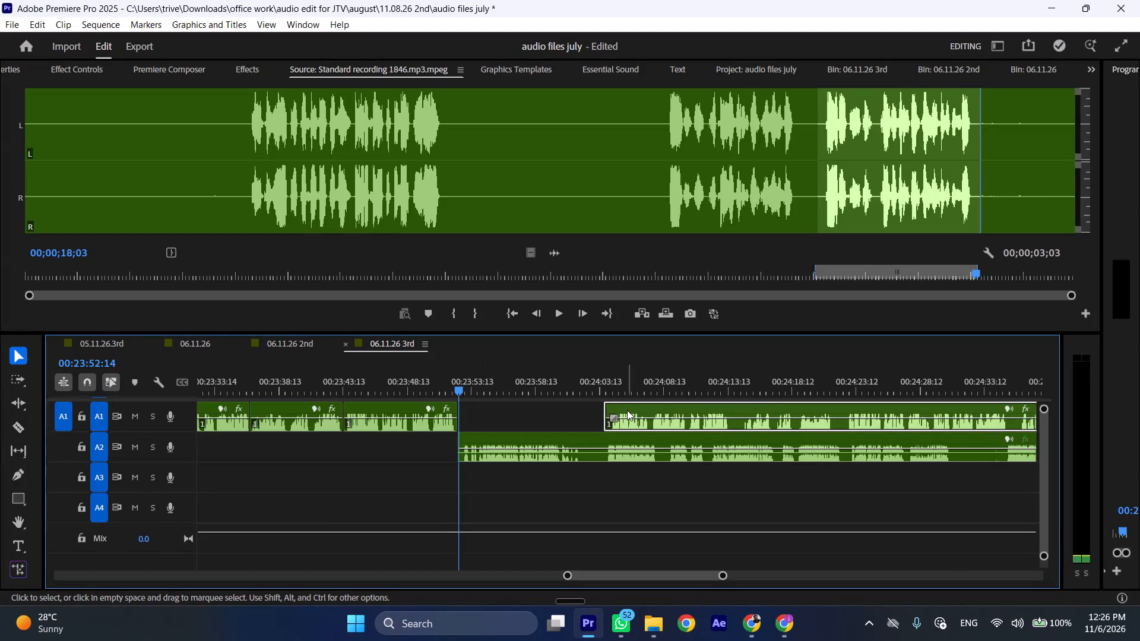
pyautogui.write('l')
pyautogui.scroll(-2, 535, 435)
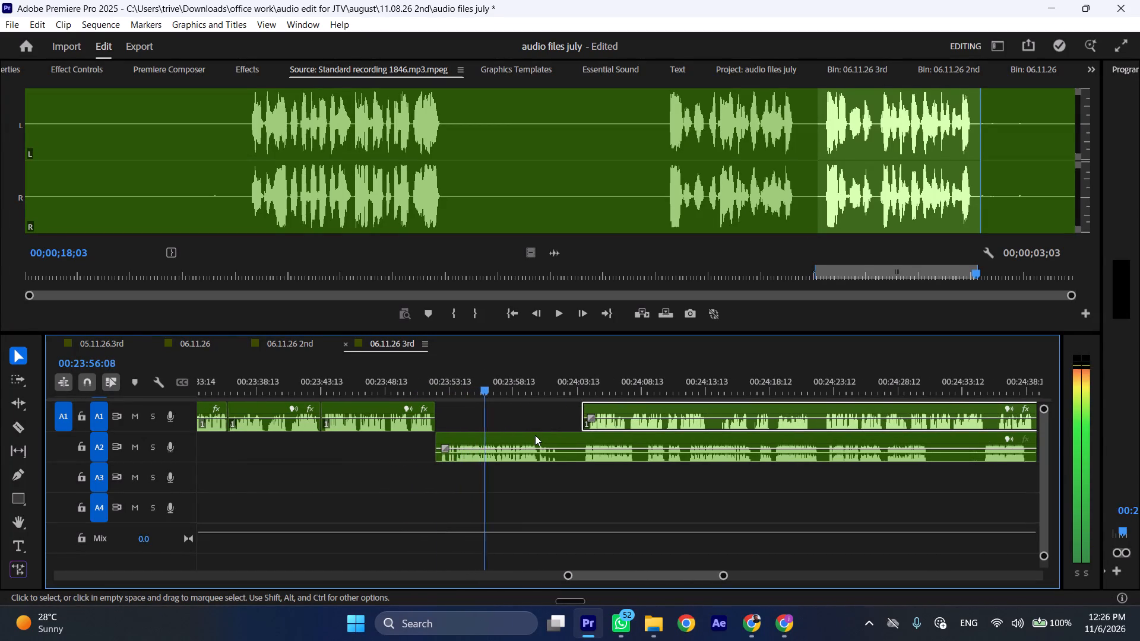
pyautogui.scroll(-1, 535, 435)
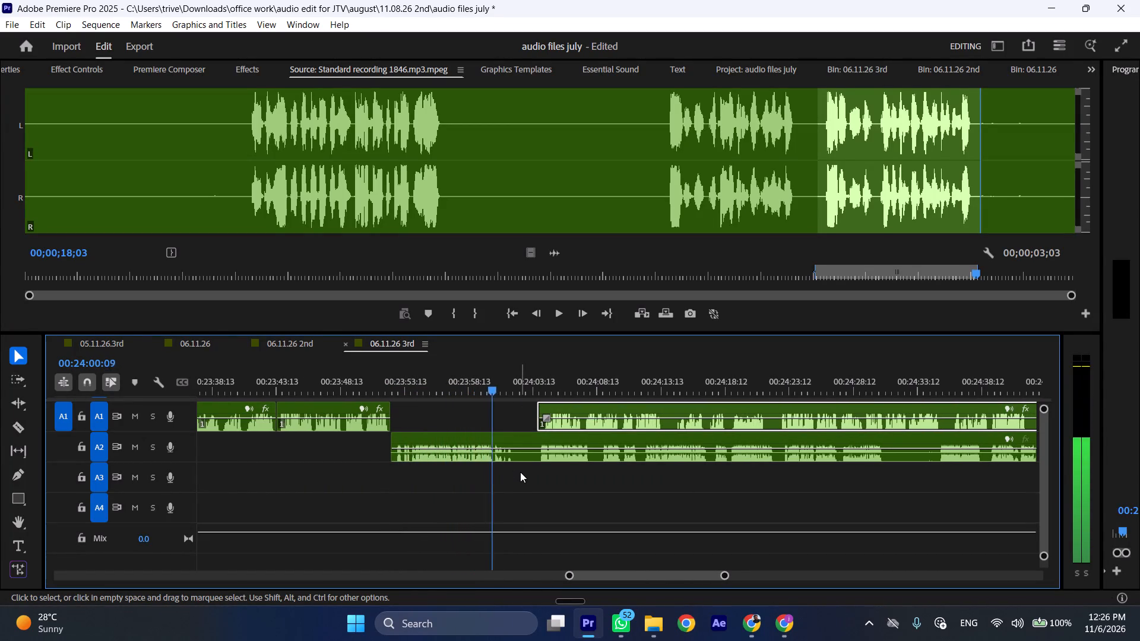
pyautogui.press('space')
pyautogui.hotkey('shift', 'c')
# Move the following A1 narration 00:00:01:17 earlier to start at 00:24:02:04, and shift the remaining A2 clip later to about 00:24:22 while playing on.
pyautogui.moveTo(556, 404); pyautogui.dragTo(539, 407)
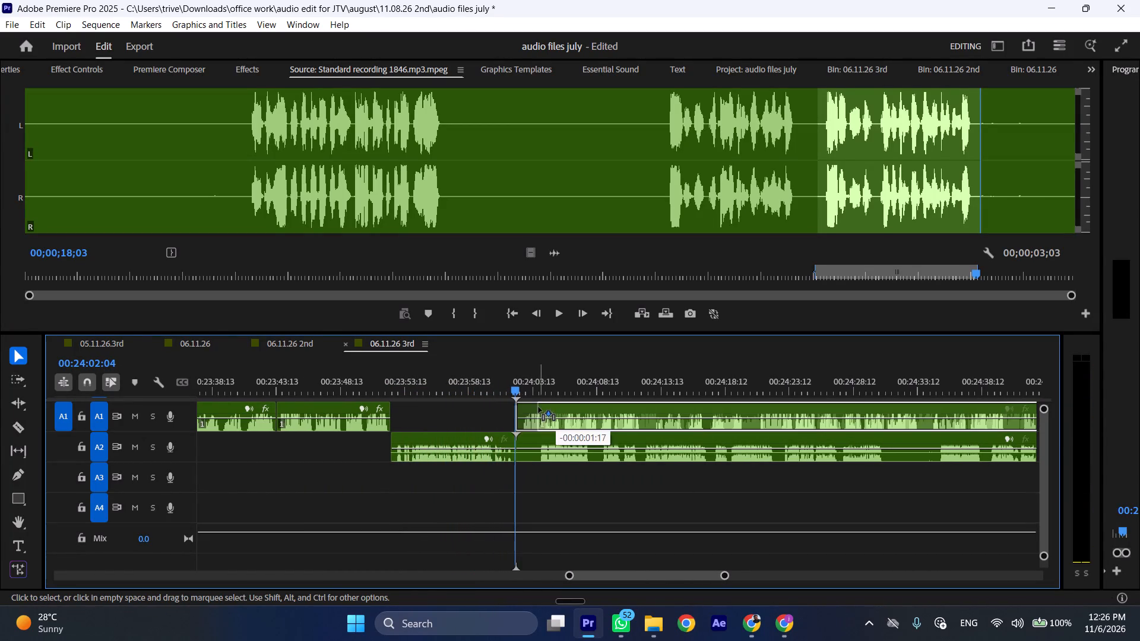
pyautogui.moveTo(539, 407); pyautogui.dragTo(538, 408)
pyautogui.moveTo(539, 439); pyautogui.dragTo(771, 440)
pyautogui.press('space')
pyautogui.press('l')
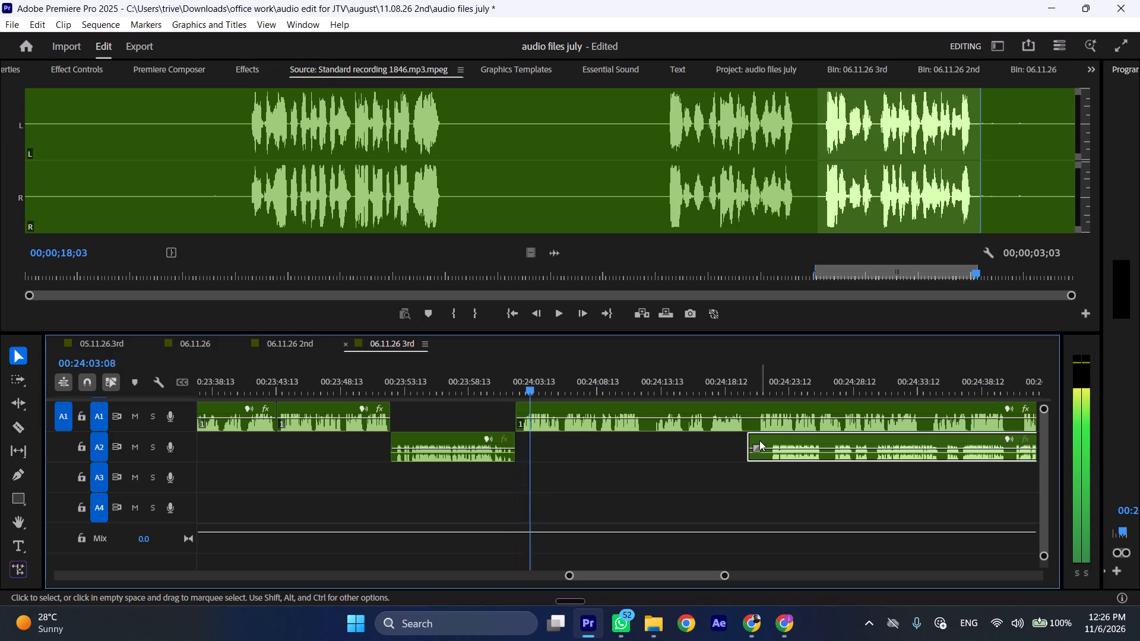
pyautogui.moveTo(753, 436); pyautogui.dragTo(776, 437)
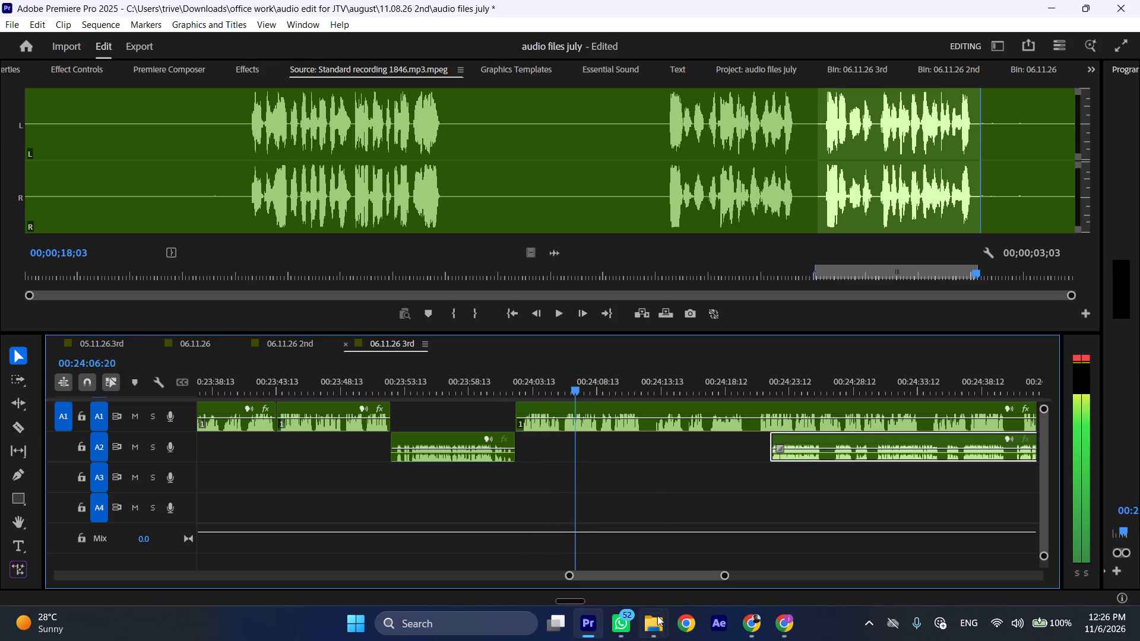
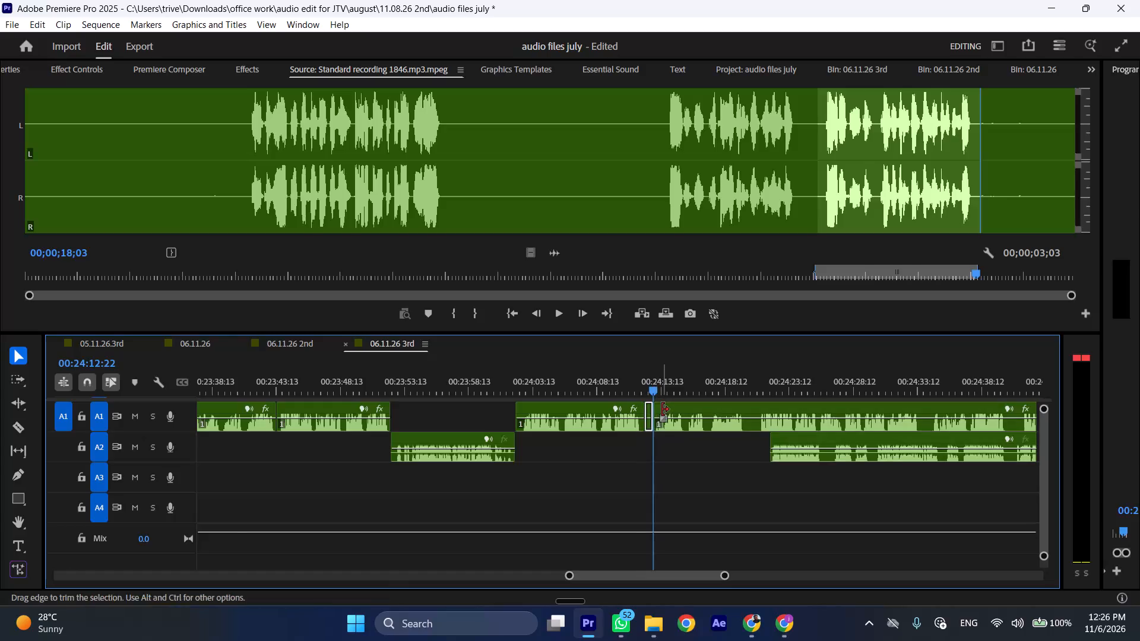
# Ripple delete the short selected A1 section just before 00:24:12:22, closing the gap on the following clips.
pyautogui.hotkey('ctrl', 'shift', 'd')
# Play the A1 narration on from the cut and split it at 00:24:19:16, before the next A2 re-recorded clip.
pyautogui.press('space')
pyautogui.write('l')
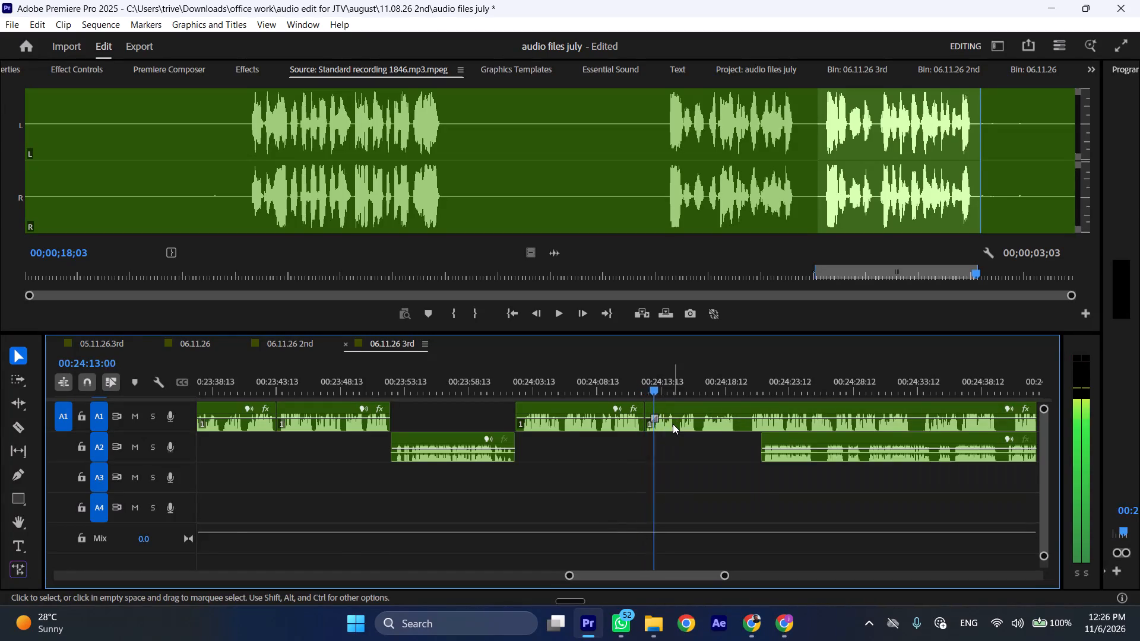
pyautogui.scroll(-5, 673, 424)
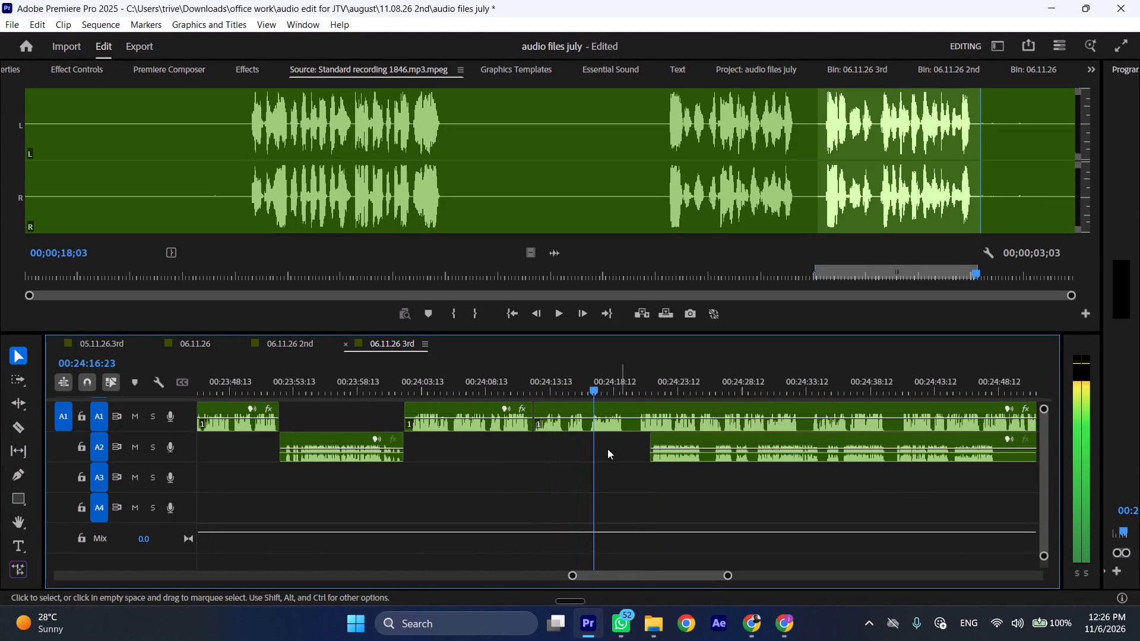
pyautogui.press('space')
pyautogui.hotkey('shift', 'c')
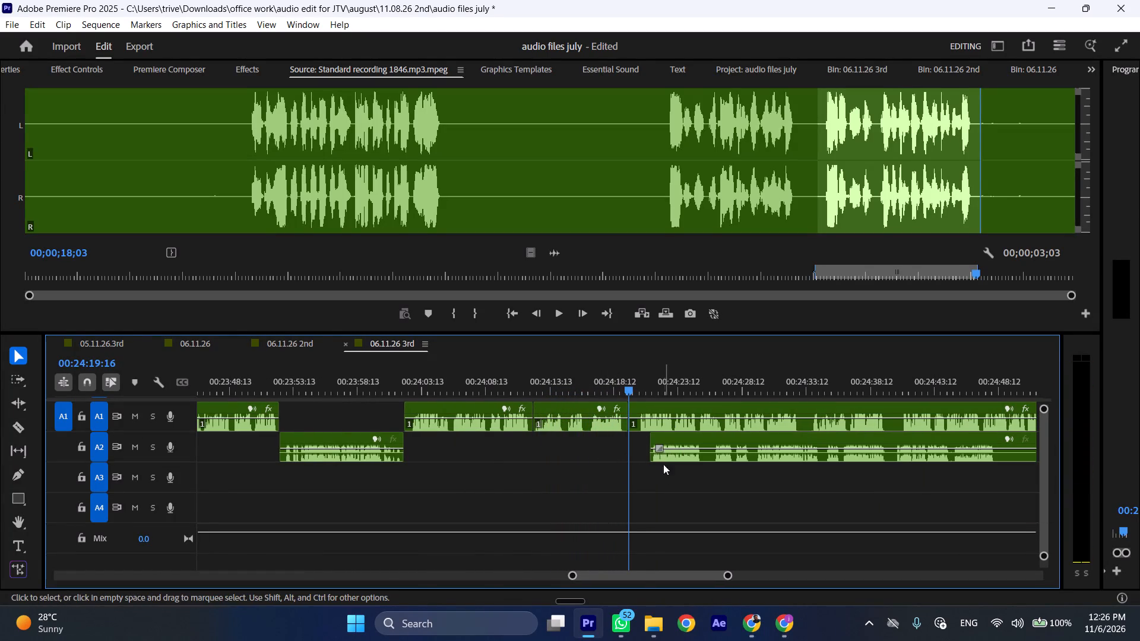
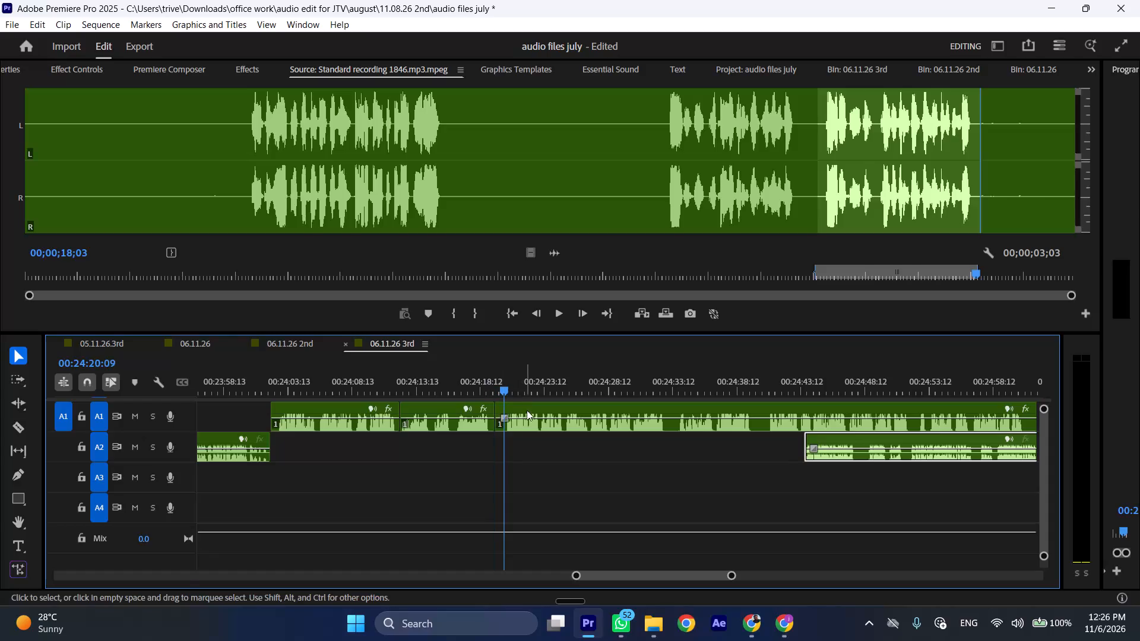
# Split the A1 narration at 00:24:20:09 and ripple delete the short section between the 00:24:19:16 cut and this point.
pyautogui.click(528, 411)
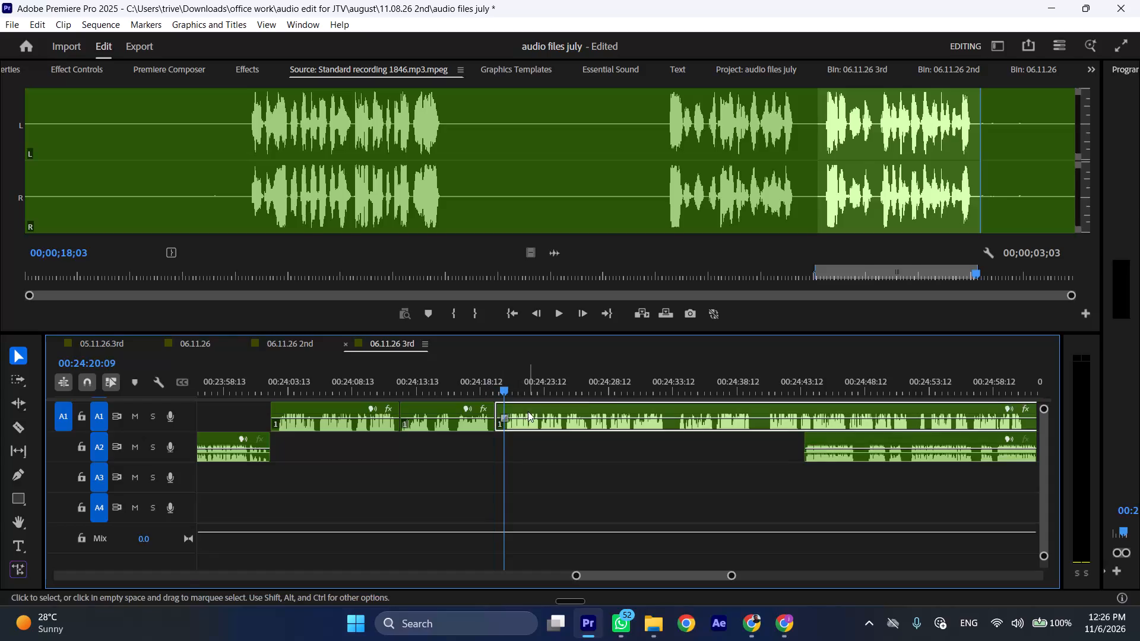
pyautogui.hotkey('shift', 'c')
pyautogui.hotkey('ctrl', 'shift', 'd')
# Play the A1 narration on from the closed gap and split it at 00:24:32:10.
pyautogui.press('space')
pyautogui.press('l')
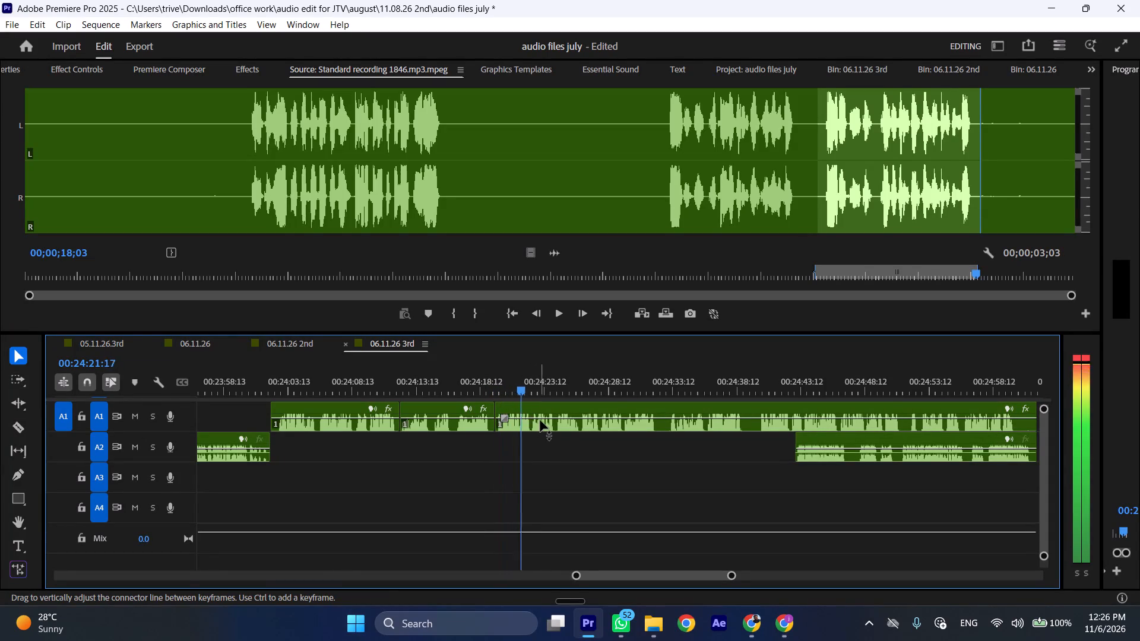
pyautogui.scroll(-4, 639, 446)
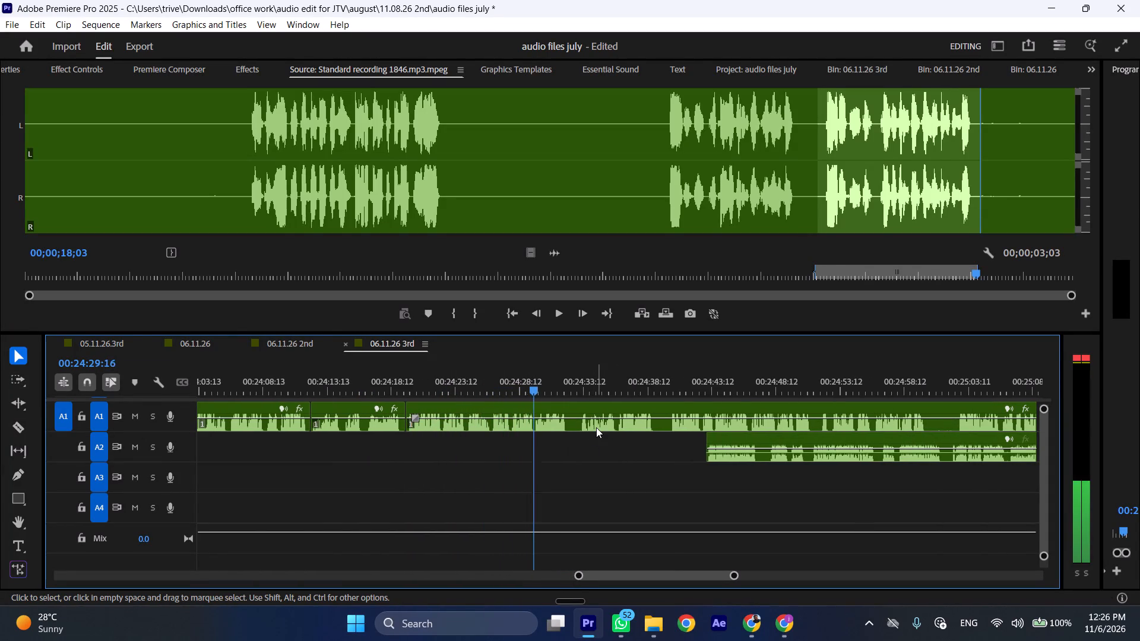
pyautogui.press('space')
pyautogui.hotkey('shift', 'c')
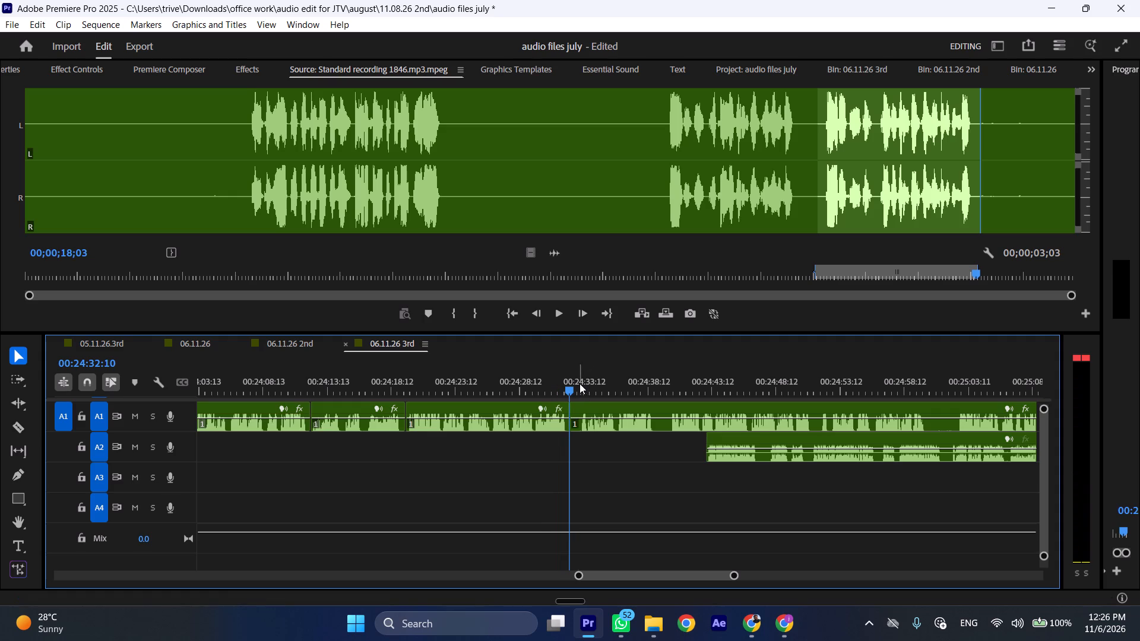
# Split the A1 narration again just under a second past 00:24:32:10 and ripple delete the short section between the two cuts.
pyautogui.click(579, 383)
pyautogui.click(591, 419)
pyautogui.hotkey('shift', 'c')
pyautogui.hotkey('ctrl', 'shift', 'd')
# Play the A1 narration on from the new join and split it at 00:24:38:09, in the pause before the next A2 clip.
pyautogui.press('space')
pyautogui.press('l')
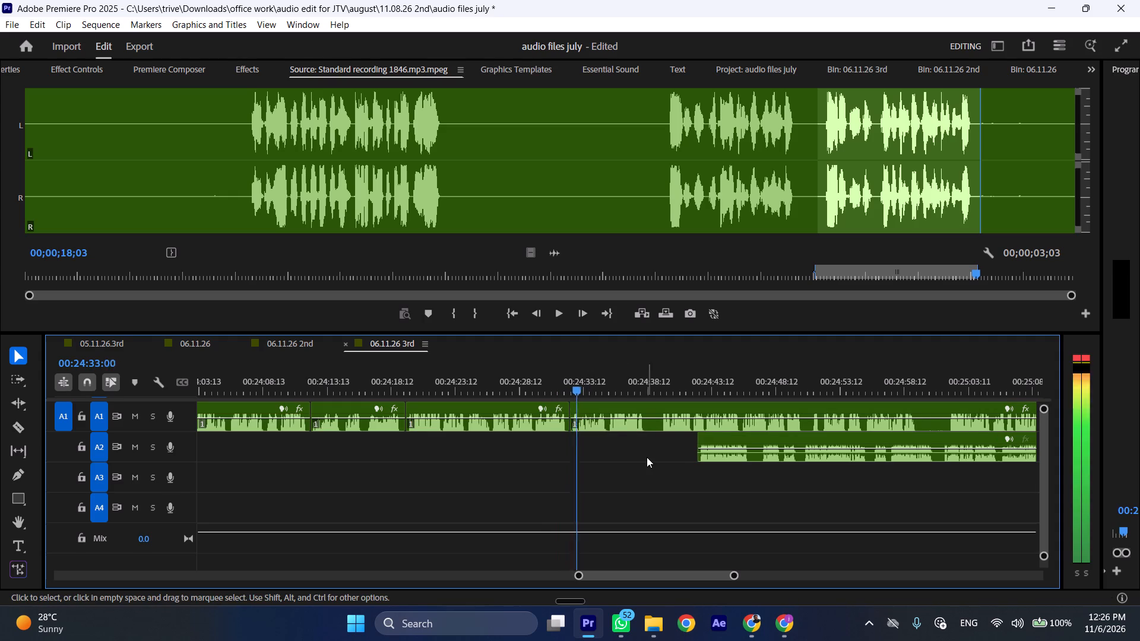
pyautogui.scroll(-6, 647, 457)
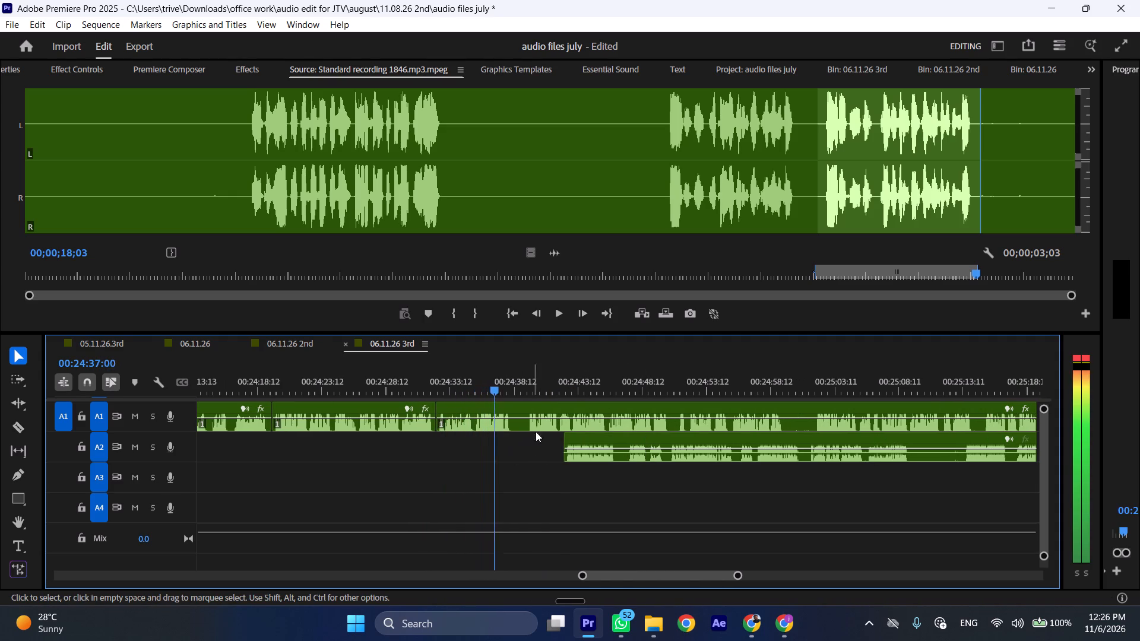
pyautogui.press('space')
pyautogui.hotkey('shift', 'c')
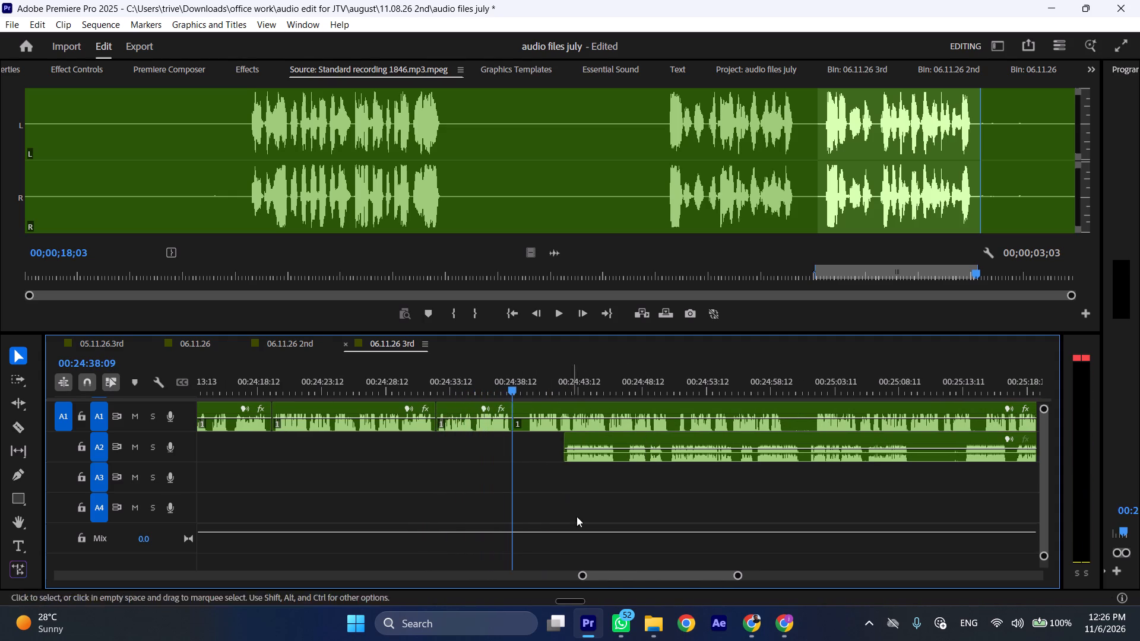
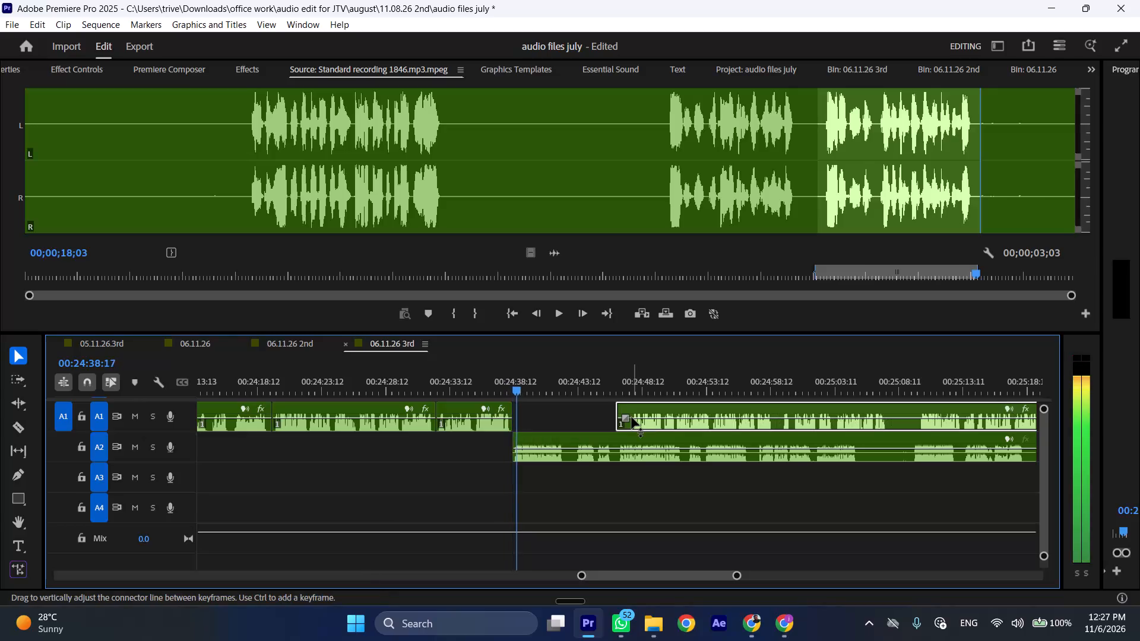
# Trim about one second off the start of the A1 narration clip that follows the gap.
pyautogui.moveTo(619, 407); pyautogui.dragTo(631, 408)
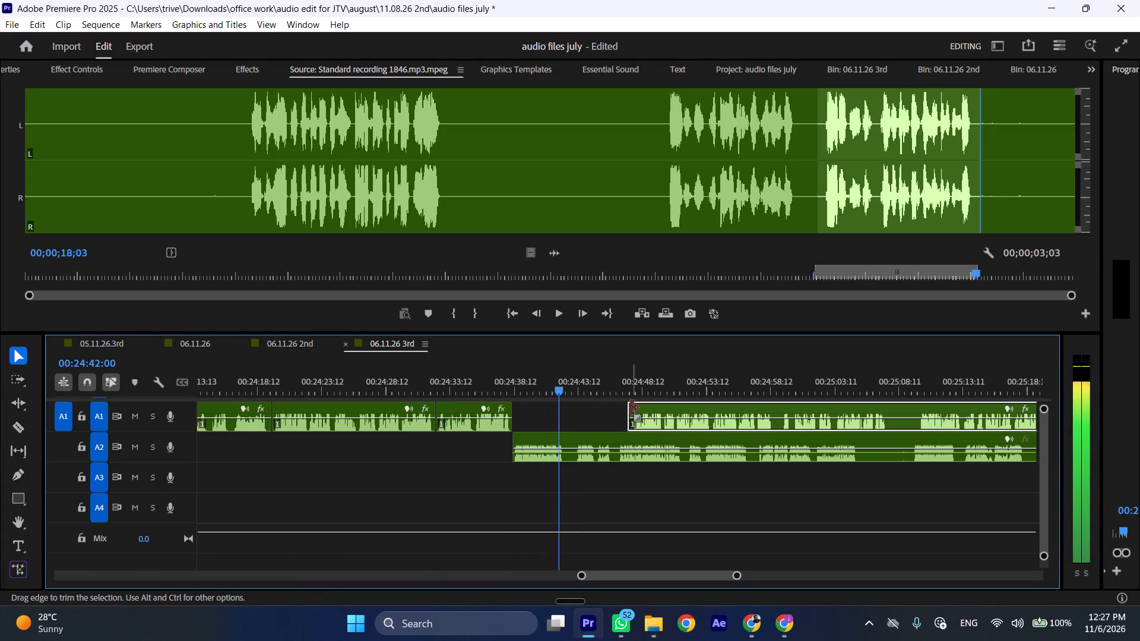
# Split the A2 clip at 00:24:42:16 and move the next A1 narration clip back so it starts at that cut.
pyautogui.press('space')
pyautogui.hotkey('shift', 'c')
pyautogui.moveTo(655, 406); pyautogui.dragTo(596, 414)
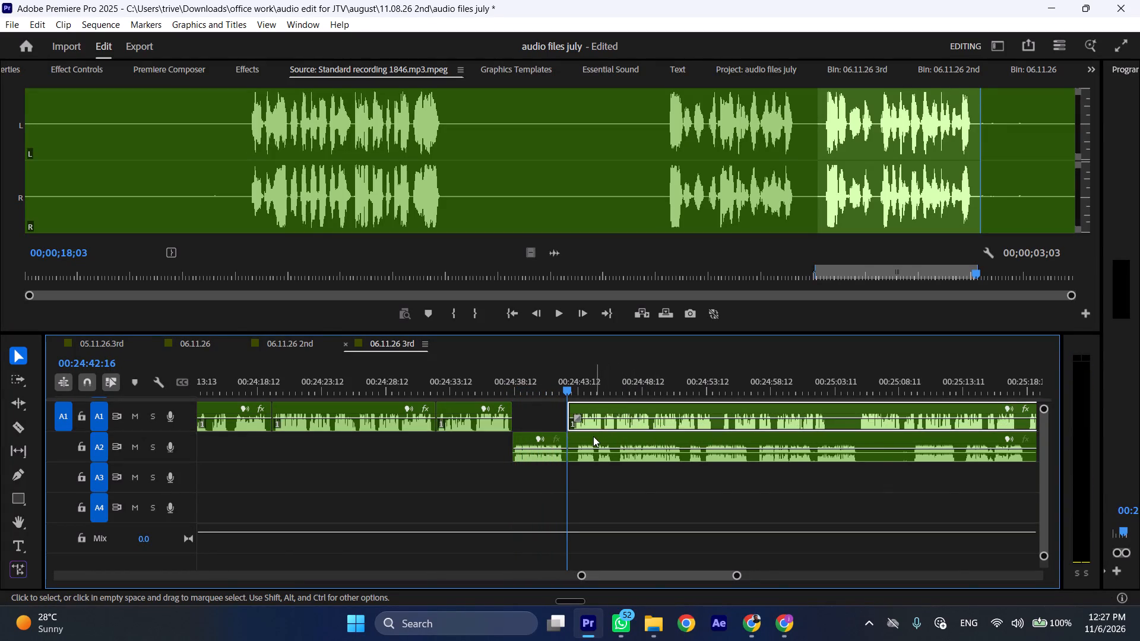
# Move the remaining A2 section later to about 00:25:05, at the pause in the A1 narration.
pyautogui.moveTo(593, 436); pyautogui.dragTo(881, 436)
# Play the A1 narration on from the 00:24:42:16 join at increased speed to check it.
pyautogui.press('space')
pyautogui.press('l')
pyautogui.scroll(-6, 571, 519)
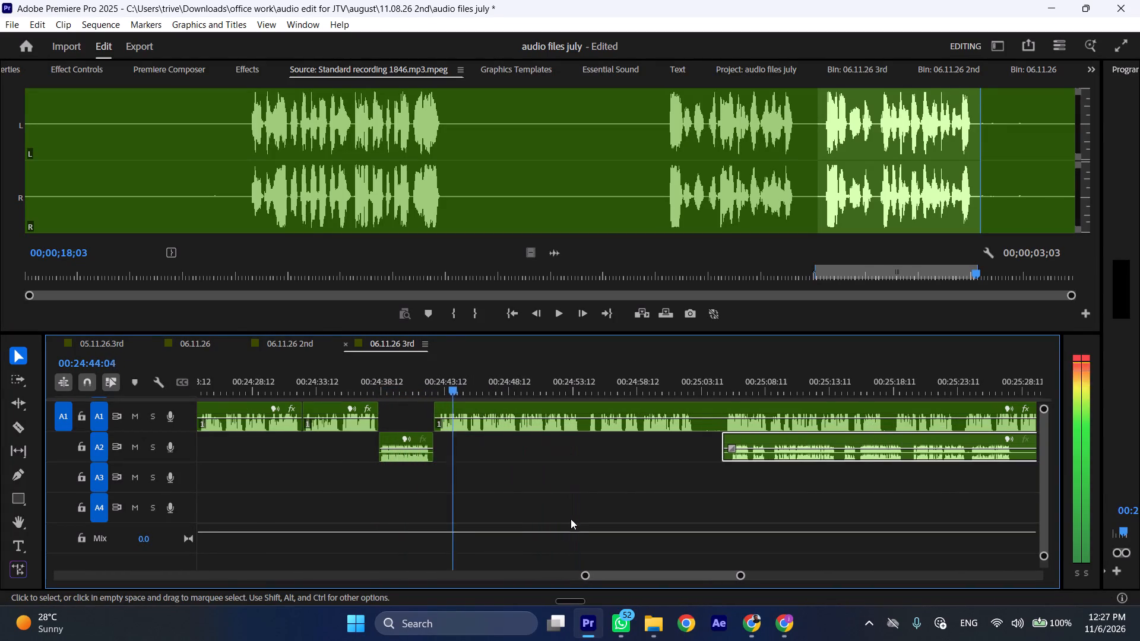
pyautogui.scroll(-4, 571, 519)
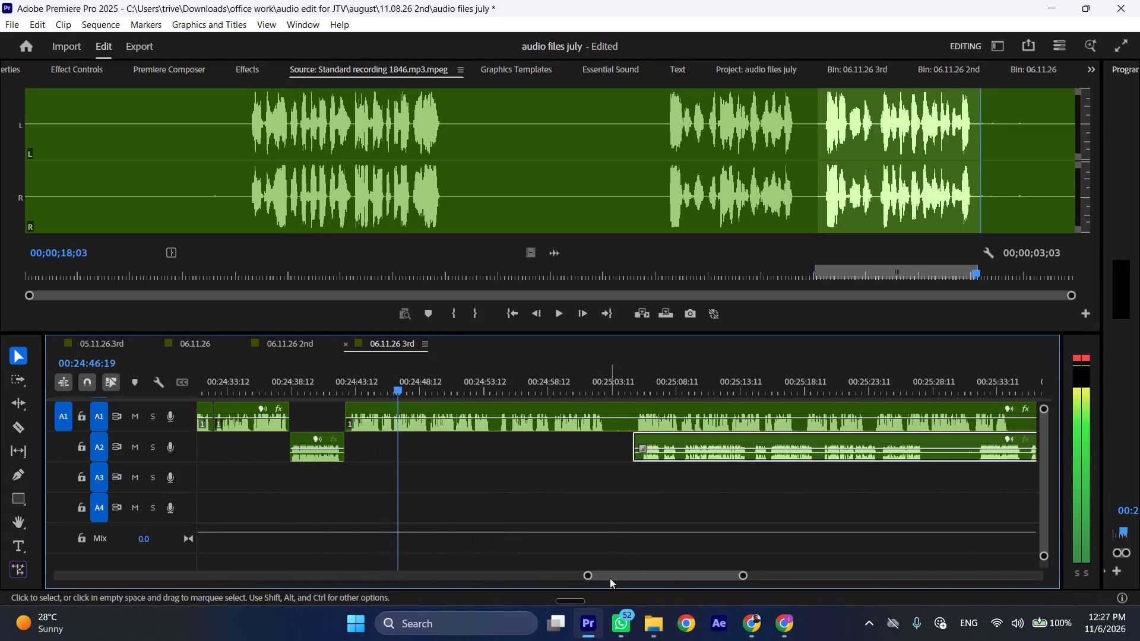
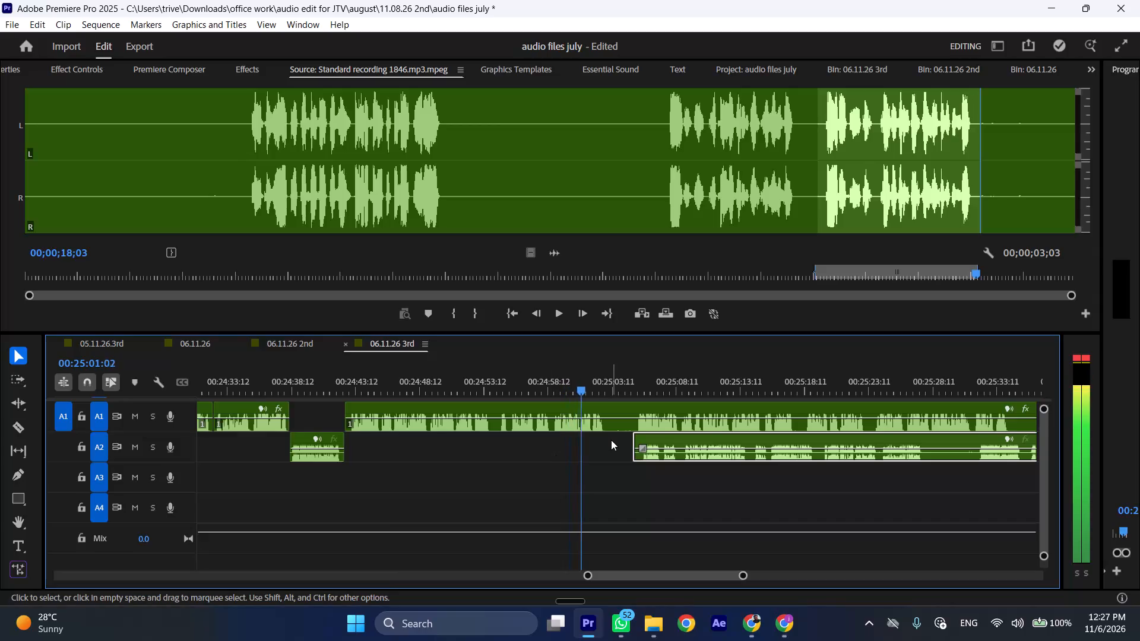
# Split the A1 narration at 00:25:03:00, opening a gap by moving its remainder to about 00:25:15, and start the A2 clip at the cut.
pyautogui.press('space')
pyautogui.hotkey('shift', 'c')
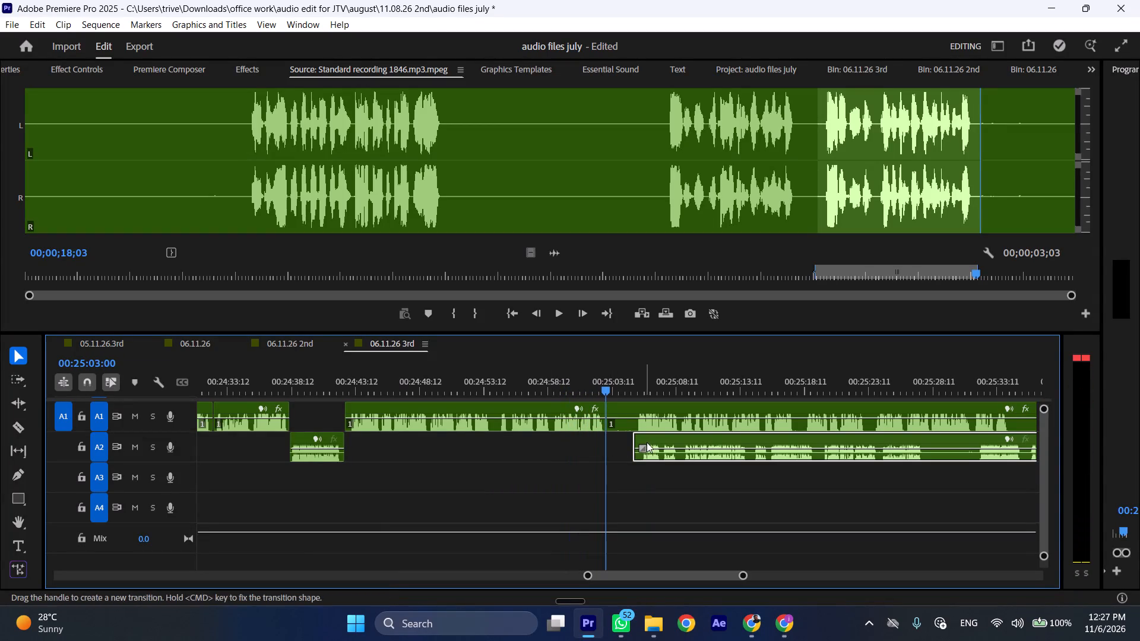
pyautogui.moveTo(648, 441); pyautogui.dragTo(622, 442)
pyautogui.moveTo(626, 407); pyautogui.dragTo(775, 414)
# Listen to the A2 clip from 00:25:03:00, split it about four seconds in, and ripple delete the part before the split.
pyautogui.press('space')
pyautogui.write('l')
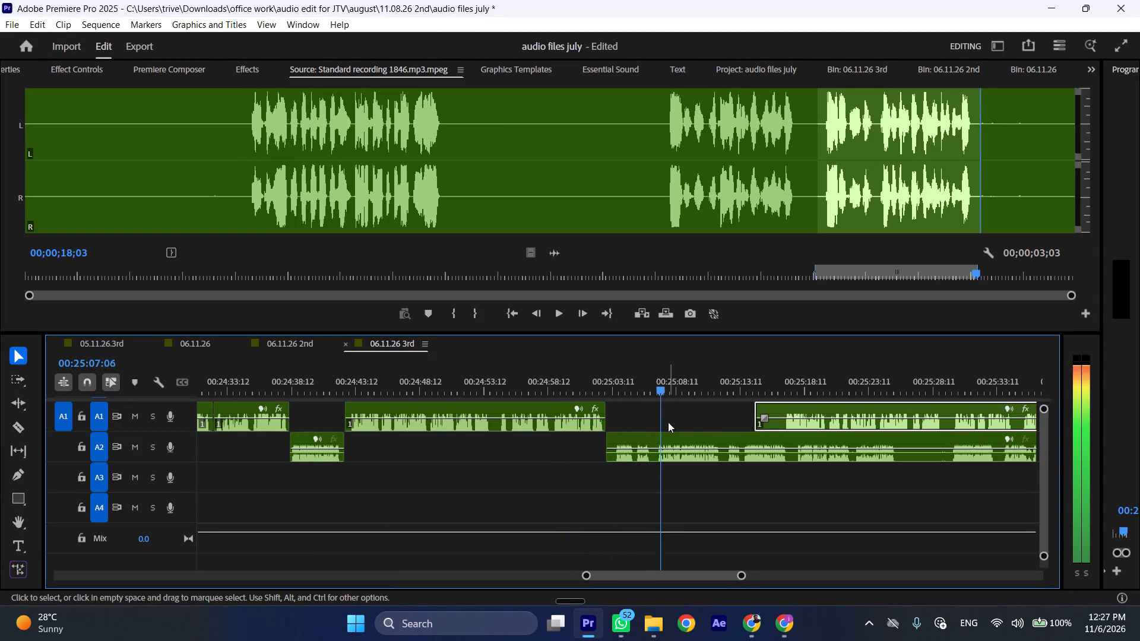
pyautogui.click(654, 386)
pyautogui.click(666, 440)
pyautogui.hotkey('shift', 'c')
pyautogui.hotkey('ctrl', 'shift', 'd')
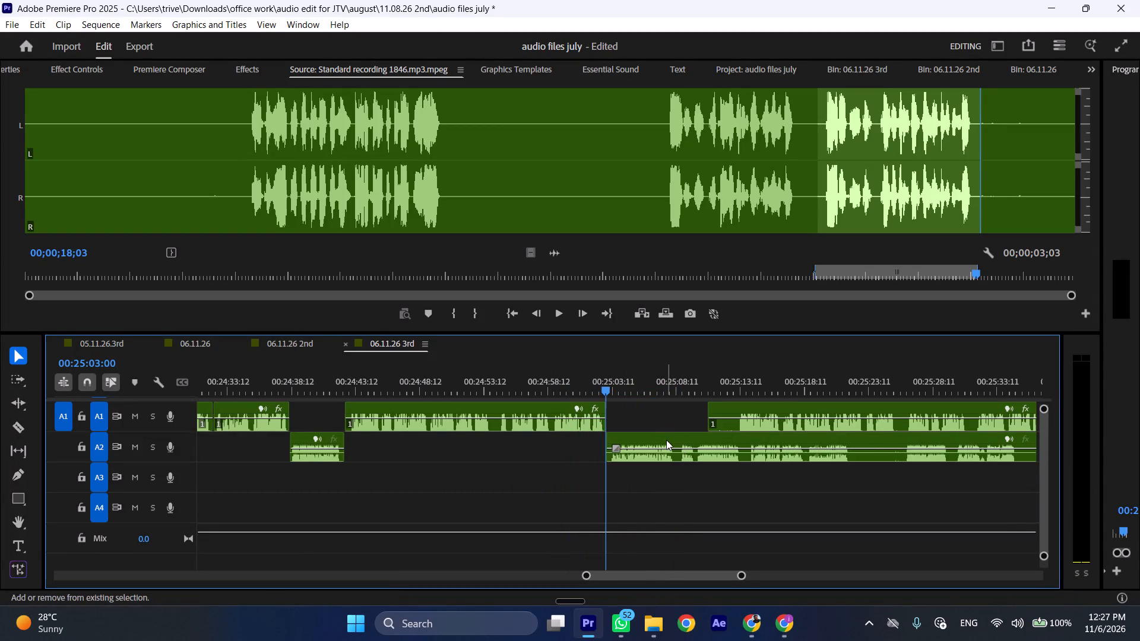
# Play the A2 clip on at increased speed while moving the A1 clip after the gap later to about 00:25:24.
pyautogui.press('space')
pyautogui.write('l')
pyautogui.moveTo(722, 407); pyautogui.dragTo(831, 407)
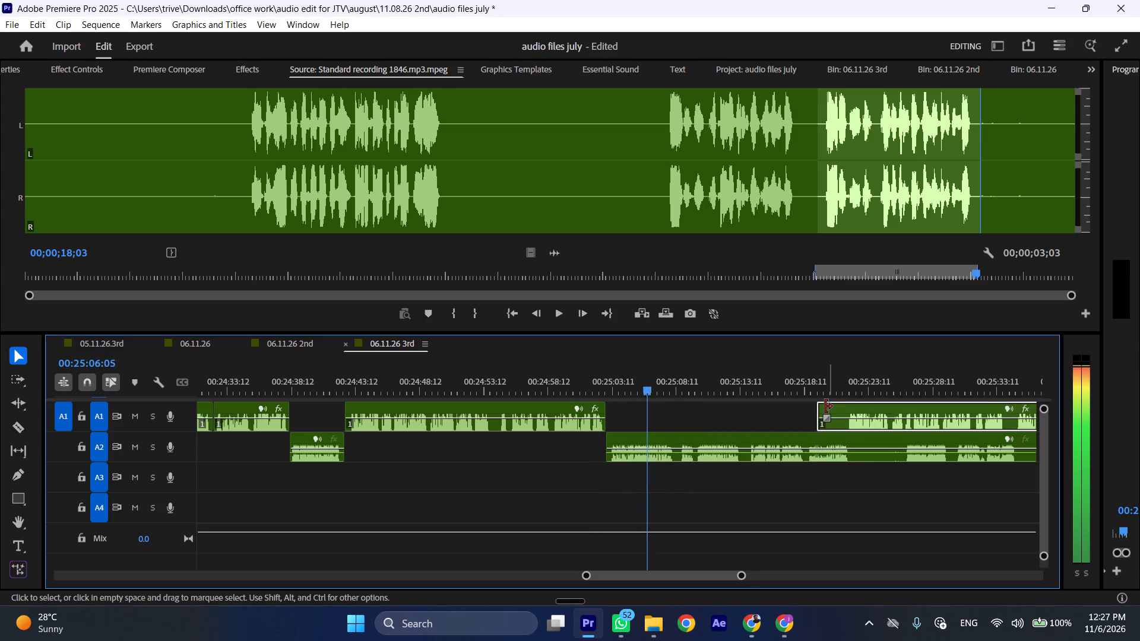
pyautogui.moveTo(823, 407); pyautogui.dragTo(851, 407)
pyautogui.moveTo(862, 409); pyautogui.dragTo(890, 409)
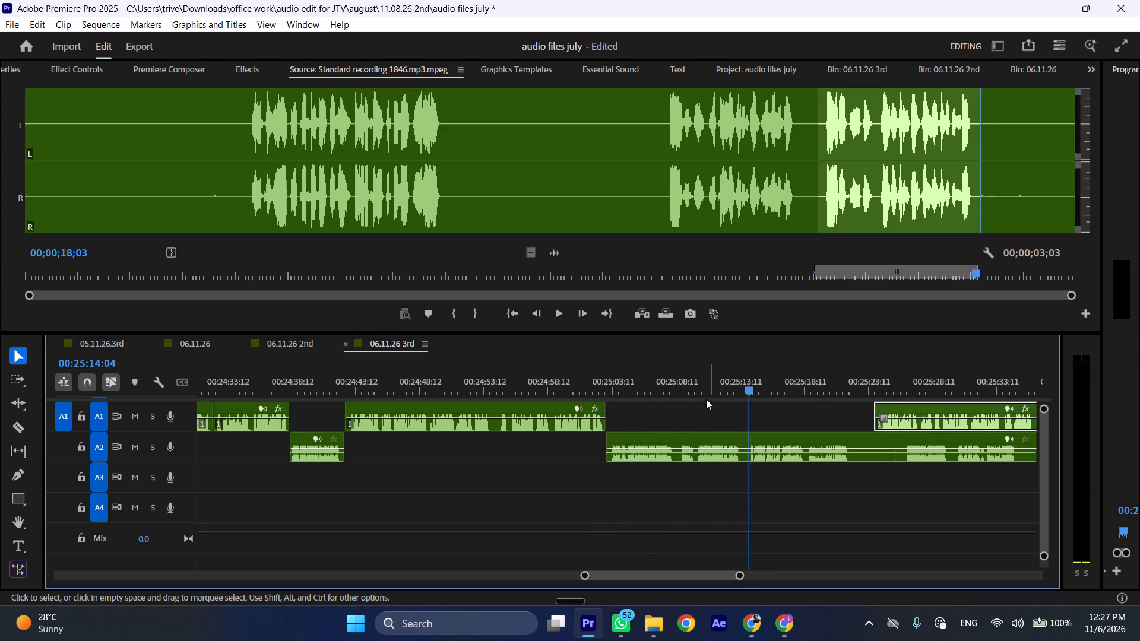
# Split the A2 clip about six seconds after 00:25:03:00 and ripple delete the section before the split.
pyautogui.click(681, 386)
pyautogui.click(703, 450)
pyautogui.hotkey('shift', 'c')
pyautogui.hotkey('ctrl', 'shift', 'd')
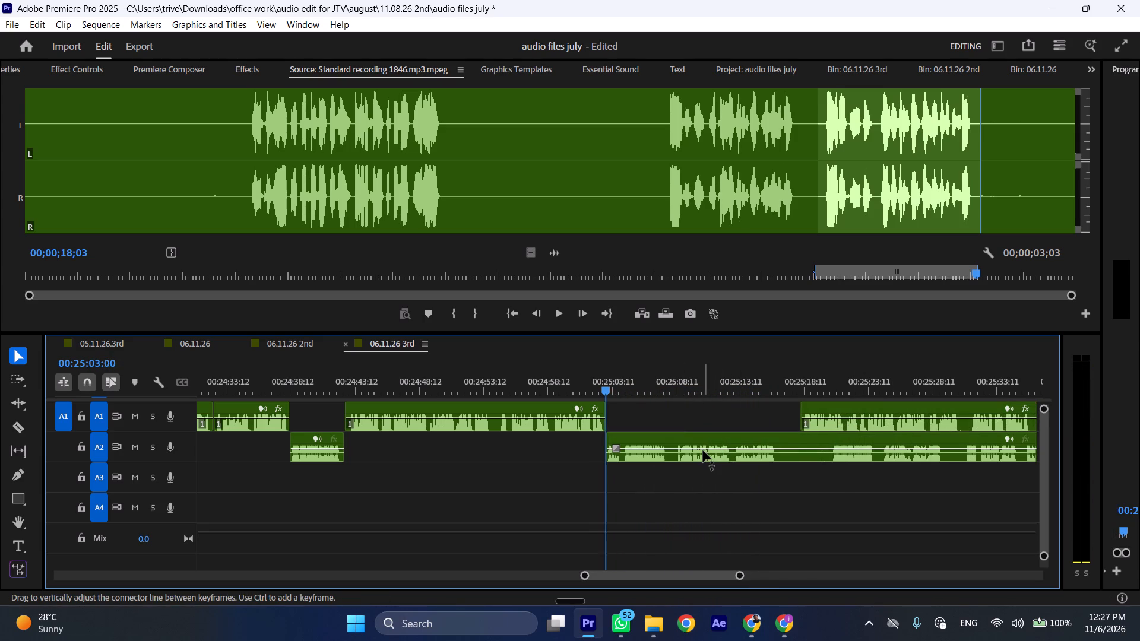
# Play the A2 clip from 00:25:03:00 at increased speed to check its new start.
pyautogui.press('space')
pyautogui.write('l')
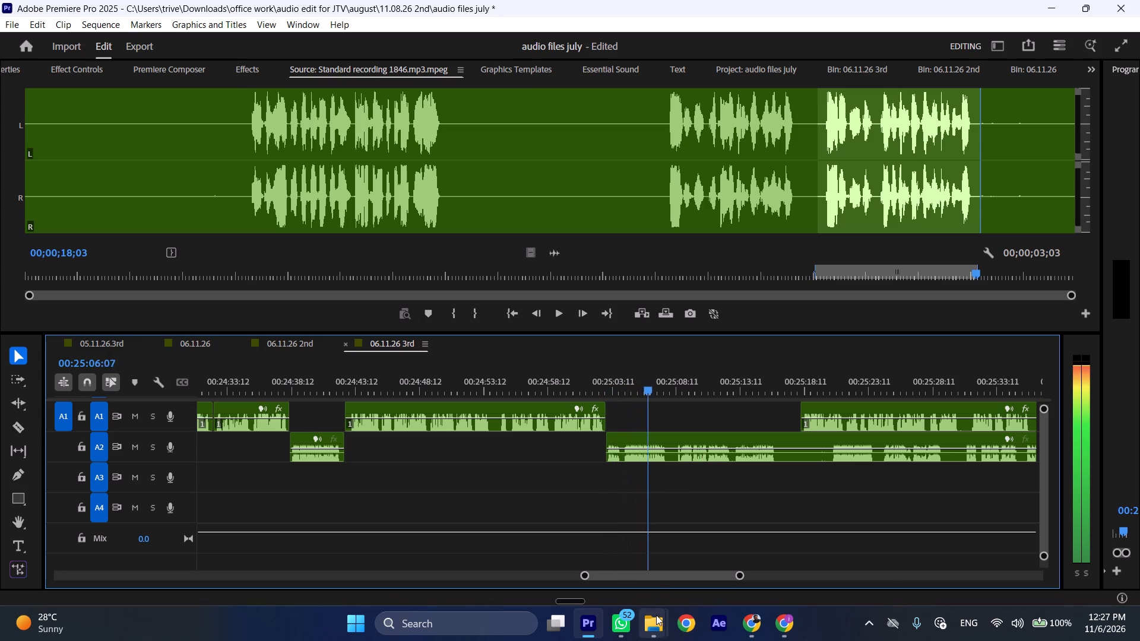
# Bring up the open File Explorer windows.
pyautogui.click(656, 616)
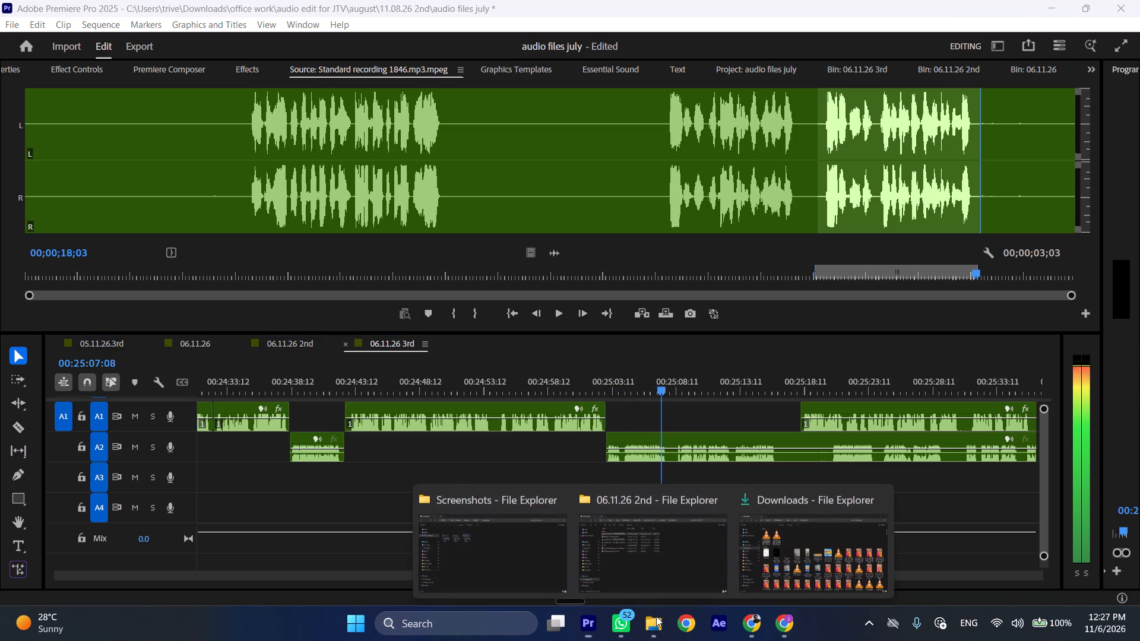
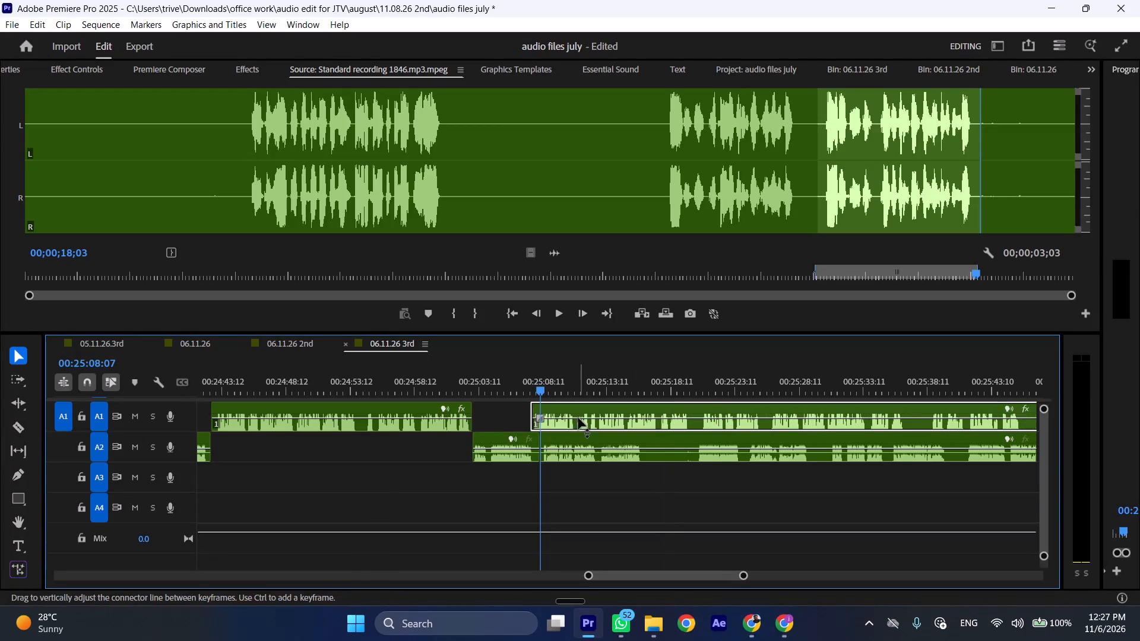
# Align the start of the A1 clip after the gap with 00:25:08:07 and move the remaining A2 clip later to about 00:25:33.
pyautogui.moveTo(578, 411); pyautogui.dragTo(584, 411)
pyautogui.moveTo(564, 439); pyautogui.dragTo(882, 439)
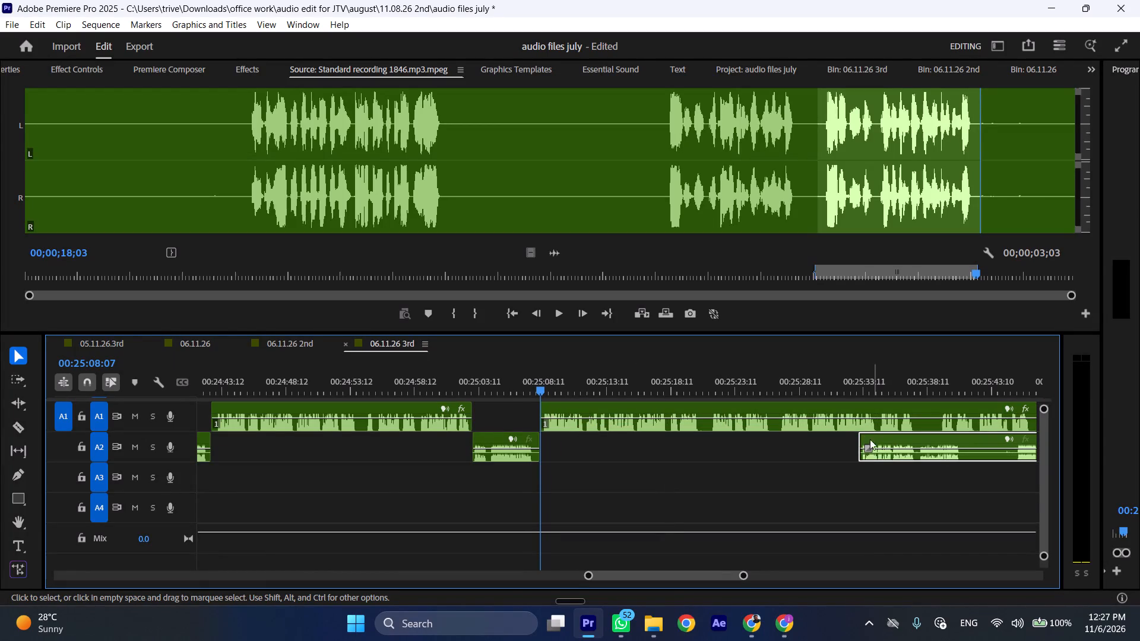
# Split the A1 clip twice around 00:24:54 and ripple delete the very short section between the cuts.
pyautogui.press('space')
pyautogui.click(363, 382)
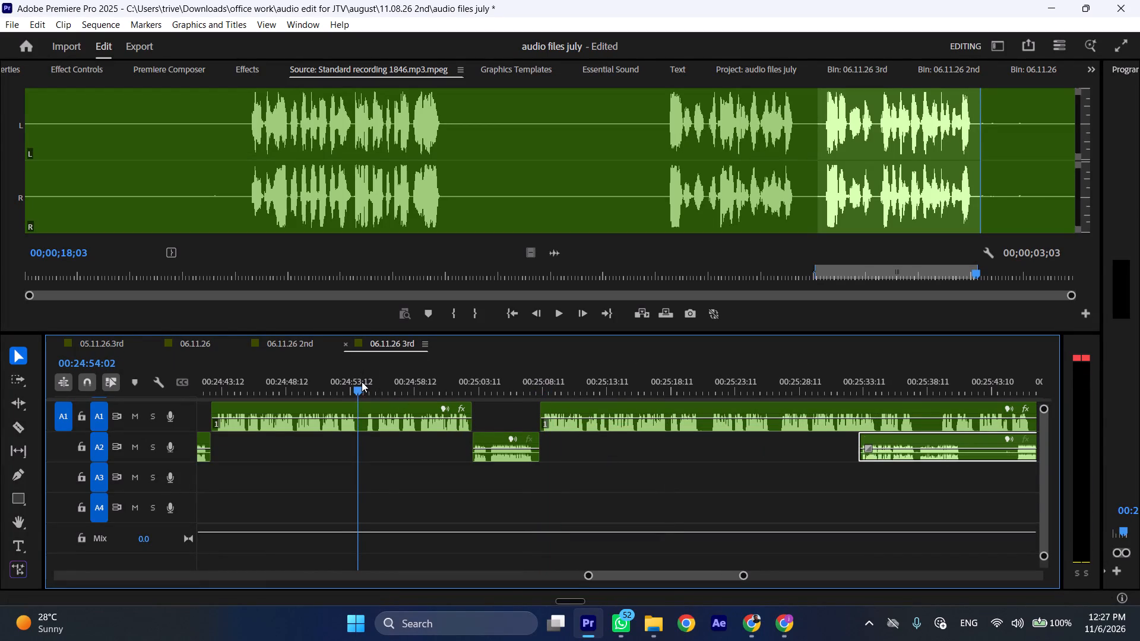
pyautogui.hotkey('shift', 'c')
pyautogui.click(391, 411)
pyautogui.hotkey('shift', 'c')
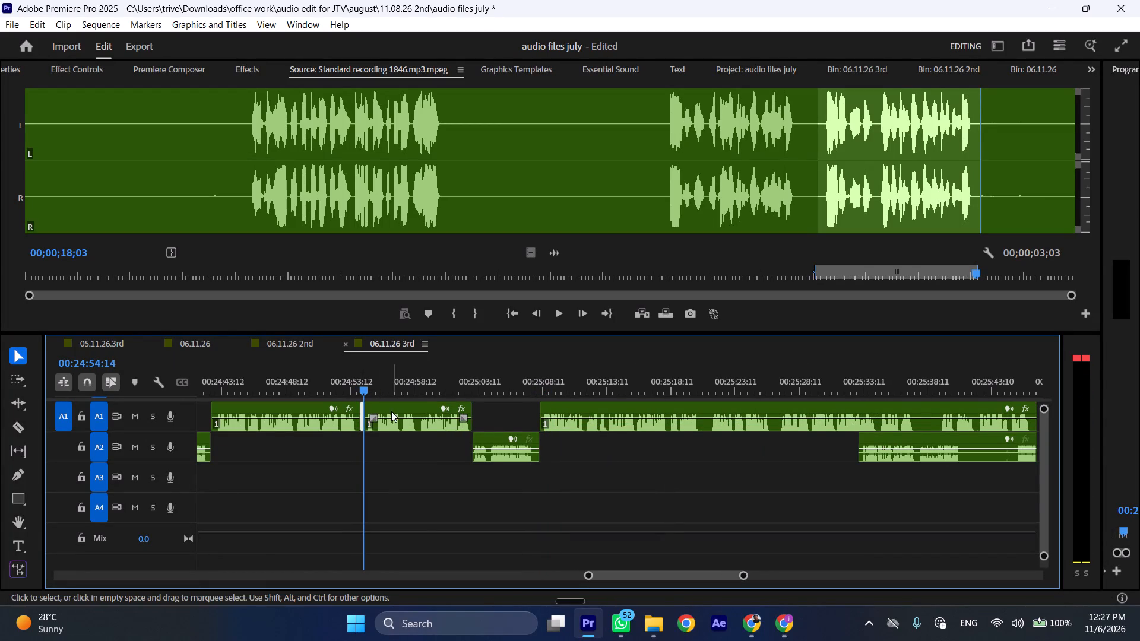
pyautogui.hotkey('ctrl', 'shift', 'd')
# Play from about 00:25:06 at increased speed across the join and split the A1 clip at 00:25:20:08.
pyautogui.moveTo(480, 375); pyautogui.dragTo(518, 378)
pyautogui.press('space')
pyautogui.press('l')
pyautogui.scroll(-8, 525, 393)
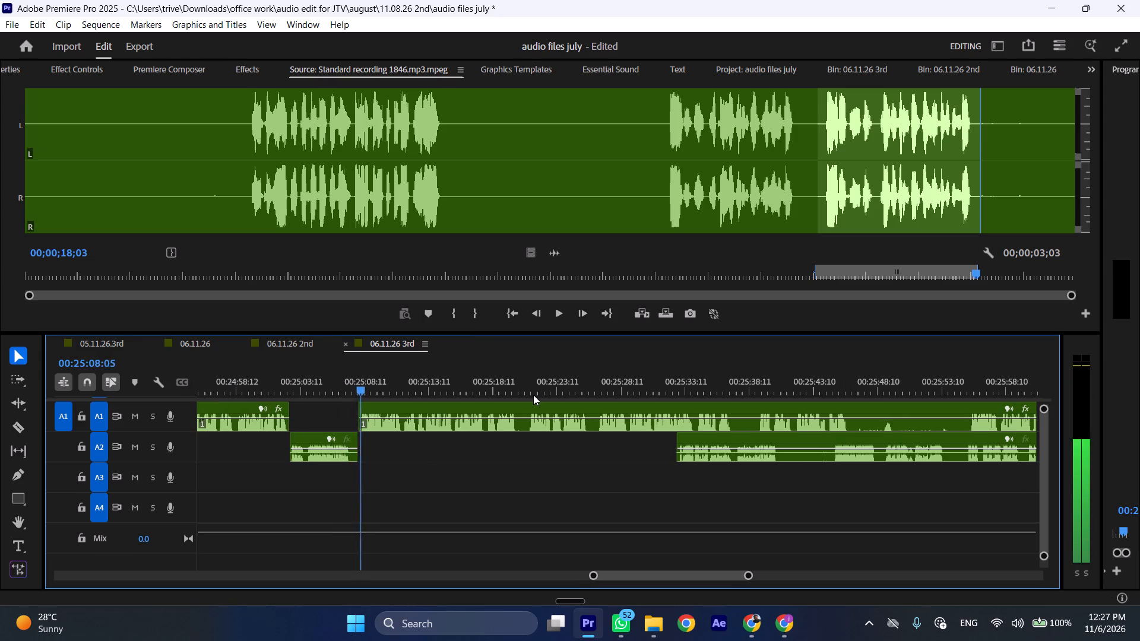
pyautogui.hotkey('ctrl', 'shift', 'x')
pyautogui.hotkey('ctrl', 'shift', 'x')
pyautogui.hotkey('ctrl', 'shift', 'x')
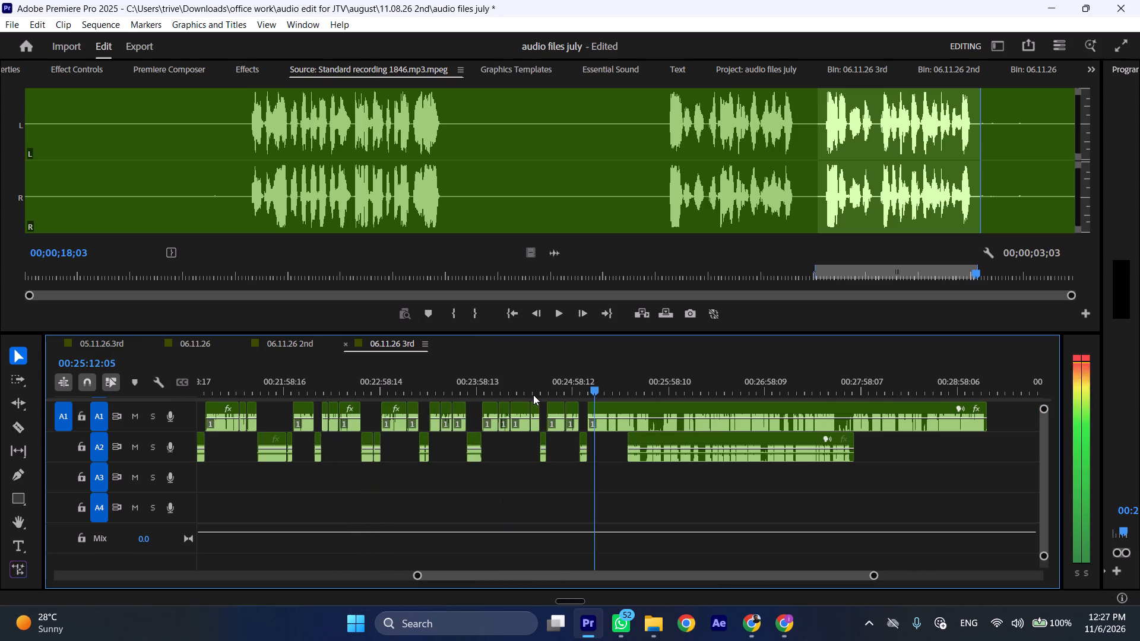
pyautogui.hotkey('ctrl', 'shift', 'c')
pyautogui.hotkey('ctrl', 'shift', 'c')
pyautogui.hotkey('ctrl', 'shift', 'c')
pyautogui.hotkey('ctrl', 'shift', 'c')
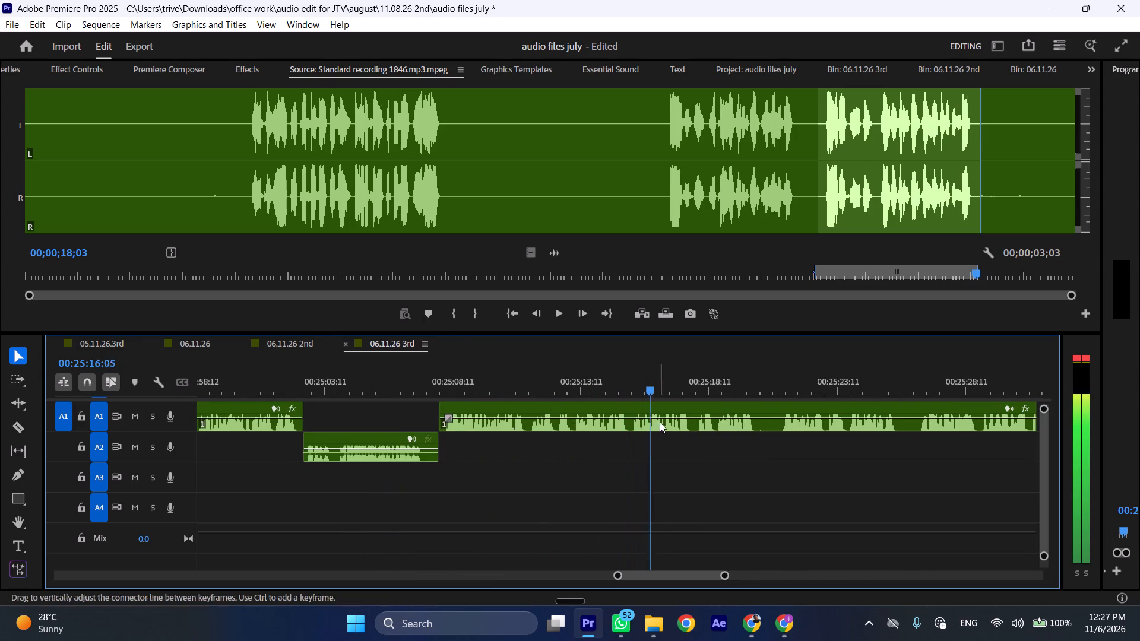
pyautogui.scroll(-5, 661, 429)
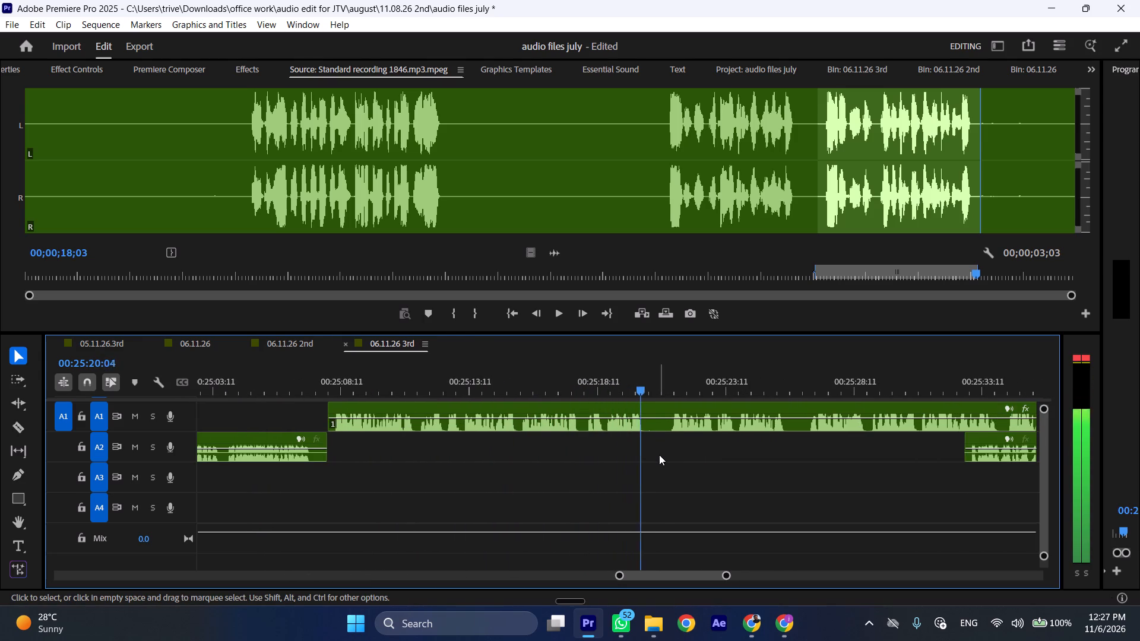
pyautogui.press('space')
pyautogui.write('C')
pyautogui.scroll(-5, 661, 457)
pyautogui.hotkey('ctrl', 'shift', 'x')
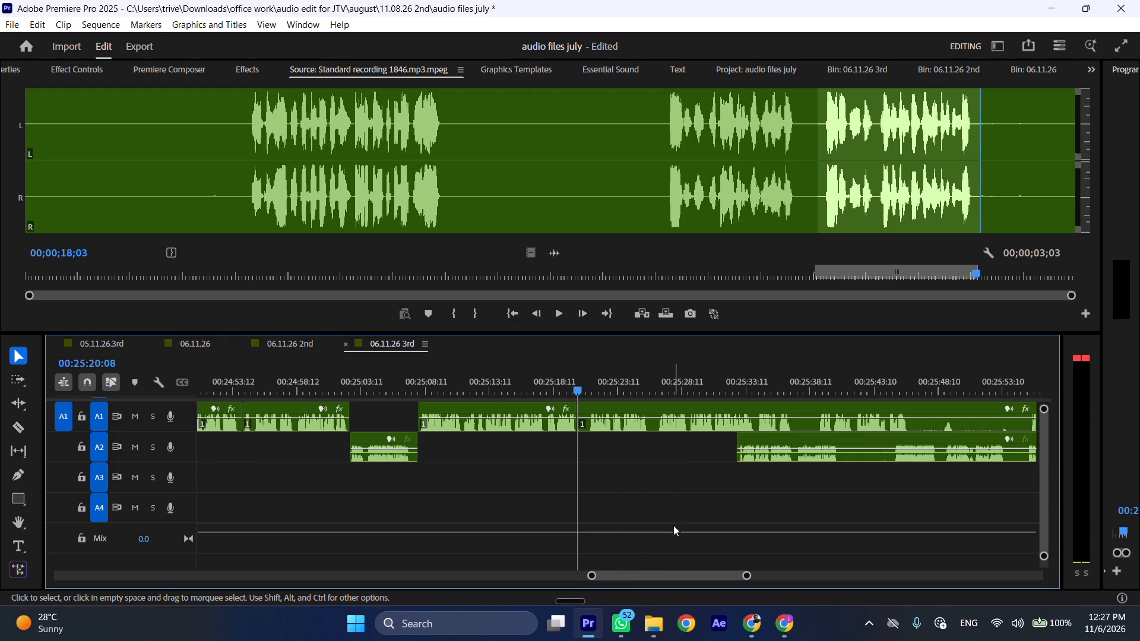
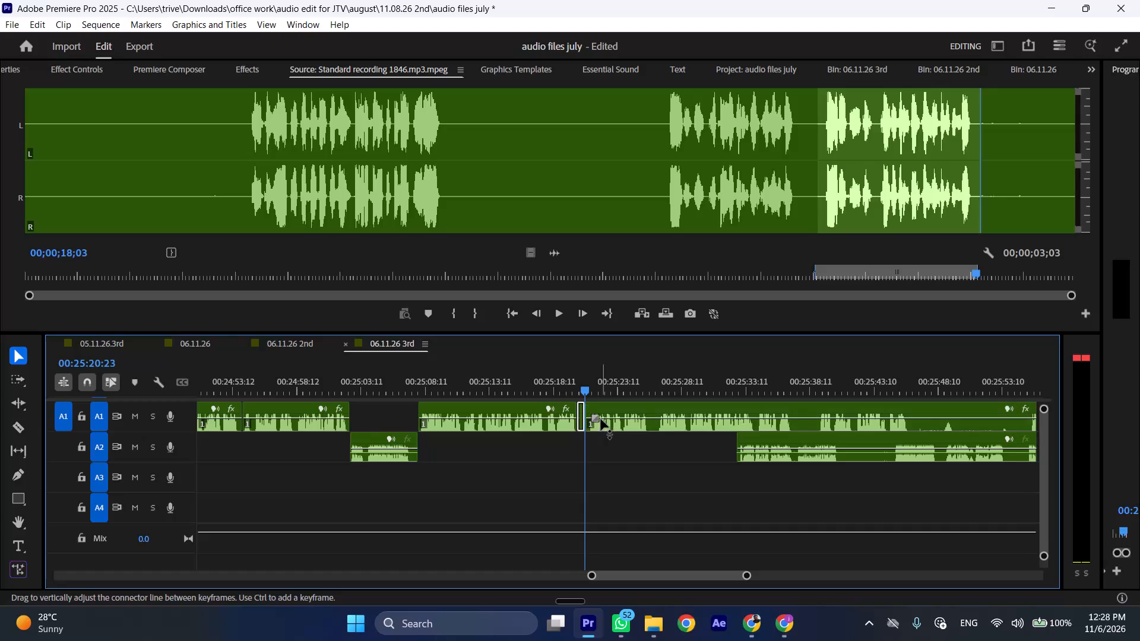
# Ripple delete the very short A1 section between the cuts around 00:25:20.
pyautogui.hotkey('ctrl', 'shift', 'd')
# Play past the join at increased speed and split the A1 clip at 00:25:25:13.
pyautogui.press('space')
pyautogui.write('l')
pyautogui.hotkey('ctrl', 'shift', 'x')
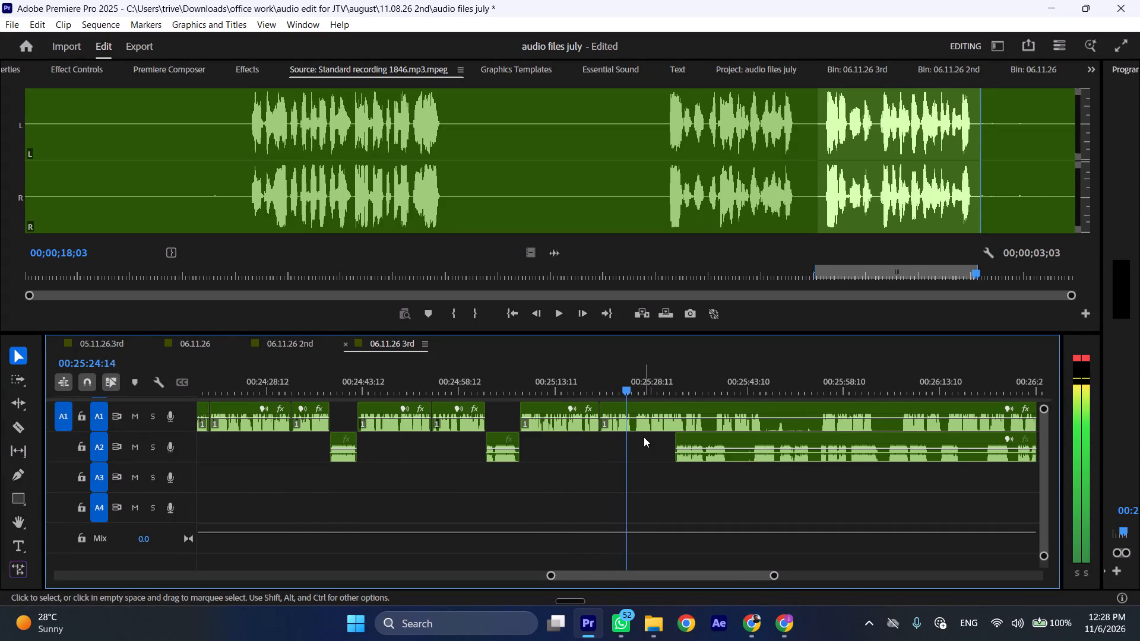
pyautogui.hotkey('ctrl', 'shift', 'c')
pyautogui.click(624, 378)
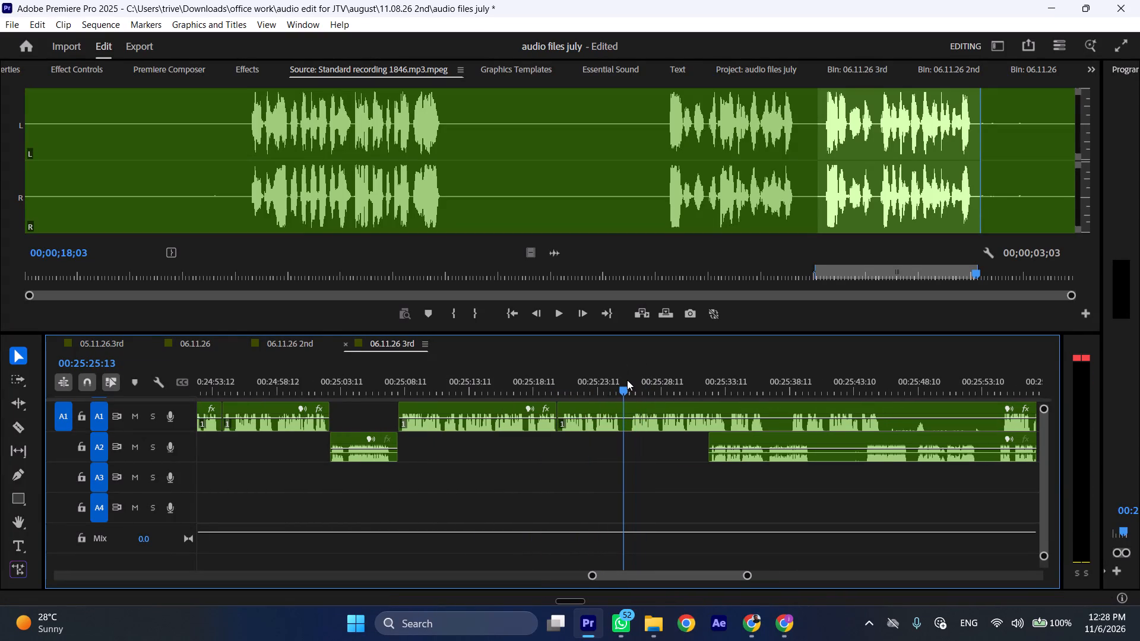
pyautogui.hotkey('shift', 'c')
# Align the start of the remaining A2 clip with 00:25:25:13 and move the A1 clip after the cut later to about 00:25:35.
pyautogui.moveTo(730, 436); pyautogui.dragTo(644, 439)
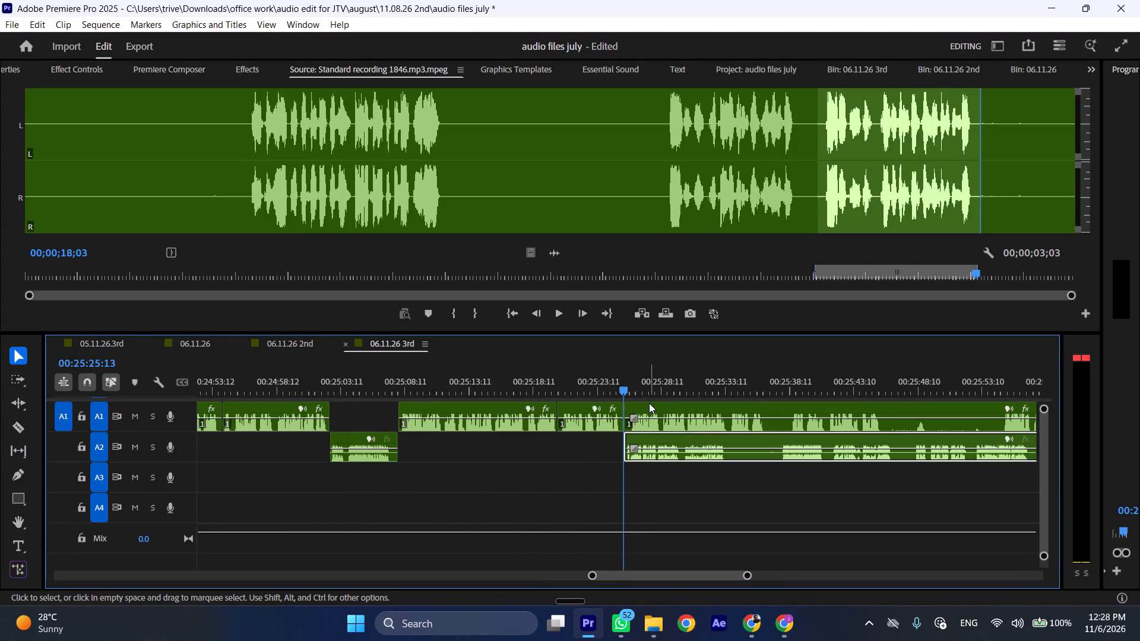
pyautogui.moveTo(649, 403); pyautogui.dragTo(773, 407)
# Play from 00:25:25:13 at increased speed to check the switch from A1 to the A2 recording.
pyautogui.press('space')
pyautogui.write('l')
pyautogui.scroll(-5, 754, 436)
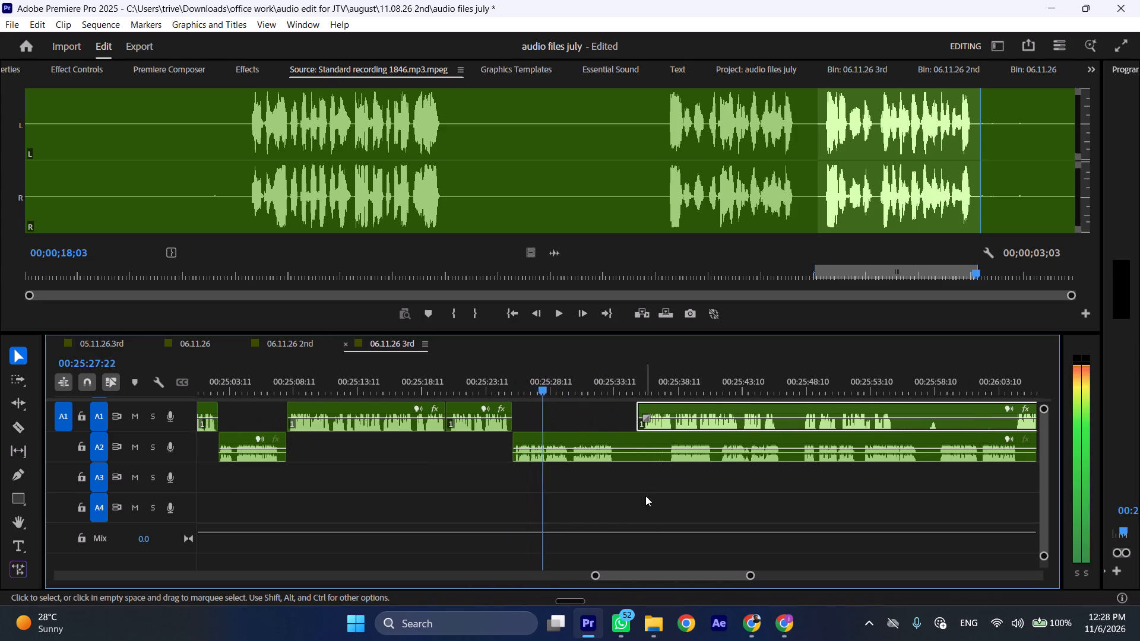
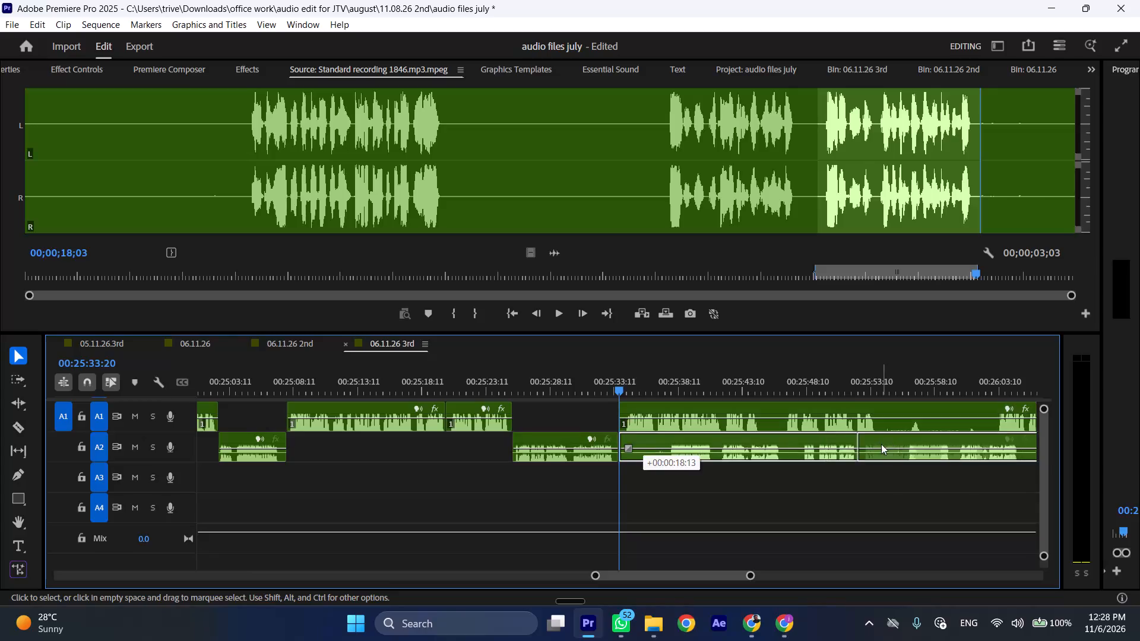
# Play from 00:25:33:20 at increased speed to check the A1 narration that follows the A2 insert.
pyautogui.press('space')
pyautogui.press('l')
pyautogui.scroll(-3, 781, 462)
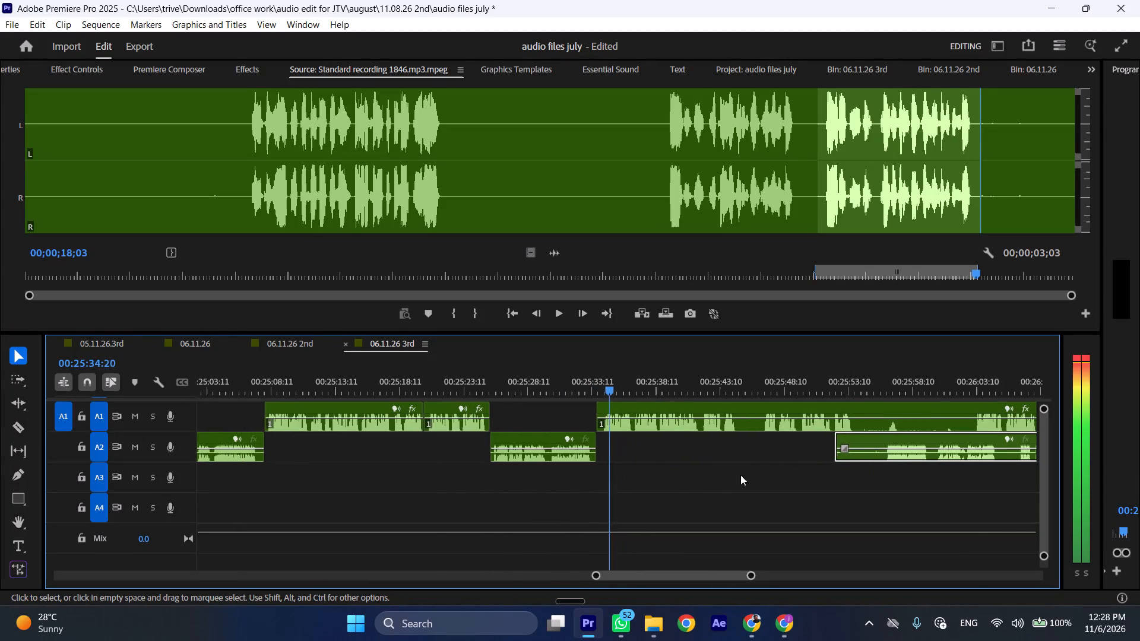
pyautogui.scroll(-3, 740, 475)
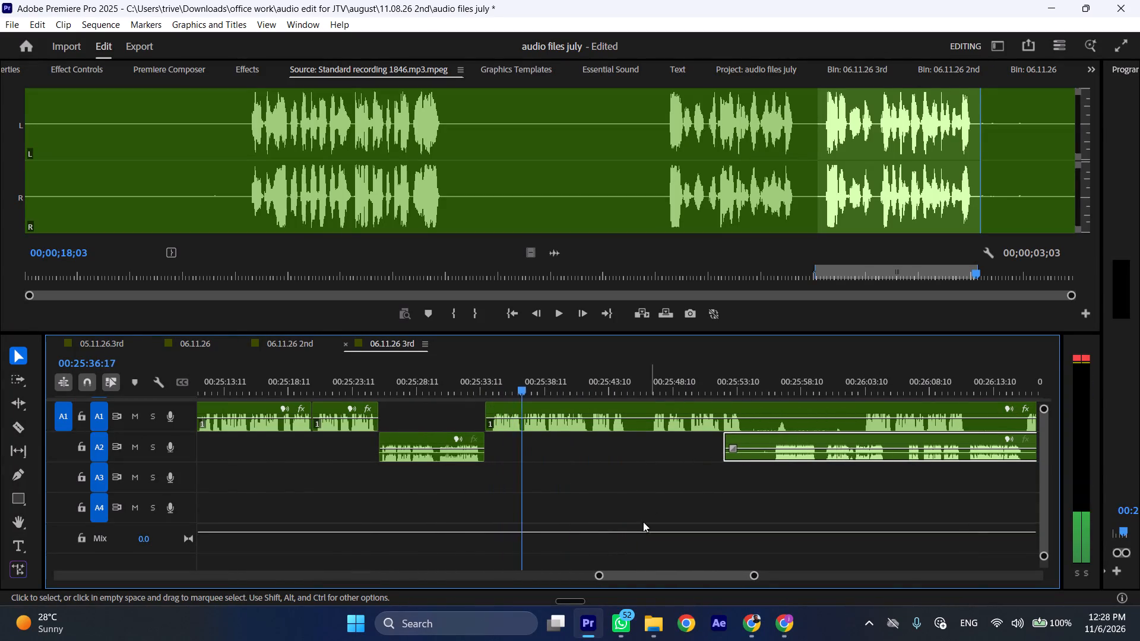
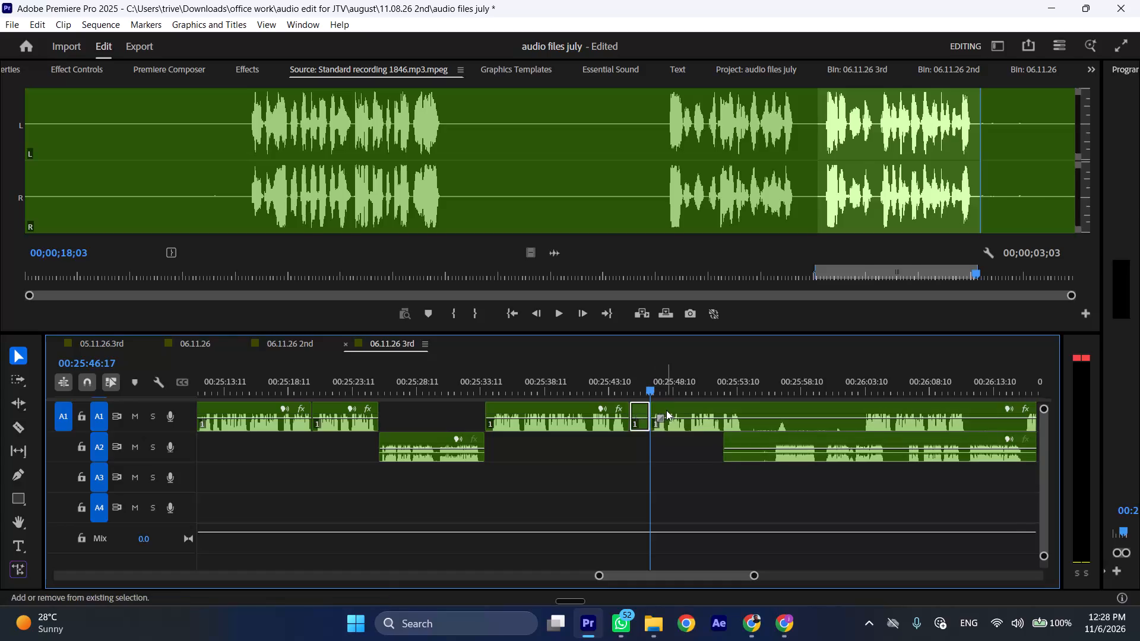
# Ripple delete the short selected A1 piece that ends at 00:25:46:17.
pyautogui.hotkey('ctrl', 'shift', 'd')
# Move the long A2 re-recording clip further along the timeline so it starts at about 00:26:23.
pyautogui.hotkey('ctrl', 'shift', 'x')
pyautogui.scroll(-6, 667, 433)
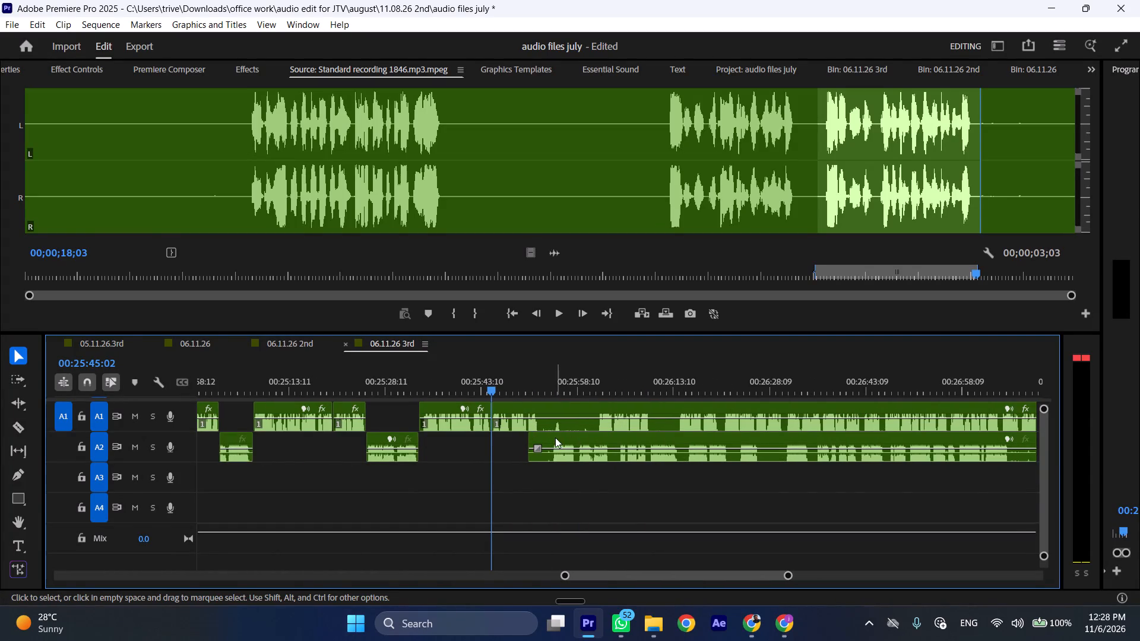
pyautogui.moveTo(555, 437); pyautogui.dragTo(767, 440)
# Cut out the nearly silent A1 passage between about 00:25:52 and 00:26:02 and close the gap with a ripple delete.
pyautogui.moveTo(541, 386); pyautogui.dragTo(608, 386)
pyautogui.hotkey('shift', 'c')
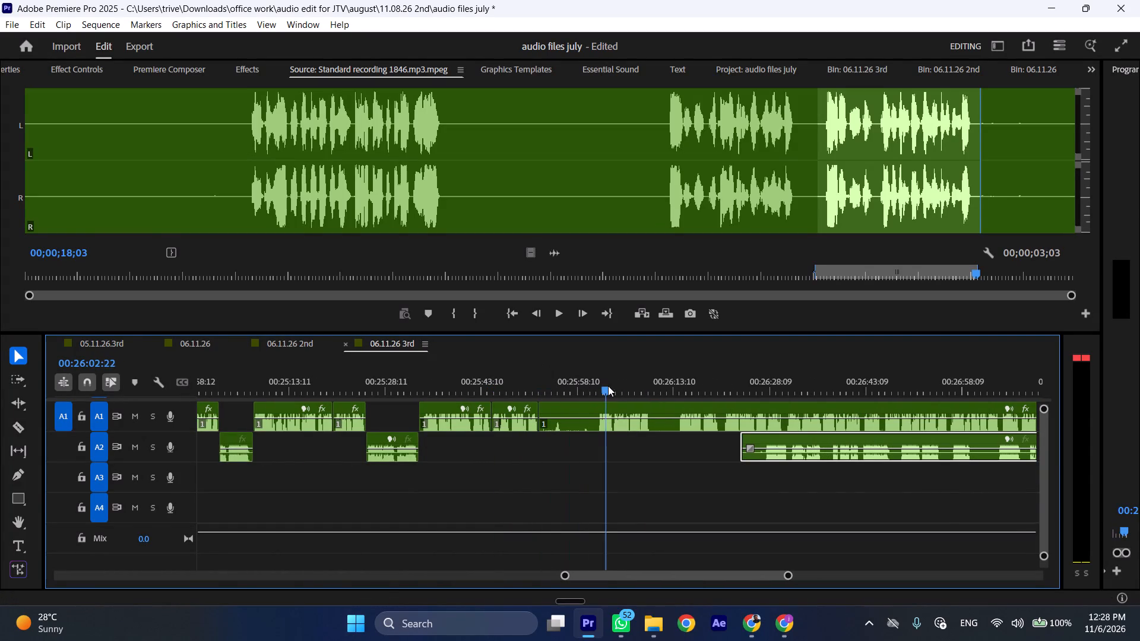
pyautogui.moveTo(608, 386); pyautogui.dragTo(601, 384)
pyautogui.click(619, 423)
pyautogui.hotkey('shift', 'c')
pyautogui.hotkey('ctrl', 'shift', 'd')
# Play the A1 narration at increased speed from just before the join at 00:25:45.
pyautogui.click(489, 375)
pyautogui.press('space')
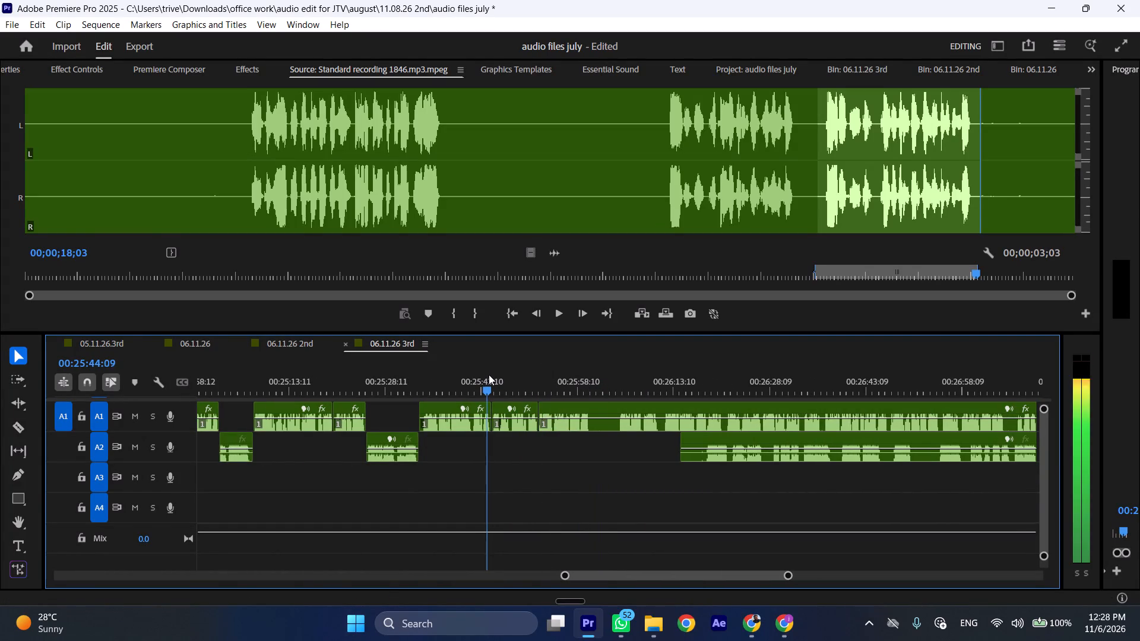
pyautogui.write('l')
# Trim about 3 seconds of silence off the start of the long A2 re-recording clip.
pyautogui.moveTo(685, 434); pyautogui.dragTo(701, 436)
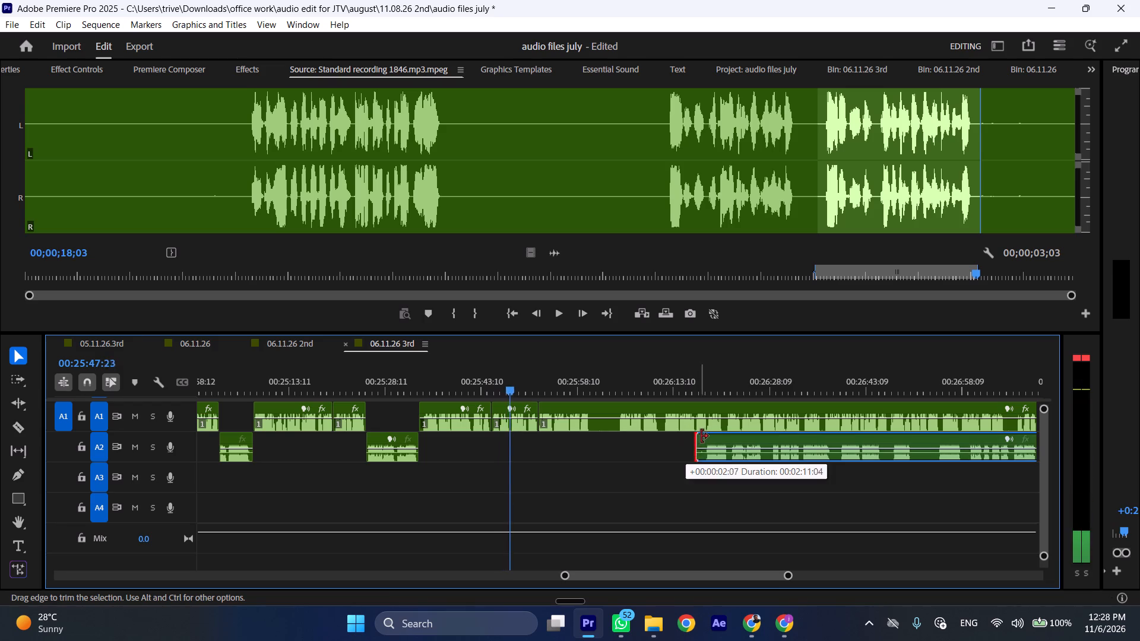
pyautogui.moveTo(701, 436); pyautogui.dragTo(707, 436)
# Split the short A1 clip at 00:25:48:03 and ripple delete the portion before the cut.
pyautogui.click(512, 380)
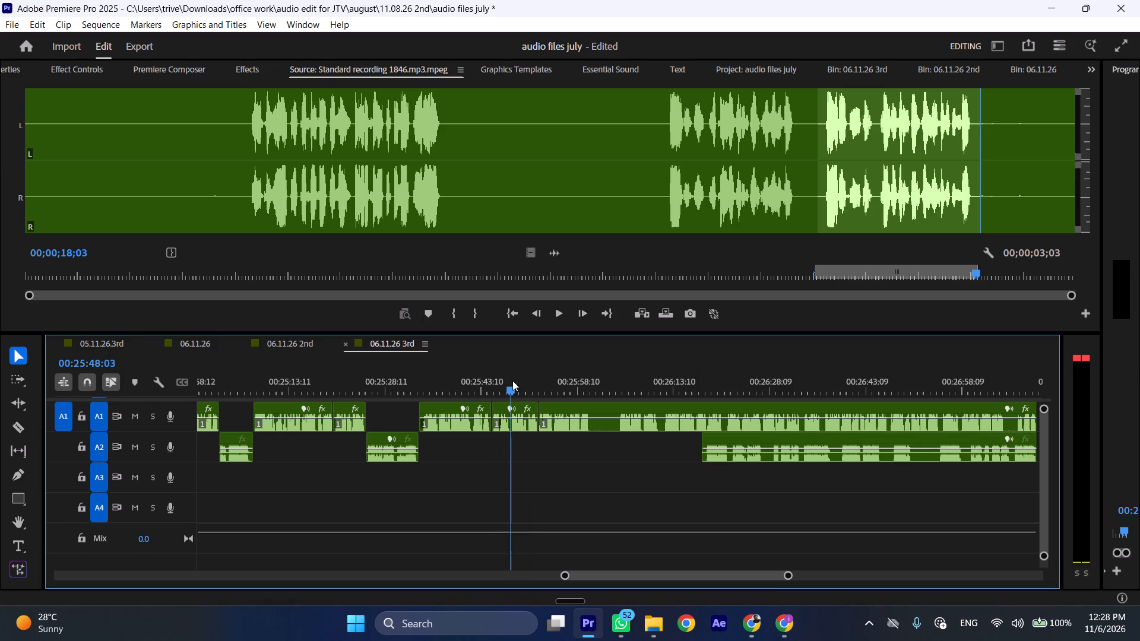
pyautogui.hotkey('ctrl', 'shift', 'c')
pyautogui.click(598, 420)
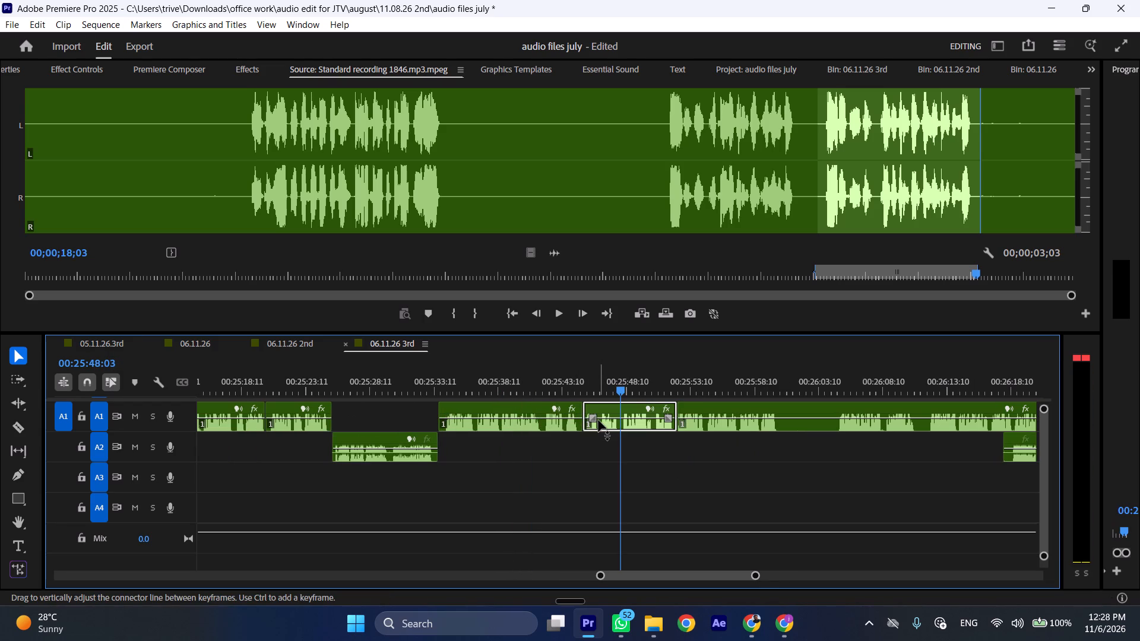
pyautogui.hotkey('shift', 'c')
pyautogui.hotkey('ctrl', 'shift', 'd')
# Play the new A1 join from about 00:25:45 at increased speed to check the narration.
pyautogui.press('space')
pyautogui.write('l')
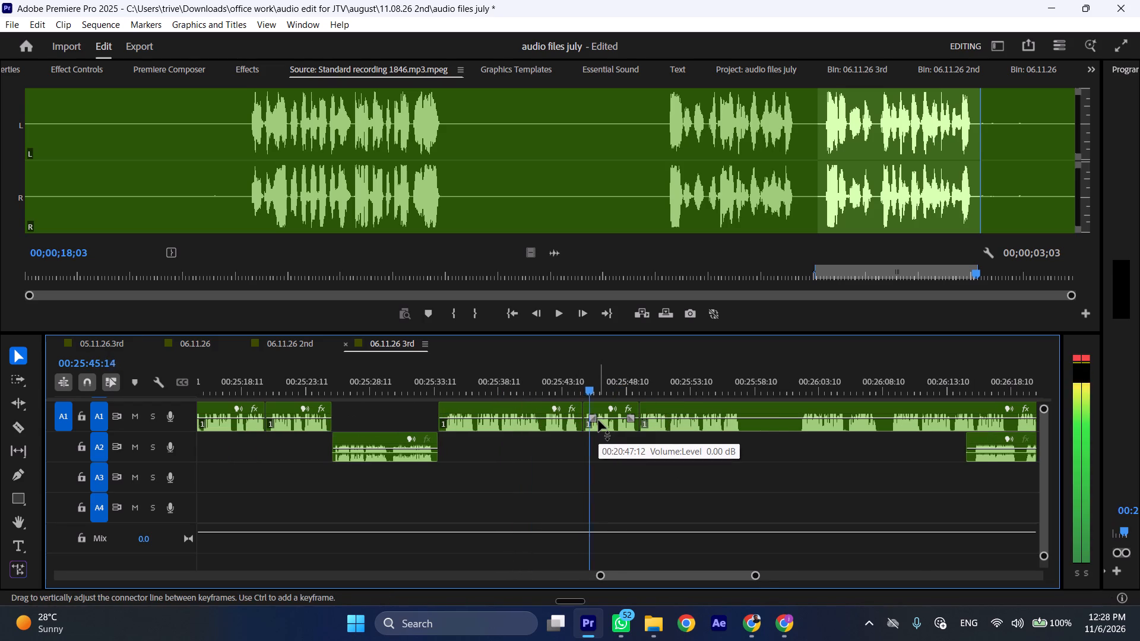
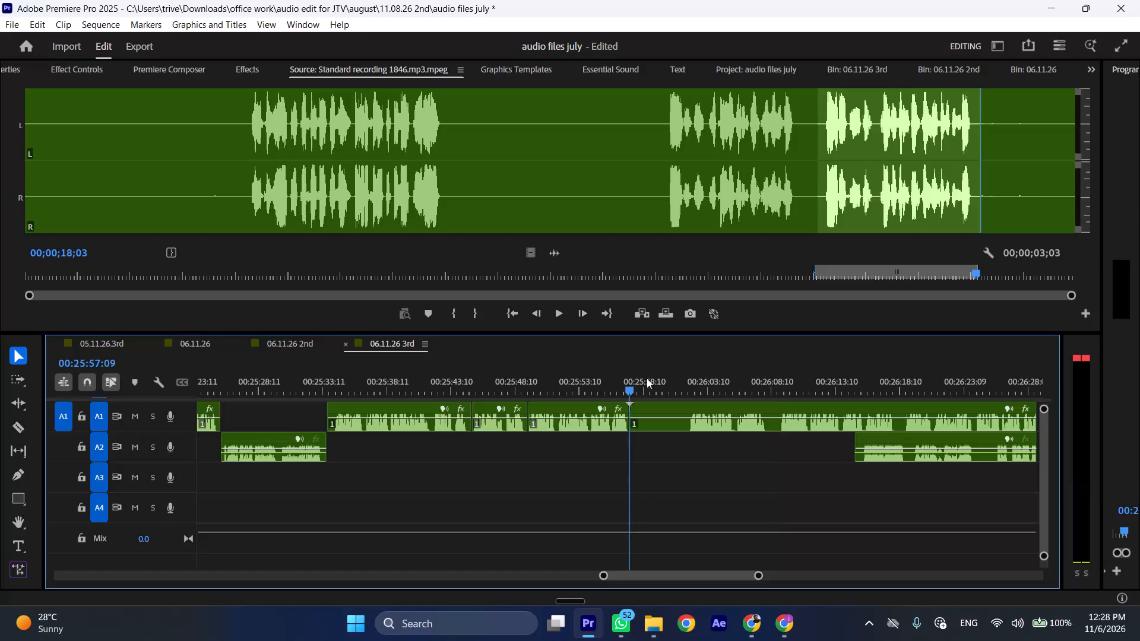
# Split the A1 clip that begins at 00:25:57:09 and ripple delete about 4.7 seconds from its start.
pyautogui.click(699, 420)
pyautogui.hotkey('shift', 'c')
pyautogui.hotkey('ctrl', 'shift', 'd')
# Split the A1 narration at 00:26:03:10, where the next re-recorded passage goes in.
pyautogui.moveTo(688, 378); pyautogui.dragTo(698, 379)
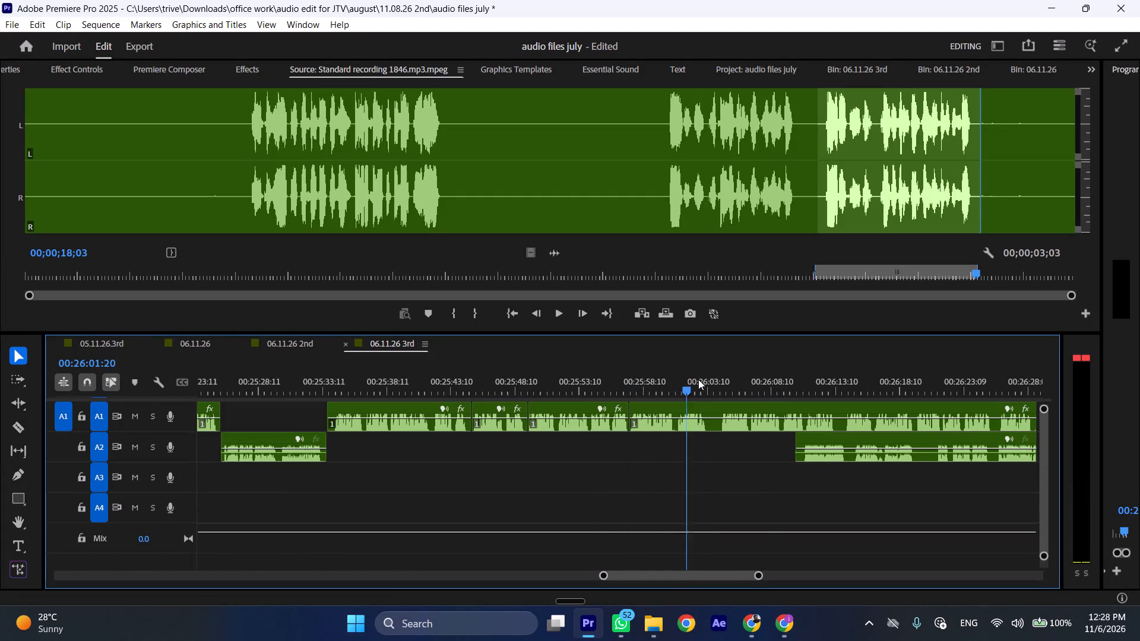
pyautogui.moveTo(698, 379); pyautogui.dragTo(710, 383)
pyautogui.hotkey('shift', 'c')
# Move the long A2 re-recording to start at the 00:26:03:10 cut and shift the remaining A1 narration about 6 seconds later.
pyautogui.moveTo(816, 437); pyautogui.dragTo(729, 439)
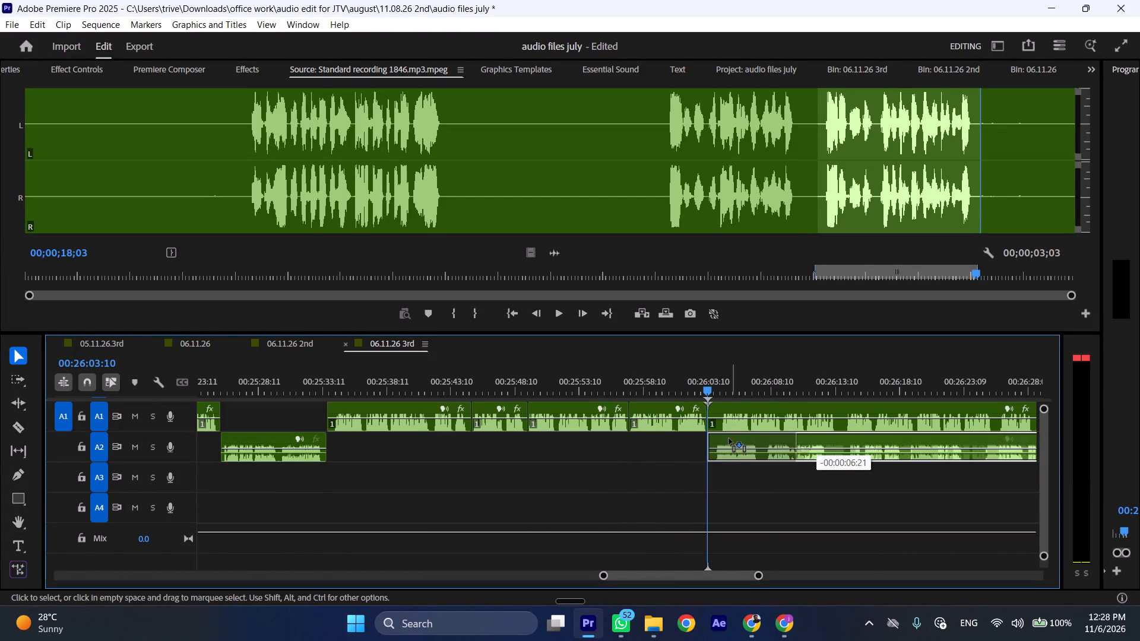
pyautogui.moveTo(729, 439); pyautogui.dragTo(729, 439)
pyautogui.moveTo(722, 405); pyautogui.dragTo(801, 405)
# Split the A2 re-recording at 00:26:04:00 and ripple delete the silence between 00:26:03:10 and the cut.
pyautogui.press('space')
pyautogui.press('l')
pyautogui.scroll(-5, 740, 442)
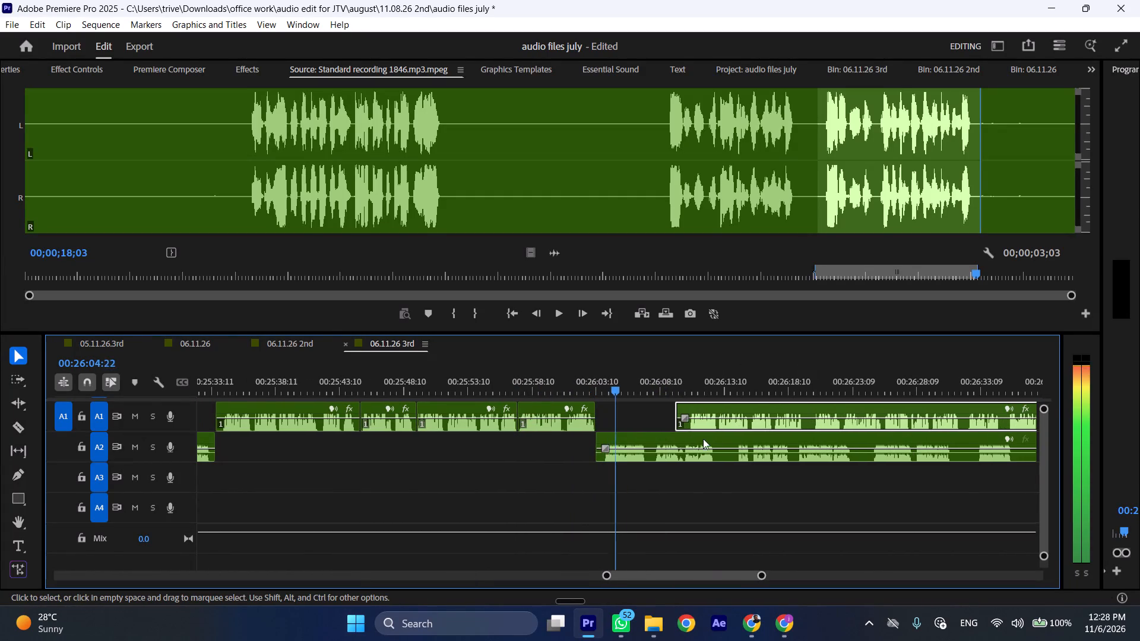
pyautogui.click(604, 381)
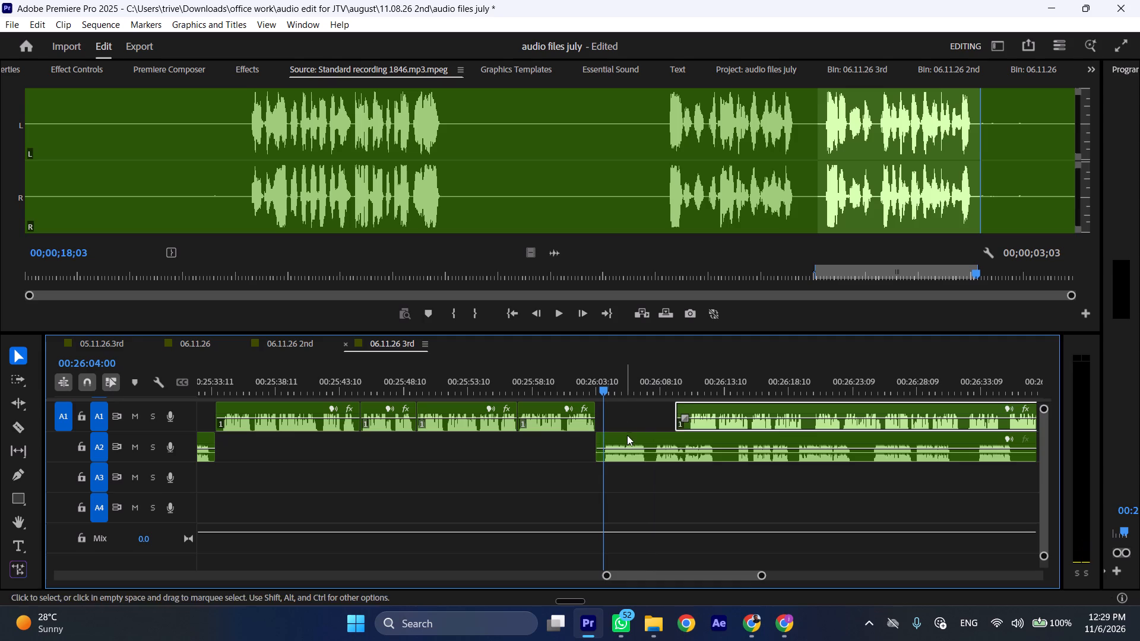
pyautogui.click(627, 436)
pyautogui.hotkey('shift', 'c')
pyautogui.hotkey('ctrl', 'shift', 'd')
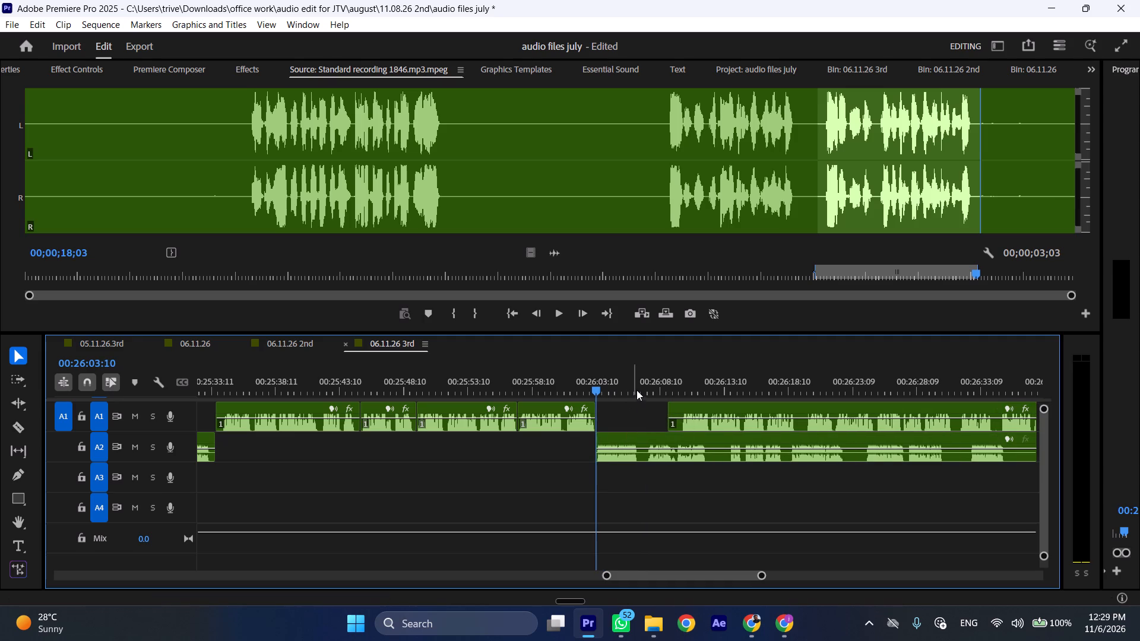
# Split the A2 re-recording at 00:26:07:01, at the end of the replacement passage.
pyautogui.click(639, 389)
pyautogui.hotkey('shift', 'c')
# Pull the remaining A1 narration back to start at 00:26:07:01 and park the leftover A2 recording at about 00:26:28.
pyautogui.moveTo(673, 401); pyautogui.dragTo(682, 402)
pyautogui.moveTo(707, 411); pyautogui.dragTo(677, 415)
pyautogui.moveTo(673, 437); pyautogui.dragTo(946, 437)
# Play the A1 narration from about 00:26:07 at increased speed, replaying its opening to check the content after the join.
pyautogui.press('space')
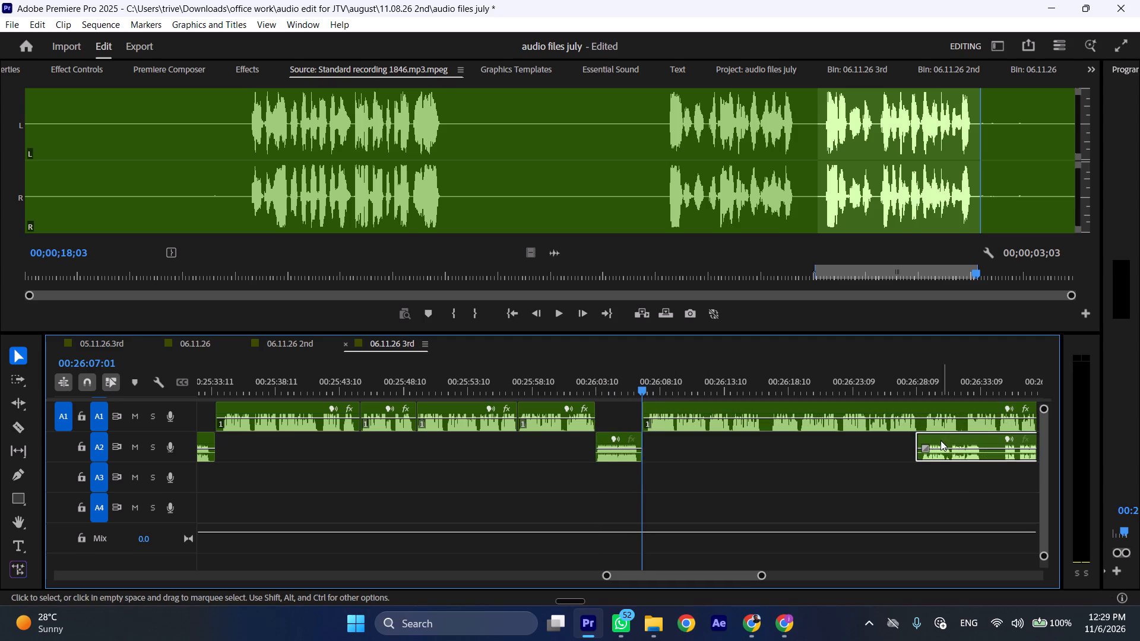
pyautogui.press('l')
pyautogui.scroll(-6, 723, 491)
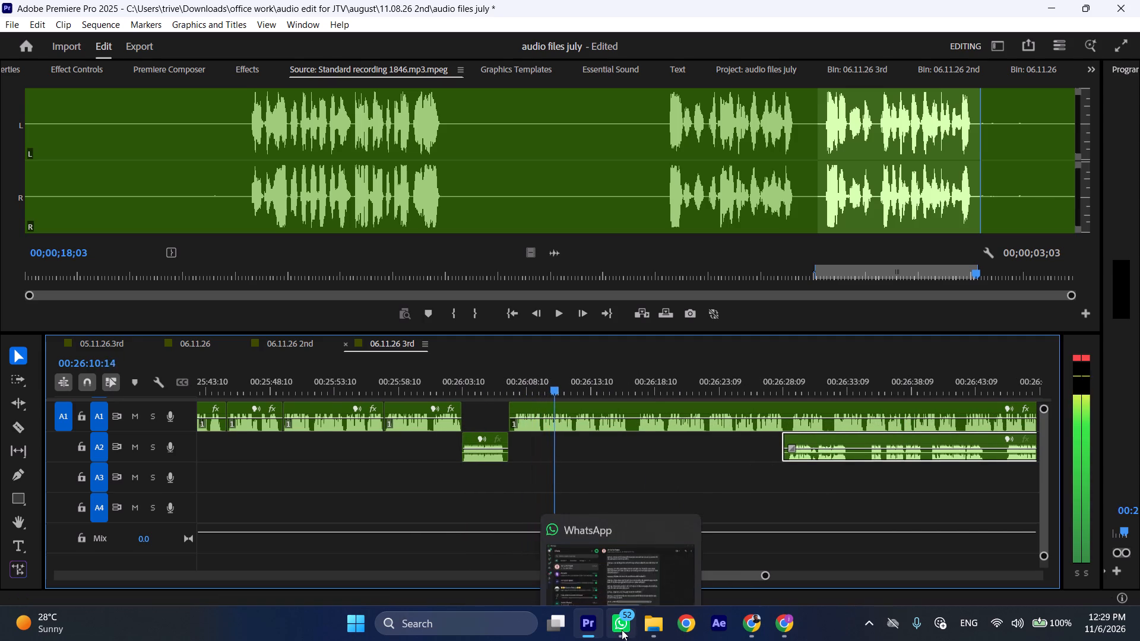
pyautogui.click(511, 383)
pyautogui.press('space')
pyautogui.click(511, 383)
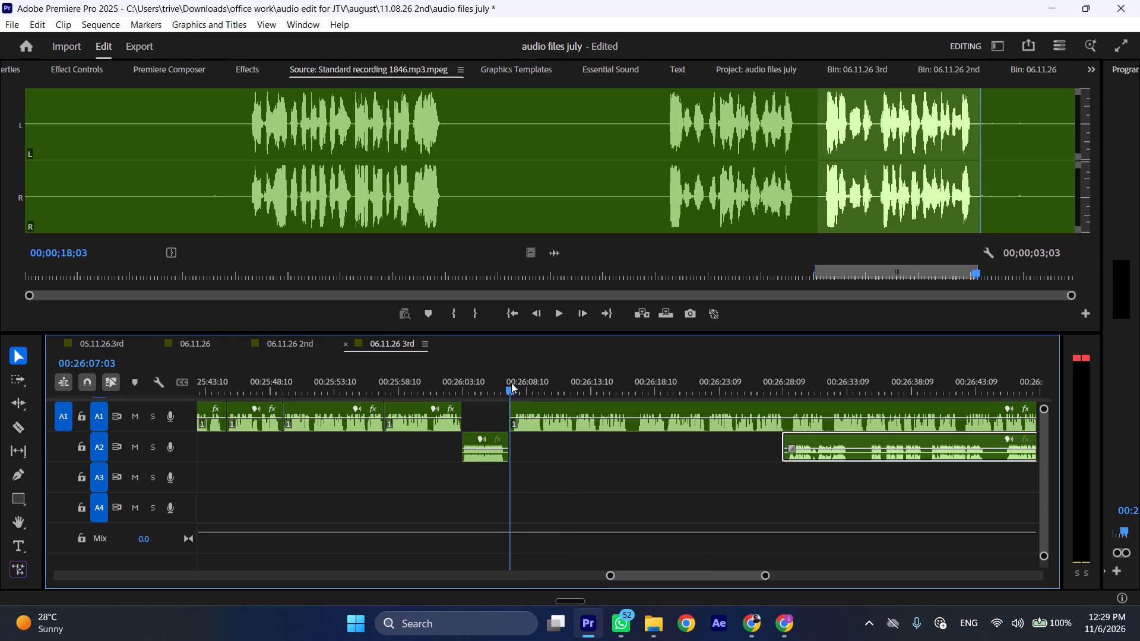
pyautogui.press('space')
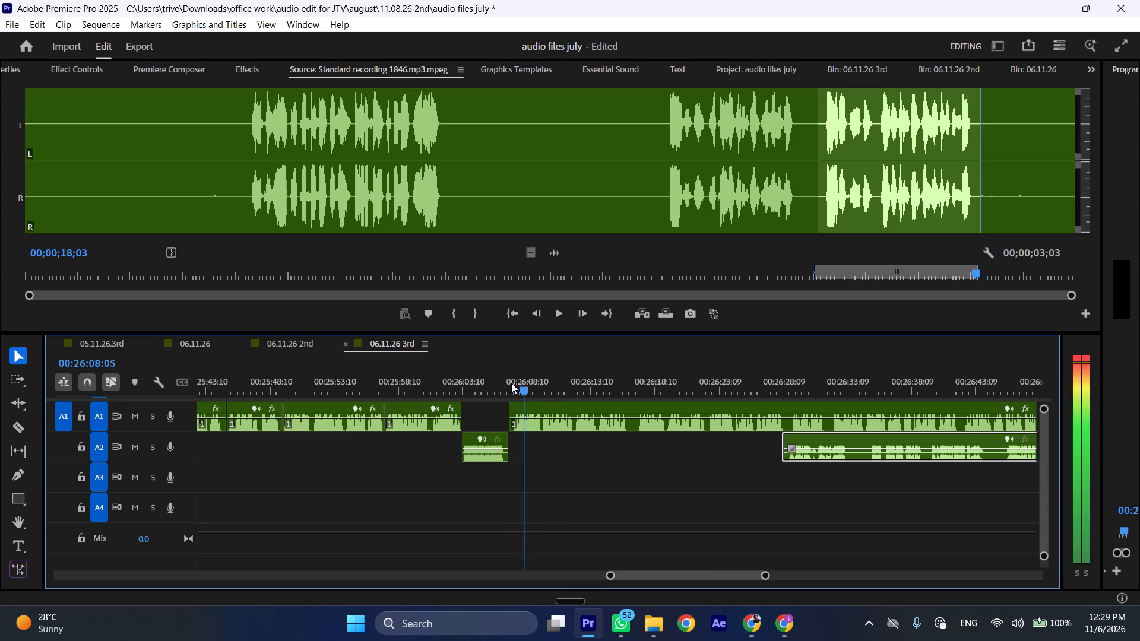
pyautogui.press('l')
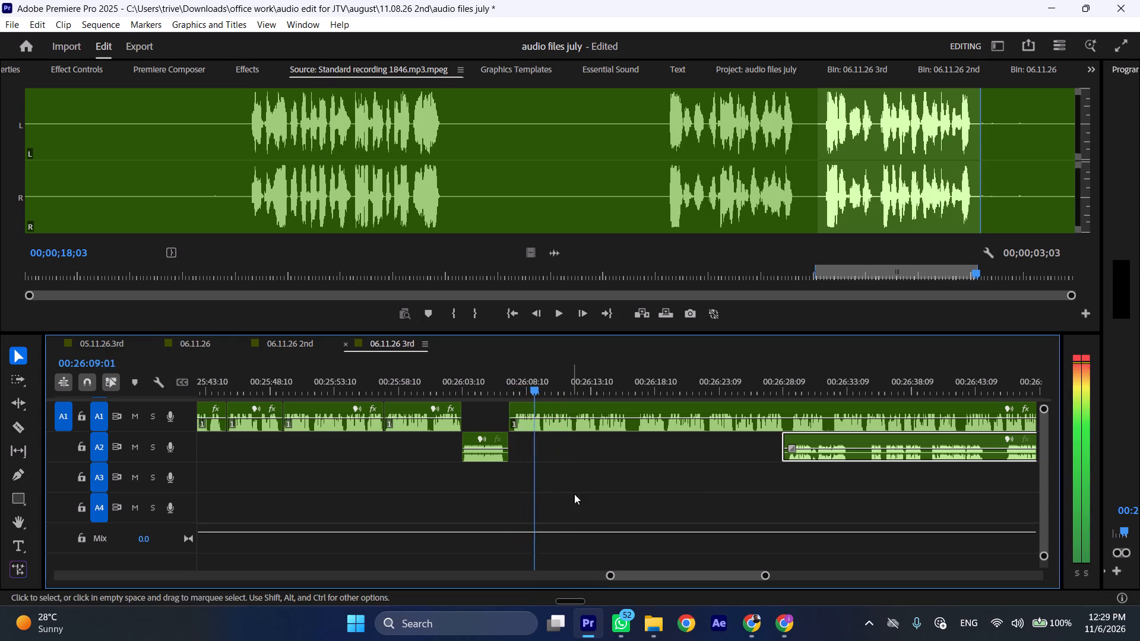
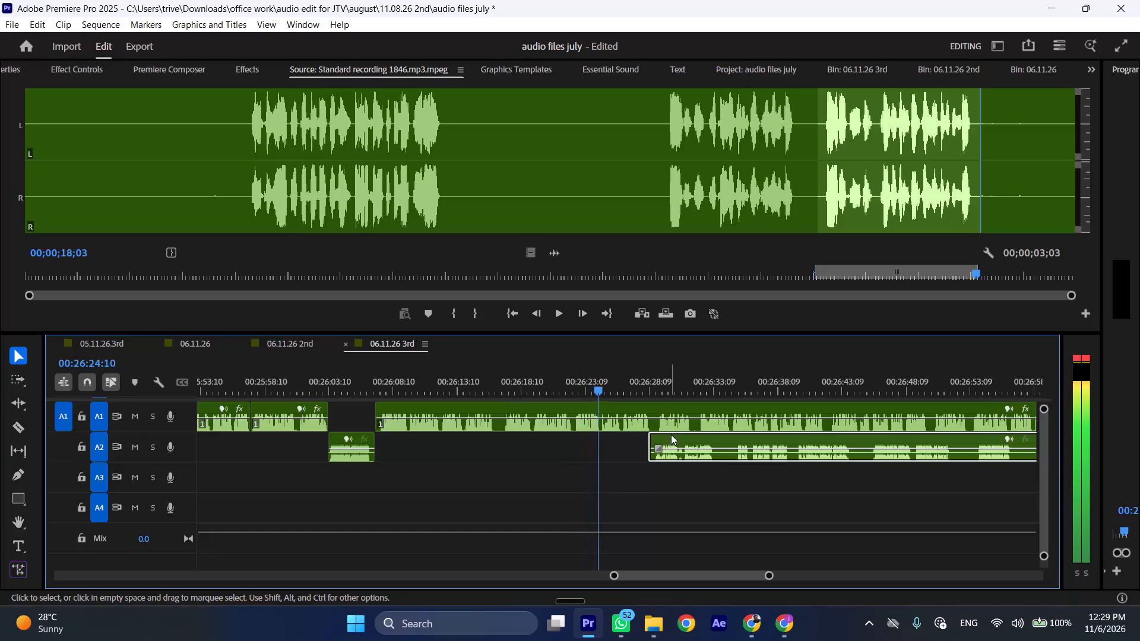
# Move the leftover A2 recording farther along the track, starting at about 00:26:48, clear of the narration being checked.
pyautogui.moveTo(672, 436); pyautogui.dragTo(774, 443)
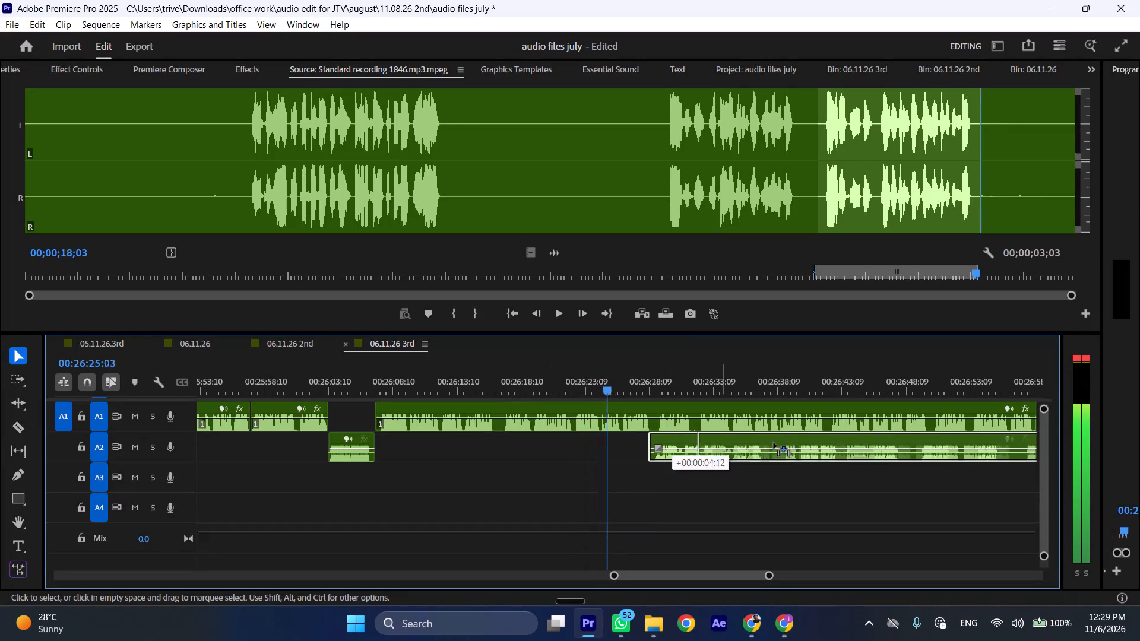
pyautogui.moveTo(774, 443); pyautogui.dragTo(924, 443)
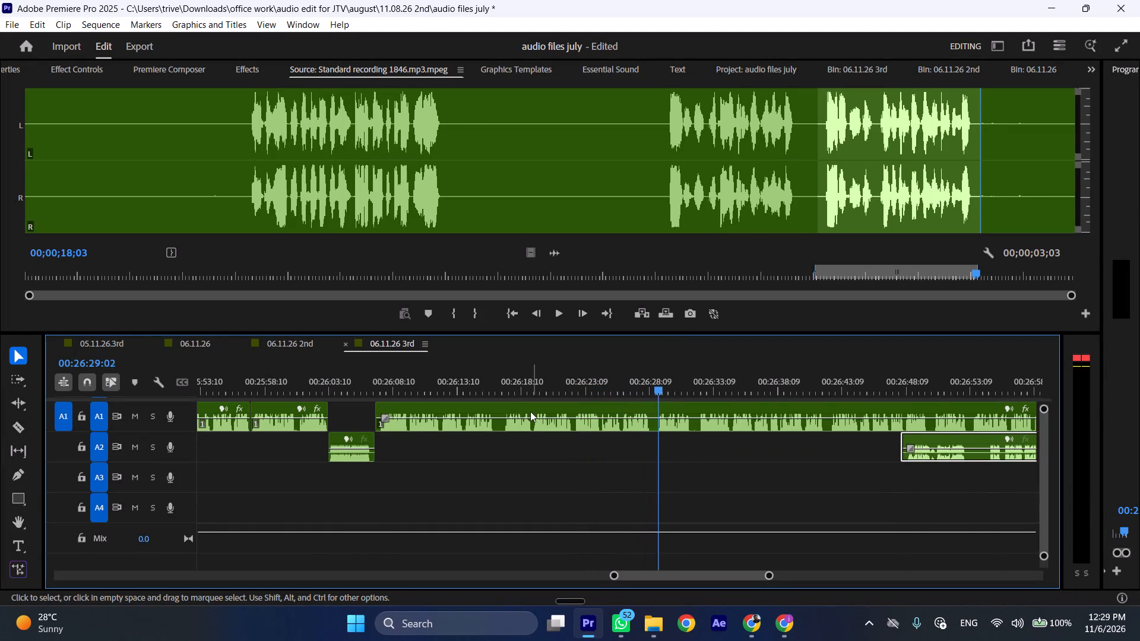
# Cut the short faulty section of the A1 narration ending at 00:26:17:03 and ripple delete it.
pyautogui.moveTo(498, 375); pyautogui.dragTo(506, 375)
pyautogui.hotkey('shift', 'c')
pyautogui.click(522, 415)
pyautogui.hotkey('shift', 'c')
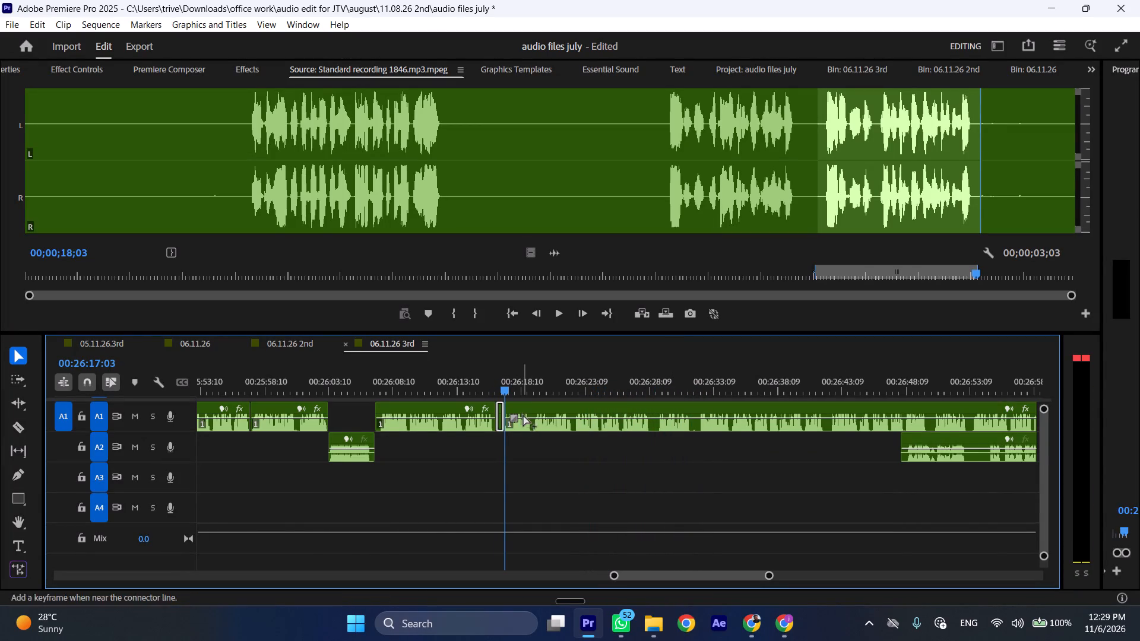
pyautogui.hotkey('ctrl', 'shift', 'd')
# Cut the faulty A1 narration section from about 00:26:28 to 00:26:31 and ripple delete it.
pyautogui.moveTo(647, 379); pyautogui.dragTo(693, 379)
pyautogui.hotkey('shift', 'c')
pyautogui.click(711, 415)
pyautogui.hotkey('shift', 'c')
pyautogui.hotkey('ctrl', 'shift', 'd')
# Play the A1 narration from about 00:26:28 at increased speed to check the content after the new join.
pyautogui.press('space')
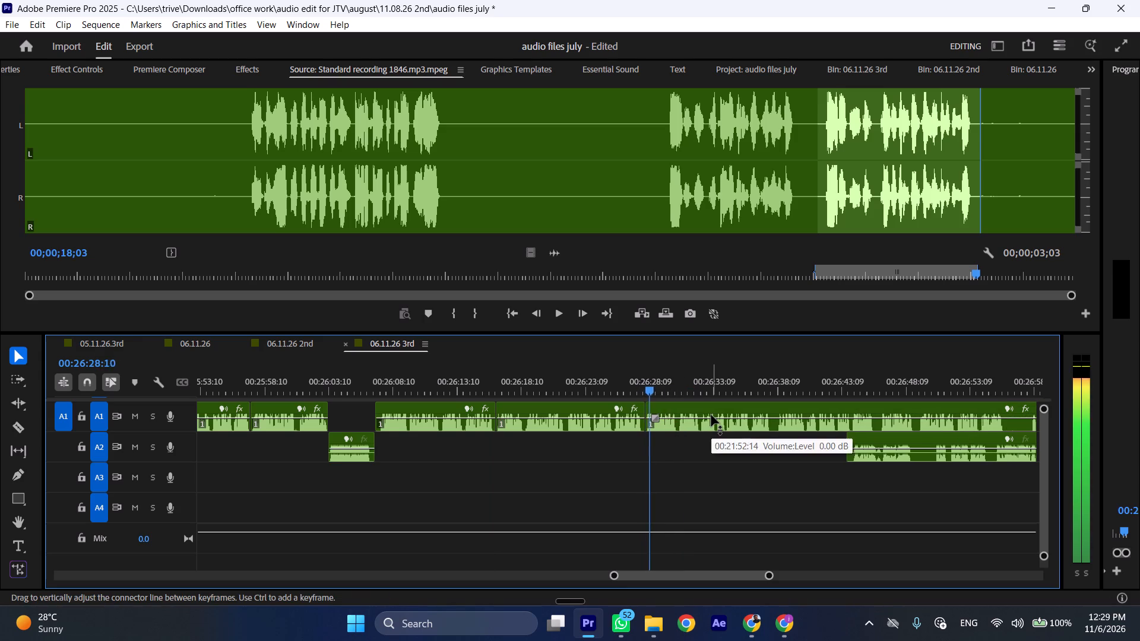
pyautogui.write('l')
pyautogui.scroll(-6, 698, 424)
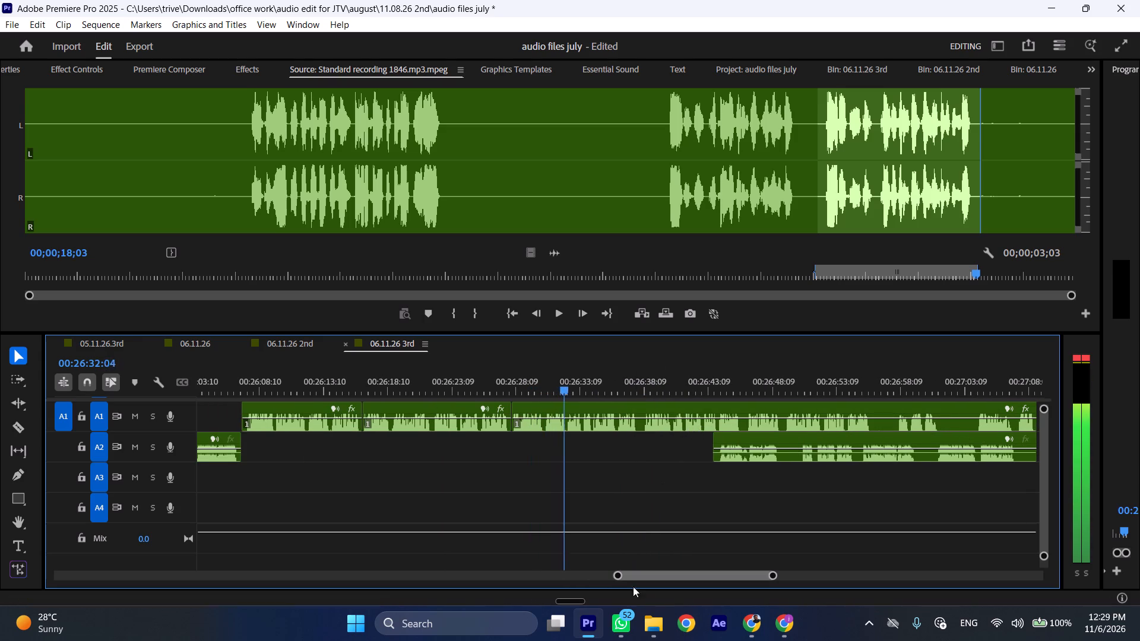
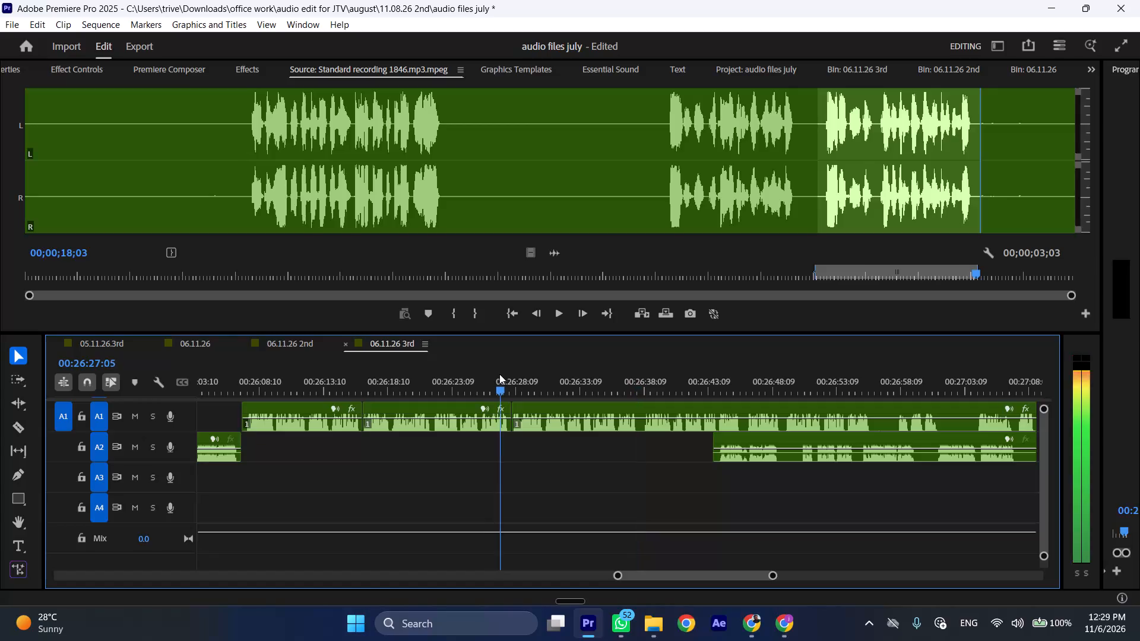
# Replay the A1 narration from about 00:26:26 up to the cut near 00:26:28.
pyautogui.moveTo(491, 374); pyautogui.dragTo(484, 376)
pyautogui.press('space')
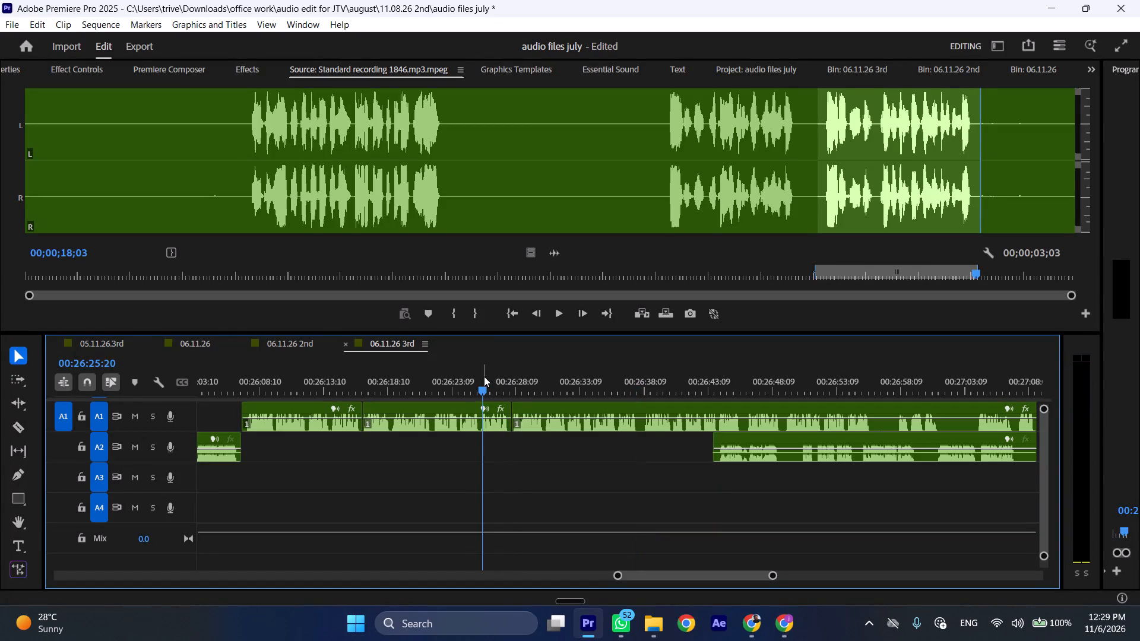
pyautogui.press('space')
# Move the A1 narration after the cut to about 00:26:50 and butt the A2 recording against the preceding clip's end at about 00:26:28.
pyautogui.moveTo(530, 407); pyautogui.dragTo(533, 407)
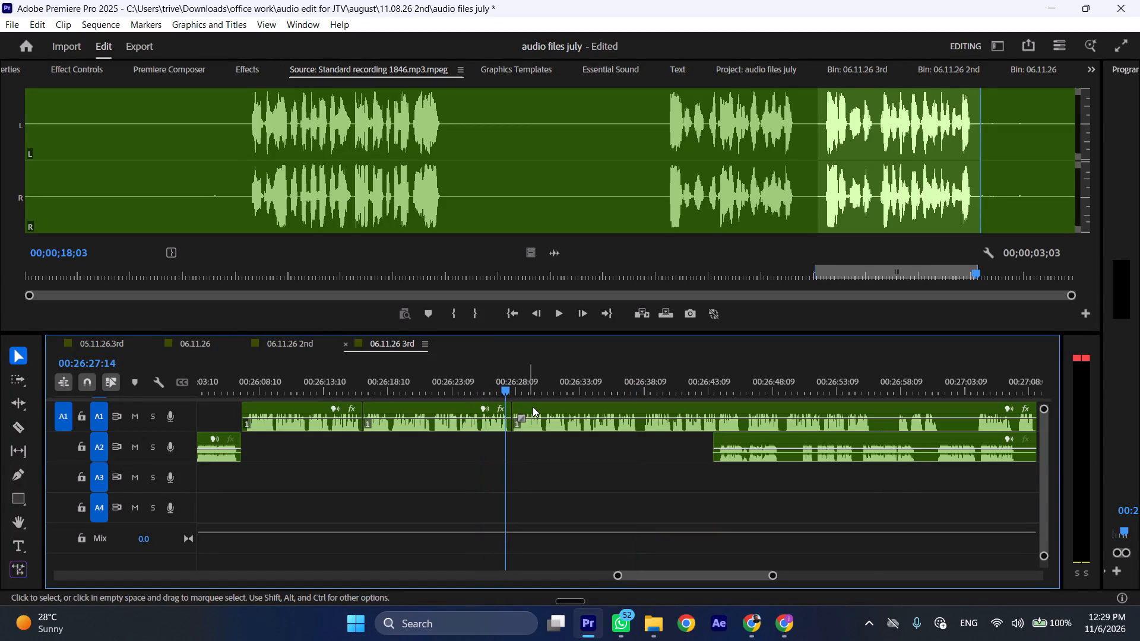
pyautogui.moveTo(533, 407); pyautogui.dragTo(816, 407)
pyautogui.moveTo(746, 439); pyautogui.dragTo(540, 439)
pyautogui.moveTo(539, 436); pyautogui.dragTo(543, 436)
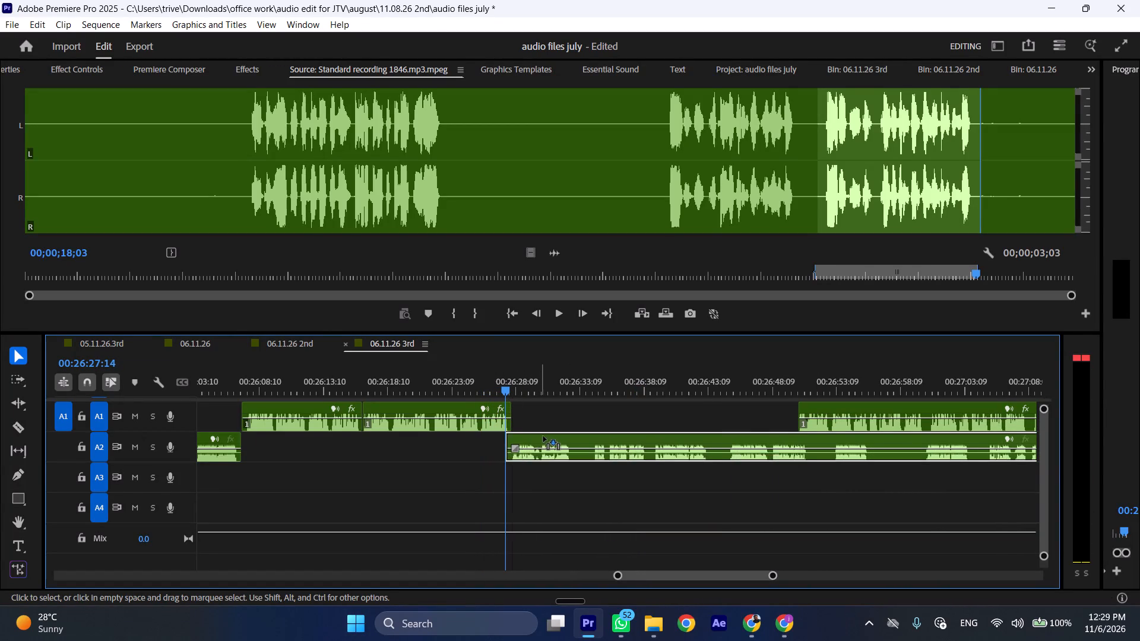
pyautogui.moveTo(543, 436); pyautogui.dragTo(545, 436)
# Play across the join from 00:26:27:14 into the A2 recording at increased speed to check its content.
pyautogui.press('space')
pyautogui.write('l')
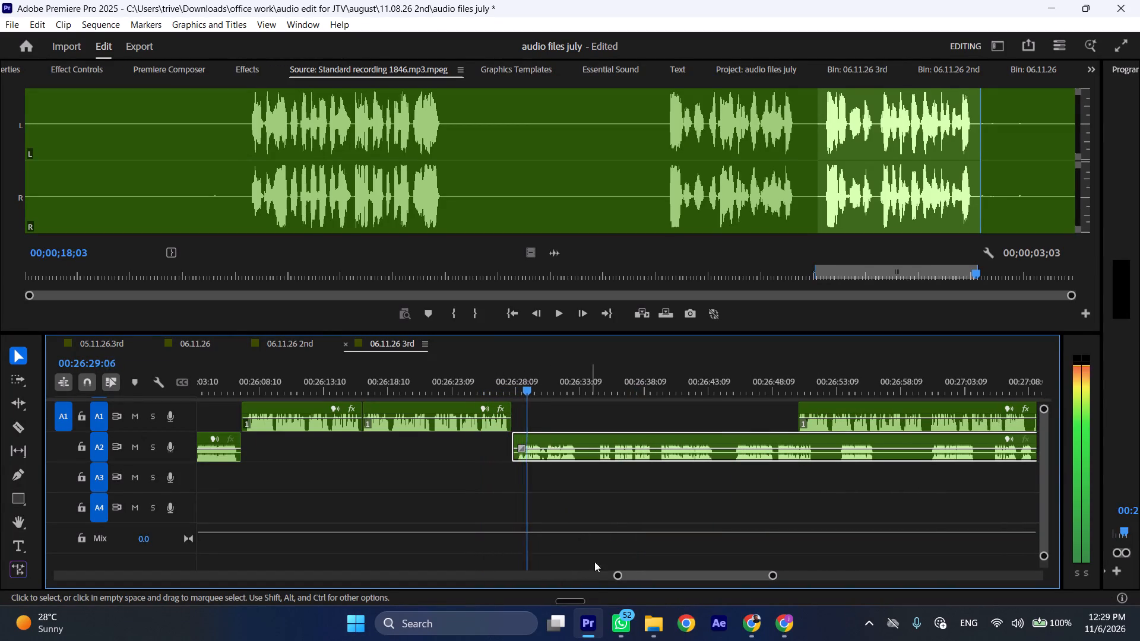
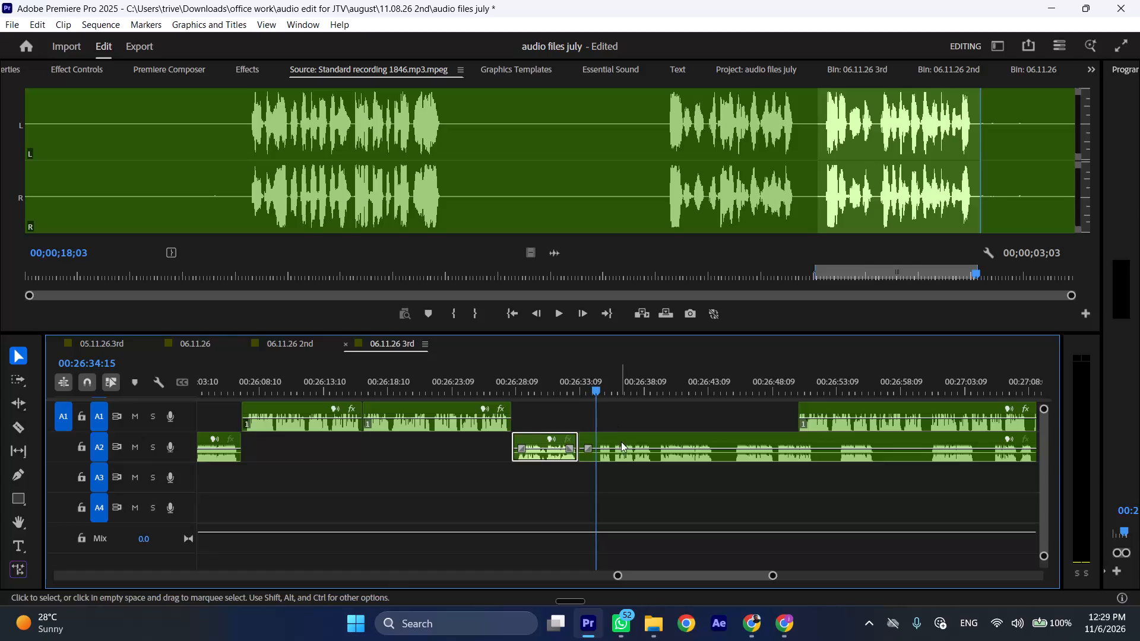
# Split the A2 recording at 00:26:34:15 and ripple-trim the silent stretch before the cut.
pyautogui.click(622, 444)
pyautogui.hotkey('shift', 'c')
pyautogui.hotkey('ctrl', 'shift', 'd')
# Split the A2 recording at about 00:26:38, butt the following A1 narration against the cut, and move the A2 remainder to about 00:26:51.
pyautogui.moveTo(613, 379); pyautogui.dragTo(633, 379)
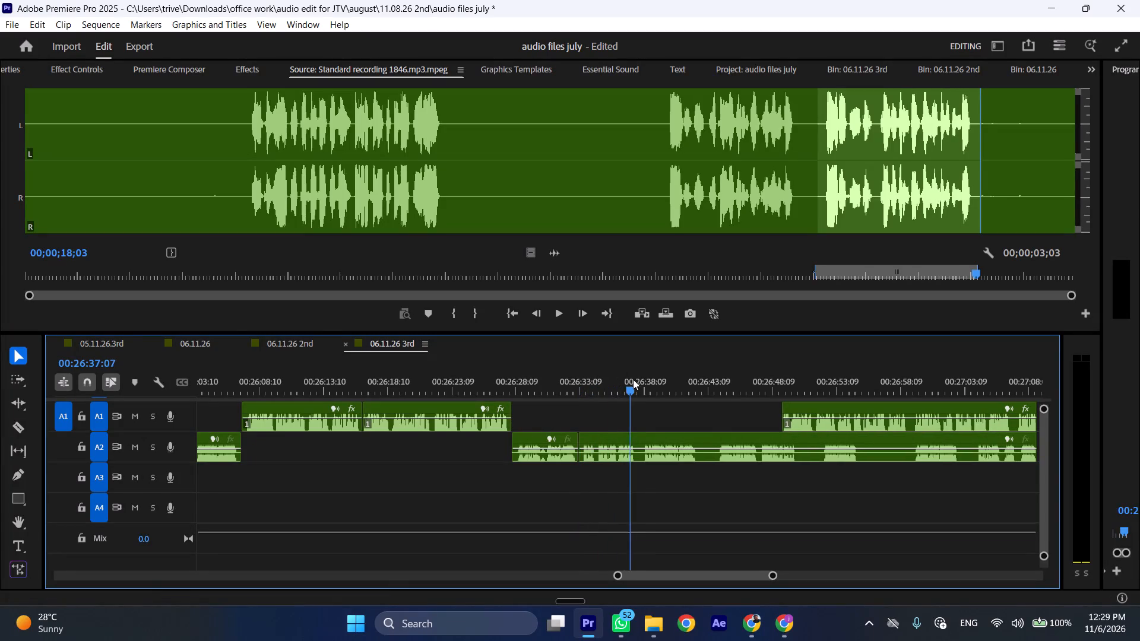
pyautogui.moveTo(633, 379); pyautogui.dragTo(643, 381)
pyautogui.hotkey('shift', 'c')
pyautogui.moveTo(800, 407); pyautogui.dragTo(663, 407)
pyautogui.moveTo(672, 440); pyautogui.dragTo(833, 440)
# Play from the new join at about 00:26:38 into the A1 narration at increased speed.
pyautogui.press('space')
pyautogui.press('l')
pyautogui.scroll(-6, 656, 478)
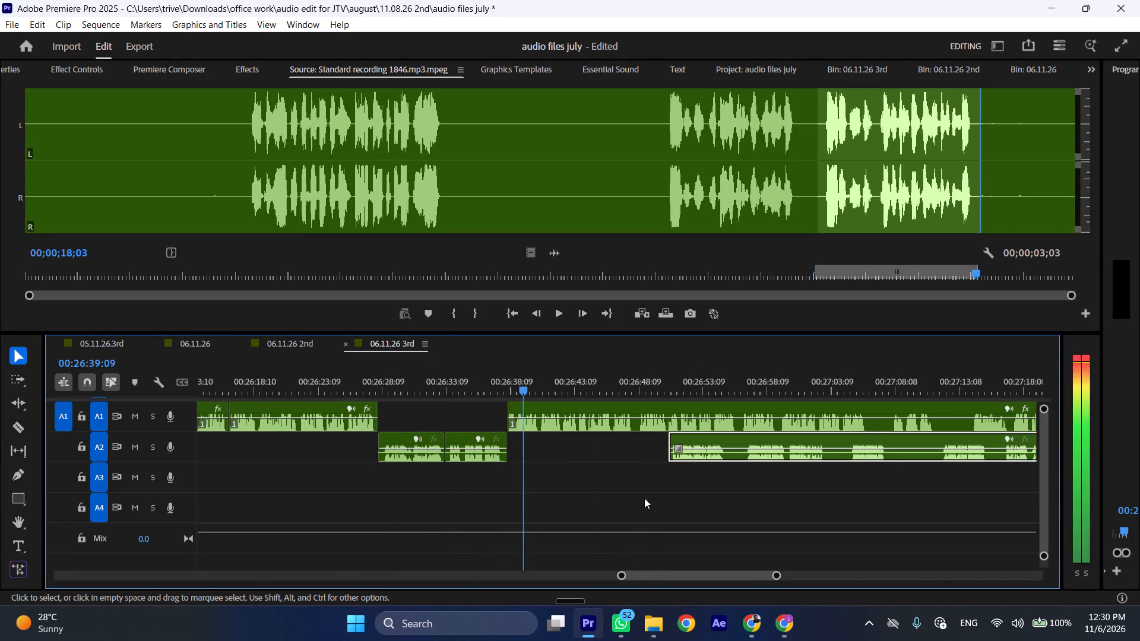
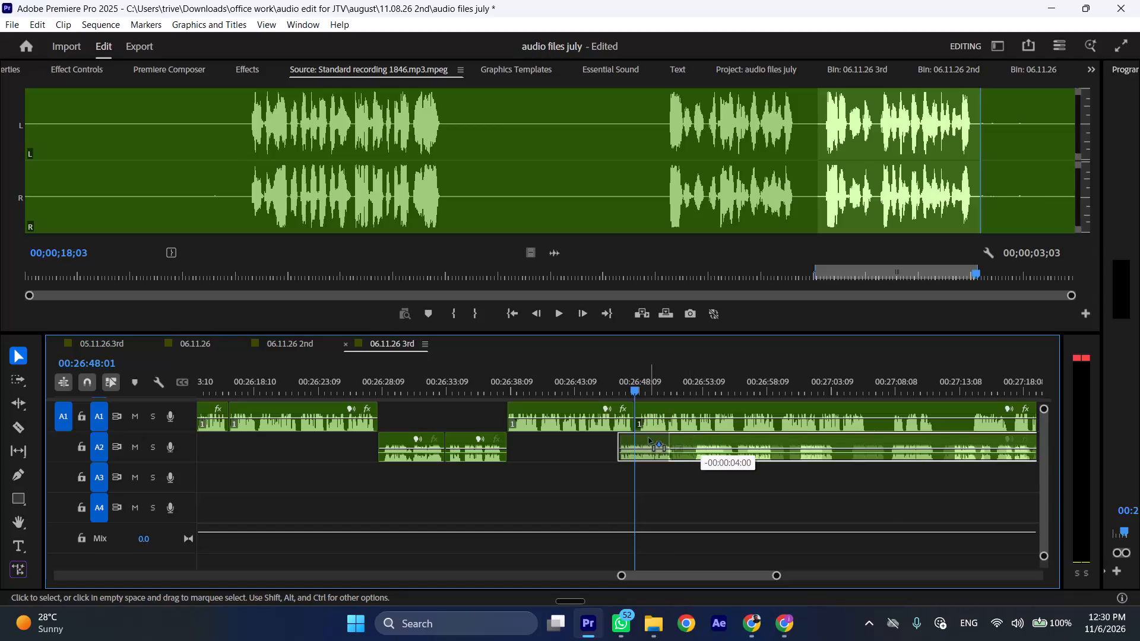
# Move the A1 narration starting at 00:26:48 to about 00:27:02 and play the uncovered A2 passage at increased speed.
pyautogui.moveTo(659, 404); pyautogui.dragTo(829, 407)
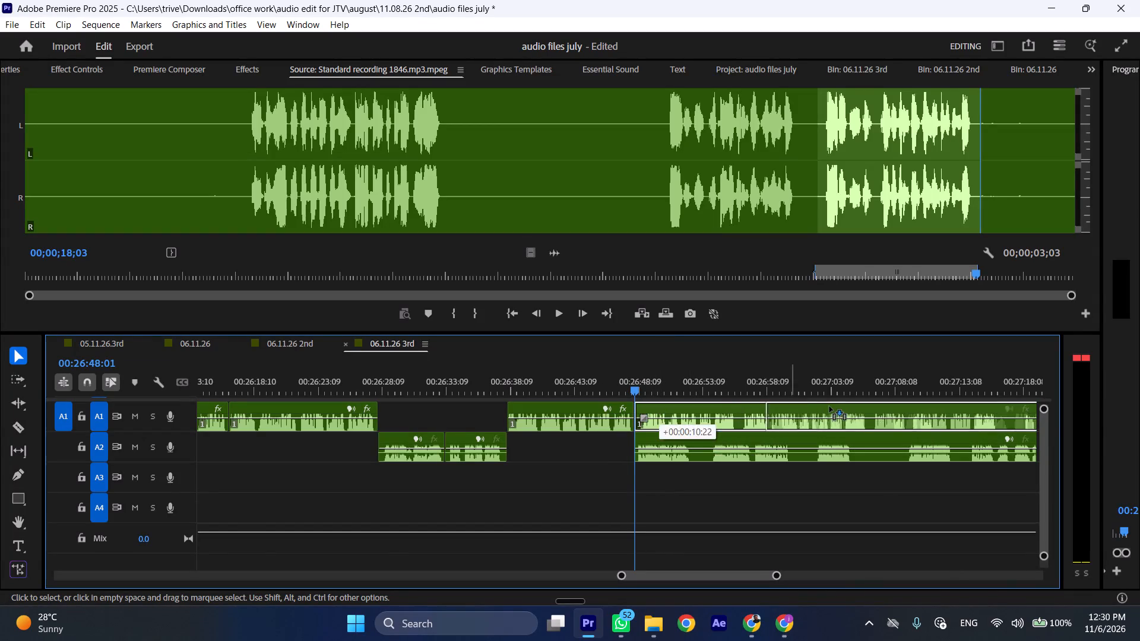
pyautogui.moveTo(829, 407); pyautogui.dragTo(837, 407)
pyautogui.press('space')
pyautogui.press('l')
pyautogui.scroll(-5, 698, 455)
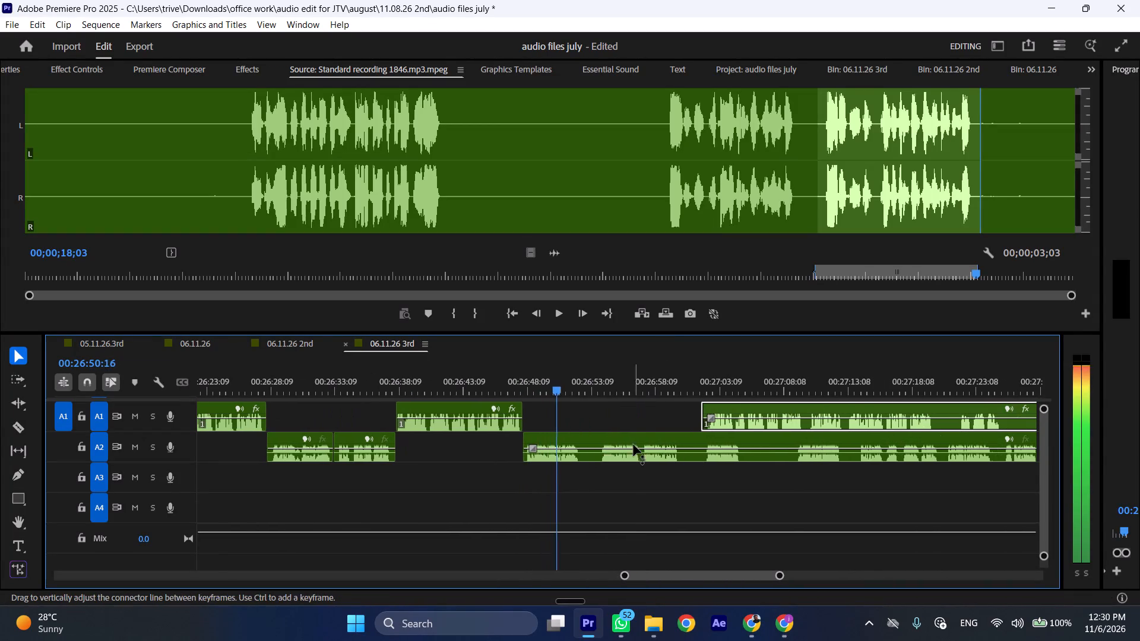
# Split the A2 recording at 00:26:52:12, butt the following A1 narration against the cut, and move the A2 remainder to about 00:27:06.
pyautogui.click(582, 383)
pyautogui.hotkey('shift', 'c')
pyautogui.moveTo(727, 407); pyautogui.dragTo(609, 407)
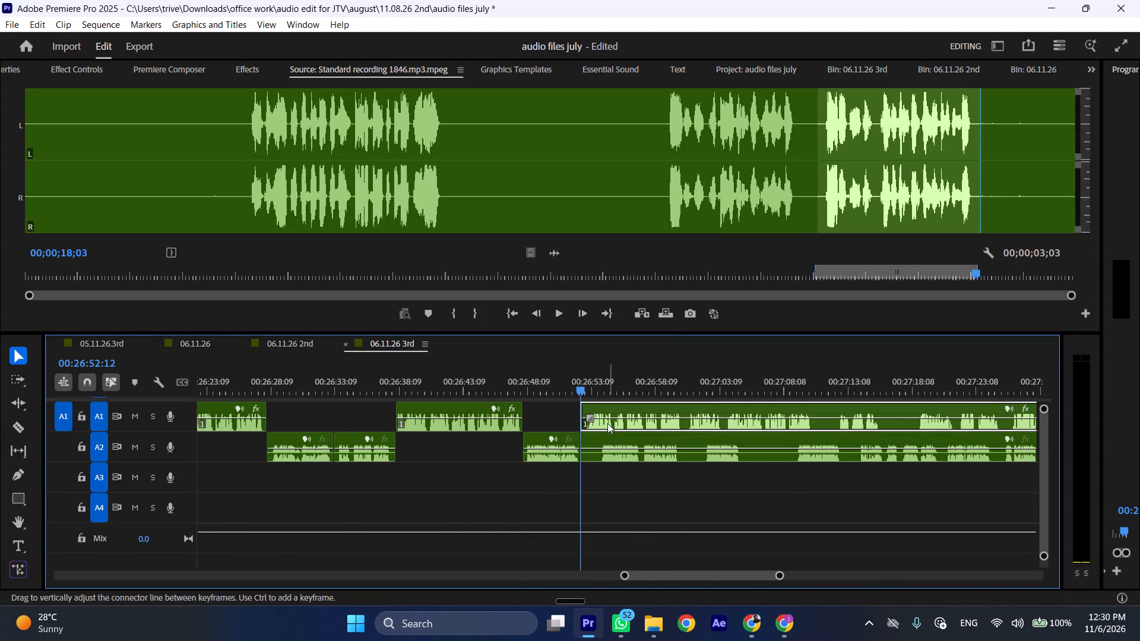
pyautogui.moveTo(600, 436); pyautogui.dragTo(771, 440)
# Play from the new join at 00:26:52:12 into the A1 narration at increased speed.
pyautogui.press('space')
pyautogui.press('l')
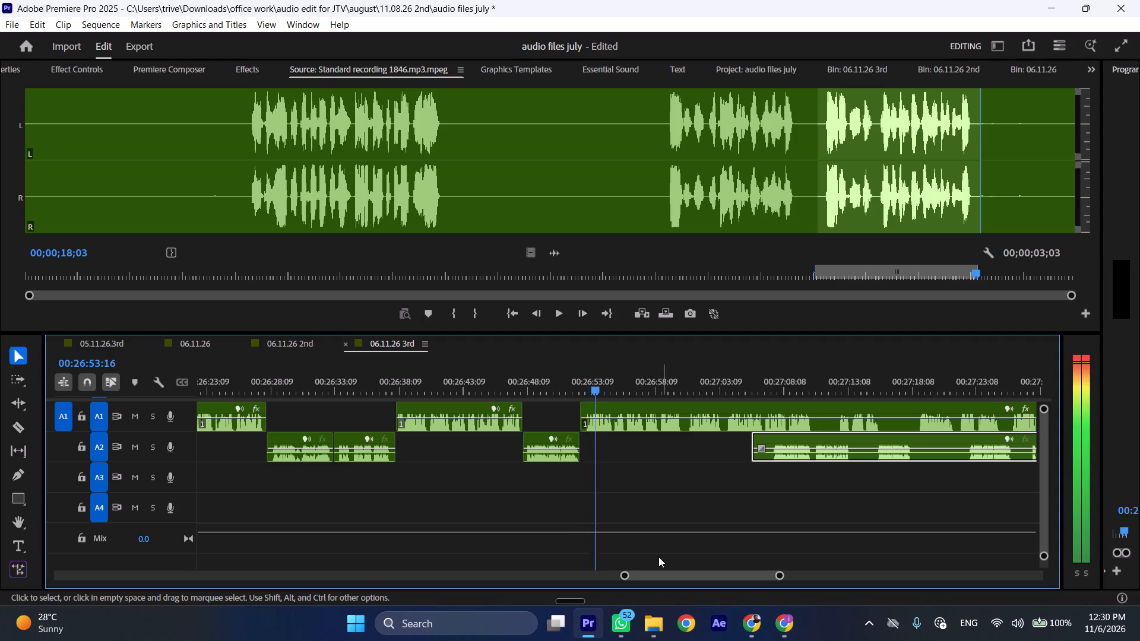
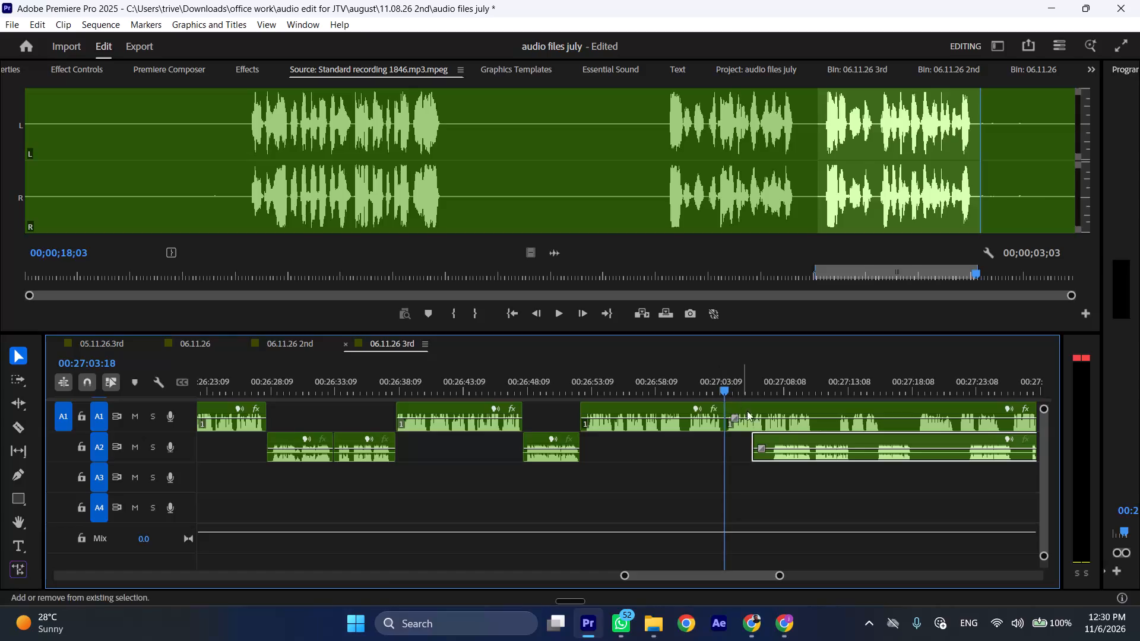
# Move the A2 recording remainder back so it starts at 00:27:03:18, against the end of the preceding A1 narration.
pyautogui.moveTo(760, 434); pyautogui.dragTo(775, 436)
pyautogui.moveTo(790, 437); pyautogui.dragTo(756, 439)
pyautogui.moveTo(755, 439); pyautogui.dragTo(740, 439)
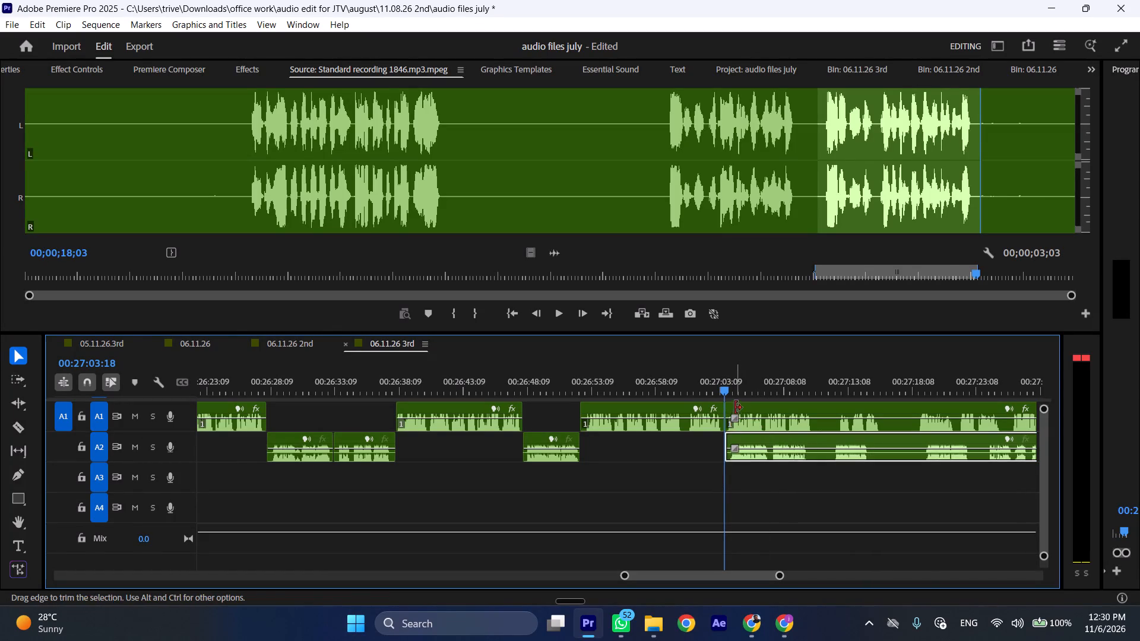
# Move the A1 narration starting at 00:27:03:18 to about 00:27:13 and play the uncovered A2 passage at increased speed.
pyautogui.moveTo(736, 408); pyautogui.dragTo(864, 408)
pyautogui.press('space')
pyautogui.press('l')
pyautogui.scroll(-6, 732, 437)
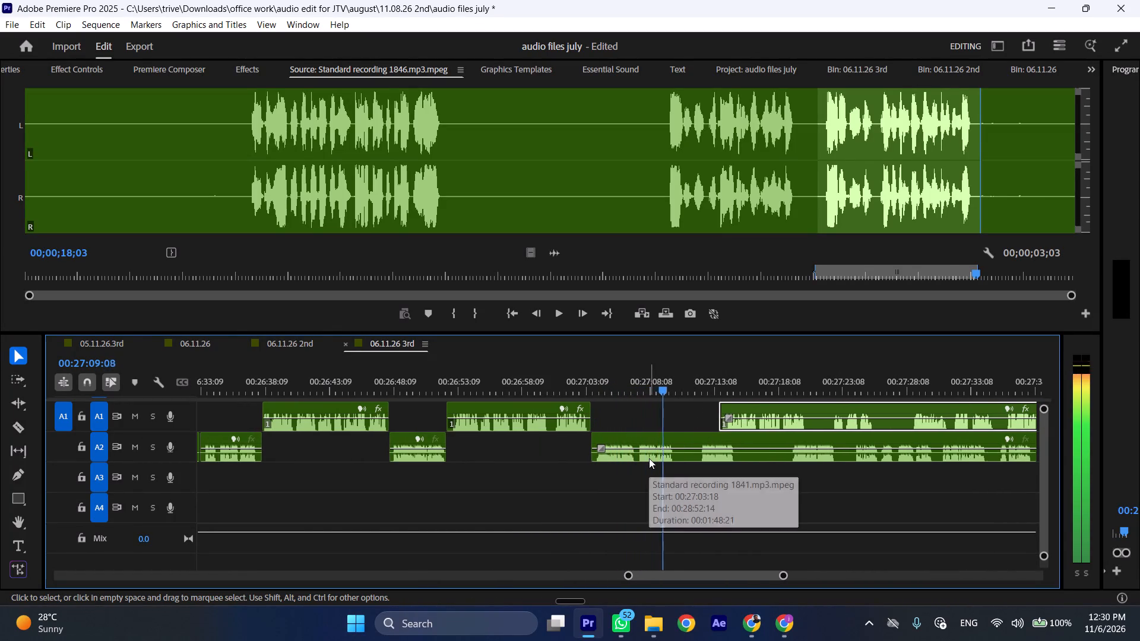
# Split the A2 recording at 00:27:10:05, butt the following A1 narration against the cut, and move the A2 remainder to about 00:27:20.
pyautogui.press('space')
pyautogui.hotkey('shift', 'c')
pyautogui.moveTo(743, 407); pyautogui.dragTo(705, 411)
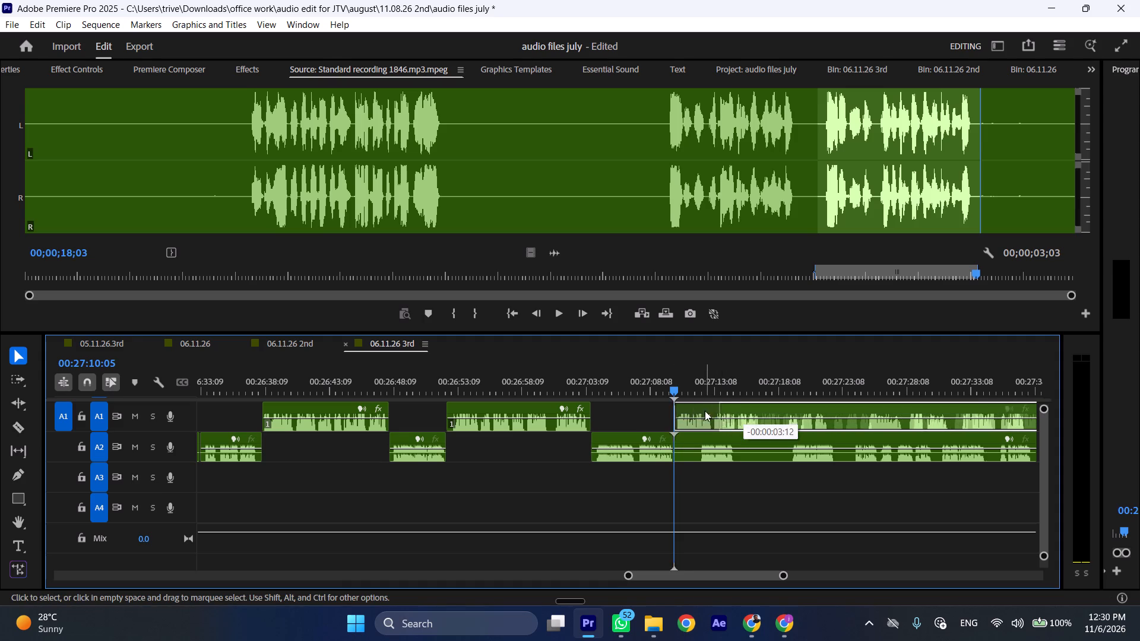
pyautogui.moveTo(705, 411); pyautogui.dragTo(705, 410)
pyautogui.moveTo(702, 440); pyautogui.dragTo(831, 434)
# Play from the new join at 00:27:10:05 into the A1 narration at increased speed.
pyautogui.press('space')
pyautogui.press('l')
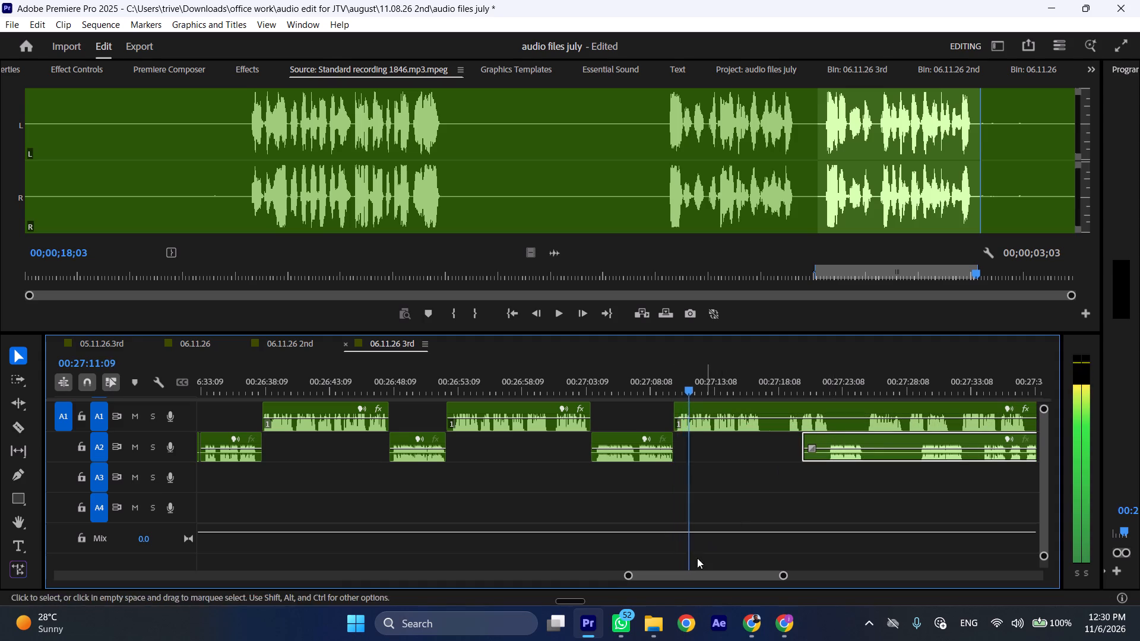
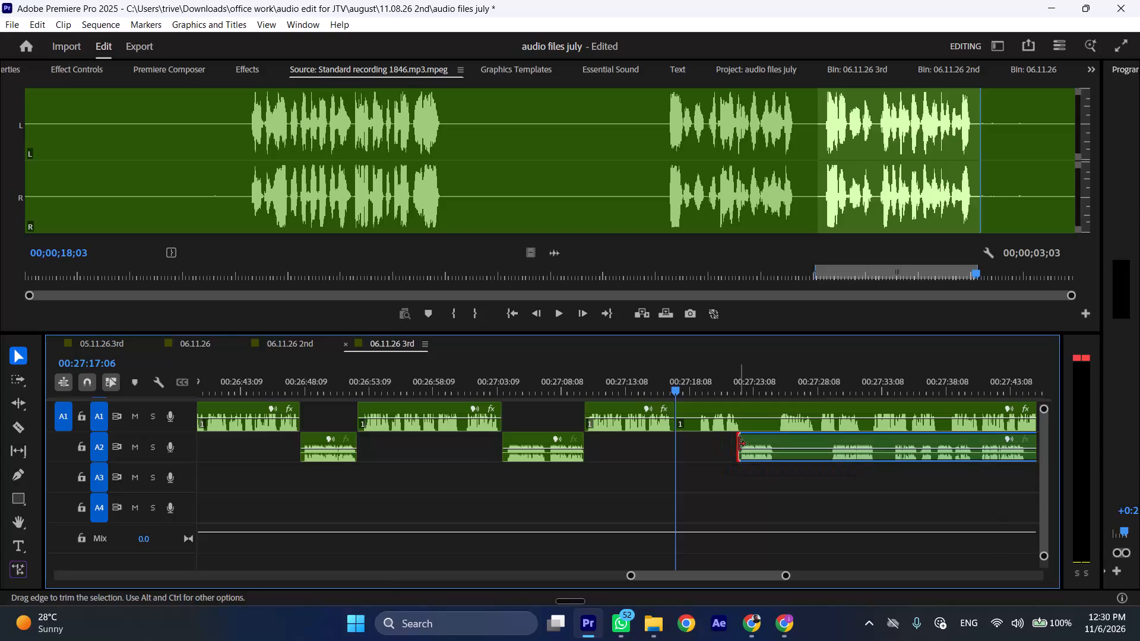
# Move the A2 recording remainder back so it starts at 00:27:17:06, against the end of the preceding A1 narration.
pyautogui.moveTo(764, 439); pyautogui.dragTo(710, 439)
# Move the A1 narration starting at 00:27:17:06 to about 00:27:52 and play the uncovered A2 passage at increased speed.
pyautogui.scroll(-7, 710, 436)
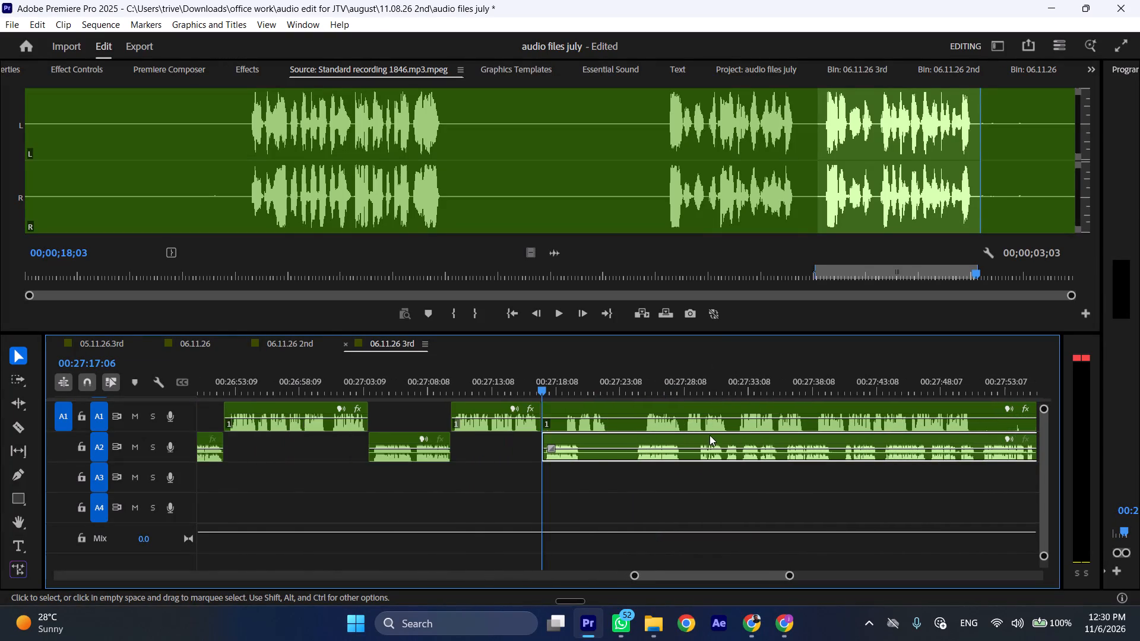
pyautogui.scroll(-3, 710, 435)
pyautogui.moveTo(477, 405); pyautogui.dragTo(927, 407)
pyautogui.press('space')
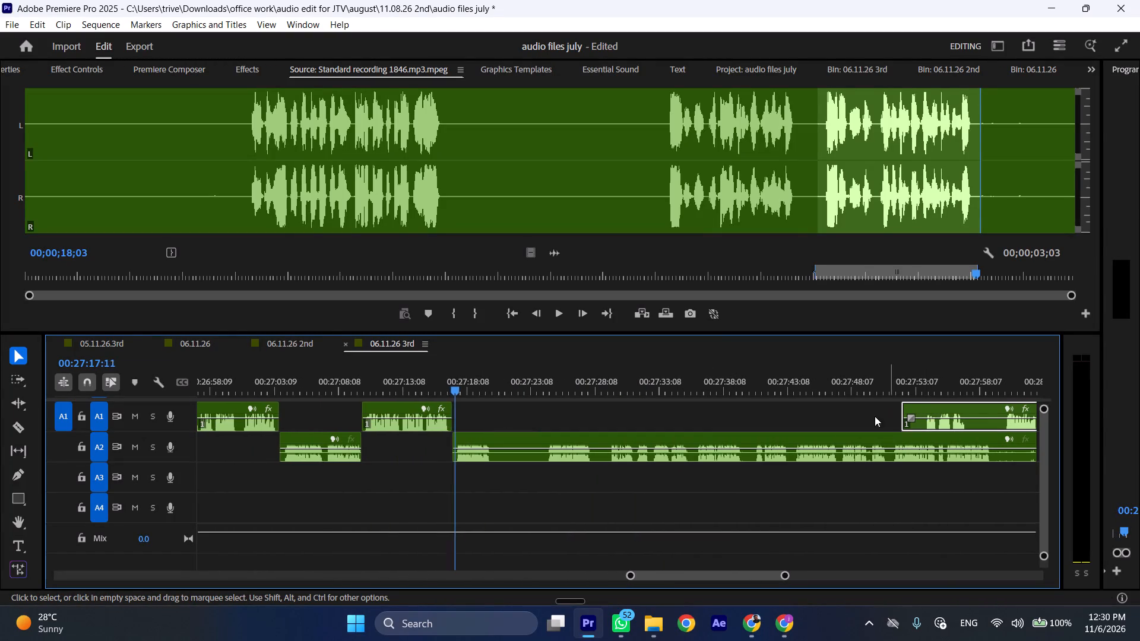
pyautogui.press('l')
pyautogui.press('space')
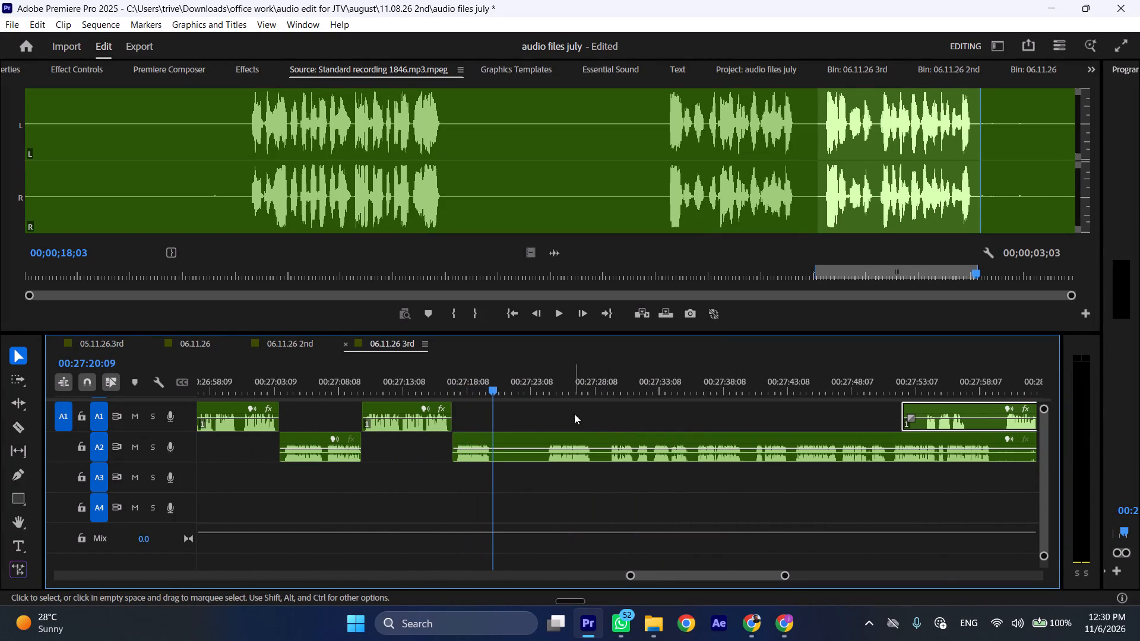
# Cut the A2 section between 00:27:20:09 and about 00:27:24 out of the recording, closing the gap on both tracks.
pyautogui.hotkey('shift', 'c')
pyautogui.click(547, 386)
pyautogui.click(573, 444)
pyautogui.hotkey('shift', 'c')
pyautogui.hotkey('ctrl', 'shift', 'd')
# Play the A2 recording from the new join at 00:27:20:09.
pyautogui.press('space')
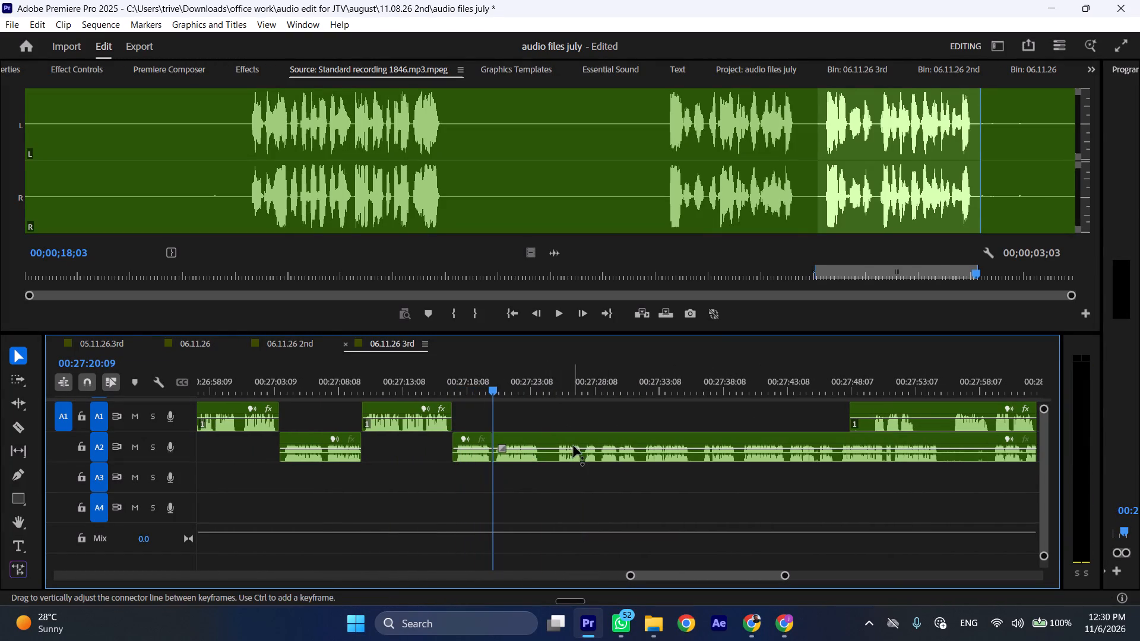
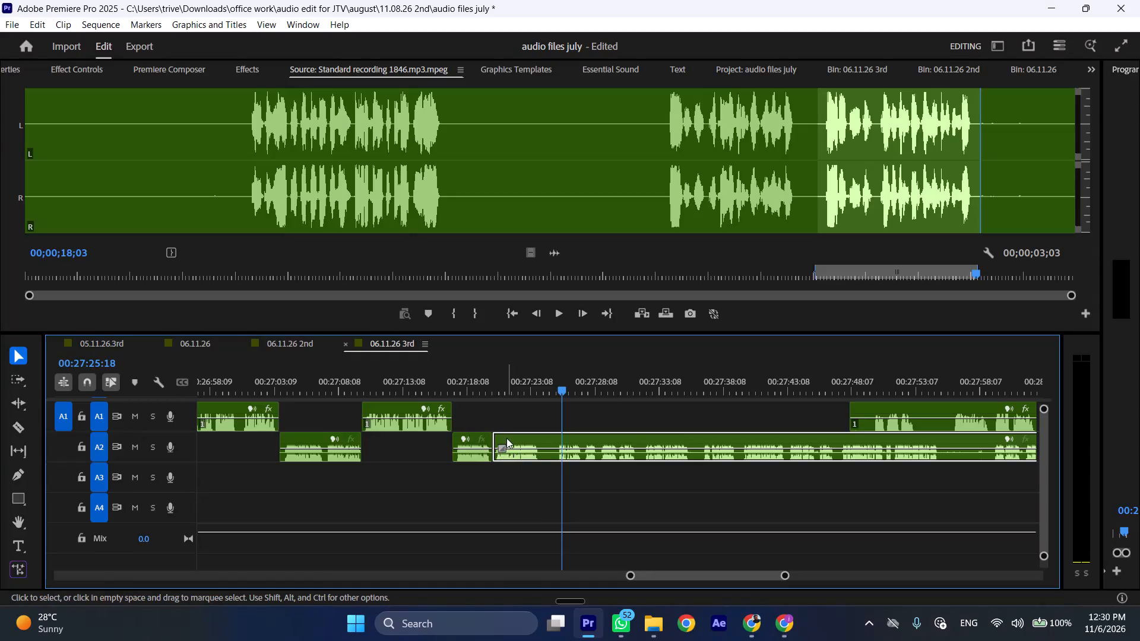
# Move the A2 recording remainder out to about 00:27:37 and place the A1 narration against the join at 00:27:20:09.
pyautogui.moveTo(517, 438); pyautogui.dragTo(727, 446)
pyautogui.moveTo(850, 407); pyautogui.dragTo(870, 407)
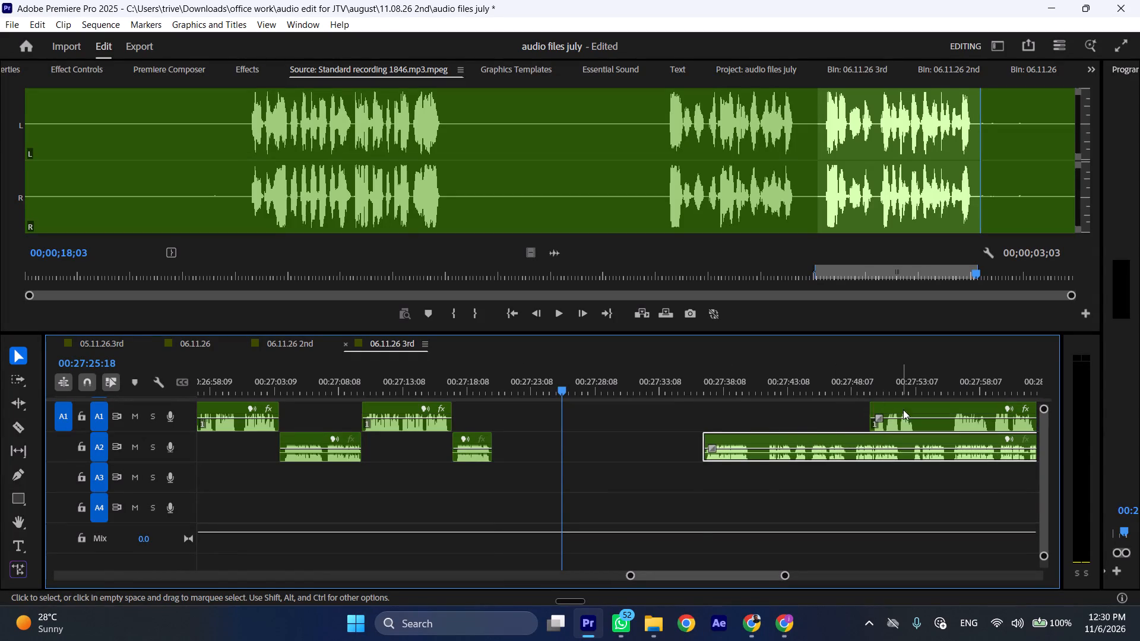
pyautogui.moveTo(899, 410); pyautogui.dragTo(529, 412)
# Play the A1 narration from about 00:27:20:12 at normal and increased speed, and split it at 00:27:24:01.
pyautogui.click(494, 382)
pyautogui.press('space')
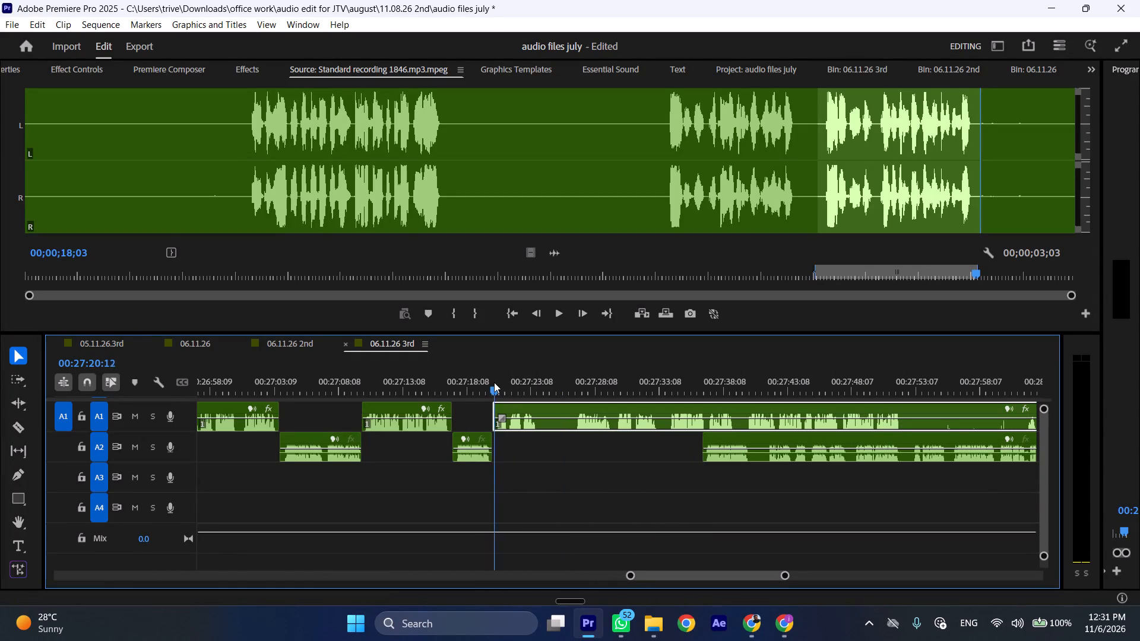
pyautogui.write('l')
pyautogui.press('space')
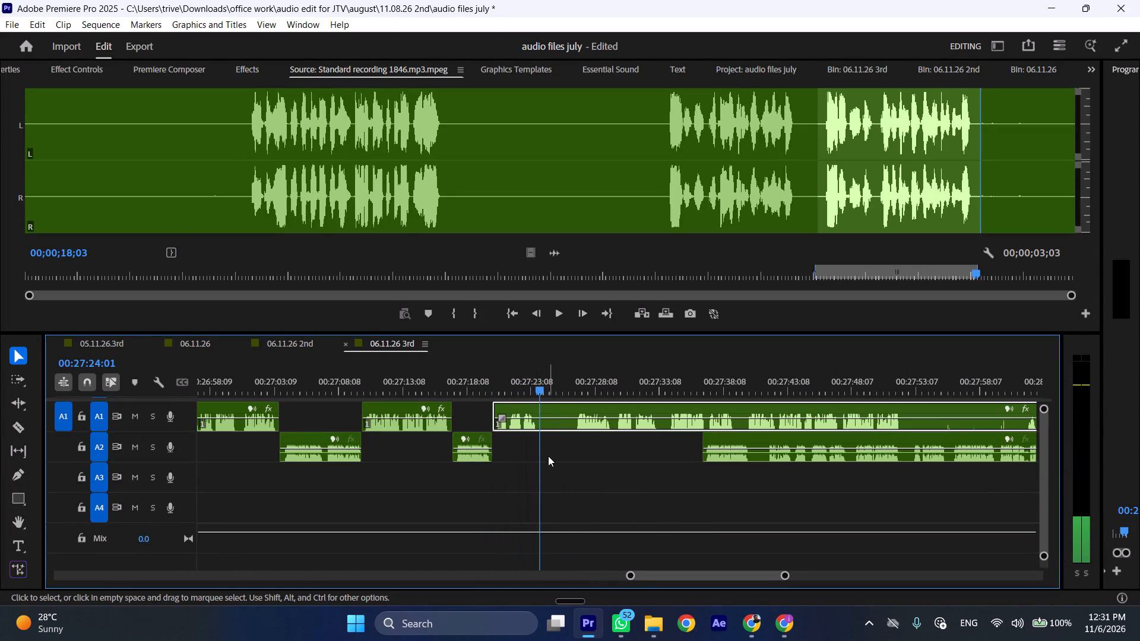
pyautogui.hotkey('shift', 'c')
# Move the A2 recording remainder to start at 00:27:24:01 and shift the A1 narration remainder to about 00:27:34.
pyautogui.moveTo(725, 439); pyautogui.dragTo(559, 447)
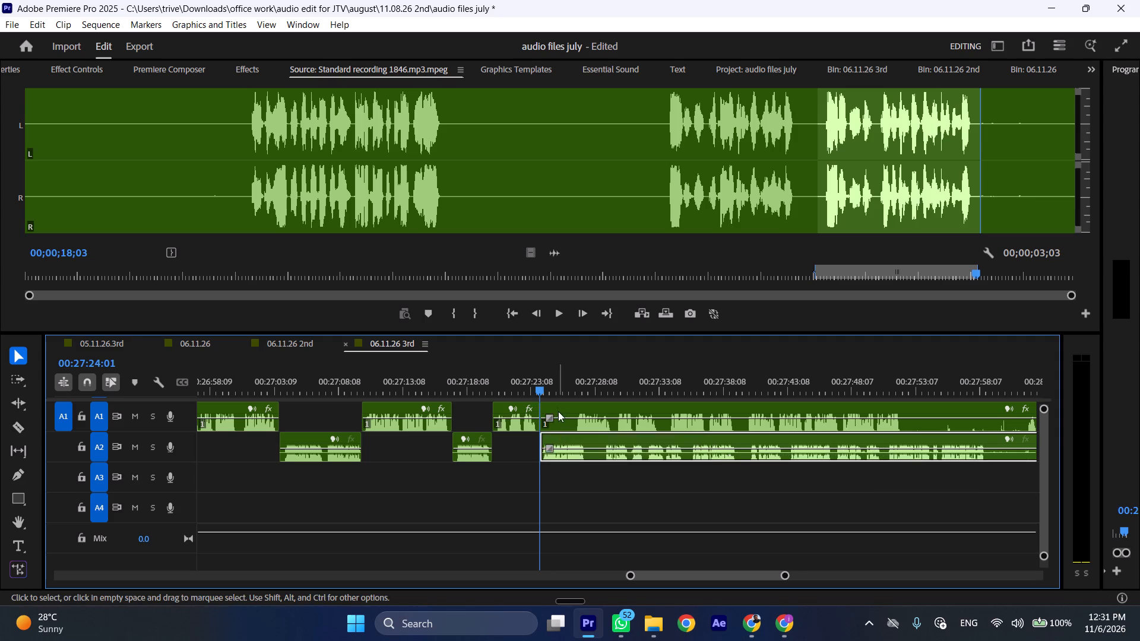
pyautogui.moveTo(558, 405); pyautogui.dragTo(687, 405)
# Play the A2 recording from 00:27:24:01 at increased speed and split it at 00:27:27:23.
pyautogui.press('space')
pyautogui.press('l')
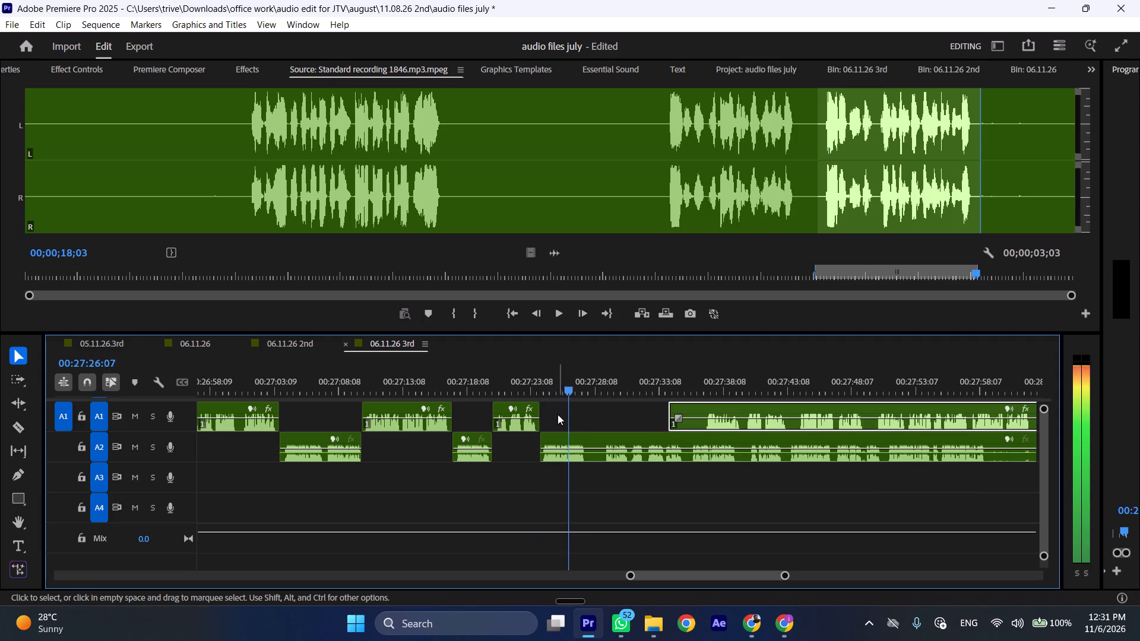
pyautogui.press('space')
pyautogui.hotkey('shift', 'c')
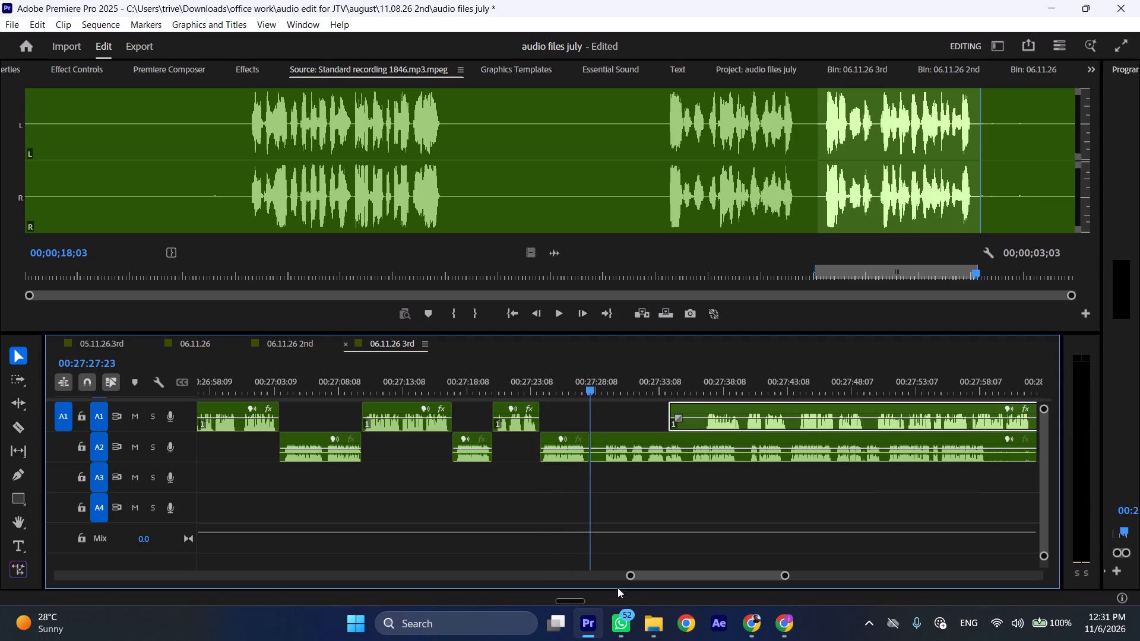
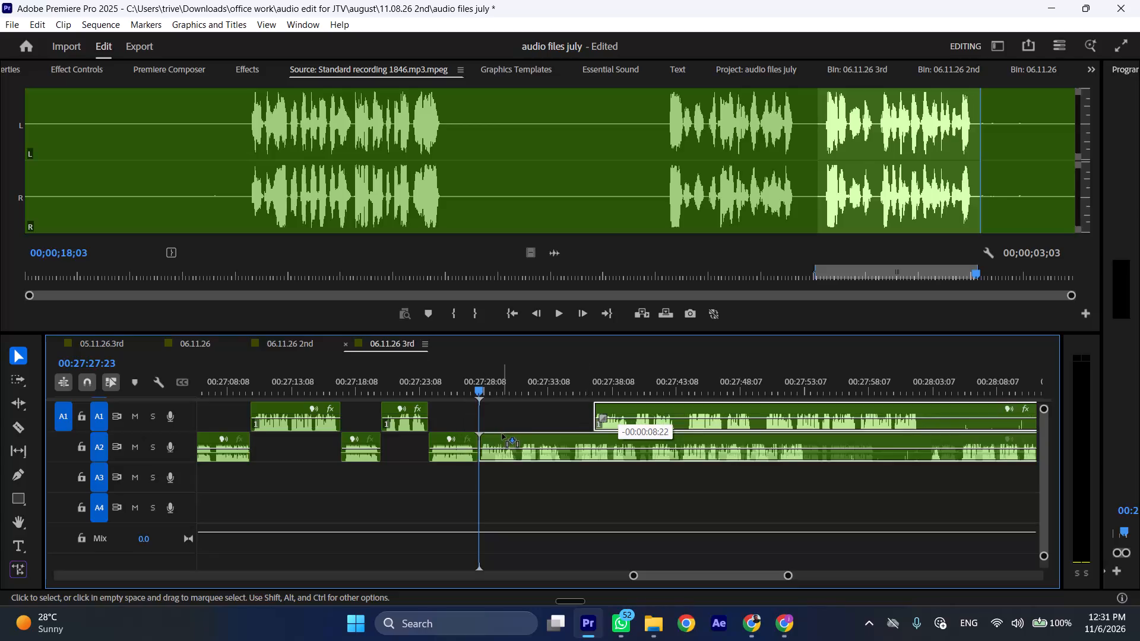
# Move the A2 recording remainder clear to about 00:27:36, play the A1 narration from 00:27:27:23, and split it at 00:27:30:21.
pyautogui.moveTo(501, 437); pyautogui.dragTo(611, 437)
pyautogui.press('space')
pyautogui.press('l')
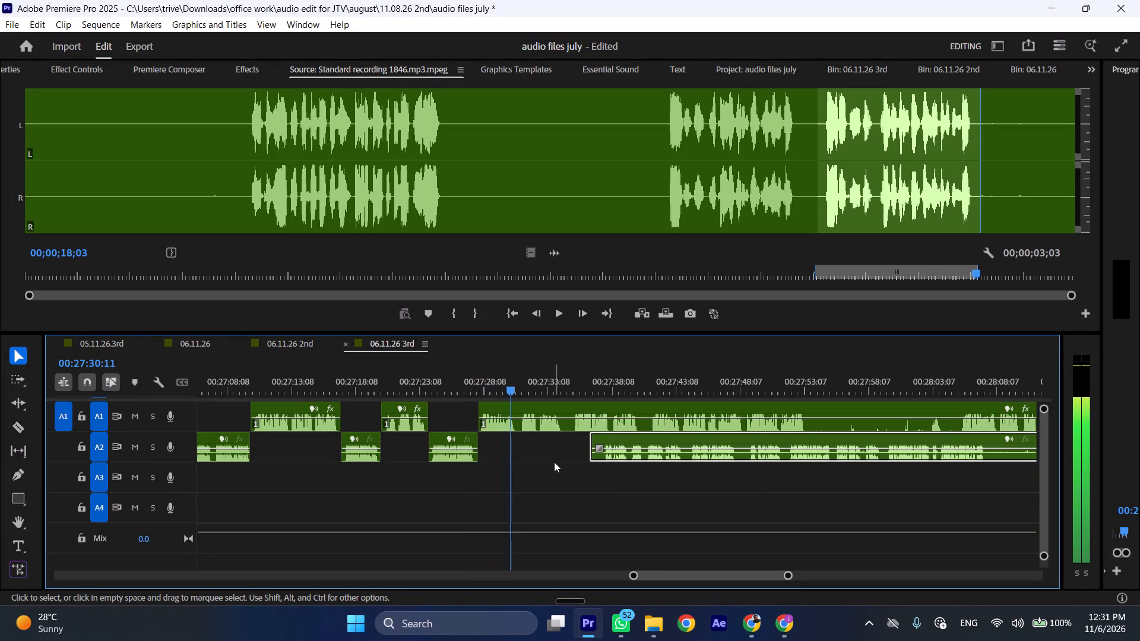
pyautogui.press('space')
pyautogui.hotkey('shift', 'c')
# Move the A2 recording remainder to start at 00:27:30:21 and shift the A1 narration remainder to about 00:27:40.
pyautogui.moveTo(596, 443); pyautogui.dragTo(607, 443)
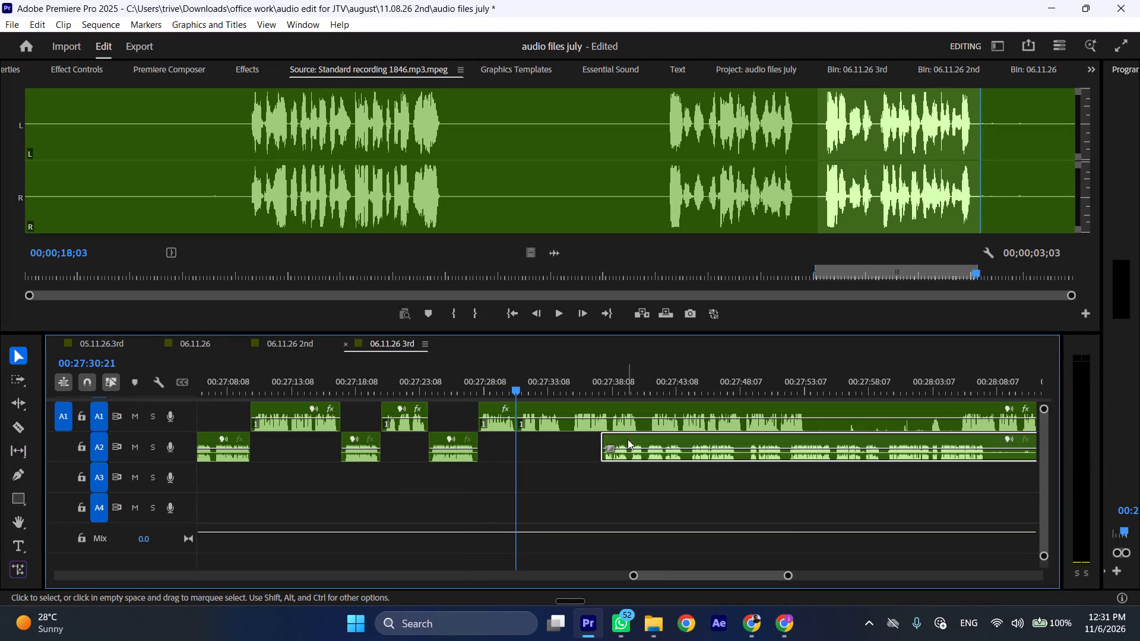
pyautogui.moveTo(628, 439); pyautogui.dragTo(535, 442)
pyautogui.moveTo(536, 403); pyautogui.dragTo(653, 408)
# Play the A2 recording from 00:27:30:21 and cut out its section from about 00:27:33:03 to 00:27:34:10, closing the gap.
pyautogui.press('space')
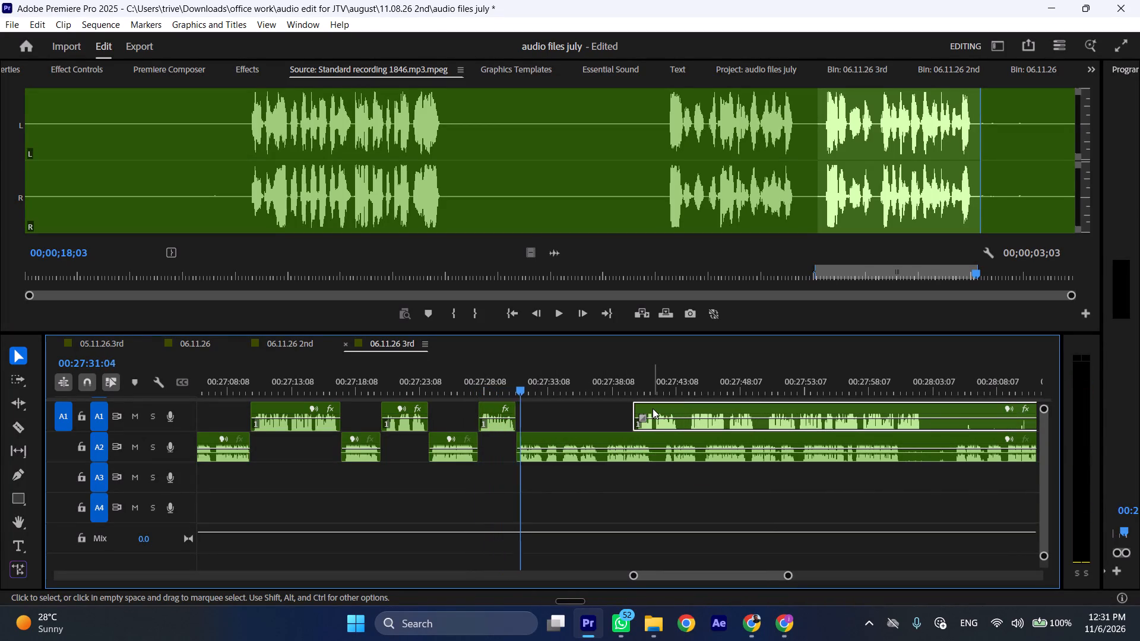
pyautogui.write('l')
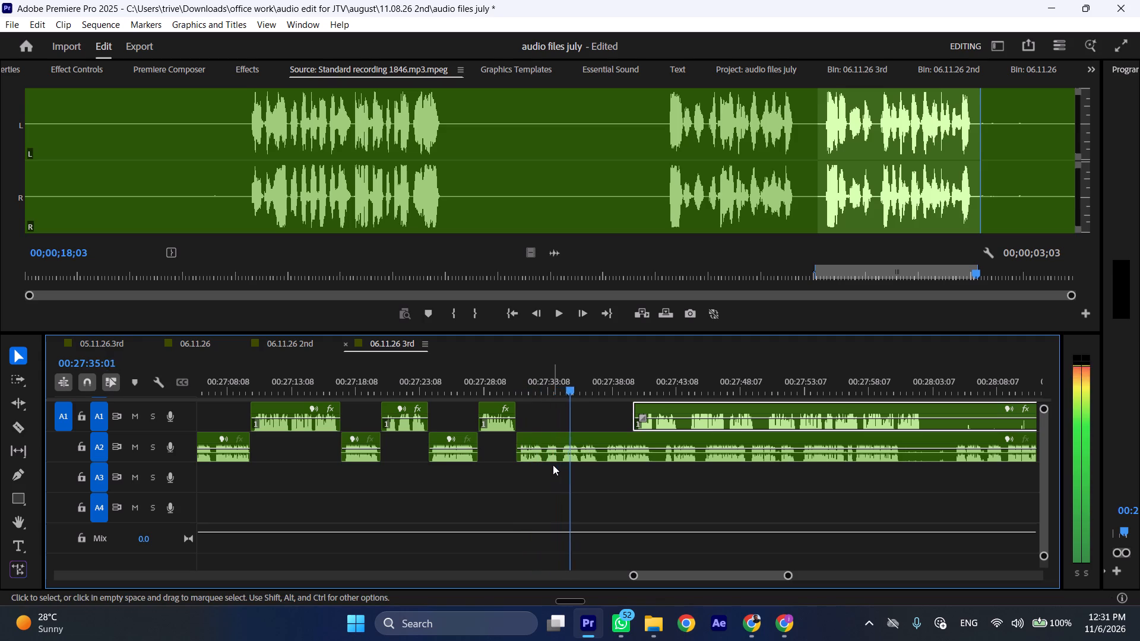
pyautogui.moveTo(543, 384); pyautogui.dragTo(547, 383)
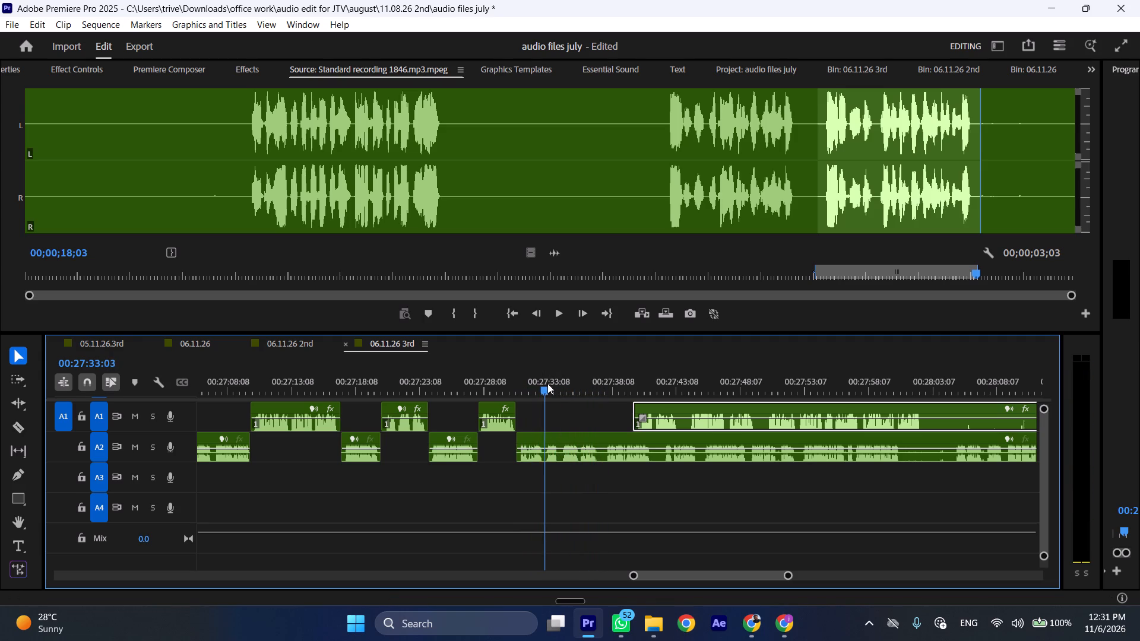
pyautogui.moveTo(547, 383); pyautogui.dragTo(563, 384)
pyautogui.hotkey('shift', 'c')
pyautogui.click(579, 454)
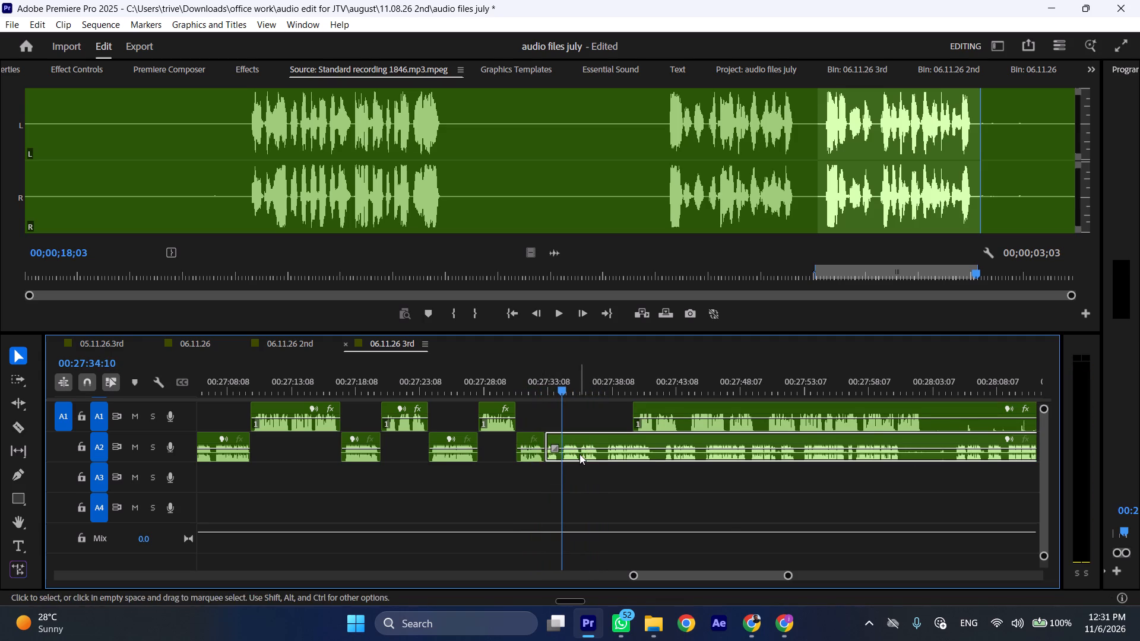
pyautogui.hotkey('shift', 'c')
pyautogui.hotkey('ctrl', 'shift', 'd')
# Split the A2 recording at 00:27:36:06.
pyautogui.click(584, 388)
pyautogui.hotkey('shift', 'c')
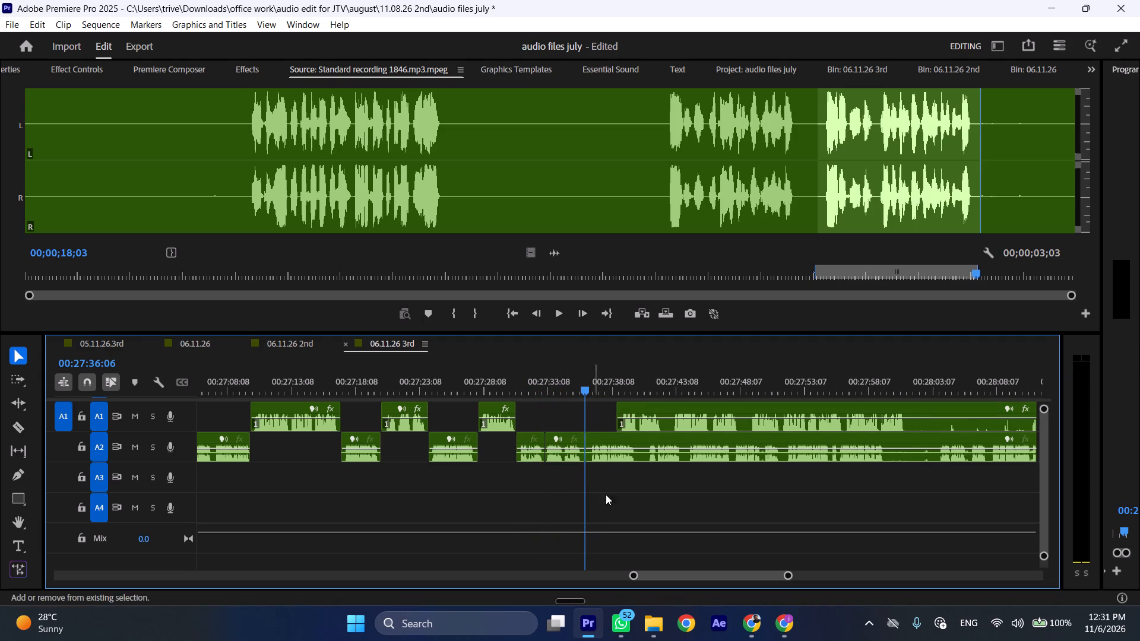
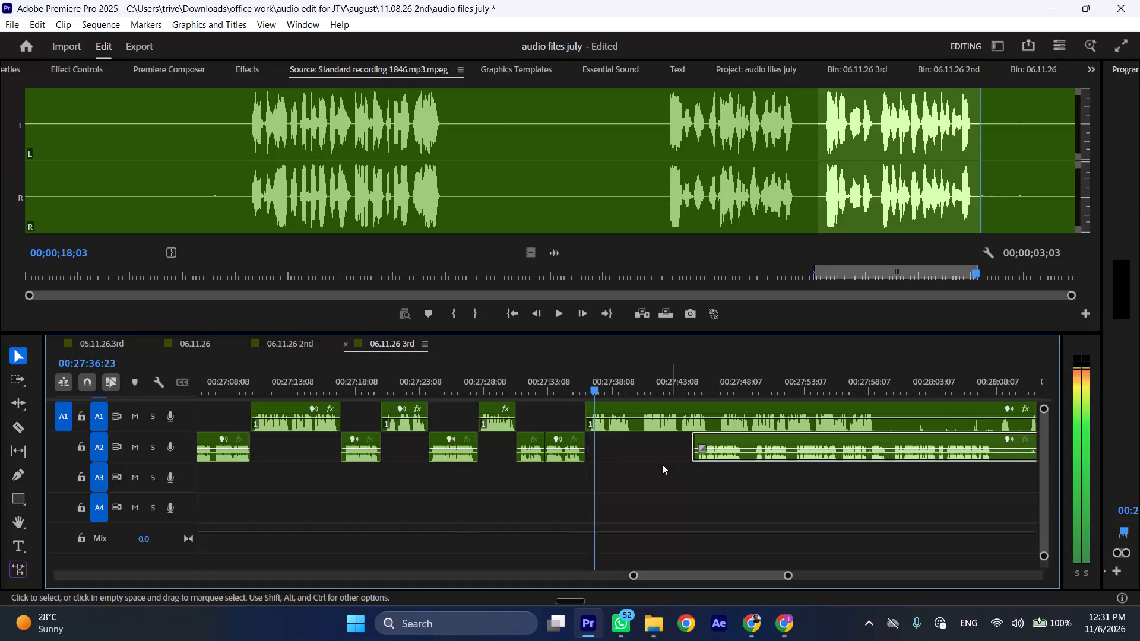
# Move the A2 recording remainder clear of the narration to start at about 00:28:02.
pyautogui.scroll(-6, 661, 464)
pyautogui.moveTo(594, 440); pyautogui.dragTo(822, 440)
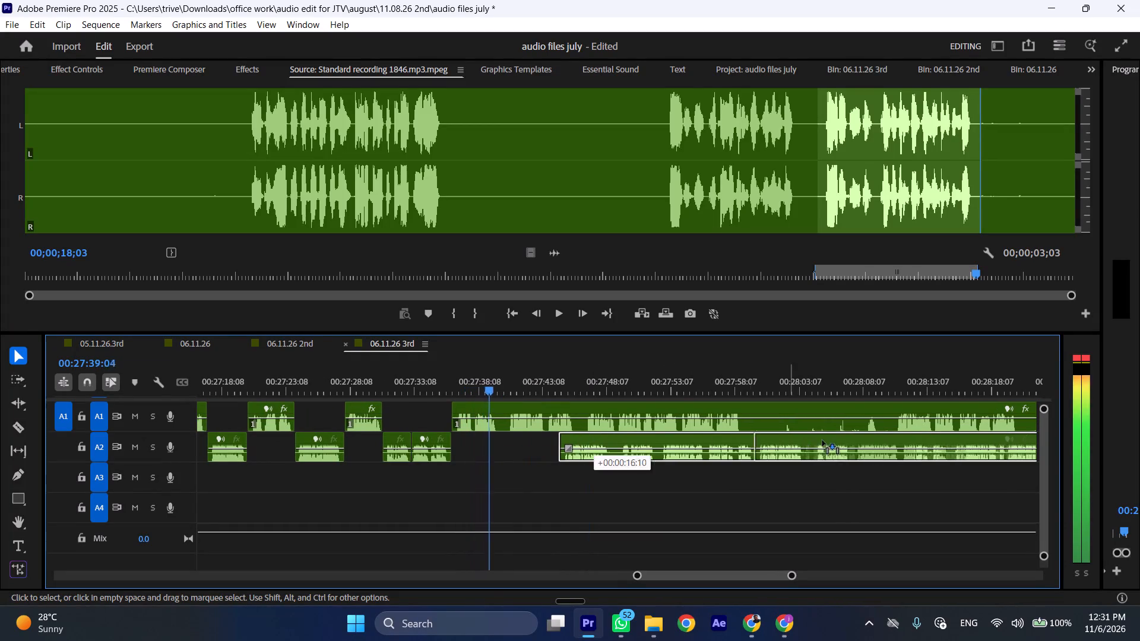
pyautogui.moveTo(822, 440); pyautogui.dragTo(826, 440)
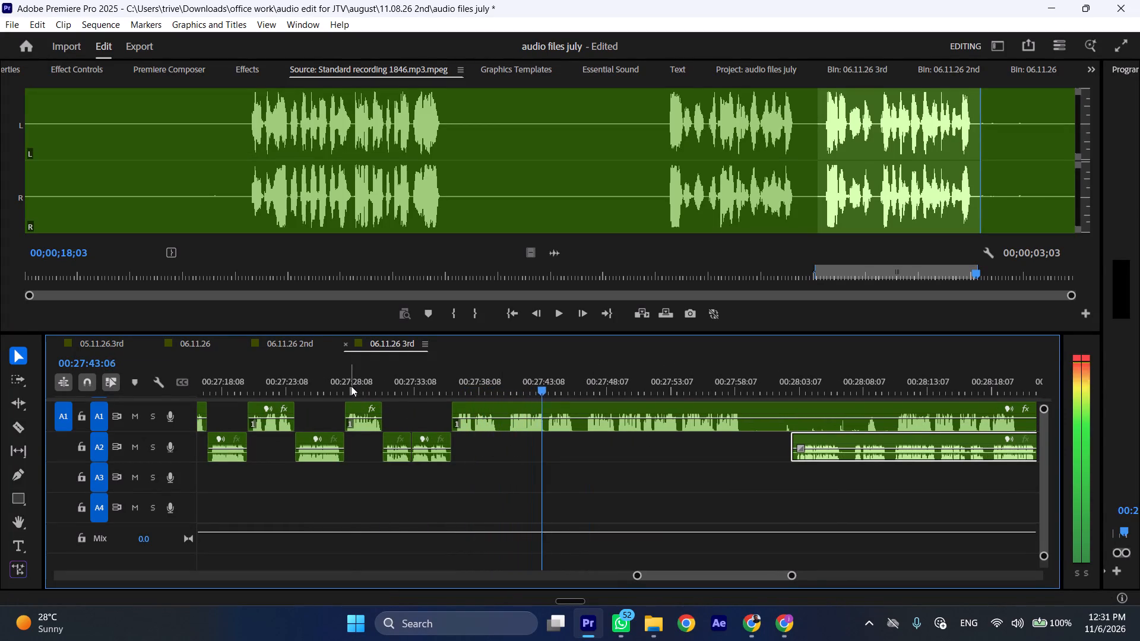
# Play the edit from about 00:27:28 and cut out the A1 narration from 00:27:36:06 to about 00:27:40:17, closing the gap.
pyautogui.click(351, 386)
pyautogui.press('space')
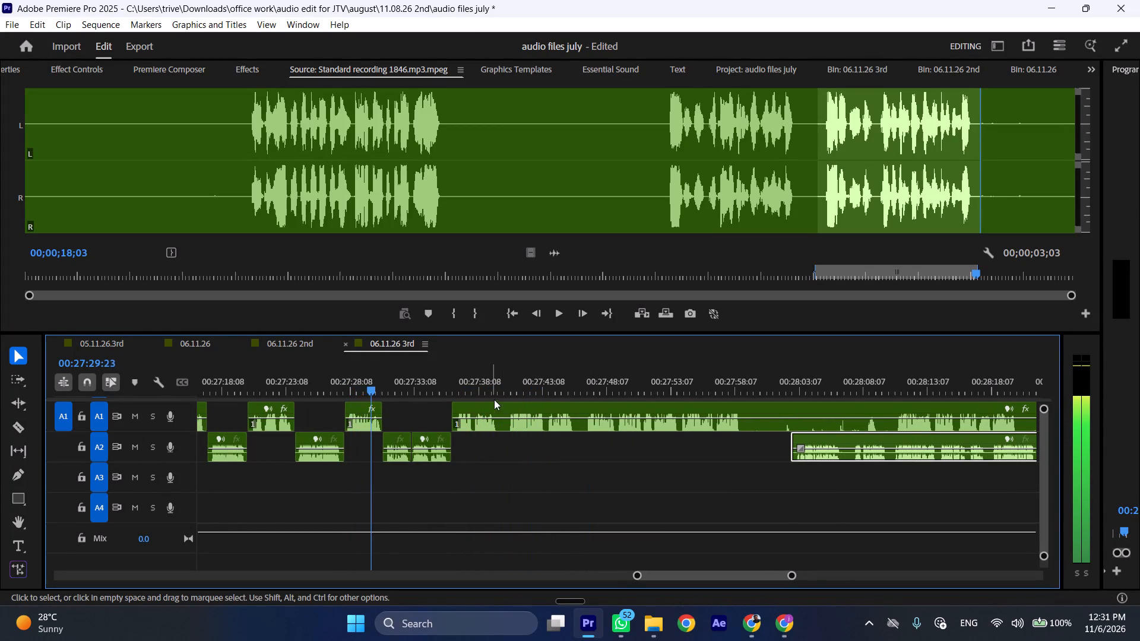
pyautogui.click(508, 388)
pyautogui.click(518, 424)
pyautogui.hotkey('shift', 'c')
pyautogui.hotkey('ctrl', 'shift', 'd')
# Play the A1 narration from 00:27:36:06 and cut out its section from about 00:27:41:16 to 00:27:42:10, closing the gap.
pyautogui.press('space')
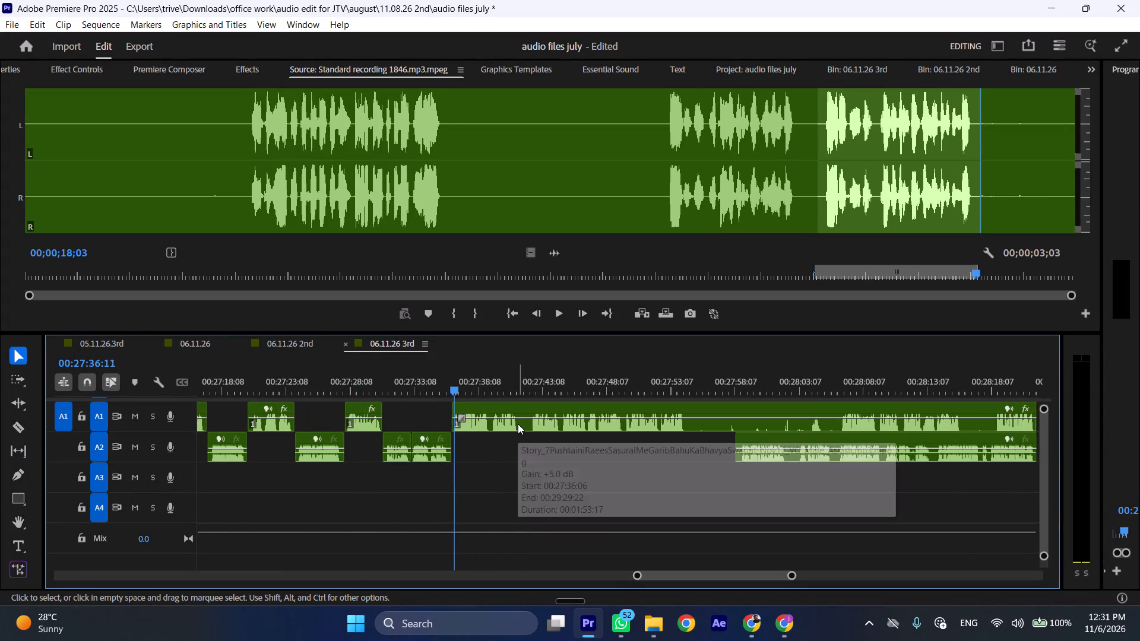
pyautogui.write('l')
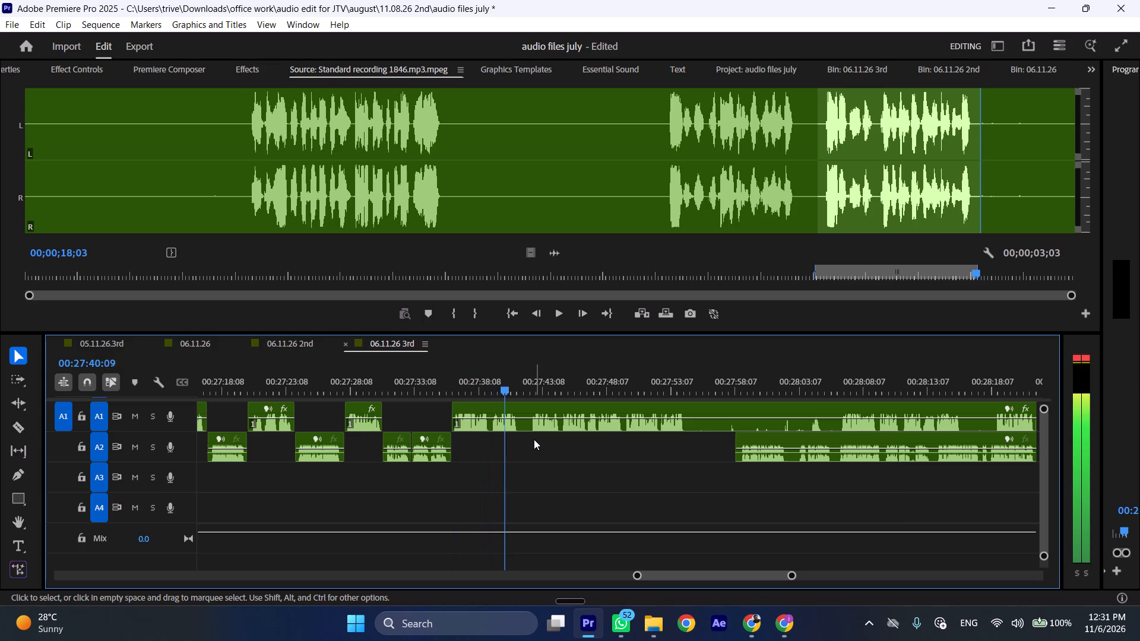
pyautogui.press('space')
pyautogui.hotkey('shift', 'c')
pyautogui.click(533, 385)
pyautogui.click(549, 419)
pyautogui.hotkey('shift', 'c')
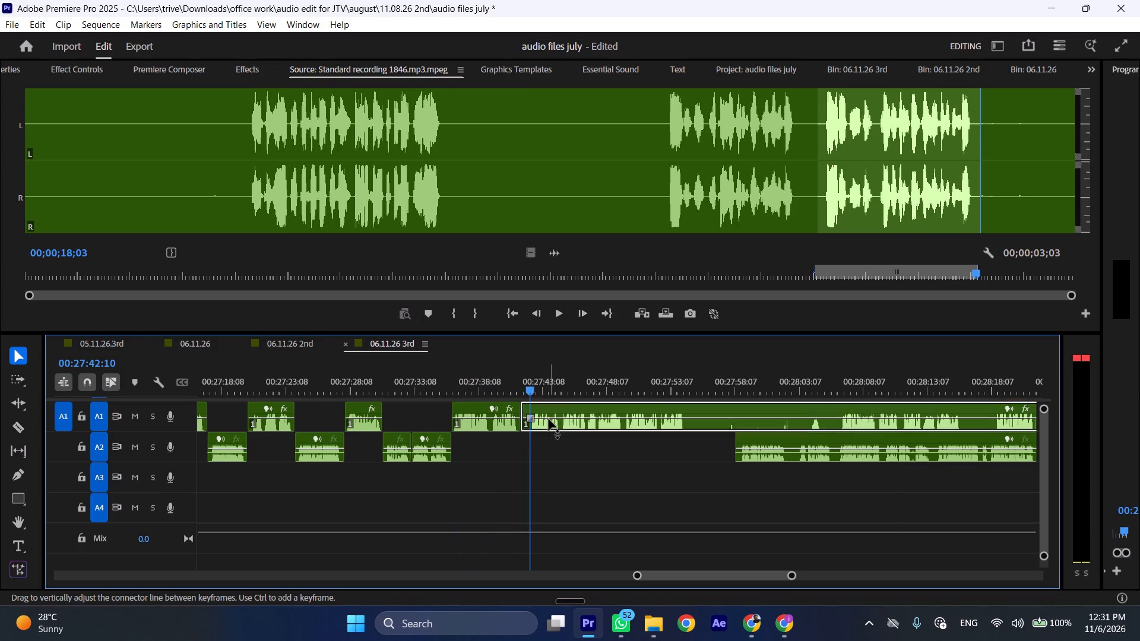
pyautogui.hotkey('ctrl', 'shift', 'd')
# Play the A1 narration at faster speed from the new join at about 00:27:41:16.
pyautogui.press('space')
pyautogui.write('l')
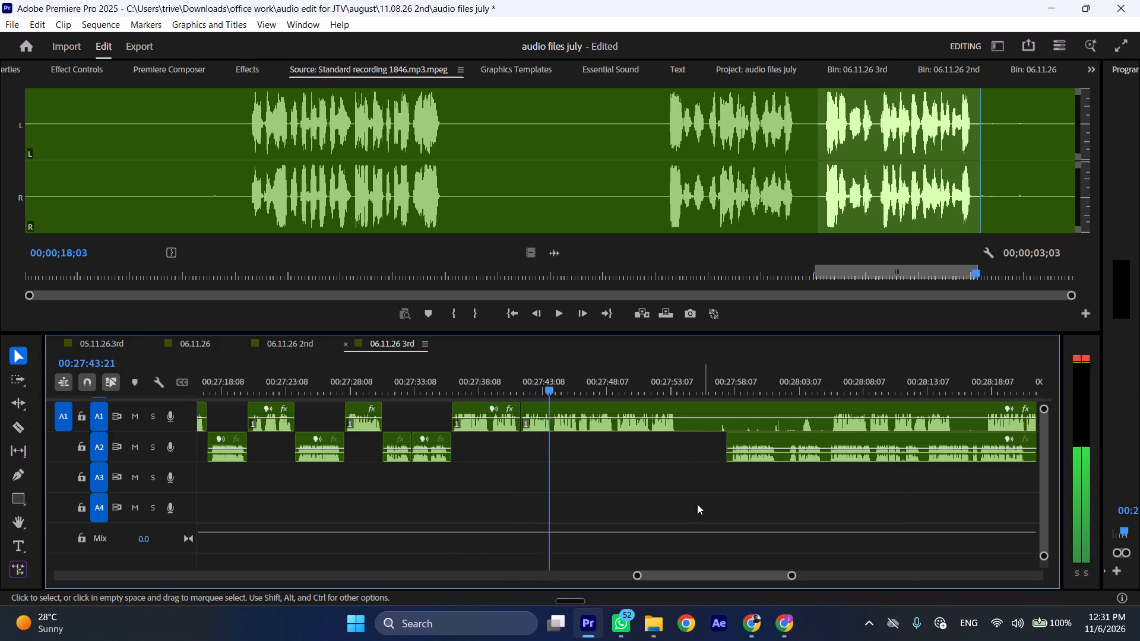
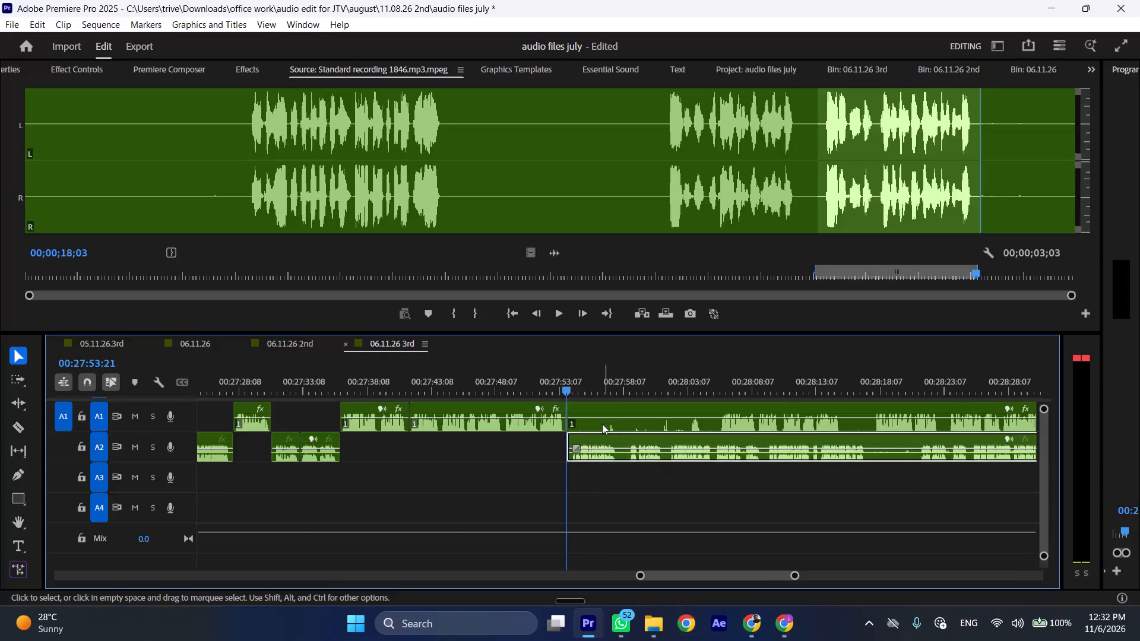
# Move the A1 narration clear of the A2 recording to start at about 00:28:10.
pyautogui.moveTo(594, 404); pyautogui.dragTo(807, 407)
# Play the A2 recording from 00:27:53:21 and cut out its section from about 00:27:58:00 to 00:27:58:15, closing the gap.
pyautogui.press('l')
pyautogui.scroll(-5, 734, 433)
pyautogui.press('space')
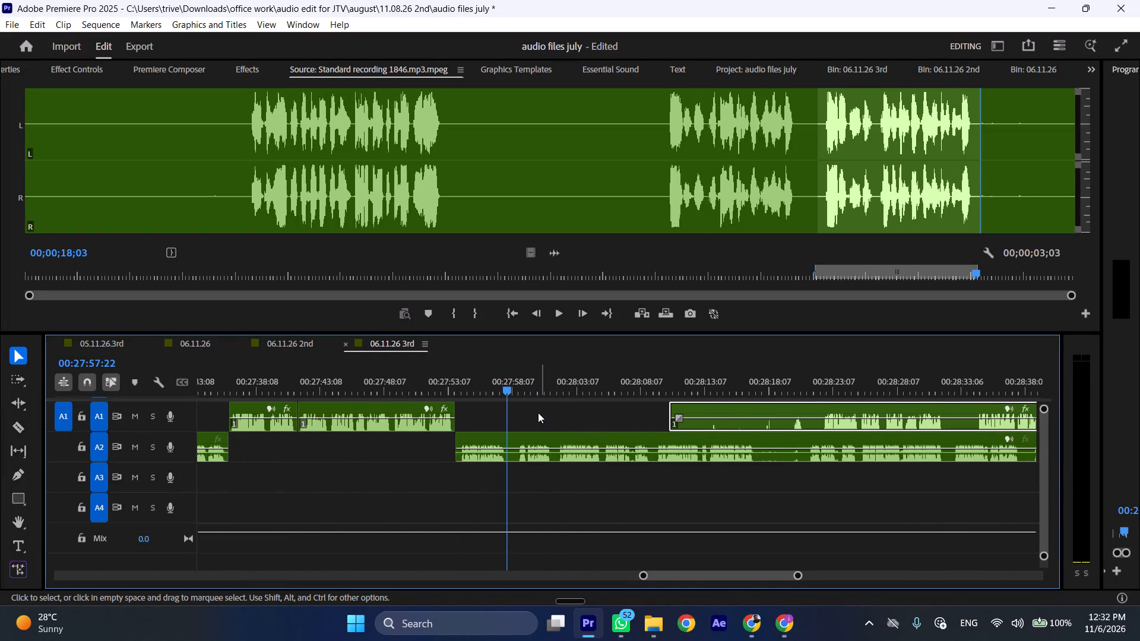
pyautogui.hotkey('shift', 'c')
pyautogui.click(522, 380)
pyautogui.click(562, 450)
pyautogui.hotkey('shift', 'c')
pyautogui.hotkey('ctrl', 'shift', 'd')
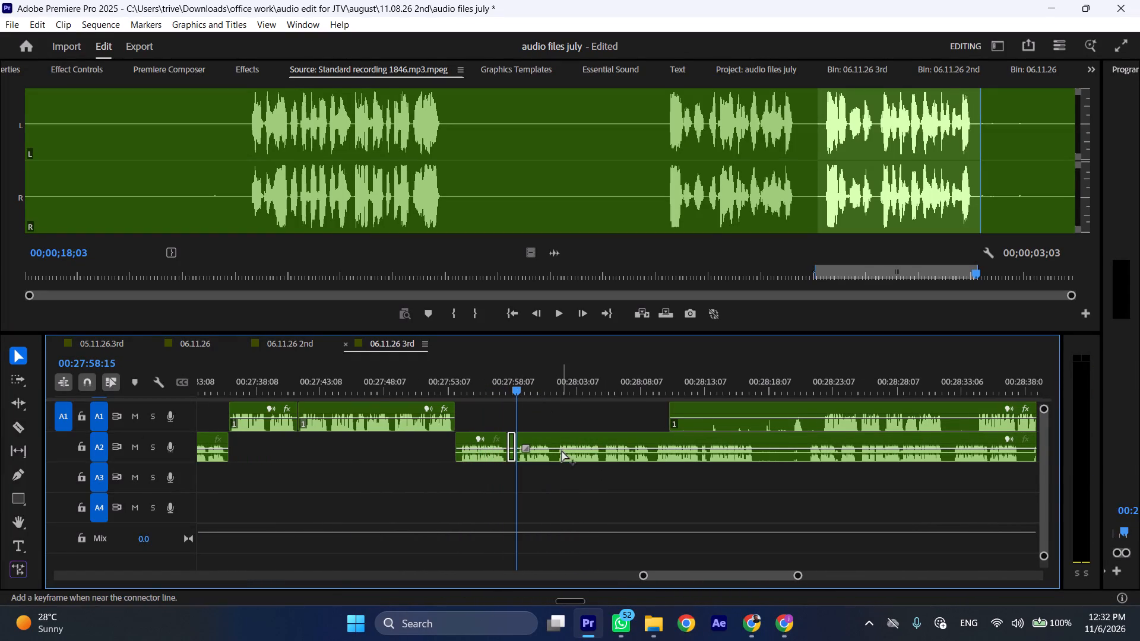
# Play the A2 recording from 00:27:58 onward and split it at 00:28:00:18.
pyautogui.press('space')
pyautogui.write('l')
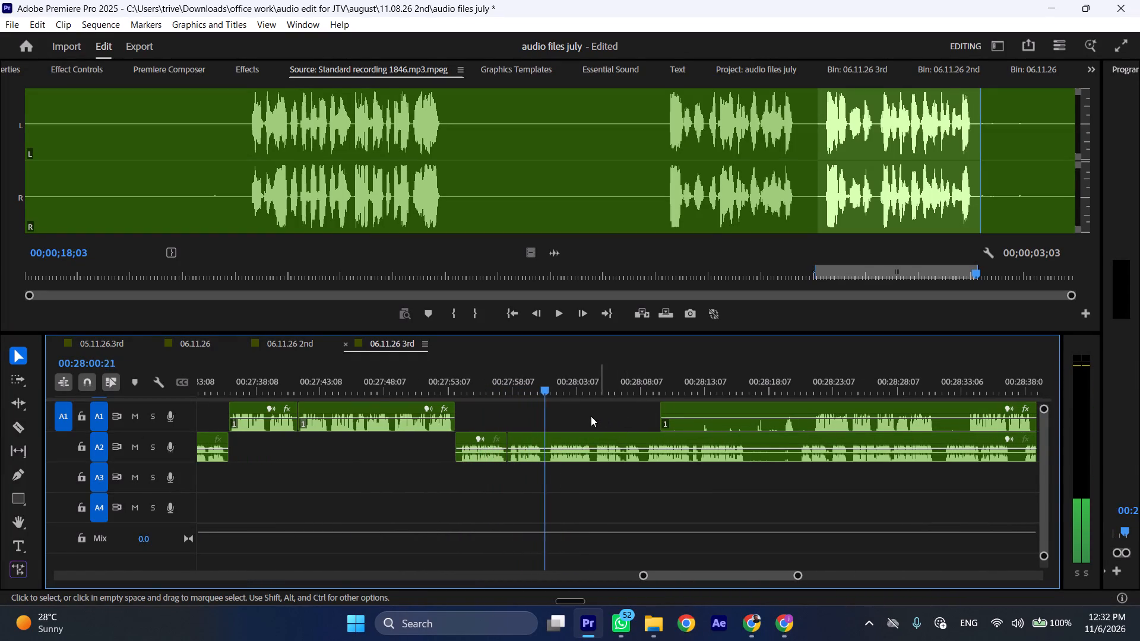
pyautogui.click(545, 380)
pyautogui.hotkey('shift', 'c')
# Trim about 12 seconds off the start of the A1 narration and move it to start at 00:28:00:18.
pyautogui.moveTo(661, 404); pyautogui.dragTo(780, 405)
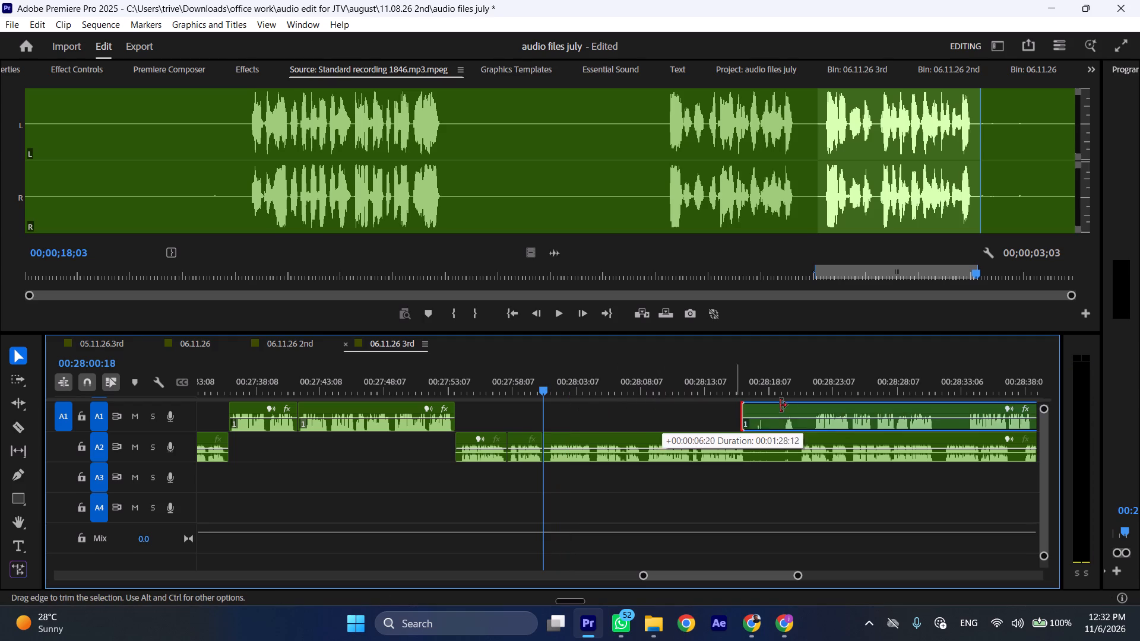
pyautogui.moveTo(780, 405); pyautogui.dragTo(811, 405)
pyautogui.moveTo(845, 410); pyautogui.dragTo(587, 413)
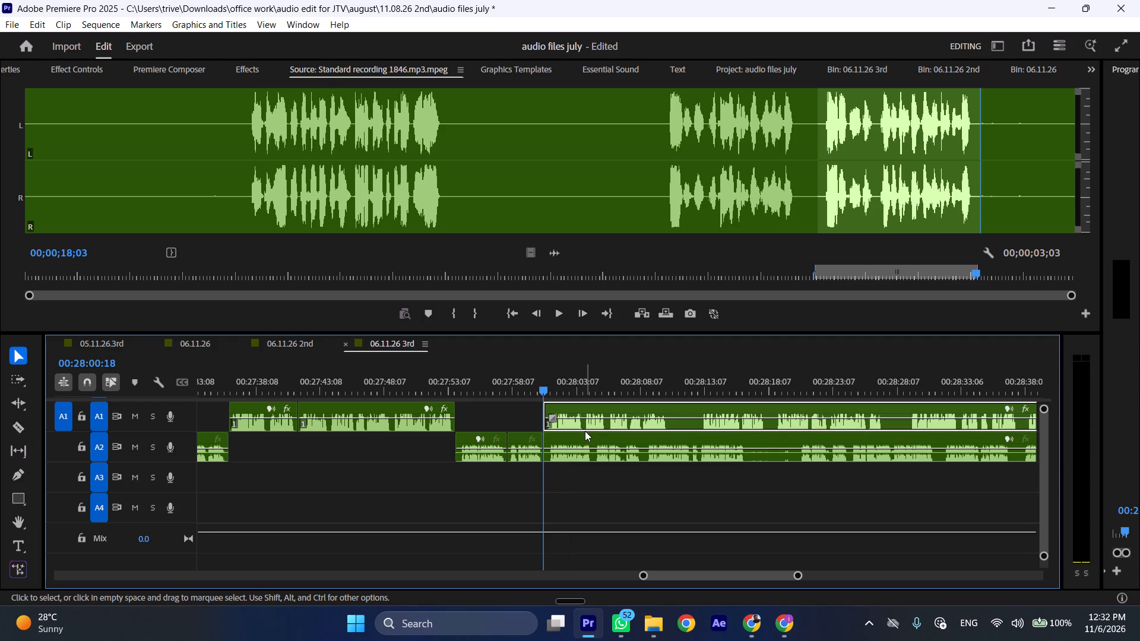
# Move the A2 recording remainder clear of the narration to start at about 00:28:12.
pyautogui.moveTo(587, 439); pyautogui.dragTo(739, 440)
# Play the A1 narration at faster speed from its new start at 00:28:00:18.
pyautogui.press('space')
pyautogui.press('l')
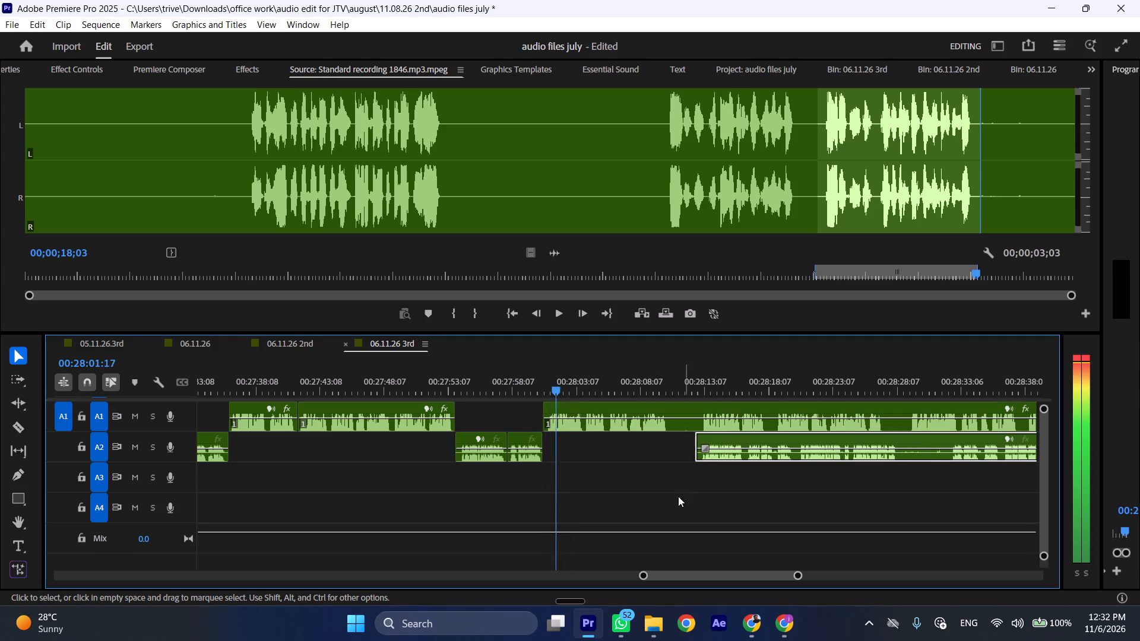
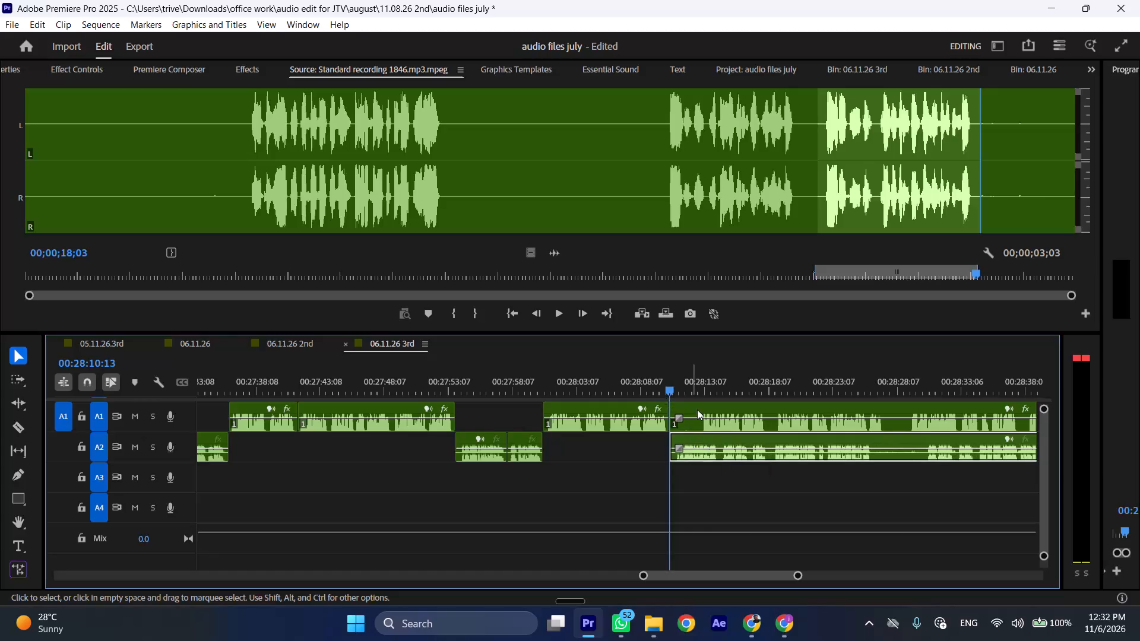
# Play the A2 recording at faster speed from 00:28:10:13 and trim about 2 seconds off the start of the next A1 narration clip.
pyautogui.press('space')
pyautogui.press('l')
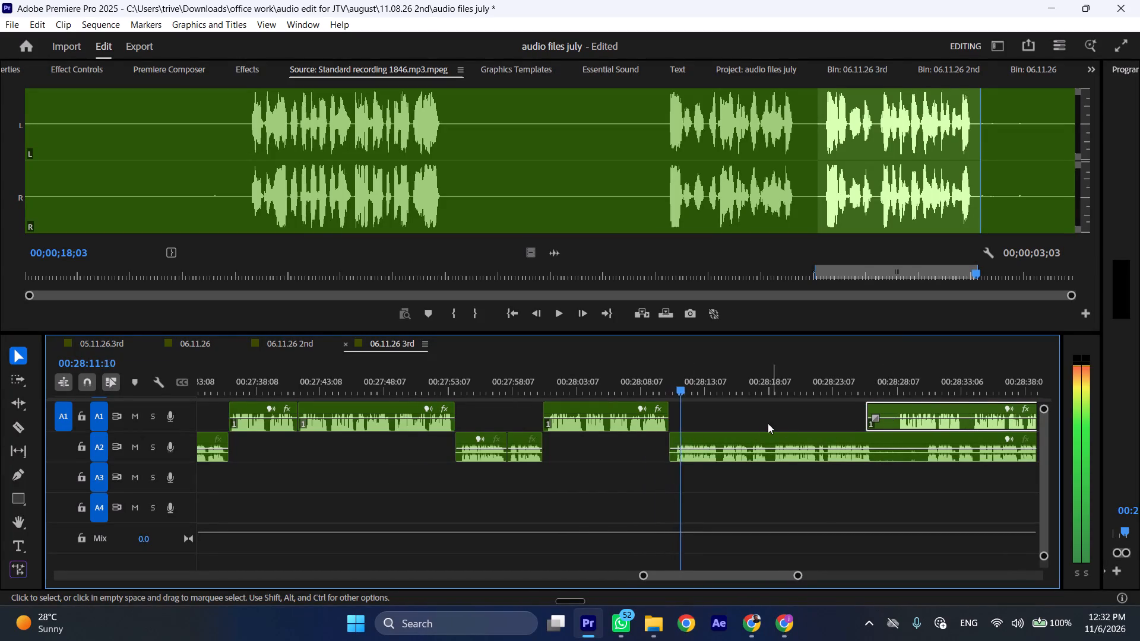
pyautogui.scroll(-5, 765, 423)
pyautogui.moveTo(752, 408); pyautogui.dragTo(780, 408)
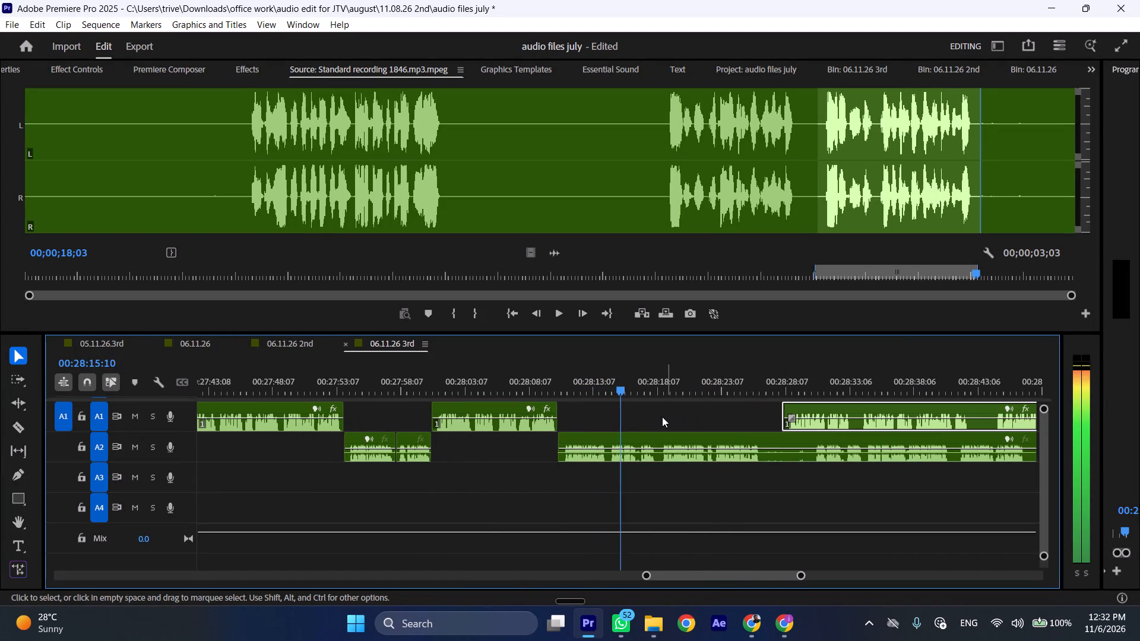
# Stop playback and split the A2 recording at 00:28:18:09.
pyautogui.press('space')
pyautogui.hotkey('shift', 'c')
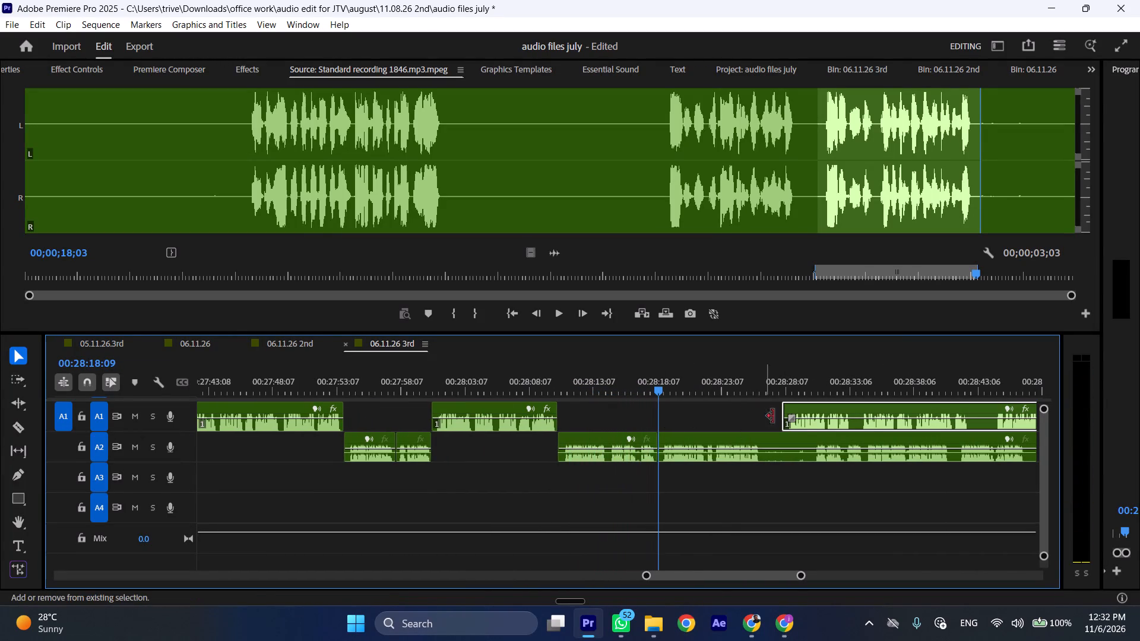
# Move the trimmed A1 narration to start at the 00:28:18 split and shift the A2 remainder clear, to about 00:28:34.
pyautogui.moveTo(813, 407); pyautogui.dragTo(693, 416)
pyautogui.moveTo(693, 440); pyautogui.dragTo(897, 440)
# Play the A1 narration at faster speed from its new start at 00:28:18:11.
pyautogui.press('space')
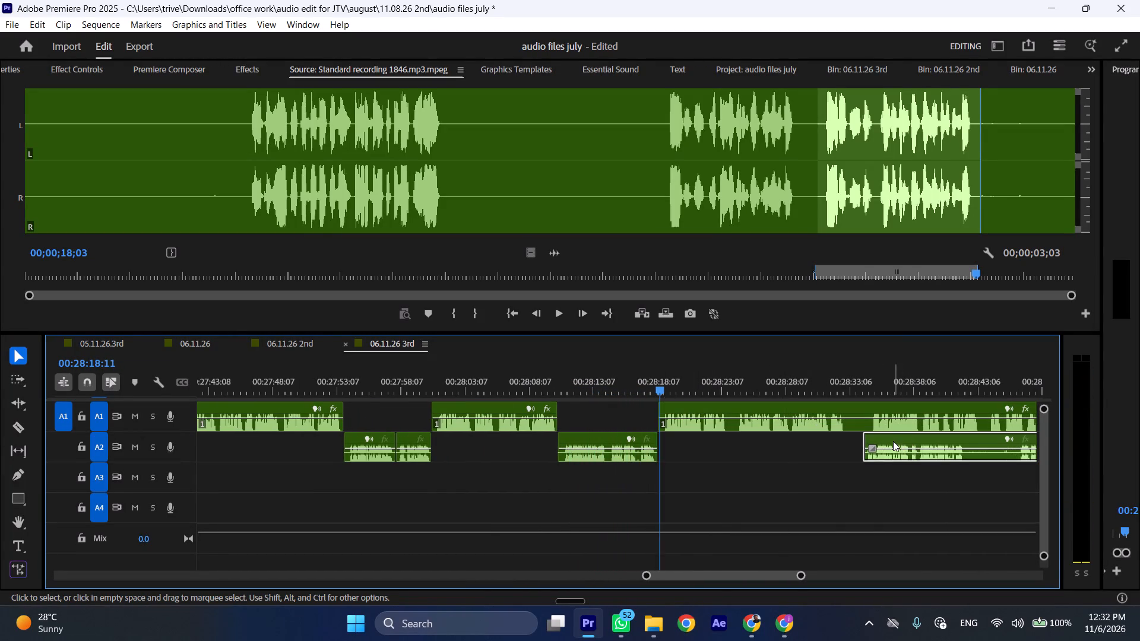
pyautogui.press('l')
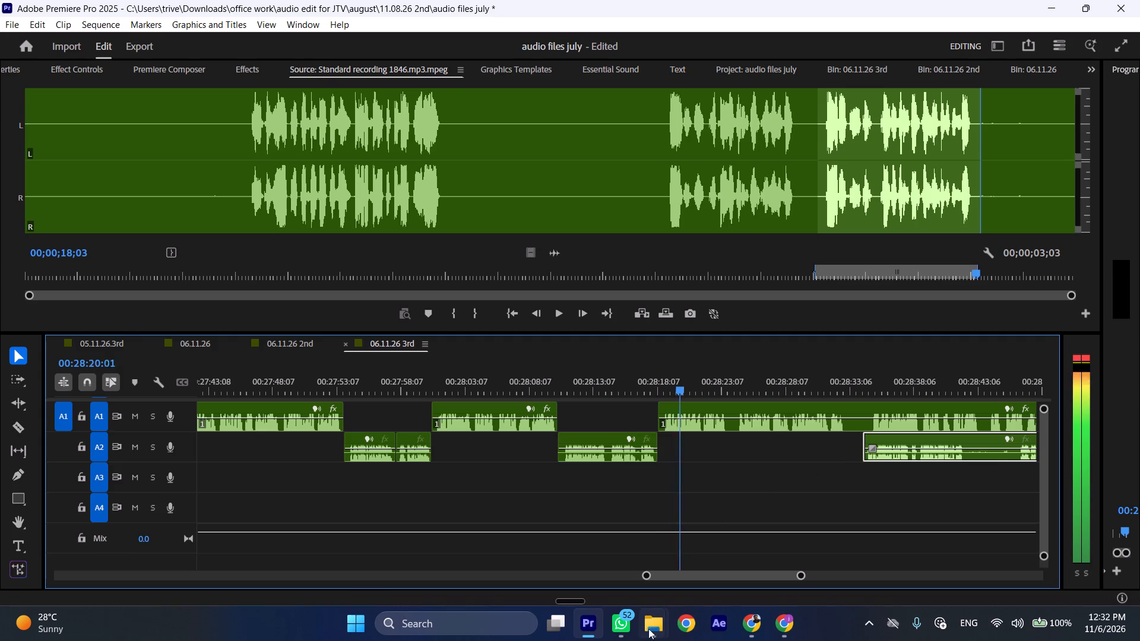
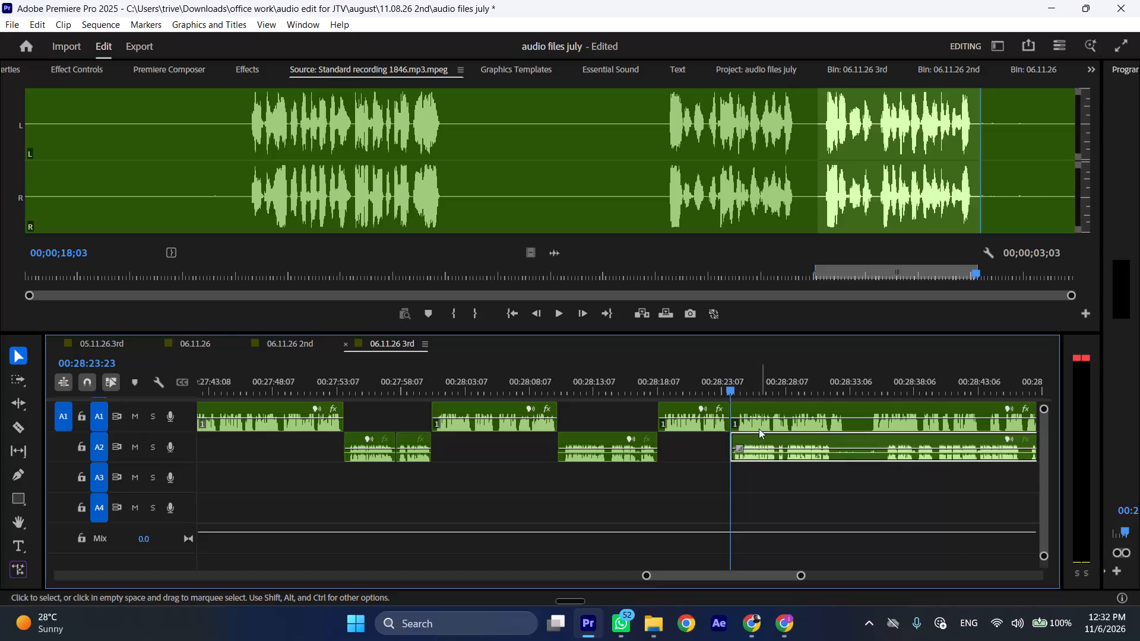
# Shift the A1 narration clip at 00:28:23:23 clear to about 00:28:36 and play the A2 recording from 00:28:23:23.
pyautogui.moveTo(756, 405); pyautogui.dragTo(908, 407)
pyautogui.press('space')
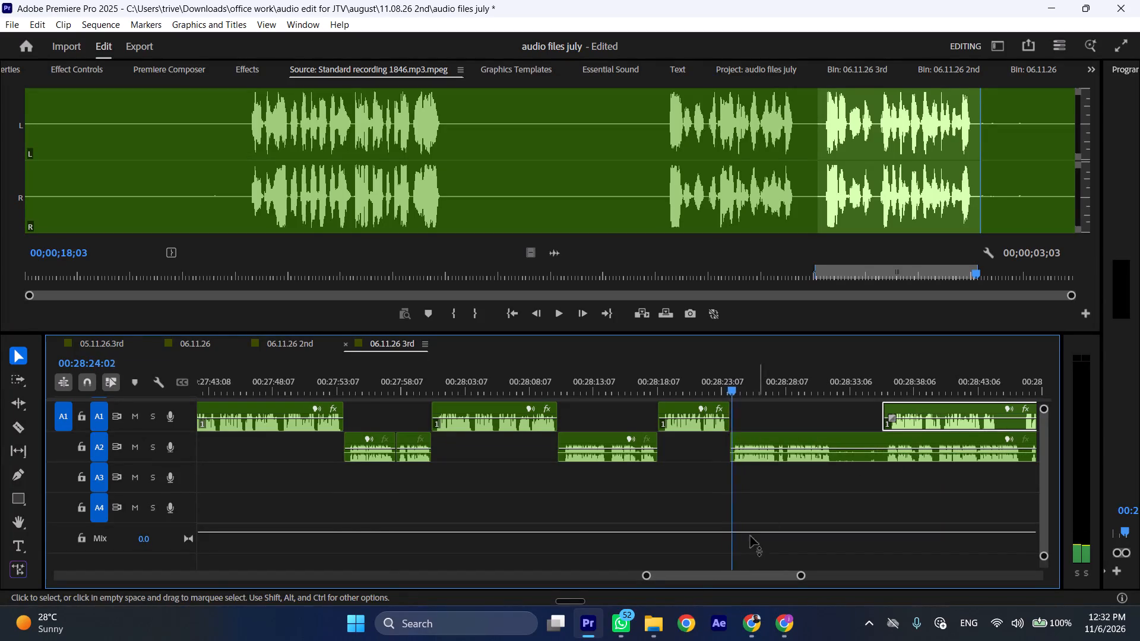
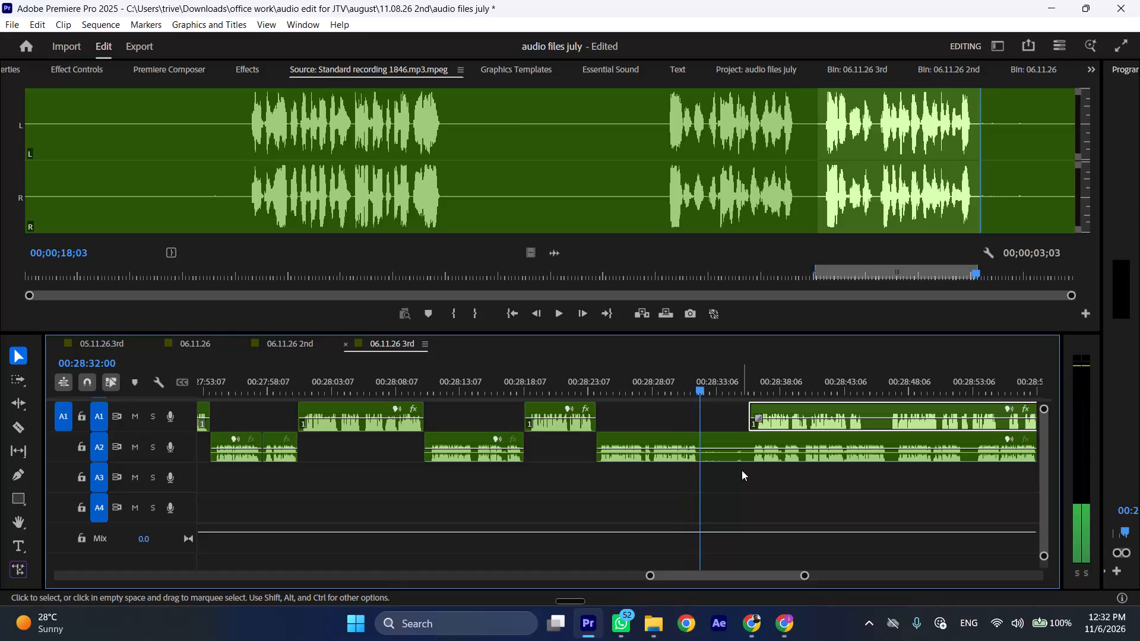
# Split the A2 recording at 00:28:32:00, trim the silent start of the following A1 narration clip, and move it back to that cut.
pyautogui.hotkey('shift', 'c')
pyautogui.click(778, 408)
pyautogui.moveTo(749, 409); pyautogui.dragTo(752, 410)
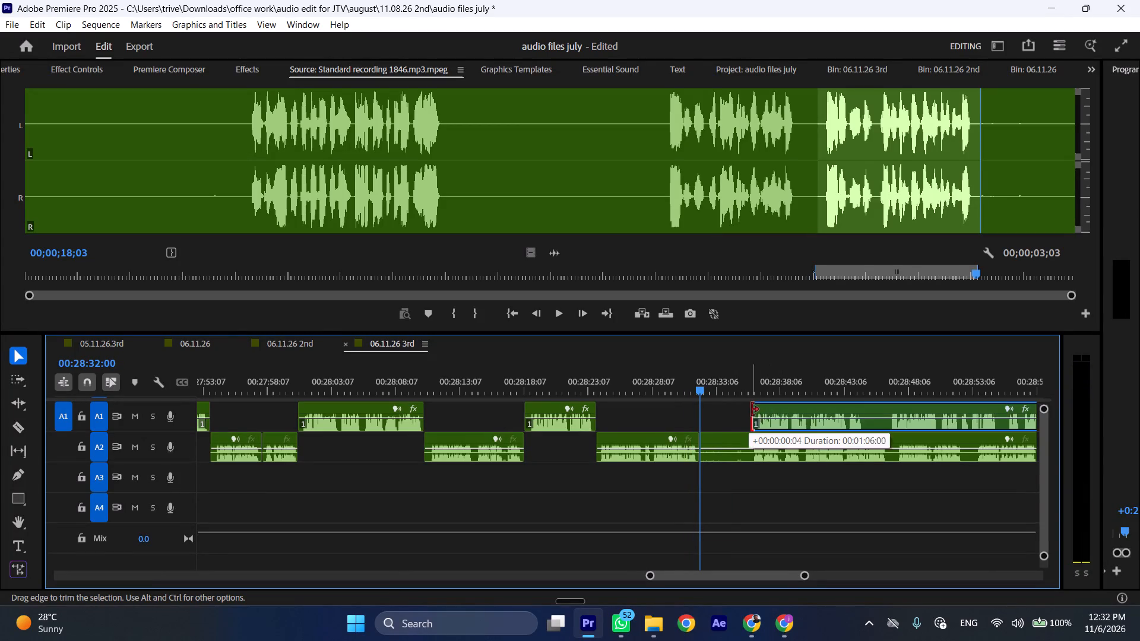
pyautogui.moveTo(752, 410); pyautogui.dragTo(756, 410)
pyautogui.moveTo(777, 409); pyautogui.dragTo(727, 413)
# Shift the remaining A2 recording clear to about 00:28:43 and play the A1 narration from 00:28:32:00.
pyautogui.moveTo(723, 440); pyautogui.dragTo(869, 443)
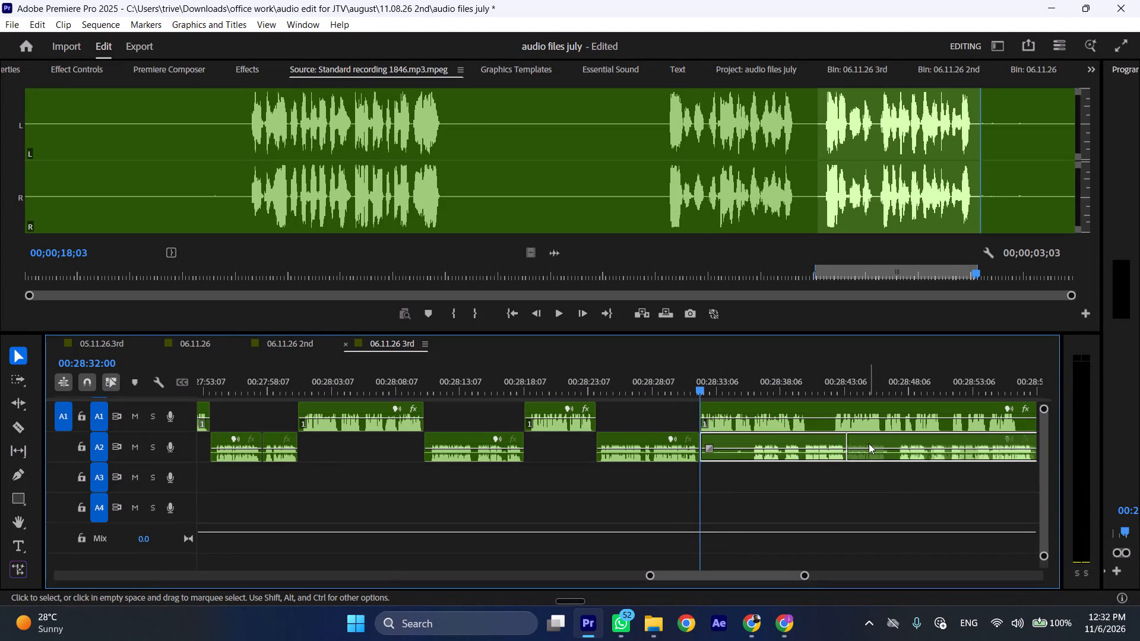
pyautogui.press('space')
pyautogui.press('l')
pyautogui.scroll(-5, 772, 461)
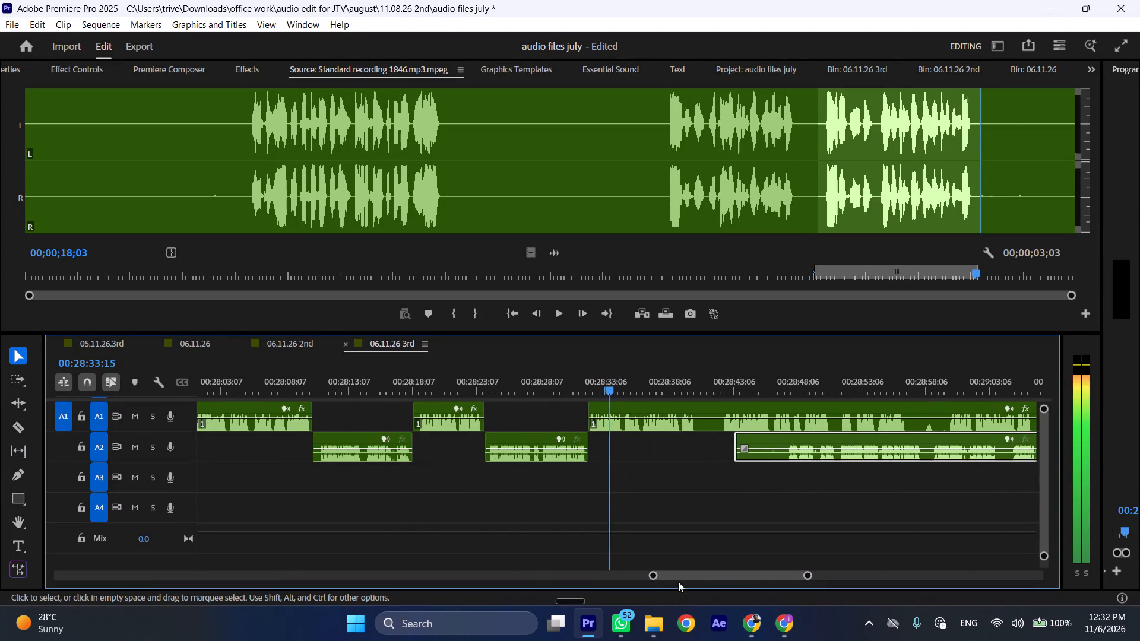
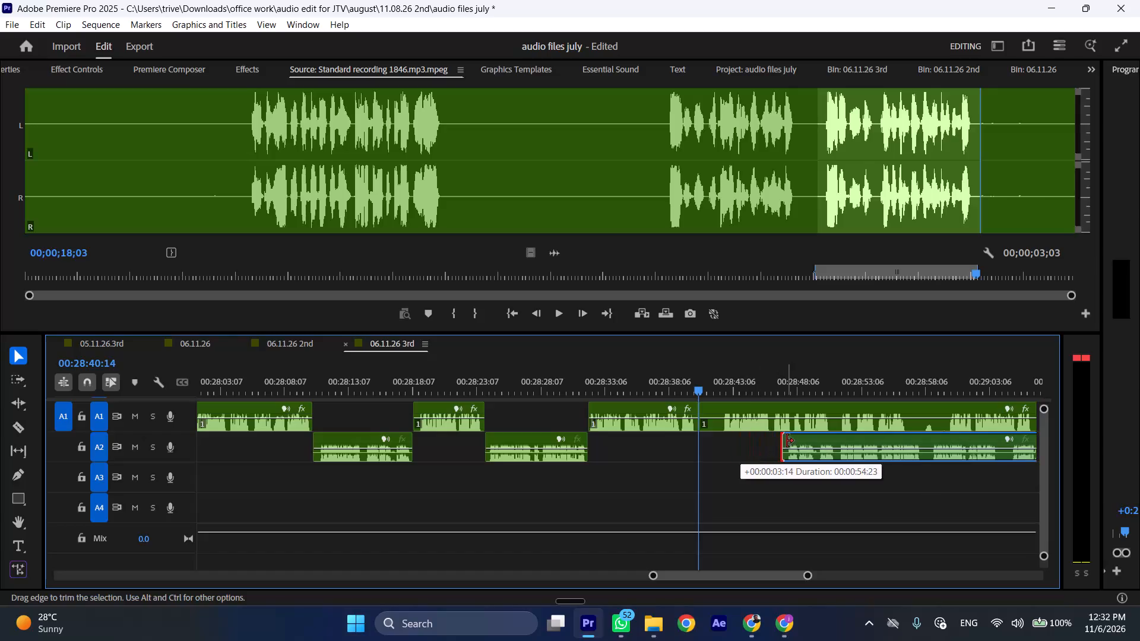
# Extend the A2 recording's start back to 00:28:40:14, shift the overlapping A1 narration clear to about 00:29:03, and play the A2 passage sped up.
pyautogui.moveTo(821, 436); pyautogui.dragTo(731, 440)
pyautogui.moveTo(718, 407); pyautogui.dragTo(1008, 415)
pyautogui.press('space')
pyautogui.press('l')
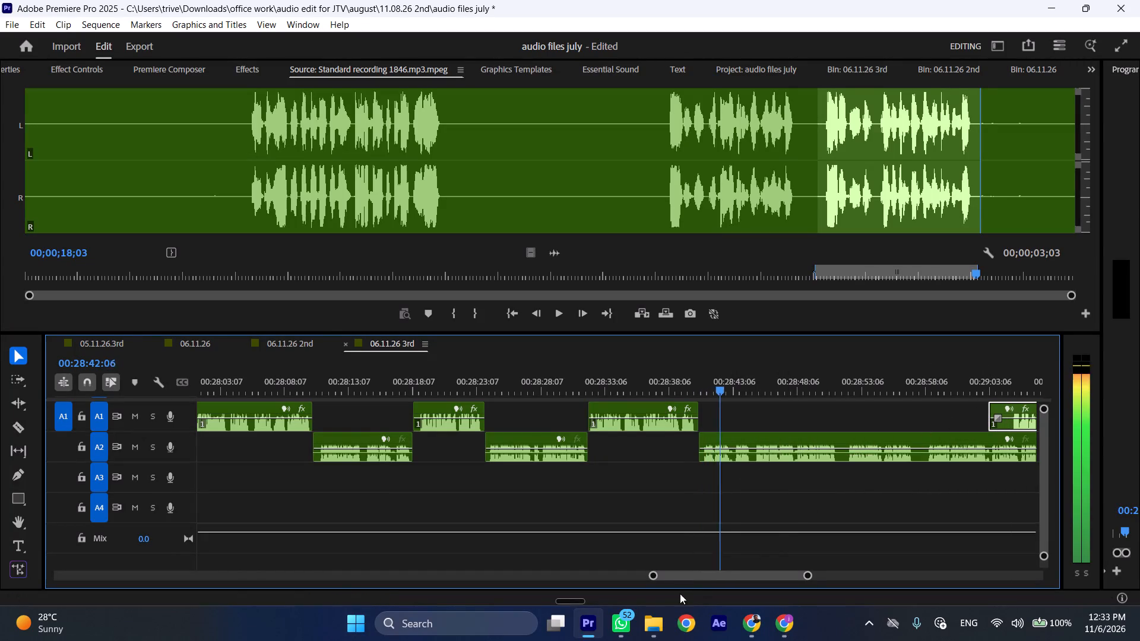
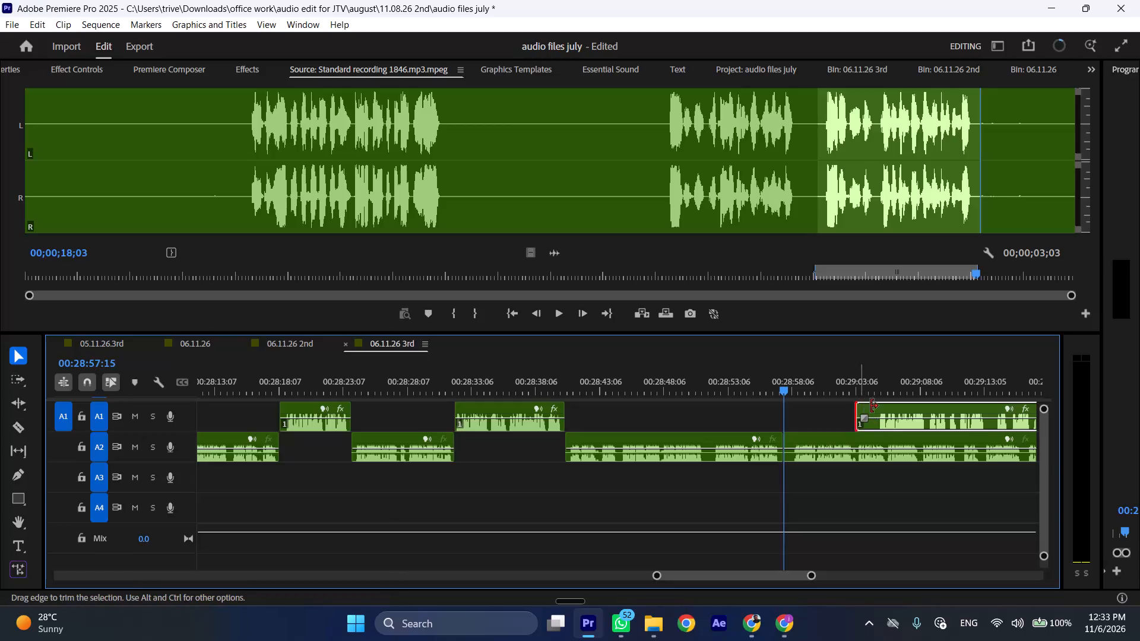
# Extend the A1 narration's start back to 00:28:57:15 and trim the overlapping A2 recording's start to about 00:29:13.
pyautogui.moveTo(901, 406); pyautogui.dragTo(815, 409)
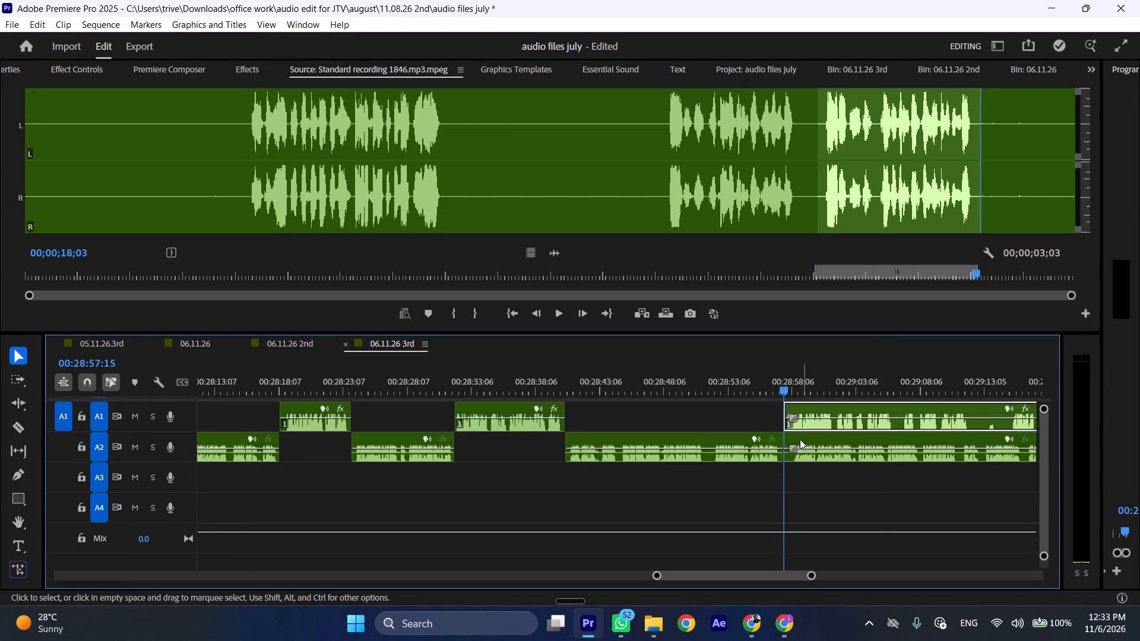
pyautogui.moveTo(799, 439); pyautogui.dragTo(996, 439)
# Cut the short section from 00:28:51:15 to 00:28:52:02 out of the A2 recording and close the gap.
pyautogui.moveTo(714, 372); pyautogui.dragTo(708, 376)
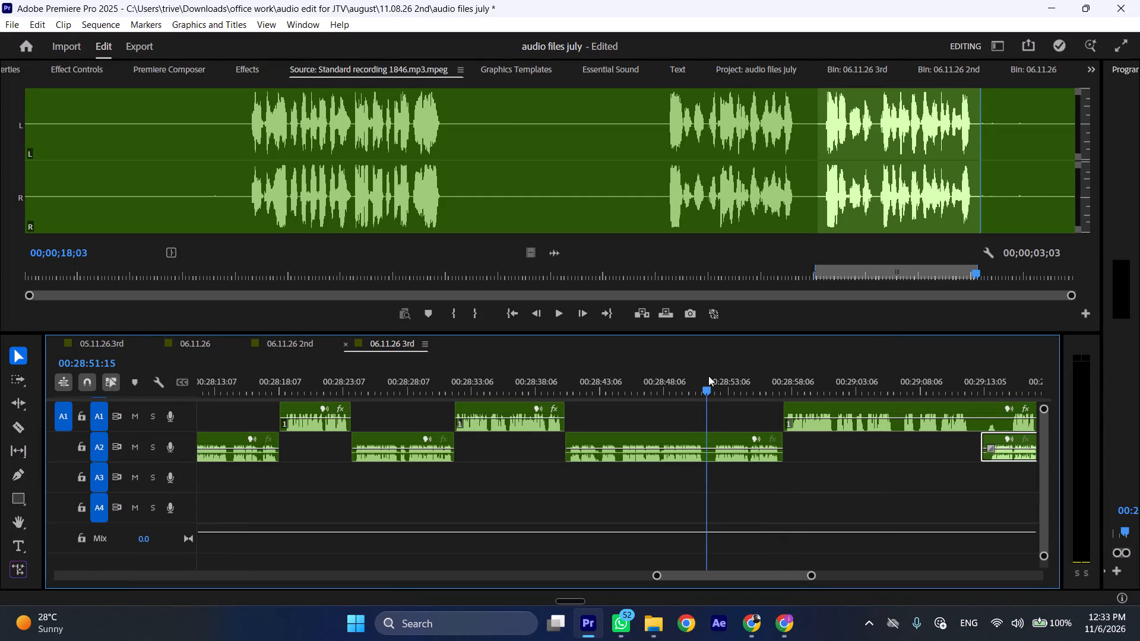
pyautogui.moveTo(708, 376); pyautogui.dragTo(715, 378)
pyautogui.hotkey('shift', 'c')
pyautogui.click(731, 453)
pyautogui.hotkey('shift', 'c')
pyautogui.hotkey('ctrl', 'shift', 'd')
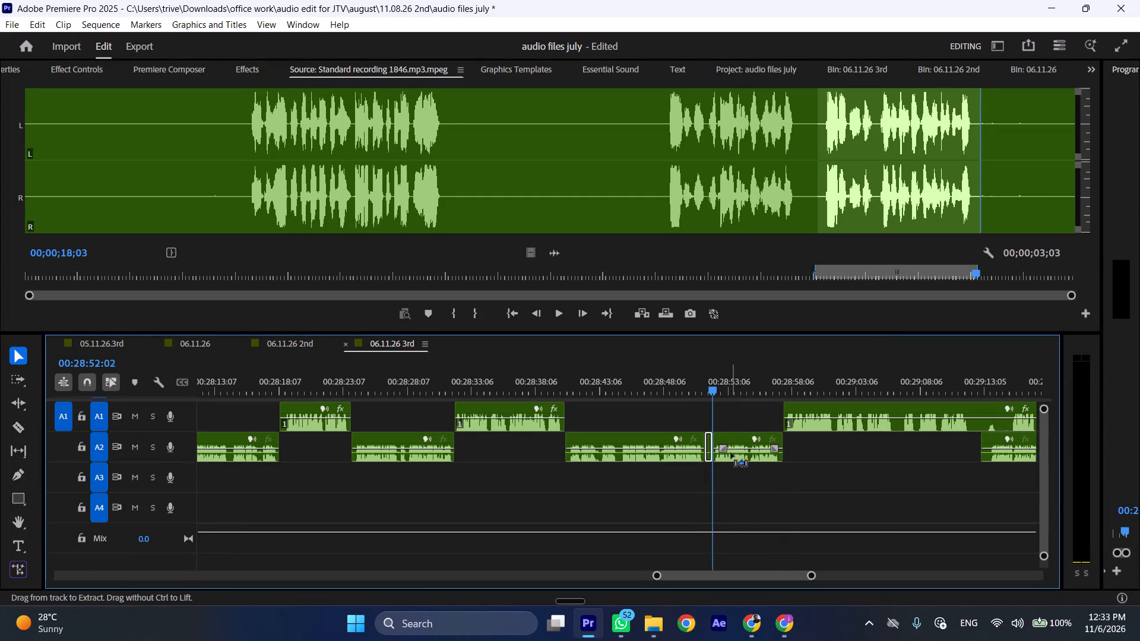
# Play the join between the A2 passage and the following A1 narration, continuing into the A1 clip sped up.
pyautogui.click(783, 375)
pyautogui.click(768, 379)
pyautogui.press('space')
pyautogui.press('k')
pyautogui.scroll(-3, 771, 397)
pyautogui.write('ll')
pyautogui.scroll(-6, 753, 415)
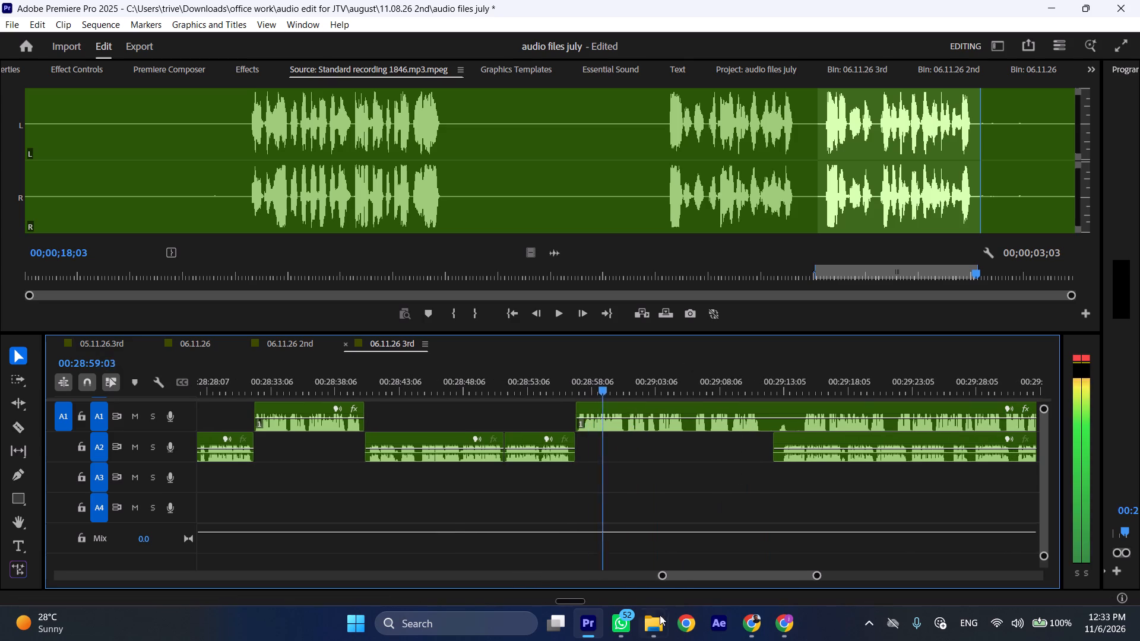
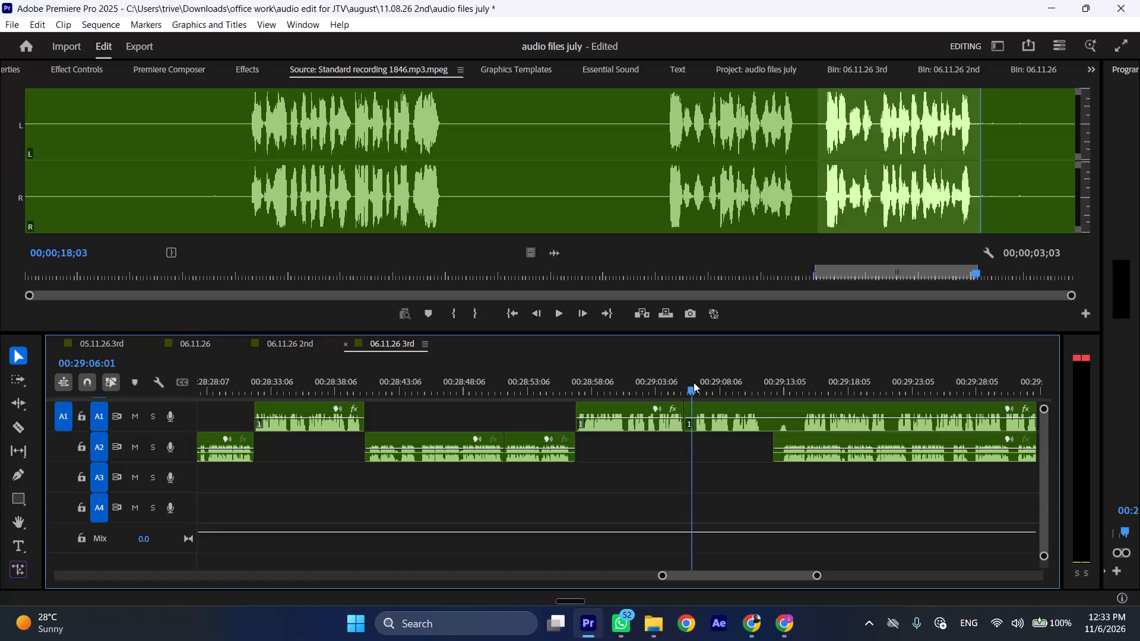
# Cut the short section ending at 00:29:06:02 from the start of the A1 narration clip and close the gap.
pyautogui.click(695, 418)
pyautogui.hotkey('shift', 'c')
pyautogui.hotkey('ctrl', 'shift', 'd')
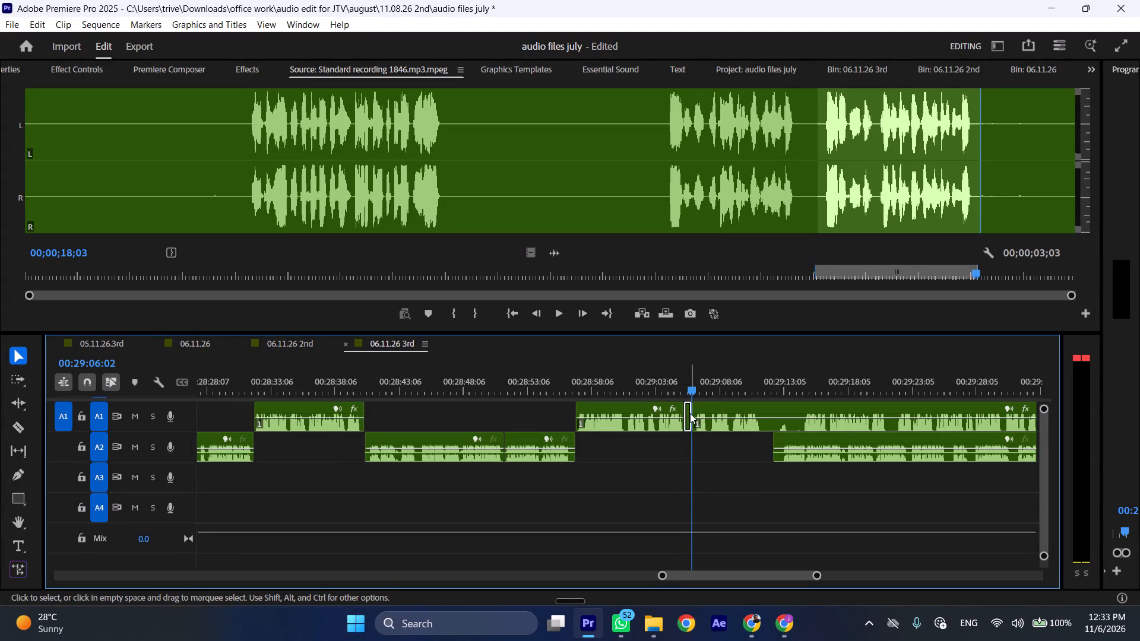
pyautogui.click(690, 413)
pyautogui.hotkey('ctrl', 'shift', 'd')
# Split the A1 narration at 00:29:11:01 and move the A2 recording back to start at that cut.
pyautogui.moveTo(749, 386); pyautogui.dragTo(758, 386)
pyautogui.hotkey('shift', 'c')
pyautogui.moveTo(780, 433); pyautogui.dragTo(768, 434)
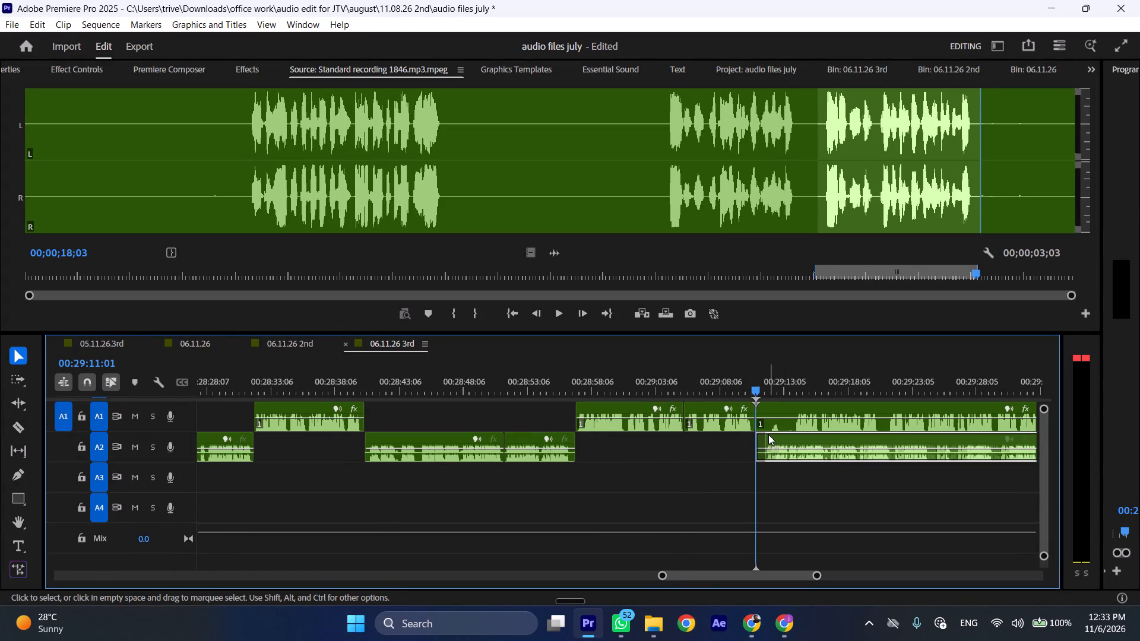
# Move the A1 narration following the 00:29:11:01 cut later, so that it starts at about 00:29:36.
pyautogui.scroll(-11, 767, 434)
pyautogui.moveTo(537, 405); pyautogui.dragTo(860, 408)
# Play the join into the A2 recording from 00:29:11:01, continuing through the passage sped up.
pyautogui.press('space')
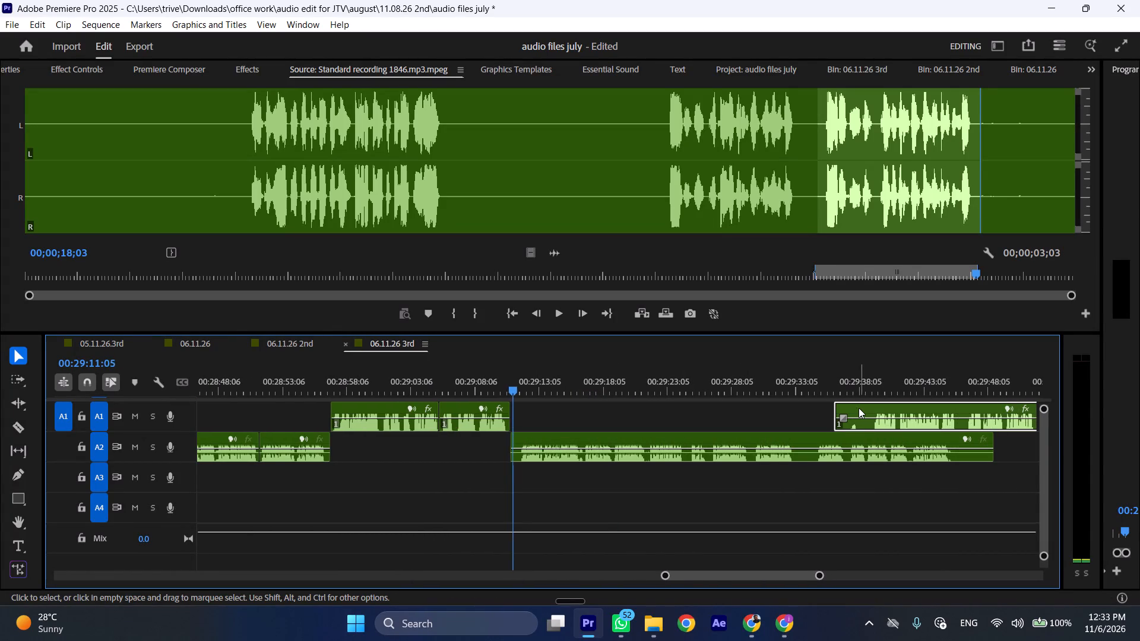
pyautogui.press('l')
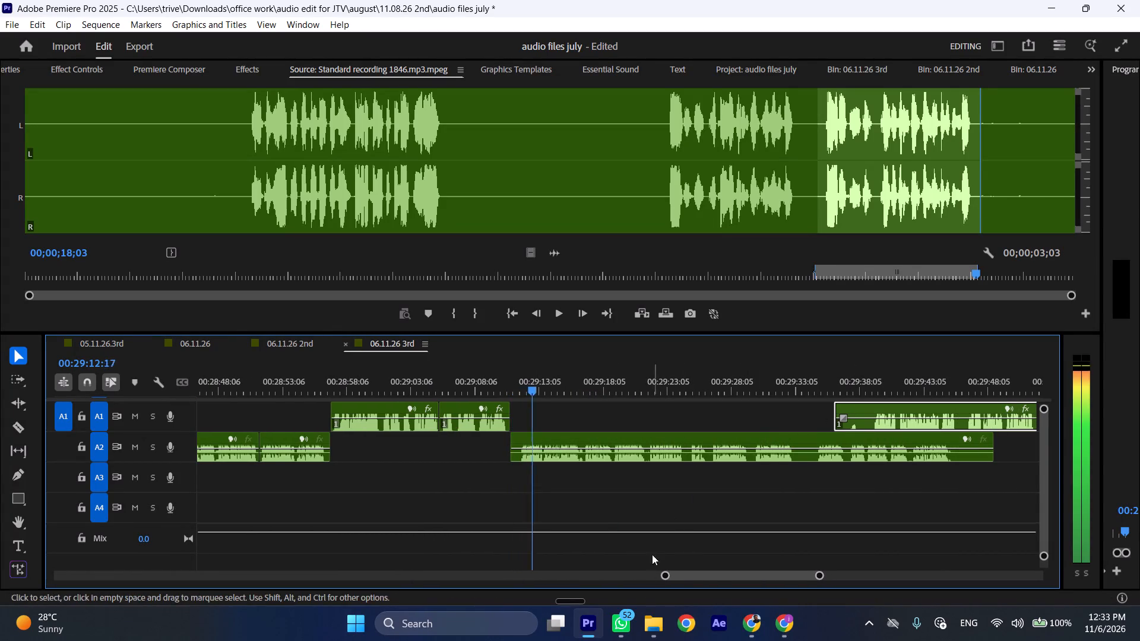
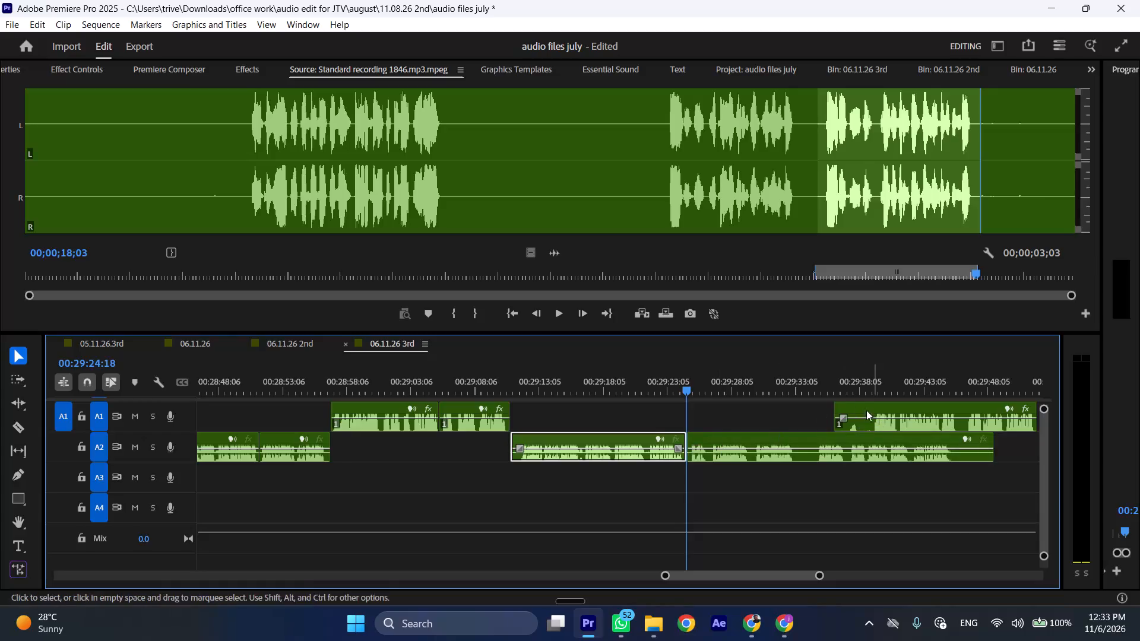
# Trim about 3 seconds off the start of the following A1 narration and move it back to start at 00:29:24:18.
pyautogui.moveTo(837, 407); pyautogui.dragTo(874, 410)
pyautogui.moveTo(897, 408); pyautogui.dragTo(718, 410)
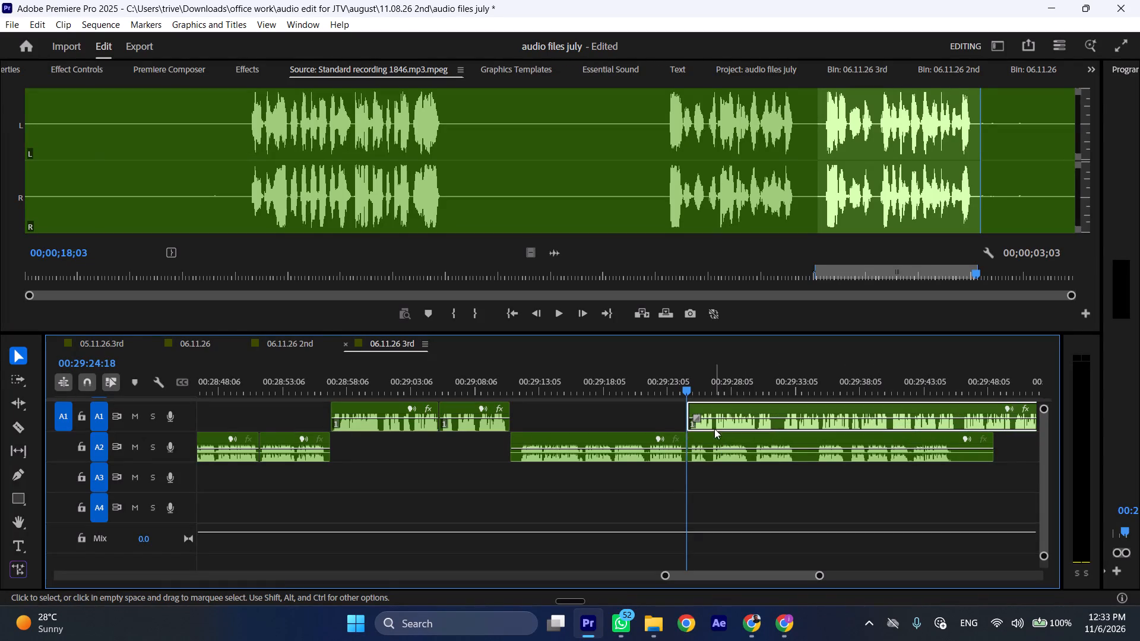
# Move the A2 recording lying under the A1 narration later, so that it starts at about 00:29:37.
pyautogui.moveTo(712, 439); pyautogui.dragTo(875, 441)
# Cut the start of the first A2 recording up to 00:29:11:18 and close the gap.
pyautogui.click(521, 379)
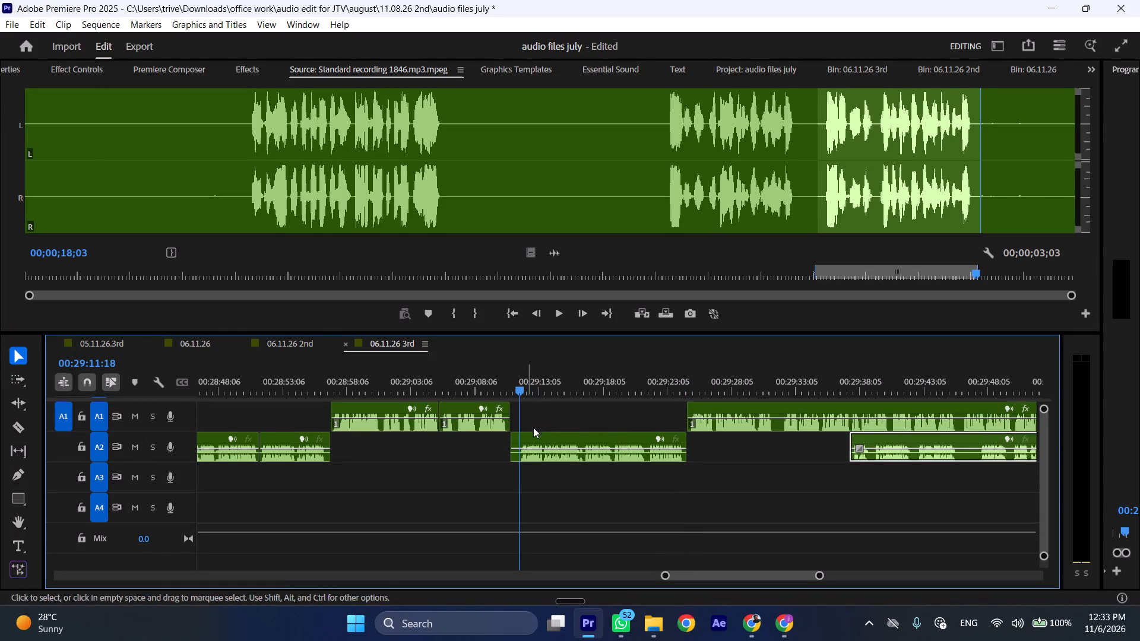
pyautogui.click(540, 446)
pyautogui.hotkey('shift', 'c')
pyautogui.hotkey('ctrl', 'shift', 'd')
# Play the join from the A2 recording into the A1 narration from about 00:29:21, sped up.
pyautogui.click(646, 377)
pyautogui.press('space')
pyautogui.press('l')
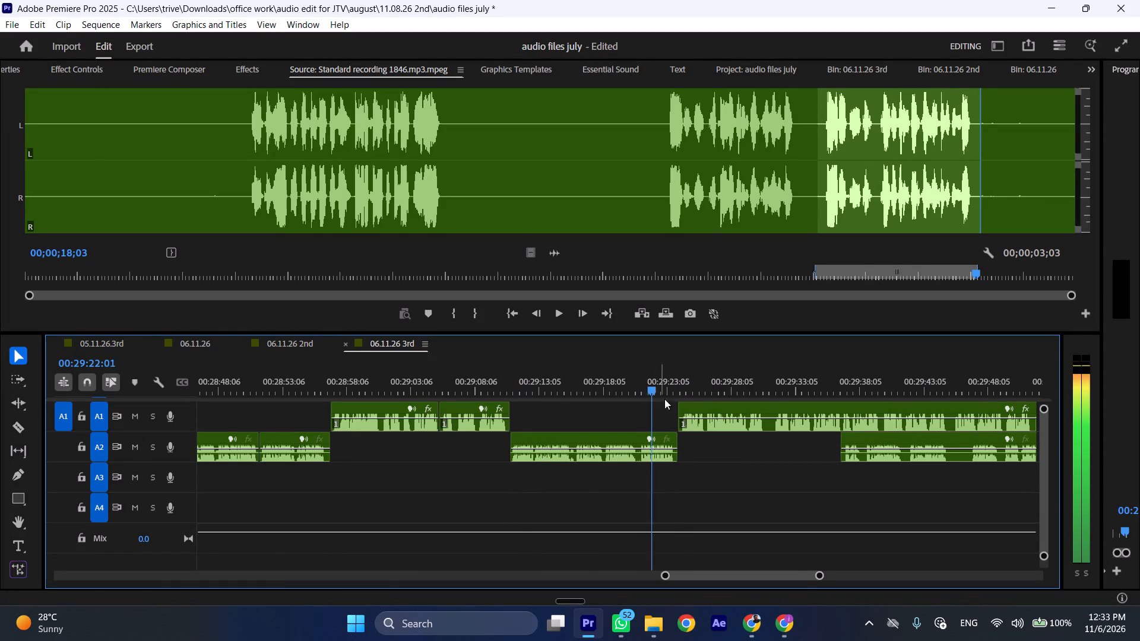
# Trim the start of the last A2 recording so that it begins at about 00:29:38.
pyautogui.scroll(-6, 664, 402)
pyautogui.moveTo(704, 445); pyautogui.dragTo(724, 444)
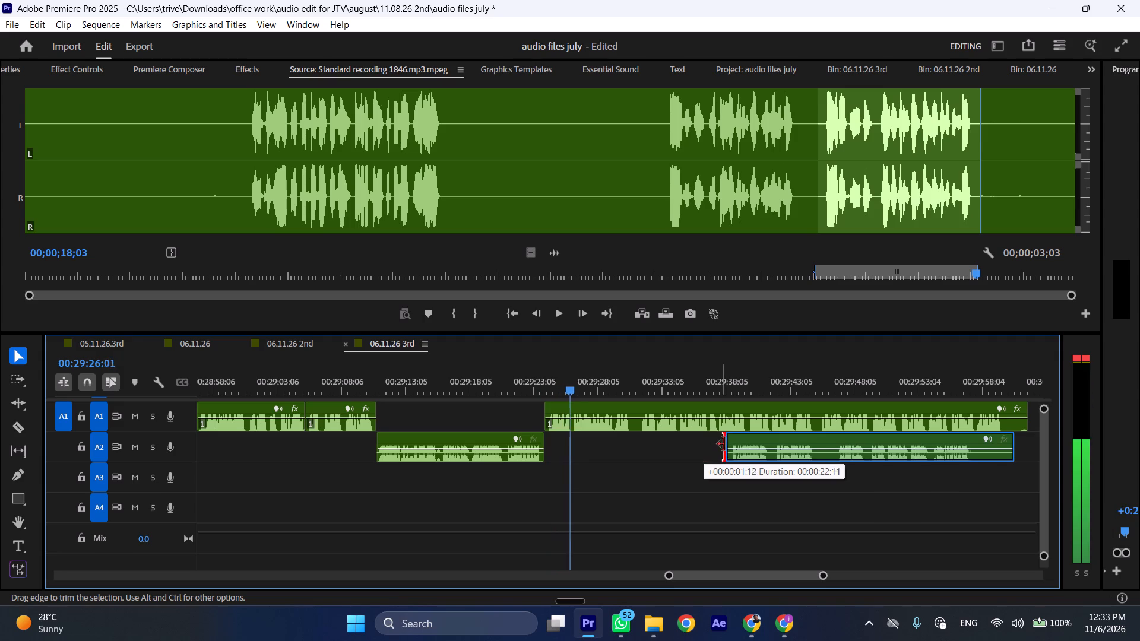
pyautogui.moveTo(724, 444); pyautogui.dragTo(726, 444)
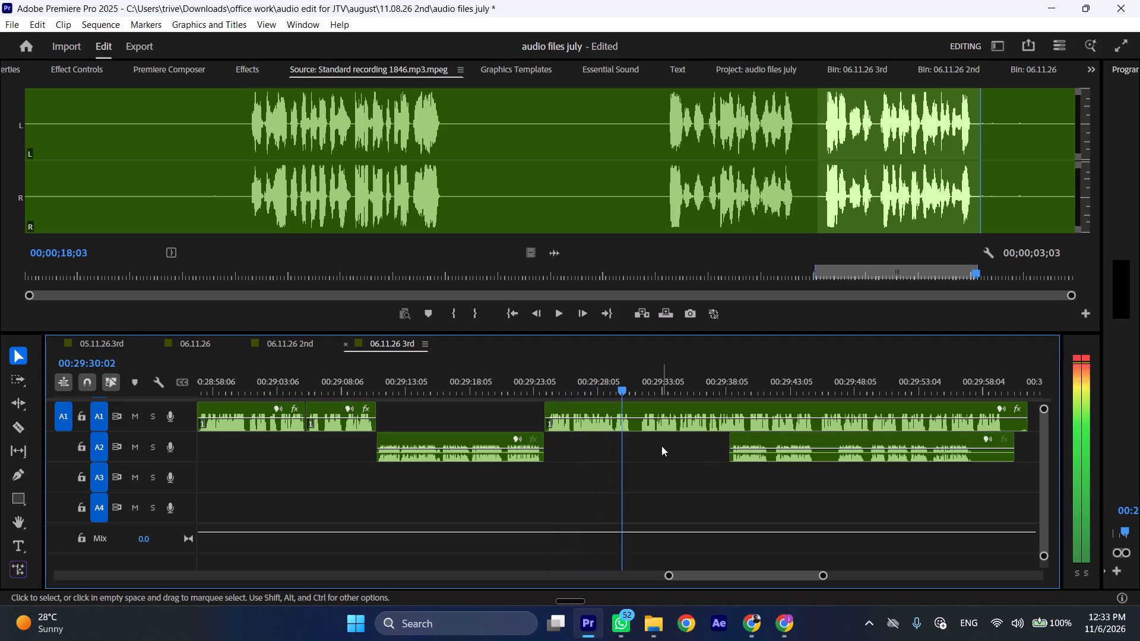
# Jump ahead to 00:29:31:03 in the A1 narration.
pyautogui.click(636, 379)
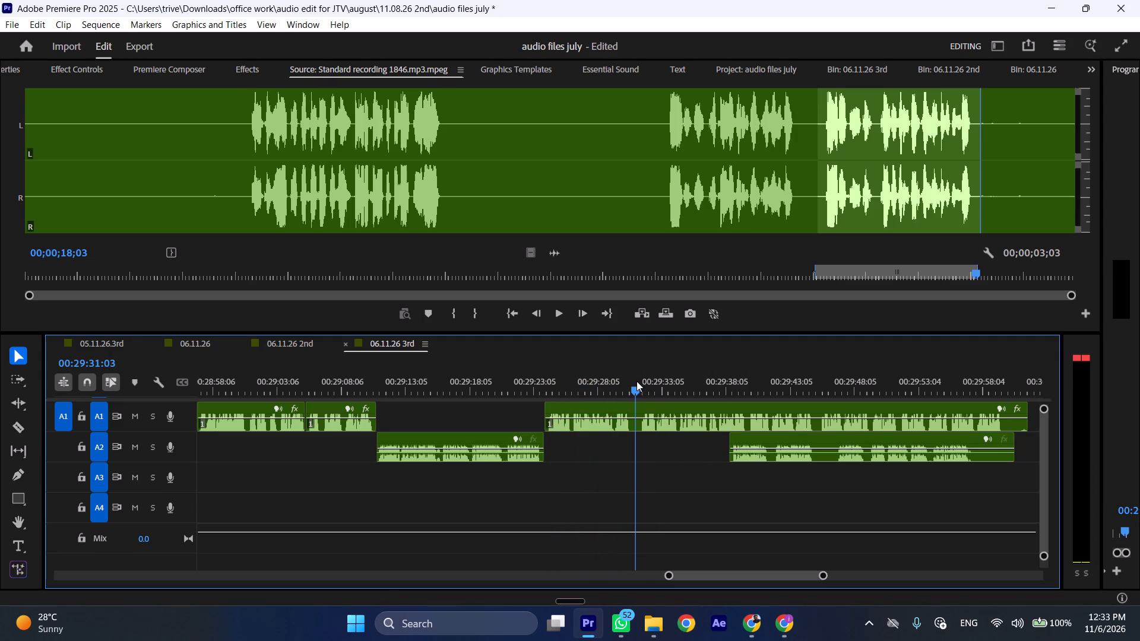
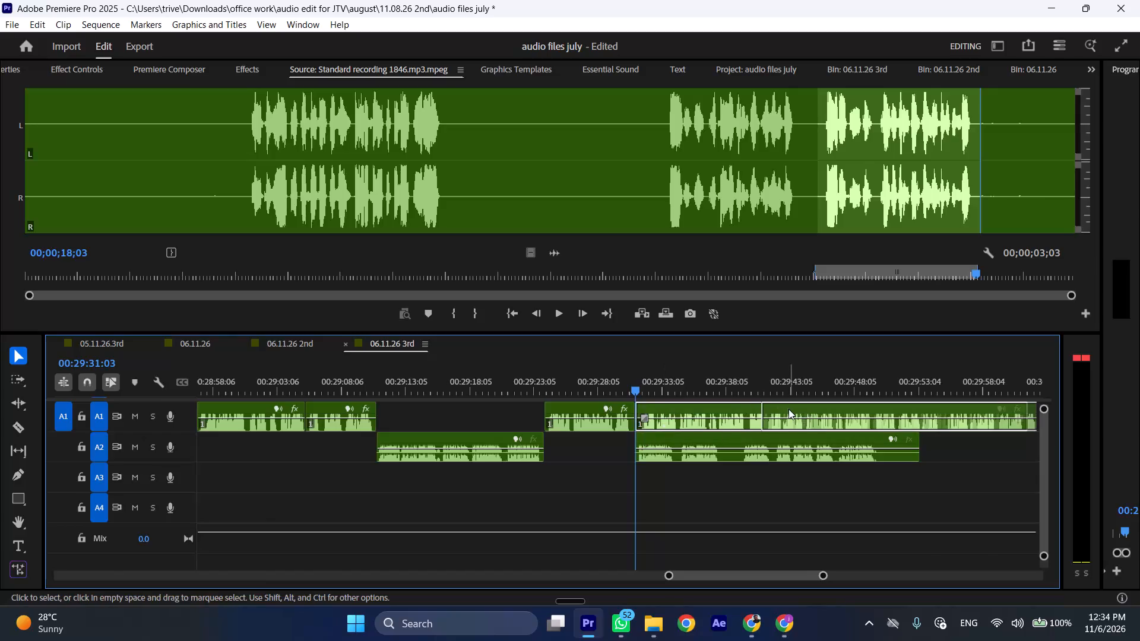
# Play the last A2 recording from 00:29:31:03, sped up, to check it.
pyautogui.press('space')
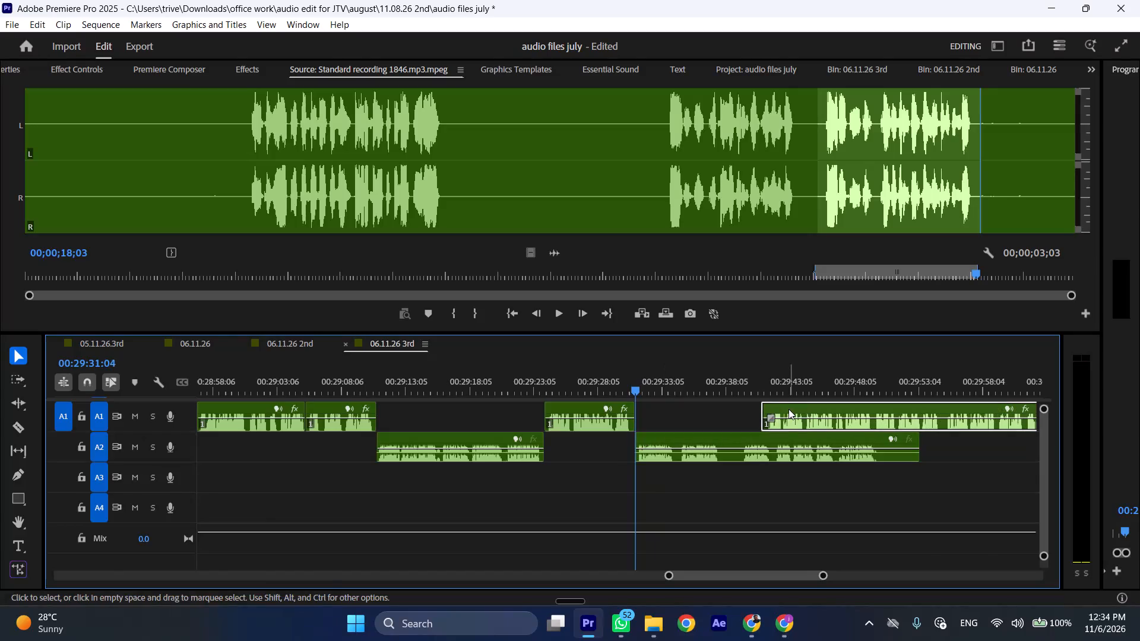
pyautogui.press('l')
pyautogui.scroll(-5, 674, 458)
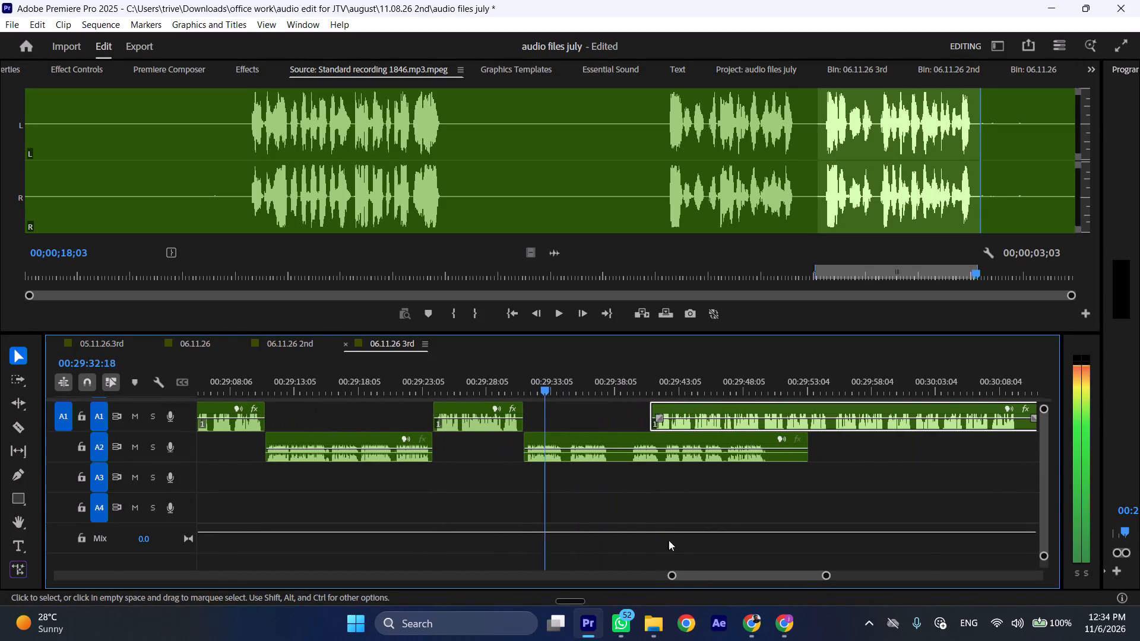
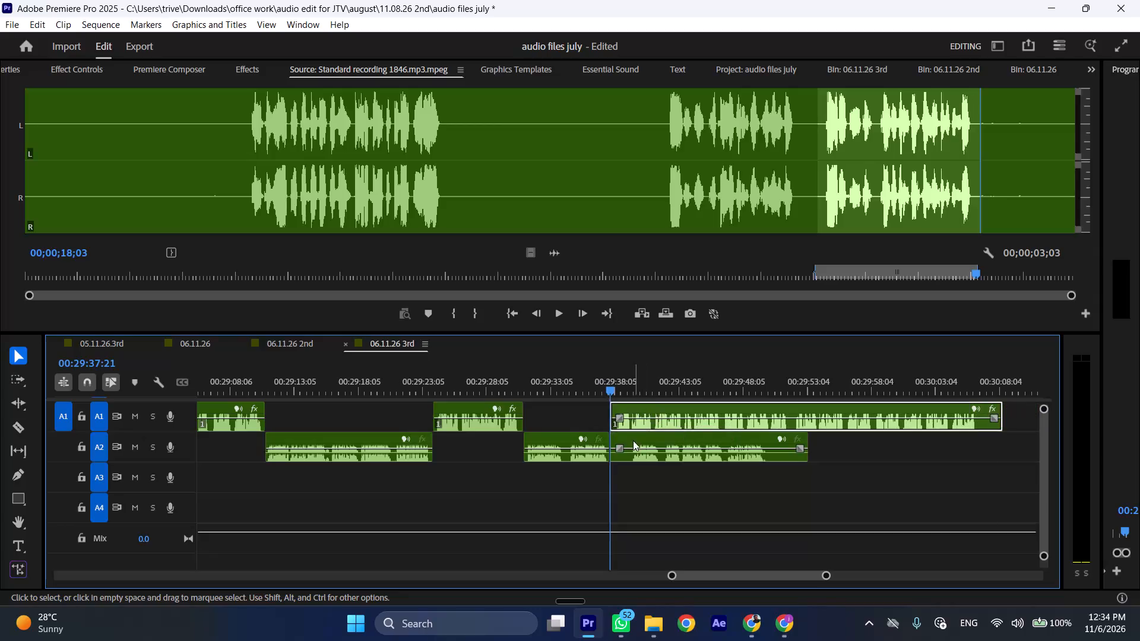
# Move the last A2 clip forward along its track so it starts at about 00:29:55.
pyautogui.moveTo(634, 442); pyautogui.dragTo(857, 442)
# Play the last A1 recording from 00:29:37:21, sped up, to check the narration.
pyautogui.press('space')
pyautogui.press('l')
pyautogui.scroll(-6, 752, 464)
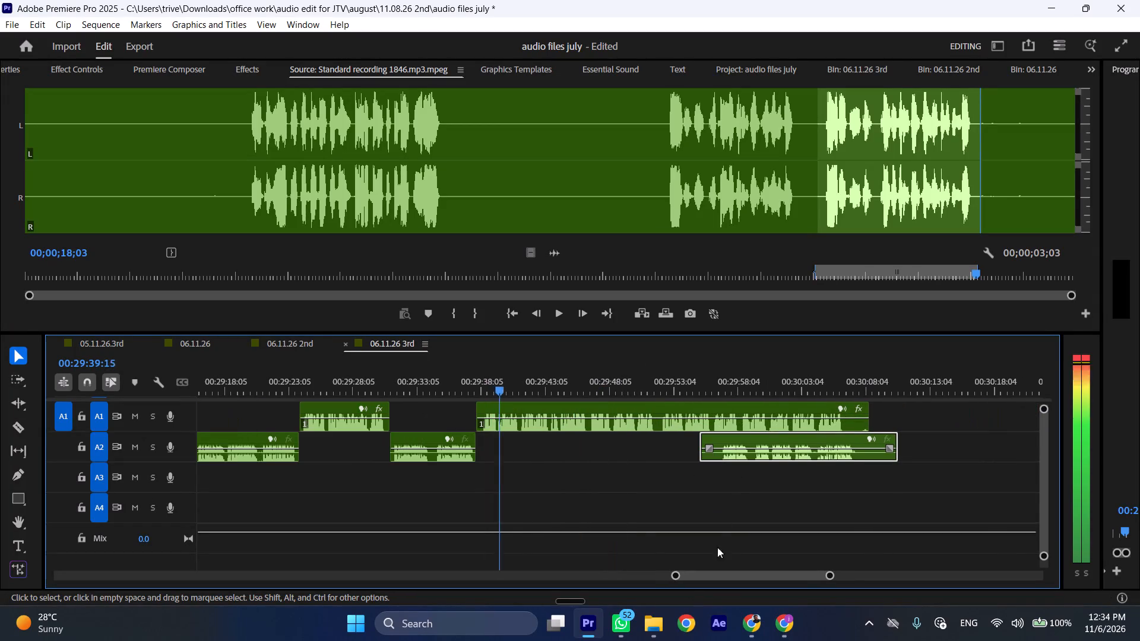
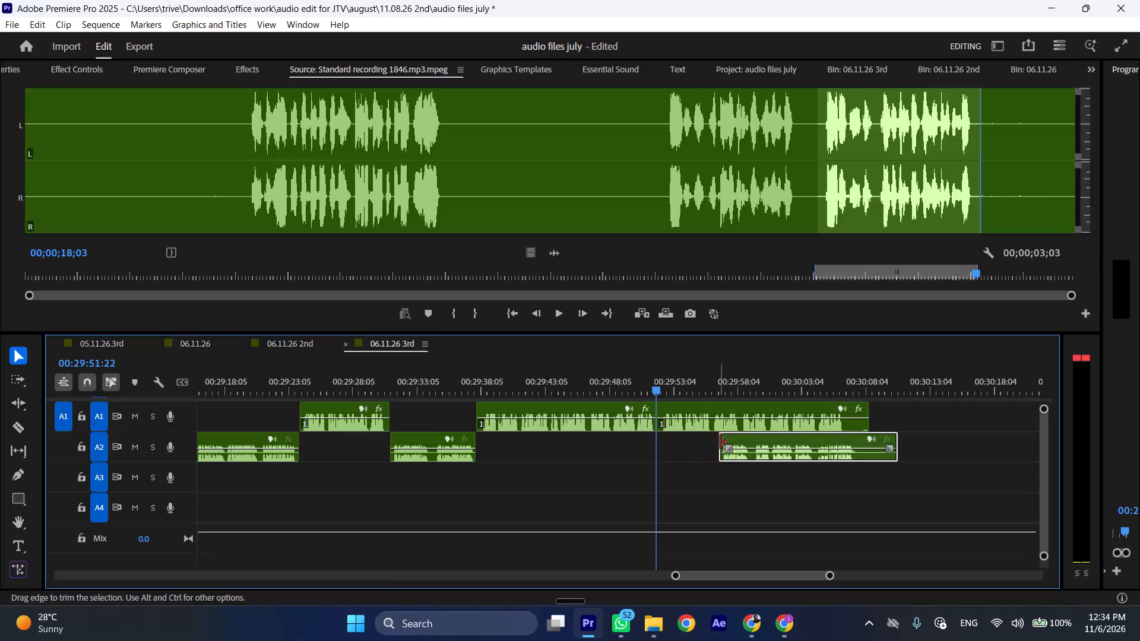
# Reorder the last two clips so the A2 clip starts at the playhead, 00:29:51:22, and the last A1 clip at about 00:30:05.
pyautogui.moveTo(739, 442); pyautogui.dragTo(678, 442)
pyautogui.moveTo(680, 404); pyautogui.dragTo(844, 410)
# Play into the moved A2 clip and ripple-trim its opening up to about 00:29:54:12, closing the gap.
pyautogui.press('space')
pyautogui.press('l')
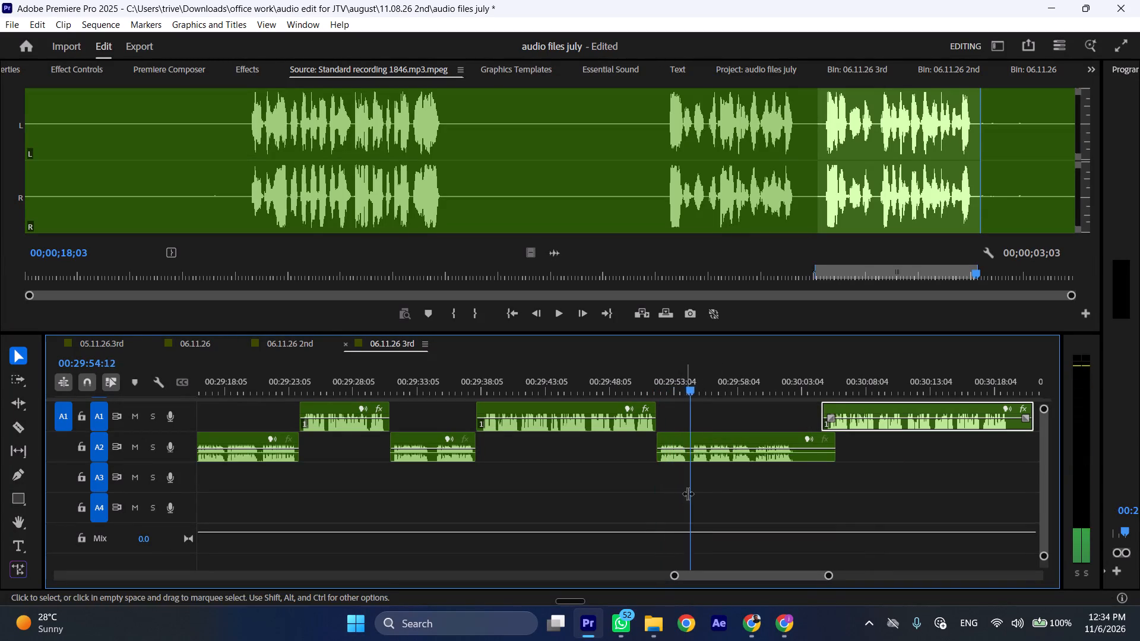
pyautogui.click(692, 383)
pyautogui.click(712, 448)
pyautogui.hotkey('shift', 'c')
pyautogui.hotkey('ctrl', 'shift', 'd')
# Play the trimmed A2 clip from 00:29:51:21, sped up, to check the transition.
pyautogui.press('space')
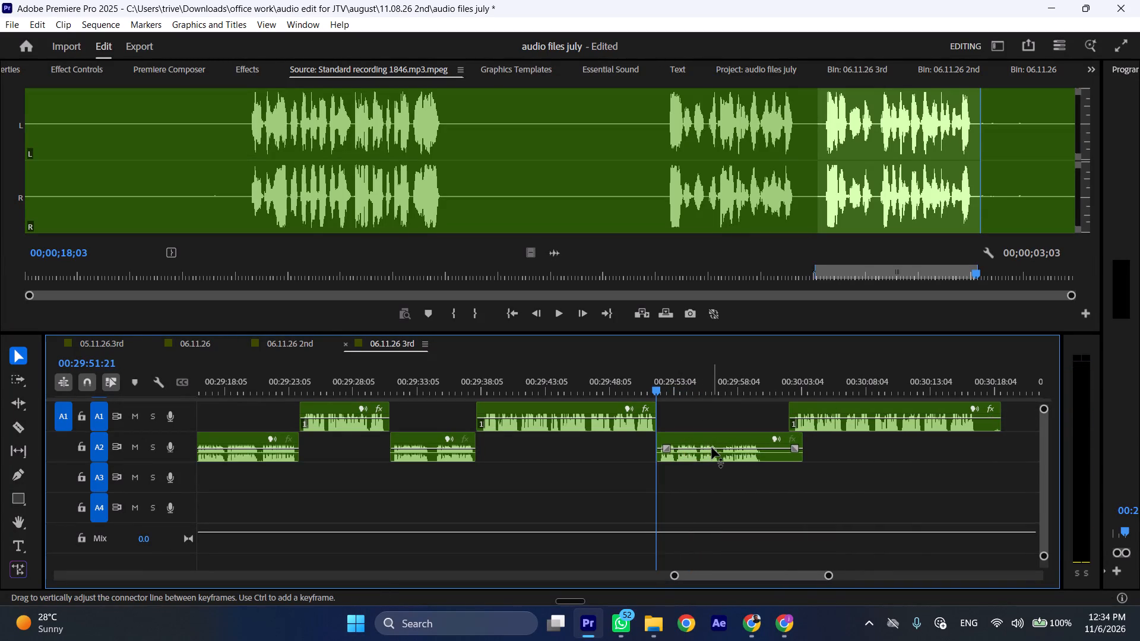
pyautogui.write('l')
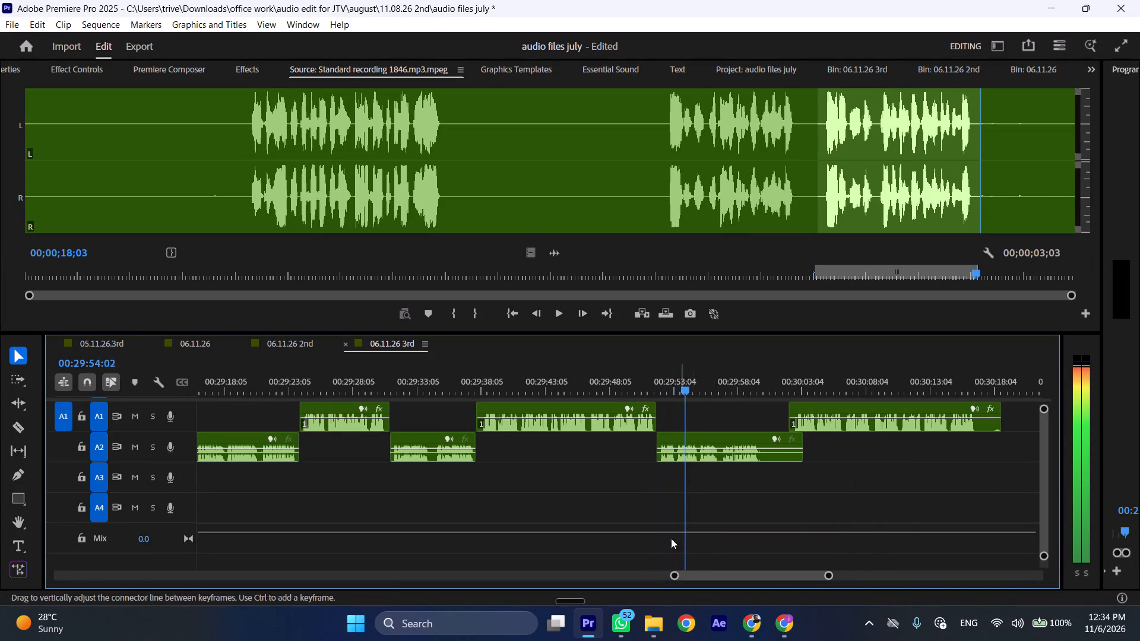
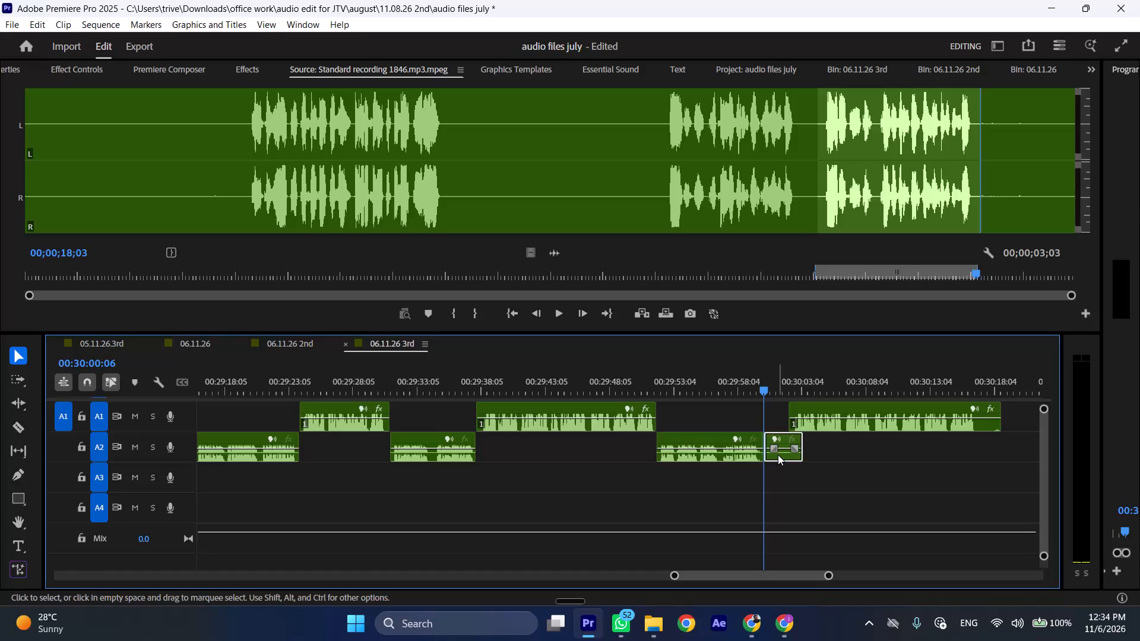
# Delete the short last A2 clip and move the final A1 clip so it starts at the playhead, 00:30:00:06.
pyautogui.press('BackSpace')
pyautogui.moveTo(812, 408); pyautogui.dragTo(793, 409)
# Trim the end of the final A1 clip to about 00:30:15 while playing it through sped up to its end.
pyautogui.press('space')
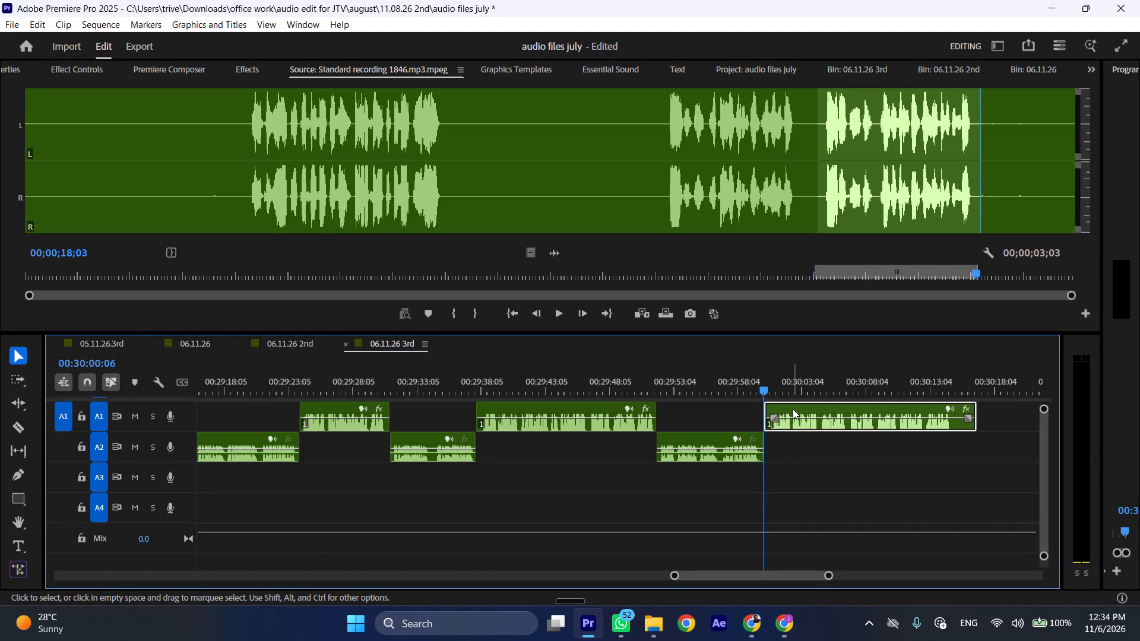
pyautogui.press('l')
pyautogui.scroll(-6, 761, 422)
pyautogui.moveTo(841, 408); pyautogui.dragTo(832, 410)
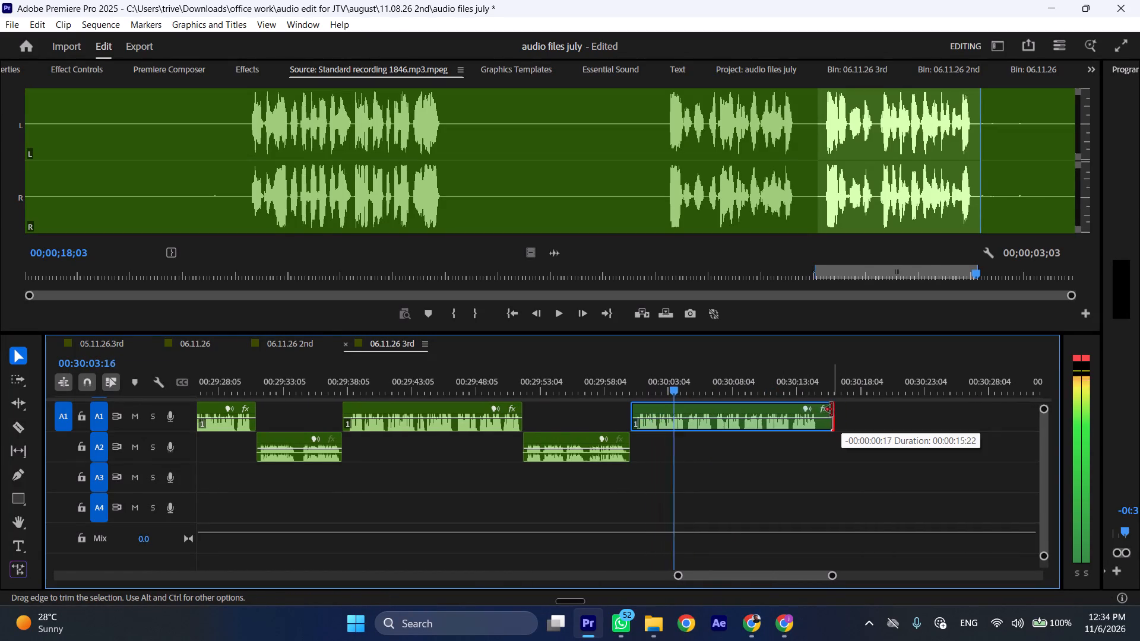
pyautogui.moveTo(832, 410); pyautogui.dragTo(825, 410)
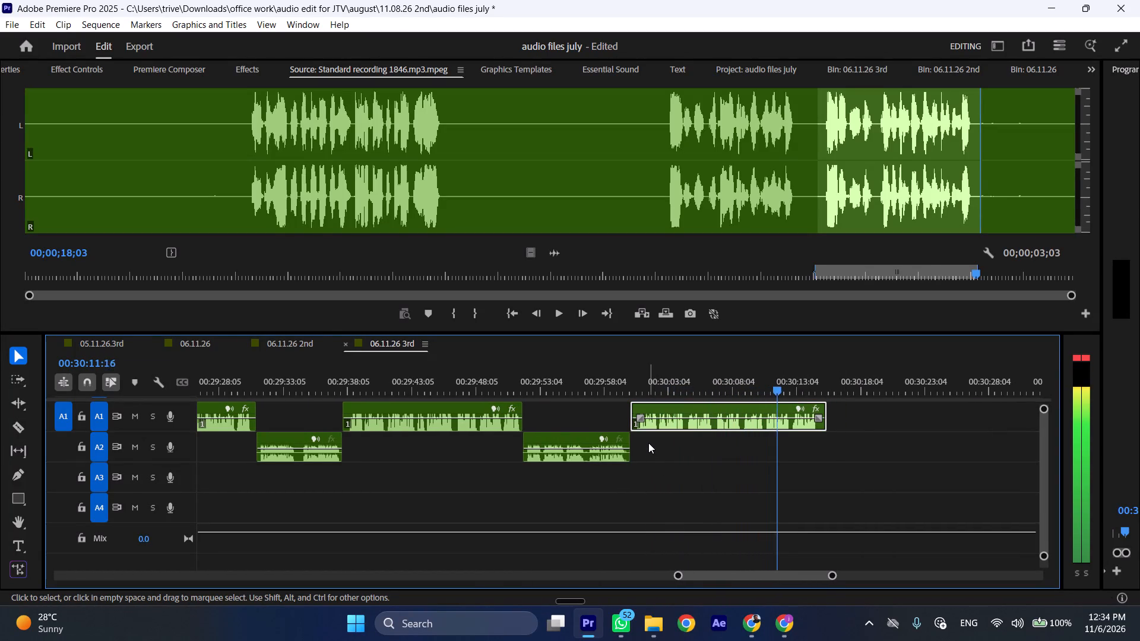
pyautogui.press('space')
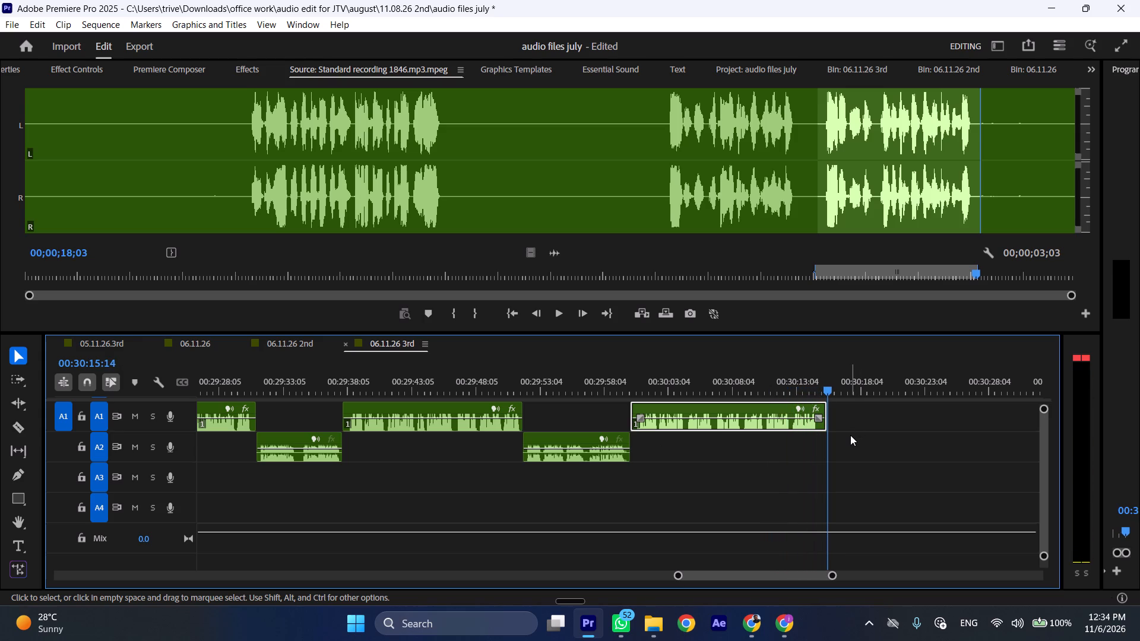
# Select all clips in the 06.11.26 3rd sequence and mark the in/out range around them.
pyautogui.hotkey('ctrl', 'shift', 'x')
pyautogui.hotkey('ctrl', 'shift', 'x')
pyautogui.hotkey('ctrl', 'shift', 'x')
pyautogui.hotkey('ctrl', 'shift', 'x')
pyautogui.hotkey('ctrl', 'shift', 'x')
pyautogui.hotkey('ctrl', 'shift', 'x')
pyautogui.hotkey('ctrl', 'shift', 'x')
pyautogui.hotkey('ctrl', 'shift', 'x')
pyautogui.hotkey('ctrl', 'shift', 'x')
pyautogui.hotkey('ctrl', 'shift', 'x')
pyautogui.hotkey('ctrl', 'shift', 'x')
pyautogui.hotkey('ctrl', 'shift', 'x')
pyautogui.hotkey('ctrl', 'shift', 'x')
pyautogui.hotkey('ctrl', 'shift', 'x')
pyautogui.hotkey('ctrl', 'shift', 'x')
pyautogui.hotkey('ctrl', 'shift', 'x')
pyautogui.hotkey('ctrl', 'shift', 'x')
pyautogui.hotkey('ctrl', 'shift', 'x')
pyautogui.hotkey('ctrl', 'shift', 'x')
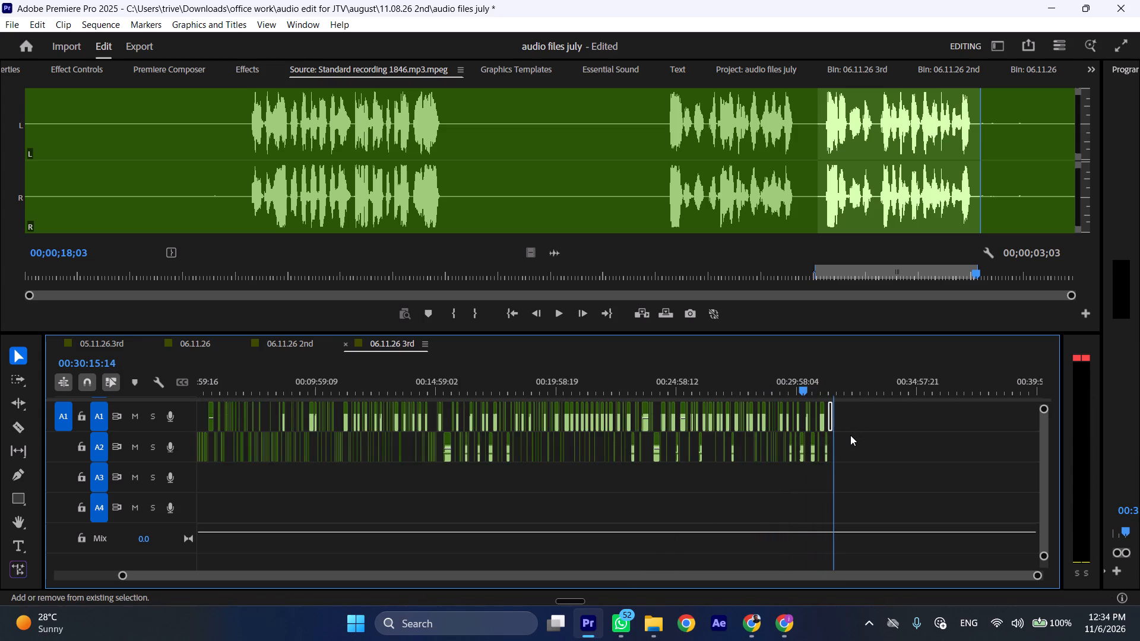
pyautogui.hotkey('ctrl', 'a')
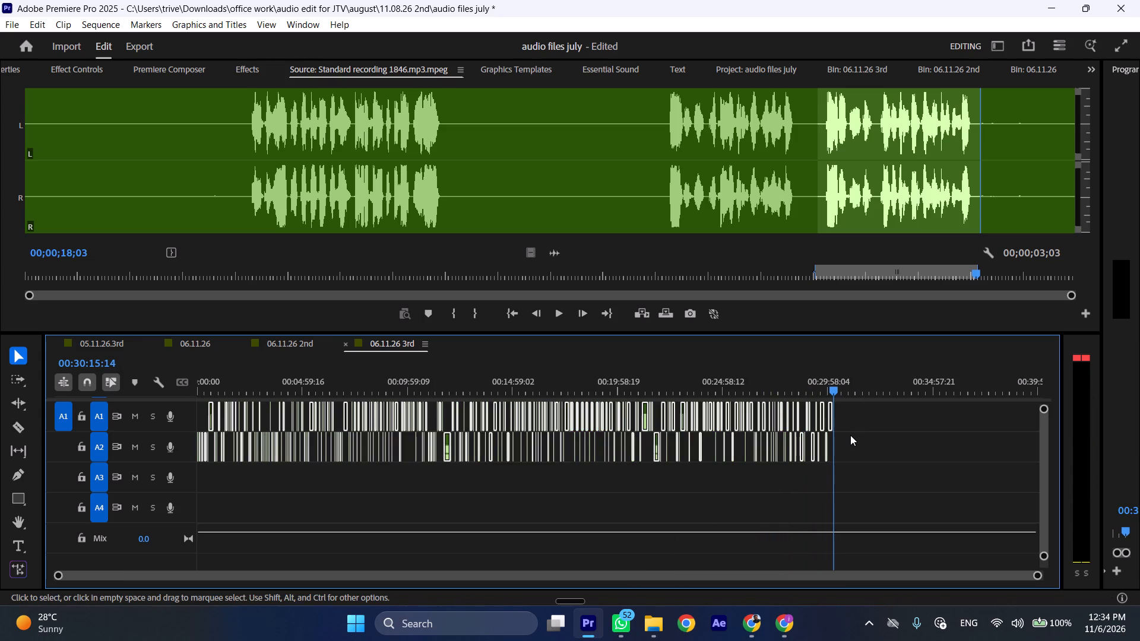
pyautogui.press('/')
# Start exporting the 06.11.26 3rd sequence and choose november > 06.11.26 3rd as the destination folder for the MP3.
pyautogui.hotkey('ctrl', 'm')
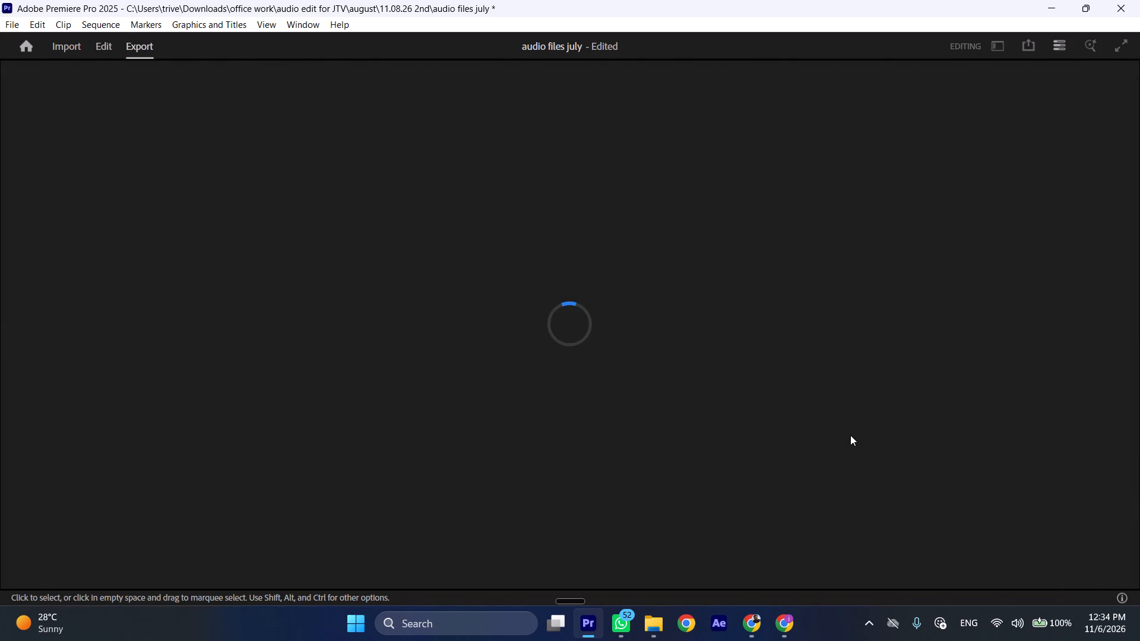
pyautogui.click(421, 151)
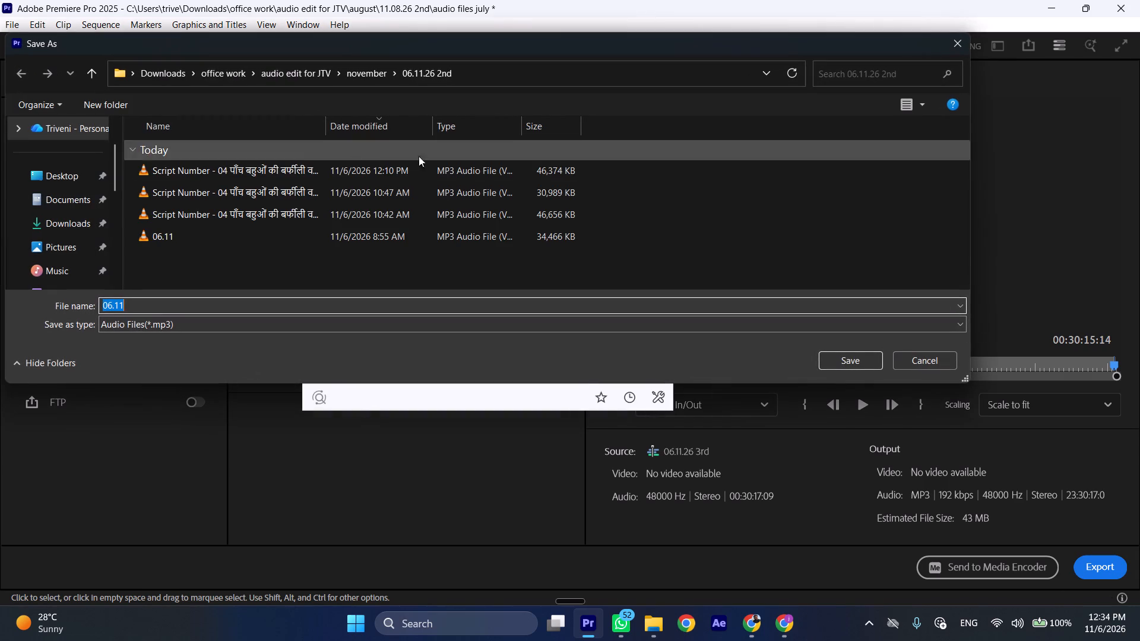
pyautogui.click(89, 72)
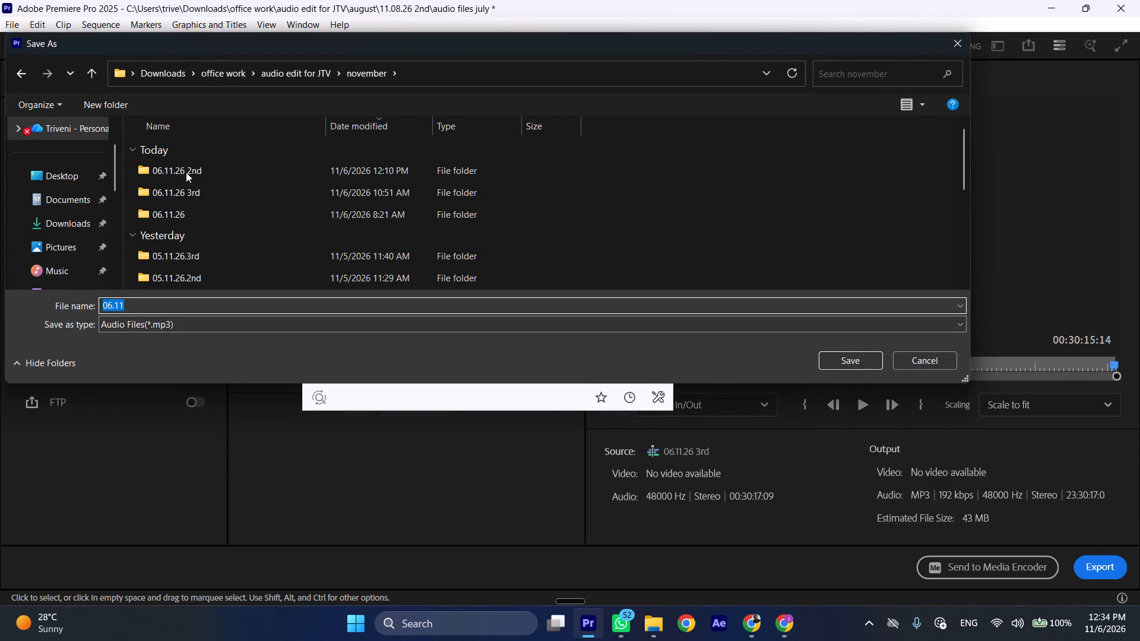
pyautogui.doubleClick(185, 189)
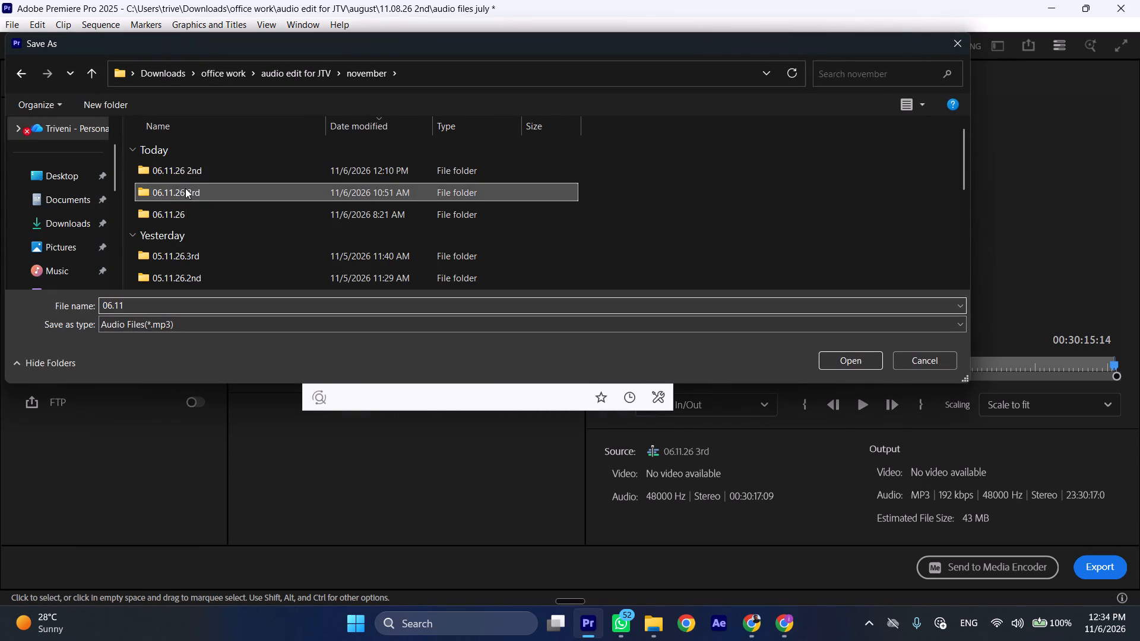
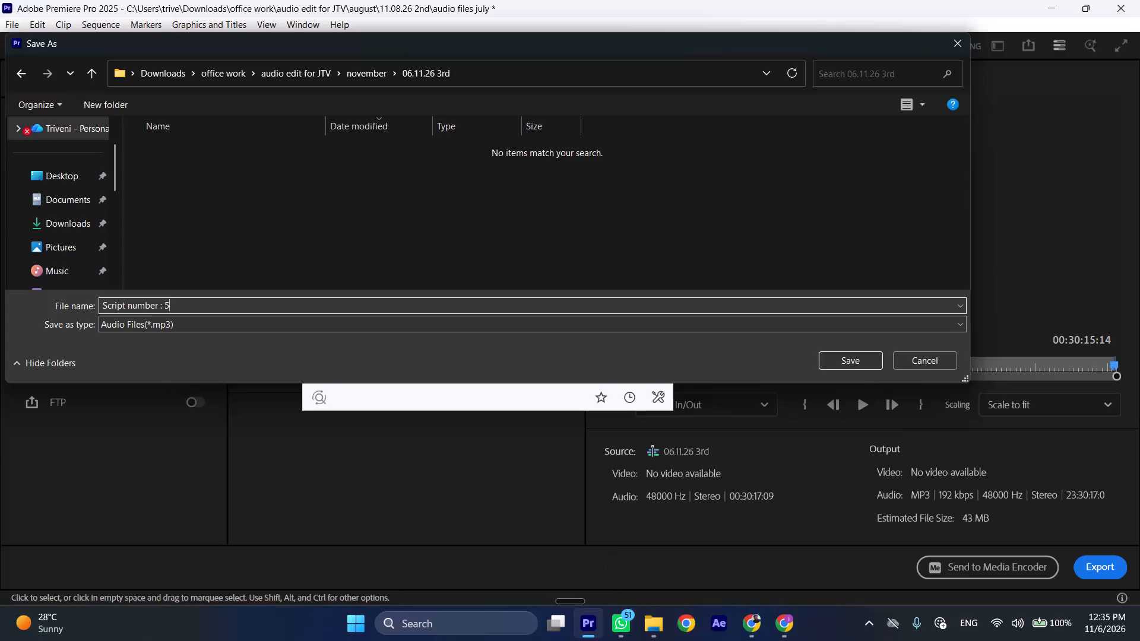
# Continue the MP3's file name after "Script number : 5" for the 06.11.26 3rd export.
pyautogui.press('space')
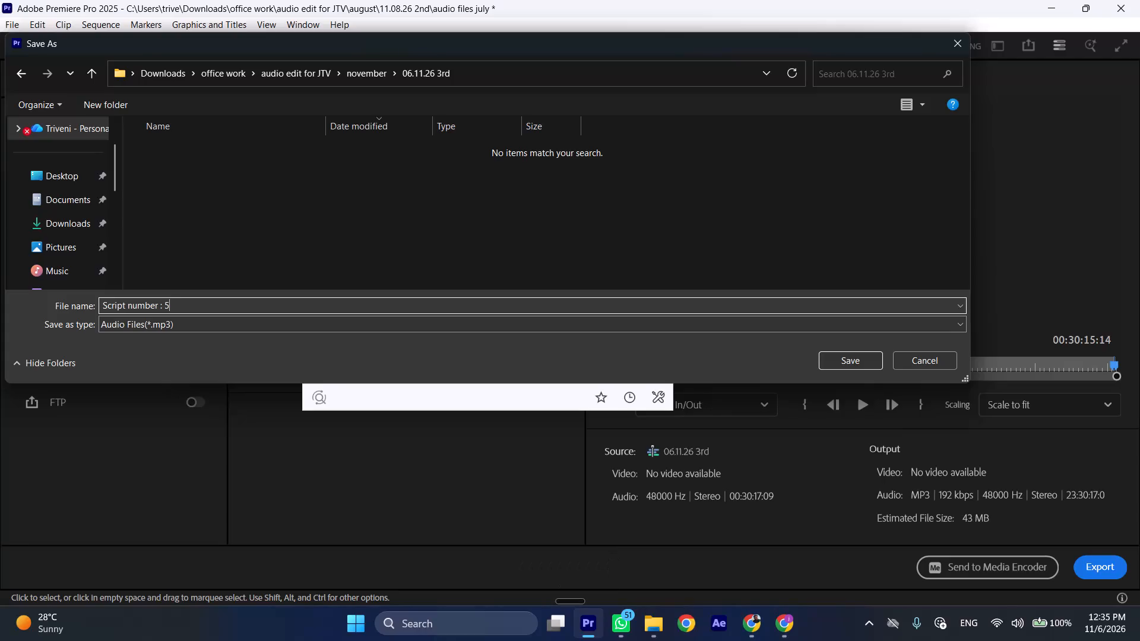
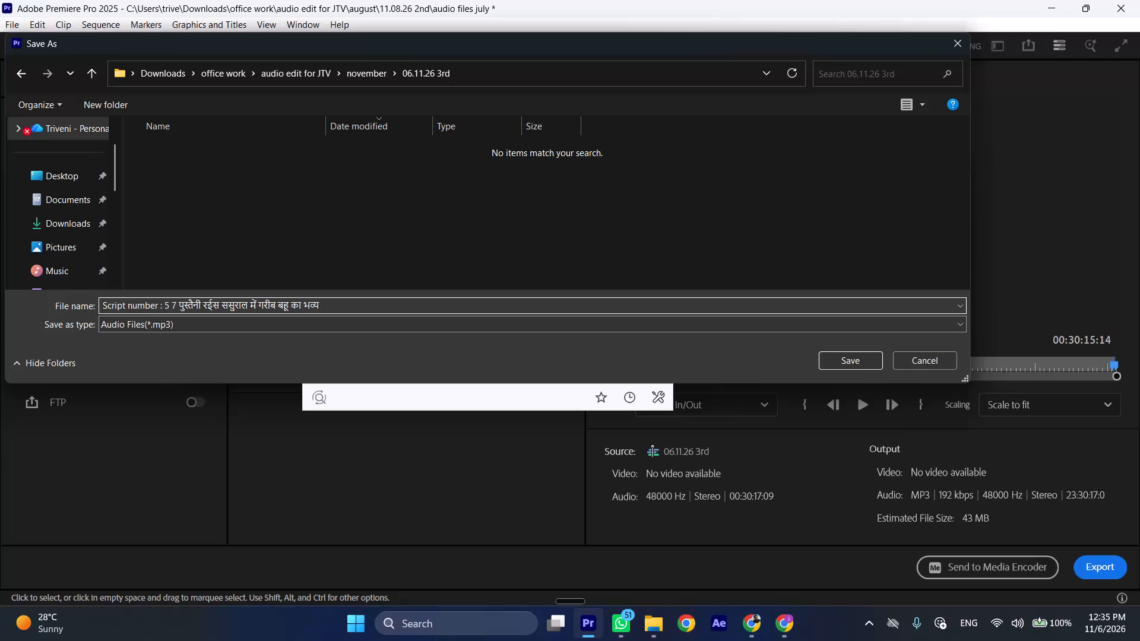
# Replace the colon after "Script number" with a hyphen in the file name and export the 06.11.26 3rd sequence as MP3.
pyautogui.click(161, 301)
pyautogui.press('Right')
pyautogui.press('BackSpace')
pyautogui.press('-')
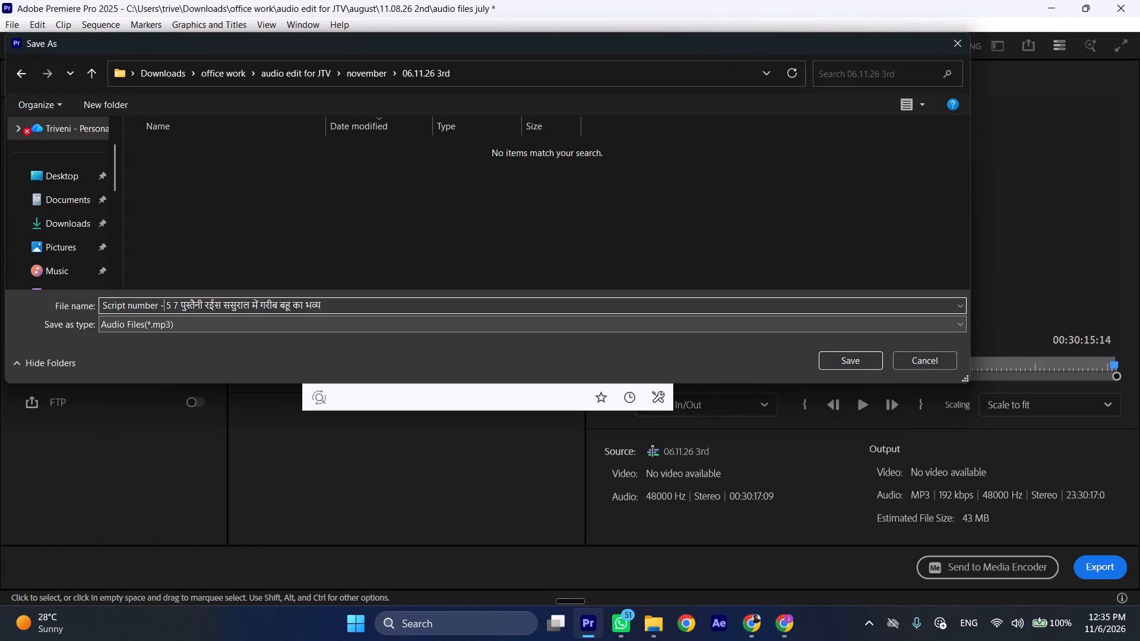
pyautogui.click(841, 366)
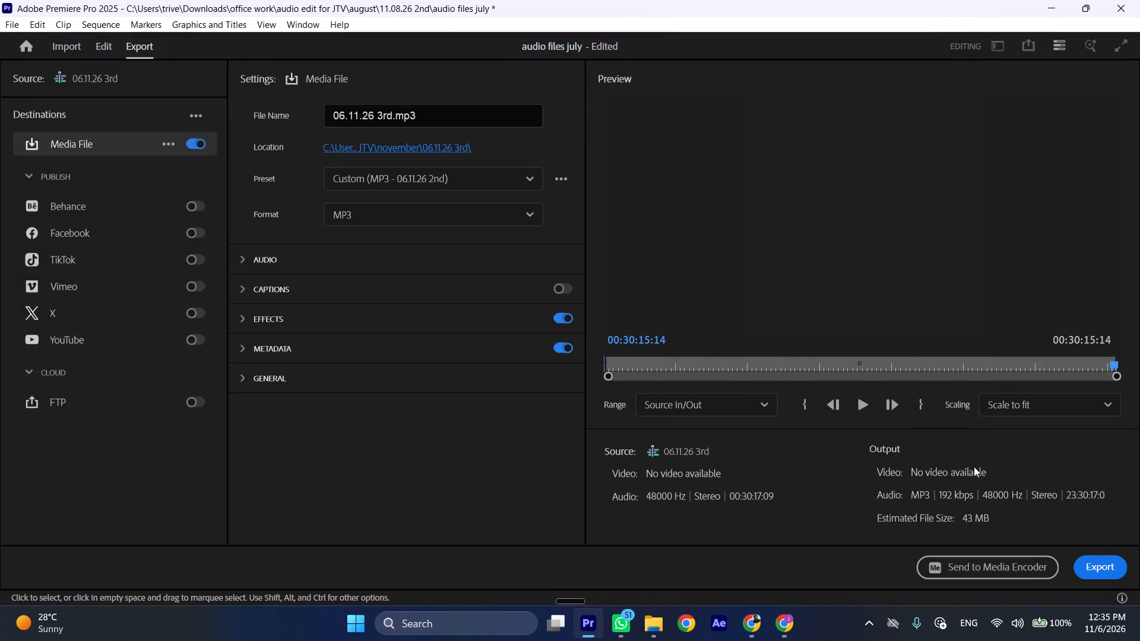
pyautogui.click(1096, 567)
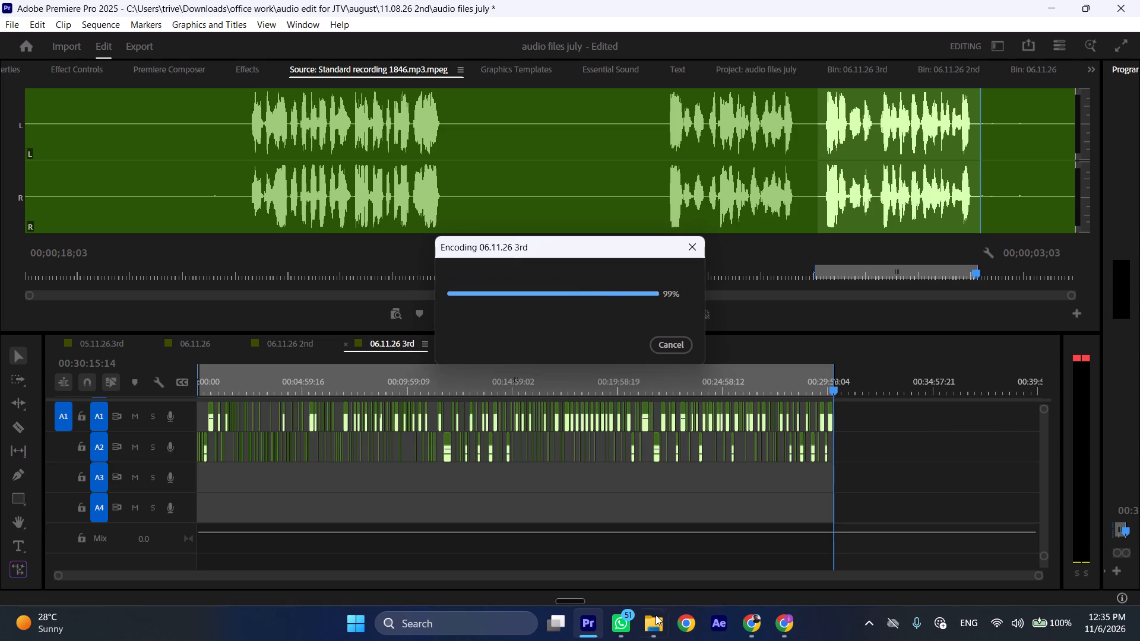
# Switch to Adobe Podcast in Chrome and browse the november folder for an audio file to enhance.
pyautogui.click(740, 632)
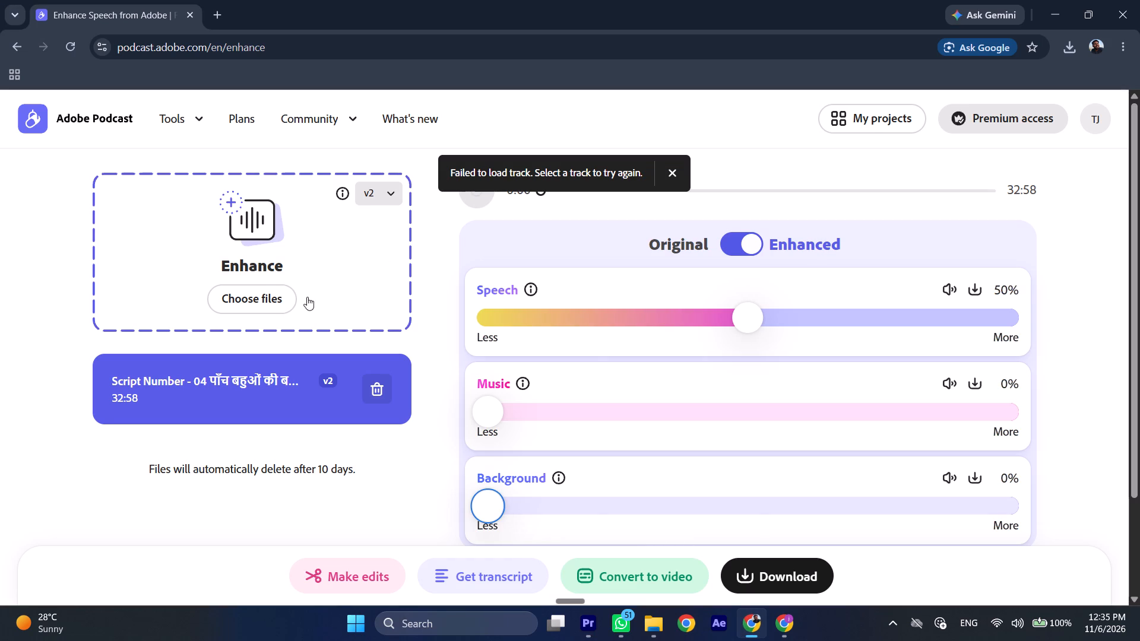
pyautogui.click(265, 285)
pyautogui.click(91, 49)
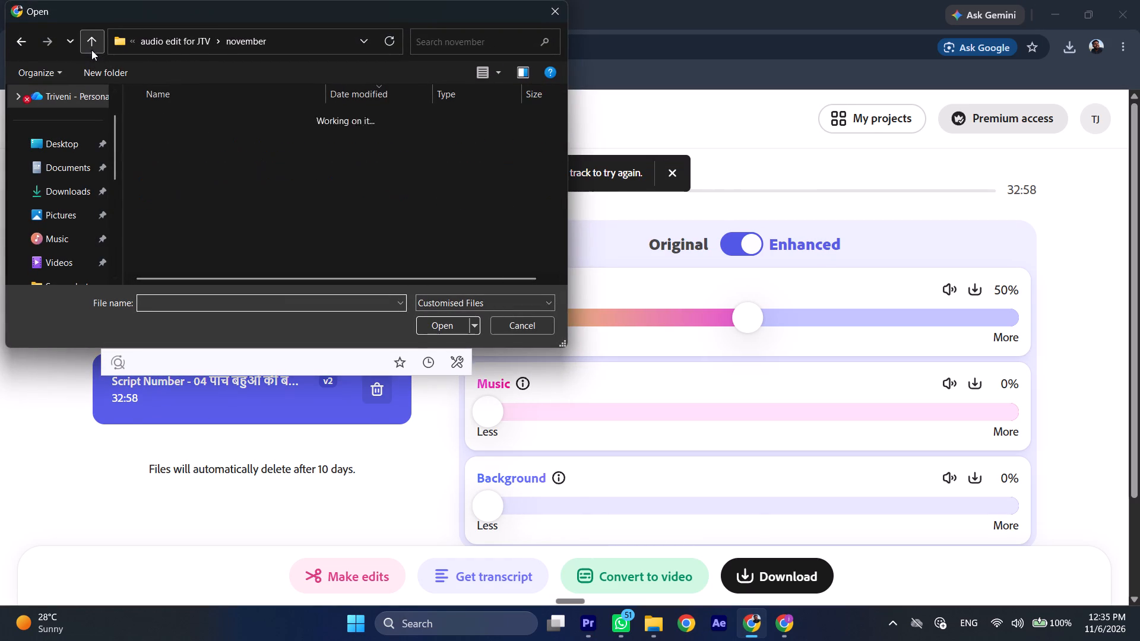
# Choose the "Script number - 5" audio file from within the november folder and upload it for speech enhancement.
pyautogui.doubleClick(161, 131)
pyautogui.doubleClick(161, 131)
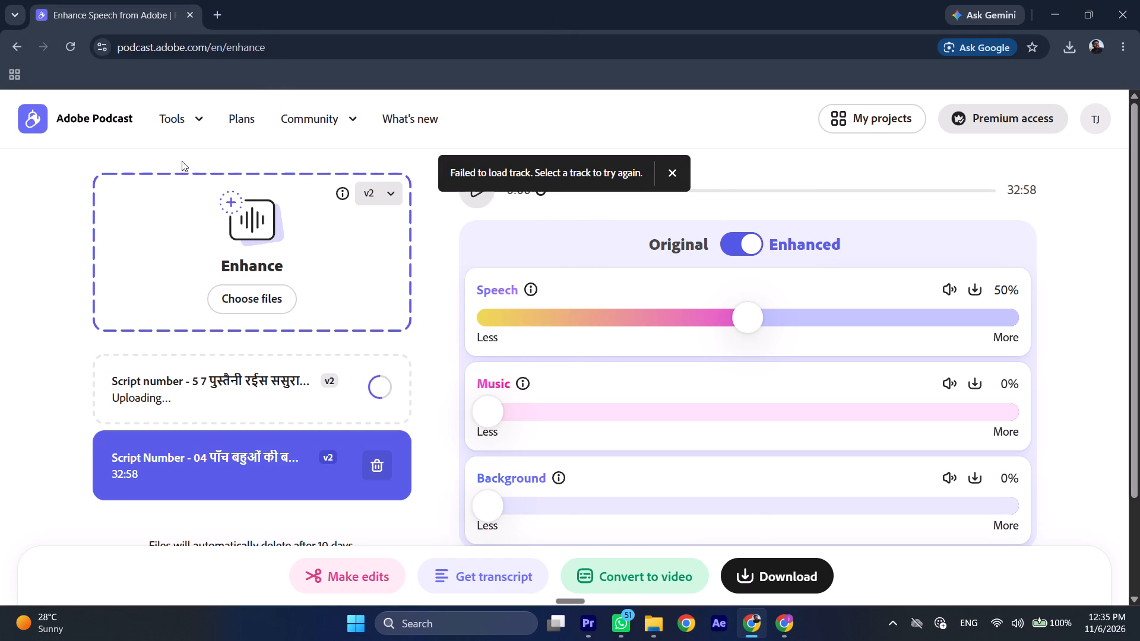
# Delete the old "Script Number - 04" track from the list of enhanced files.
pyautogui.click(381, 474)
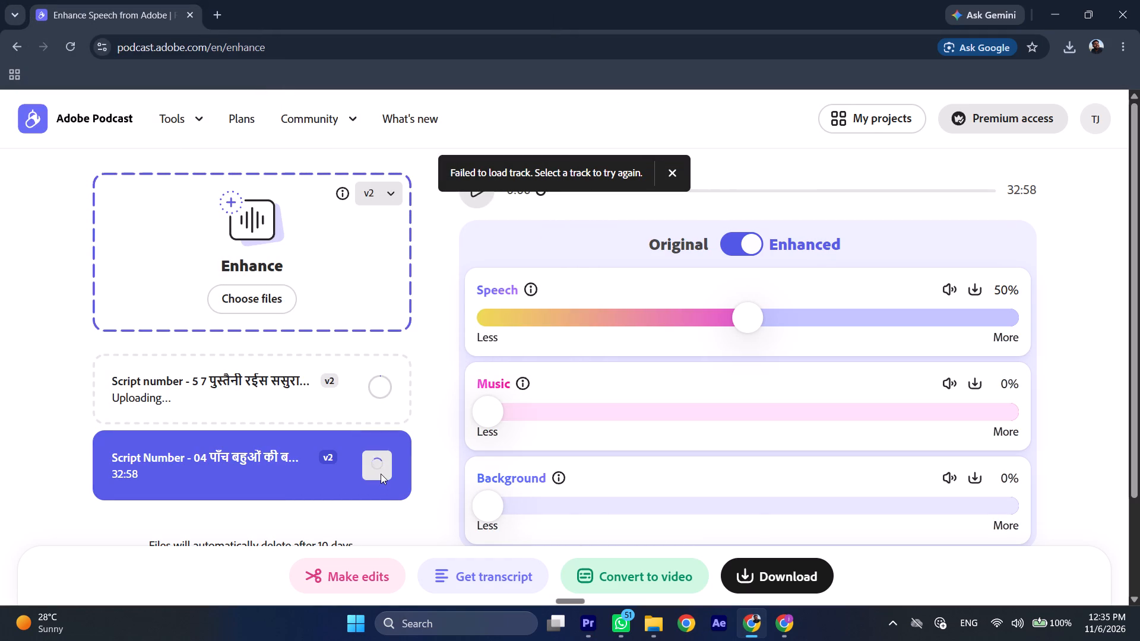
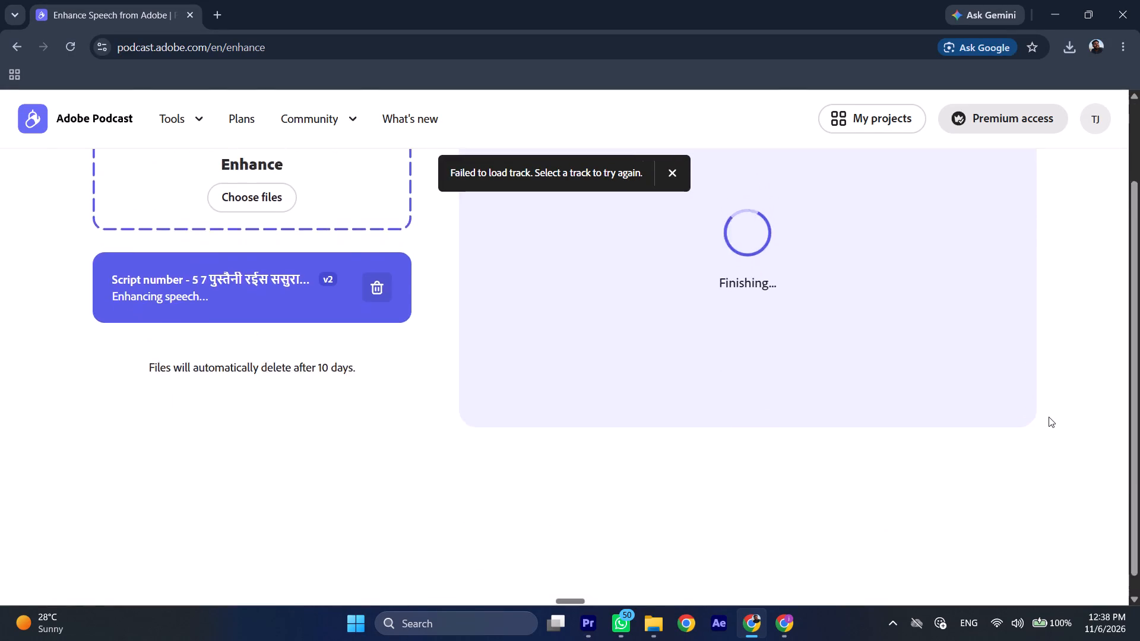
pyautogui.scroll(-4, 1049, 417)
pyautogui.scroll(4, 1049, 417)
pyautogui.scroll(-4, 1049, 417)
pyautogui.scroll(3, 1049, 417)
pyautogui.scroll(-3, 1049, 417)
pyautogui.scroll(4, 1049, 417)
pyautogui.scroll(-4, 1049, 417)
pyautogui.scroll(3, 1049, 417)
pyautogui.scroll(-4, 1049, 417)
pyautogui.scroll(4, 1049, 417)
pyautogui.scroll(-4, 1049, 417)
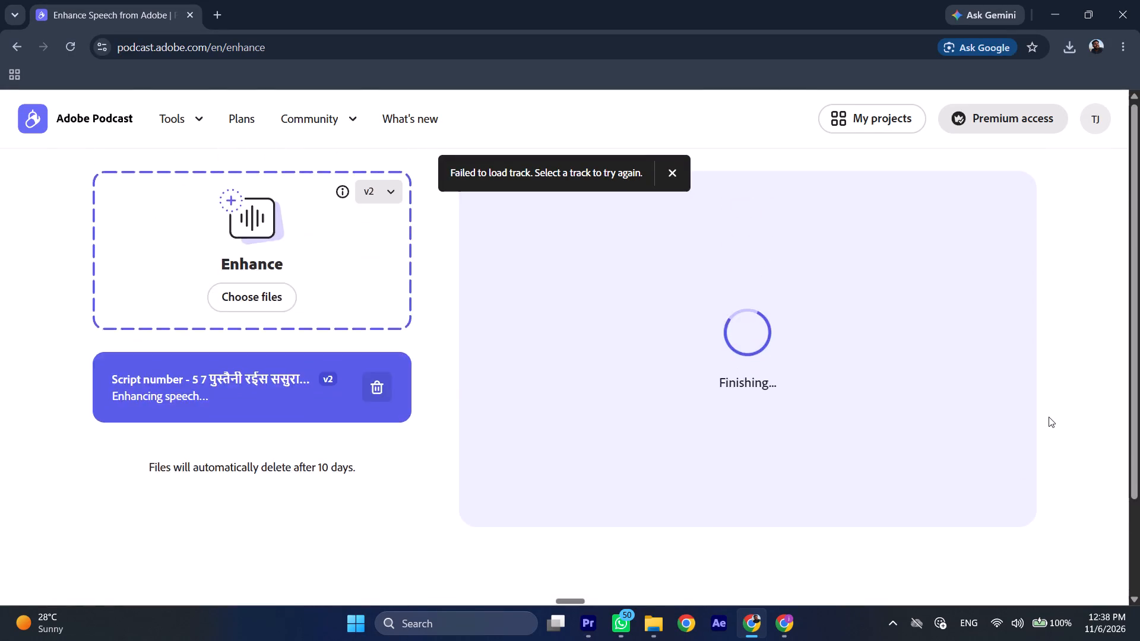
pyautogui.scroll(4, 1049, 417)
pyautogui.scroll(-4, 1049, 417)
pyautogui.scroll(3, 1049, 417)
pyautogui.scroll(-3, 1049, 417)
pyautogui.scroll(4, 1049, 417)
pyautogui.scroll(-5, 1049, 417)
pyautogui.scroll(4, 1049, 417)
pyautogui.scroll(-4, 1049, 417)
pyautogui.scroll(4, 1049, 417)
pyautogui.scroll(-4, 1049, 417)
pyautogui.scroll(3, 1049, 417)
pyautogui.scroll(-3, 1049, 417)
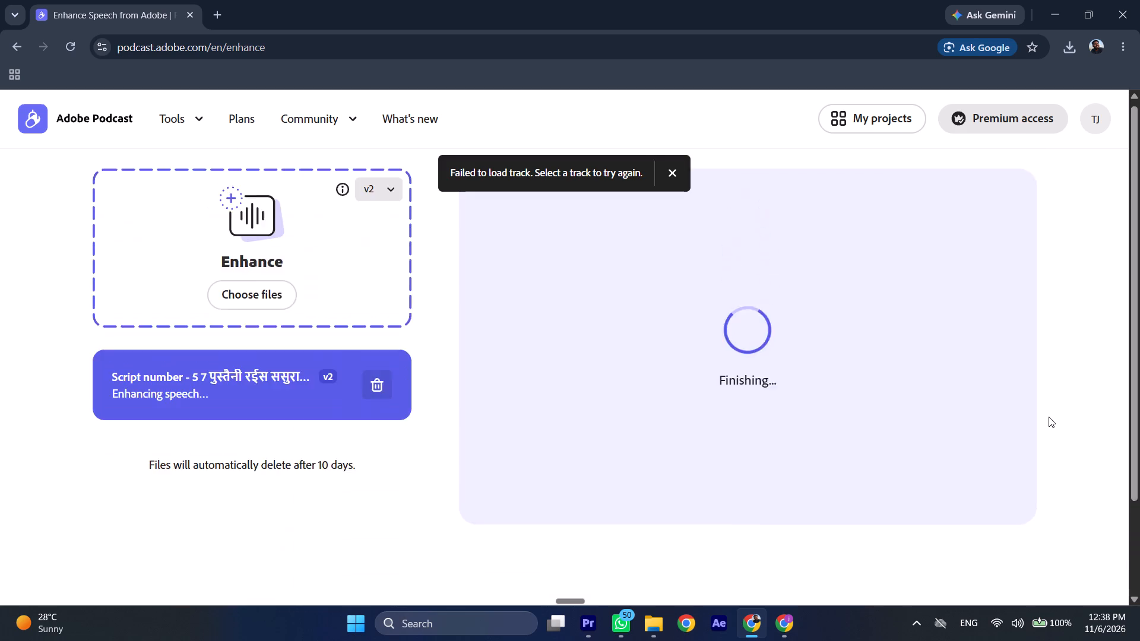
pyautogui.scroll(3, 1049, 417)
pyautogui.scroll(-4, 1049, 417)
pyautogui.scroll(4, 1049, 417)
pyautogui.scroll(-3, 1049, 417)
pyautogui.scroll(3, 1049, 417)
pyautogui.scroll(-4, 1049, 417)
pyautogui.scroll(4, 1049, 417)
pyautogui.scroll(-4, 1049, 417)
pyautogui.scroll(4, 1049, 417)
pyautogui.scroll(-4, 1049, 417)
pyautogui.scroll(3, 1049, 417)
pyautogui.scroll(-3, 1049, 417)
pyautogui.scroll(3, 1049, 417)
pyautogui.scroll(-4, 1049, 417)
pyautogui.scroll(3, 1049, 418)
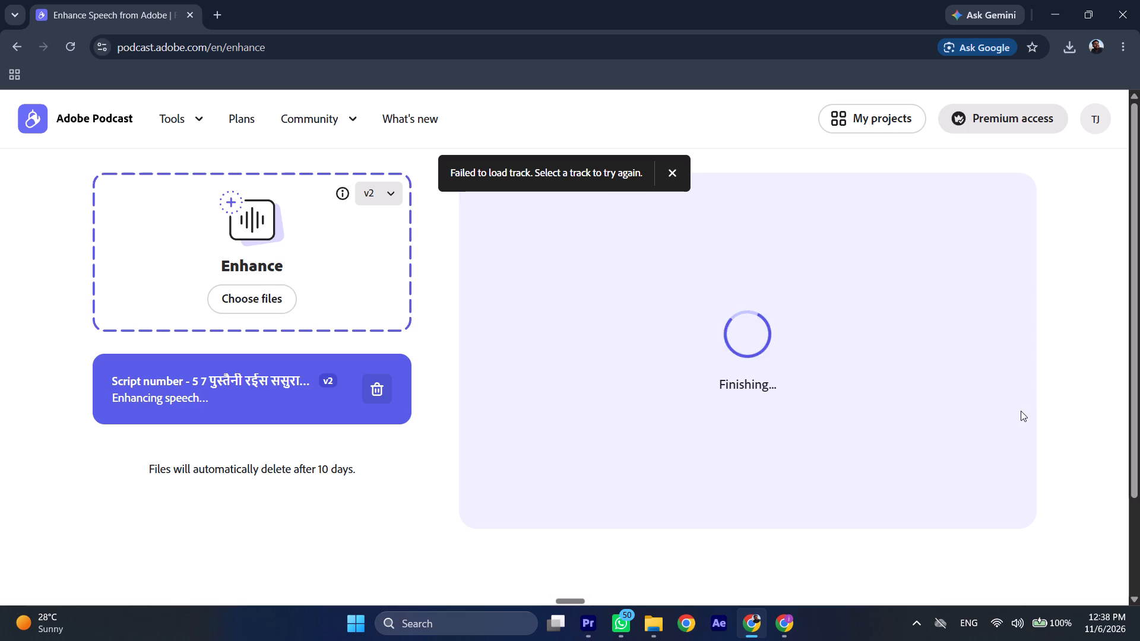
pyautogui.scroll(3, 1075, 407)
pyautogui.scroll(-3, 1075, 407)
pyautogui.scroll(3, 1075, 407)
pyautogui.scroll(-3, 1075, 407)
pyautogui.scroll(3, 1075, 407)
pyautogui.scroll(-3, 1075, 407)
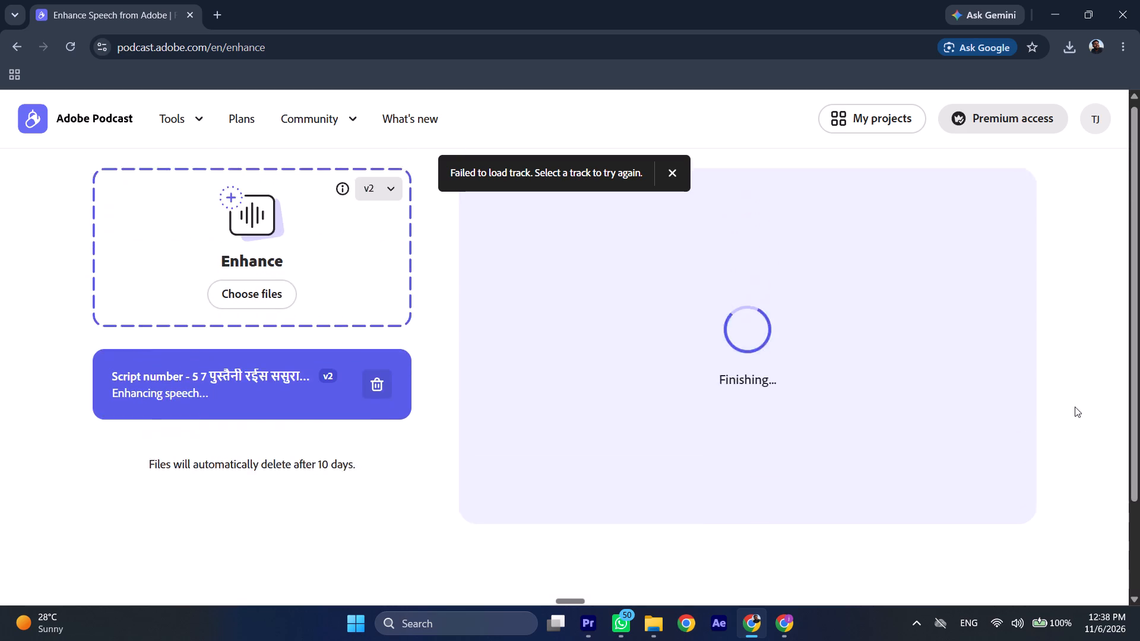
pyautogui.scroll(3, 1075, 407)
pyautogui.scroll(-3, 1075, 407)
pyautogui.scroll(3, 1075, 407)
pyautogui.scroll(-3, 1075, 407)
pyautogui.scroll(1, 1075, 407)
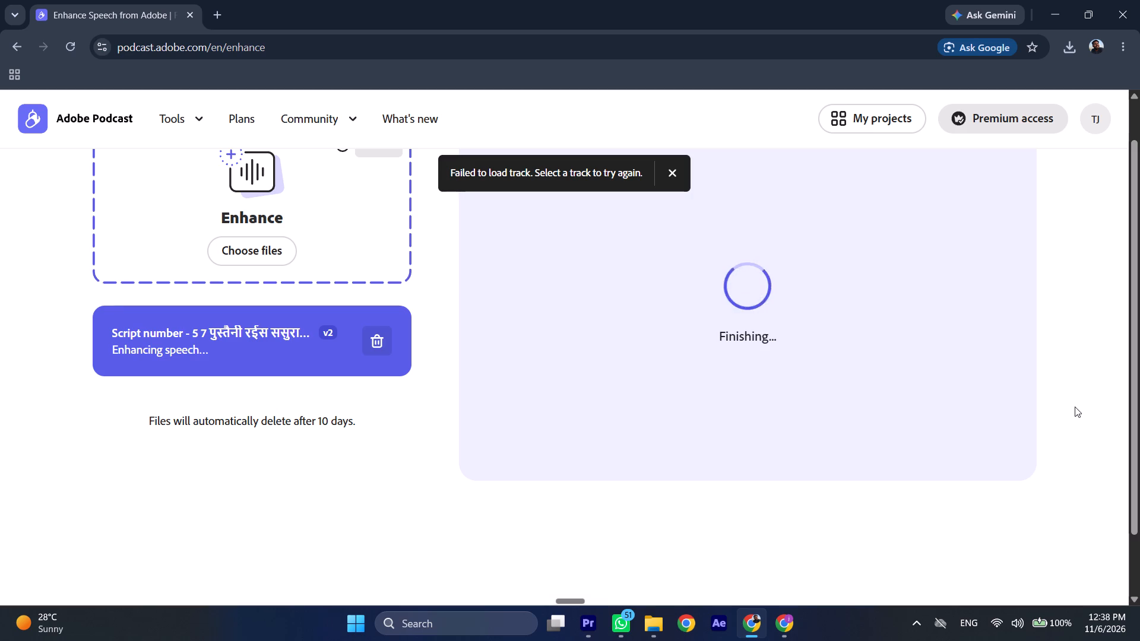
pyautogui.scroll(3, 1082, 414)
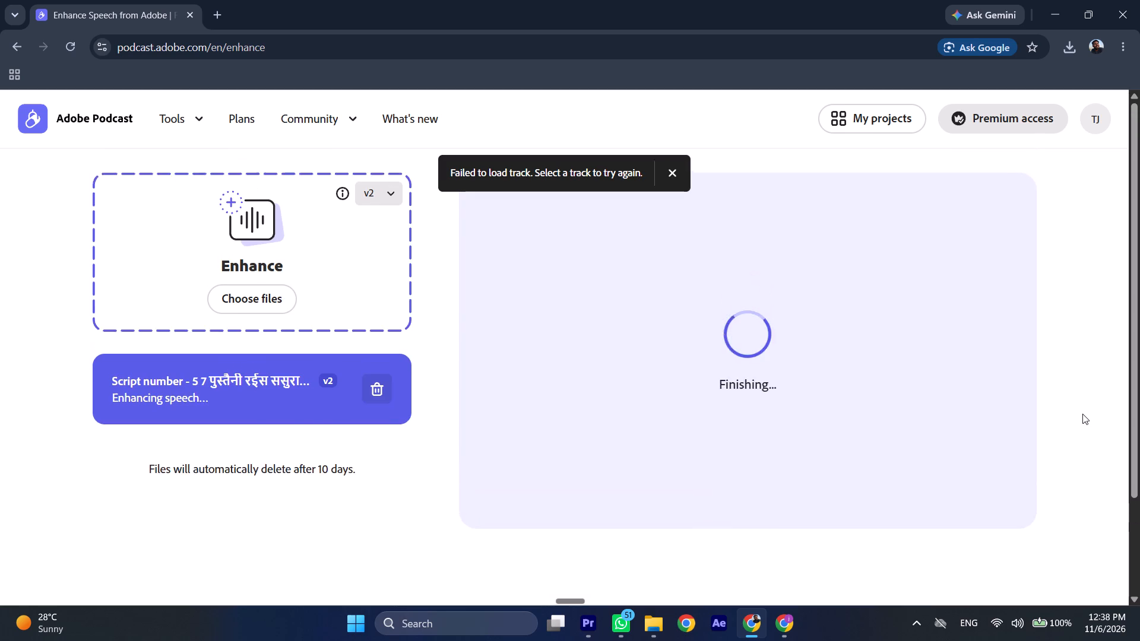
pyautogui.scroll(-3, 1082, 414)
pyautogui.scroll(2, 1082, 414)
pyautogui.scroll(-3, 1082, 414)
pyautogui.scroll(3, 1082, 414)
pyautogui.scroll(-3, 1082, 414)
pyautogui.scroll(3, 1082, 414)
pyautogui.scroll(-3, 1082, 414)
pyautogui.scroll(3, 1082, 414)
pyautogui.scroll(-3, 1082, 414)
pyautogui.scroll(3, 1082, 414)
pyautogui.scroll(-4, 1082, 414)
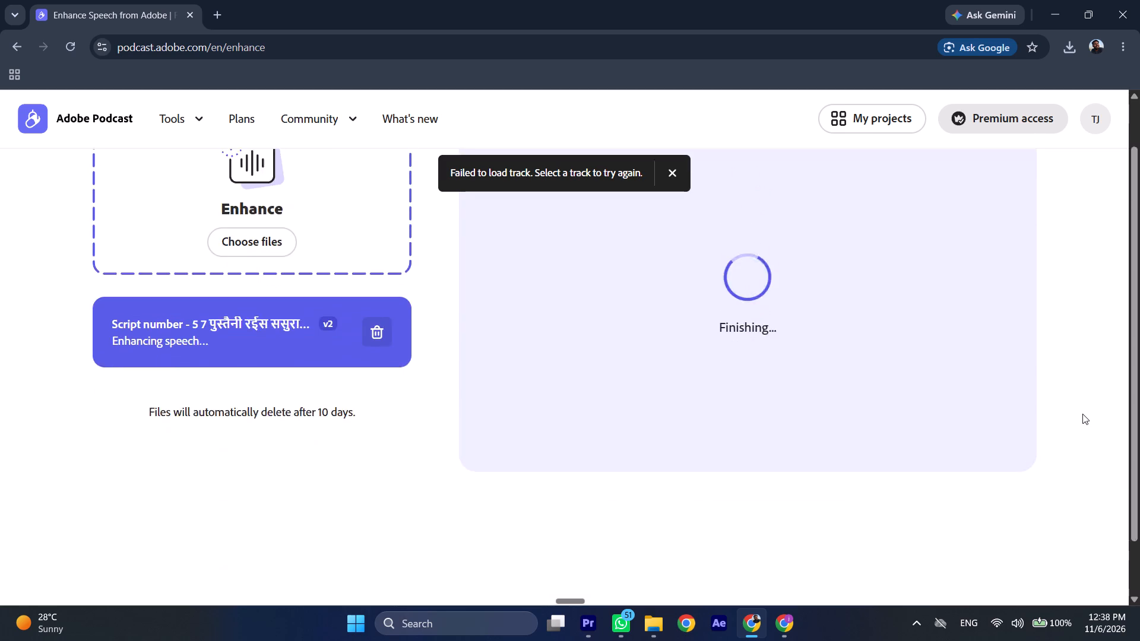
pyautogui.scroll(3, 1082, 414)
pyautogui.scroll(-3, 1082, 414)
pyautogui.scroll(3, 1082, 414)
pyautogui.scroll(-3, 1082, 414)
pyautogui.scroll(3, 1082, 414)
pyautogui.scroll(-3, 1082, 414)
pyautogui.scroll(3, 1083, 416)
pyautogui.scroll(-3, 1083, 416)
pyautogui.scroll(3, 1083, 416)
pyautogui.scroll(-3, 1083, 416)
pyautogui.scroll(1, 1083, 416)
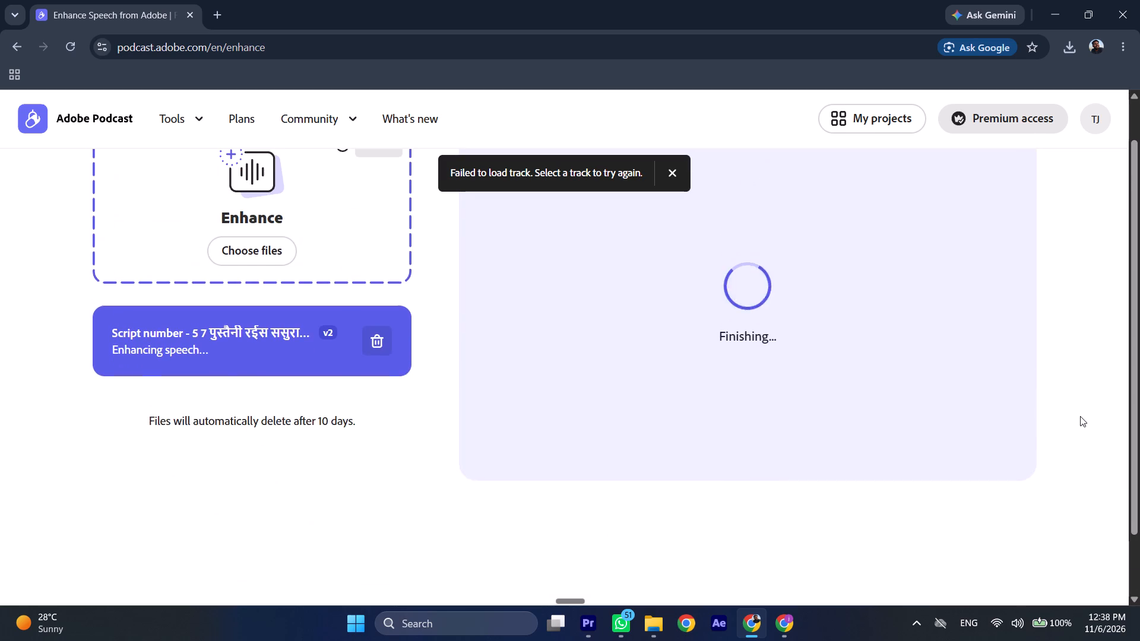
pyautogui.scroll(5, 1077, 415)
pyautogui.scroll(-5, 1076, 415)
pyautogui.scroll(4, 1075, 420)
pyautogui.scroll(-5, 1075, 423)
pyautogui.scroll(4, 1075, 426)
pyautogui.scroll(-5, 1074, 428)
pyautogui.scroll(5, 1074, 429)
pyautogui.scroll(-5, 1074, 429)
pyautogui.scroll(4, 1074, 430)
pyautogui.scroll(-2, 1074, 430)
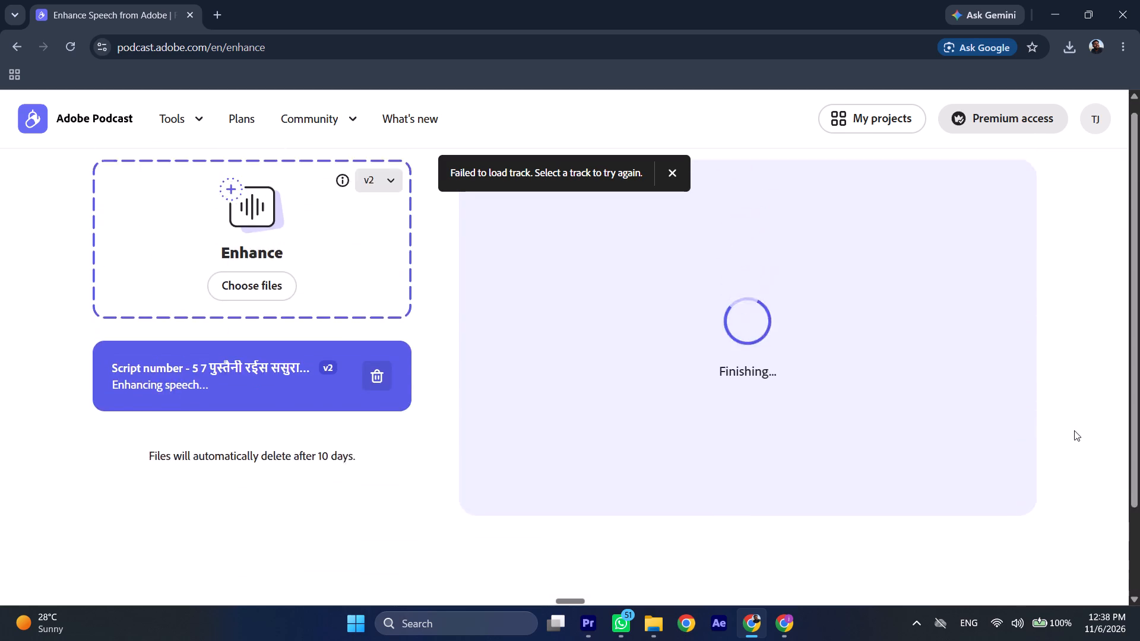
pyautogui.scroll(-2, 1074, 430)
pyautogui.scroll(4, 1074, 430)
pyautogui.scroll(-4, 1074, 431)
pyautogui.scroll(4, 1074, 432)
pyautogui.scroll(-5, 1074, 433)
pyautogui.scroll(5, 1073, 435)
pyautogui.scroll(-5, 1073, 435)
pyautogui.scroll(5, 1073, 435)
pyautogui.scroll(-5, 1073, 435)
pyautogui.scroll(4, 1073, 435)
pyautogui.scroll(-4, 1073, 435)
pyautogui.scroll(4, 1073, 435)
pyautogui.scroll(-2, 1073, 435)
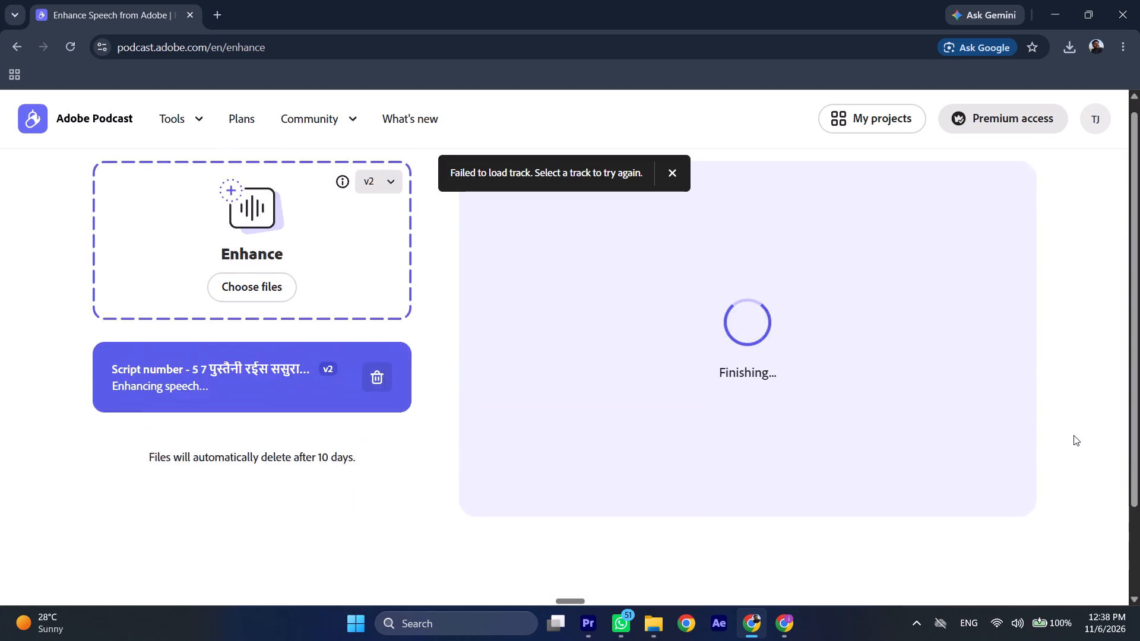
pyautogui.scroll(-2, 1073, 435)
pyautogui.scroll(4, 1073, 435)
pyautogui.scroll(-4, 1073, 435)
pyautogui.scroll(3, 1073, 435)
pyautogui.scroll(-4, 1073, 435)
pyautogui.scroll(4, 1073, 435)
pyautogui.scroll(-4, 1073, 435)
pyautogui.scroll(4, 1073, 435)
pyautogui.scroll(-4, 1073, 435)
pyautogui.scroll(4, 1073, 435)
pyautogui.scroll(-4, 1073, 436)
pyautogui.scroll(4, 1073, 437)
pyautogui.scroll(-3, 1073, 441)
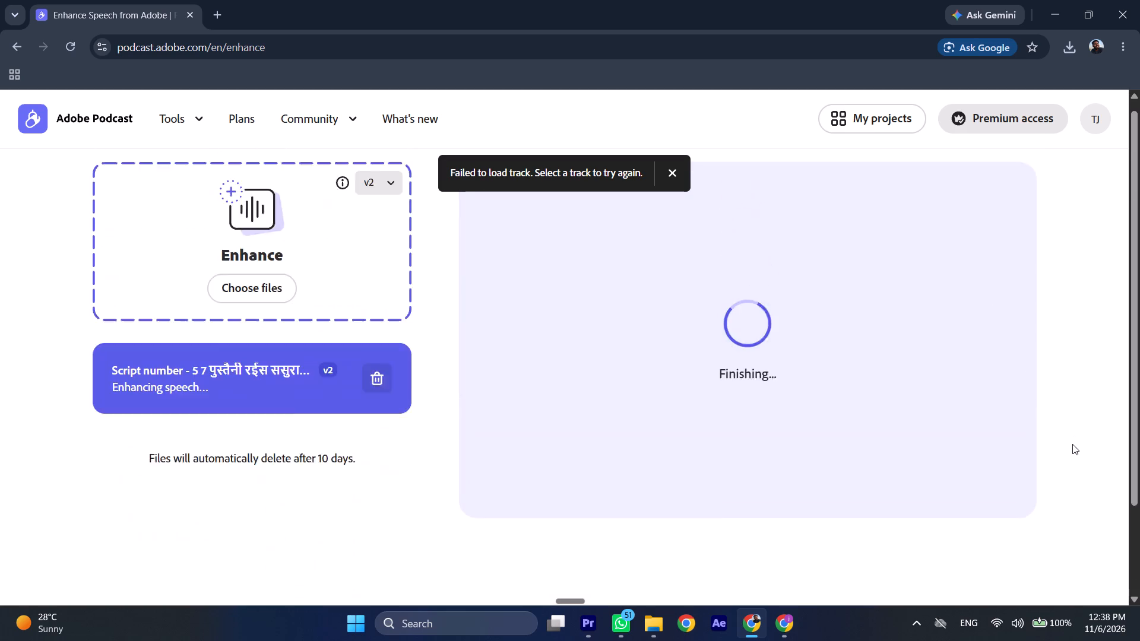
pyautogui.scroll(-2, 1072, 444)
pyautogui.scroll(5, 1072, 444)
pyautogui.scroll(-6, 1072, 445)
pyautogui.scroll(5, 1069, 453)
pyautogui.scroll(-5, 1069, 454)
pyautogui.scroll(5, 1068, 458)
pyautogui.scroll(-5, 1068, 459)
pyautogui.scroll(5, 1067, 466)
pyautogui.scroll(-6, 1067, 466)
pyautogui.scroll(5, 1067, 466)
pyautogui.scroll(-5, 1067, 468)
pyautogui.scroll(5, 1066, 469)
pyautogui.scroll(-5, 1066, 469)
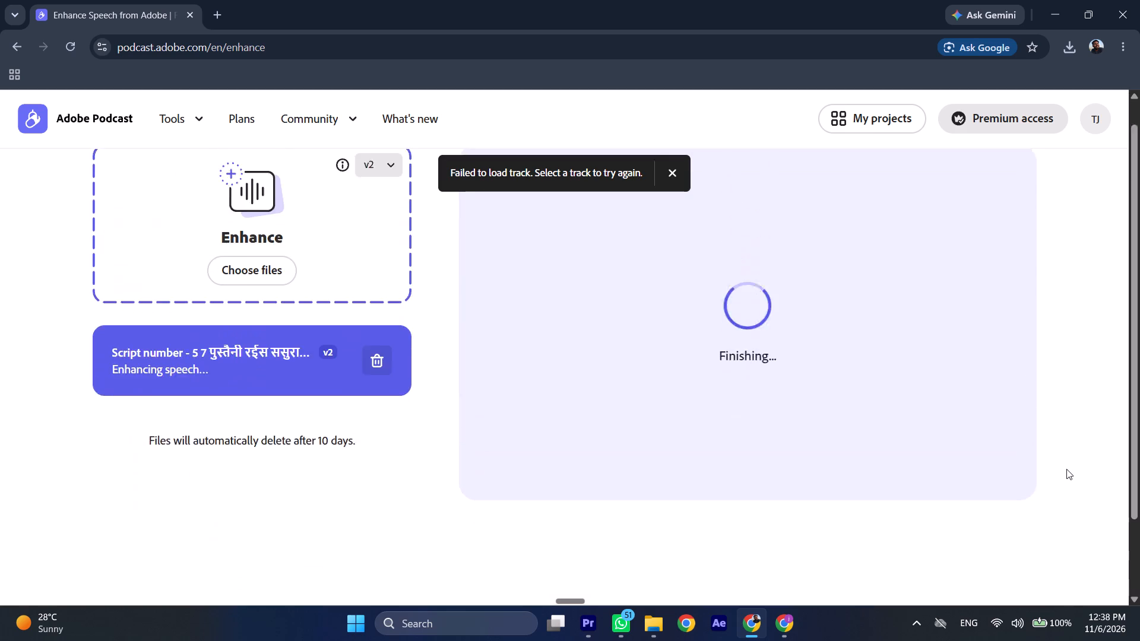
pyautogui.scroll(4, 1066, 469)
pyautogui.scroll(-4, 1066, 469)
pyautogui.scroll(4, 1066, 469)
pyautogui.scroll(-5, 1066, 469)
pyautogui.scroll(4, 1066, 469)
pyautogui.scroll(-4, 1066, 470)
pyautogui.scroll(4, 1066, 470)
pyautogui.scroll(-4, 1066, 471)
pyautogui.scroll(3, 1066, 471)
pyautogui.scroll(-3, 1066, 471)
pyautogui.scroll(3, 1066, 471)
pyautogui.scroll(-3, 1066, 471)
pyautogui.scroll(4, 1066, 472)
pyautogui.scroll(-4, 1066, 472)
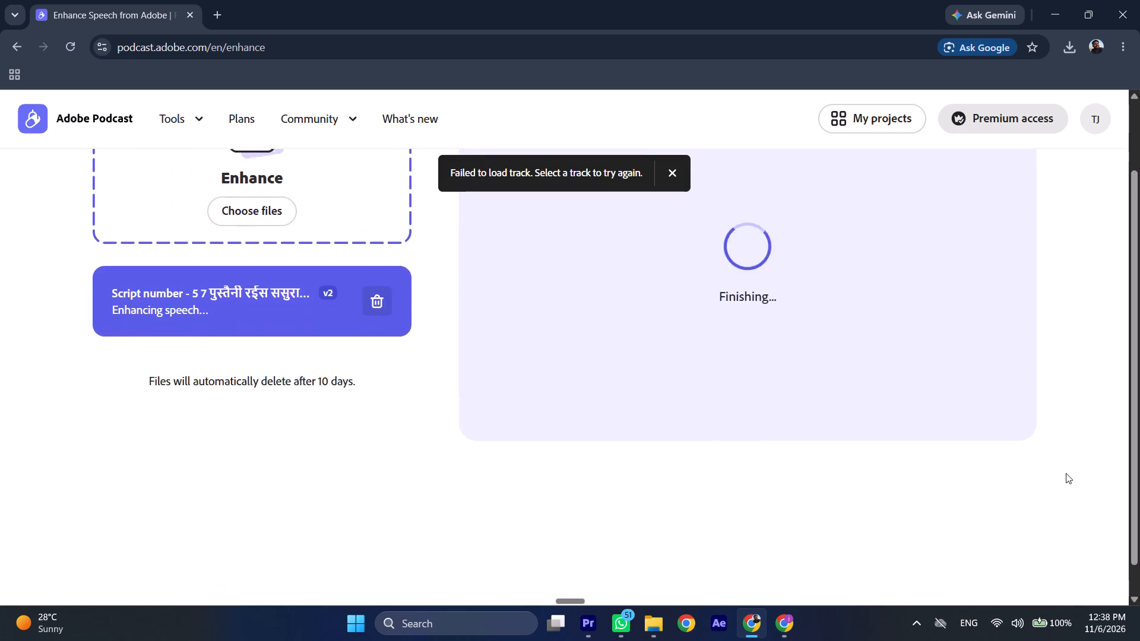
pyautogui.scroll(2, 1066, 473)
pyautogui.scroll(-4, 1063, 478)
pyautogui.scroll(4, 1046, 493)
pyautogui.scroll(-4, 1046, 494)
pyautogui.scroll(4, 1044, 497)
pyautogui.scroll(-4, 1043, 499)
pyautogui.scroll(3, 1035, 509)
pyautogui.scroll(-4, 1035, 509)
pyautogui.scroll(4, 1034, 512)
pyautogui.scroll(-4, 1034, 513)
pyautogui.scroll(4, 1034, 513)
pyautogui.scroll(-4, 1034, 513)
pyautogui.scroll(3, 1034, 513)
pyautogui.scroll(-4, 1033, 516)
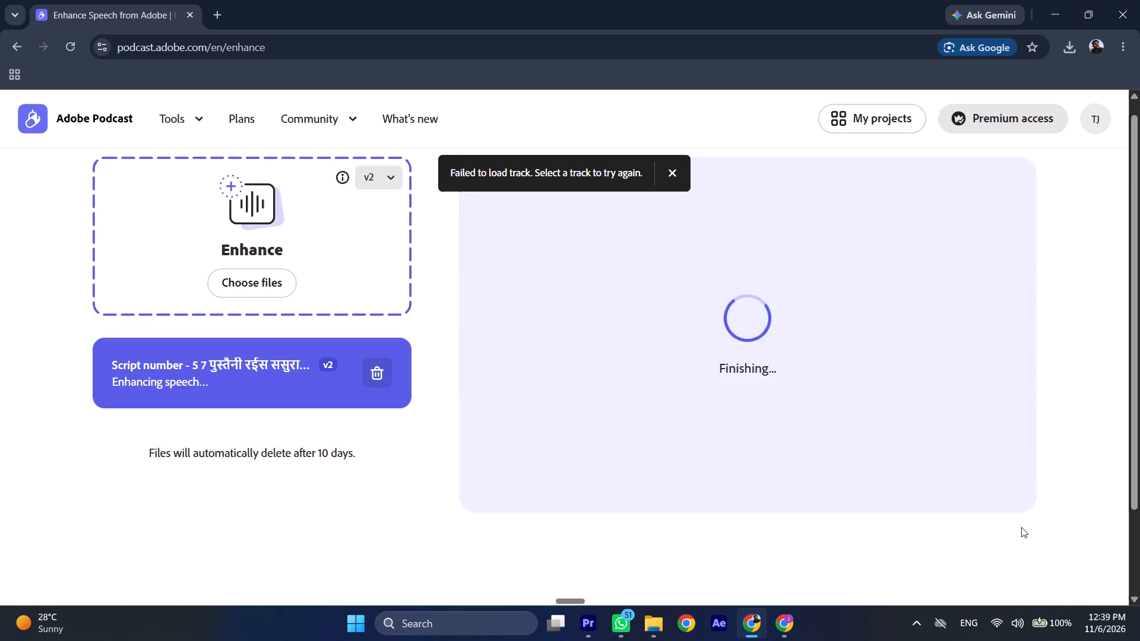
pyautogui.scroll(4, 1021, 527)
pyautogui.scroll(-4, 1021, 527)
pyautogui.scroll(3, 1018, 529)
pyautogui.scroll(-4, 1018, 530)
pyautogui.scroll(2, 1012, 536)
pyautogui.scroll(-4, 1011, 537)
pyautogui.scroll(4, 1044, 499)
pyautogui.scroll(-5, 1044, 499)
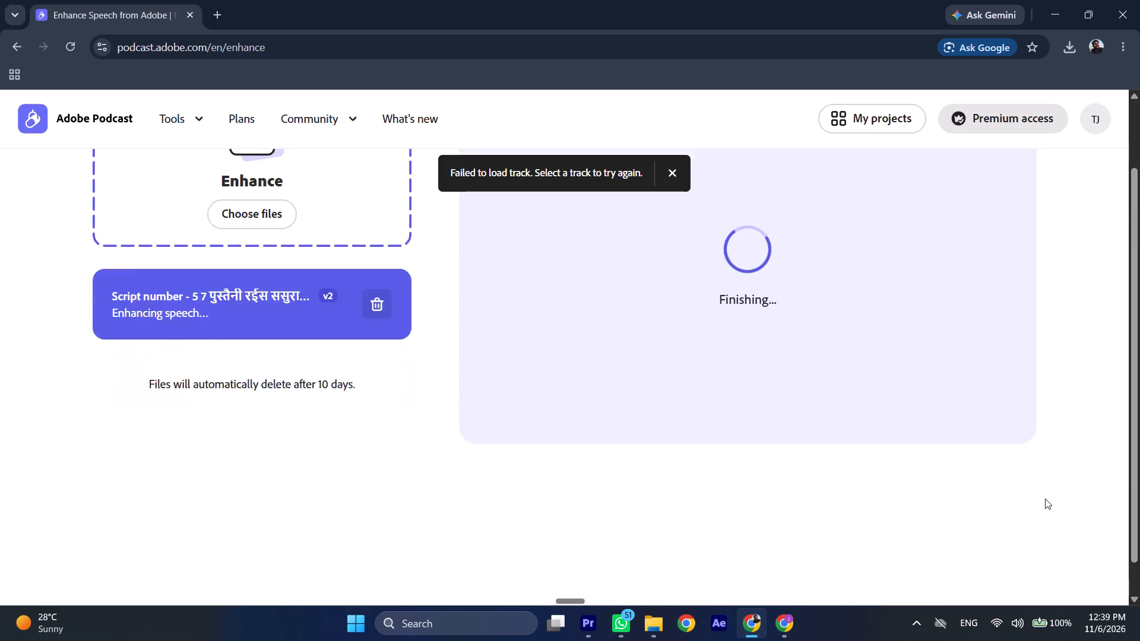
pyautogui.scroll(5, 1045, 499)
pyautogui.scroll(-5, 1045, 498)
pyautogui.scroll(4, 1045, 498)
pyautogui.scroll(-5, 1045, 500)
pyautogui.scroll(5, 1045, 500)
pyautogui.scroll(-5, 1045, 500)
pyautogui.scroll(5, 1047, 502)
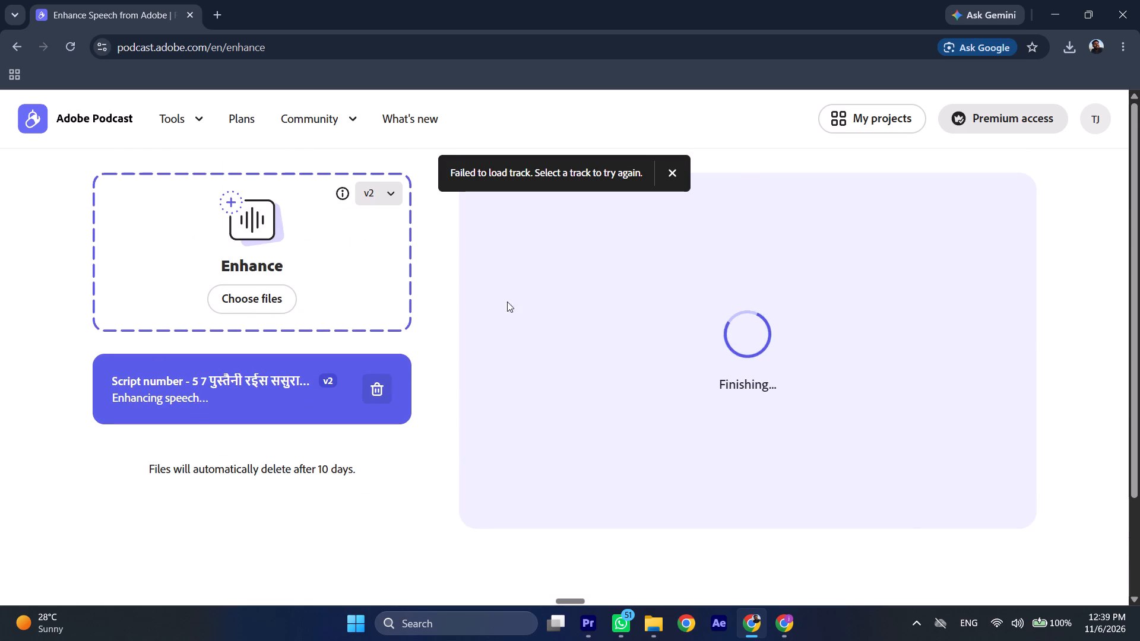
# Dismiss the failed-track notification on the Enhance page.
pyautogui.click(669, 170)
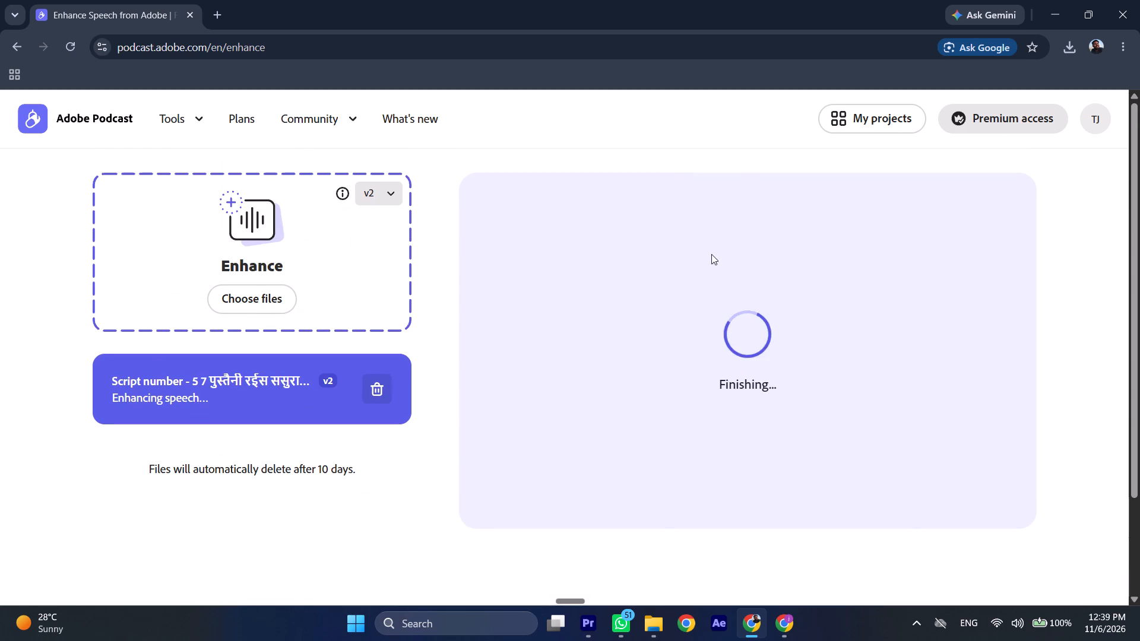
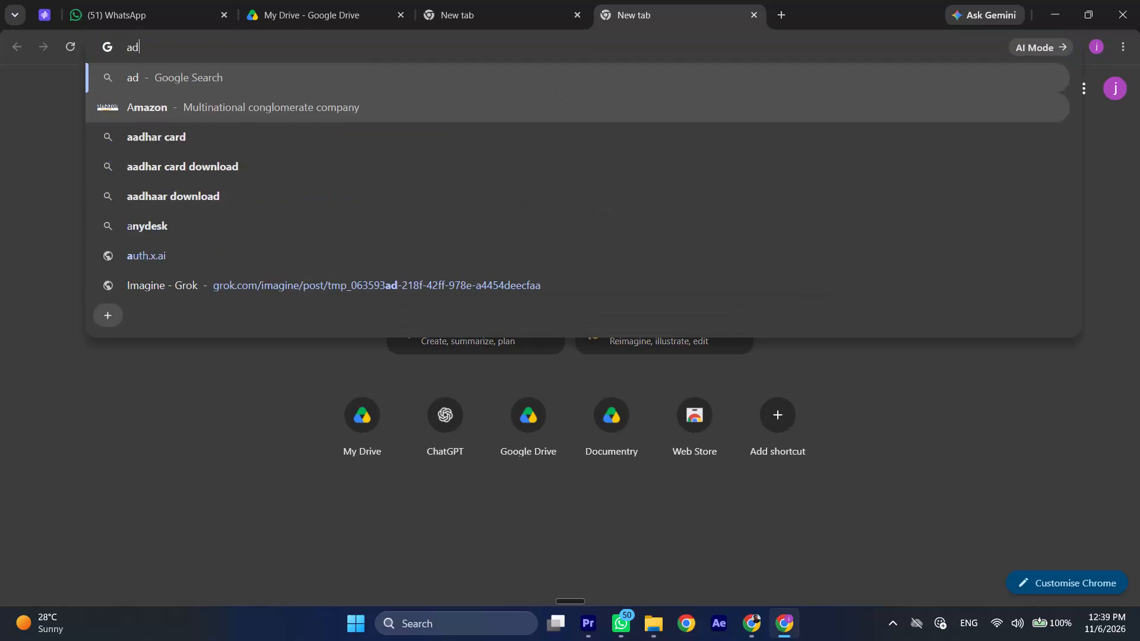
# Search the web for adobe podcast, open the Adobe Podcast site and go to its Enhance Speech page.
pyautogui.write('obe')
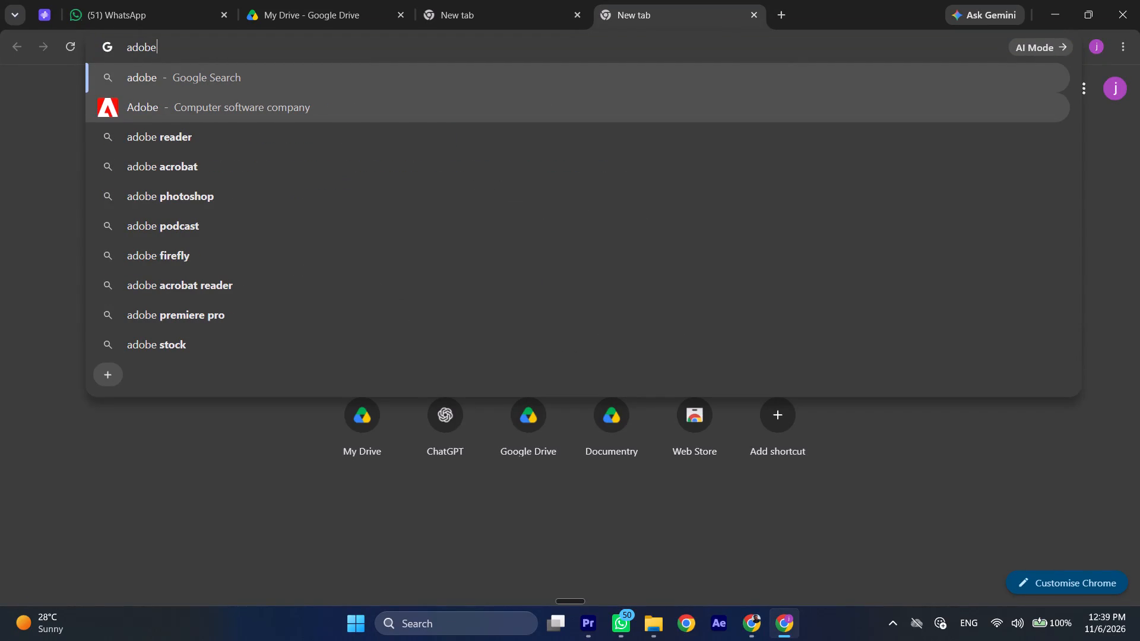
pyautogui.click(148, 223)
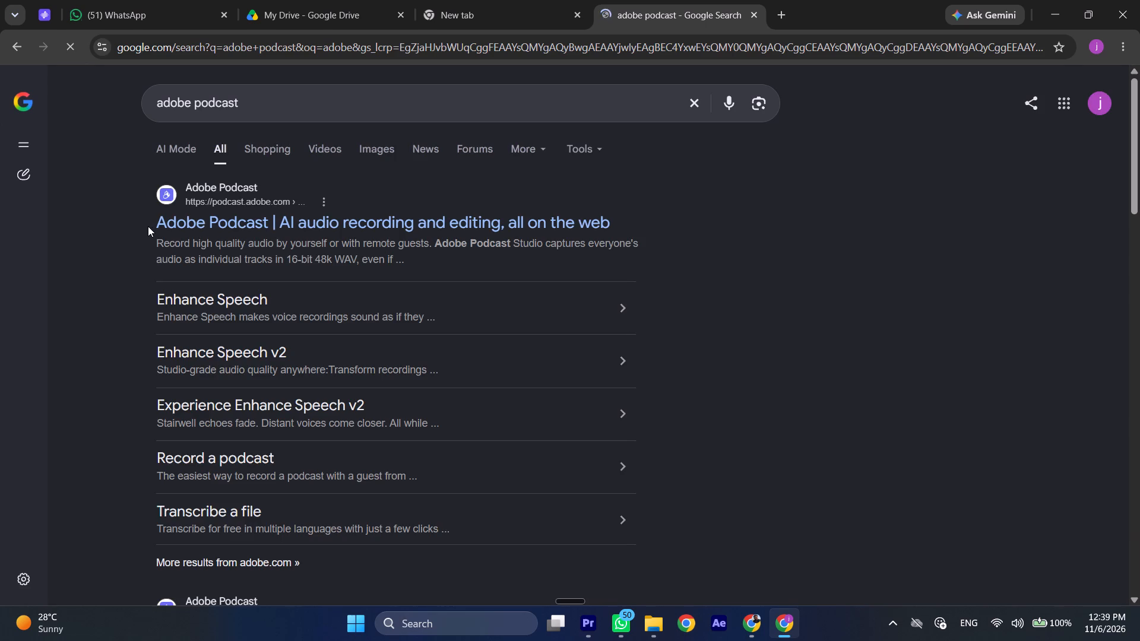
pyautogui.click(211, 227)
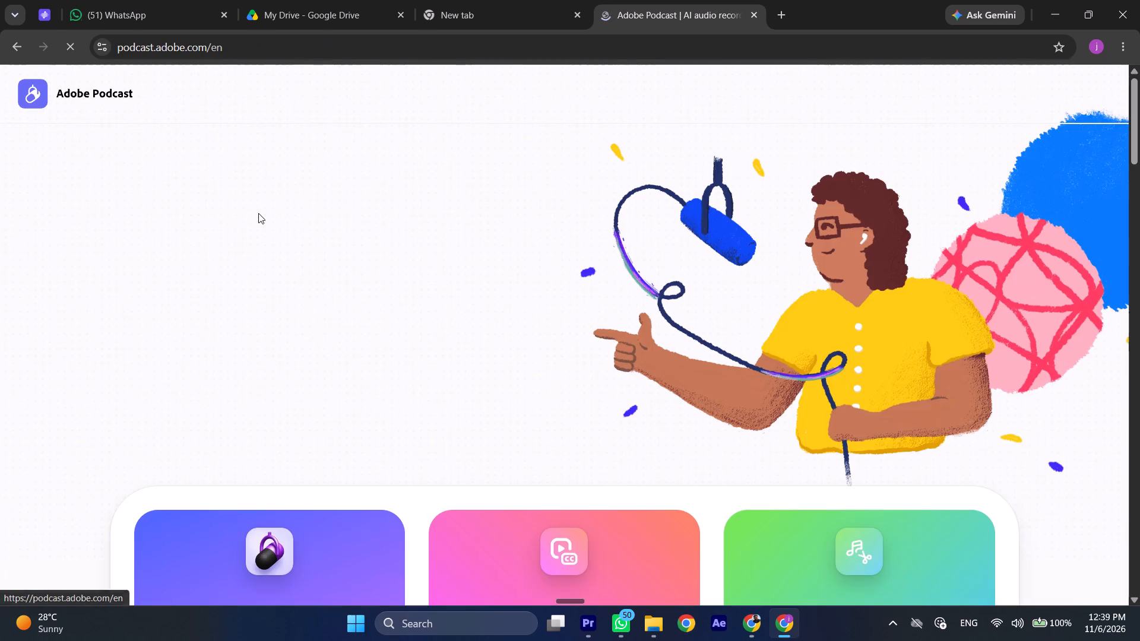
pyautogui.scroll(-3, 280, 230)
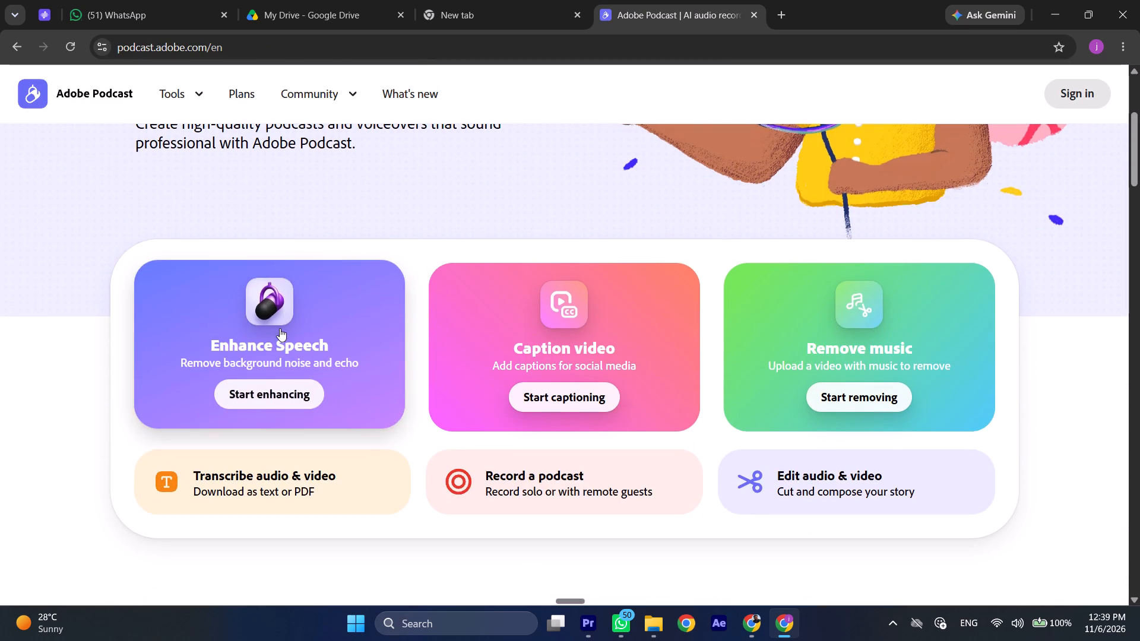
pyautogui.click(280, 328)
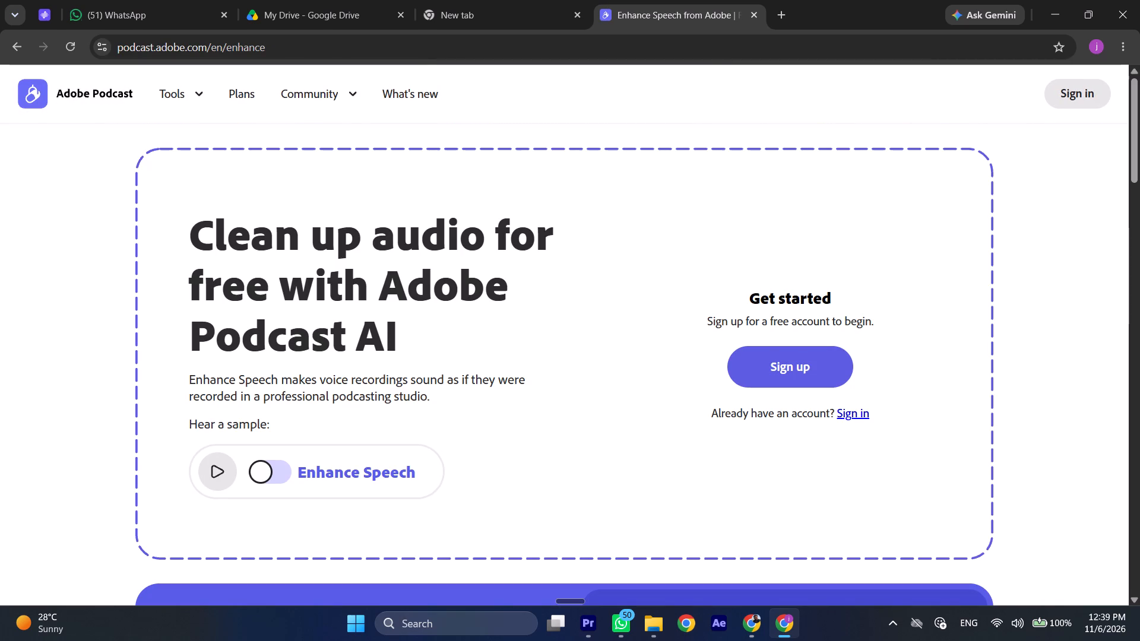
# Play the sample recording on the Enhance Speech page and compare it with Enhance Speech switched on and off.
pyautogui.scroll(-2, 460, 377)
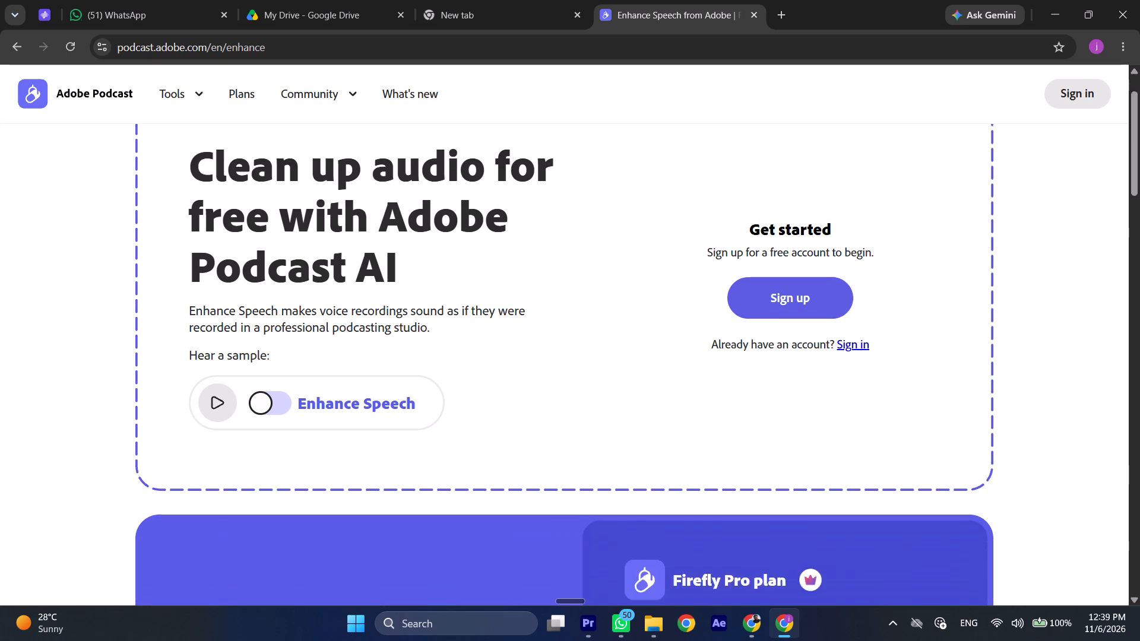
pyautogui.scroll(-1, 460, 377)
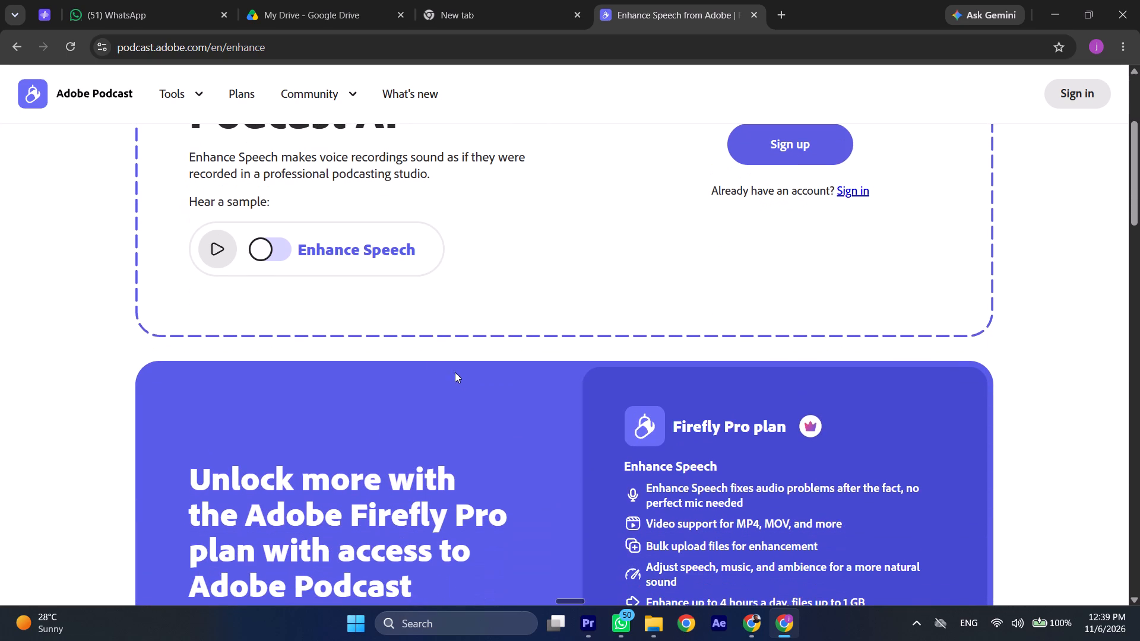
pyautogui.click(258, 253)
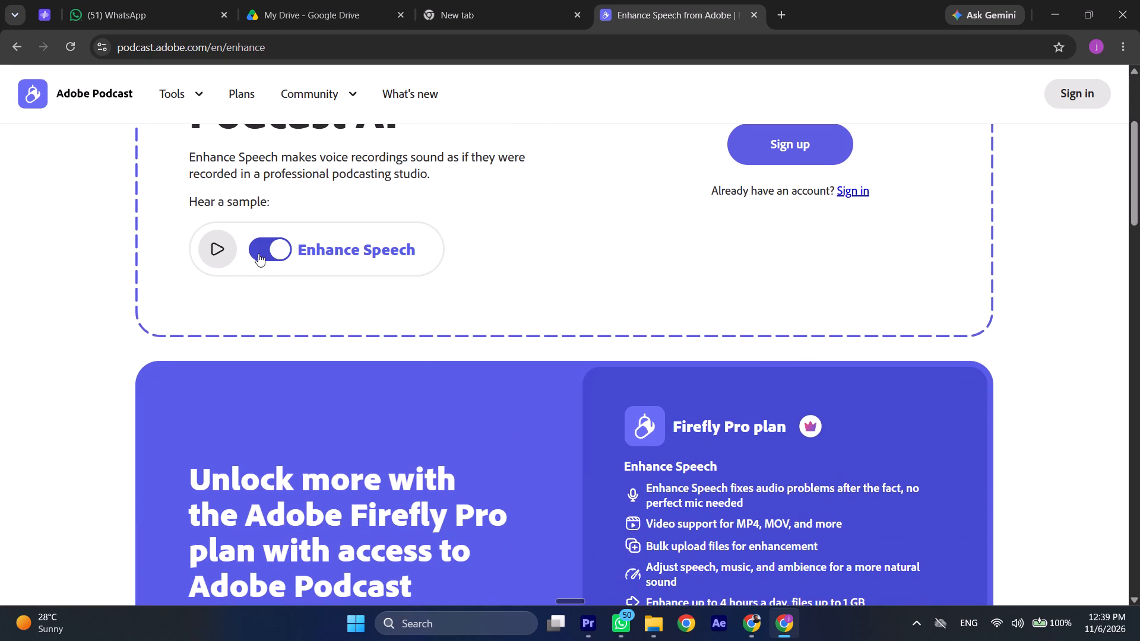
pyautogui.click(258, 253)
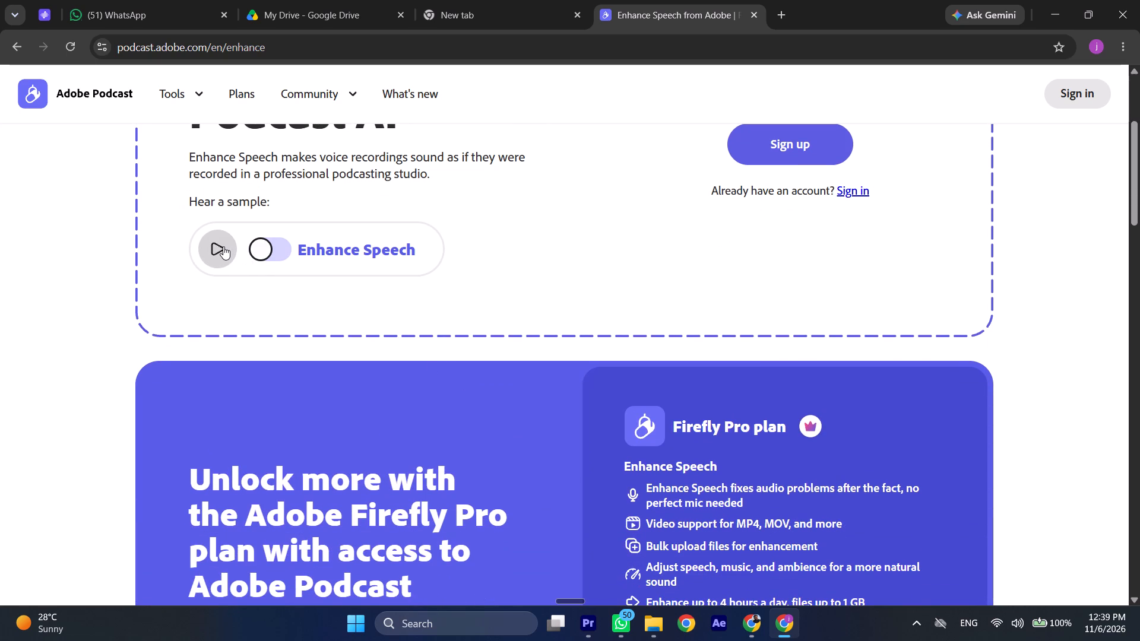
pyautogui.click(223, 246)
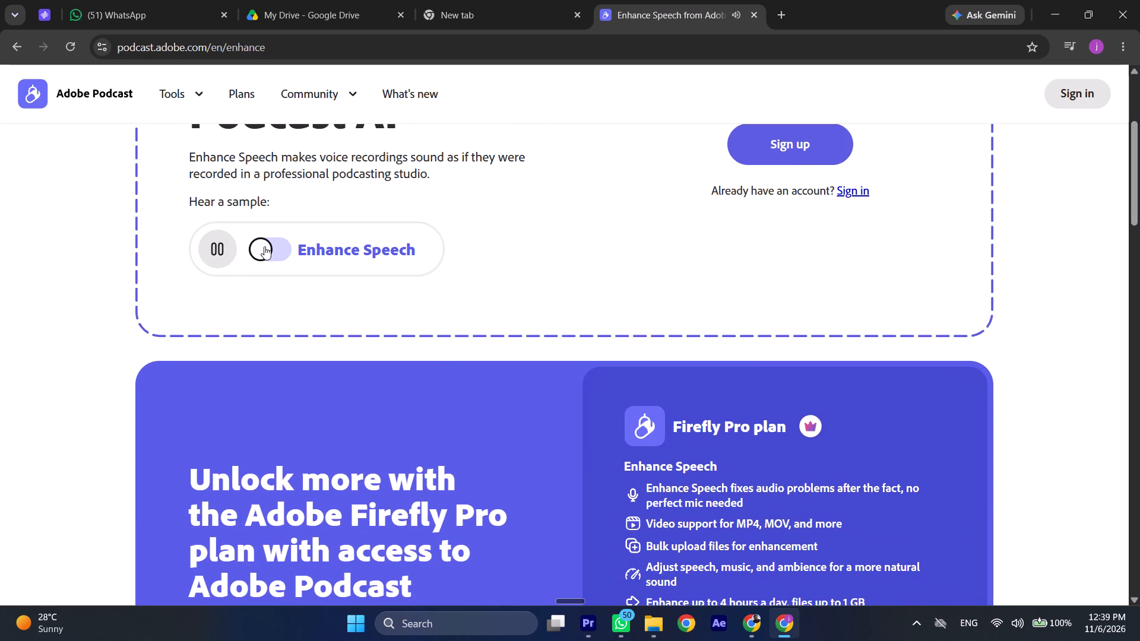
pyautogui.click(277, 248)
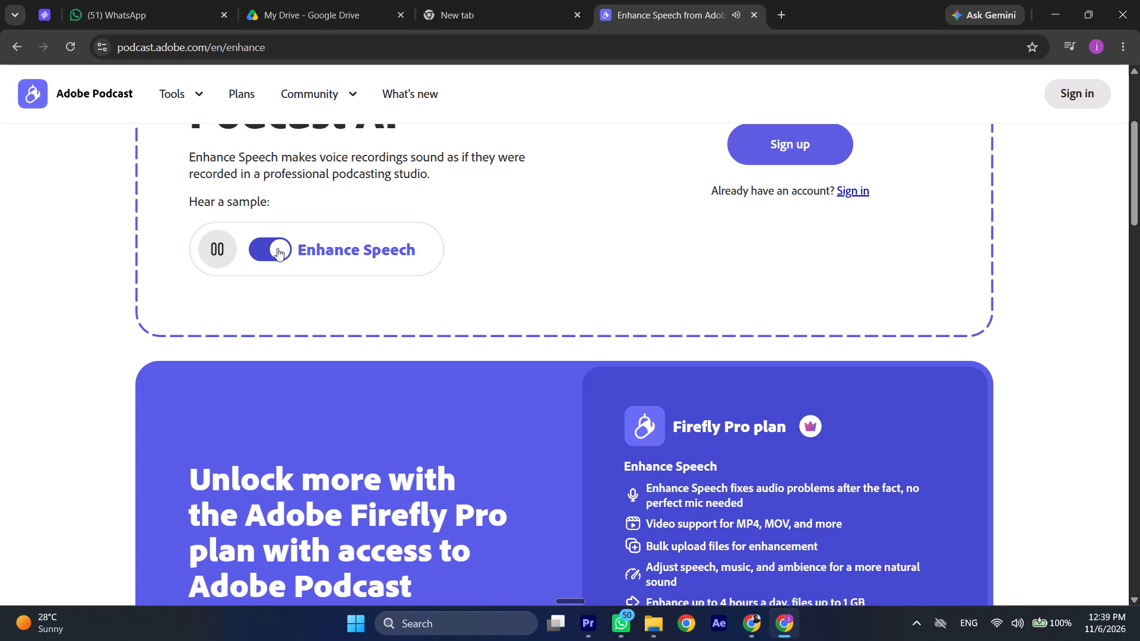
pyautogui.click(268, 247)
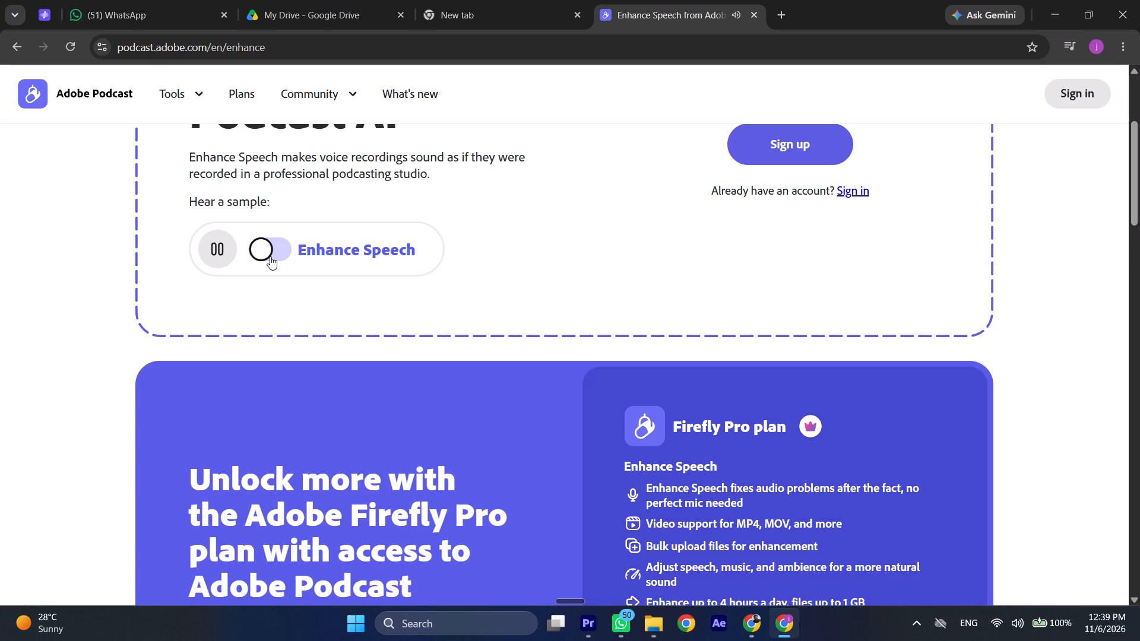
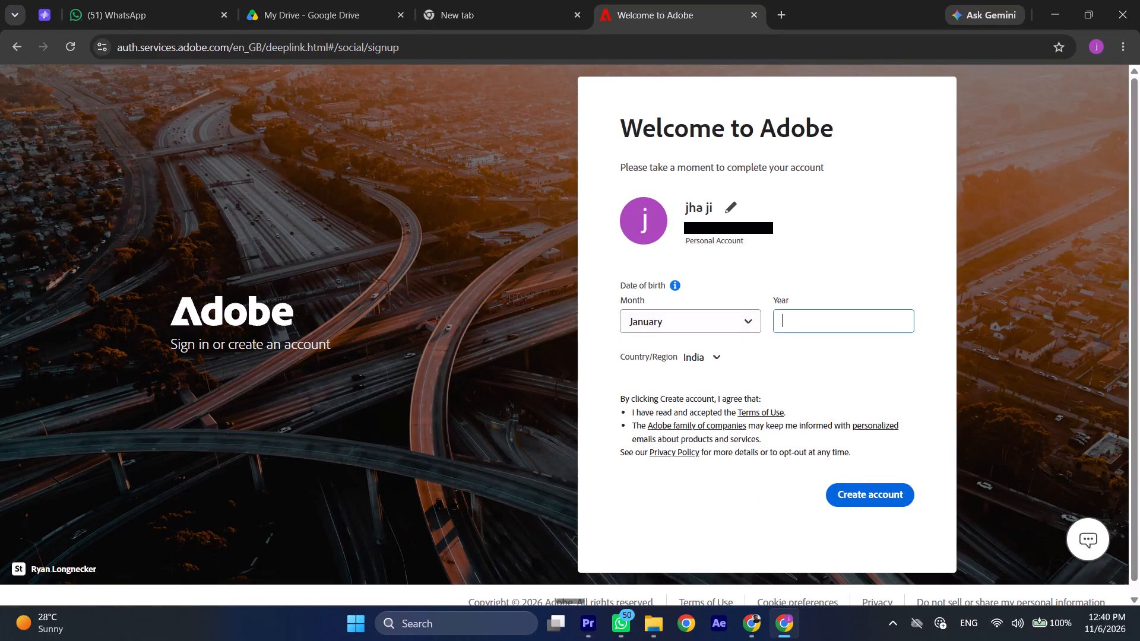
# Enter the birth year in the Adobe sign-up form and create the account.
pyautogui.write('20')
pyautogui.press('0')
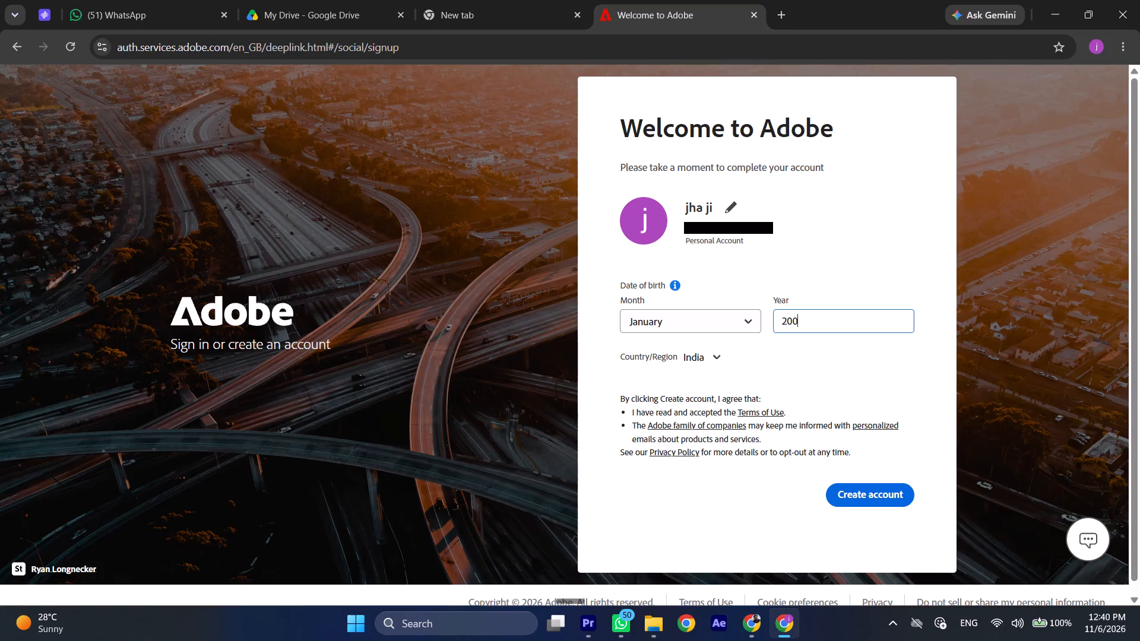
pyautogui.press('2')
pyautogui.click(854, 494)
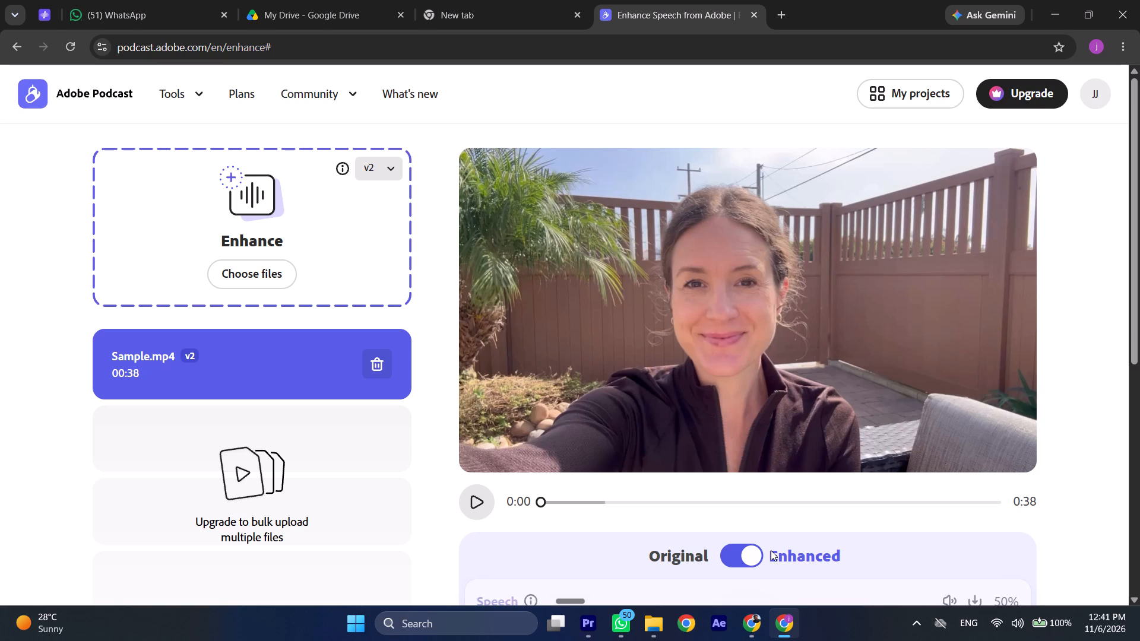
# Play the sample video in the new account, compare the original and enhanced sound, and return it to the start.
pyautogui.click(482, 506)
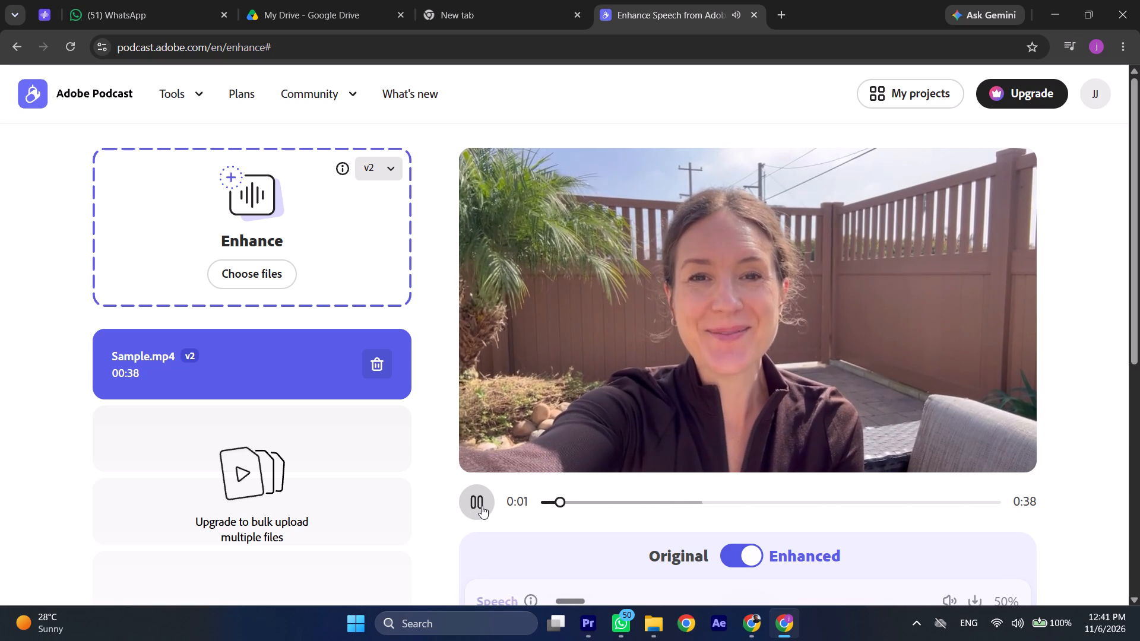
pyautogui.click(736, 561)
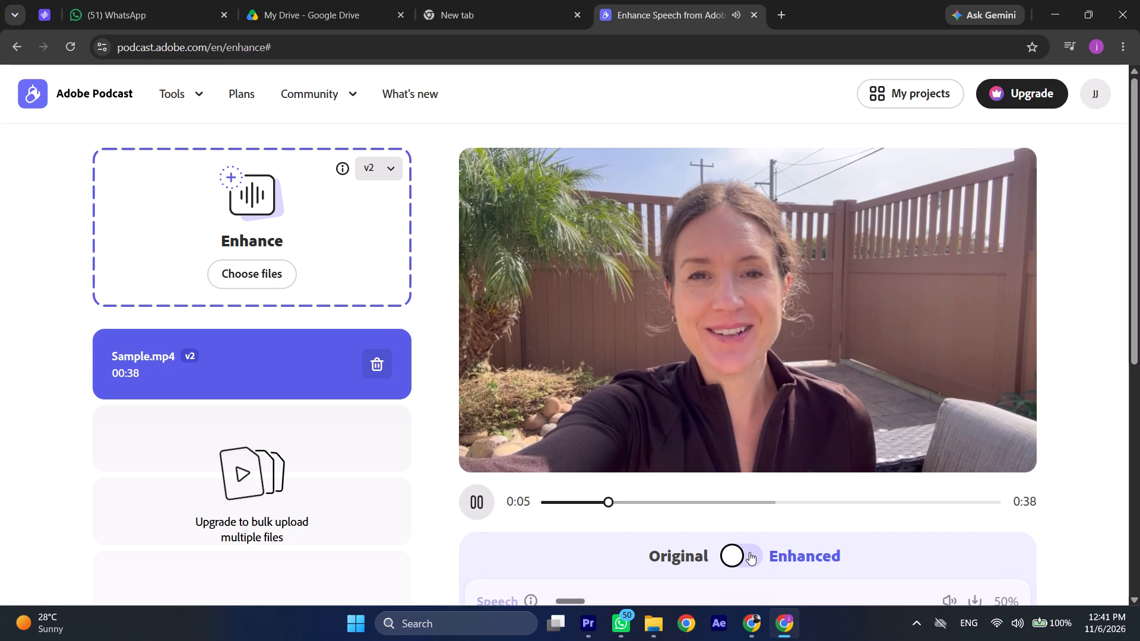
pyautogui.click(749, 552)
pyautogui.moveTo(552, 504); pyautogui.dragTo(530, 504)
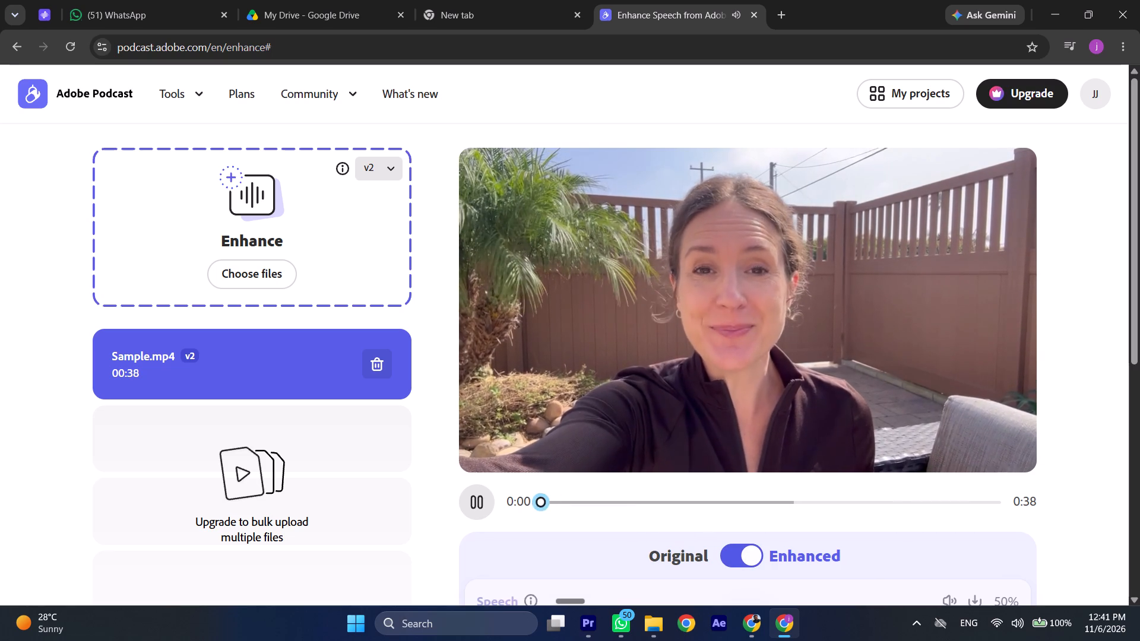
pyautogui.moveTo(530, 504); pyautogui.dragTo(502, 505)
pyautogui.click(485, 503)
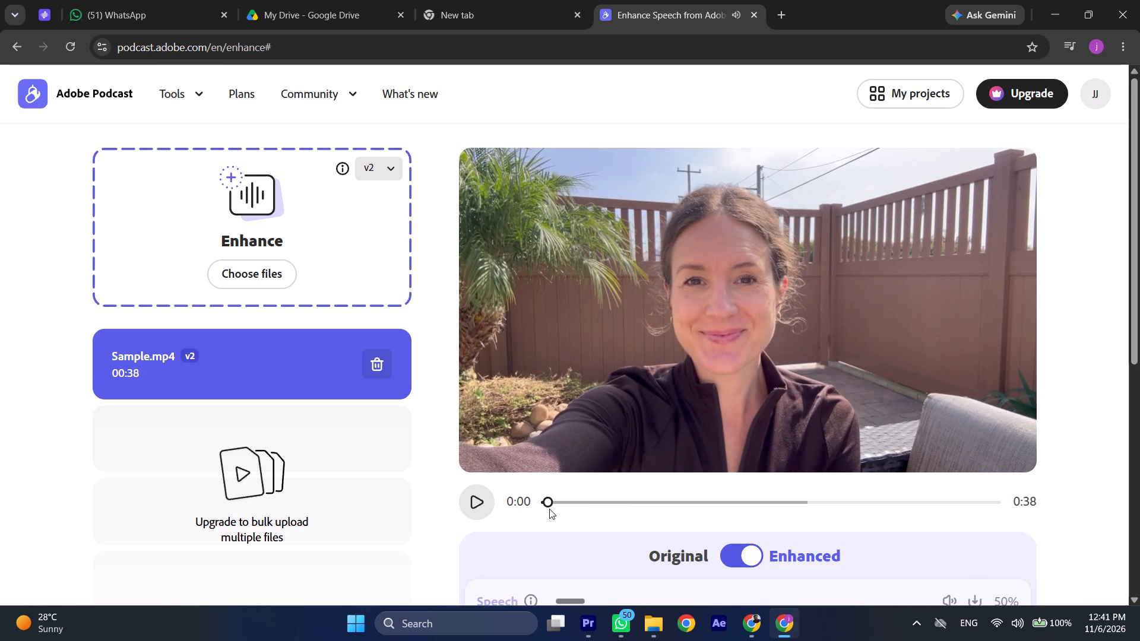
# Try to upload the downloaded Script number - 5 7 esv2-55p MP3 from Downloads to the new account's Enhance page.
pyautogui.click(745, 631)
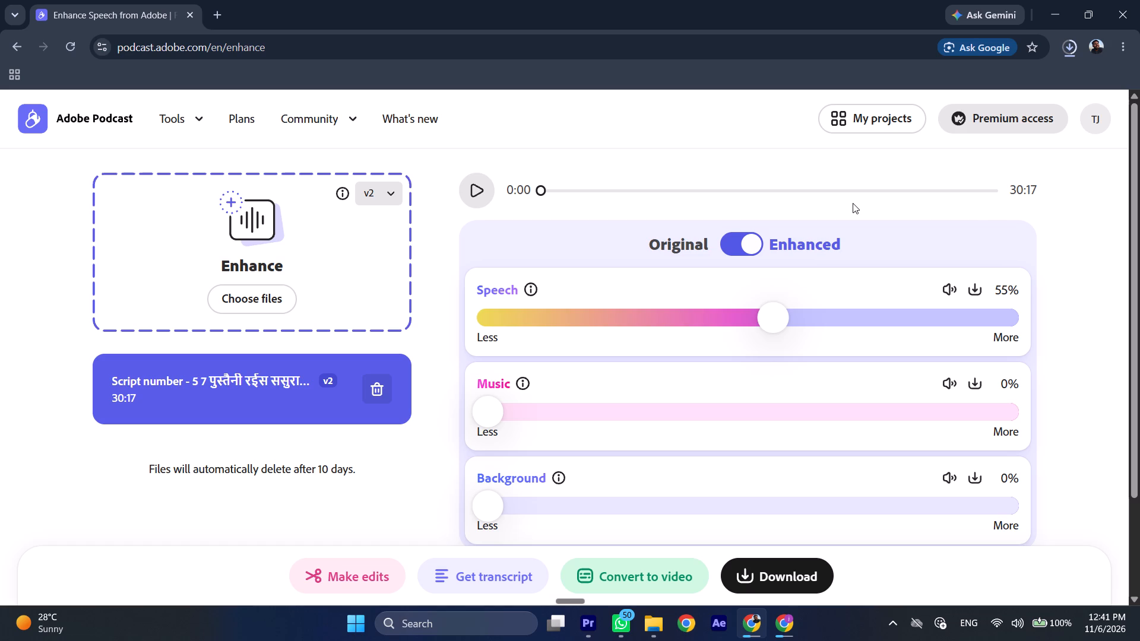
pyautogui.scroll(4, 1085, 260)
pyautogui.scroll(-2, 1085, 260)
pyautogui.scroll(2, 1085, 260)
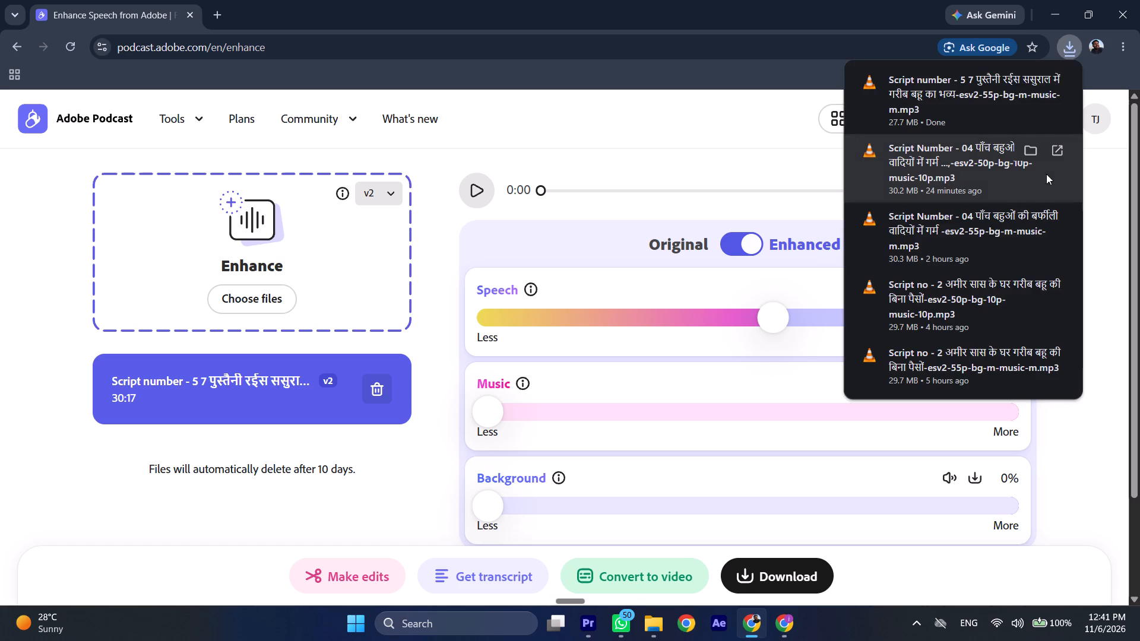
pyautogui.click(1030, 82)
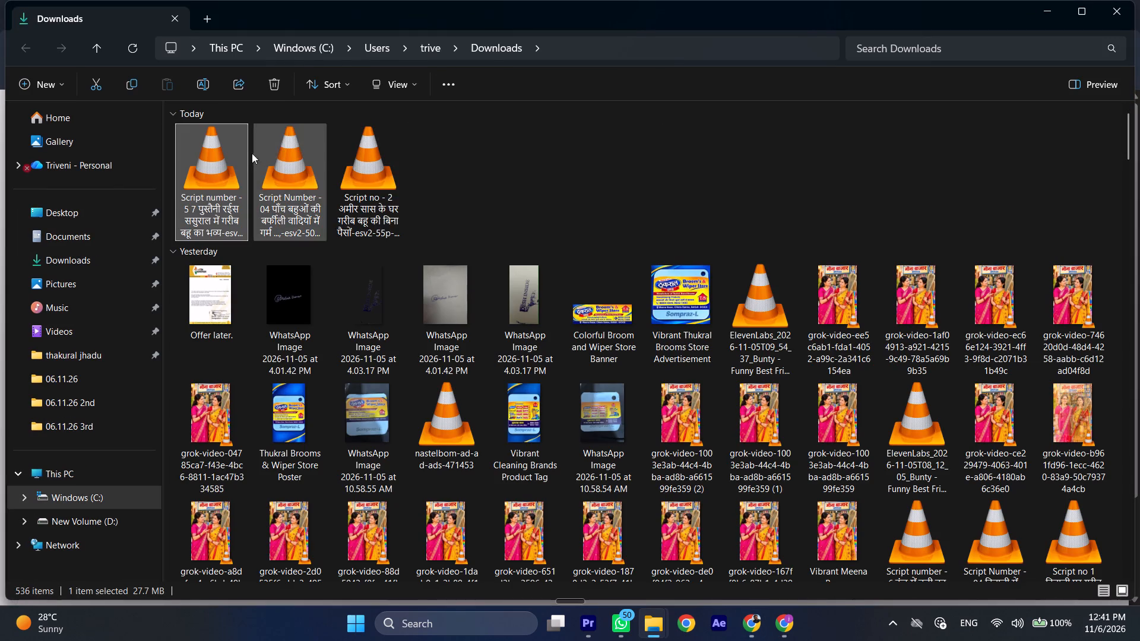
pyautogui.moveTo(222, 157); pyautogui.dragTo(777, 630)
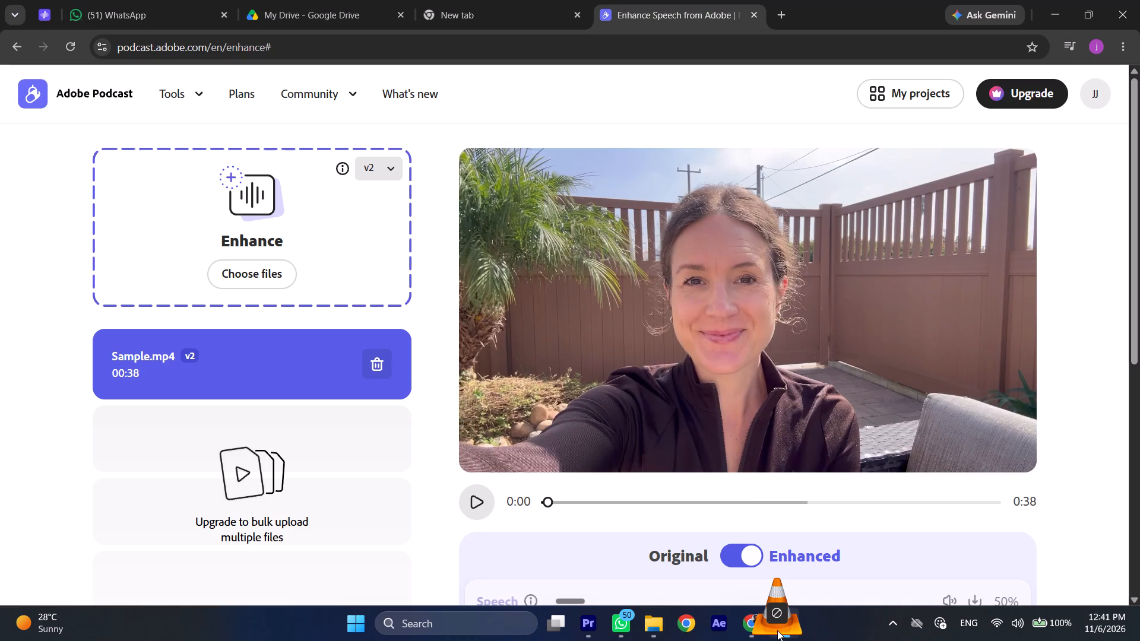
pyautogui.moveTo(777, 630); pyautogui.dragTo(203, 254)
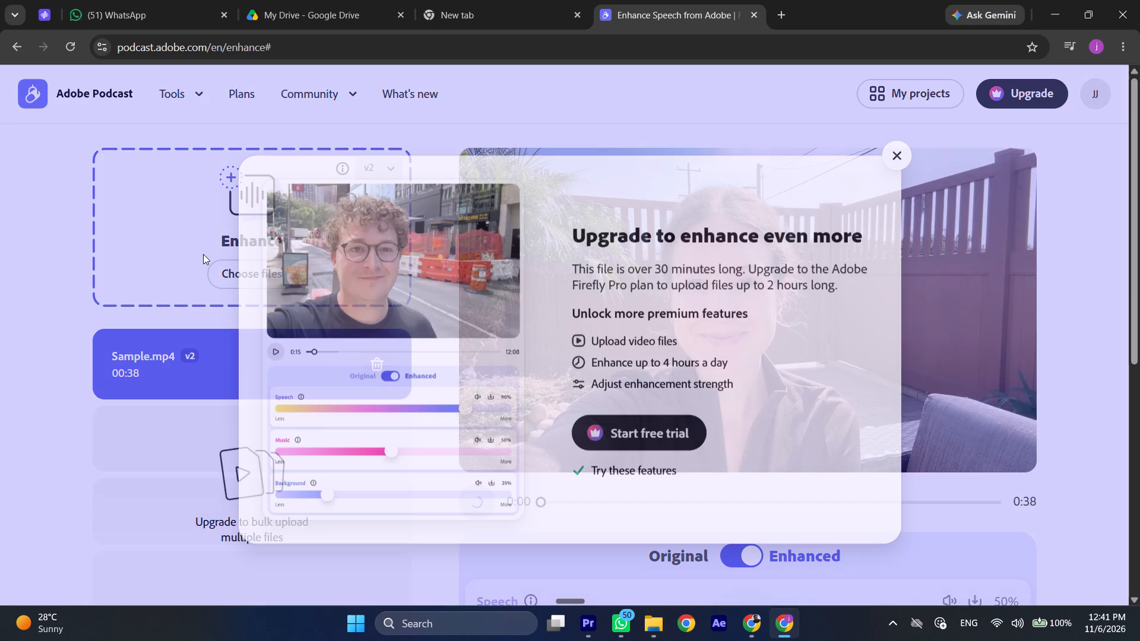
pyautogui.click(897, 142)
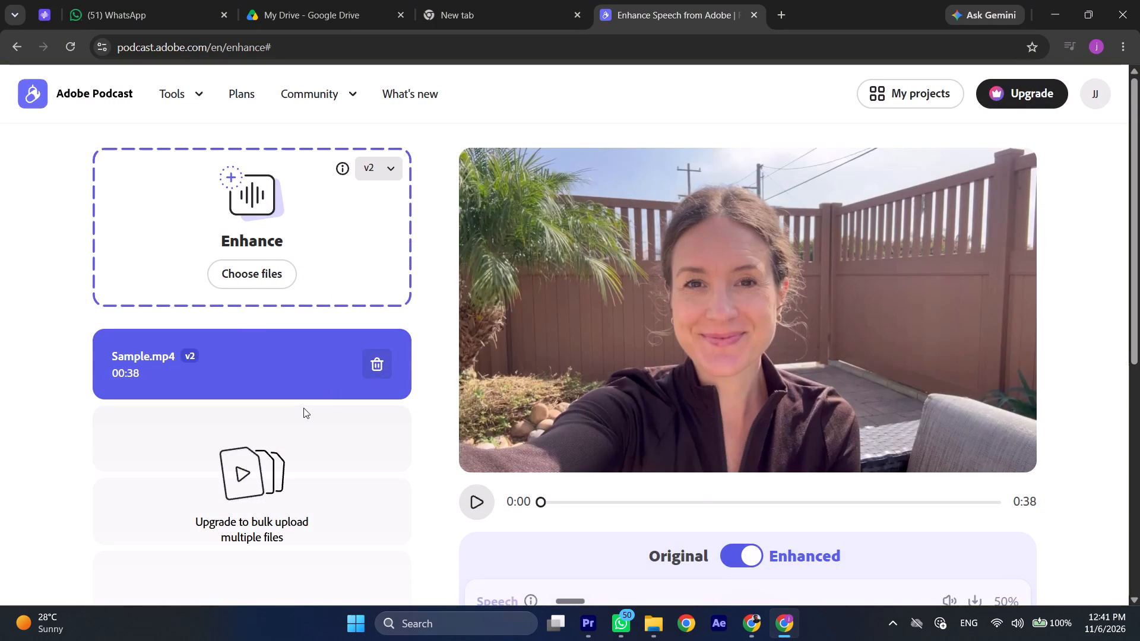
# Delete Sample.mp4 from the new account's Enhance file list.
pyautogui.click(380, 364)
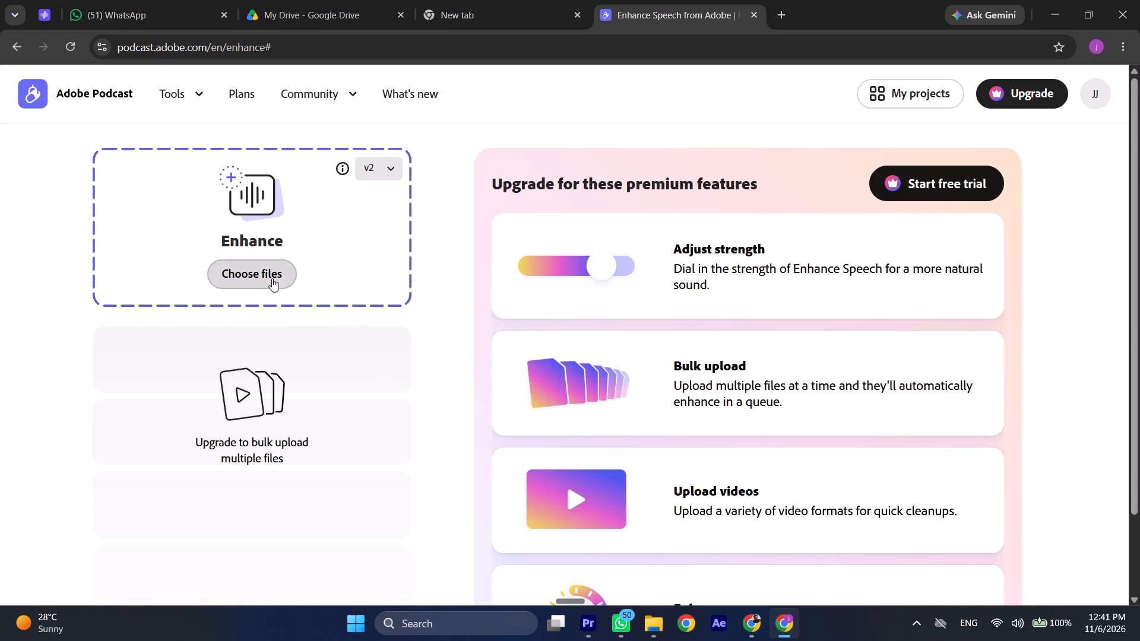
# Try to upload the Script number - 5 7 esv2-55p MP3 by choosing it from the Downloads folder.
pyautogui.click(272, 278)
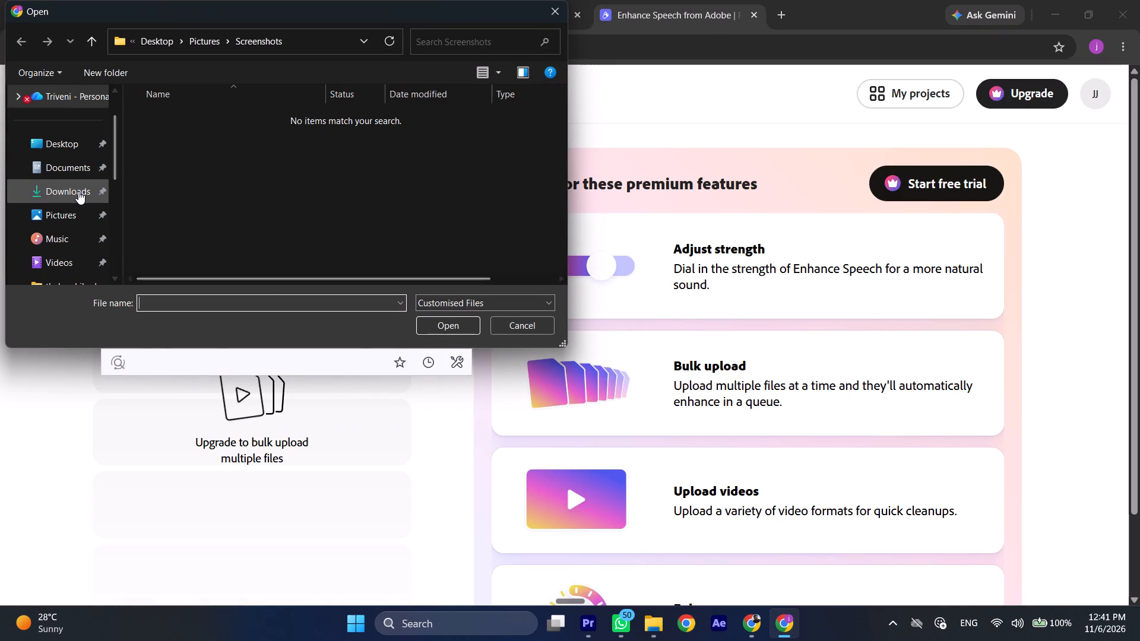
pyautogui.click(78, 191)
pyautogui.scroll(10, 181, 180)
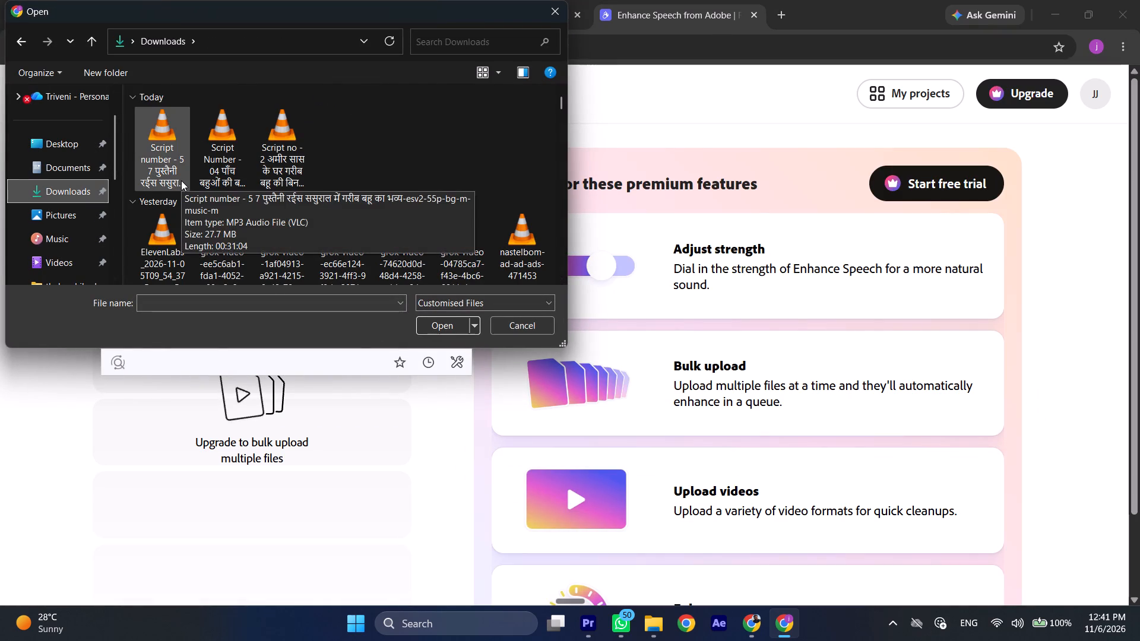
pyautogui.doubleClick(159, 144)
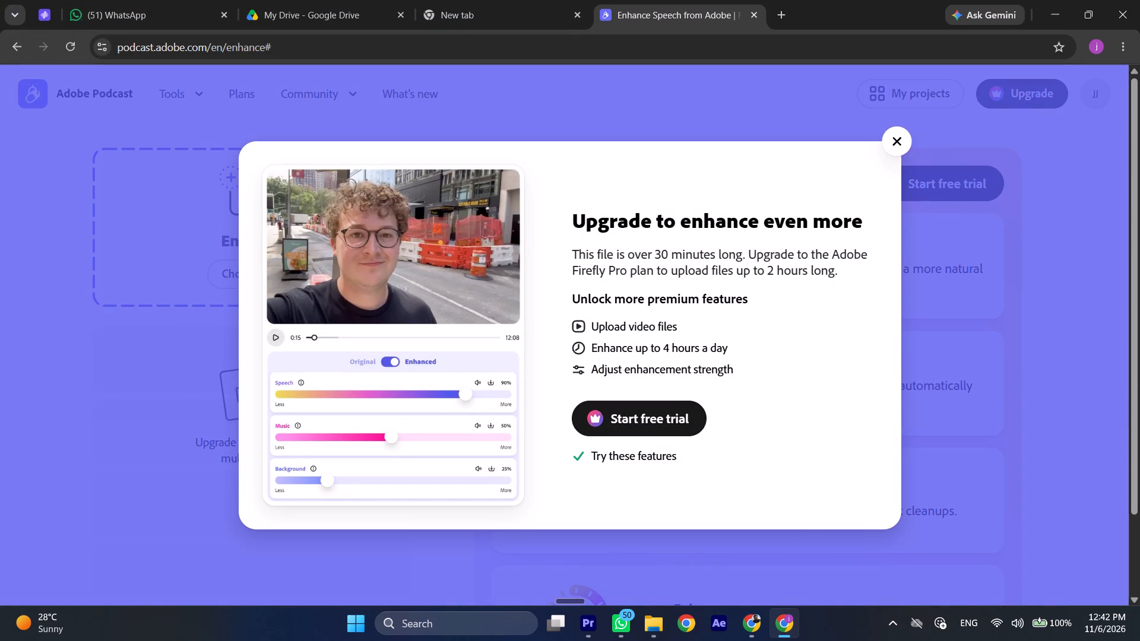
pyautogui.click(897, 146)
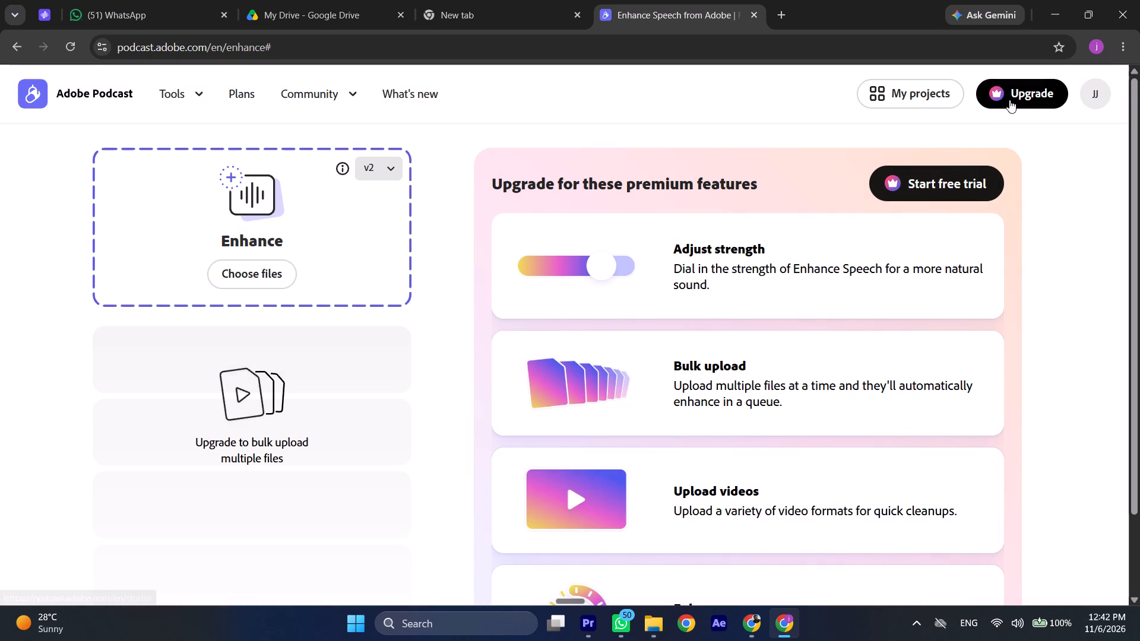
# Review the Adobe Firefly Pro free trial's subscription prices and terms, and close the offer.
pyautogui.click(979, 183)
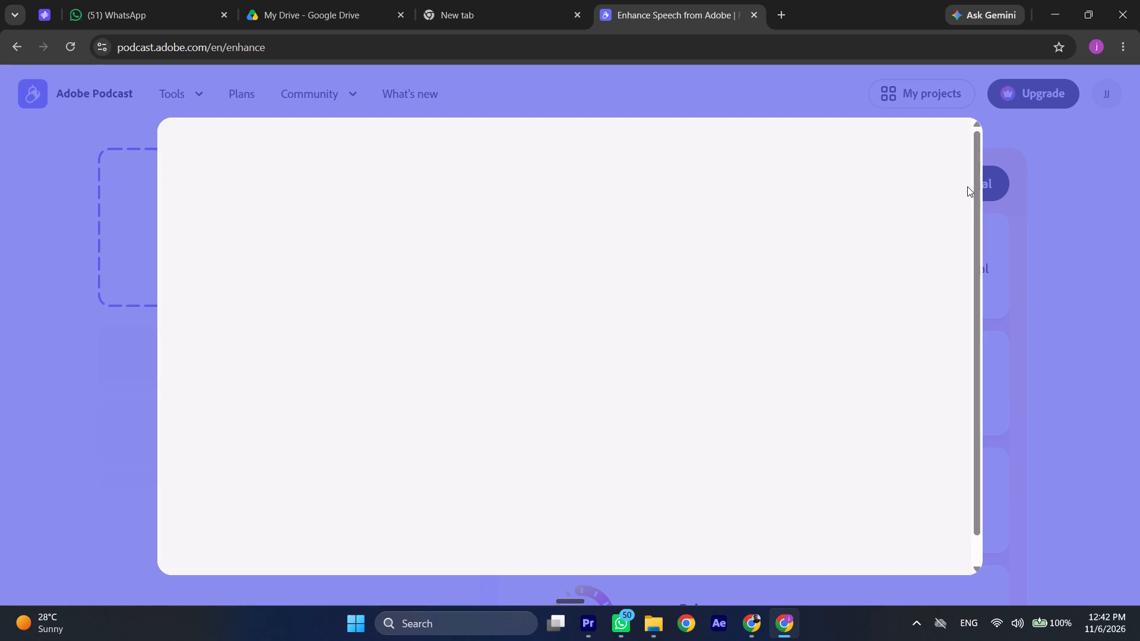
pyautogui.moveTo(977, 205); pyautogui.dragTo(966, 231)
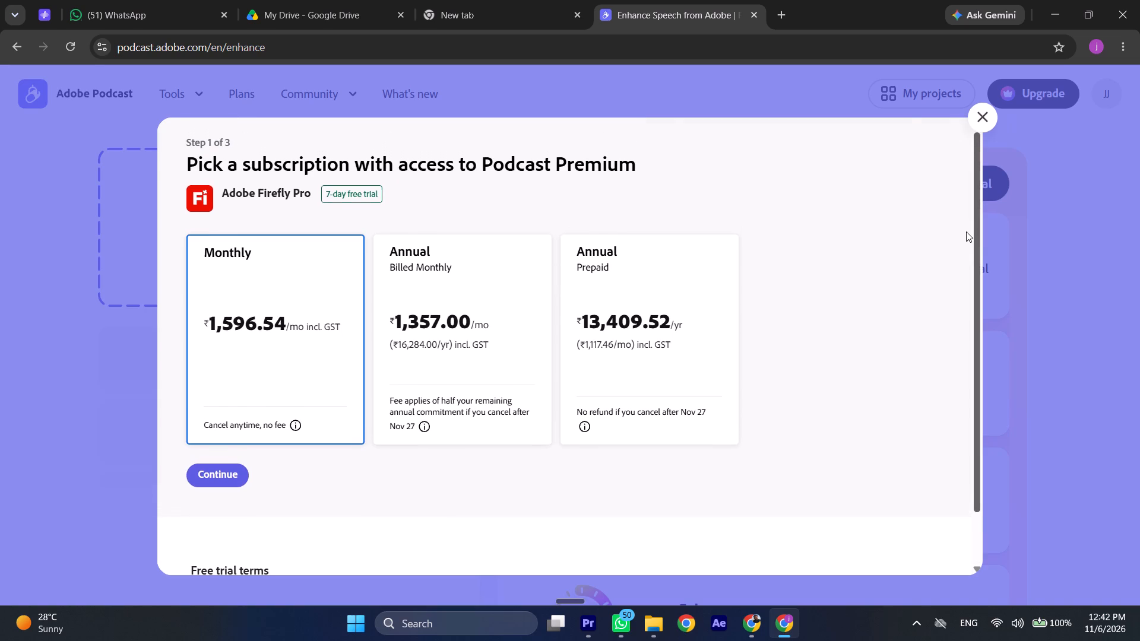
pyautogui.moveTo(966, 231); pyautogui.dragTo(968, 284)
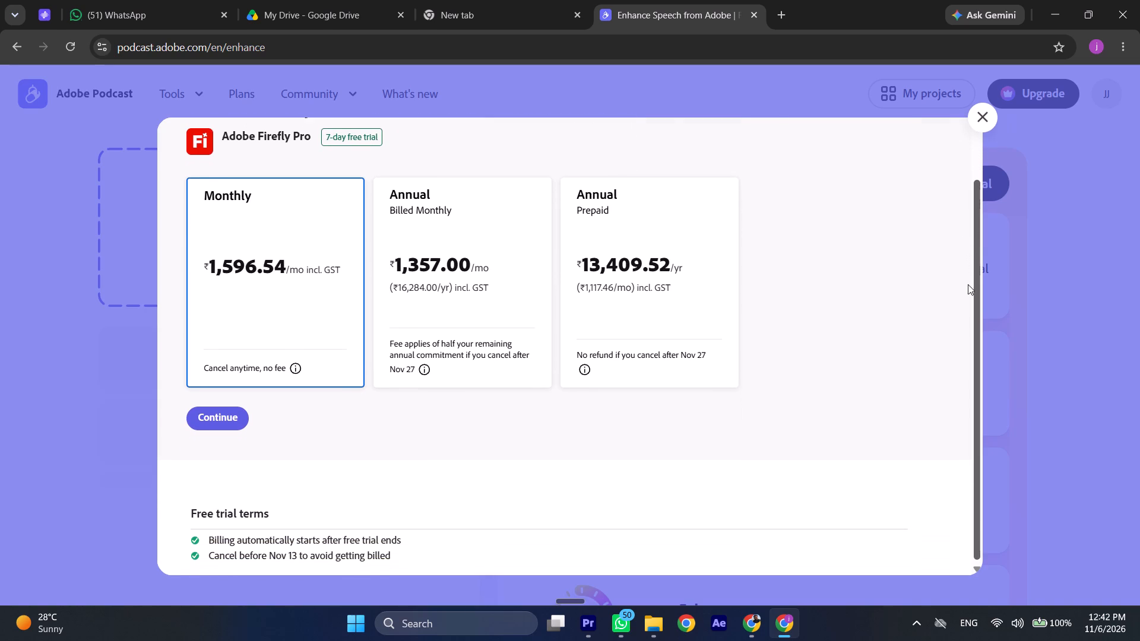
pyautogui.moveTo(968, 284); pyautogui.dragTo(965, 316)
pyautogui.click(979, 121)
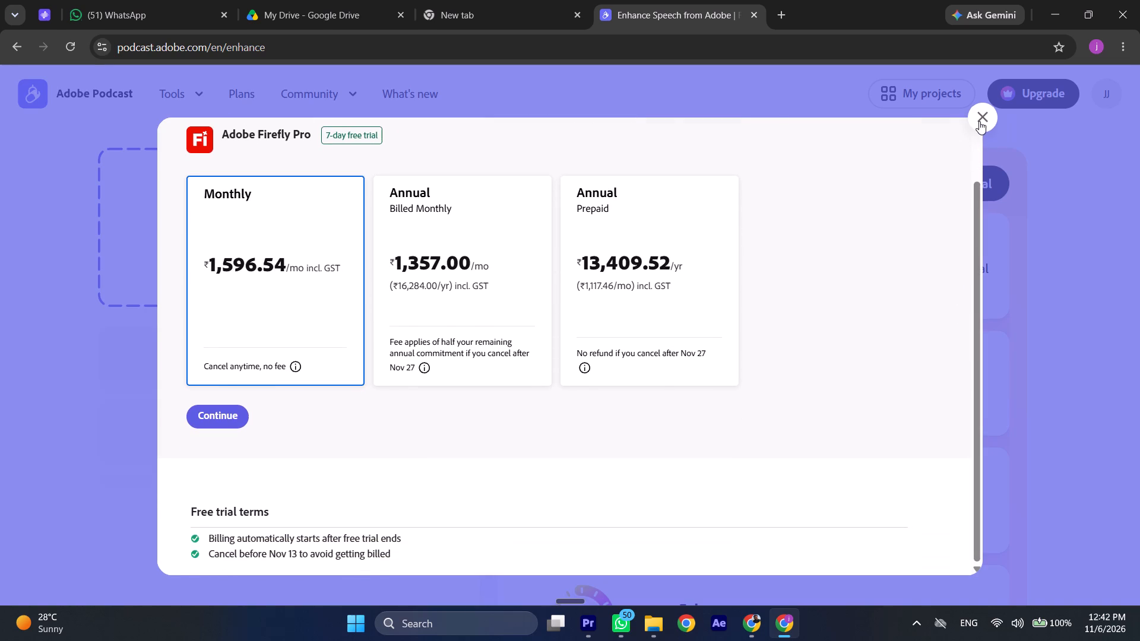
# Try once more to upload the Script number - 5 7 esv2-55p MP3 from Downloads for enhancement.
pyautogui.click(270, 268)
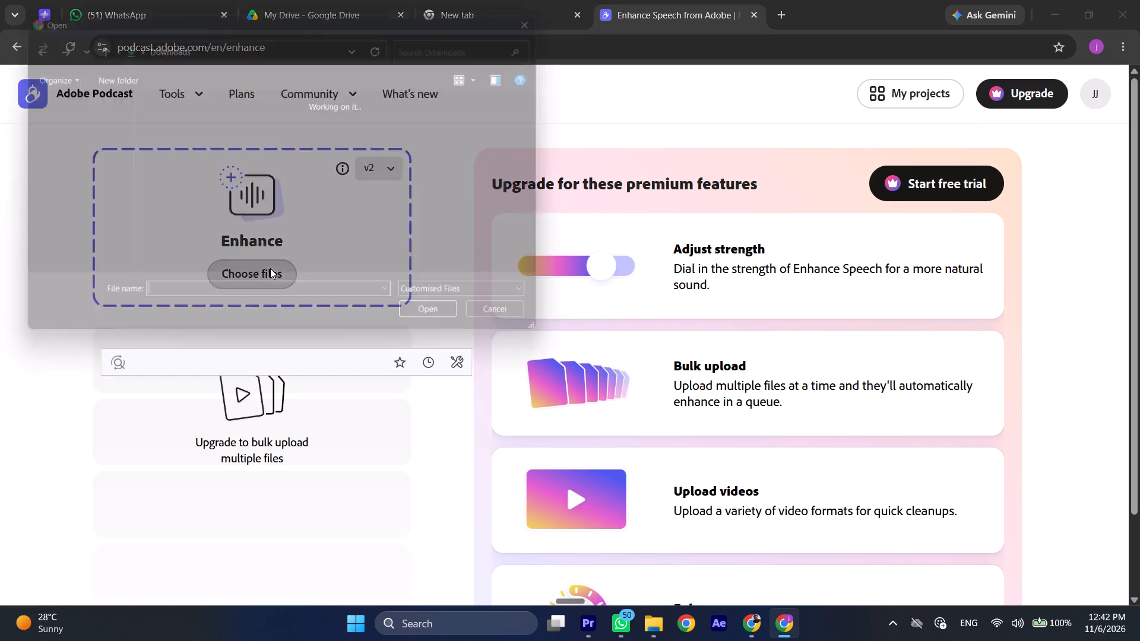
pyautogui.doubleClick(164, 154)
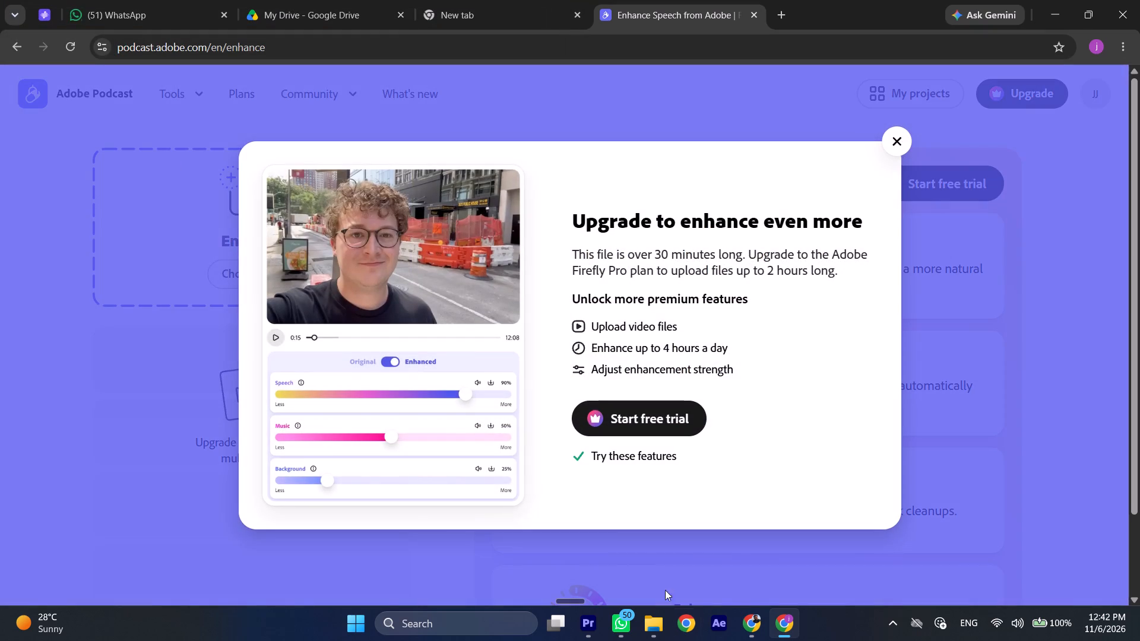
# Locate the Script number - 5 7 esv2-55p MP3 through the premium account's download history and bring it to the other browser window.
pyautogui.click(752, 618)
pyautogui.click(257, 289)
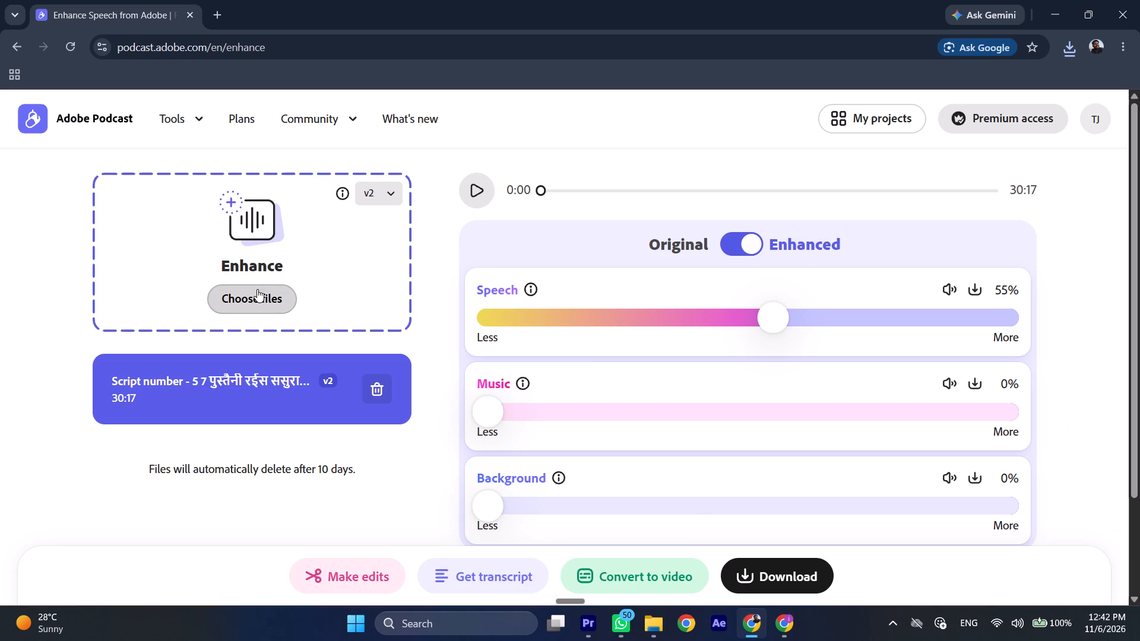
pyautogui.click(555, 16)
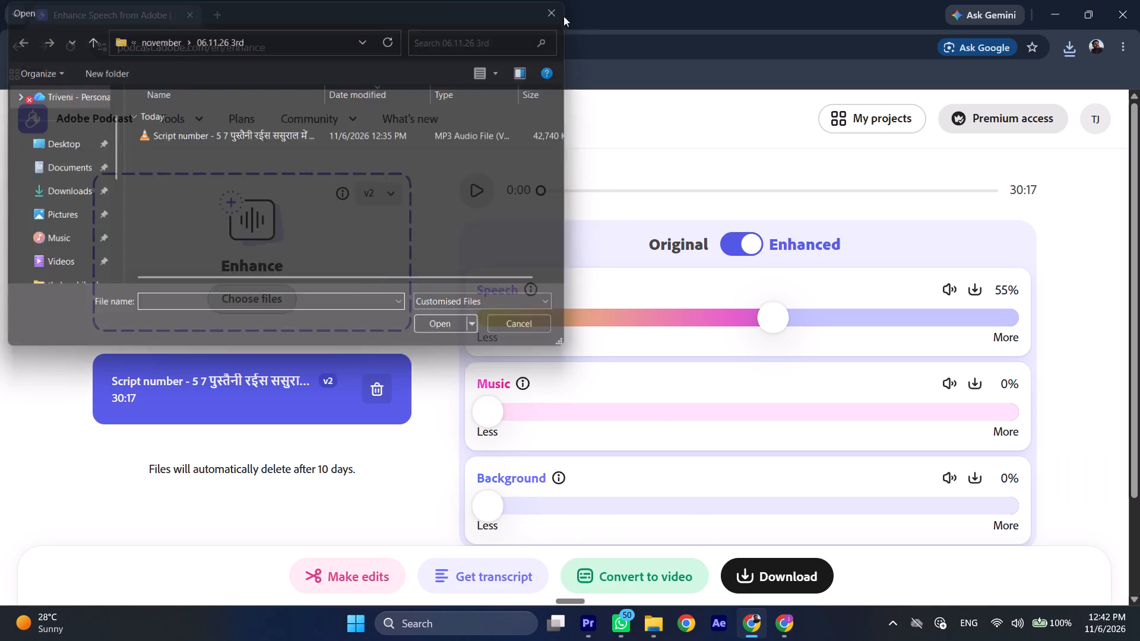
pyautogui.click(1068, 55)
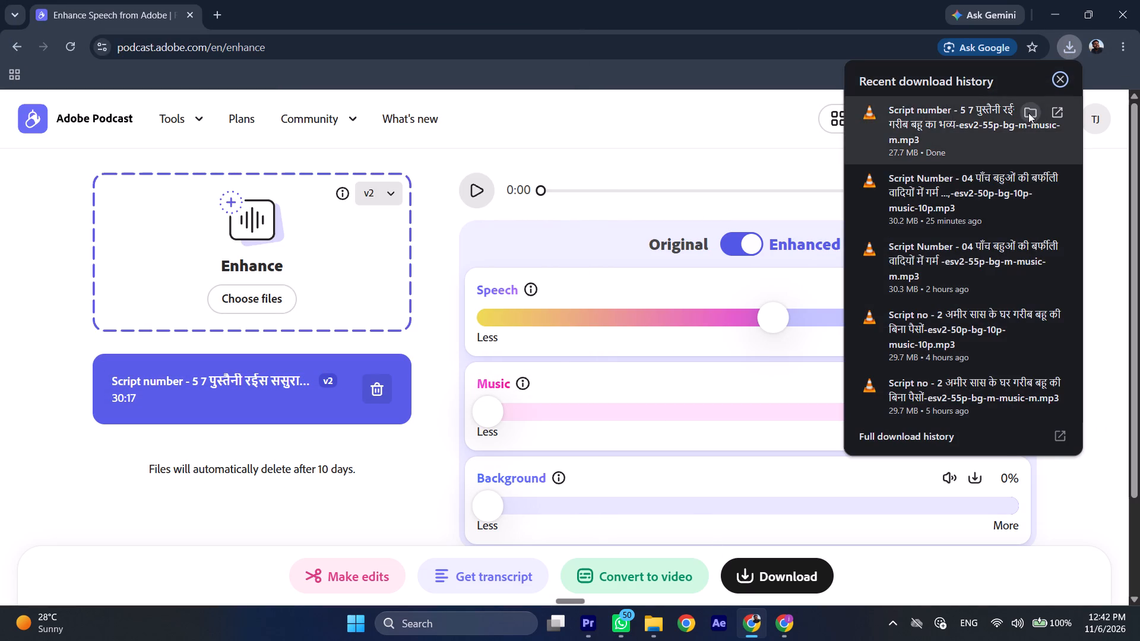
pyautogui.click(1028, 113)
pyautogui.moveTo(201, 166); pyautogui.dragTo(769, 609)
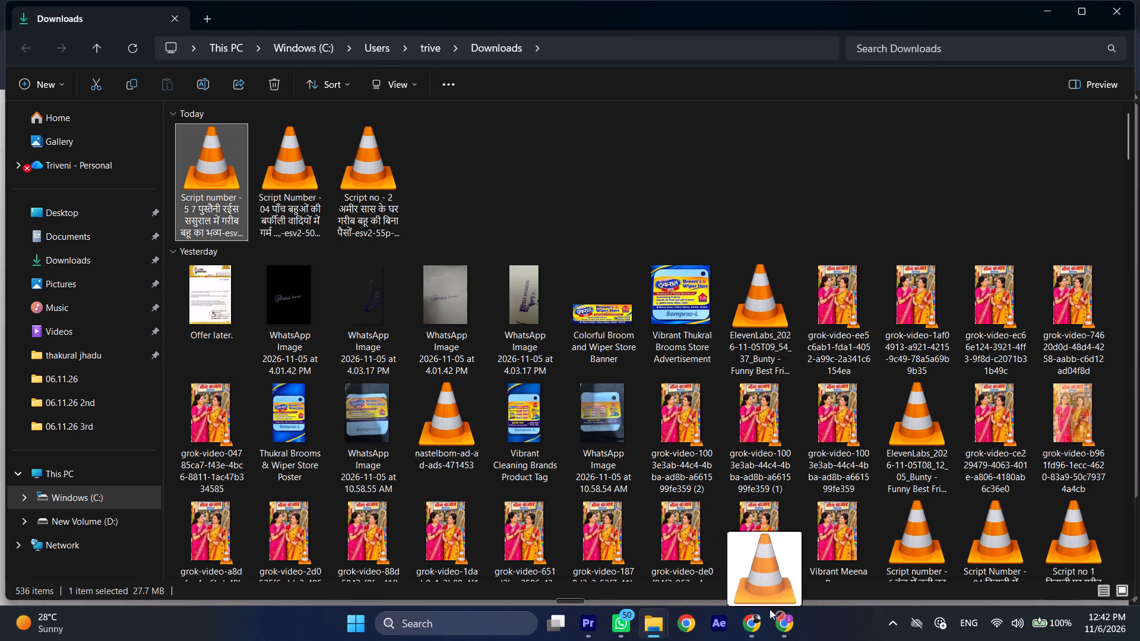
# Upload the Script number - 5 7 esv2-55p MP3 from Downloads to the premium Adobe Podcast account for v2 speech enhancement.
pyautogui.moveTo(769, 609); pyautogui.dragTo(248, 284)
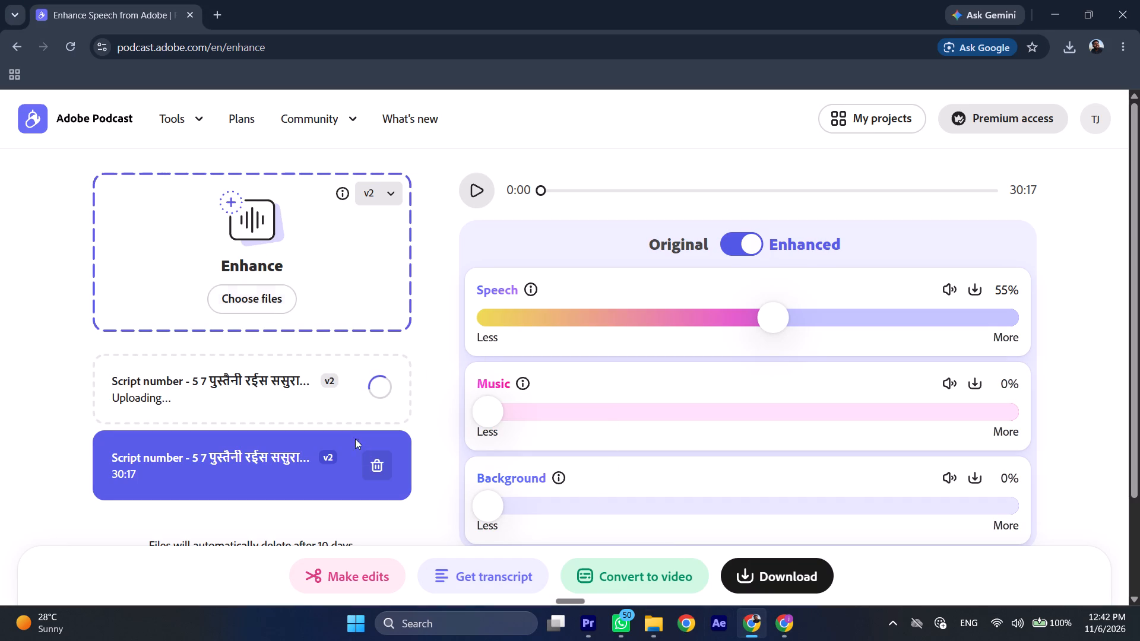
# Delete the earlier 30:17 Script number - 5 7 recording from the premium account's enhanced files.
pyautogui.click(373, 459)
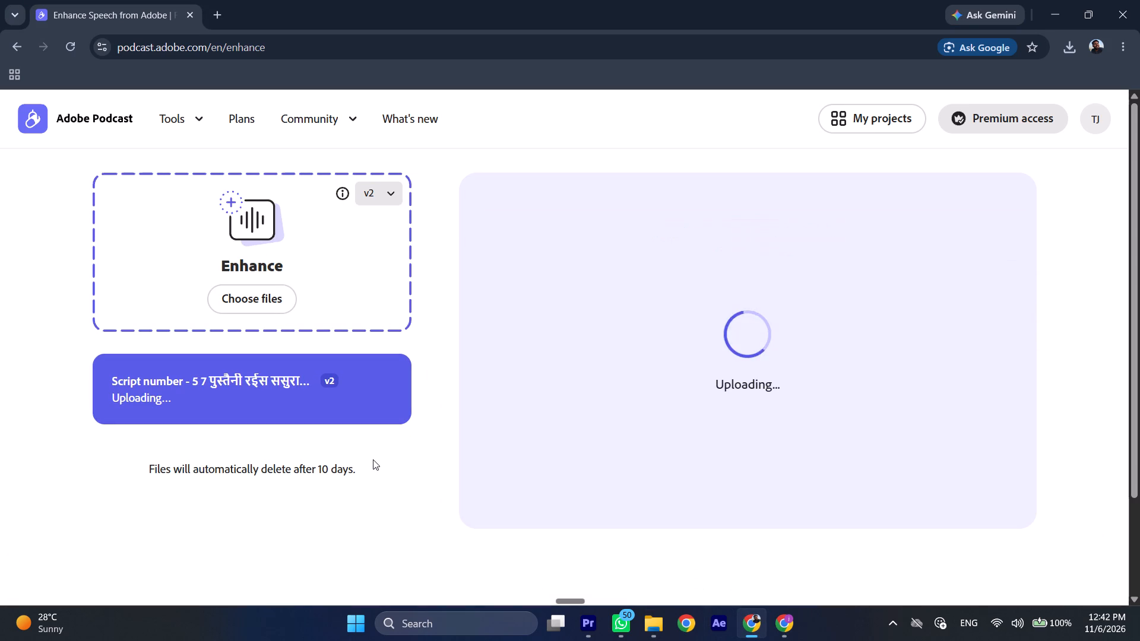
# Switch to the other browser window, where the non-premium Adobe Podcast account shows the upgrade offer.
pyautogui.click(784, 629)
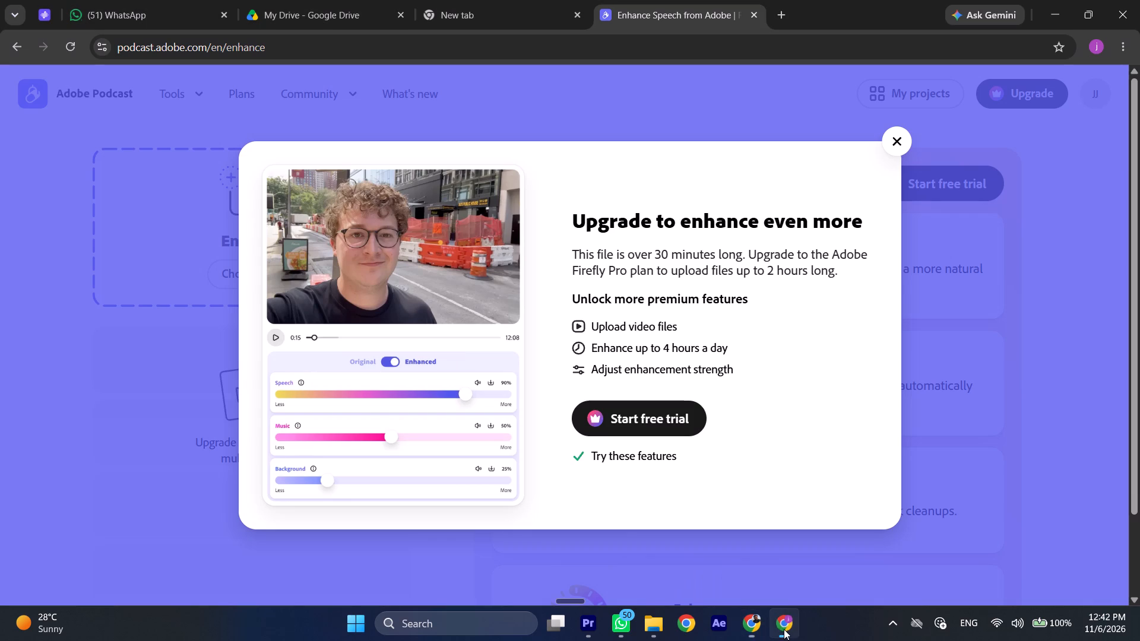
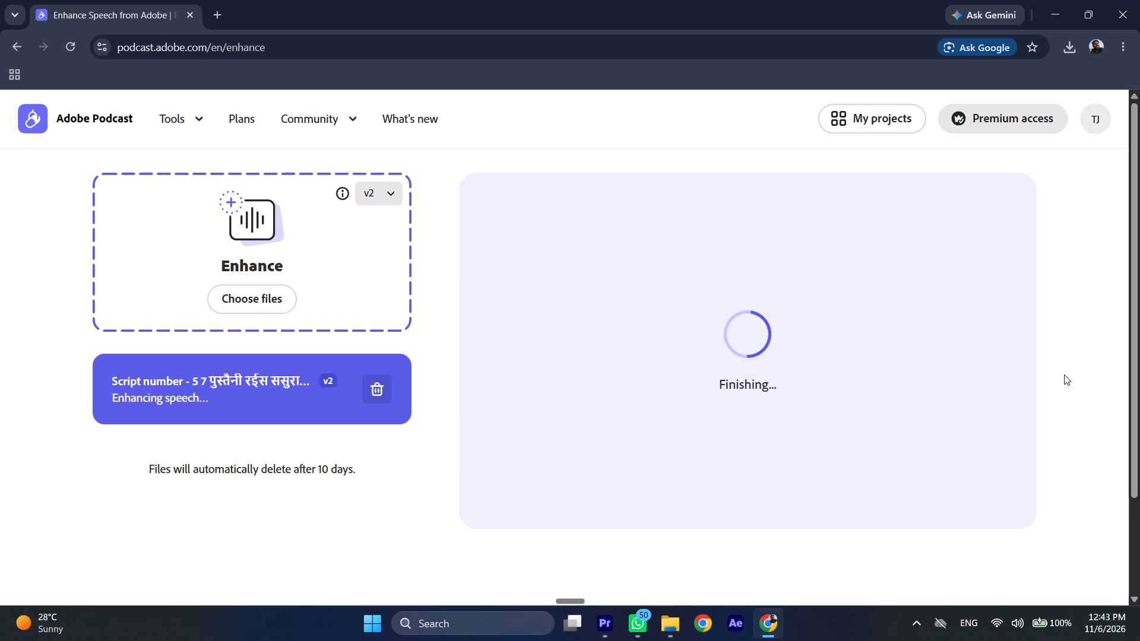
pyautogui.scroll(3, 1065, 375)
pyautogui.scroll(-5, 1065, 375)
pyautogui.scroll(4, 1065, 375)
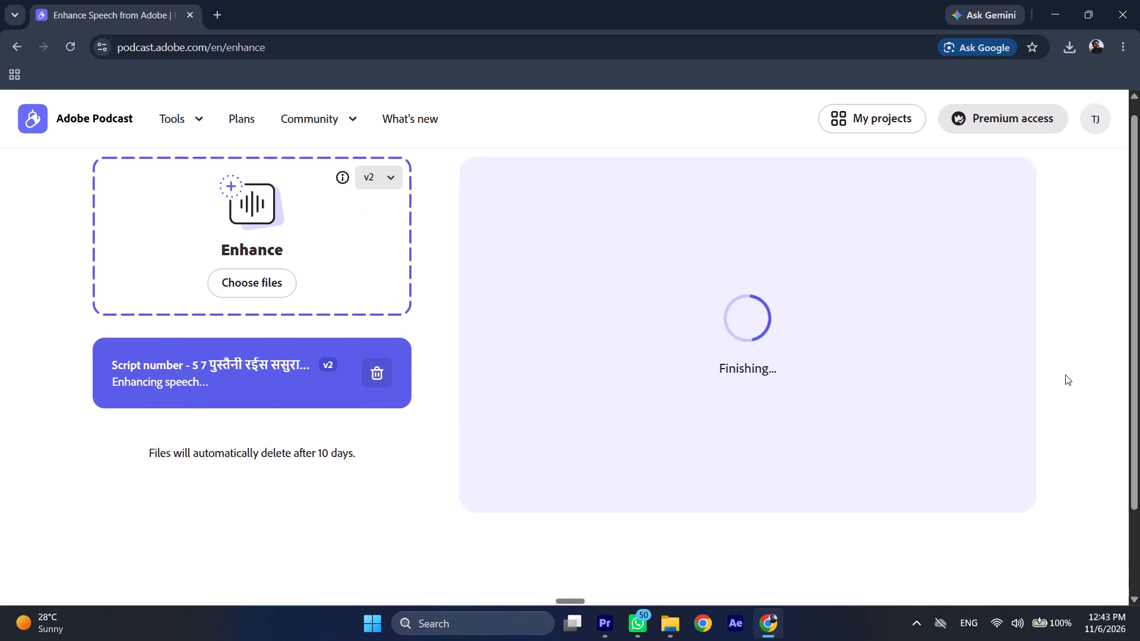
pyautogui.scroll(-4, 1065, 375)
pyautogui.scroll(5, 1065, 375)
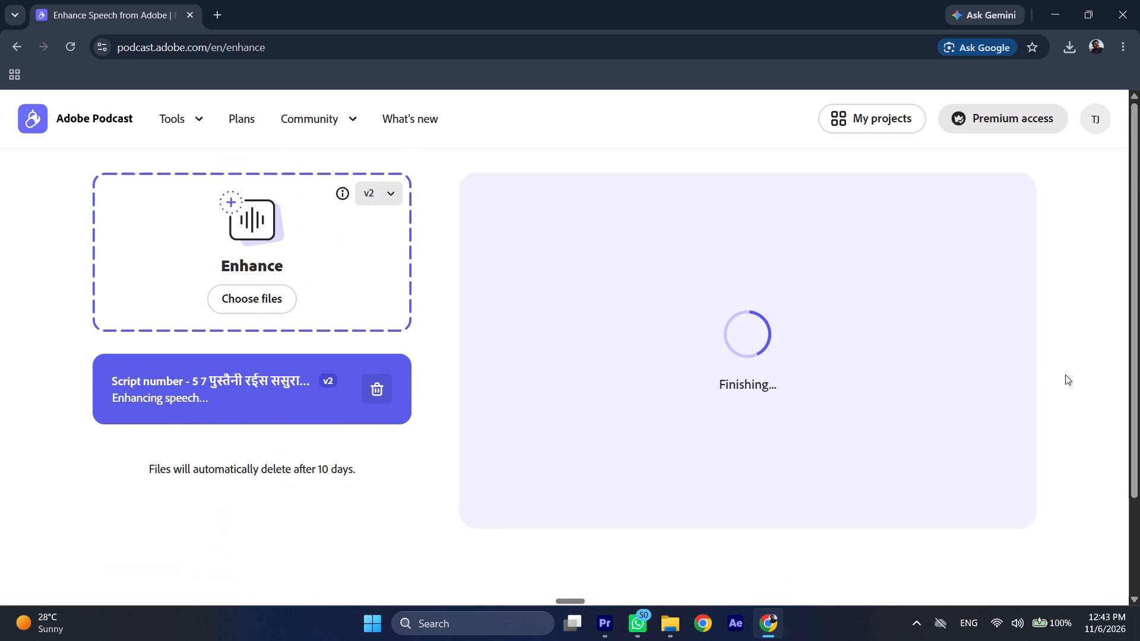
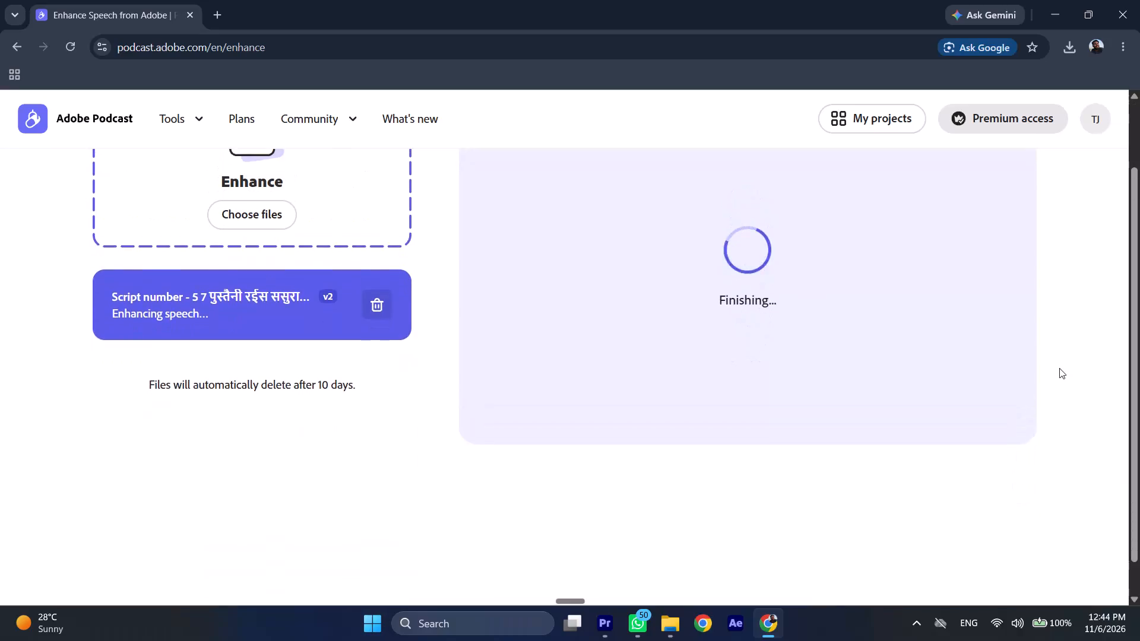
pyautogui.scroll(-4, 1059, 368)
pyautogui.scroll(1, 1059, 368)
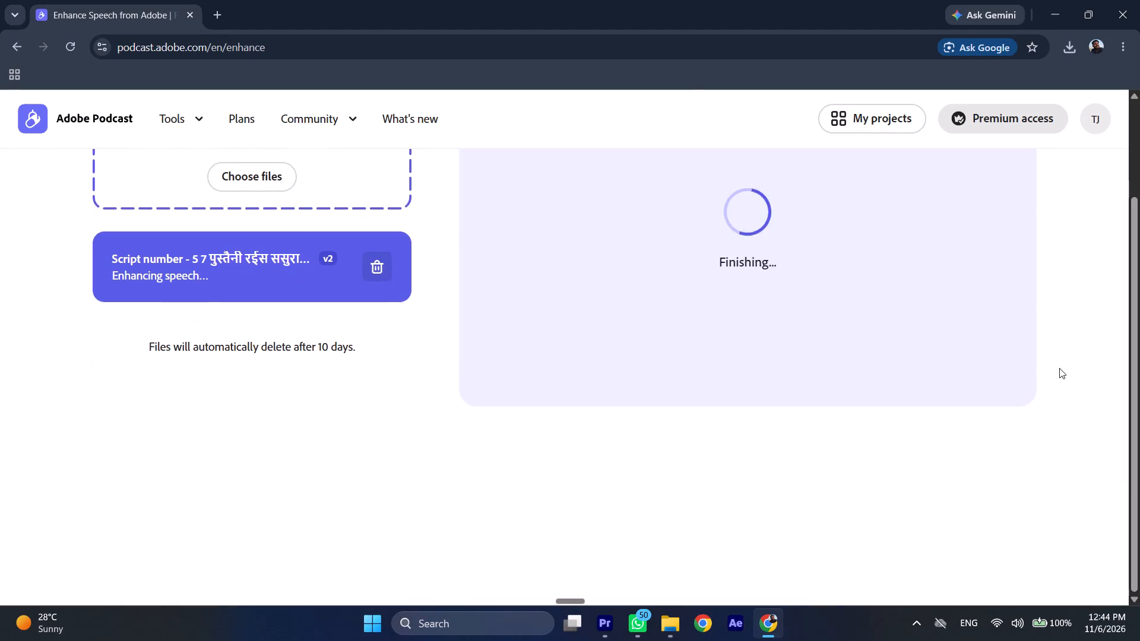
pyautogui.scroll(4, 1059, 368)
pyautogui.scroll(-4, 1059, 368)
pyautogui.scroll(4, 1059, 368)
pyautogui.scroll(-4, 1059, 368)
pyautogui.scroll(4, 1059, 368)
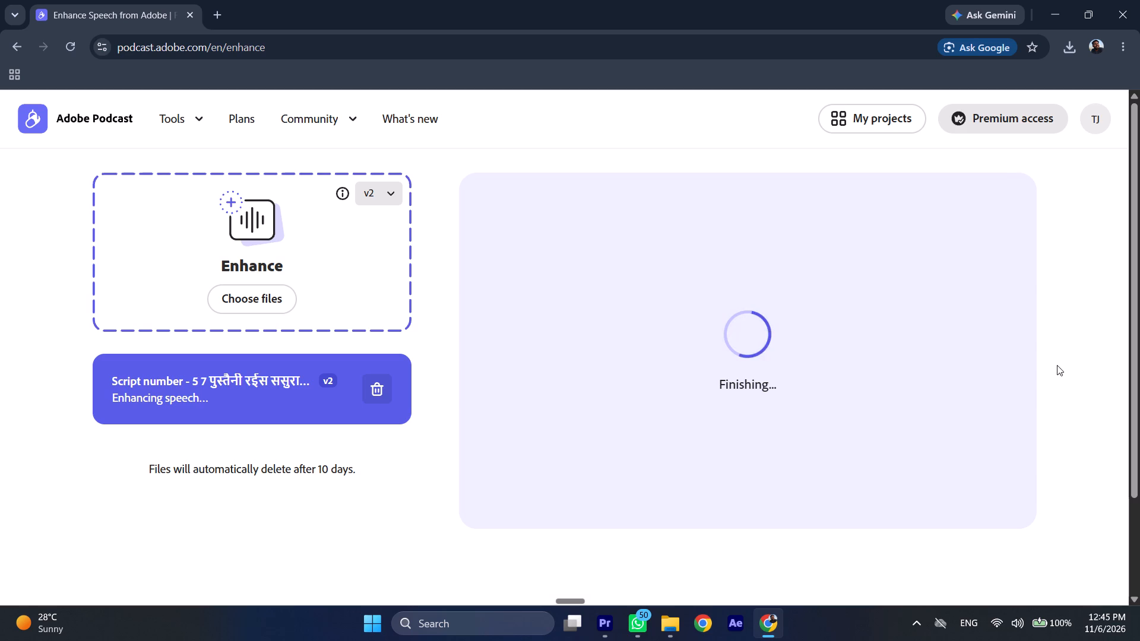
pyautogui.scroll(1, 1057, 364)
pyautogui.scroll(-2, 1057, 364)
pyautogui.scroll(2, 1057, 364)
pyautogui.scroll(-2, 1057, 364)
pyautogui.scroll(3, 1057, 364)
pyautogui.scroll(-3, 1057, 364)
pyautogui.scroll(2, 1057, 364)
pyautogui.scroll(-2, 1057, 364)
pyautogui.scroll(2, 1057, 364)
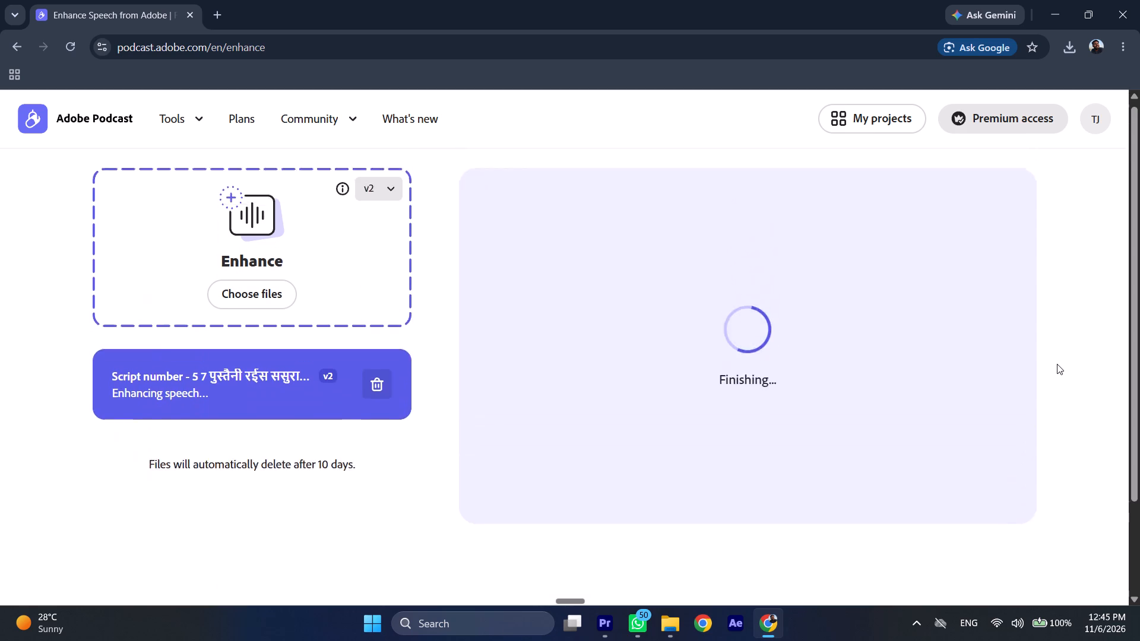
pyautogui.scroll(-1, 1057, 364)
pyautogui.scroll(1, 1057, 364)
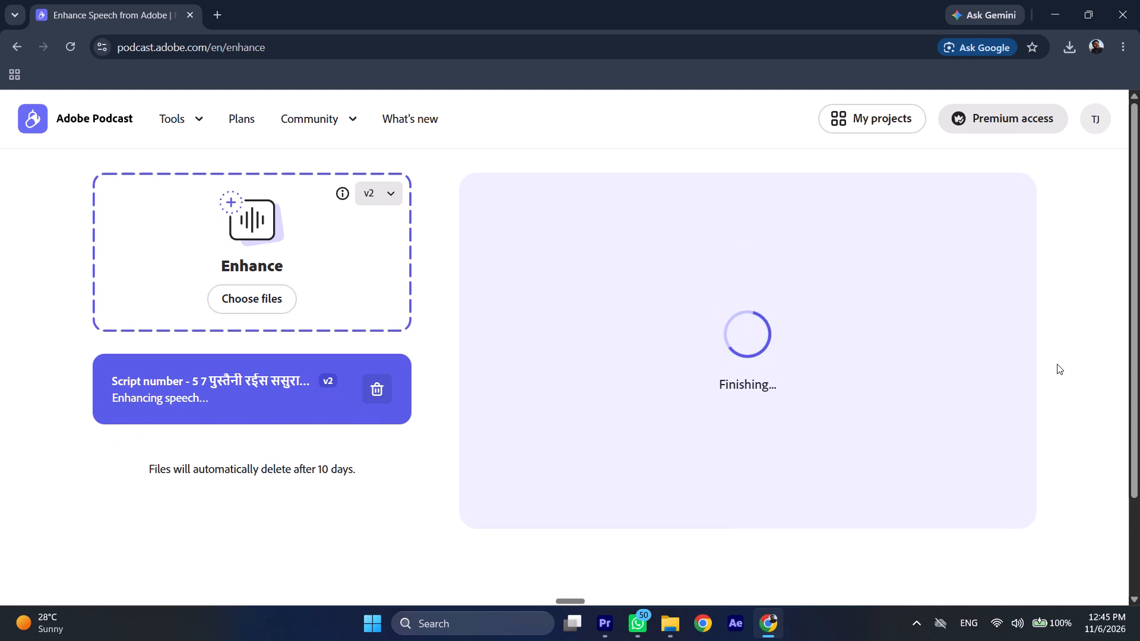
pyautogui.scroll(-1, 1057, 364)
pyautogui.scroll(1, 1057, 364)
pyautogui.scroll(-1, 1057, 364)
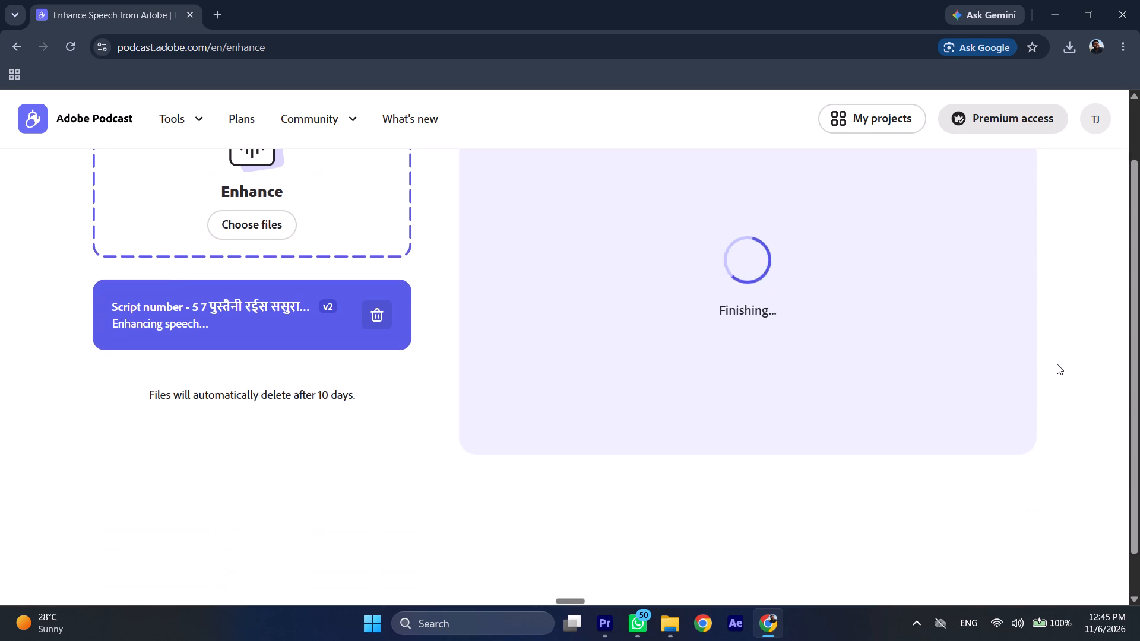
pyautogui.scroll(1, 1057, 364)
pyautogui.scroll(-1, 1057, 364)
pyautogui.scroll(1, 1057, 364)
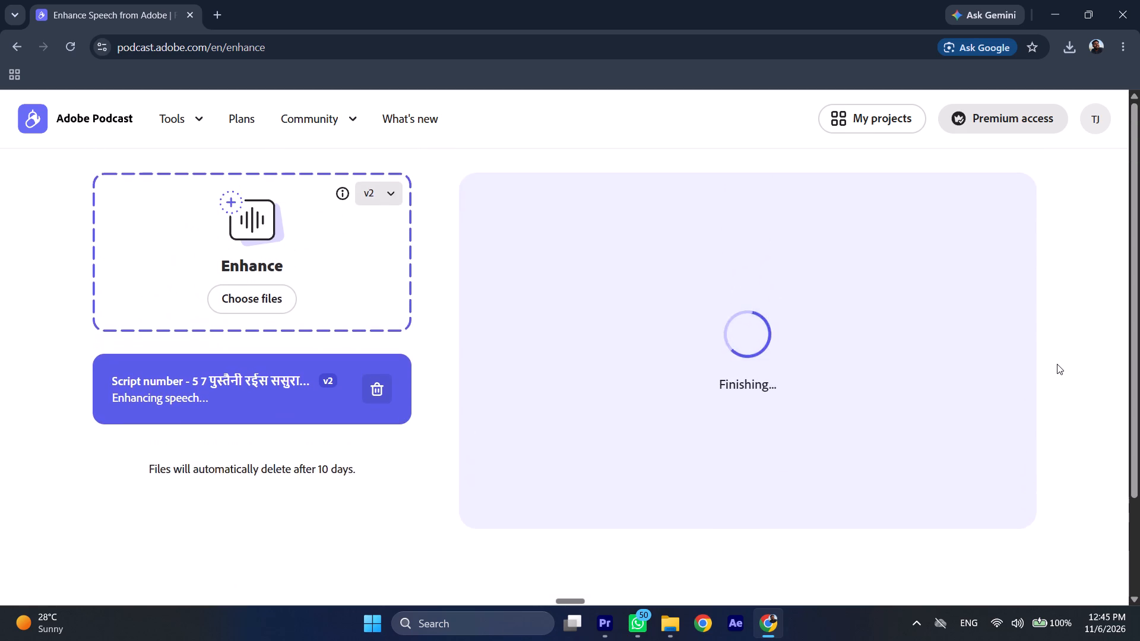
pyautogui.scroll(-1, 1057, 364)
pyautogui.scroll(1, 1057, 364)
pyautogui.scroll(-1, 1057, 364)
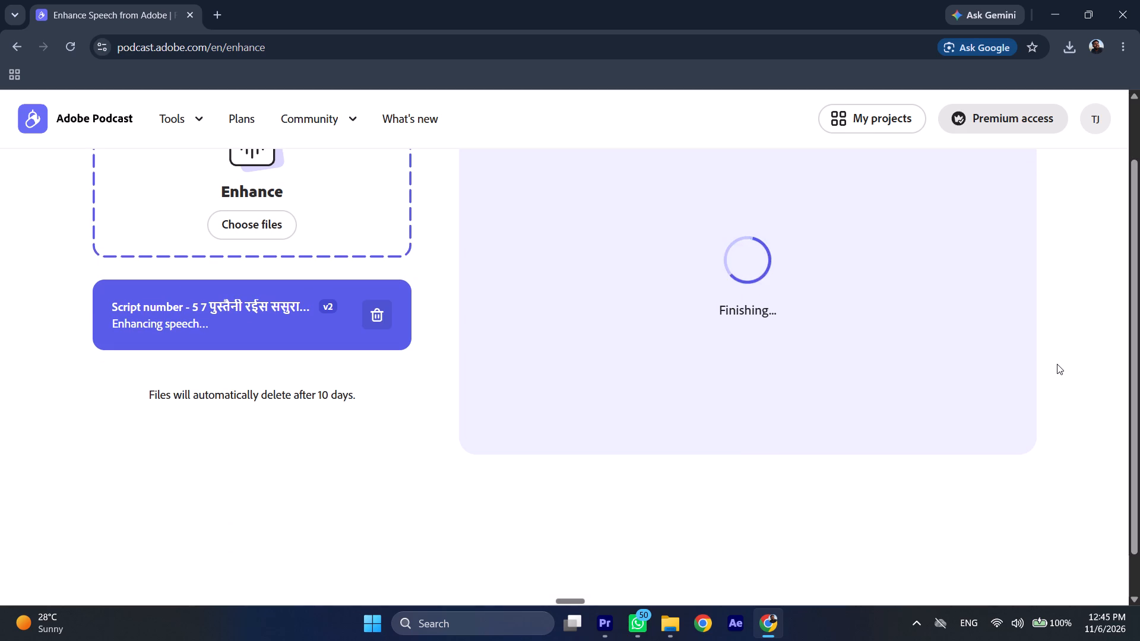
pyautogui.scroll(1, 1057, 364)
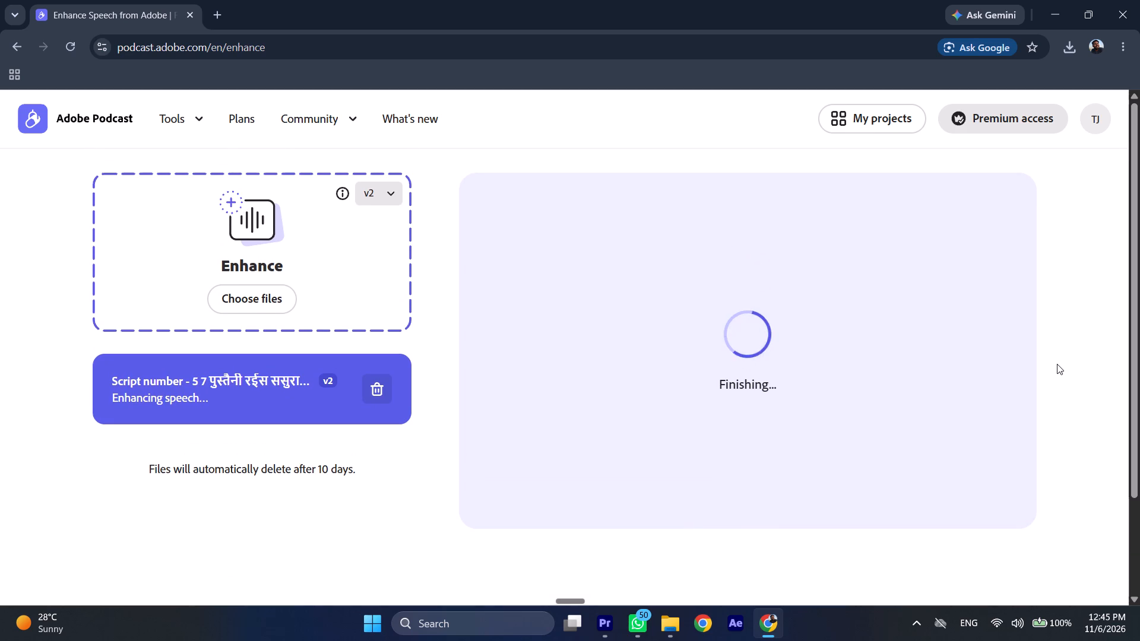
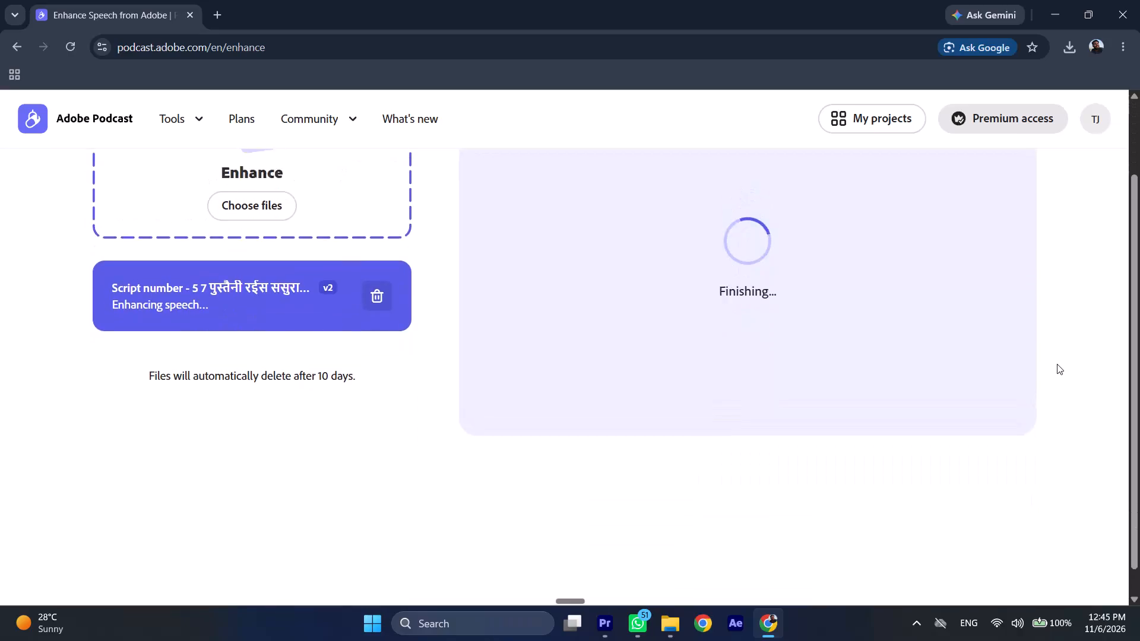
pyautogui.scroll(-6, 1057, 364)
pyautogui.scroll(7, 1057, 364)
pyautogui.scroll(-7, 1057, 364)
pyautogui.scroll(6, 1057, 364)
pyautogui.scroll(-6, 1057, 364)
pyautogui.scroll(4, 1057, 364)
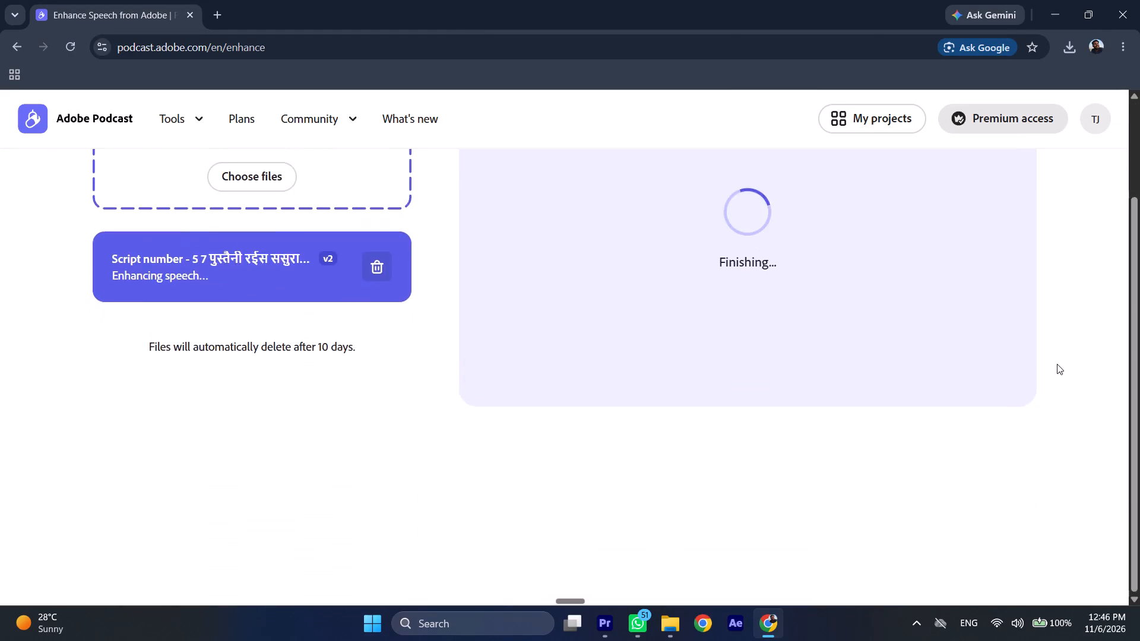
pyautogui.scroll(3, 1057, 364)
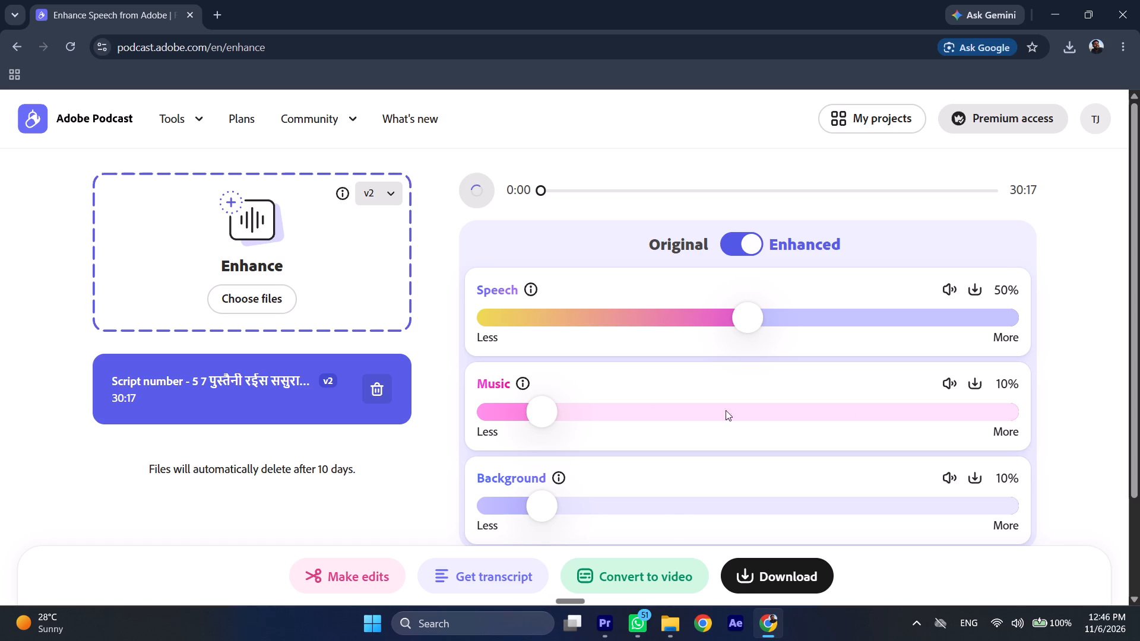
# Set the Music and Background levels of the enhanced Script number - 5 7 narration to 0% and download it.
pyautogui.moveTo(547, 411); pyautogui.dragTo(448, 415)
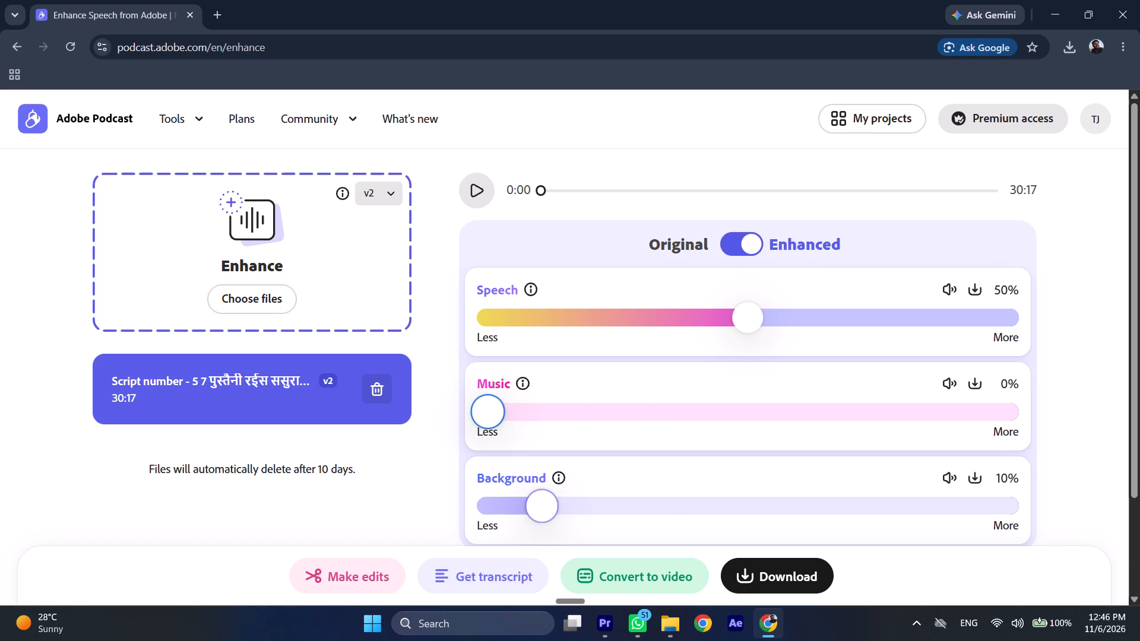
pyautogui.moveTo(534, 510); pyautogui.dragTo(475, 512)
pyautogui.click(774, 577)
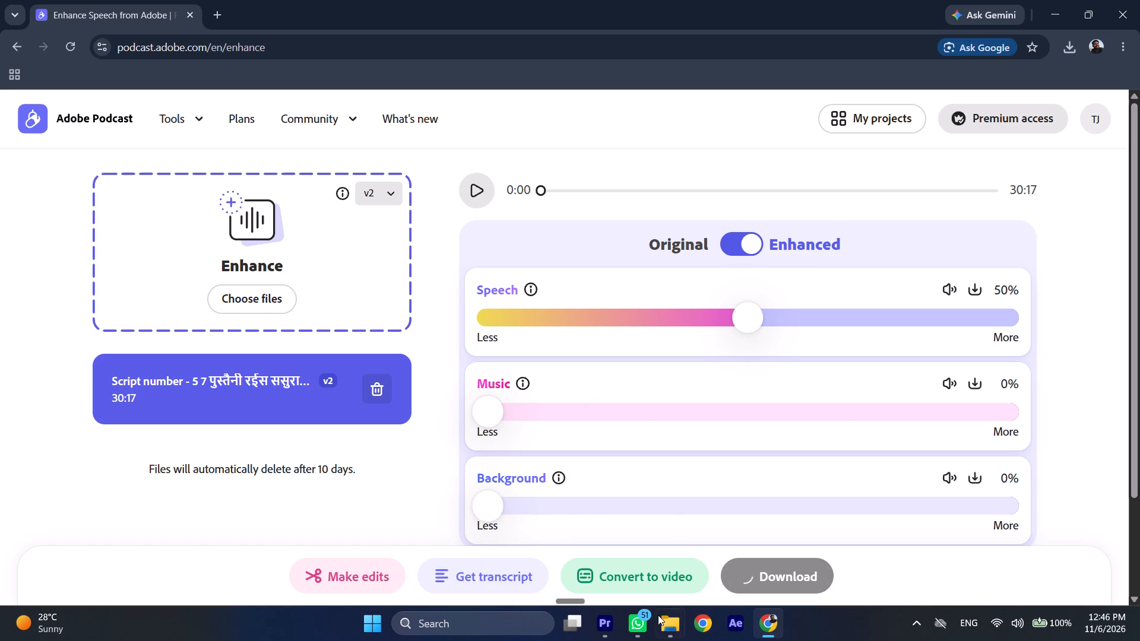
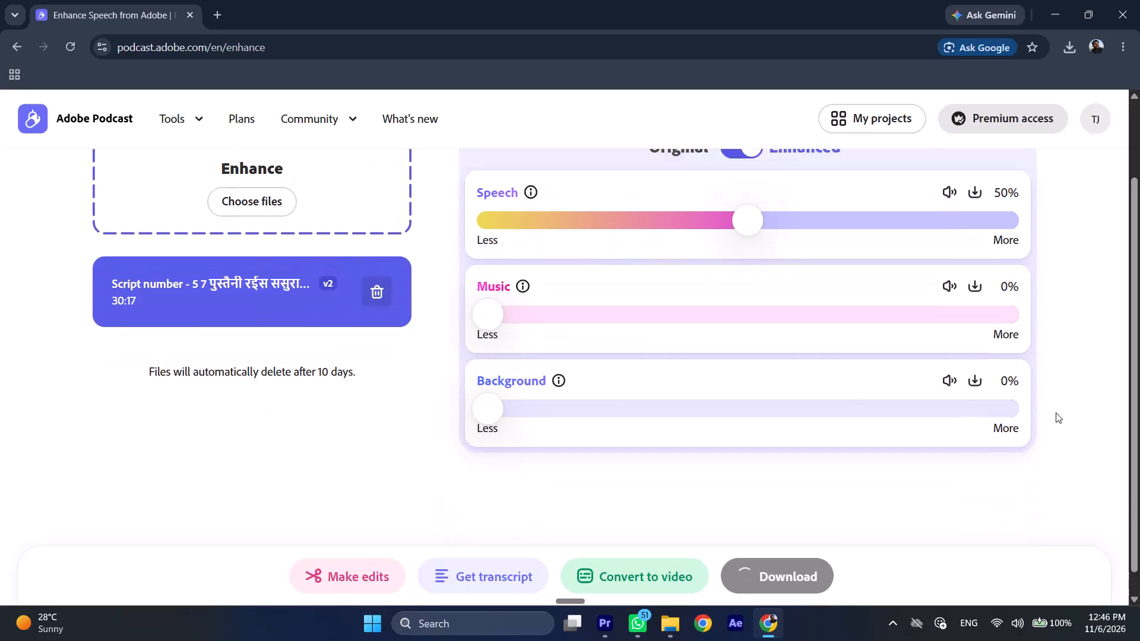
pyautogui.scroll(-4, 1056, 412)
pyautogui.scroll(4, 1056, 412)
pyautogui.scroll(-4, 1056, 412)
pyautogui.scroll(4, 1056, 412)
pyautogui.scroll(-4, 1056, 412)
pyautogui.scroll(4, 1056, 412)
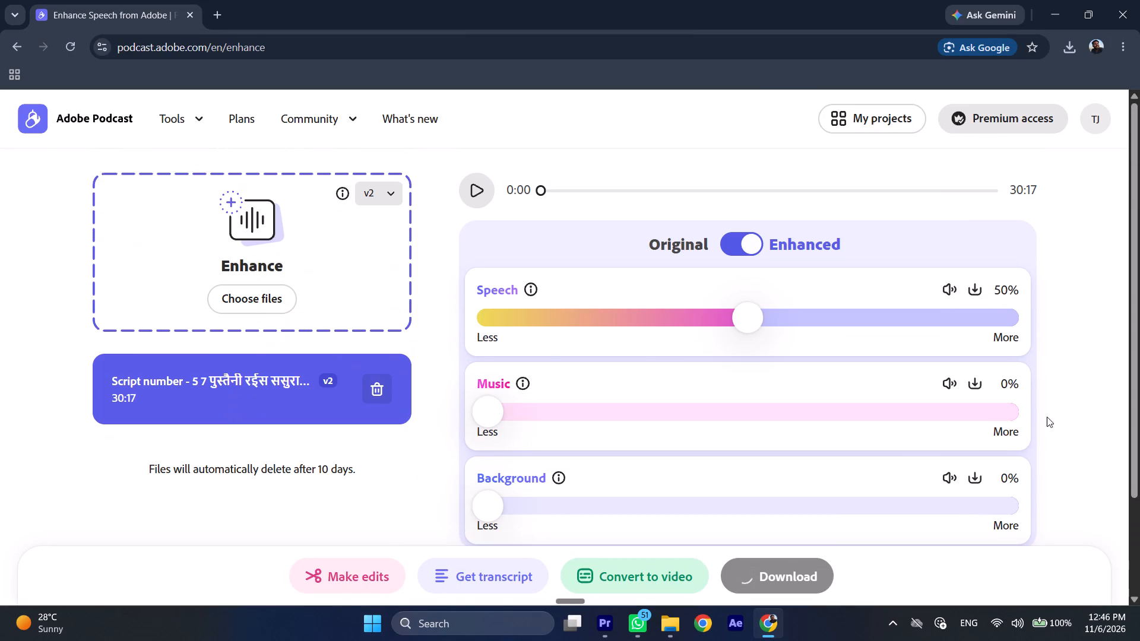
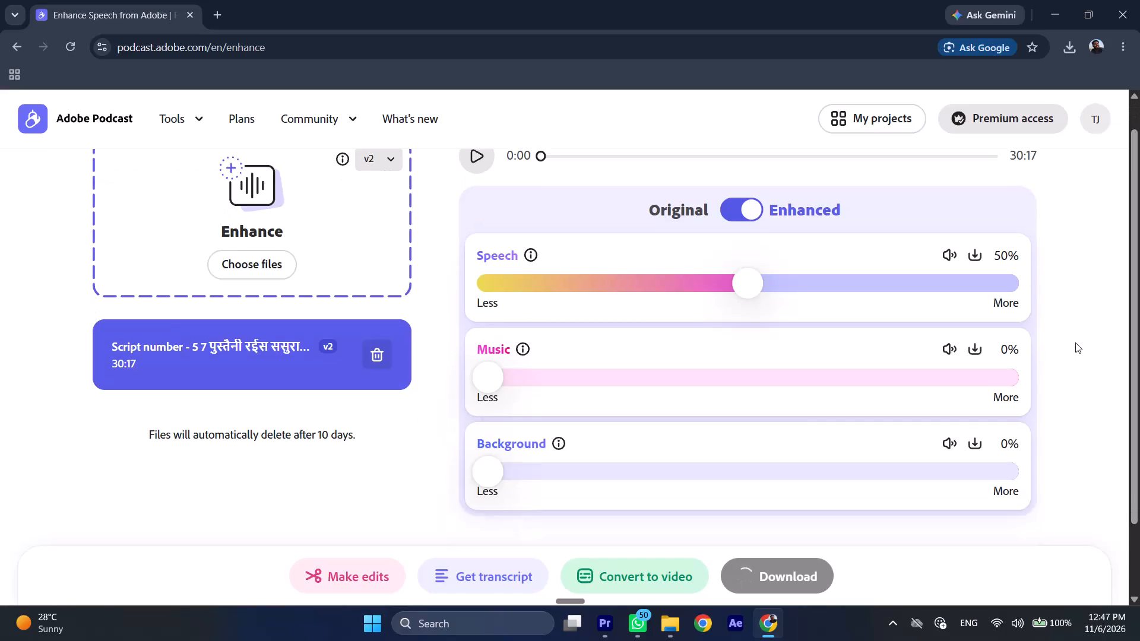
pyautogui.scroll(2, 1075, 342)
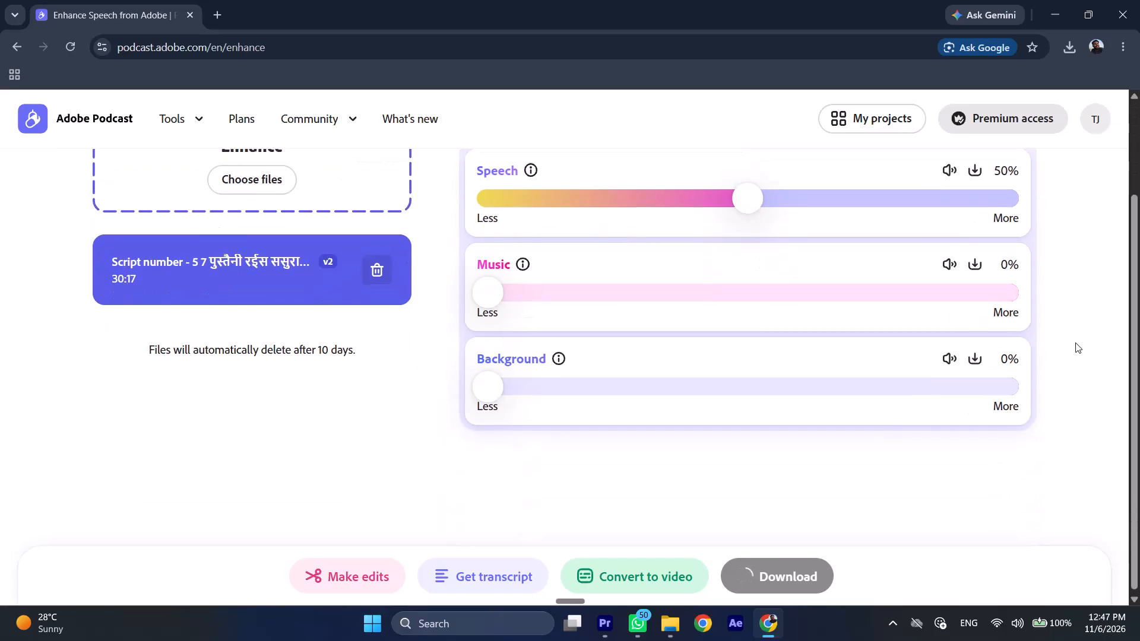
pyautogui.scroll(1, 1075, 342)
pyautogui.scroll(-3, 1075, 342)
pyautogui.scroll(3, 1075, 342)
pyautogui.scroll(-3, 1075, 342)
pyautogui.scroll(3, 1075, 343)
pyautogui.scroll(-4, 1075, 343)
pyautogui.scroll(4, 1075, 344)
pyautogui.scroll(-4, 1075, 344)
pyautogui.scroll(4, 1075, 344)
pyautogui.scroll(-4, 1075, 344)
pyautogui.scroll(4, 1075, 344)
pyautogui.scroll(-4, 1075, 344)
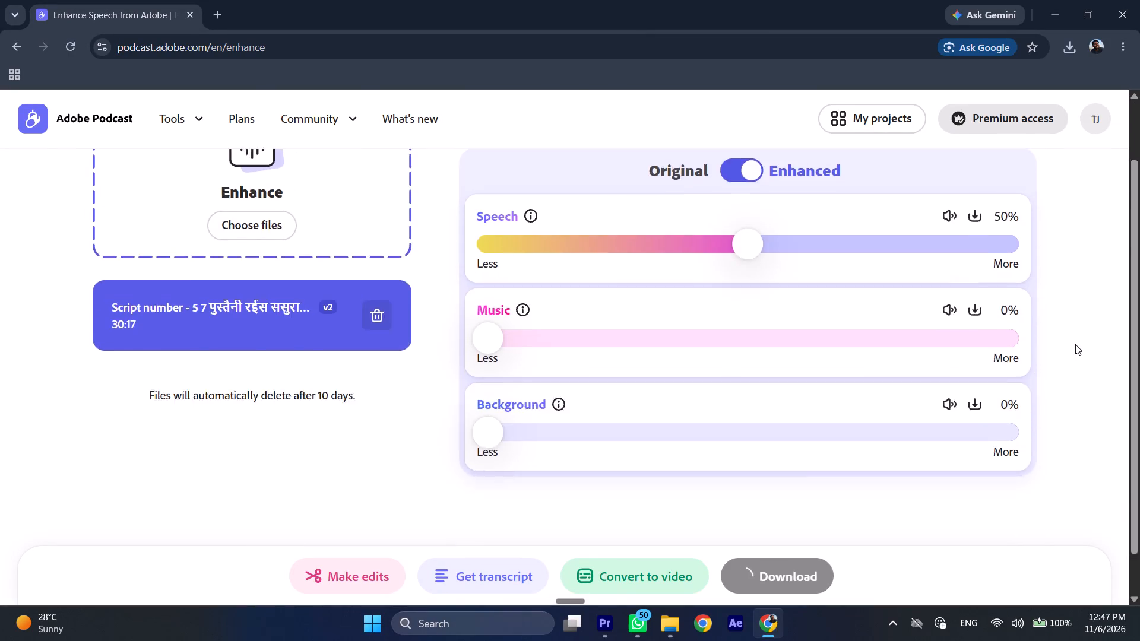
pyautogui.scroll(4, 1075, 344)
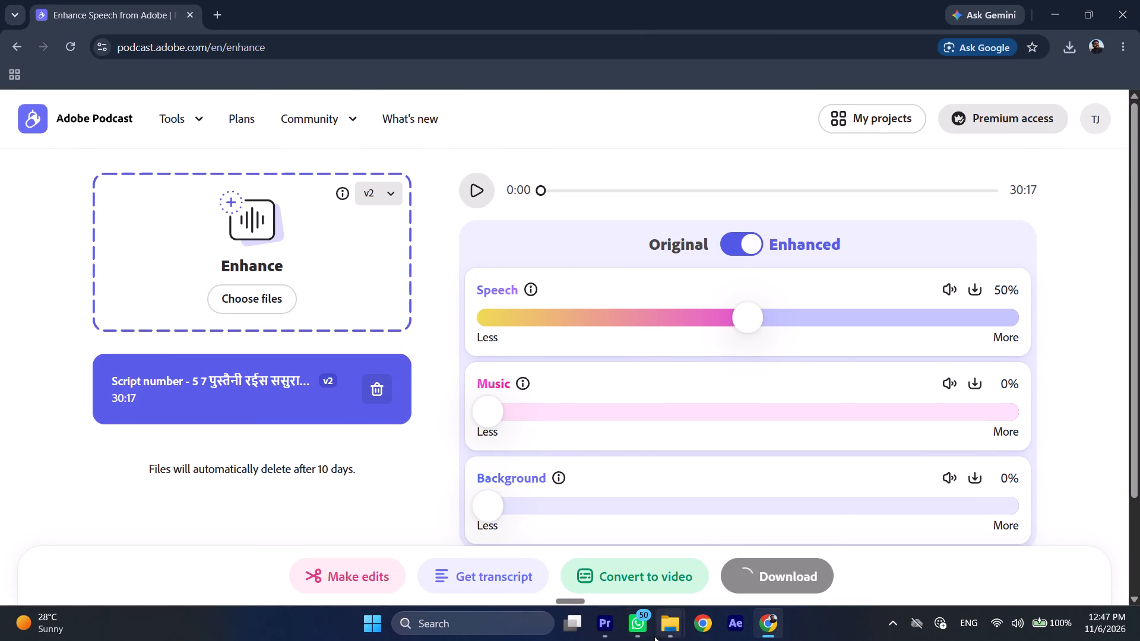
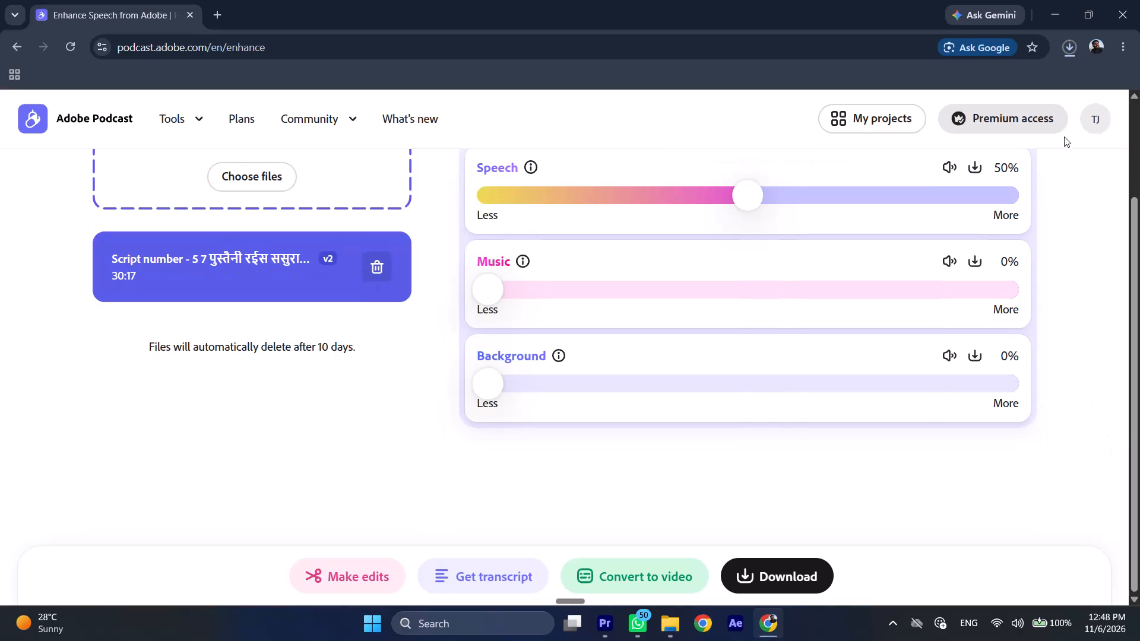
pyautogui.click(1069, 53)
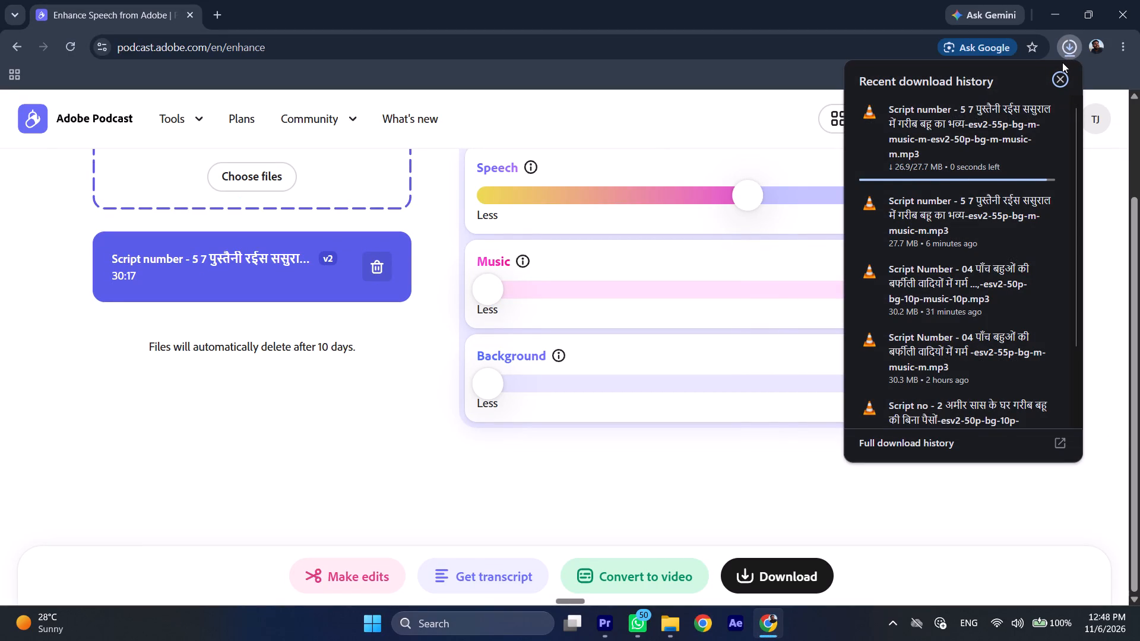